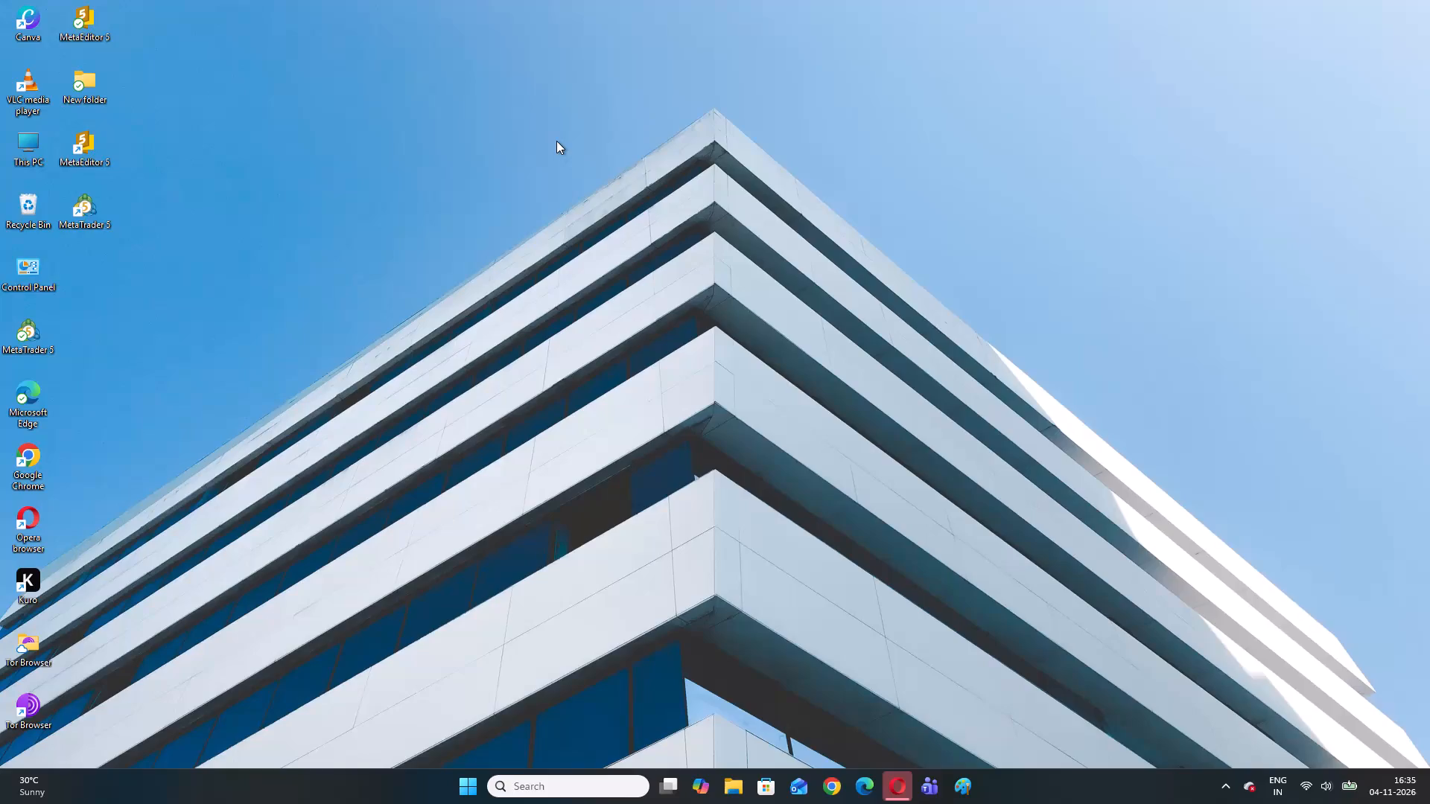
Refresh the desktop and minimise the Opera window showing the update page.
{"action": "right_click", "coordinate": [556, 141]}
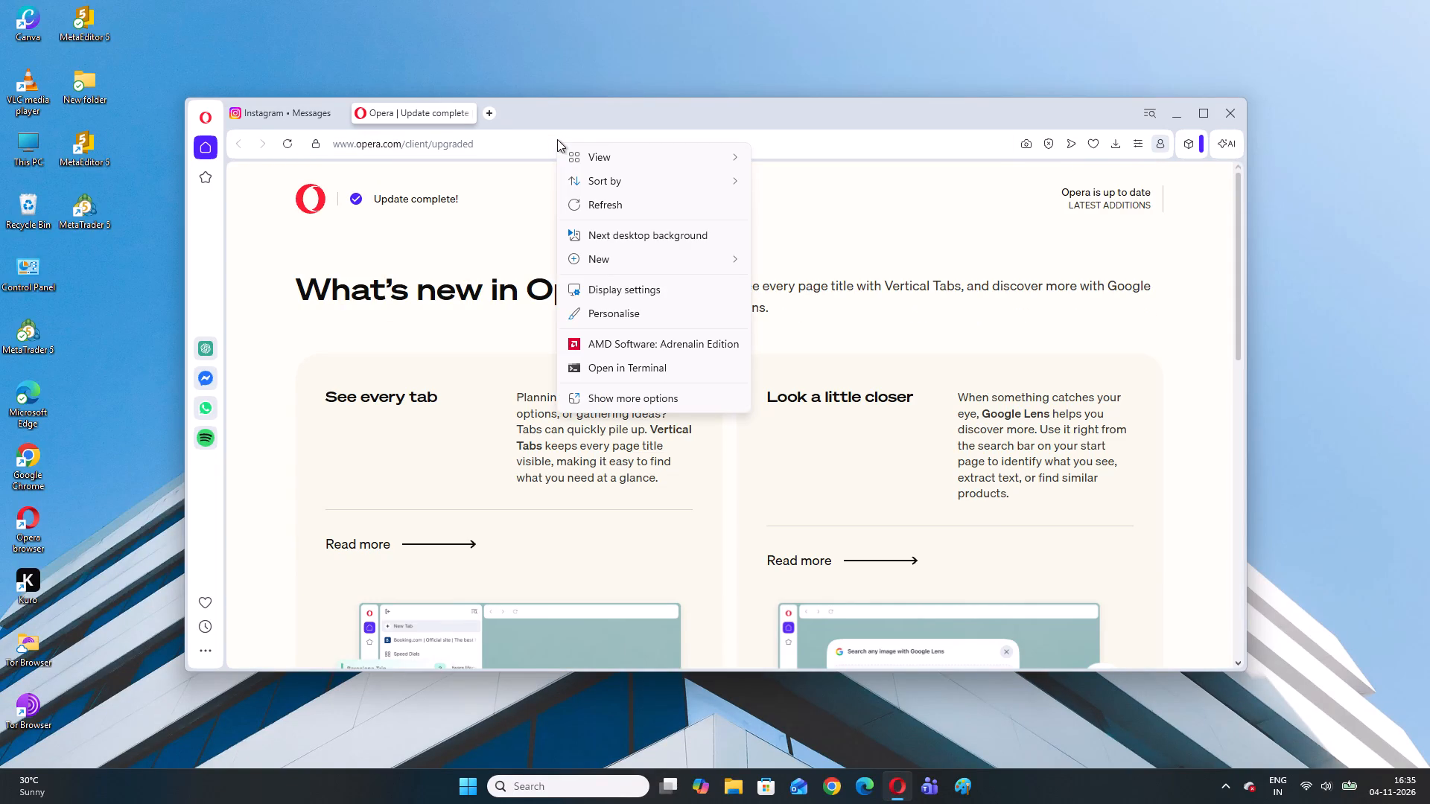
{"action": "left_click", "coordinate": [625, 202]}
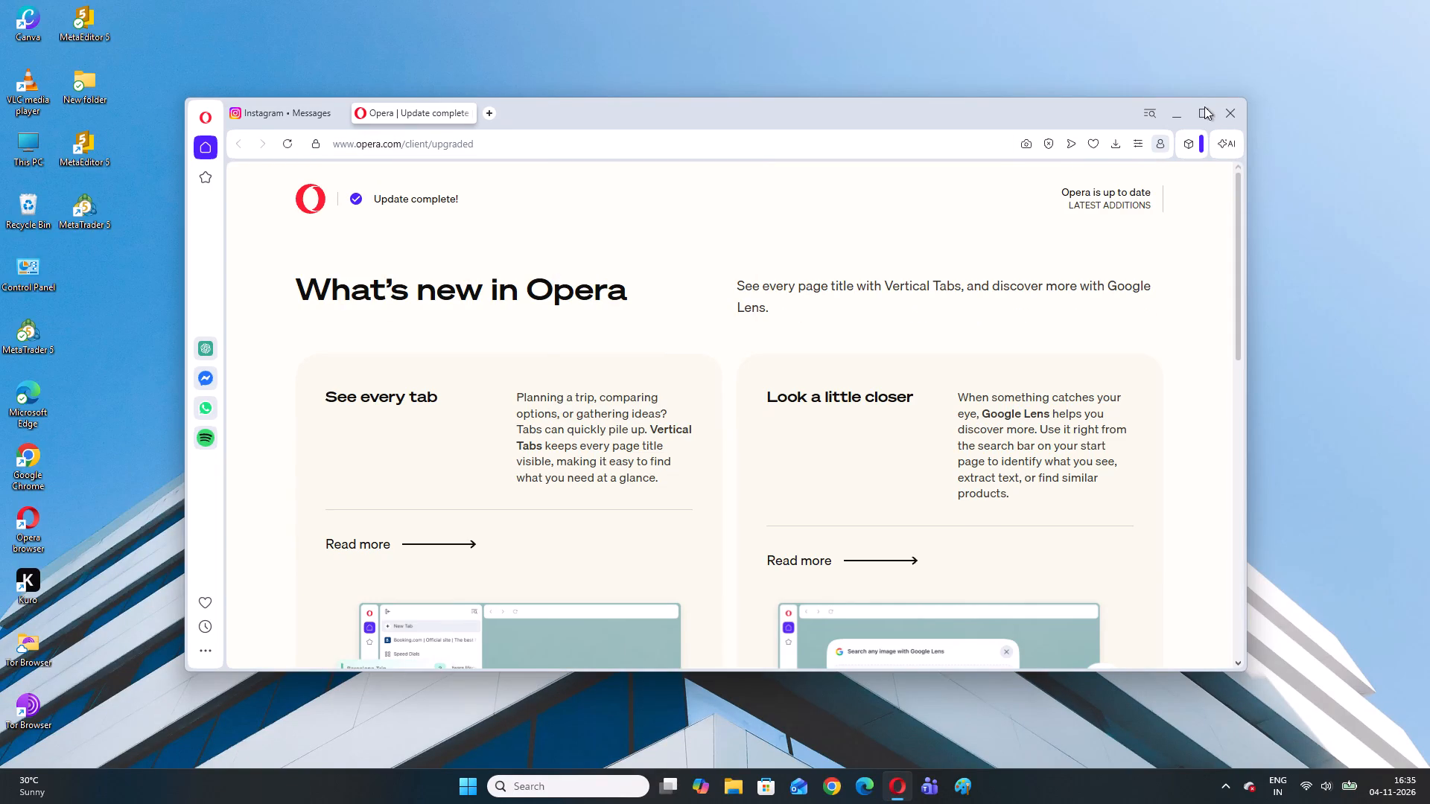
{"action": "left_click", "coordinate": [1183, 112]}
Switch to Microsoft Edge and maximise its window on the TradingView XAUUSD chart.
{"action": "left_click", "coordinate": [864, 794]}
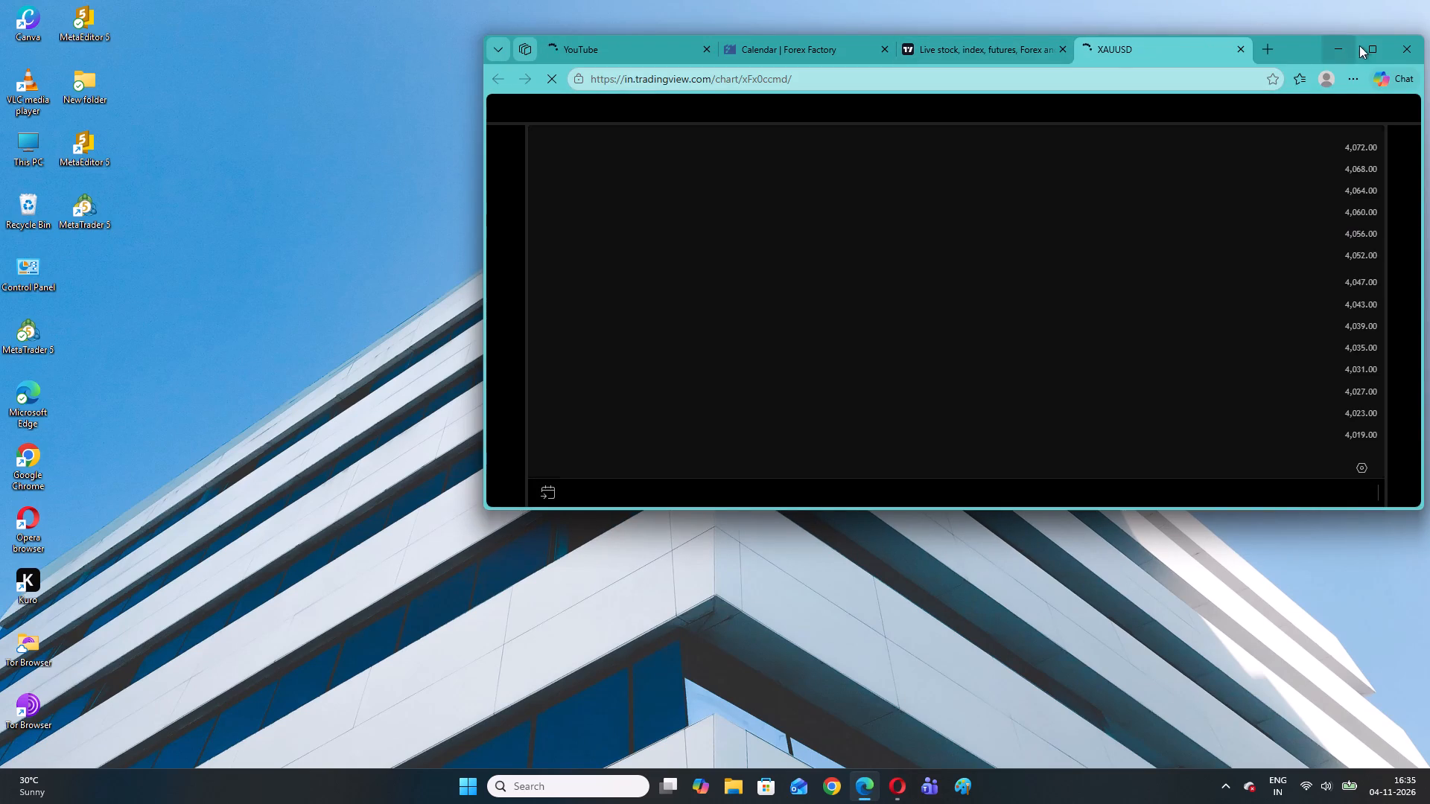
{"action": "left_click", "coordinate": [1370, 48]}
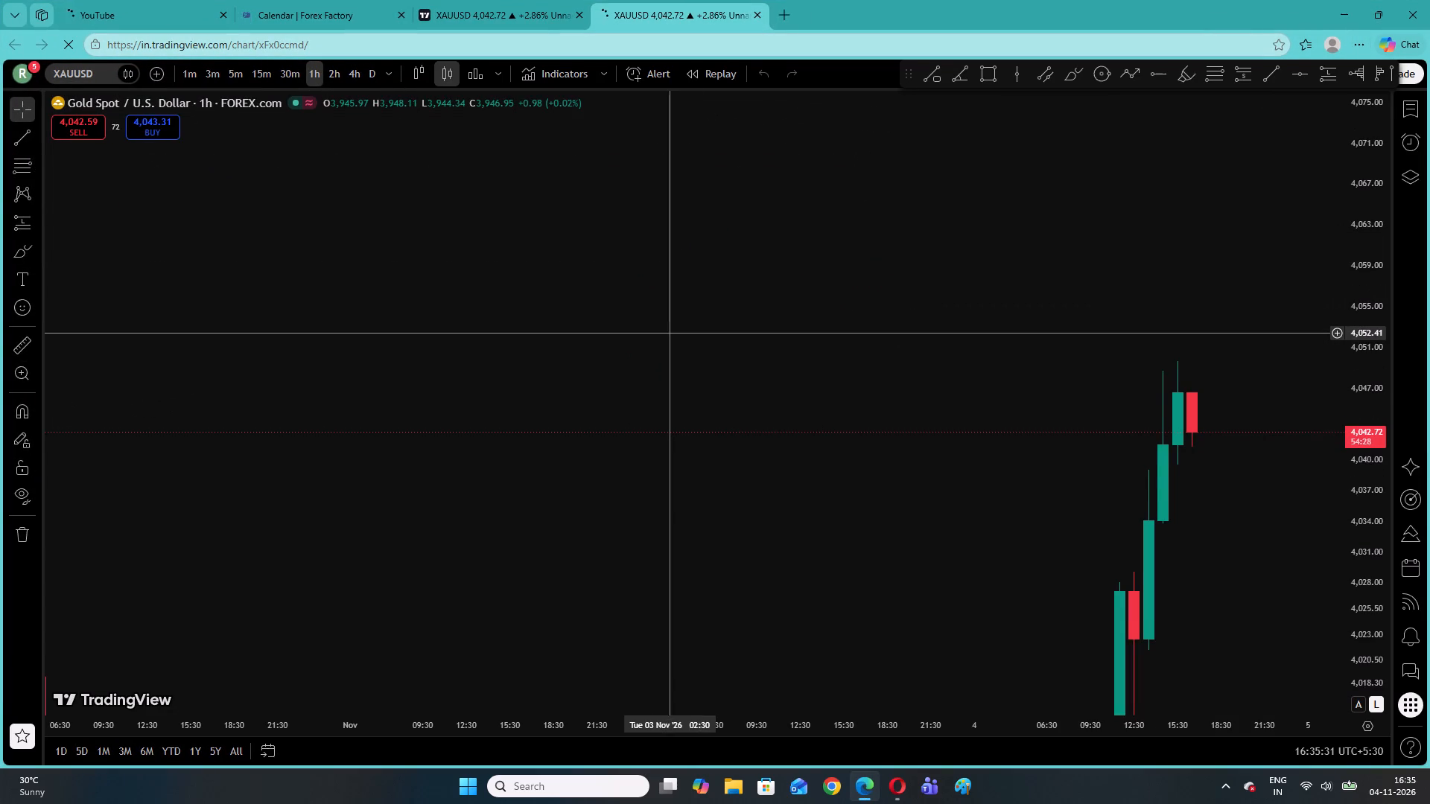
Reset the chart view of the XAUUSD 1h chart.
{"action": "left_click_drag", "start_coordinate": [1371, 313], "coordinate": [1376, 415]}
{"action": "left_click_drag", "start_coordinate": [1195, 345], "coordinate": [734, 263]}
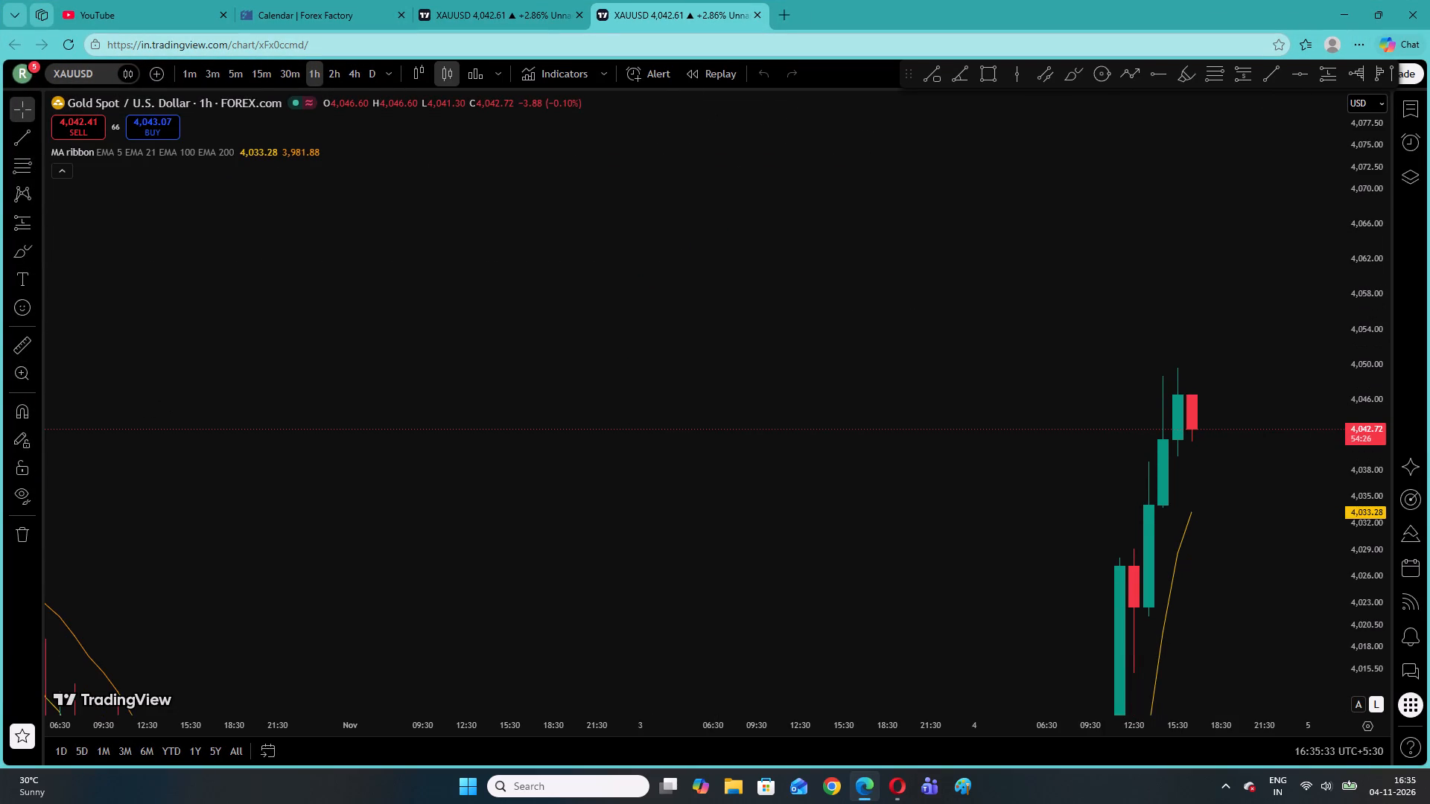
{"action": "left_click_drag", "start_coordinate": [734, 263], "coordinate": [576, 275]}
{"action": "left_click_drag", "start_coordinate": [832, 275], "coordinate": [472, 284]}
{"action": "right_click", "coordinate": [536, 229]}
{"action": "left_click", "coordinate": [566, 255]}
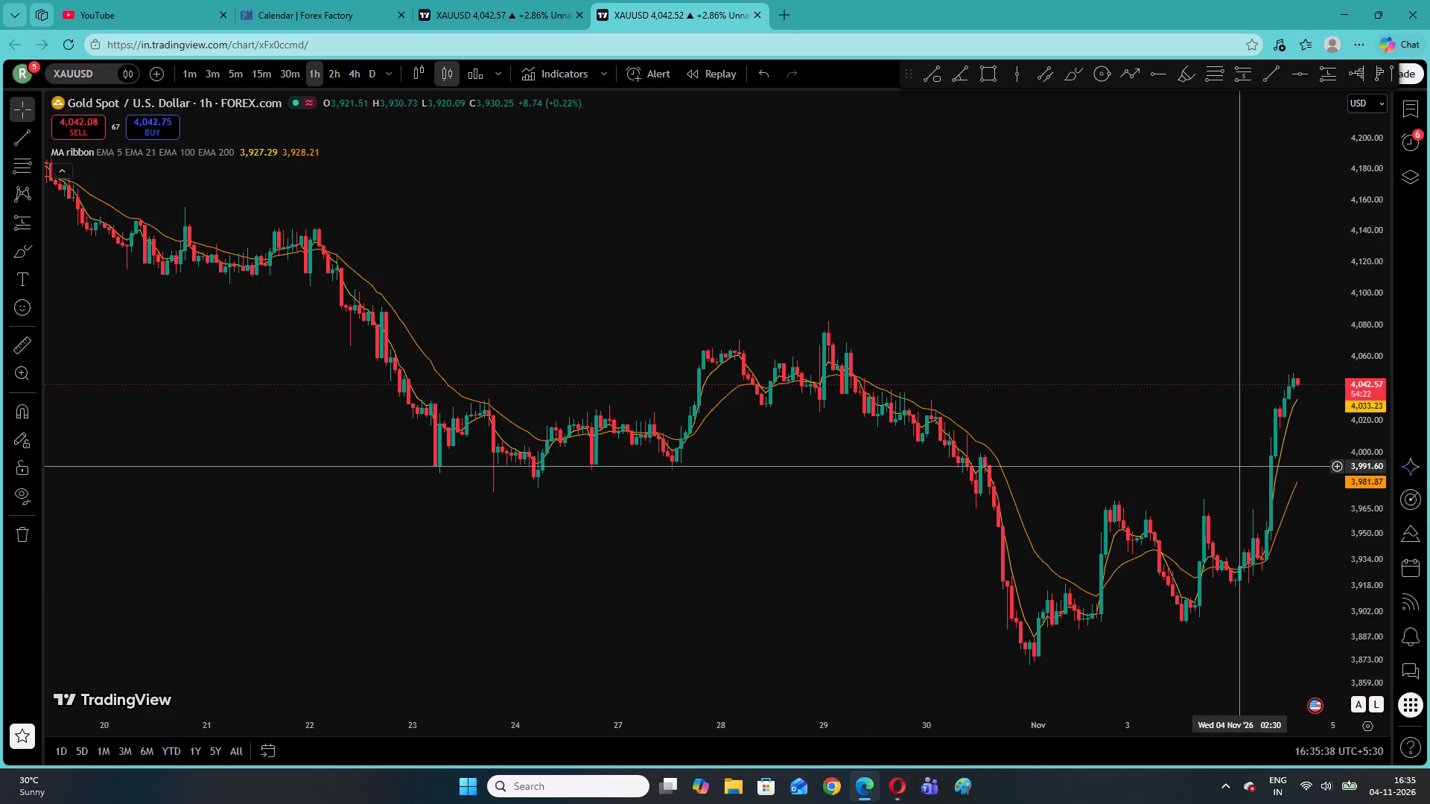
Select the Rectangle drawing tool with the latest 4 November candles of the XAUUSD 1h chart in view.
{"action": "left_click_drag", "start_coordinate": [1384, 480], "coordinate": [1364, 254]}
{"action": "left_click_drag", "start_coordinate": [1201, 344], "coordinate": [706, 368]}
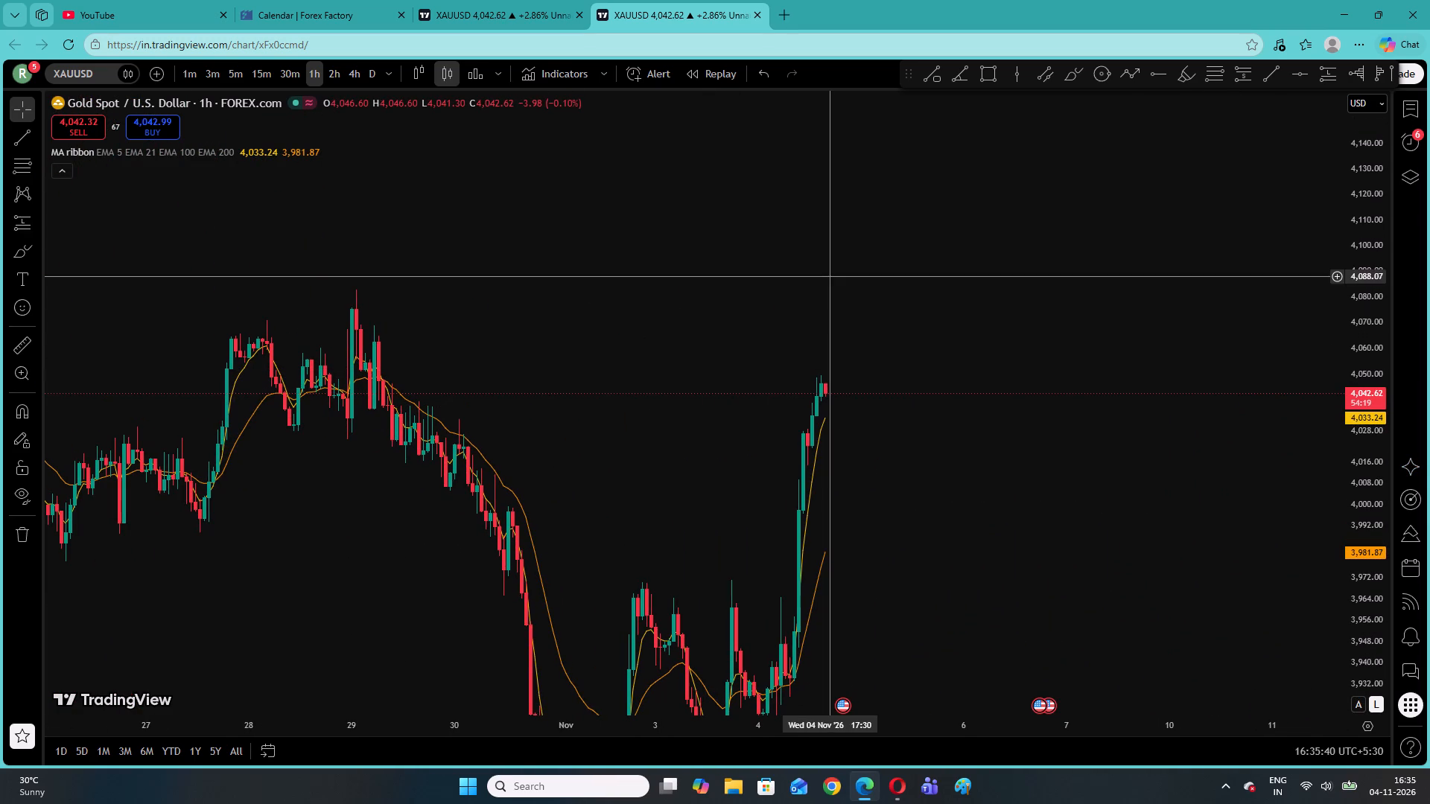
{"action": "left_click", "coordinate": [827, 276]}
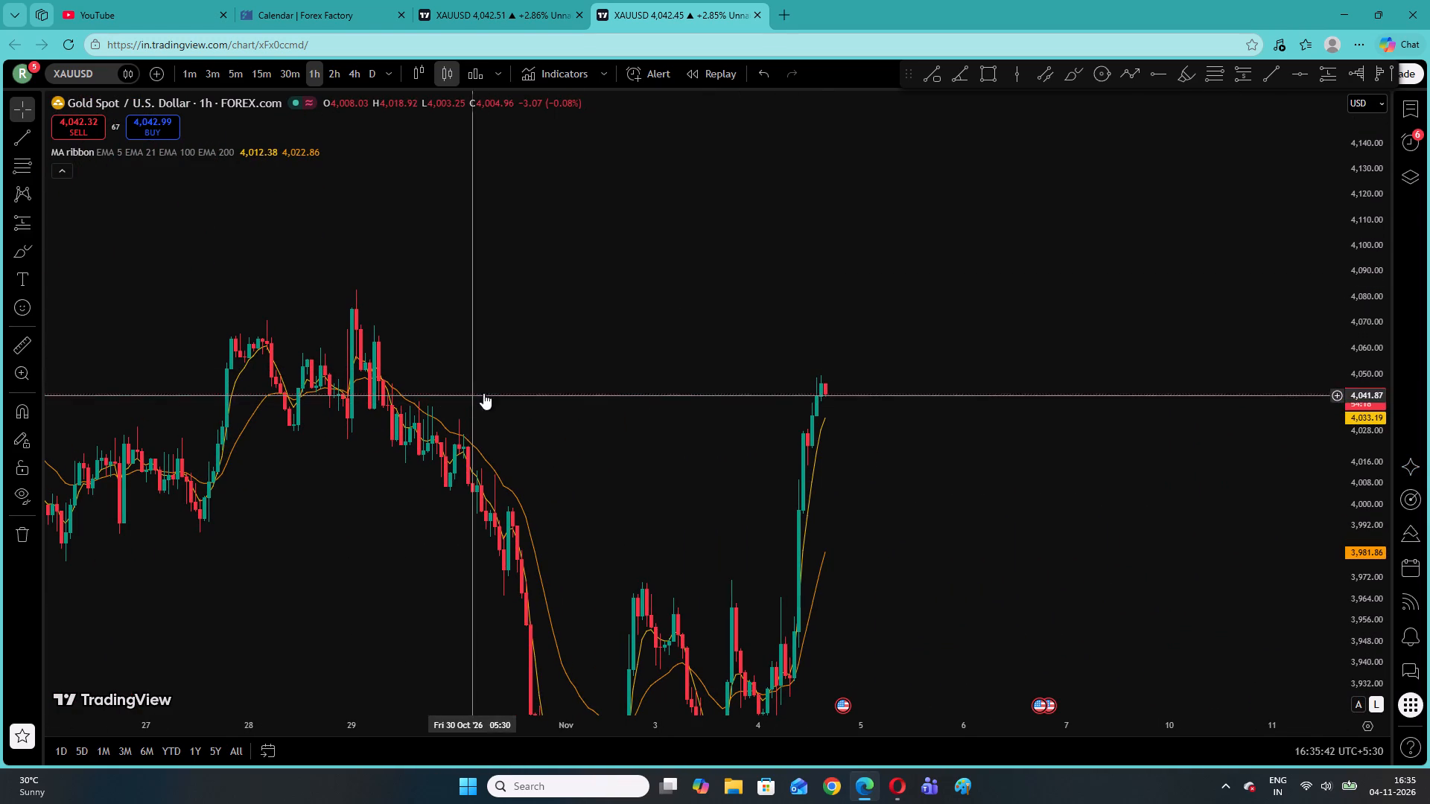
{"action": "left_click_drag", "start_coordinate": [761, 410], "coordinate": [573, 376]}
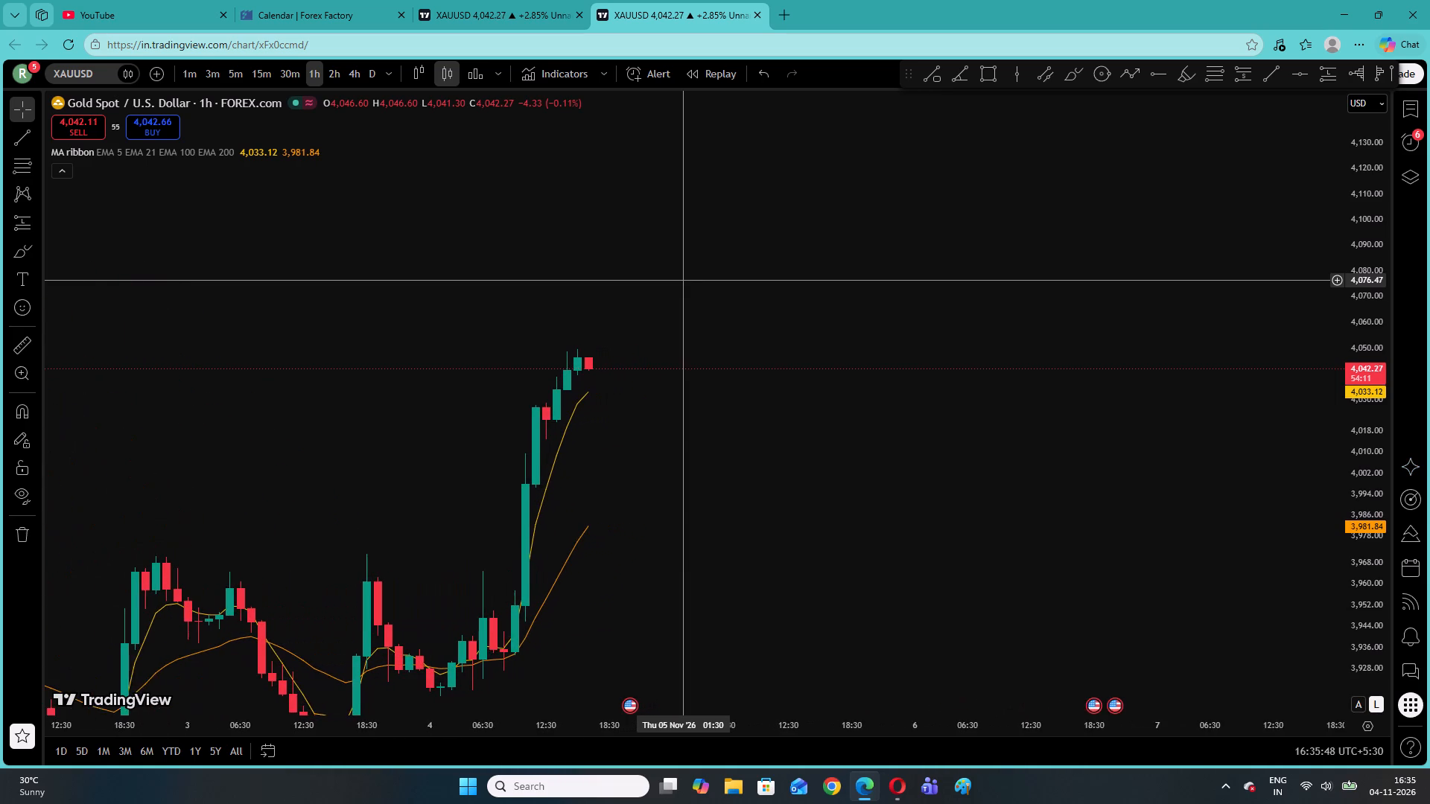
{"action": "left_click_drag", "start_coordinate": [480, 292], "coordinate": [709, 270]}
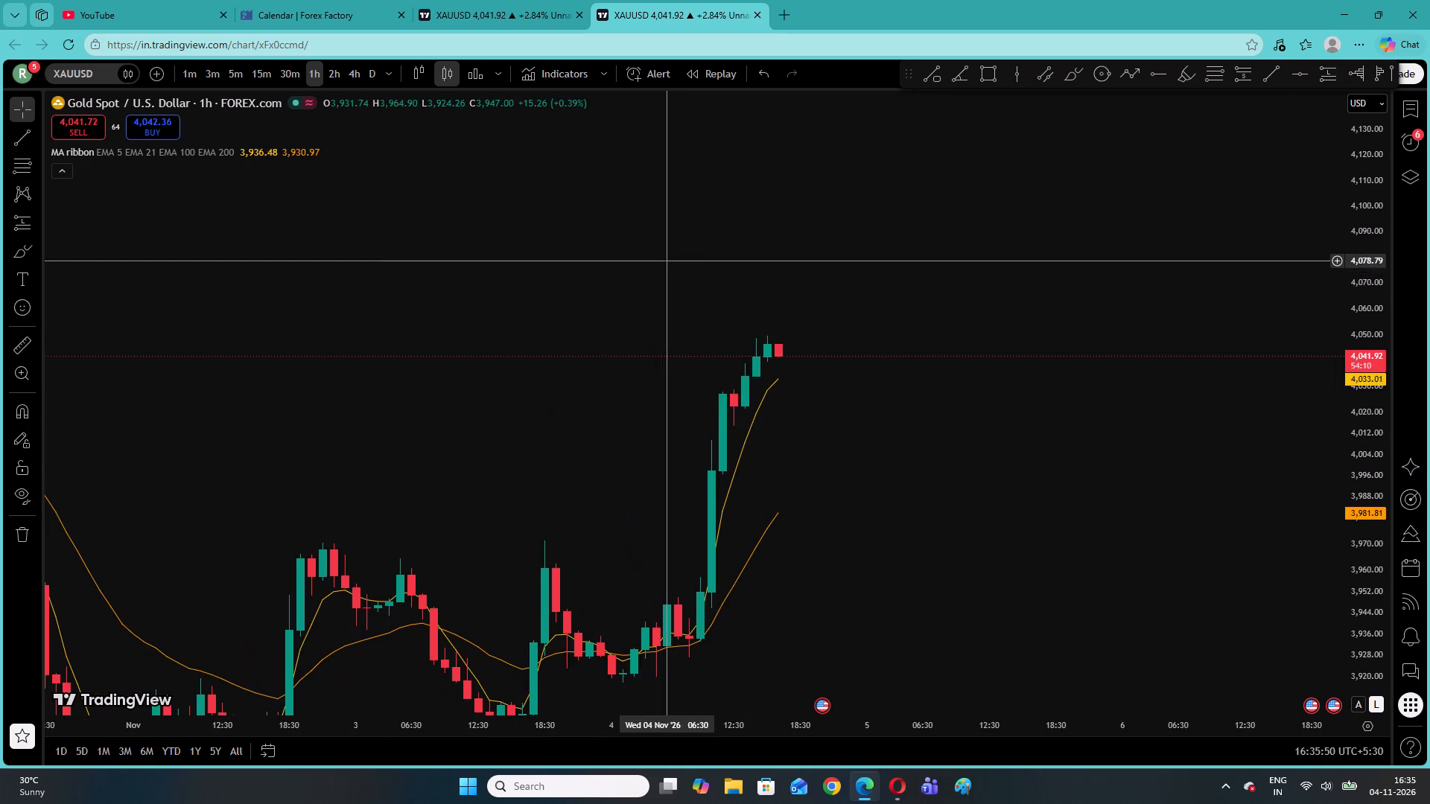
{"action": "left_click_drag", "start_coordinate": [1367, 590], "coordinate": [1353, 421]}
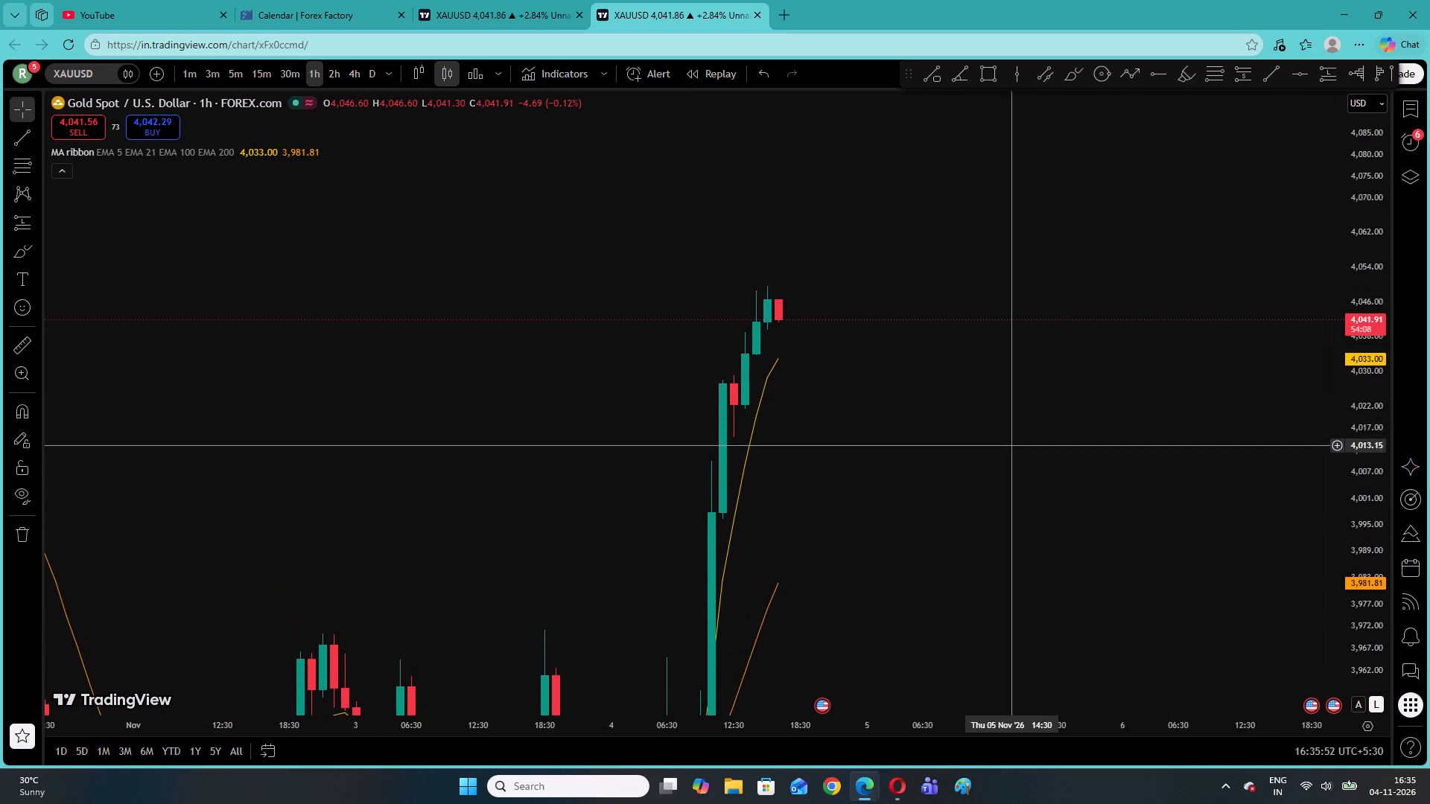
{"action": "left_click_drag", "start_coordinate": [1006, 446], "coordinate": [1006, 474]}
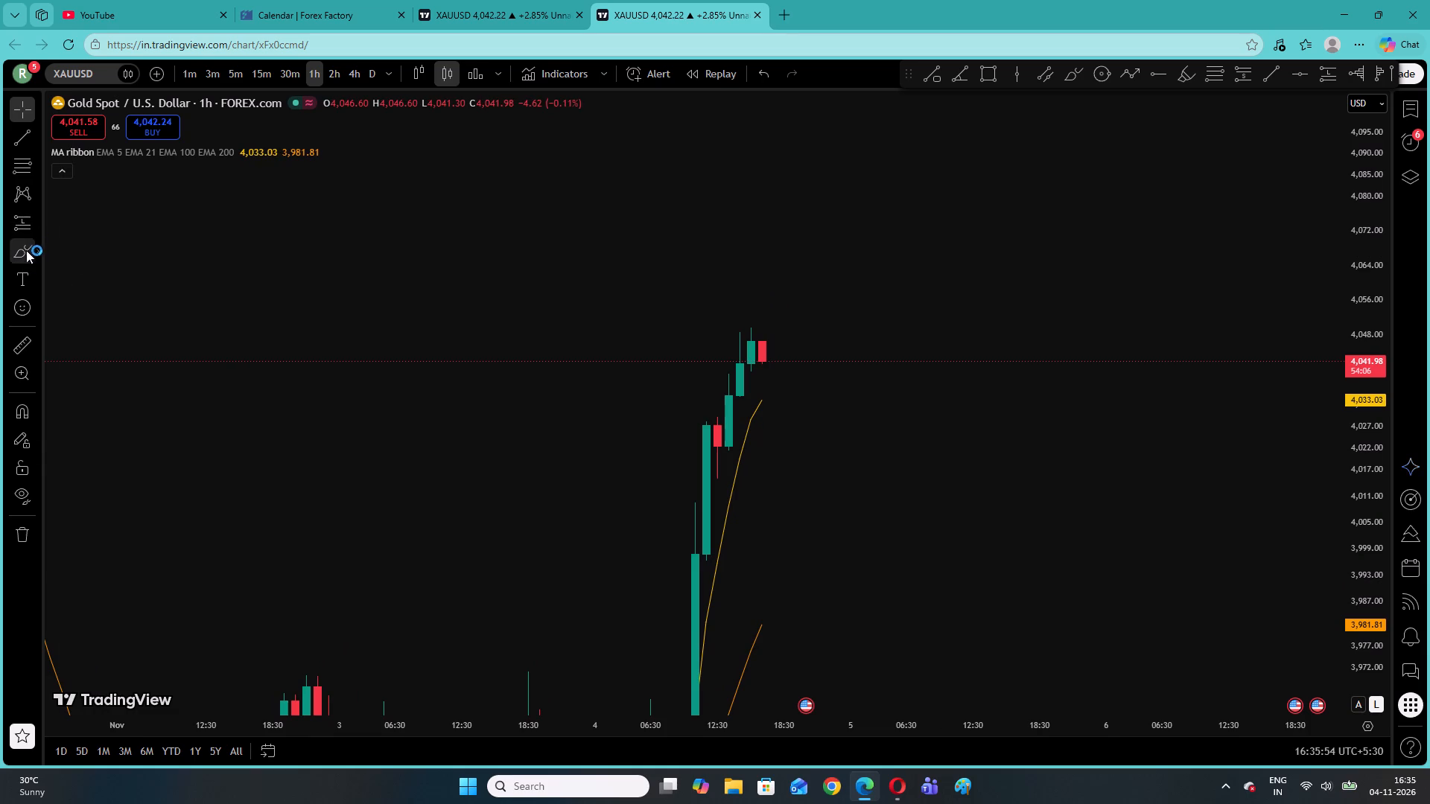
{"action": "left_click", "coordinate": [36, 244]}
{"action": "left_click", "coordinate": [76, 476]}
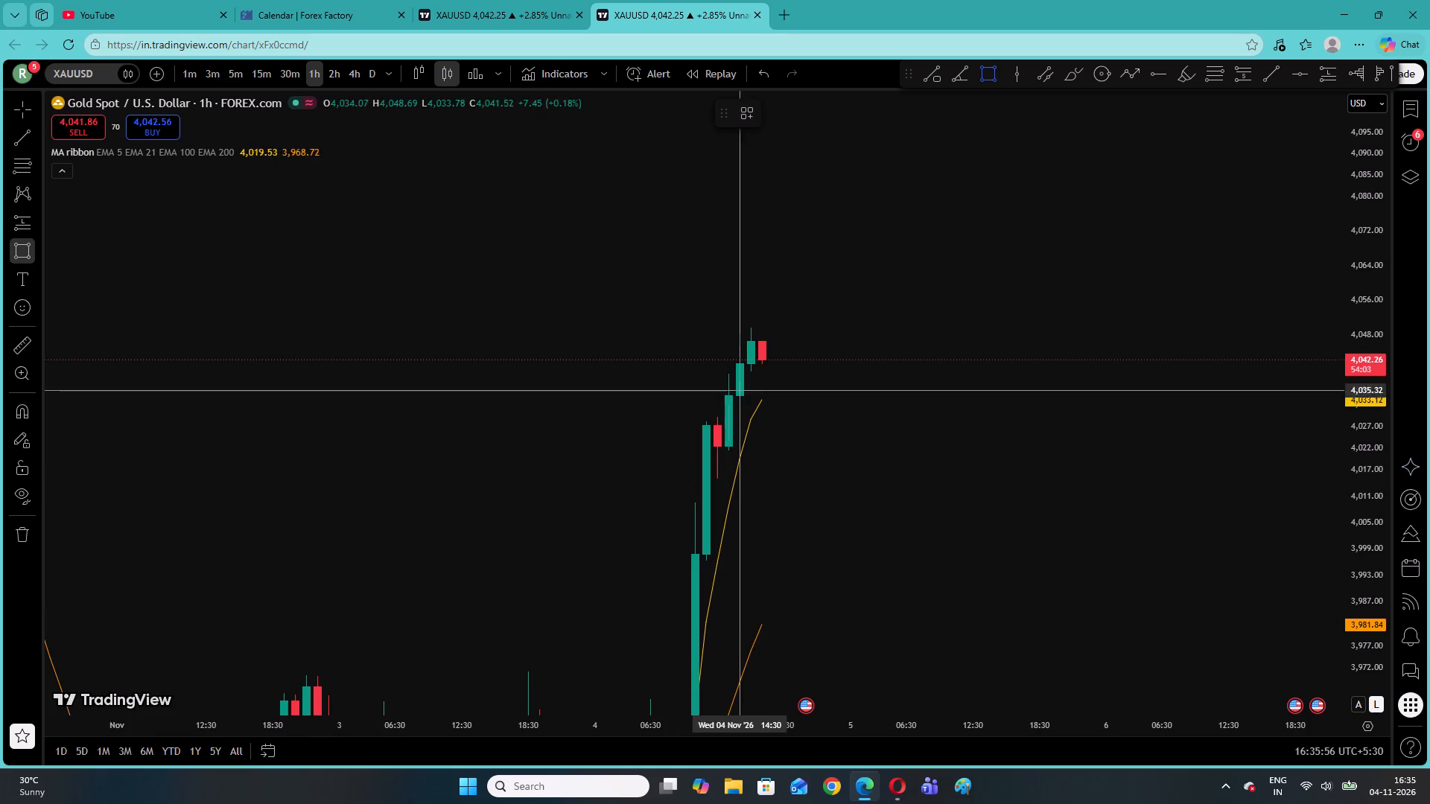
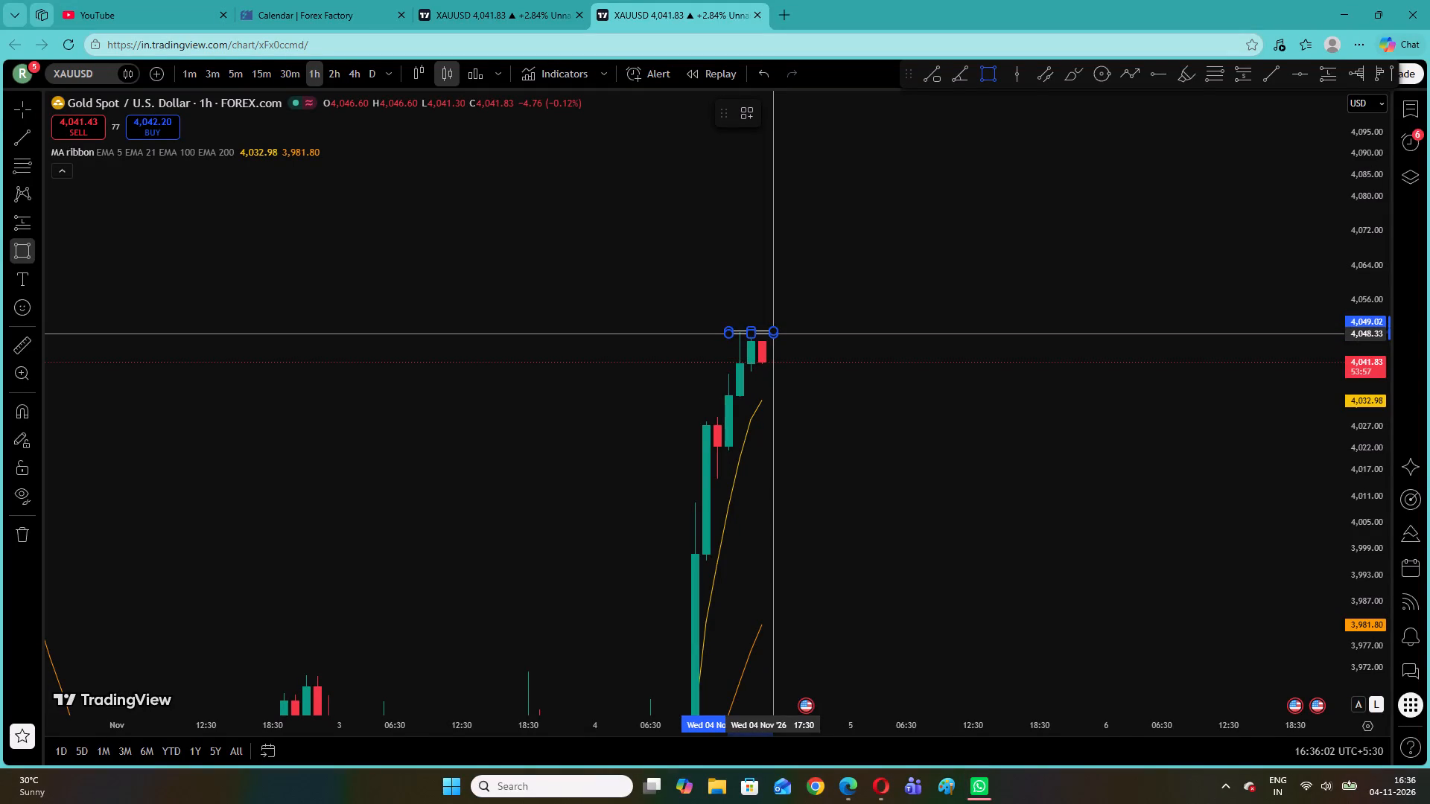
Complete the thin rectangle across the latest 4 November highs, spanning about 4,049.0 to 4,048.3 and ending at 17:30.
{"action": "left_click", "coordinate": [774, 334]}
{"action": "left_click", "coordinate": [768, 299]}
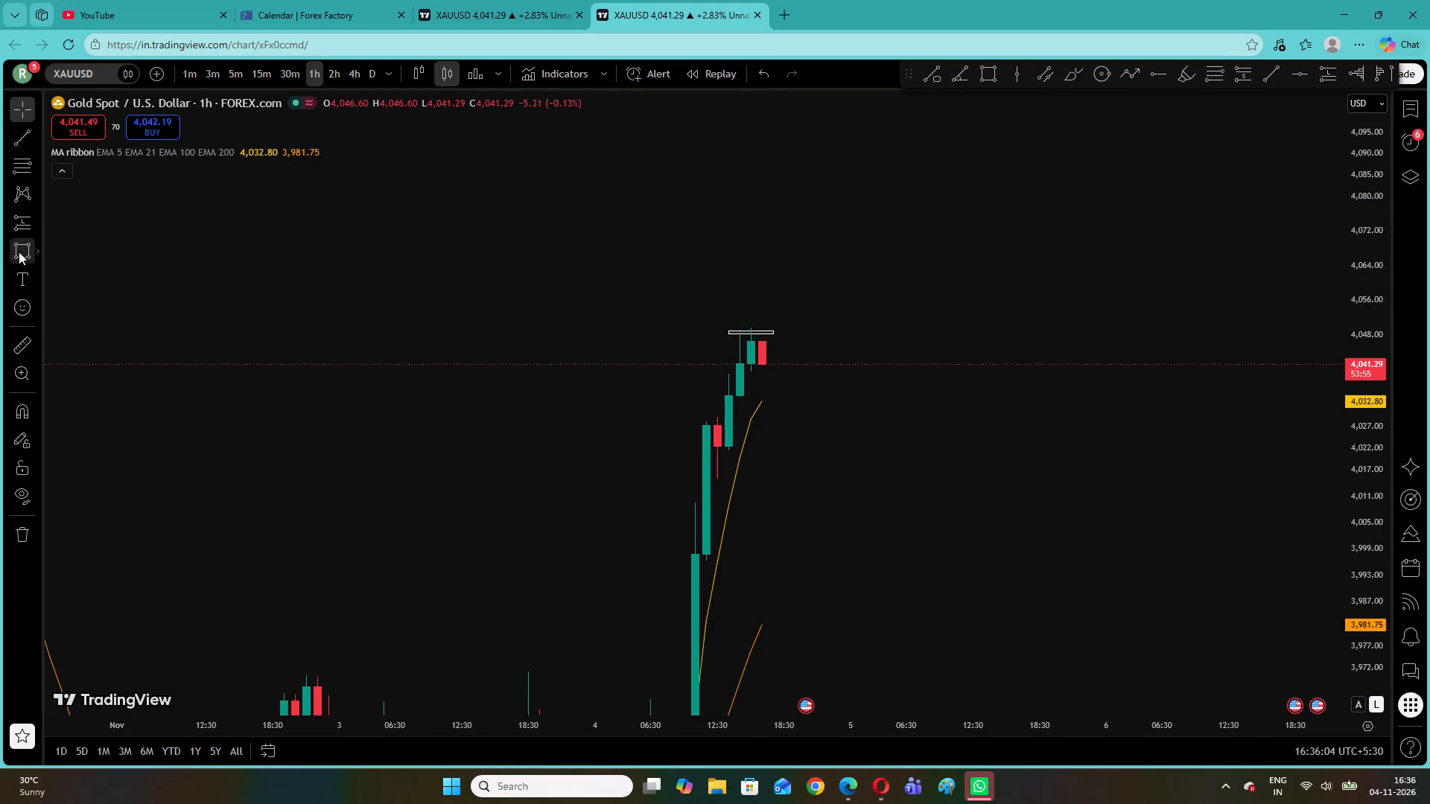
Draw a second thin rectangle below the latest candles, from about 4,041.8 down to 4,040.6, starting at 15:30 on 4 November.
{"action": "left_click", "coordinate": [19, 252]}
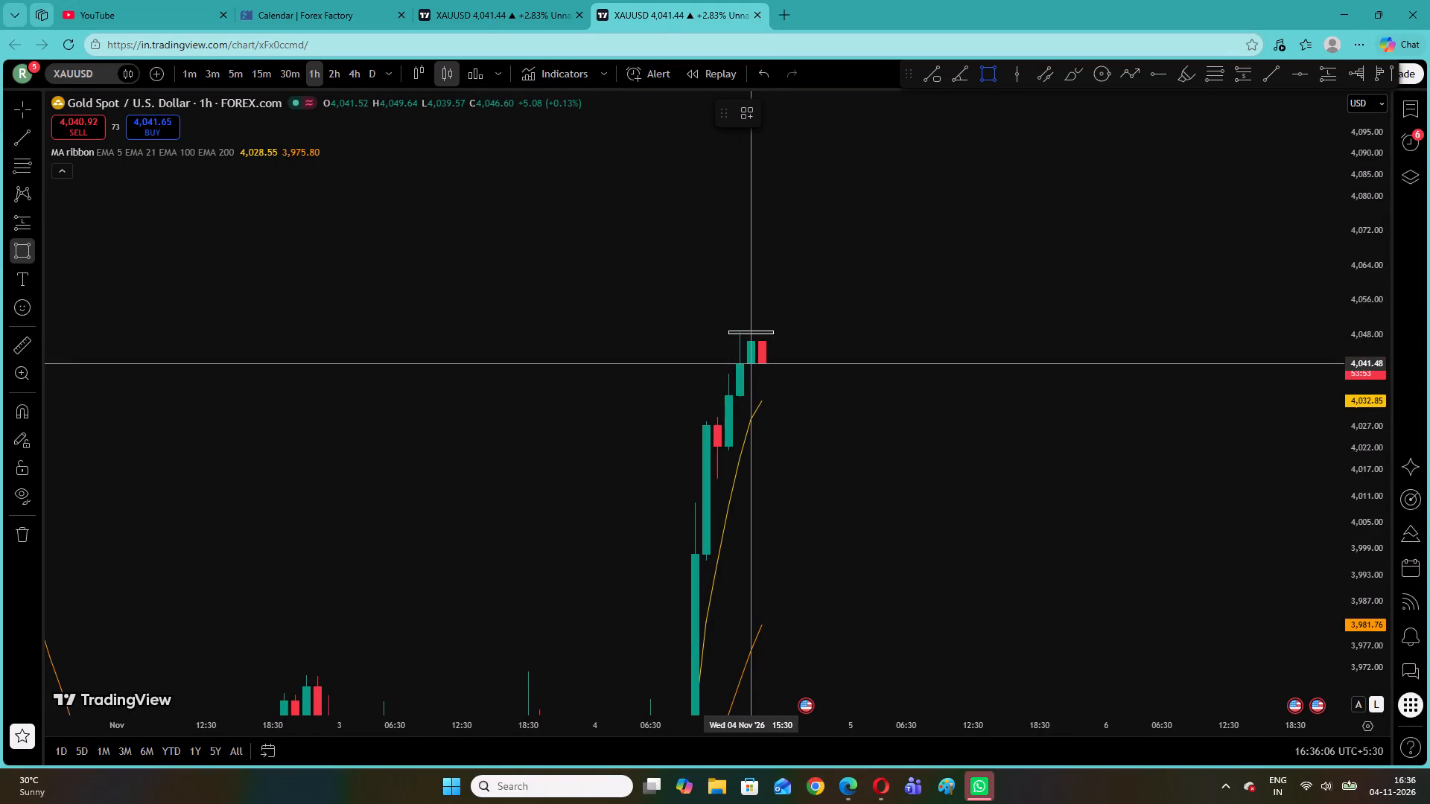
{"action": "left_click", "coordinate": [746, 362]}
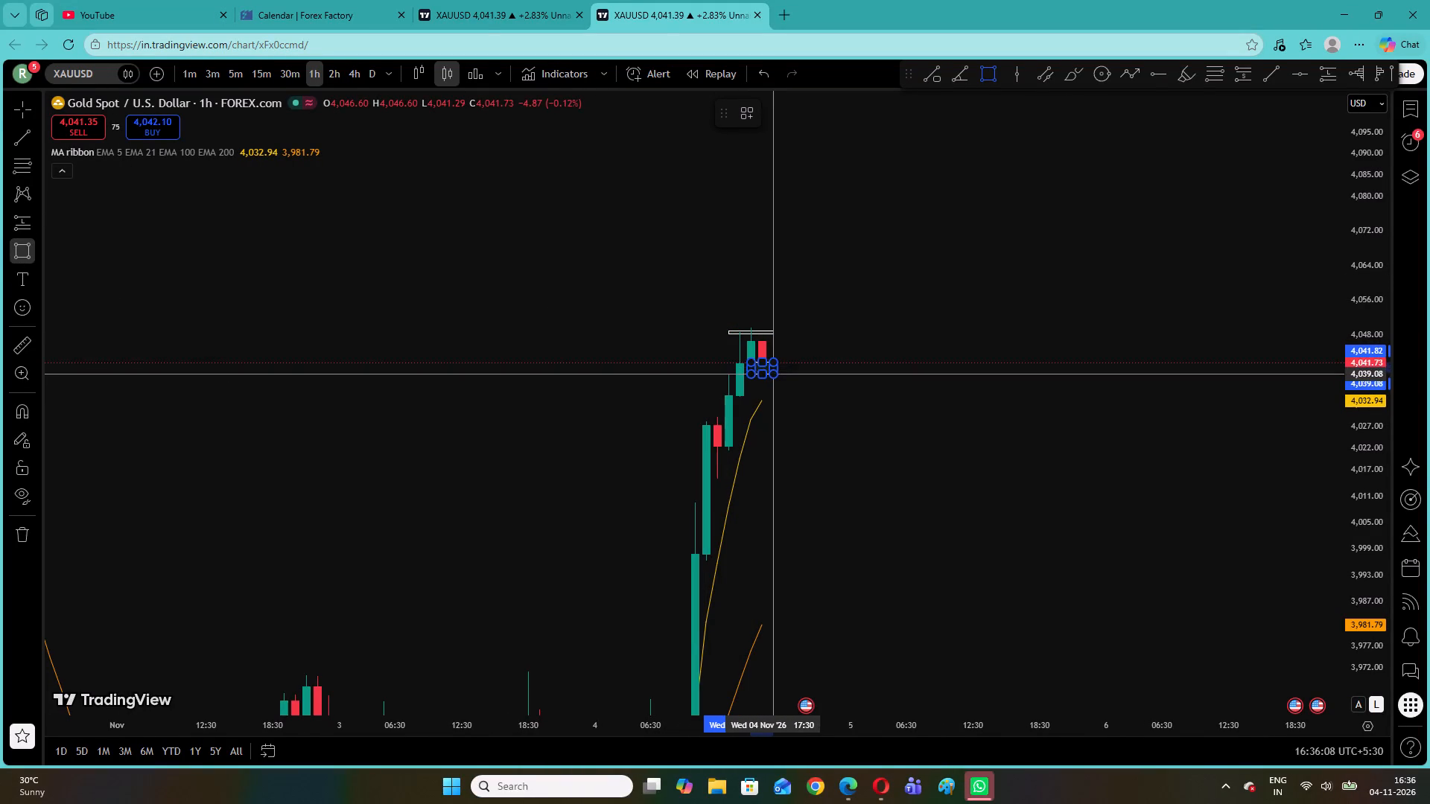
{"action": "left_click", "coordinate": [793, 367]}
{"action": "left_click", "coordinate": [815, 328]}
{"action": "left_click", "coordinate": [859, 307]}
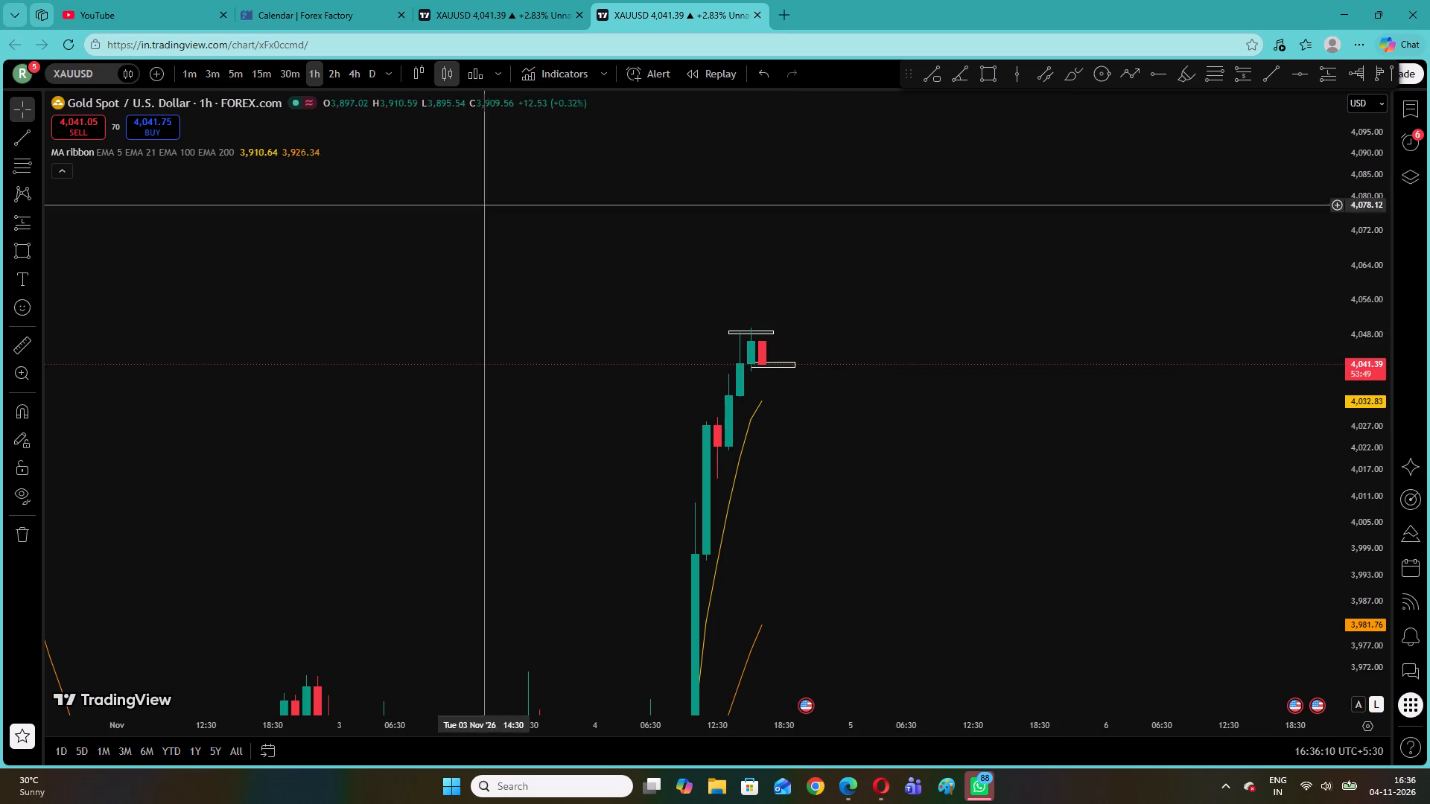
Switch the XAUUSD chart to the 1-minute timeframe, reset its view and enlarge the price scale around the two rectangles.
{"action": "left_click", "coordinate": [188, 67]}
{"action": "right_click", "coordinate": [757, 288]}
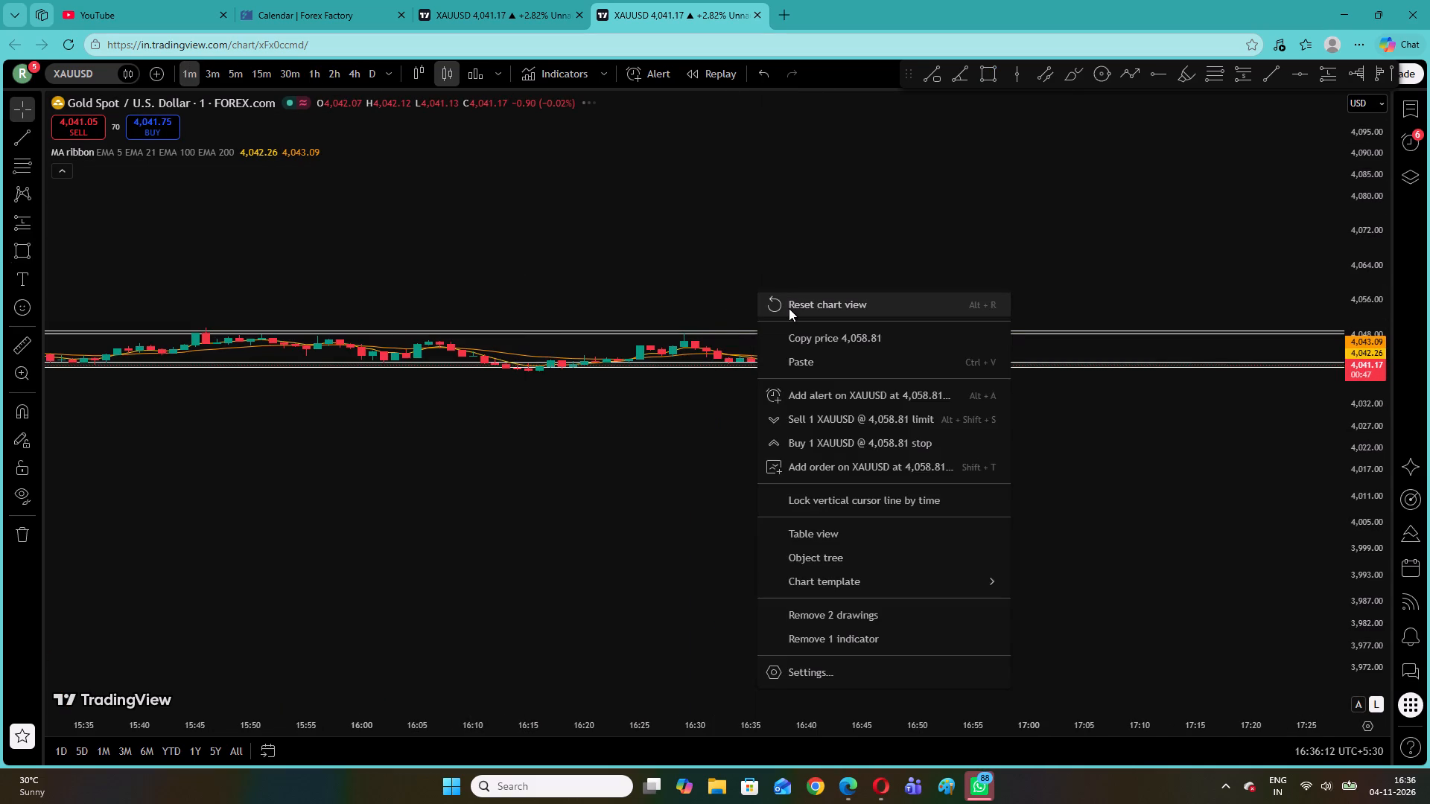
{"action": "left_click", "coordinate": [789, 308]}
{"action": "left_click_drag", "start_coordinate": [1366, 443], "coordinate": [1350, 300]}
{"action": "left_click_drag", "start_coordinate": [1277, 314], "coordinate": [954, 611]}
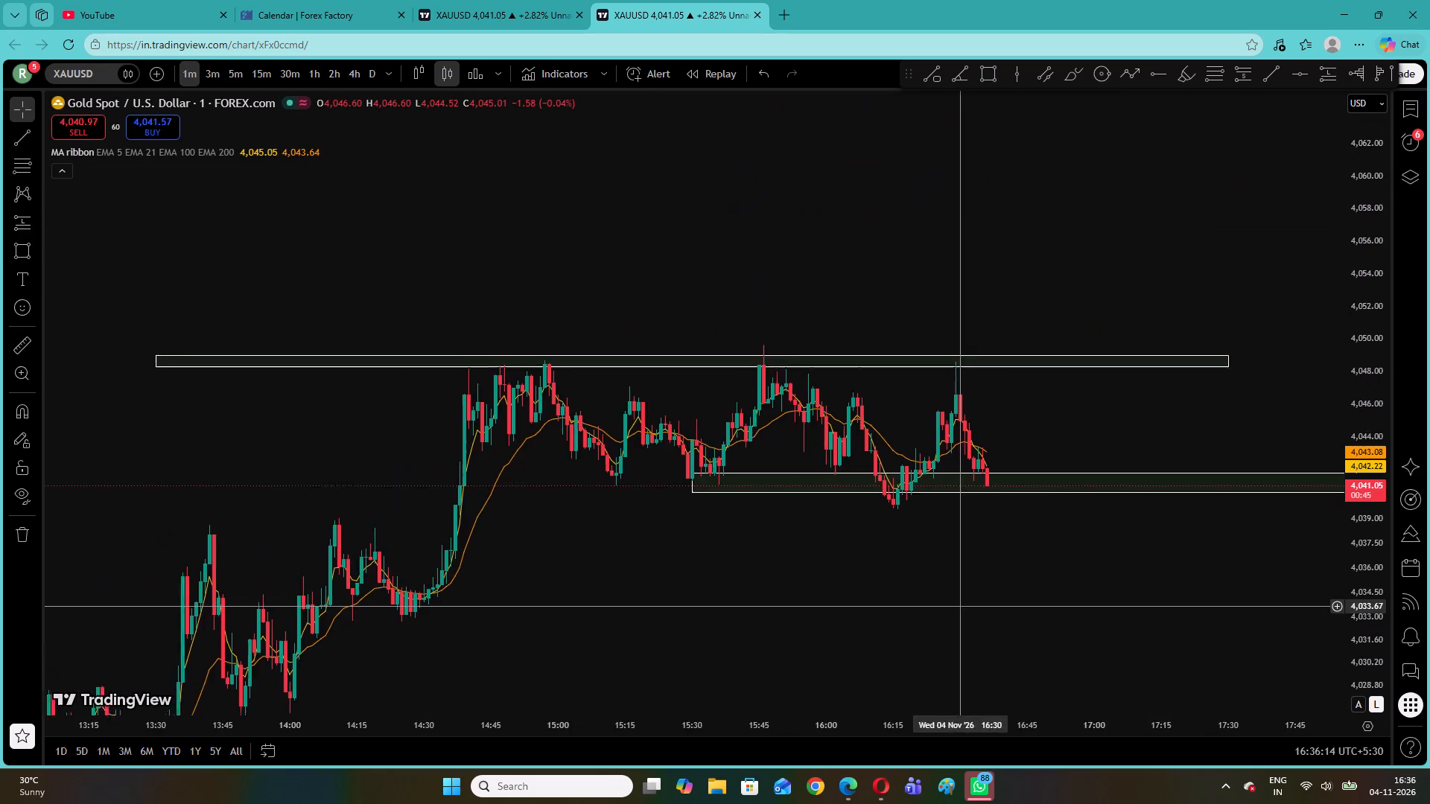
{"action": "left_click_drag", "start_coordinate": [954, 611], "coordinate": [938, 617]}
{"action": "left_click_drag", "start_coordinate": [1061, 415], "coordinate": [1028, 444]}
{"action": "left_click_drag", "start_coordinate": [1372, 535], "coordinate": [1357, 412]}
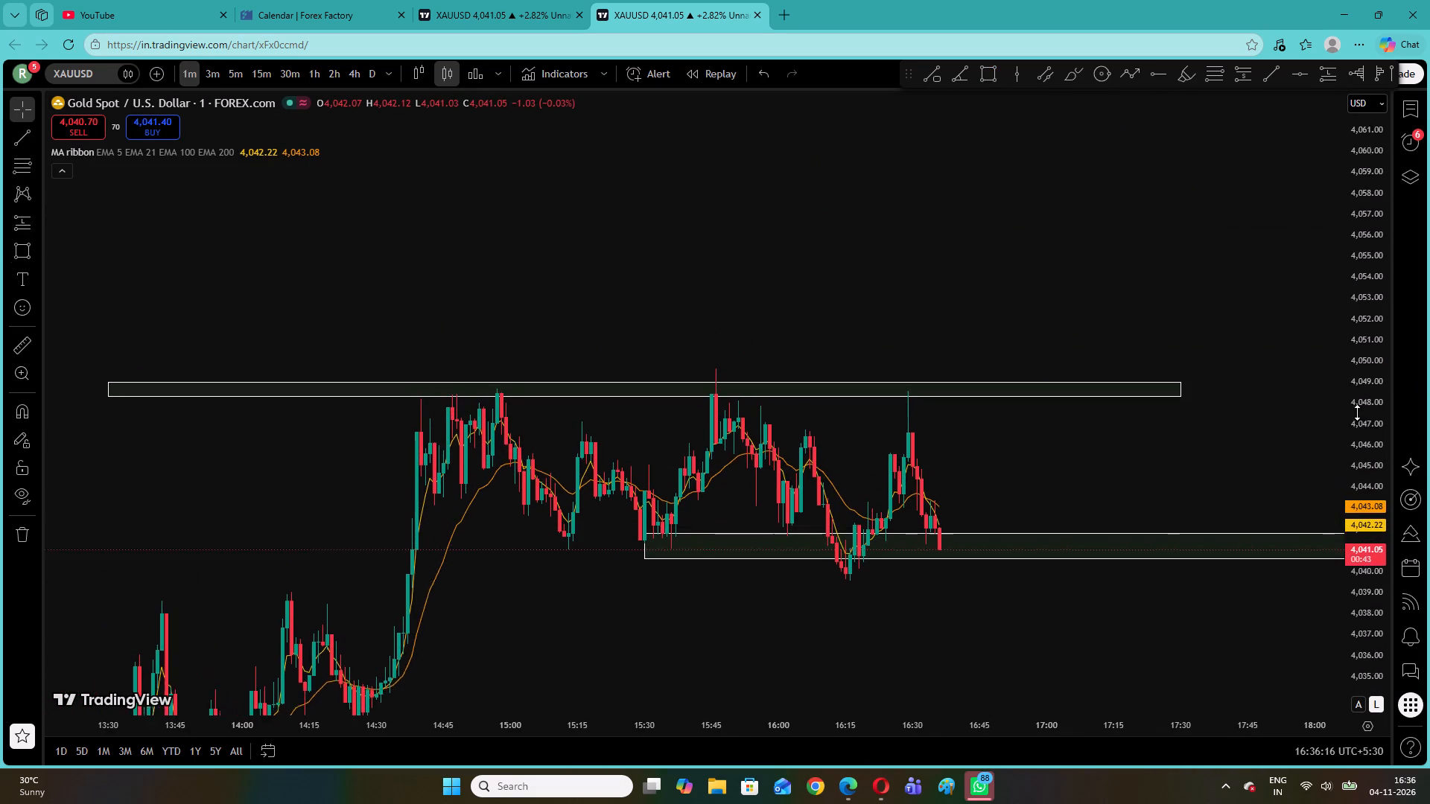
{"action": "left_click_drag", "start_coordinate": [1357, 412], "coordinate": [1342, 339]}
{"action": "left_click_drag", "start_coordinate": [1187, 461], "coordinate": [984, 453]}
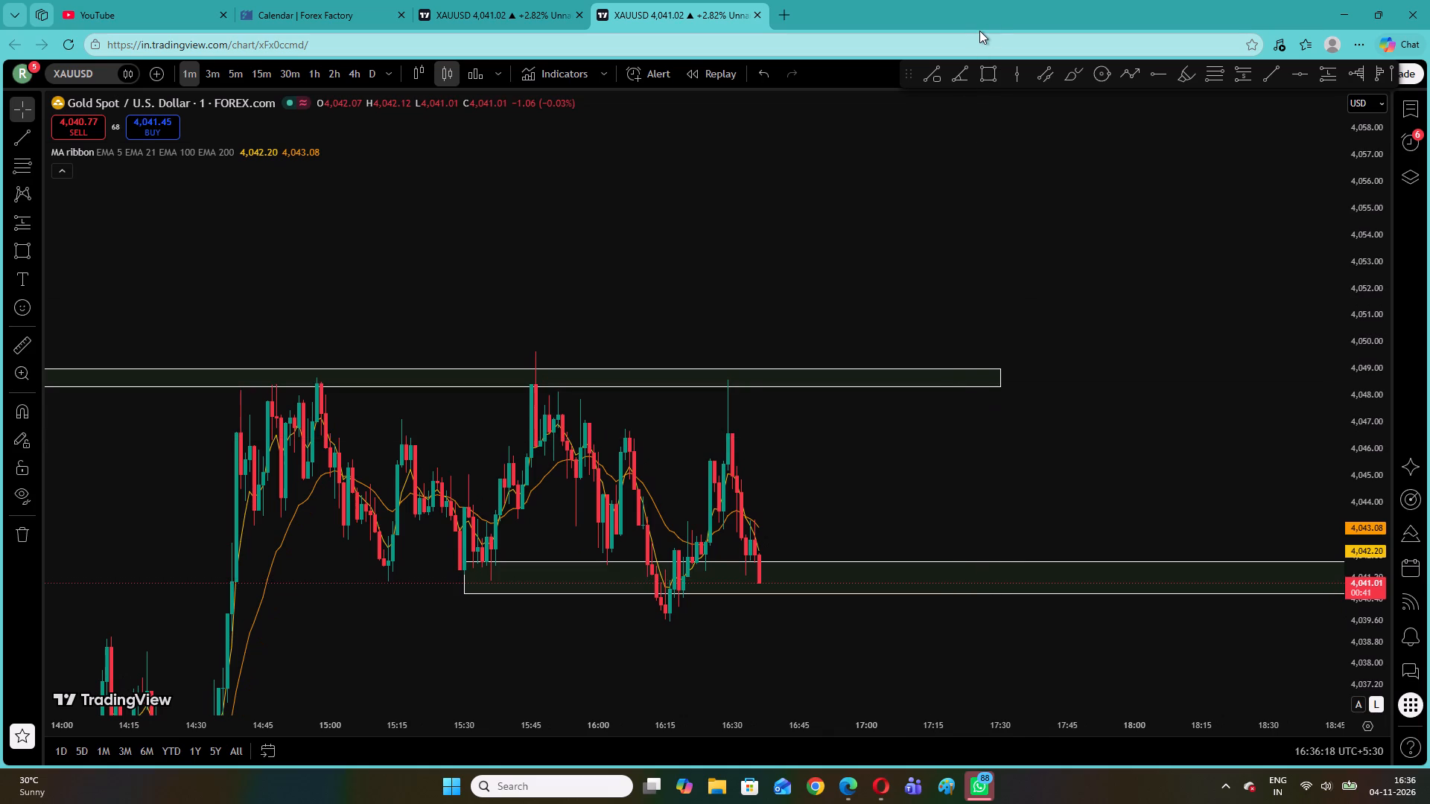
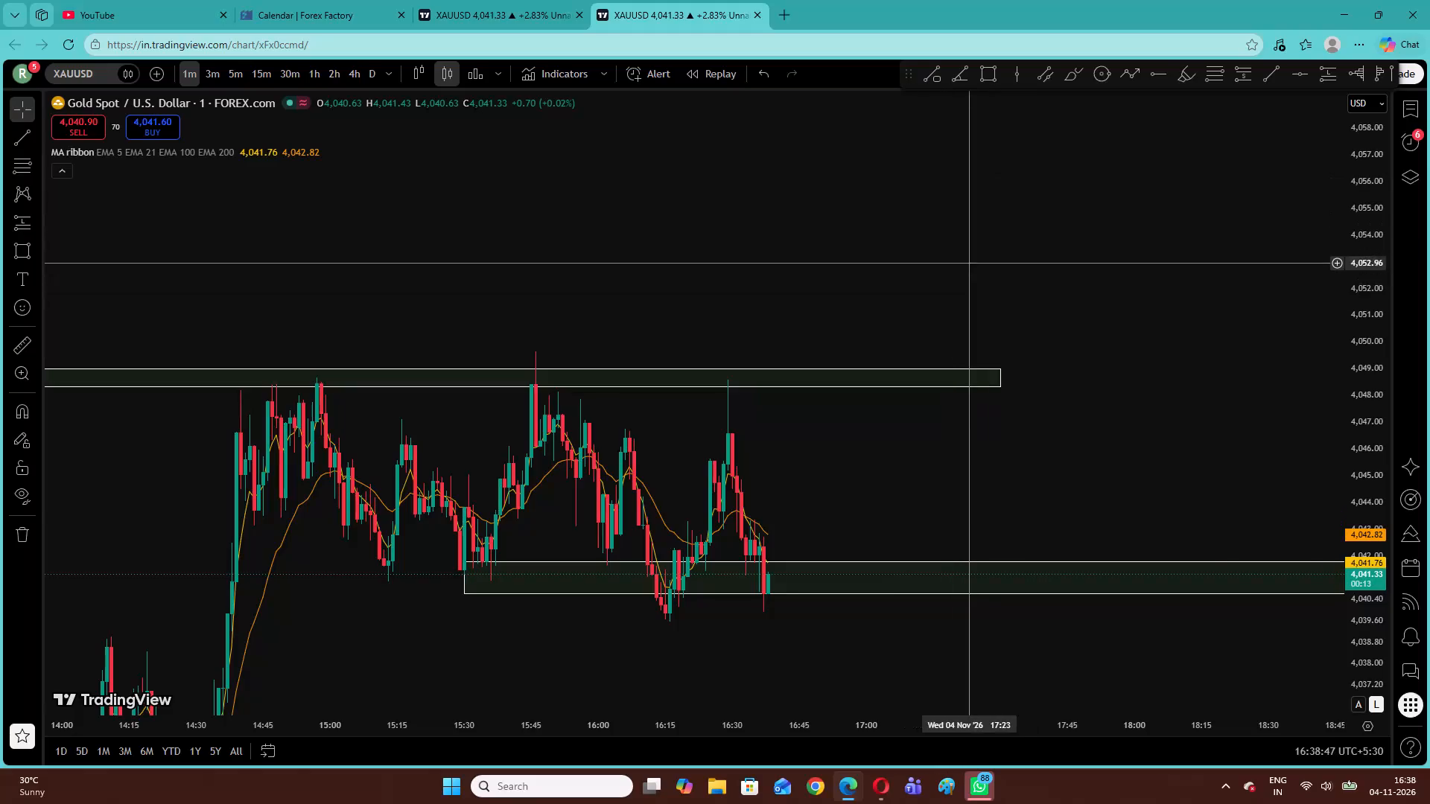
Remove the two existing rectangle drawings from the XAUUSD chart.
{"action": "right_click", "coordinate": [967, 258]}
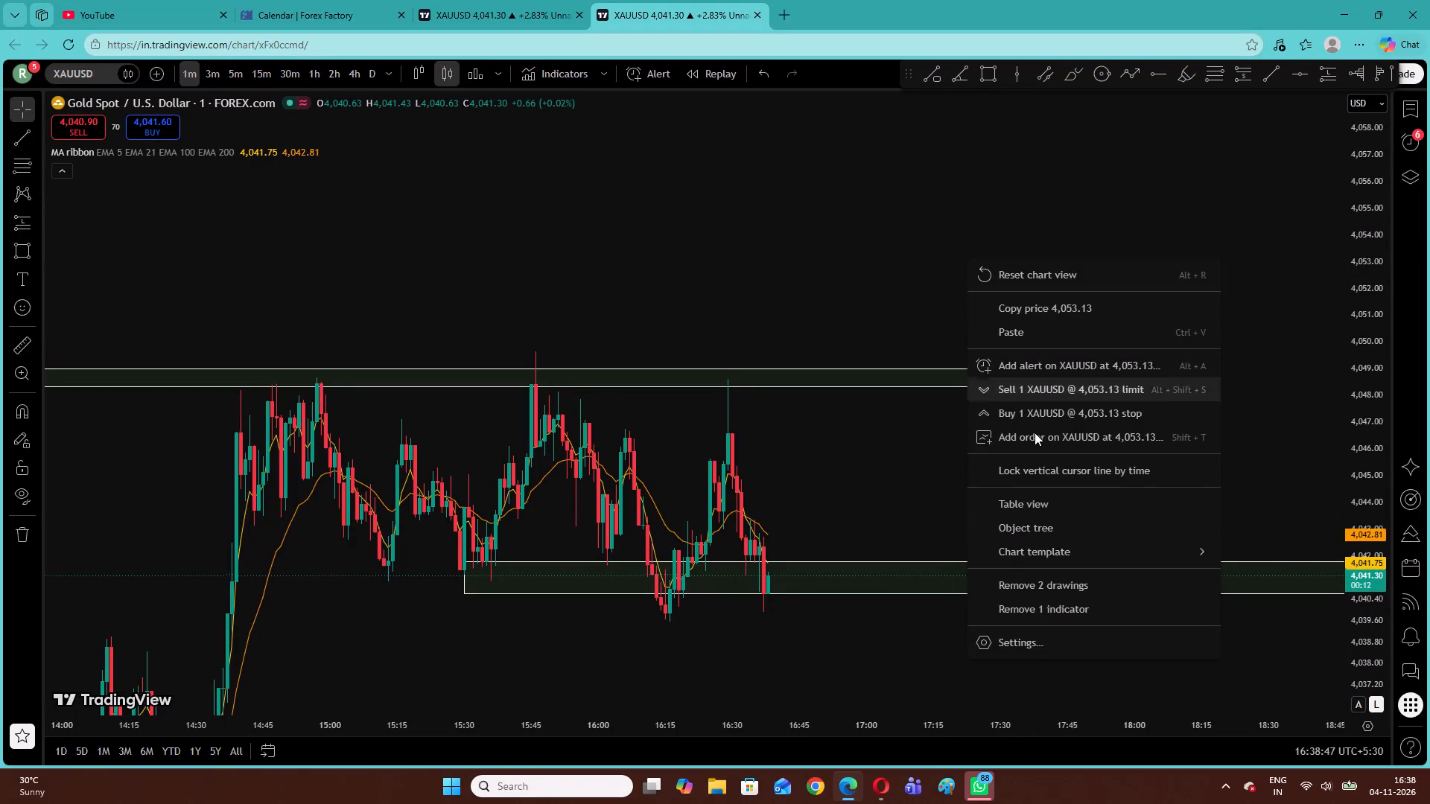
{"action": "left_click", "coordinate": [1068, 585]}
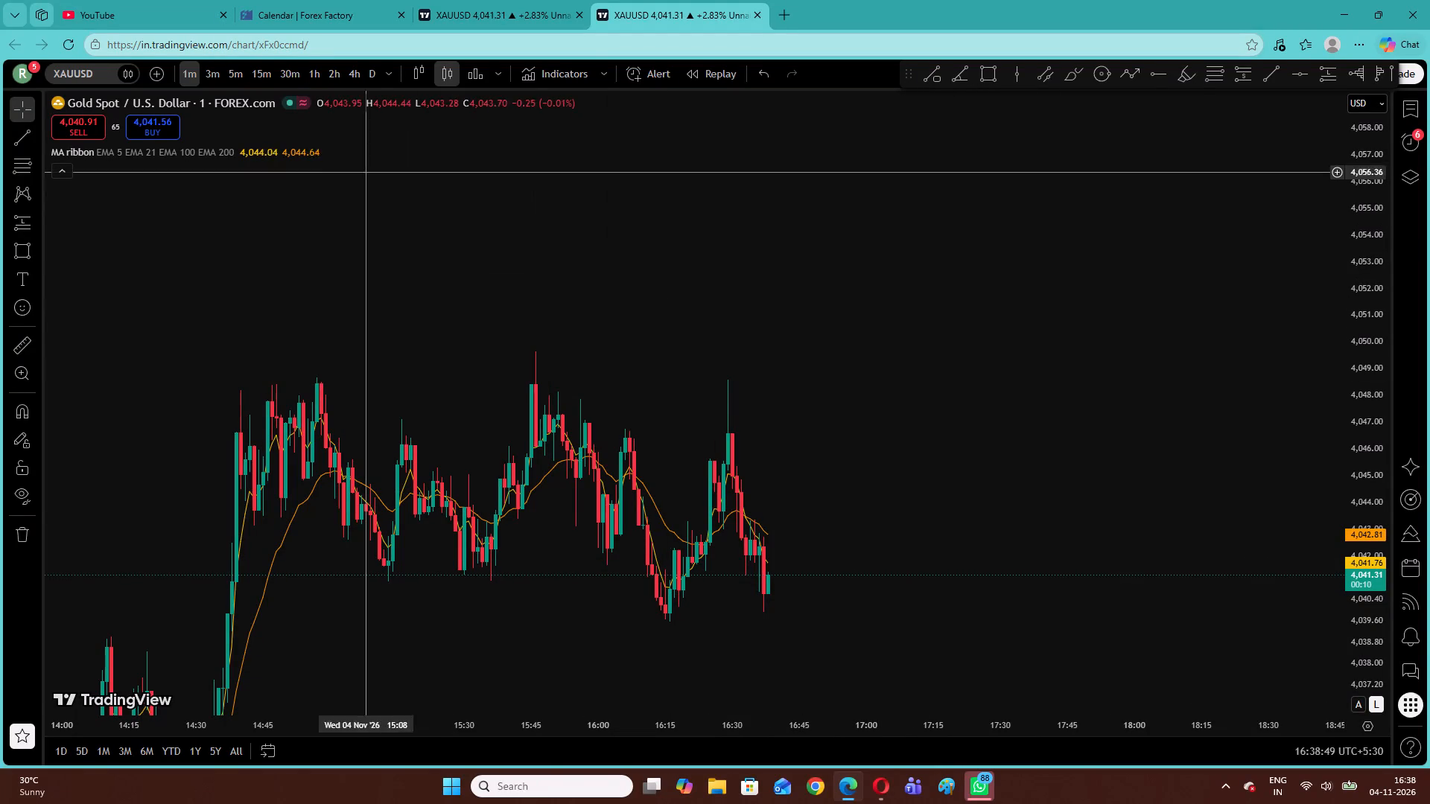
On the 1h timeframe, draw a thin rectangle from about 4,046.6 up to 4,047.0, spanning 15:30 to 20:30 on 4 November.
{"action": "left_click", "coordinate": [311, 72]}
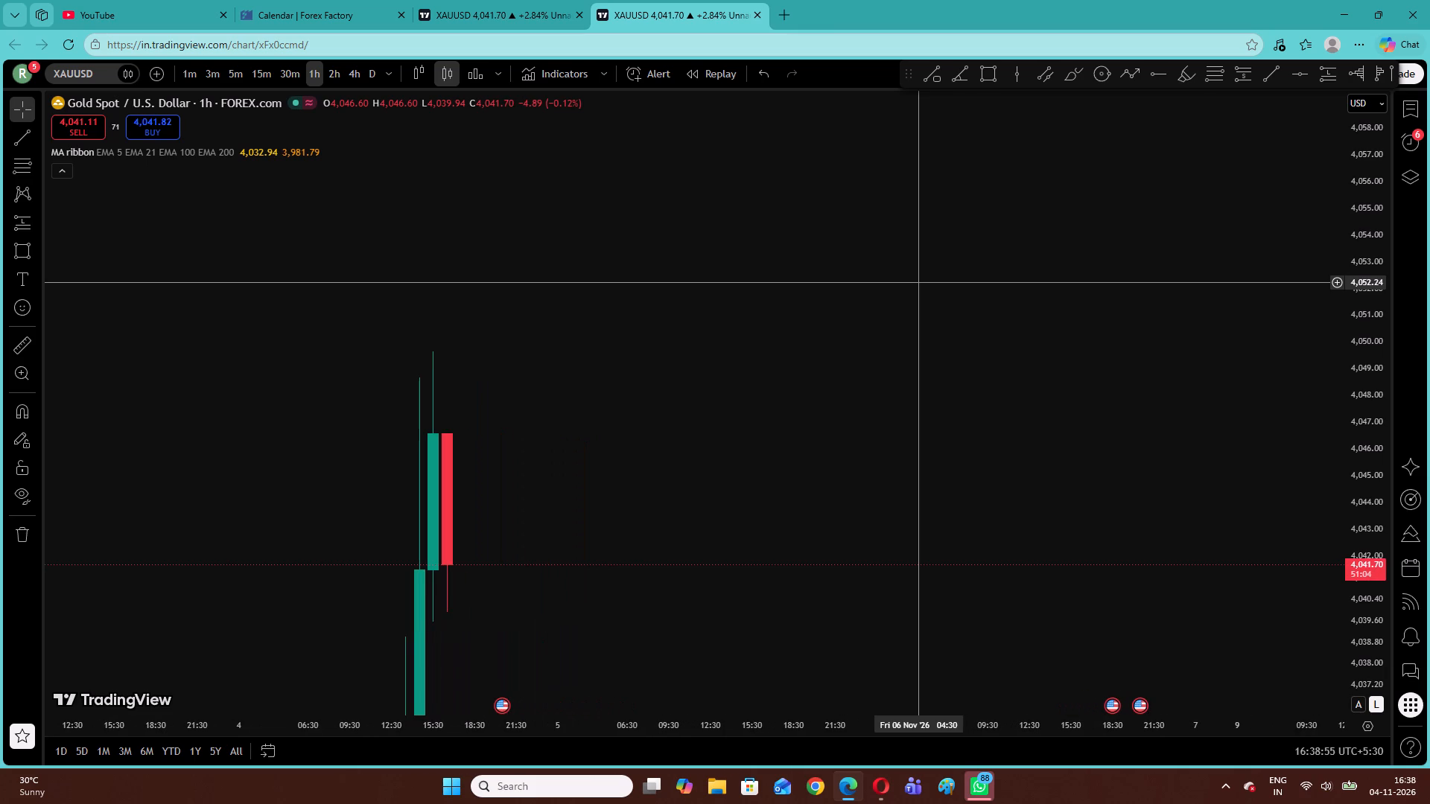
{"action": "left_click_drag", "start_coordinate": [620, 286], "coordinate": [655, 291]}
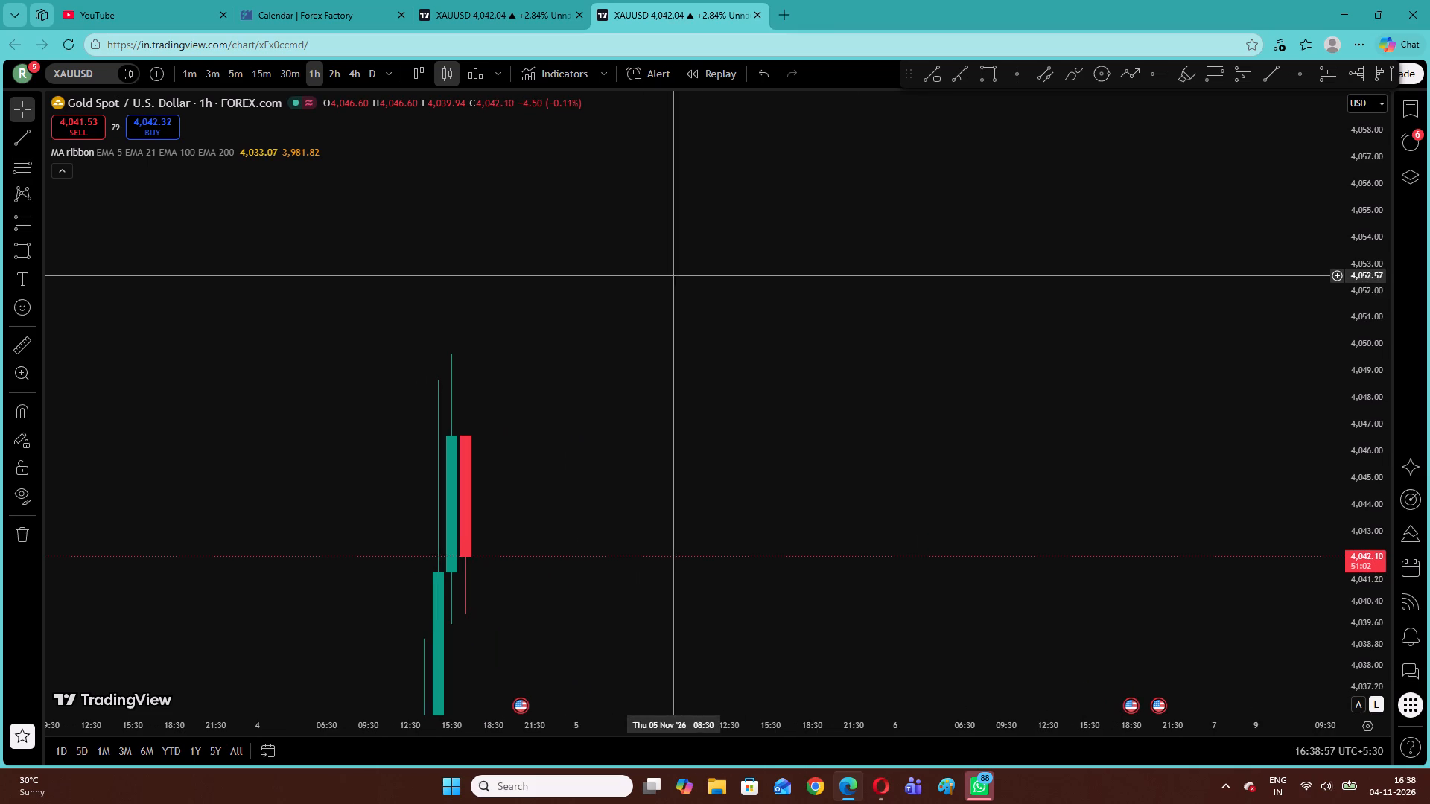
{"action": "left_click", "coordinate": [20, 253]}
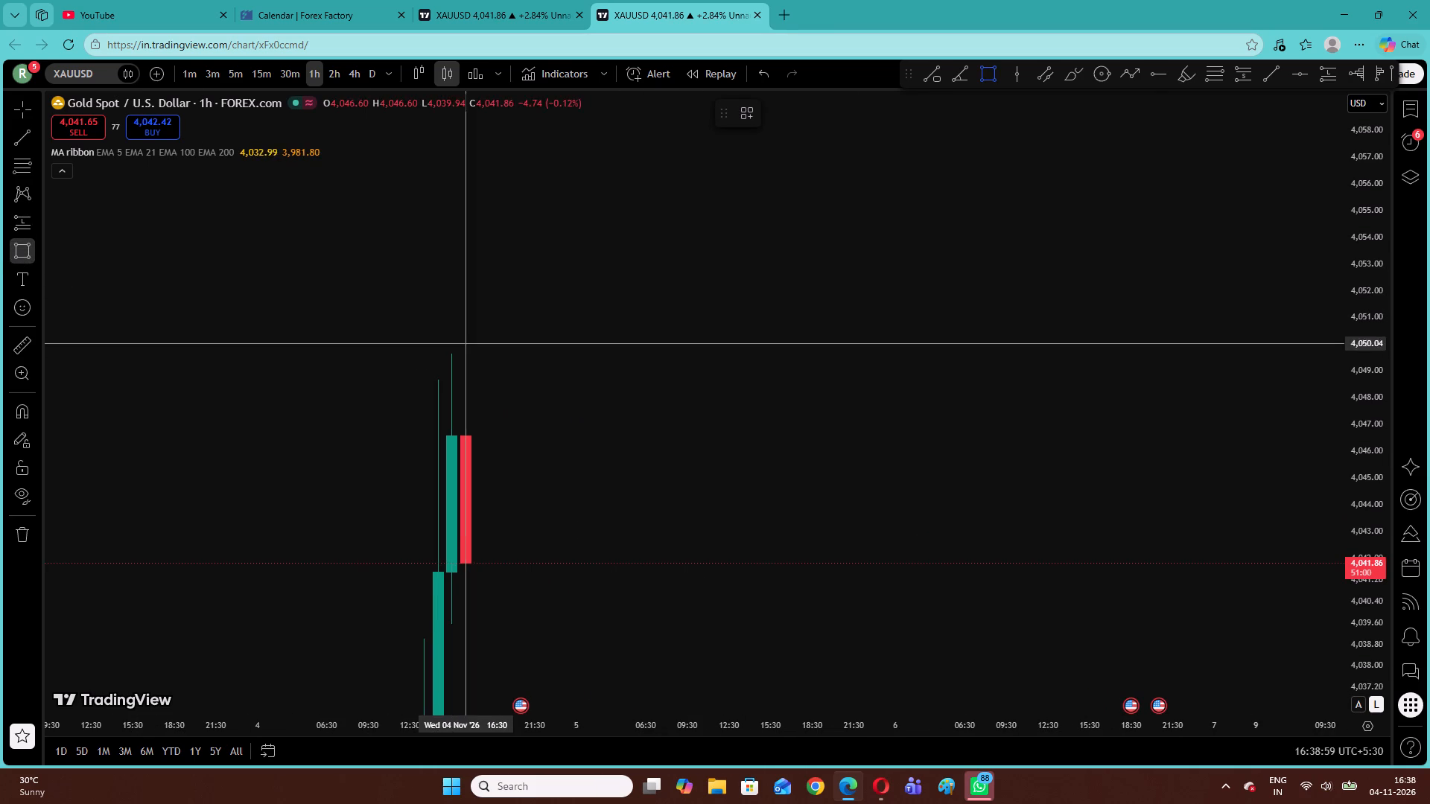
{"action": "left_click", "coordinate": [448, 435]}
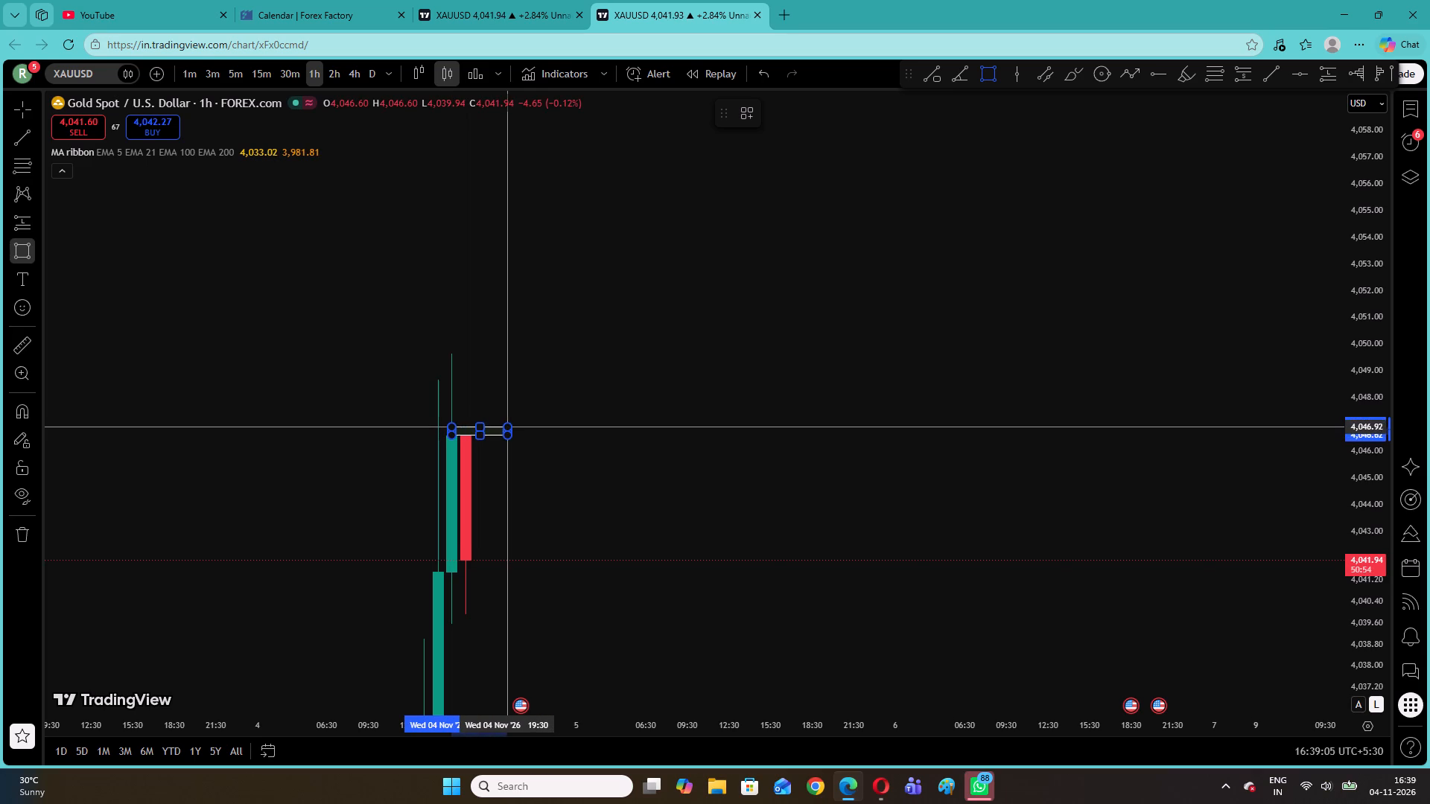
{"action": "left_click", "coordinate": [510, 424]}
{"action": "left_click", "coordinate": [519, 393]}
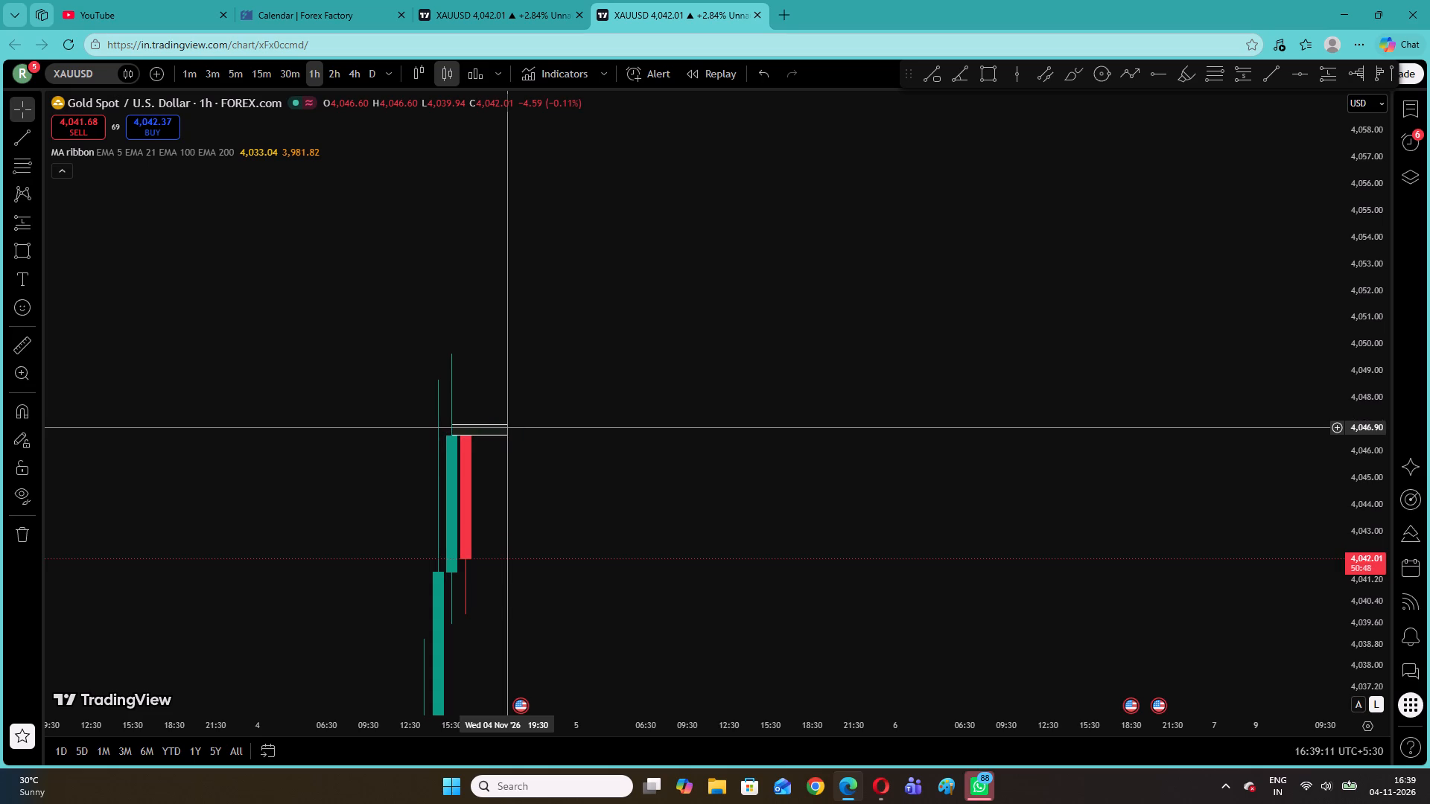
{"action": "left_click_drag", "start_coordinate": [511, 428], "coordinate": [518, 427]}
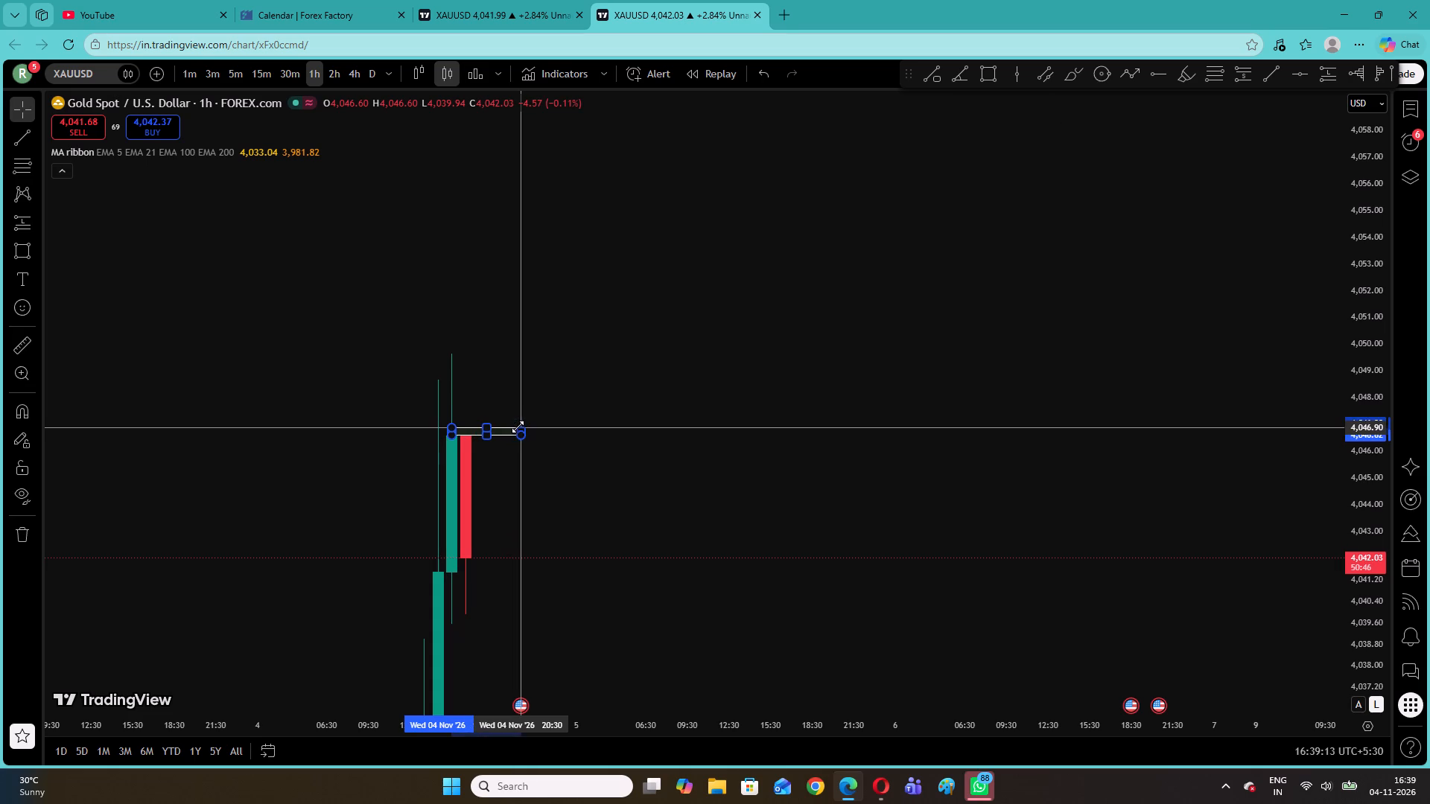
{"action": "left_click_drag", "start_coordinate": [518, 427], "coordinate": [519, 424]}
{"action": "left_click", "coordinate": [513, 405]}
Draw a second thin rectangle at the 15:30 candle's open, from about 4,041.5 down to 4,041.4, ending at 17:30 on 4 November.
{"action": "left_click_drag", "start_coordinate": [617, 480], "coordinate": [631, 460]}
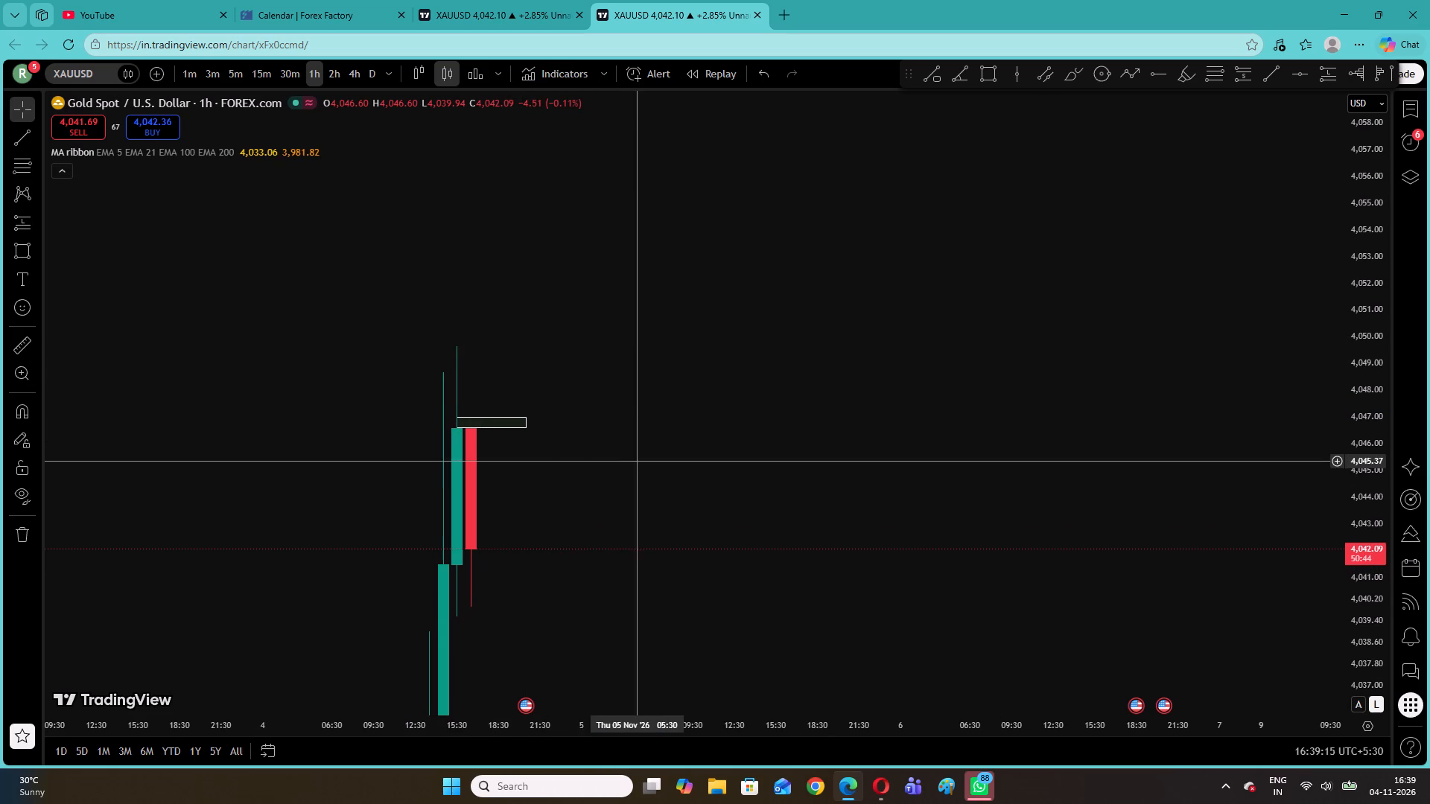
{"action": "left_click_drag", "start_coordinate": [631, 460], "coordinate": [632, 460]}
{"action": "left_click", "coordinate": [17, 254]}
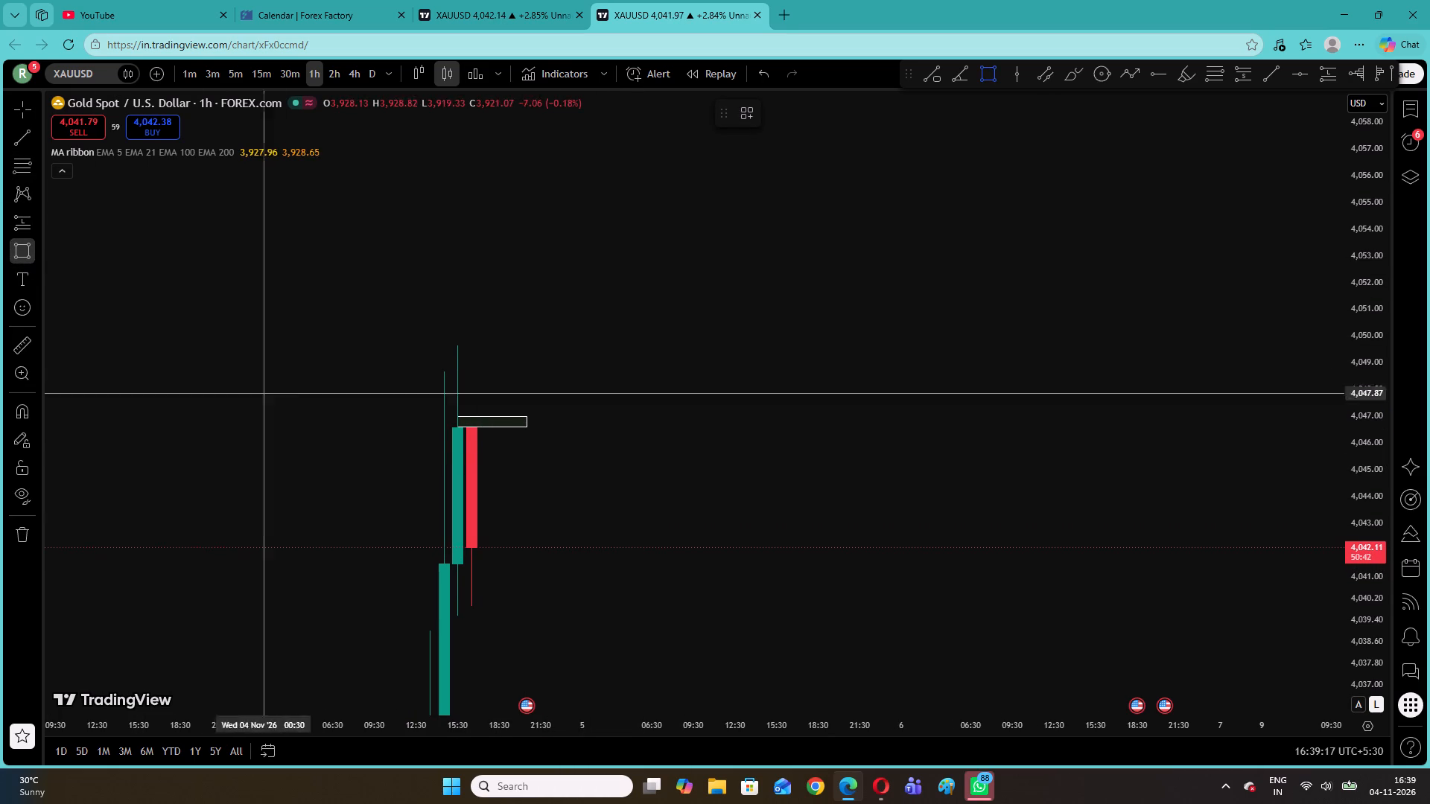
{"action": "left_click", "coordinate": [454, 562]}
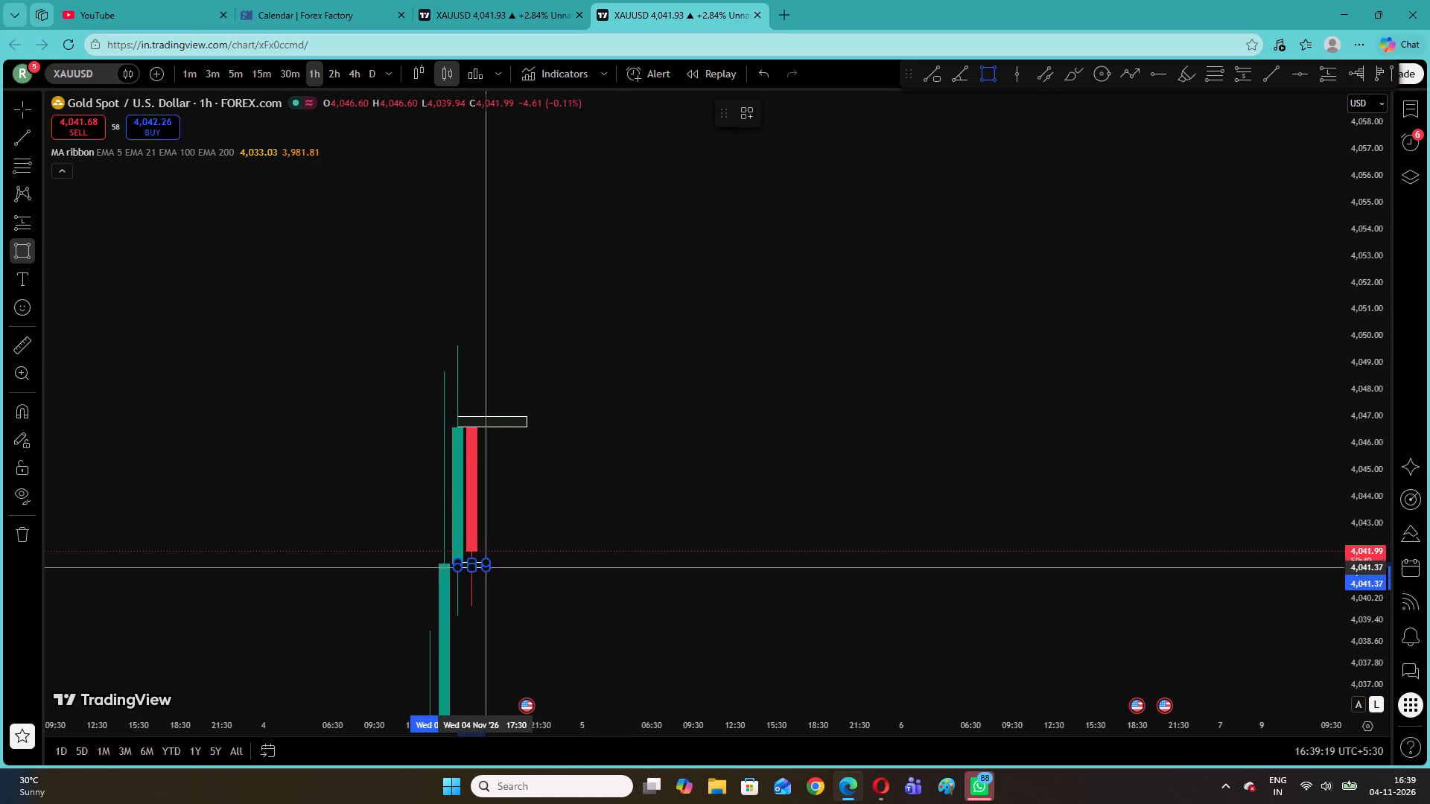
{"action": "left_click", "coordinate": [486, 568]}
{"action": "left_click", "coordinate": [518, 537]}
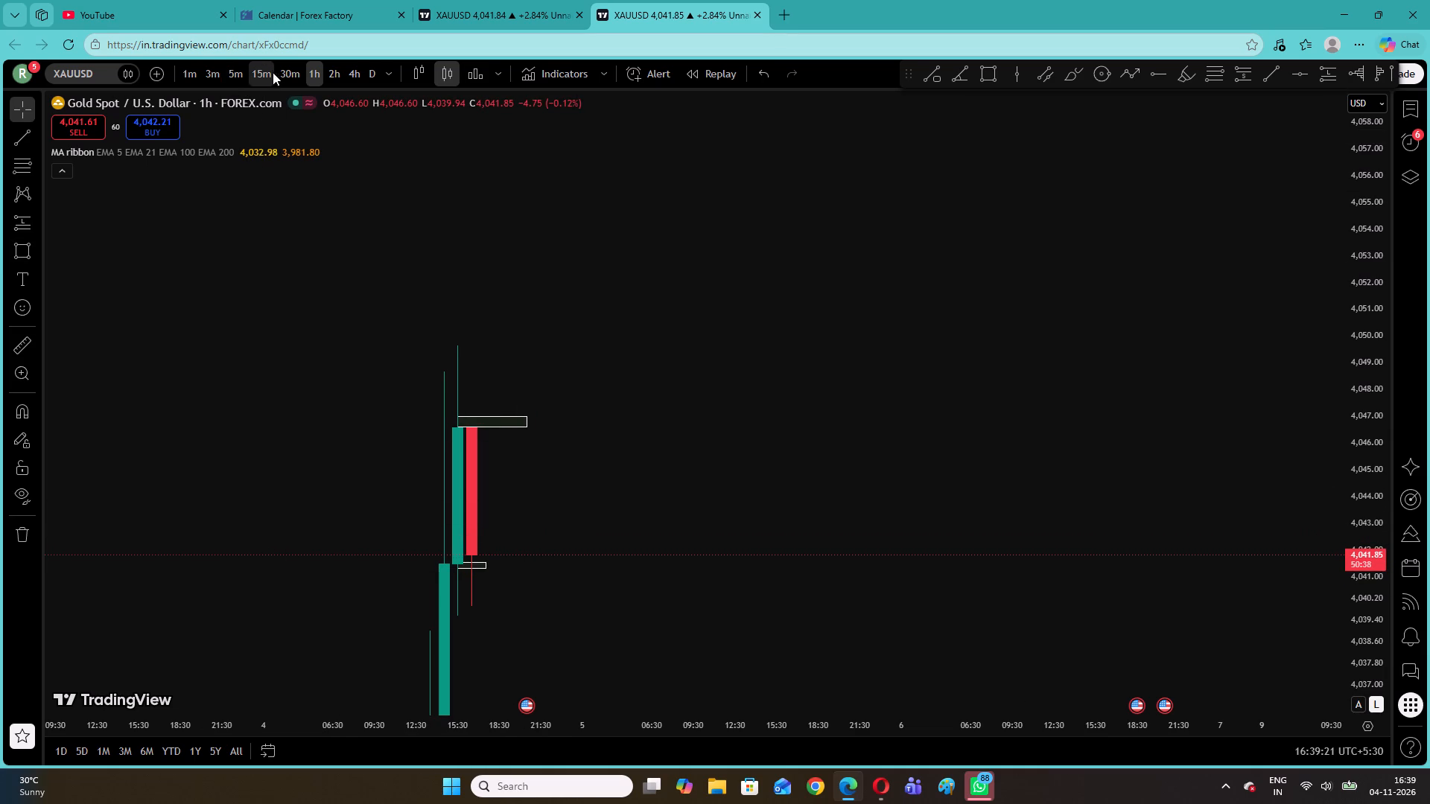
View both rectangles on the 5-minute timeframe, and switch the chart to 1-minute with an enlarged price scale.
{"action": "left_click", "coordinate": [231, 77]}
{"action": "left_click_drag", "start_coordinate": [484, 244], "coordinate": [556, 228]}
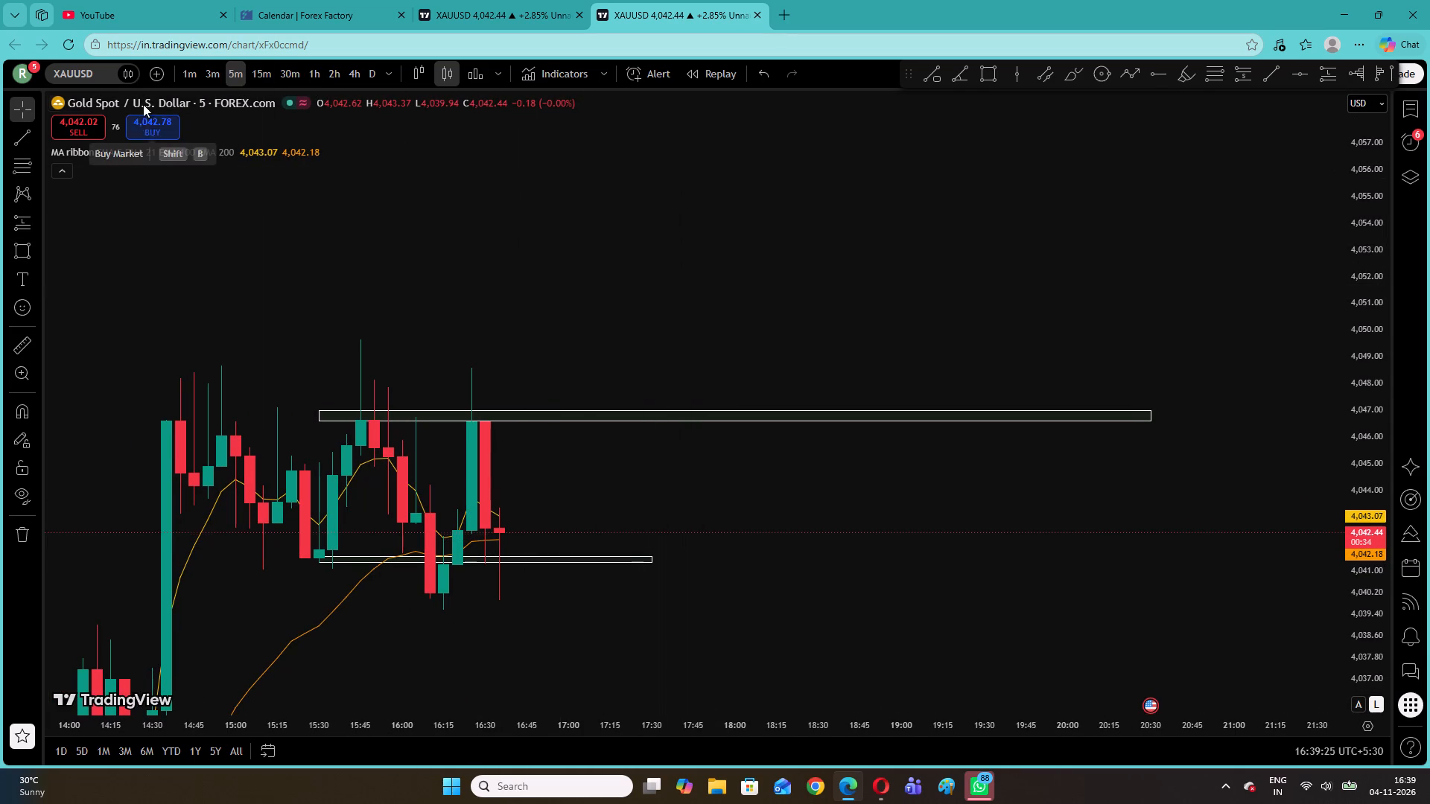
{"action": "left_click", "coordinate": [182, 68]}
{"action": "left_click_drag", "start_coordinate": [600, 455], "coordinate": [649, 427]}
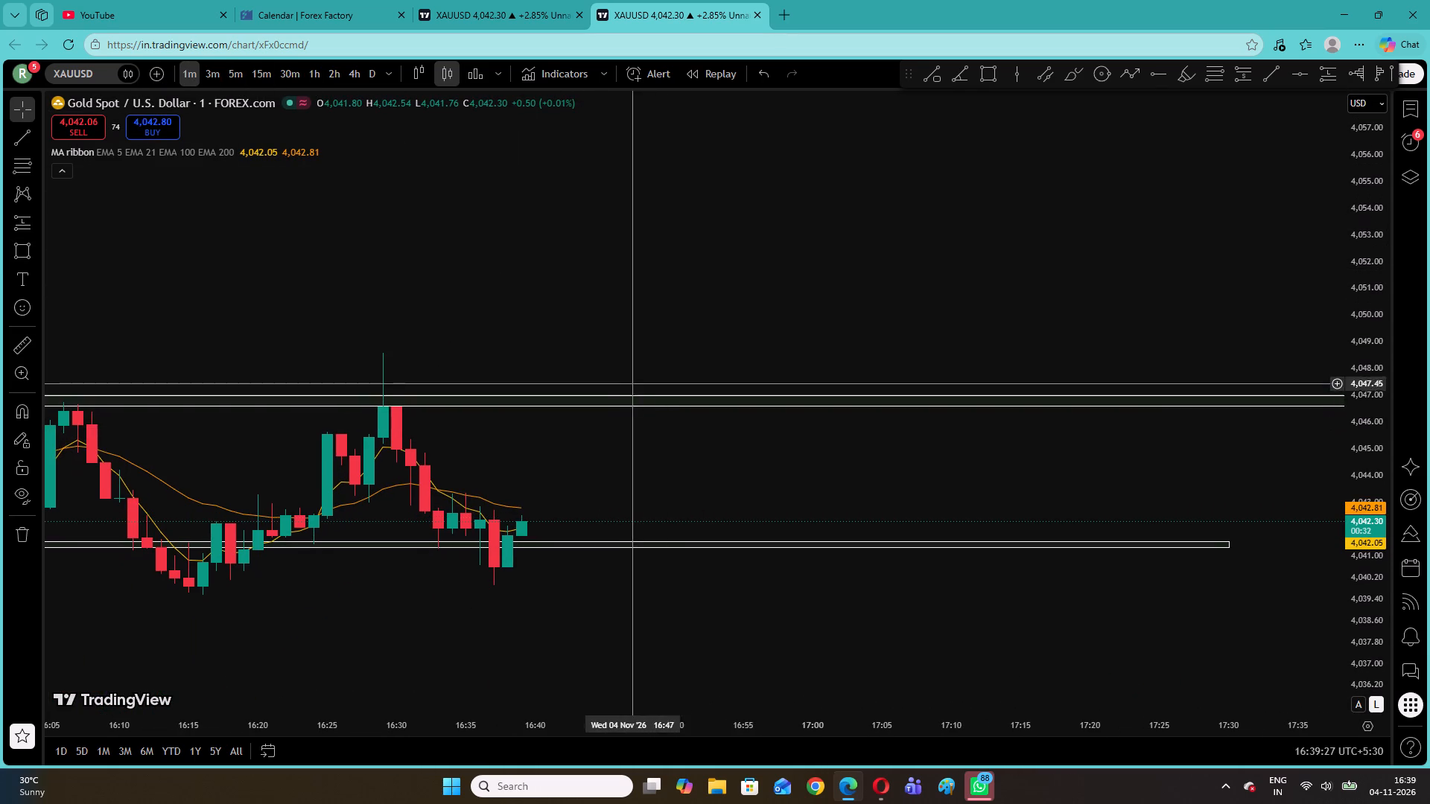
{"action": "left_click_drag", "start_coordinate": [738, 511], "coordinate": [822, 441]}
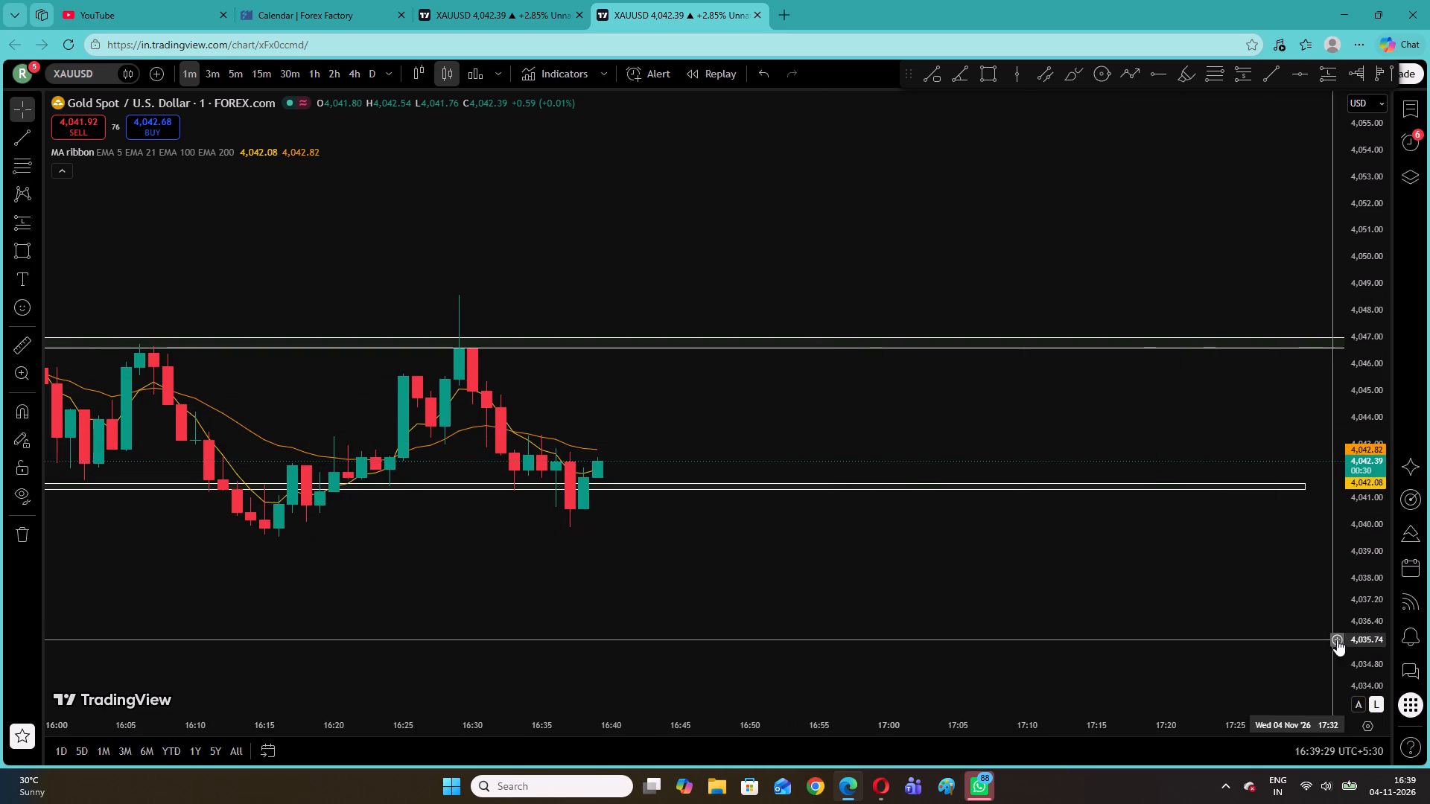
{"action": "left_click_drag", "start_coordinate": [1350, 639], "coordinate": [1353, 450]}
Move the lower rectangle down to the recent 1-minute lows, at about 4,039.9 to 4,039.7.
{"action": "left_click_drag", "start_coordinate": [698, 562], "coordinate": [695, 639]}
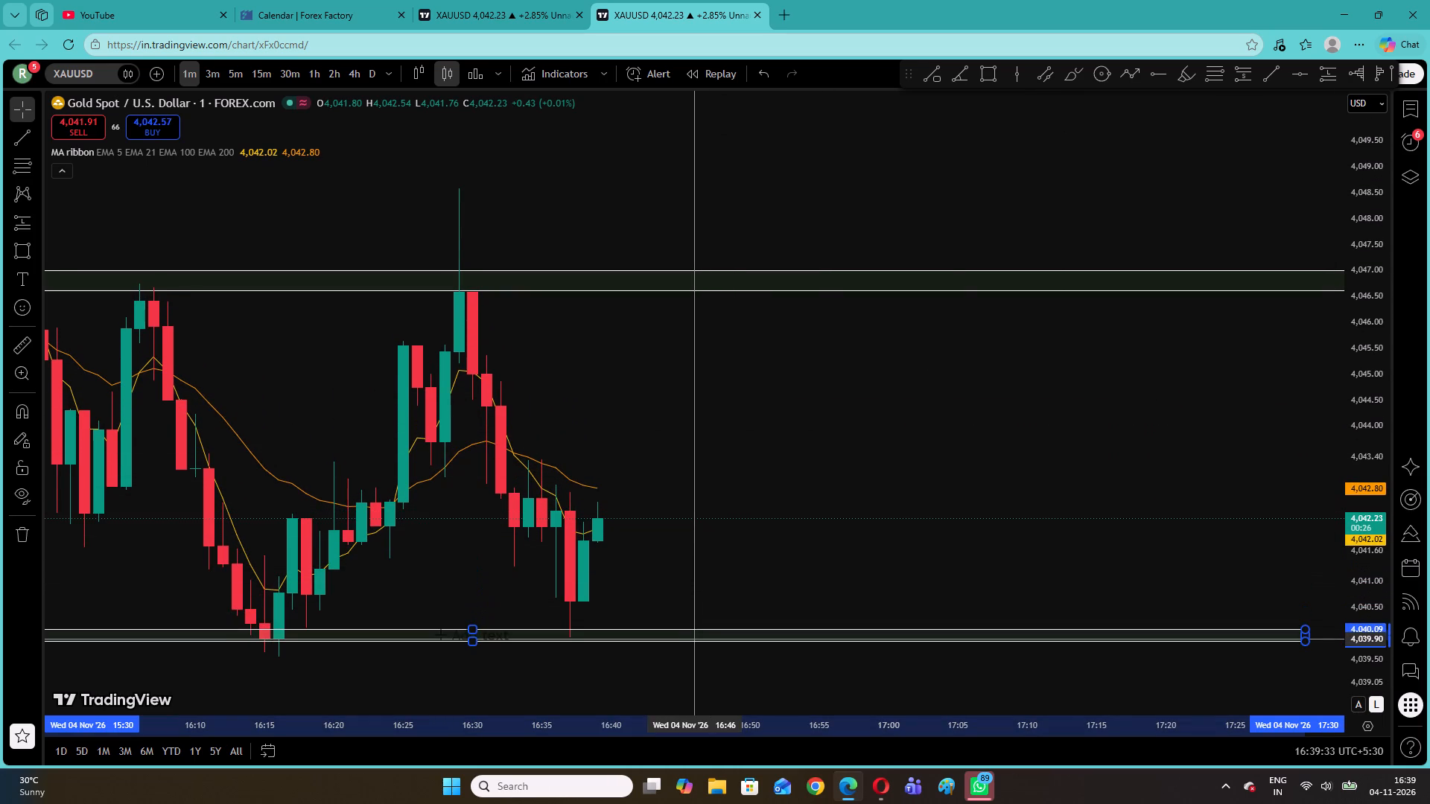
{"action": "left_click_drag", "start_coordinate": [695, 639], "coordinate": [697, 647]}
{"action": "left_click_drag", "start_coordinate": [719, 561], "coordinate": [893, 517]}
{"action": "left_click_drag", "start_coordinate": [845, 378], "coordinate": [772, 447]}
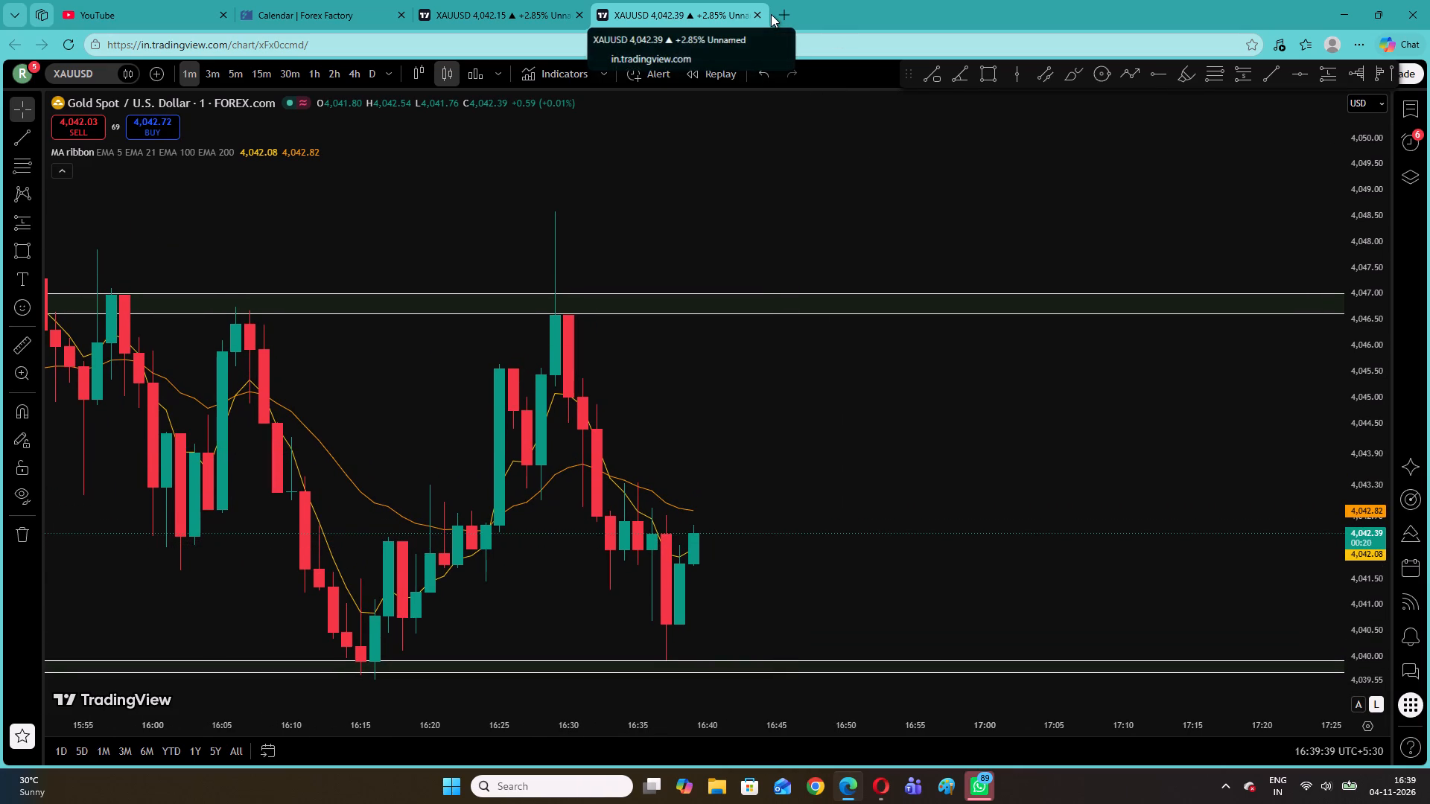
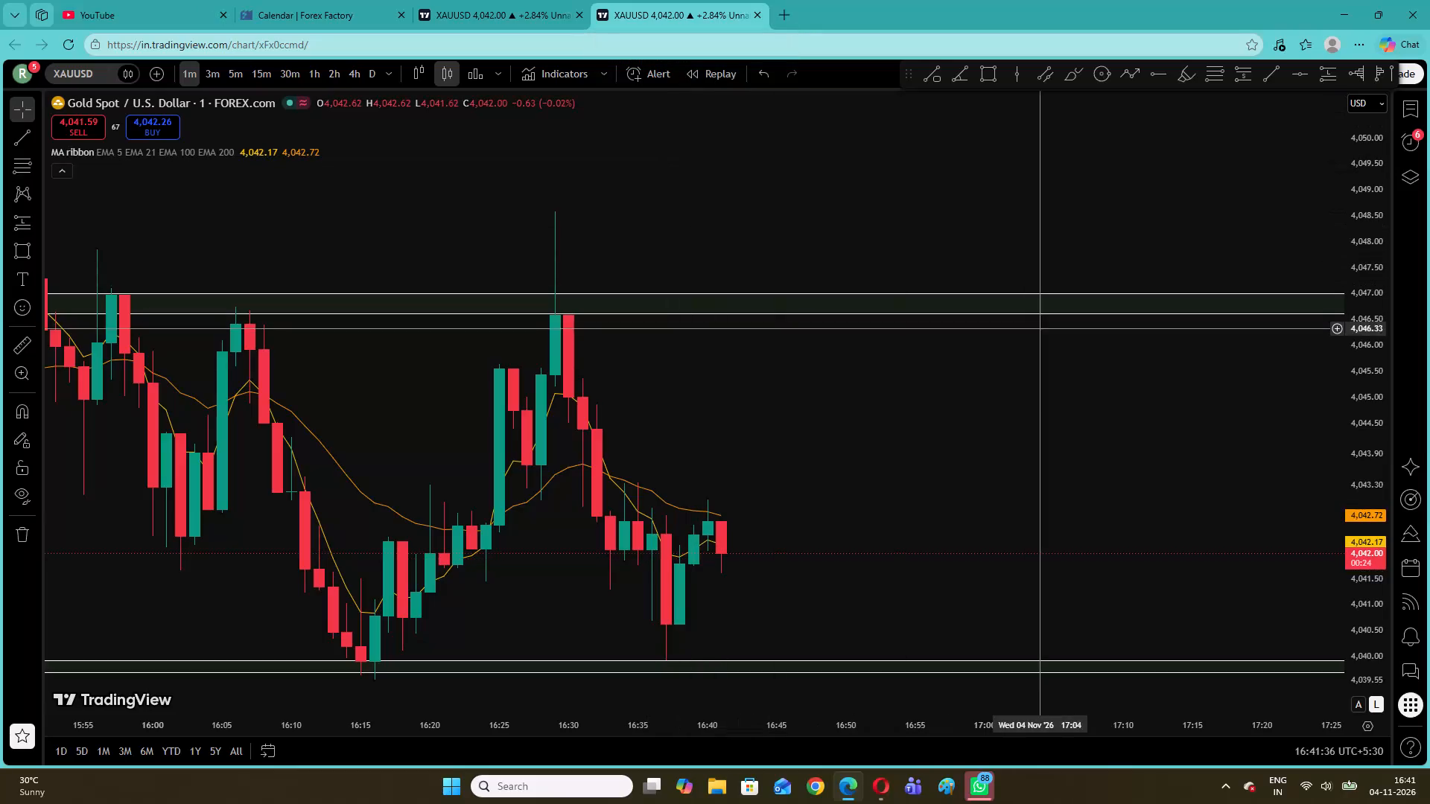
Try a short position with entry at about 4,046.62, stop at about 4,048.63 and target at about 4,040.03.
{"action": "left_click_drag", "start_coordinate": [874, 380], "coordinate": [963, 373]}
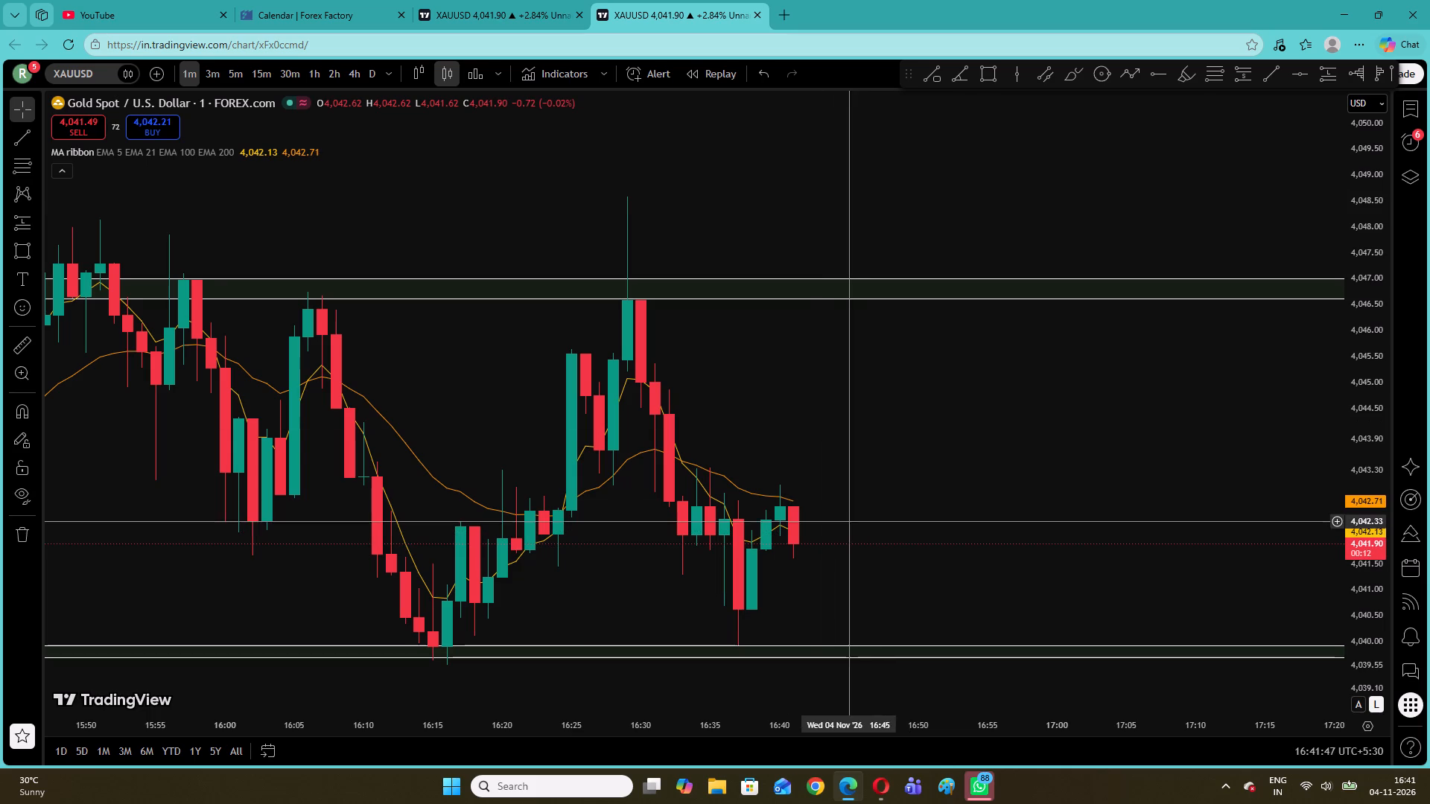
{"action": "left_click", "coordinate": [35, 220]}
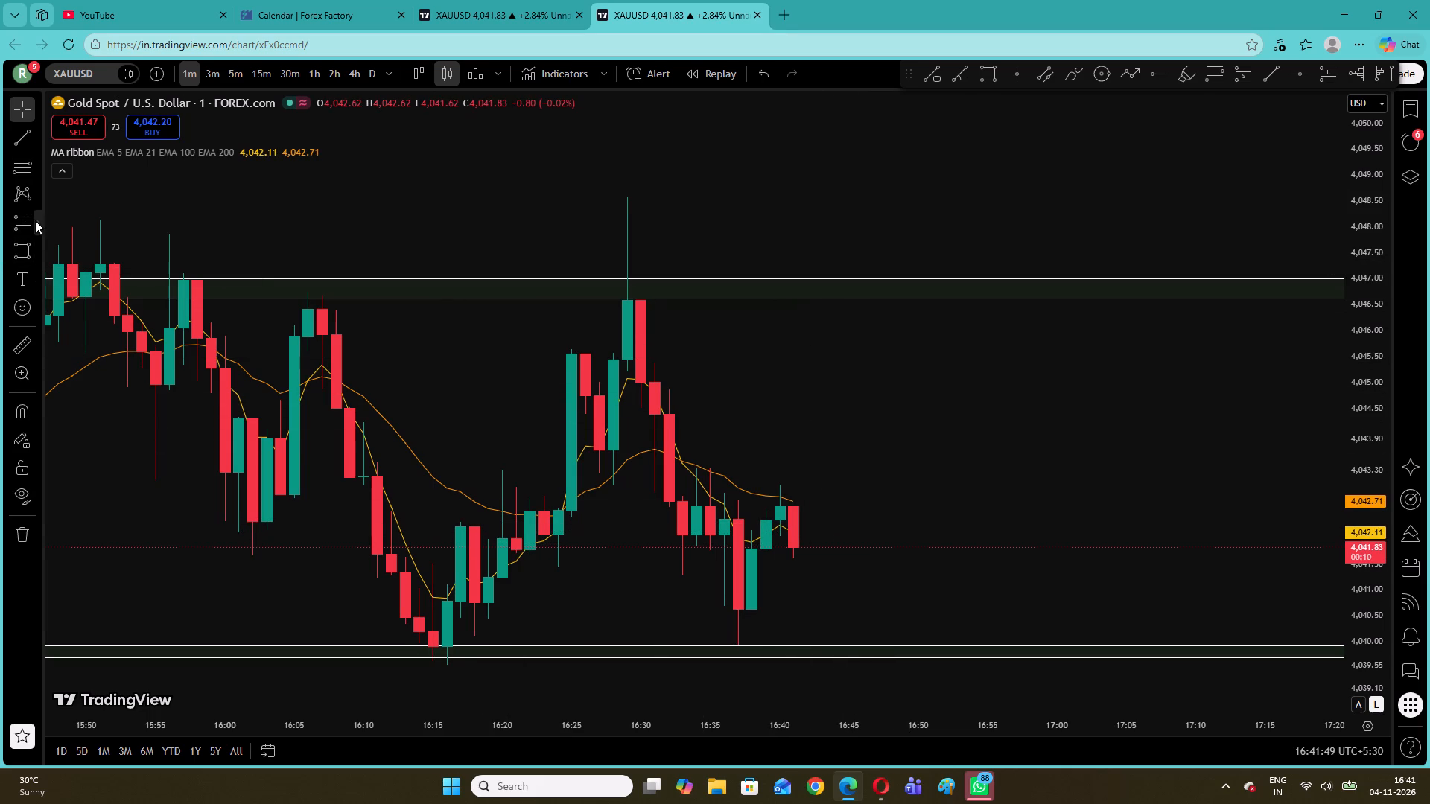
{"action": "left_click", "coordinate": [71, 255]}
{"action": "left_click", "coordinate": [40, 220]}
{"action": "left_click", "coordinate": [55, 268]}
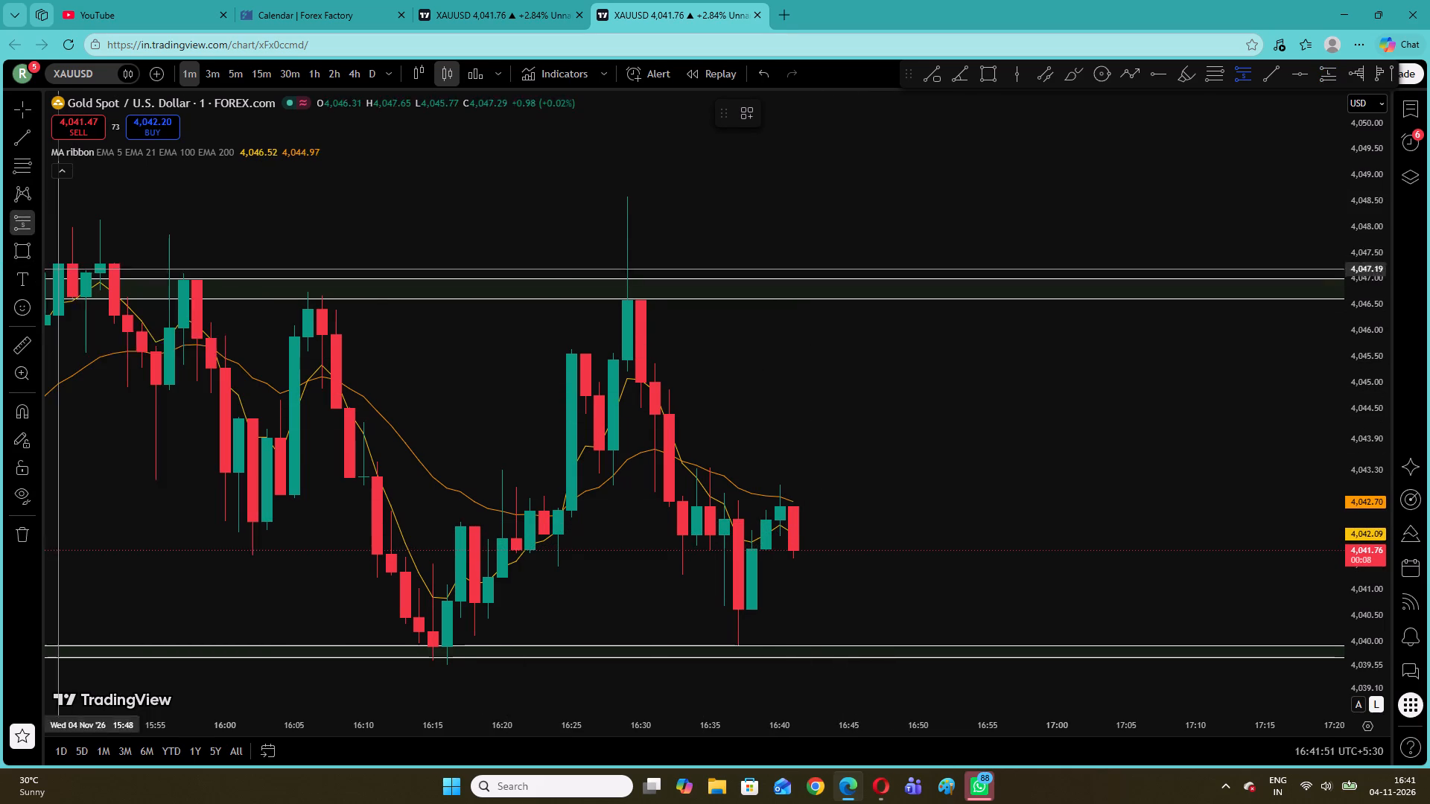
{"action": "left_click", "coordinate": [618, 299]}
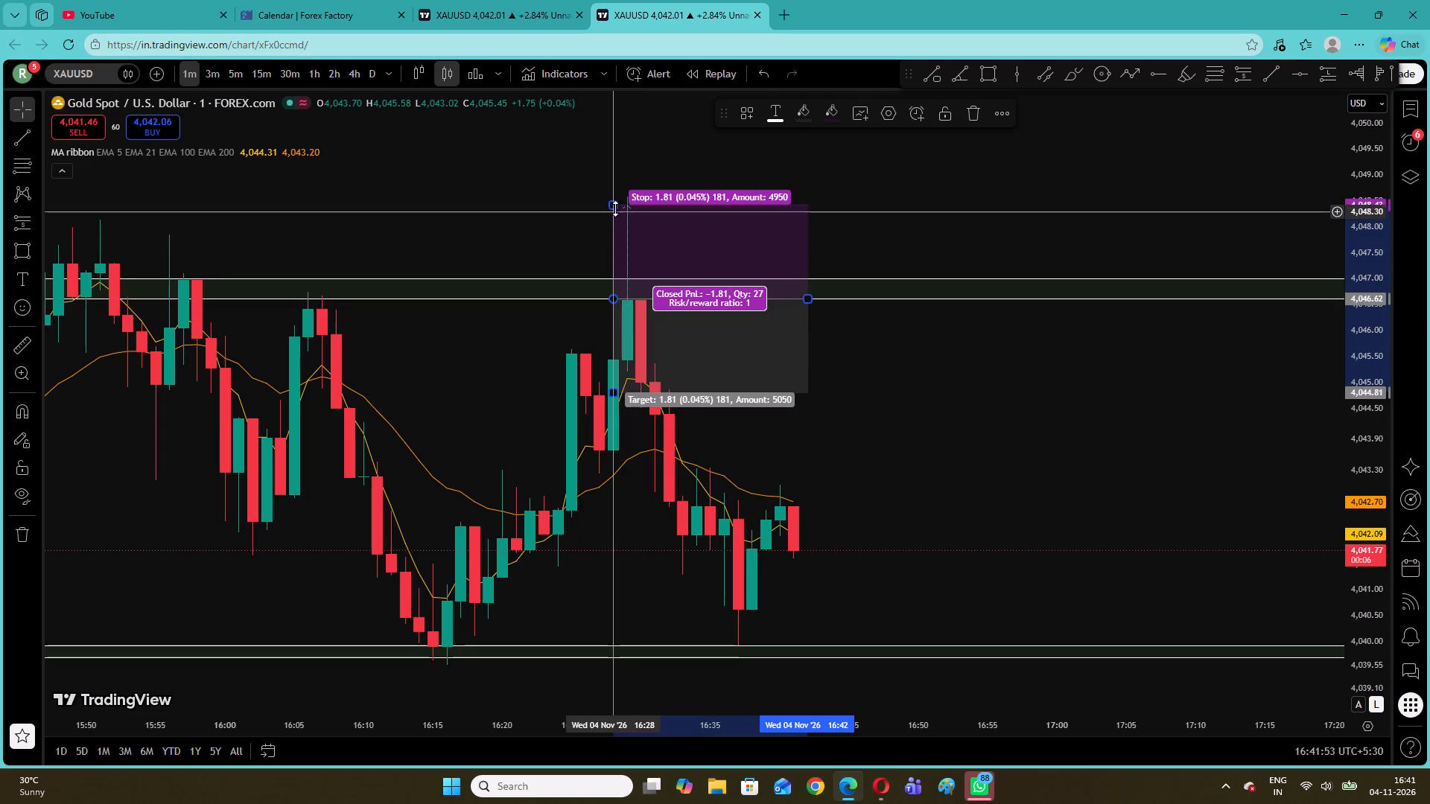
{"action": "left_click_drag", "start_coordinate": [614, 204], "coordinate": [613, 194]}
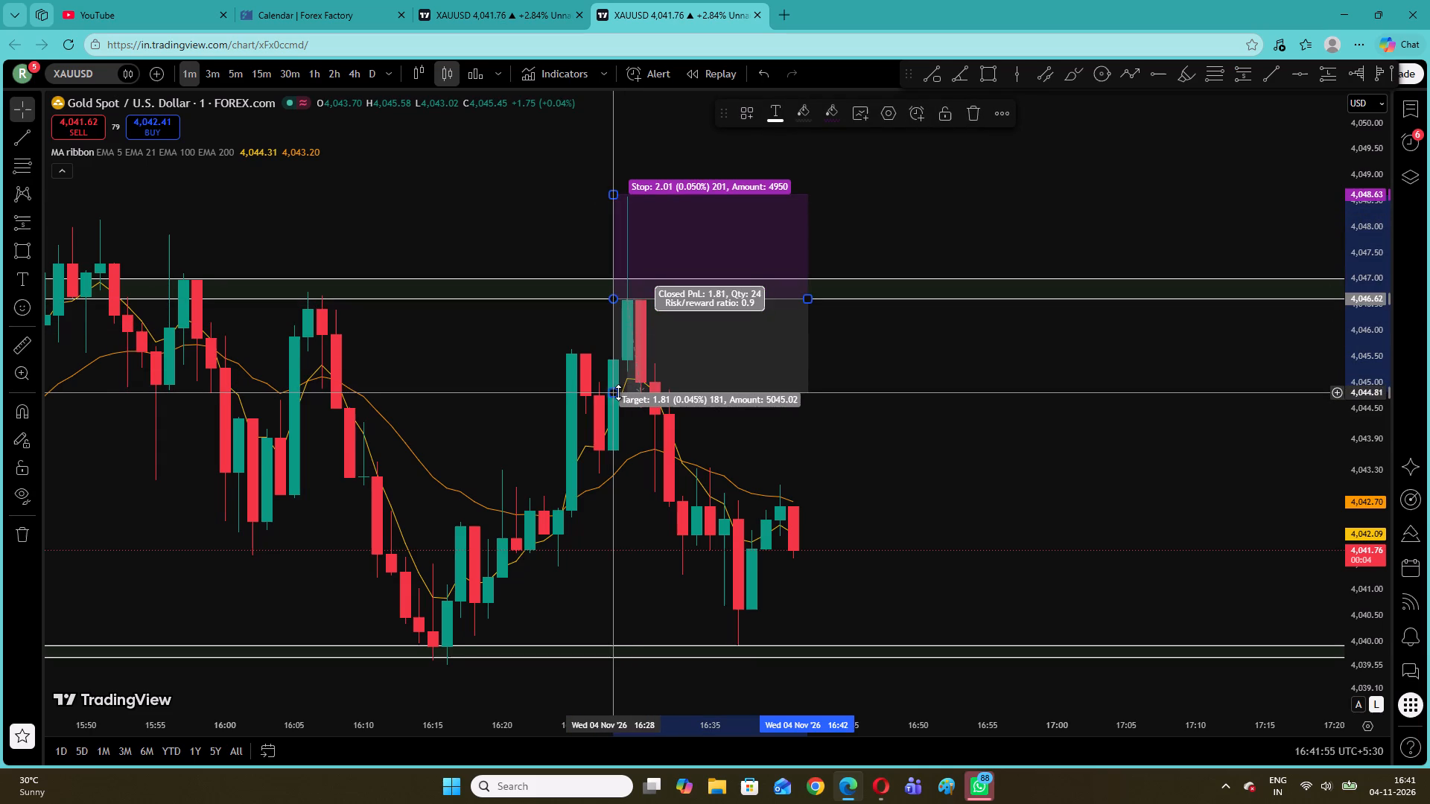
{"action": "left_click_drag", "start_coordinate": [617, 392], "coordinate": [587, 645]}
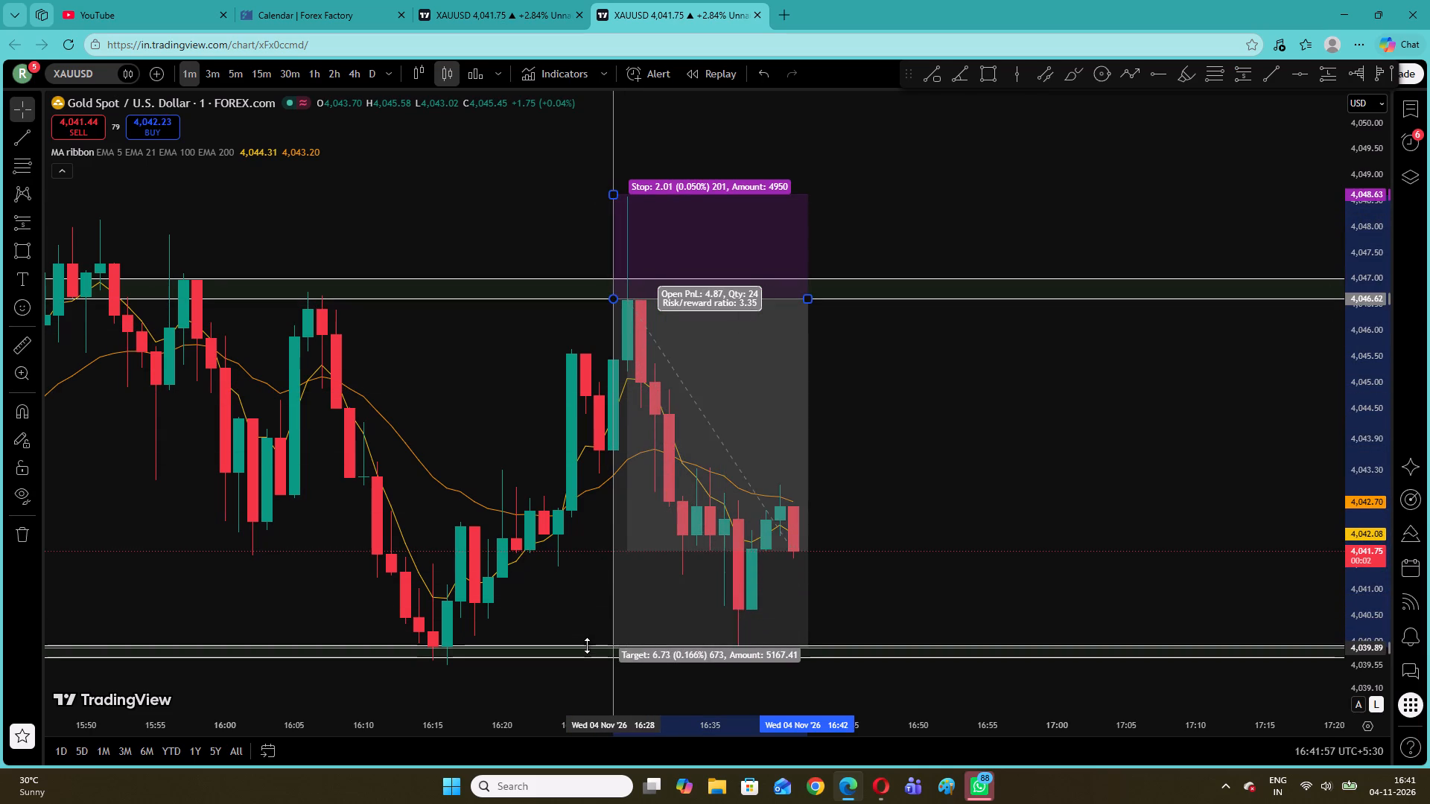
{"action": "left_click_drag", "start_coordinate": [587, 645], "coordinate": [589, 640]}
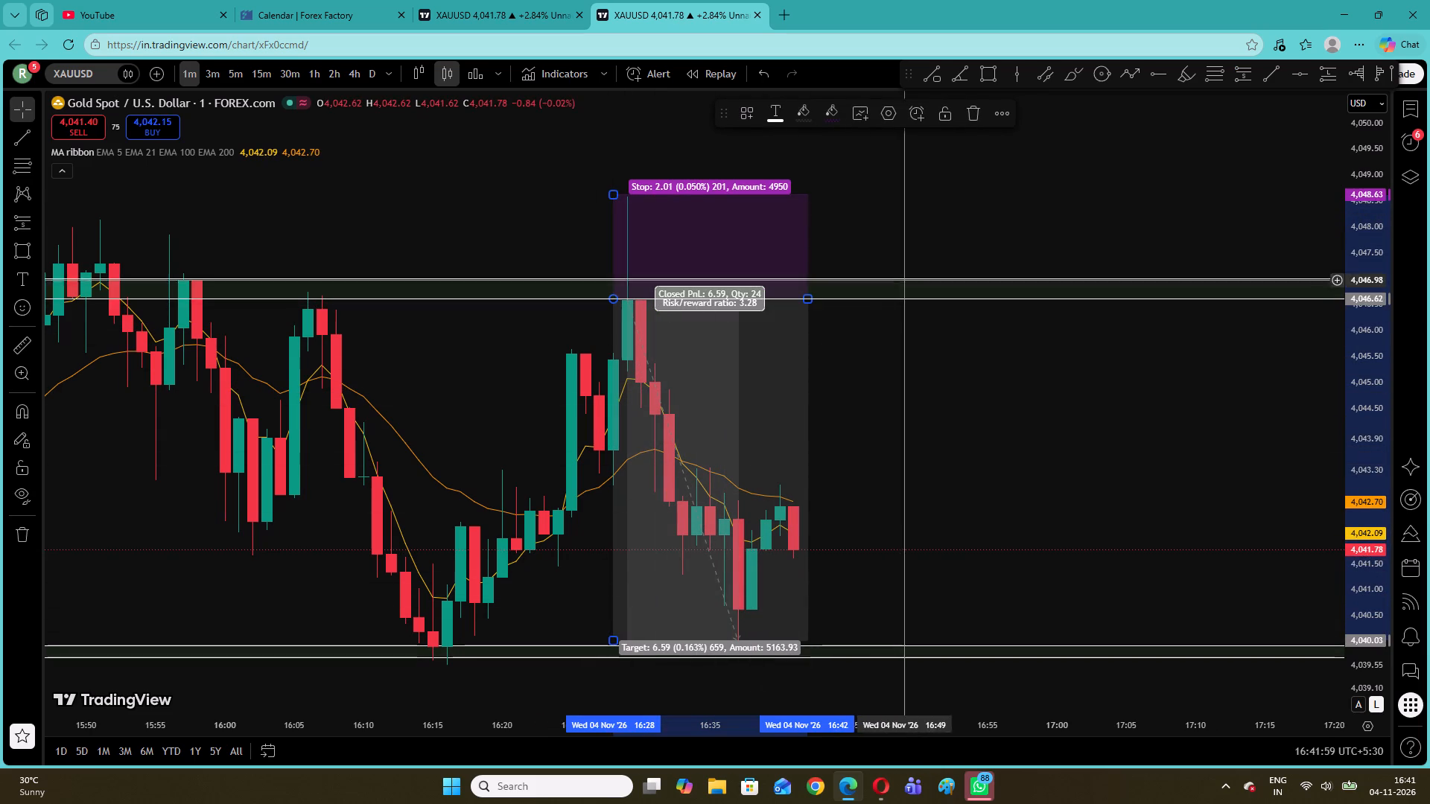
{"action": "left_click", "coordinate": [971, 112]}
Remove all drawings, including both zone rectangles, from the XAUUSD chart.
{"action": "right_click", "coordinate": [860, 375]}
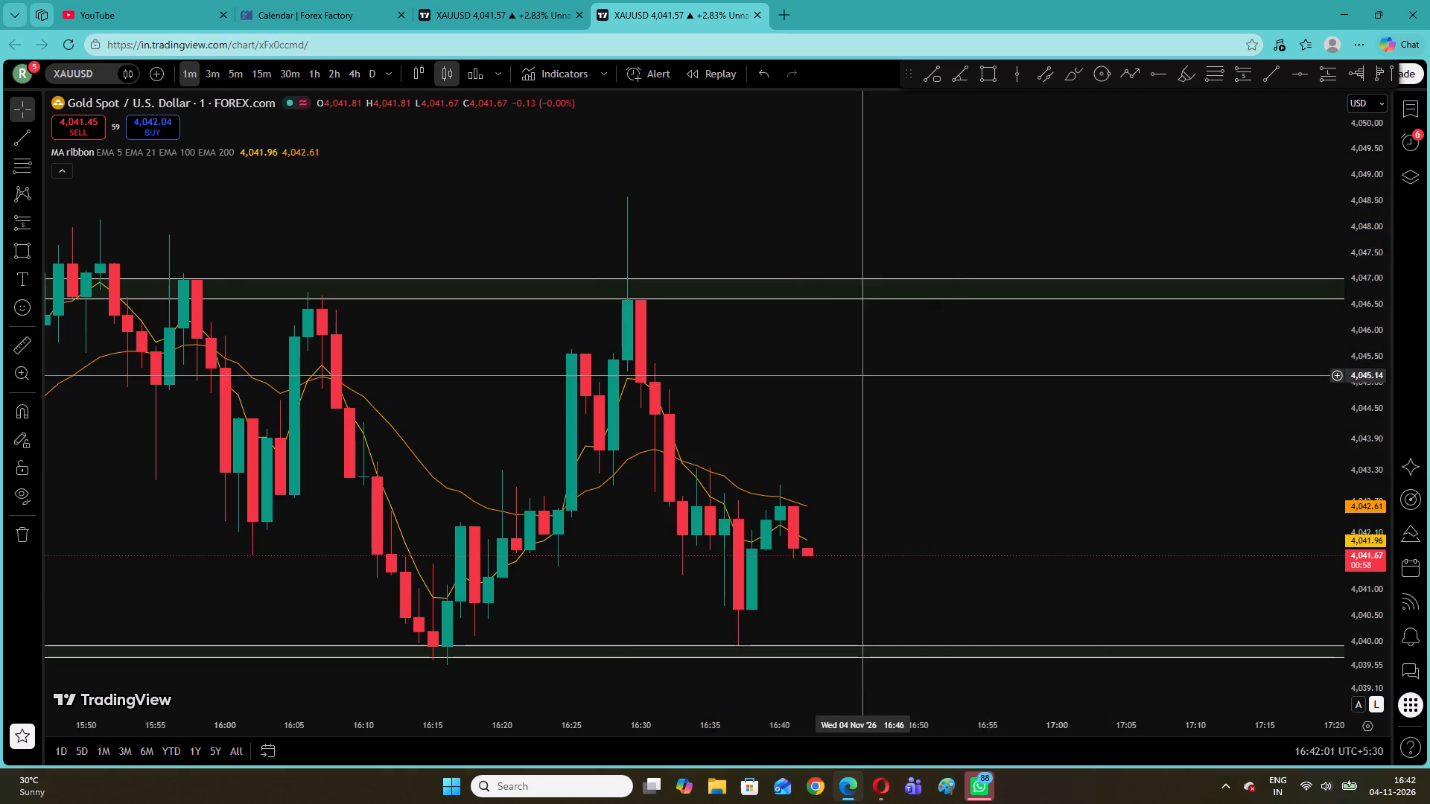
{"action": "left_click", "coordinate": [940, 693]}
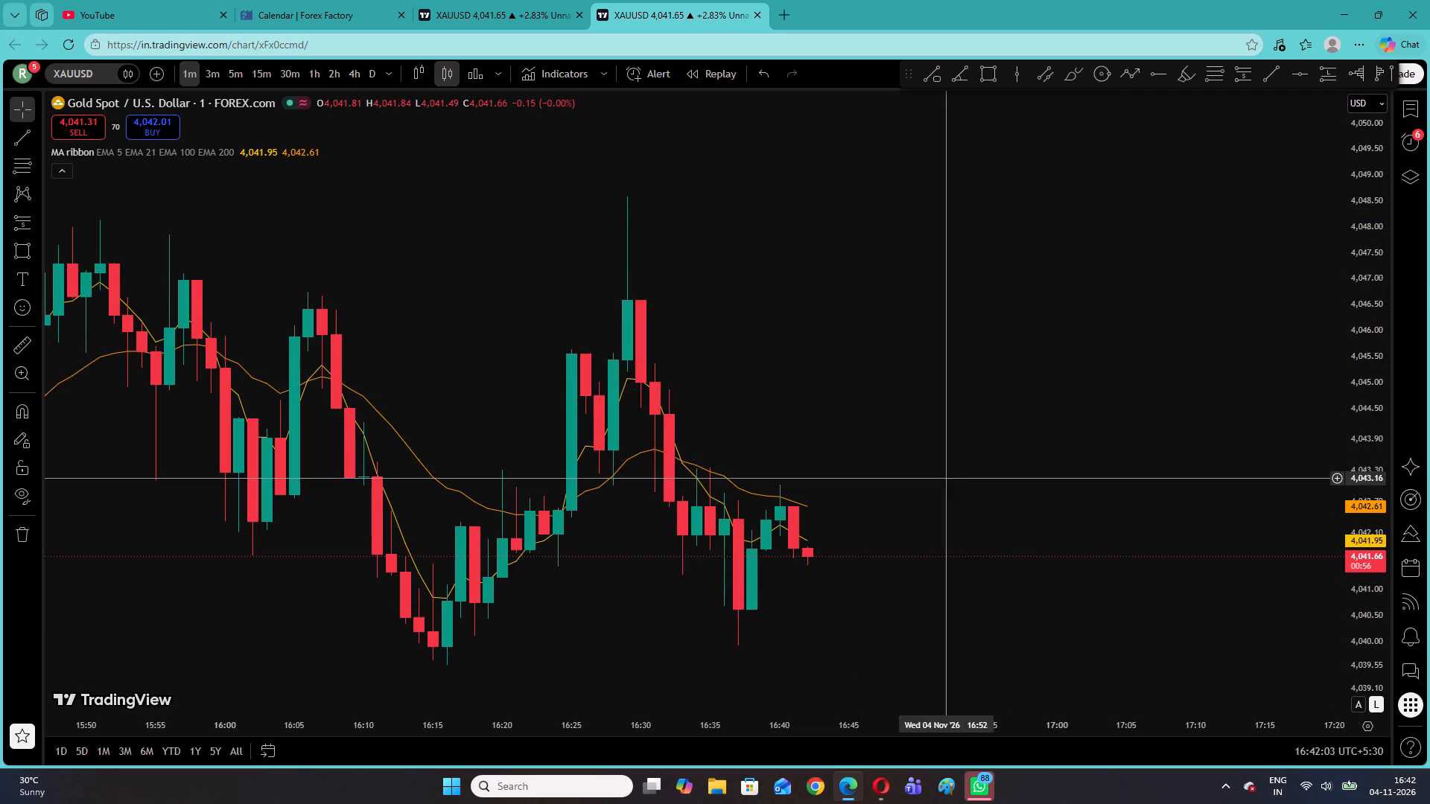
On the 1h timeframe, draw a thin rectangle from about 4,046.6 to 4,046.9, spanning 14:30 to 23:30 on 4 November.
{"action": "left_click", "coordinate": [305, 75]}
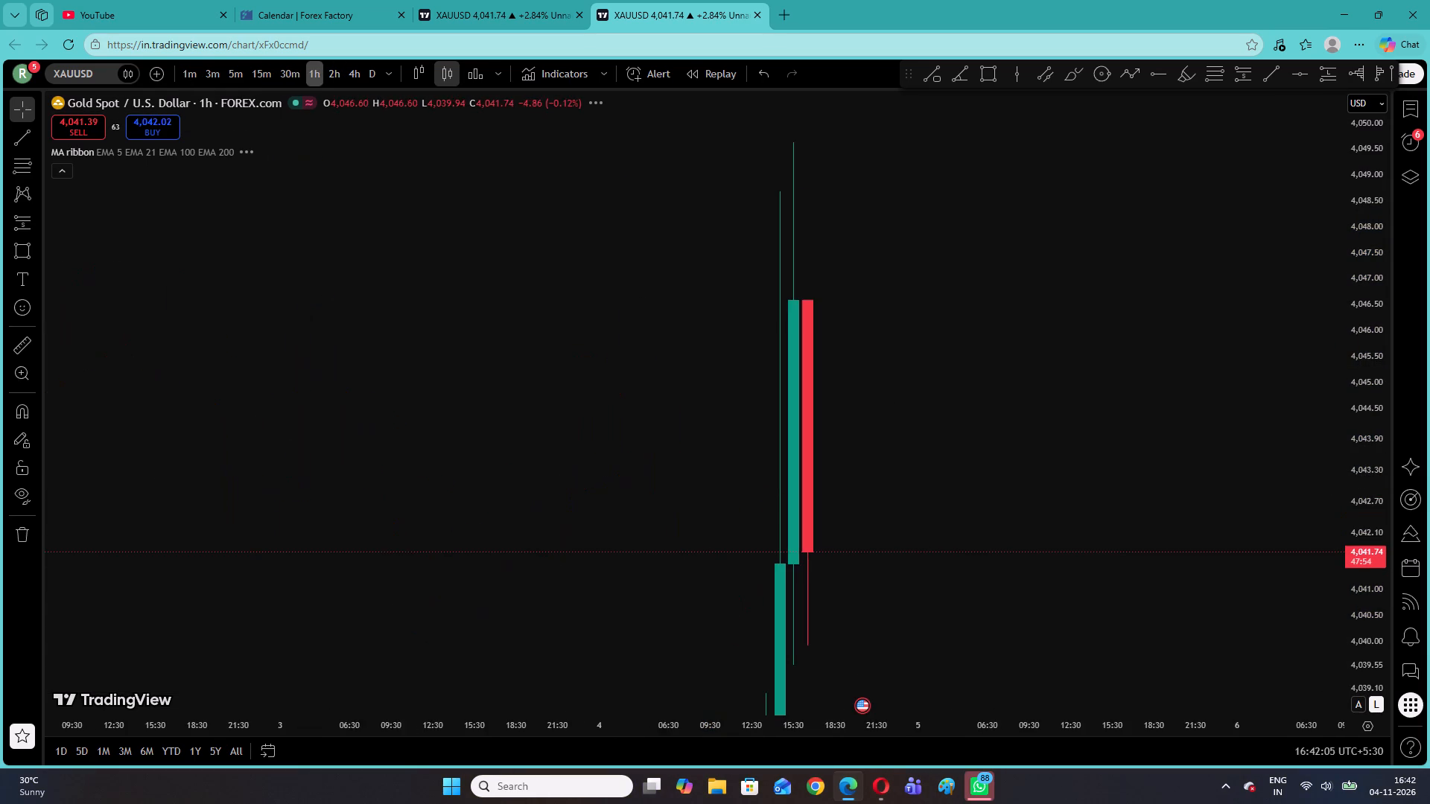
{"action": "left_click_drag", "start_coordinate": [1373, 380], "coordinate": [1356, 624]}
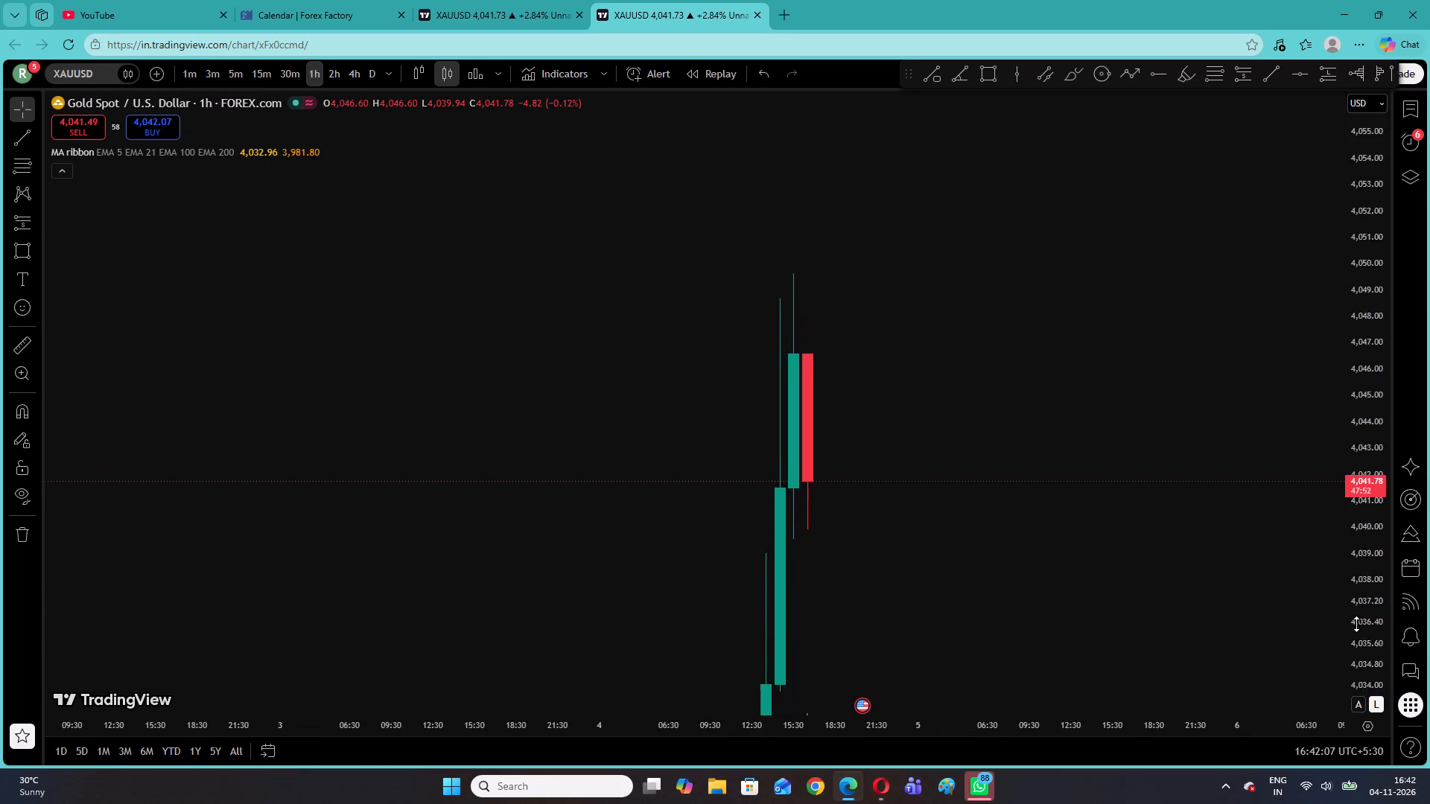
{"action": "left_click_drag", "start_coordinate": [1356, 624], "coordinate": [1358, 666]}
{"action": "left_click_drag", "start_coordinate": [951, 304], "coordinate": [898, 313]}
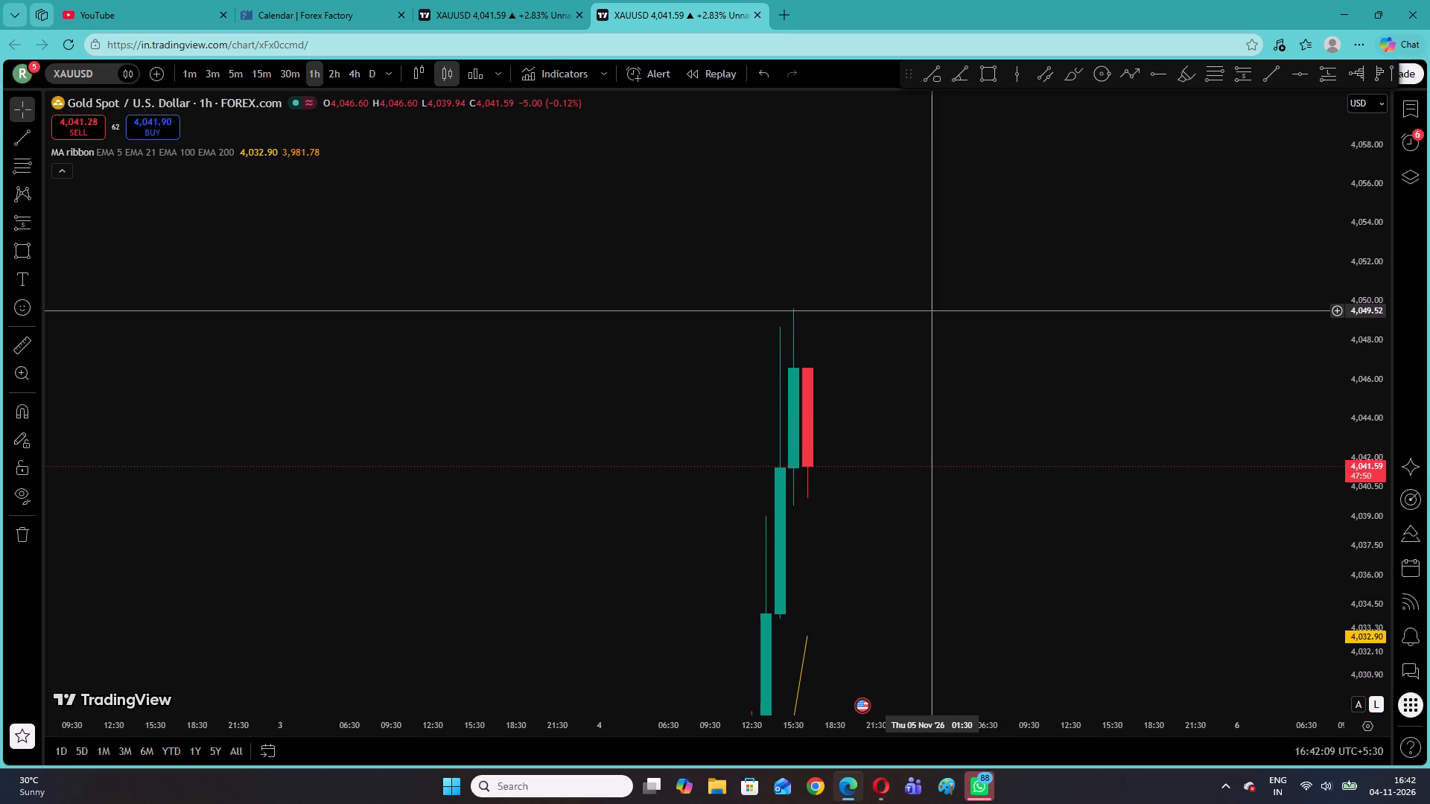
{"action": "left_click_drag", "start_coordinate": [898, 313], "coordinate": [769, 299]}
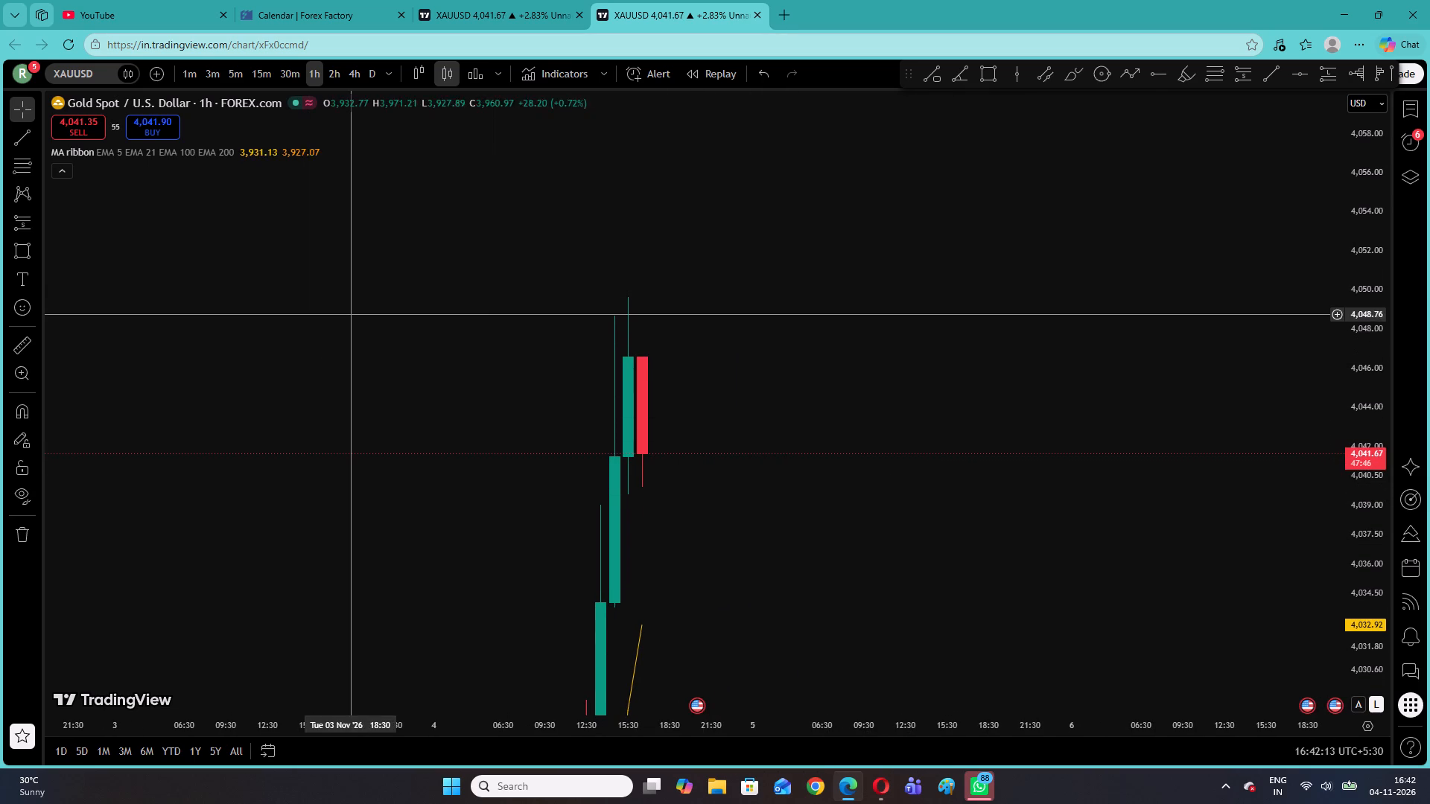
{"action": "left_click", "coordinate": [24, 254]}
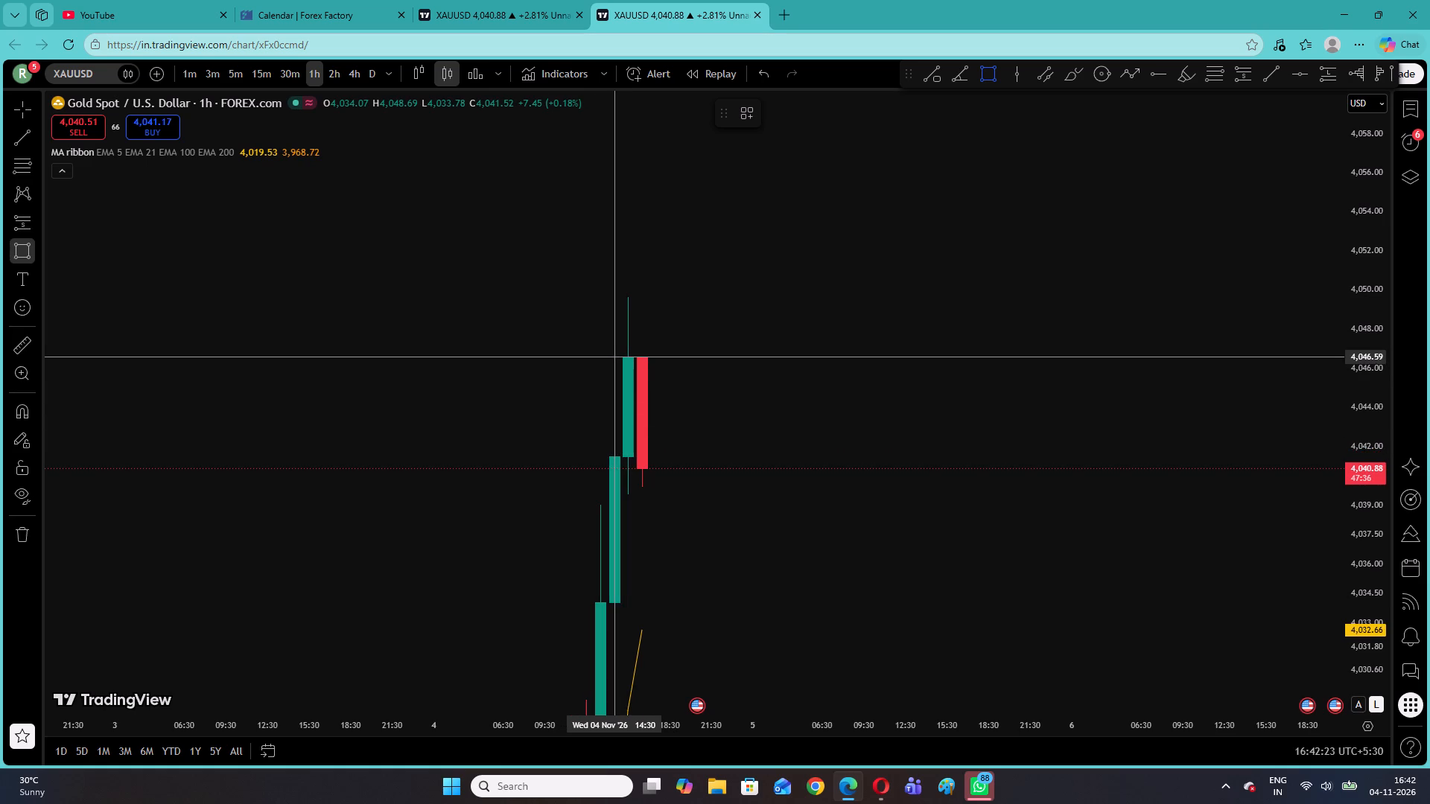
{"action": "left_click", "coordinate": [618, 357]}
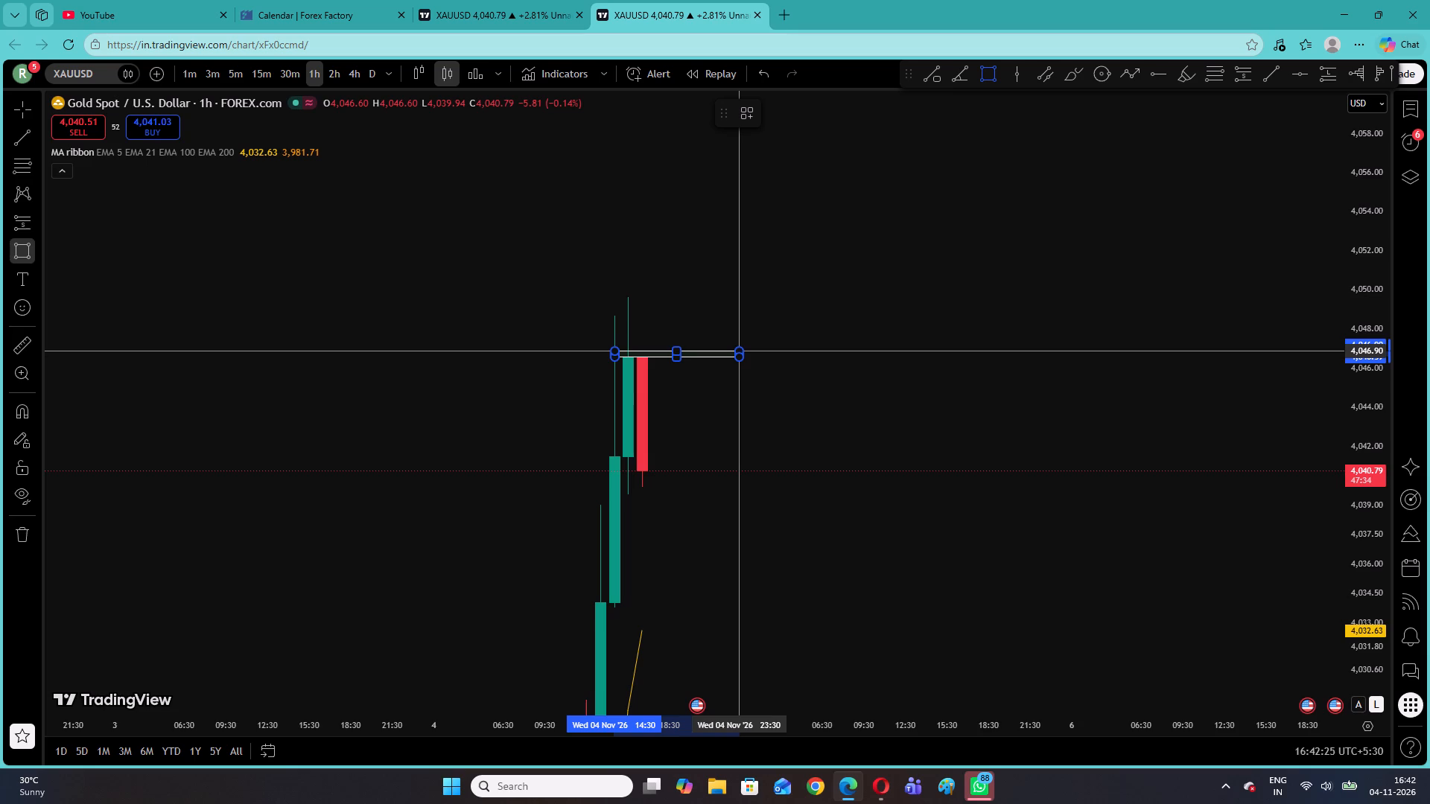
{"action": "left_click", "coordinate": [737, 351]}
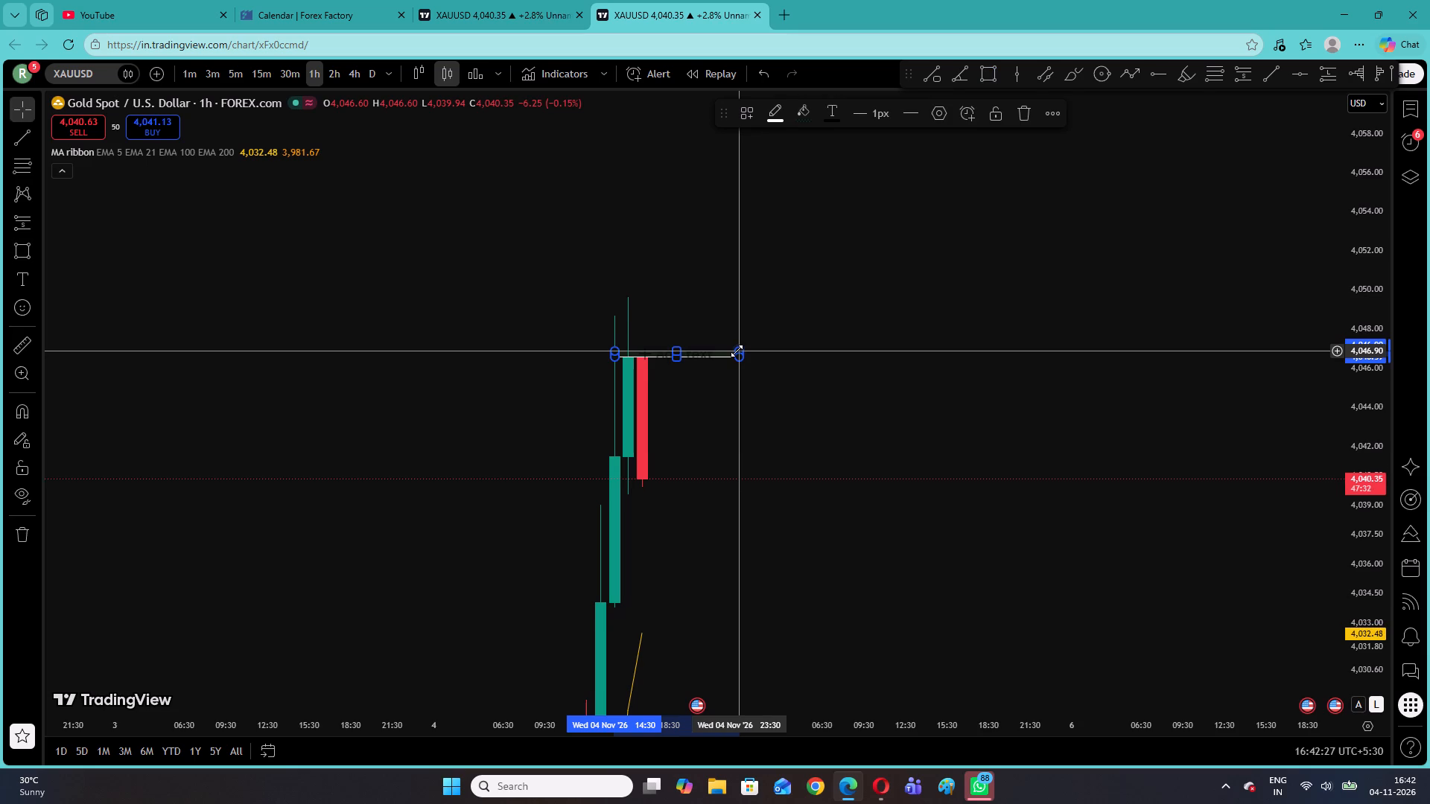
{"action": "left_click", "coordinate": [735, 315]}
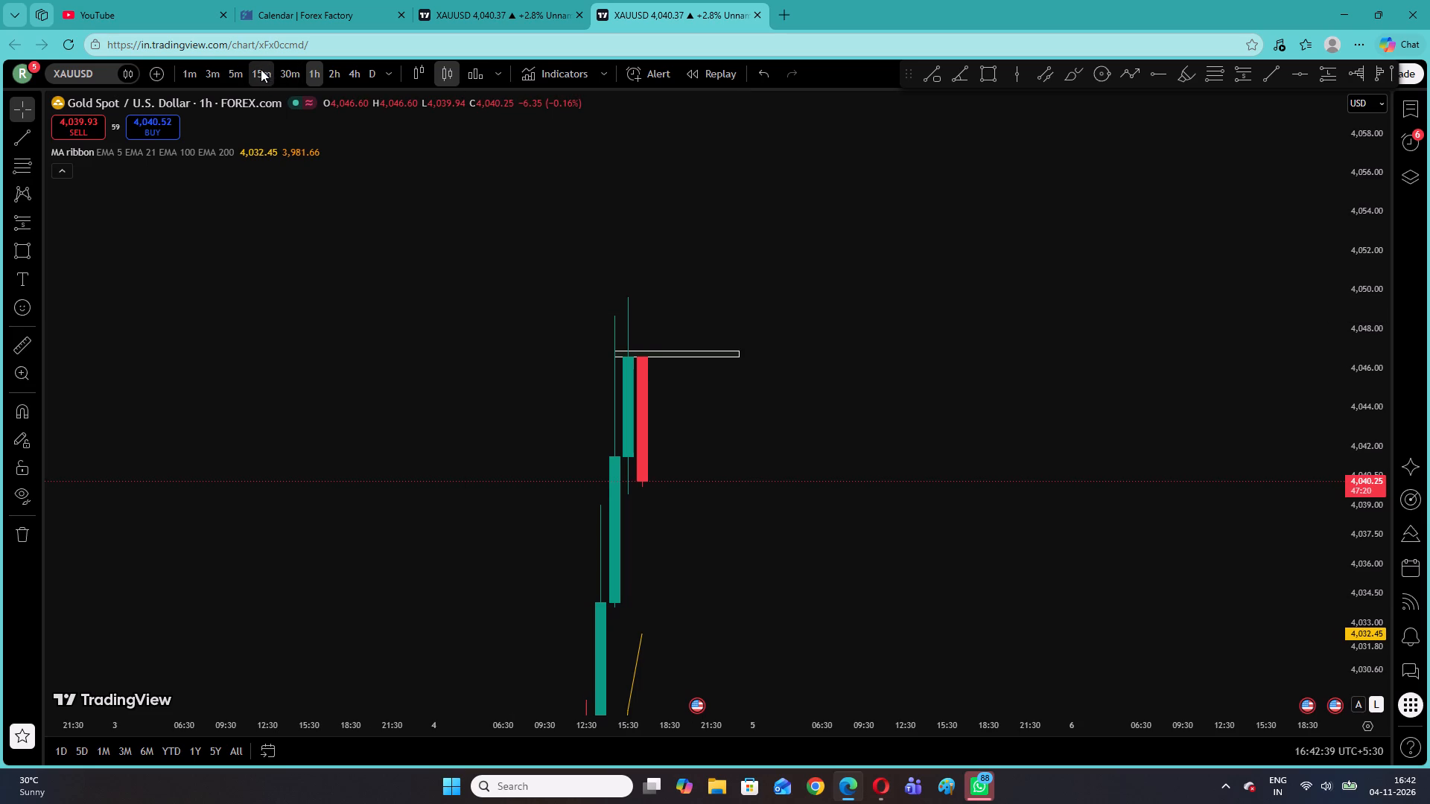
Check the rectangle on 5-minute, and on 1h shift it to start at 15:30 on 4 November, with its top at about 4,047.05.
{"action": "left_click", "coordinate": [236, 73]}
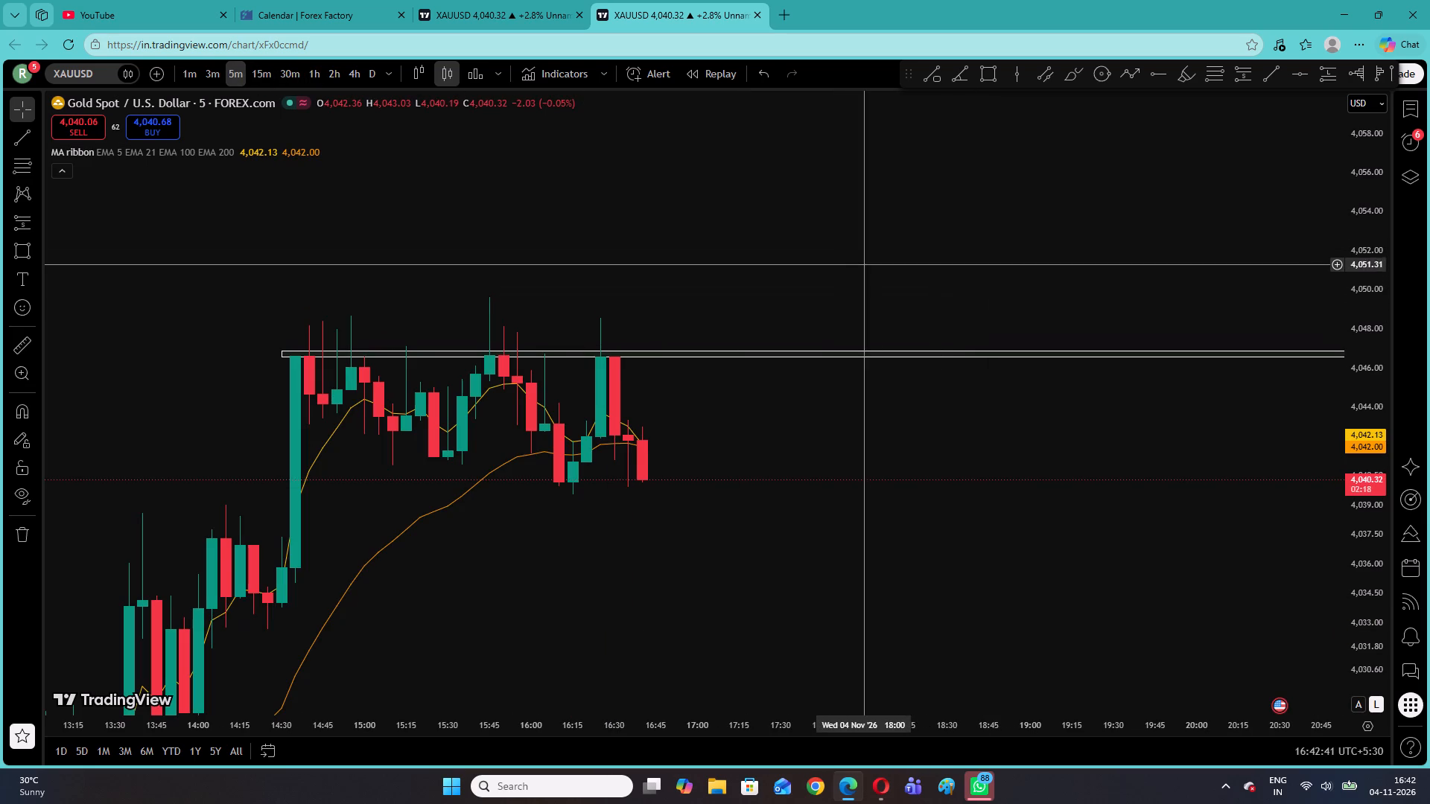
{"action": "left_click", "coordinate": [313, 75]}
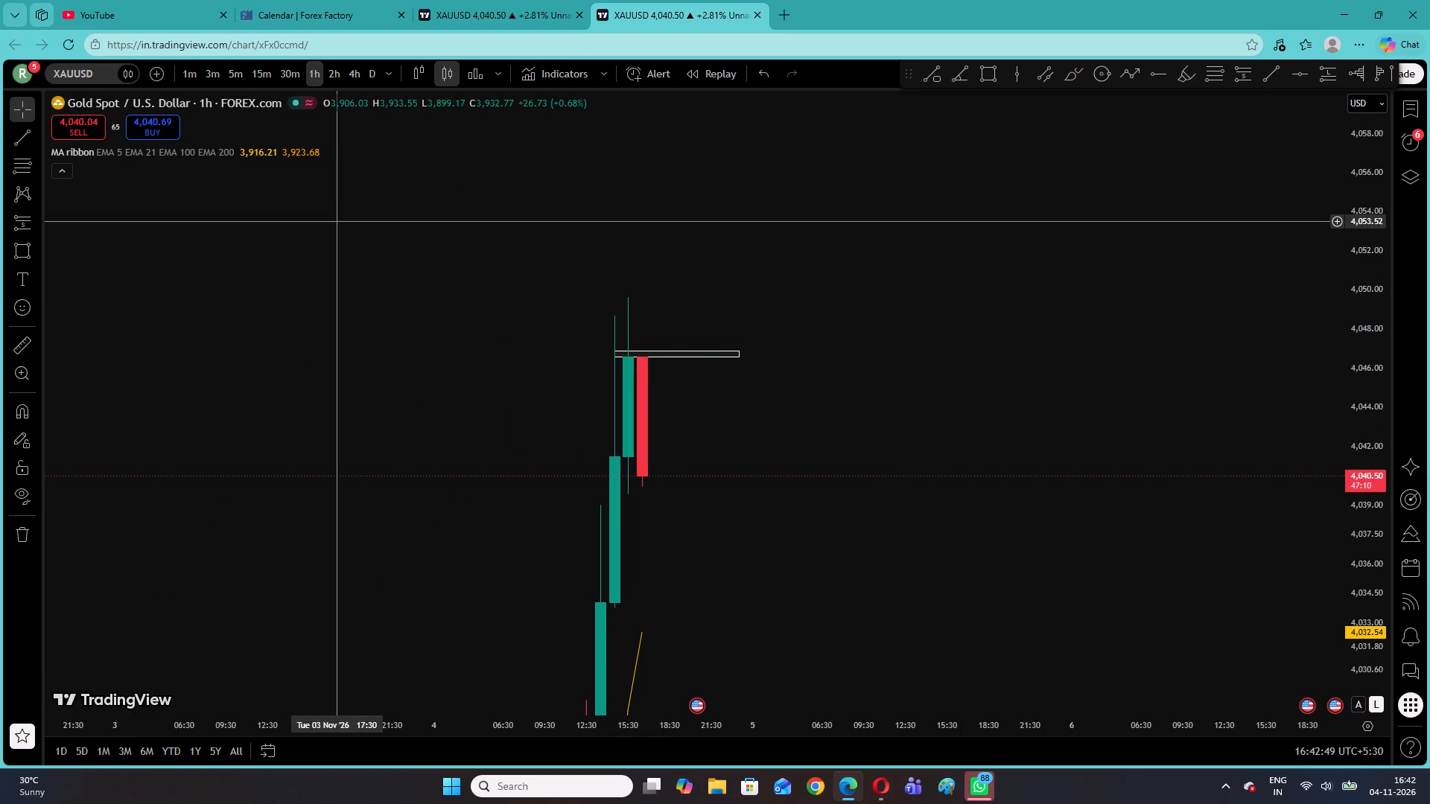
{"action": "left_click_drag", "start_coordinate": [679, 354], "coordinate": [691, 354]}
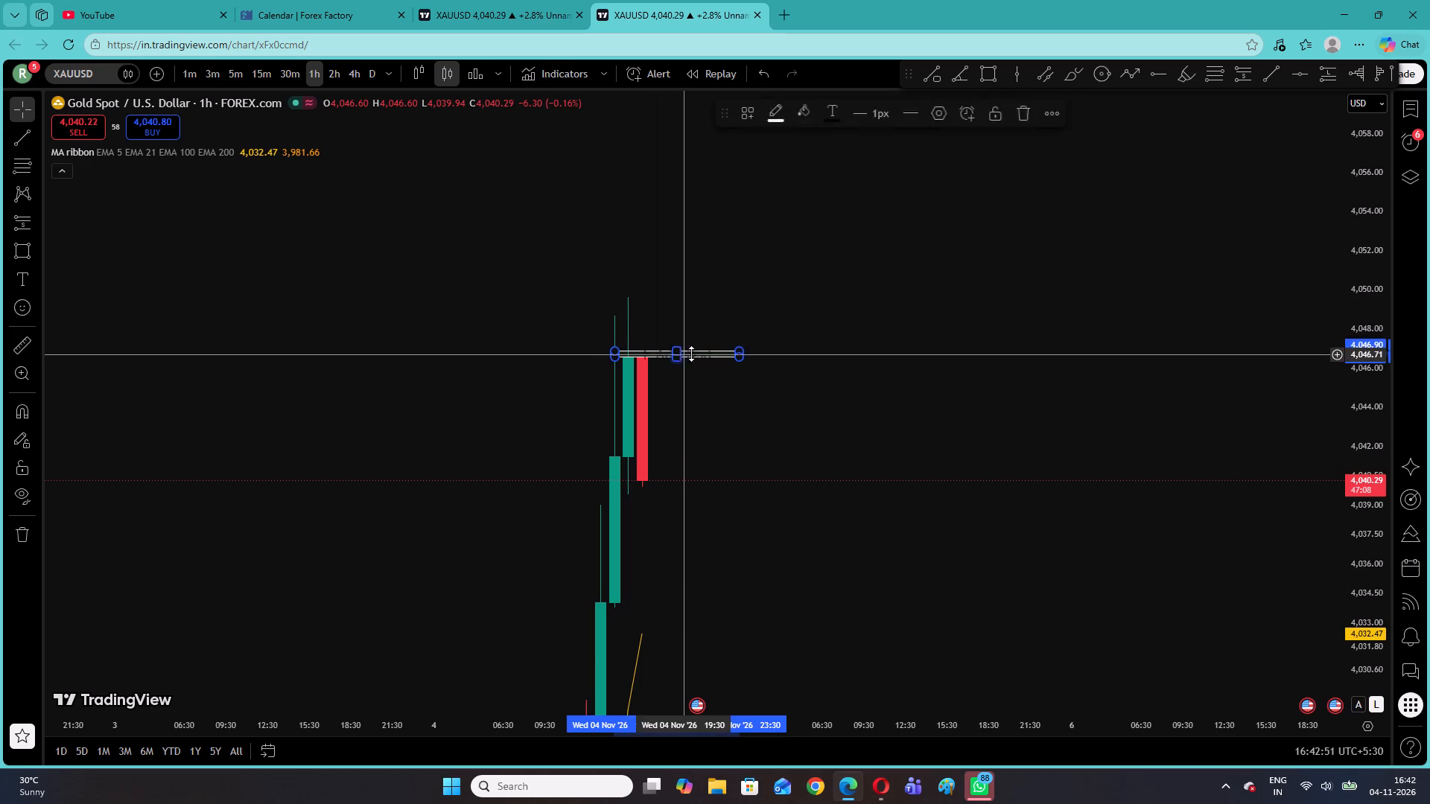
{"action": "left_click_drag", "start_coordinate": [691, 354], "coordinate": [704, 357]}
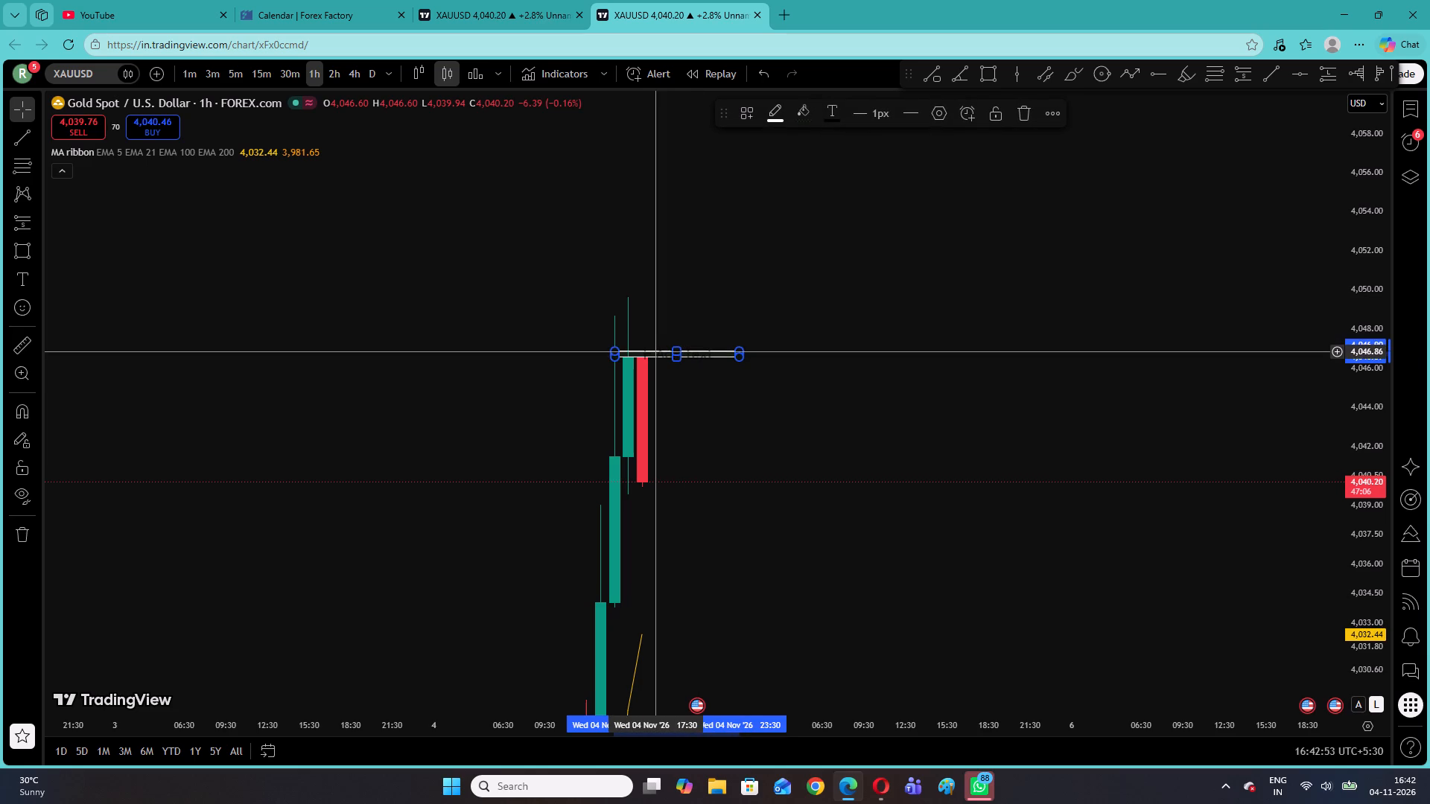
{"action": "left_click_drag", "start_coordinate": [638, 354], "coordinate": [652, 351]}
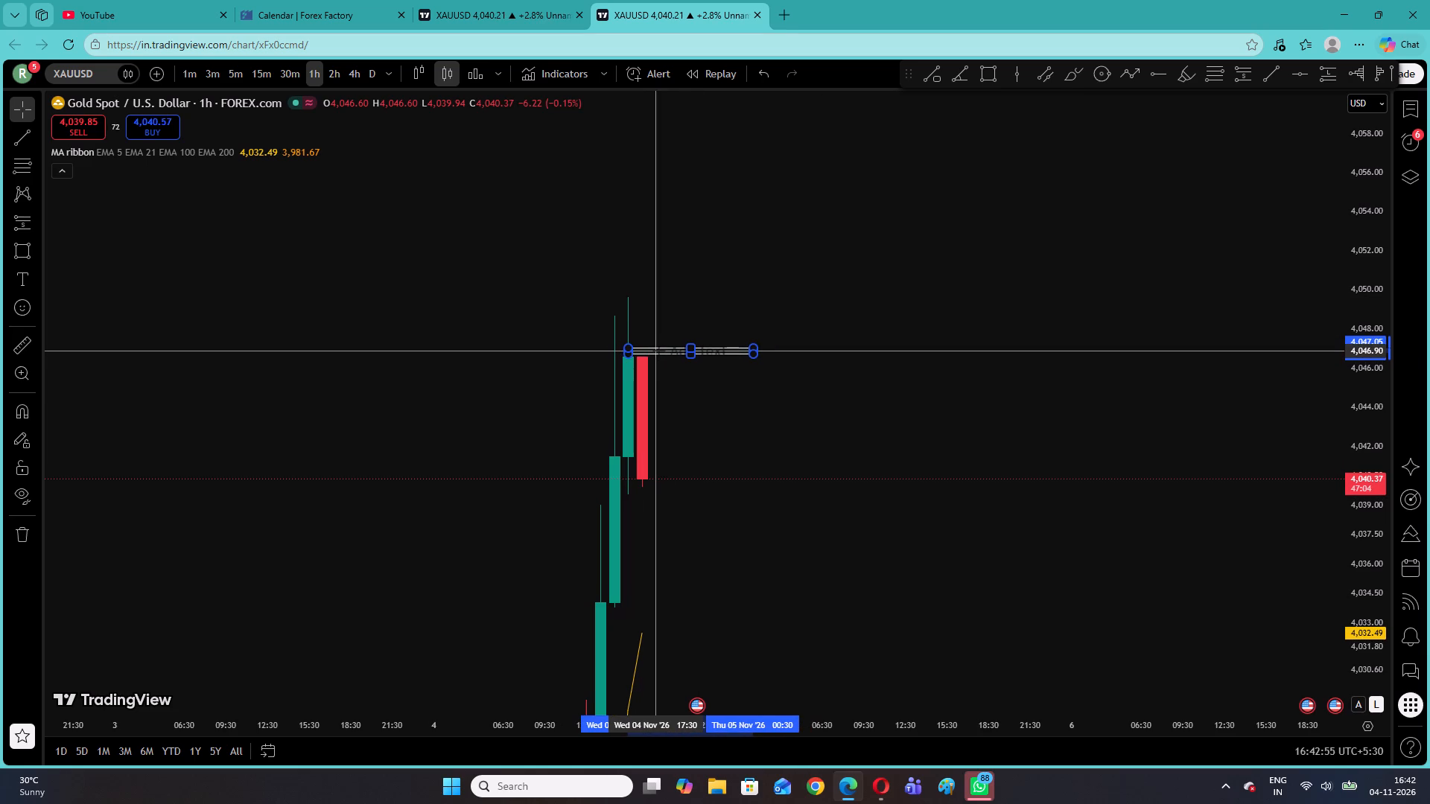
{"action": "left_click_drag", "start_coordinate": [652, 351], "coordinate": [655, 351]}
{"action": "left_click", "coordinate": [661, 313]}
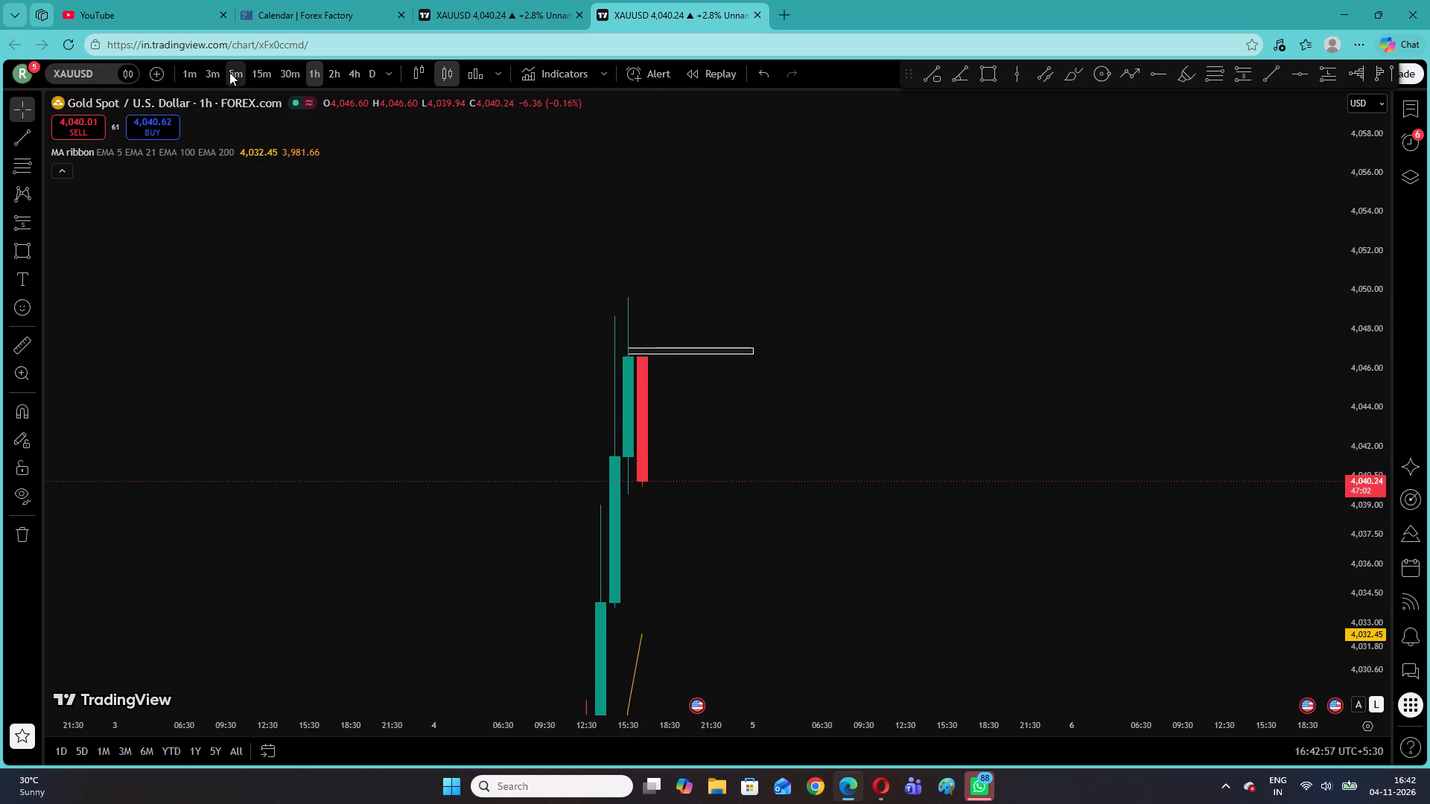
View the shifted rectangle on the 5-minute timeframe, and examine it on the 1-minute timeframe with an enlarged price scale.
{"action": "left_click", "coordinate": [232, 72]}
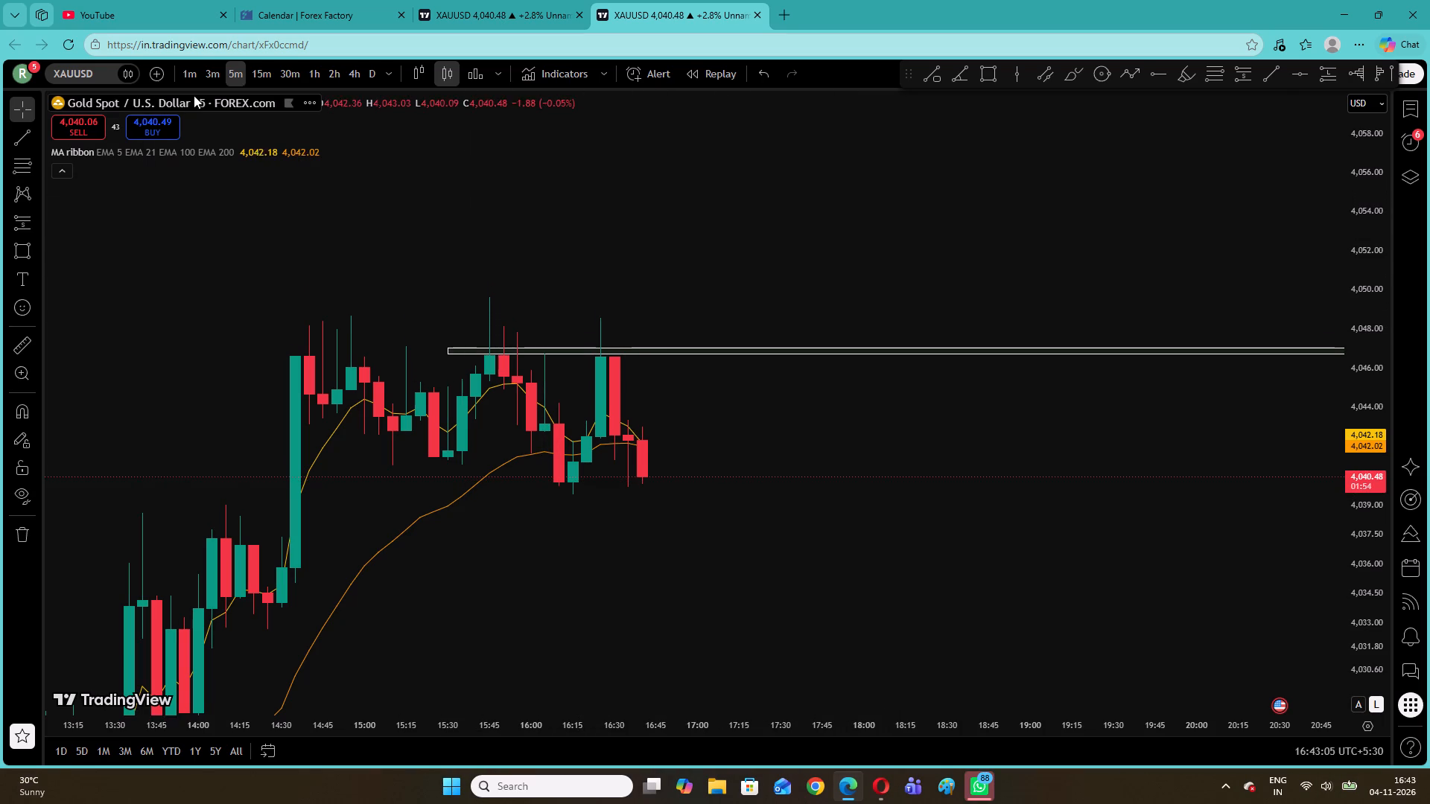
{"action": "left_click", "coordinate": [185, 76]}
{"action": "left_click_drag", "start_coordinate": [312, 272], "coordinate": [630, 234]}
{"action": "left_click_drag", "start_coordinate": [1367, 523], "coordinate": [1367, 491]}
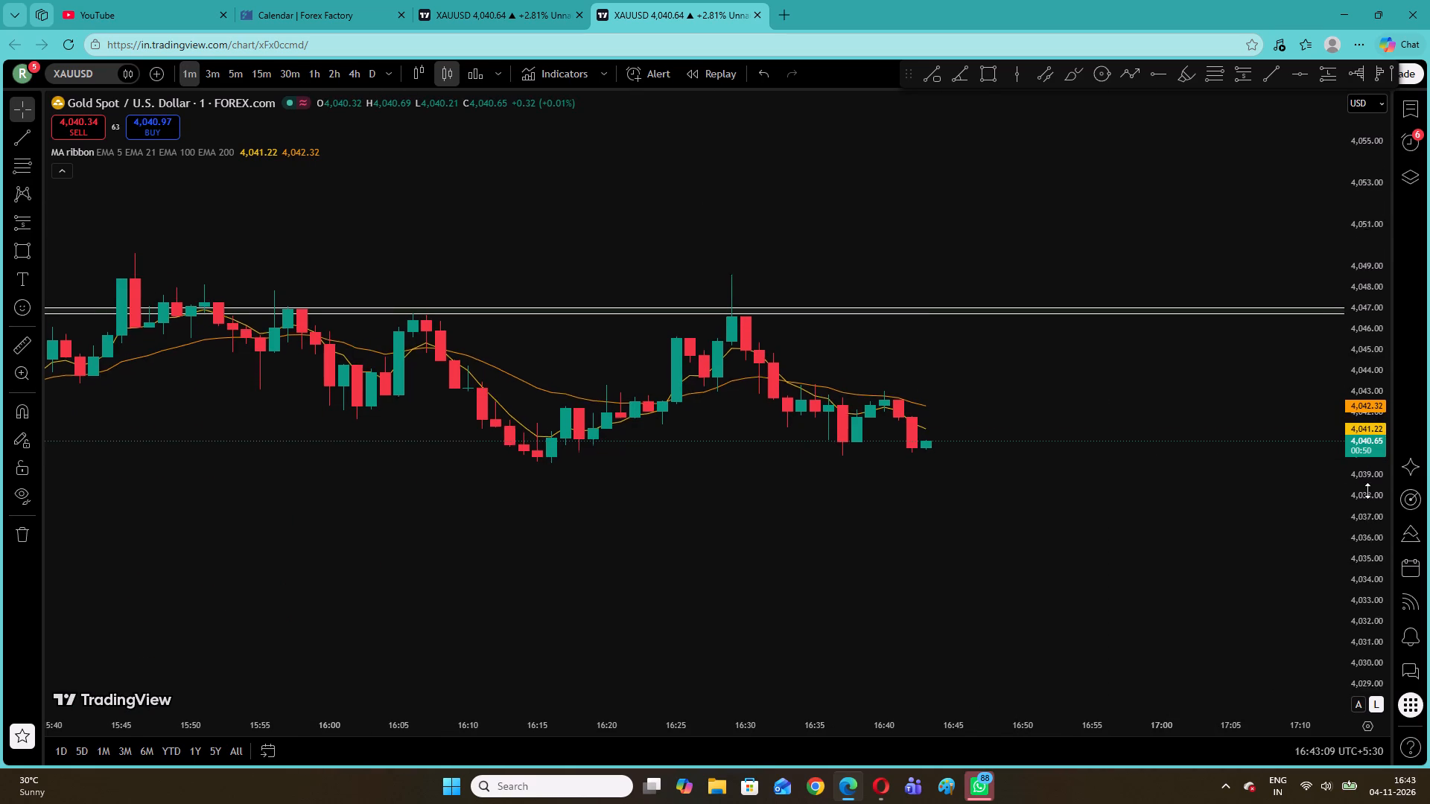
{"action": "left_click_drag", "start_coordinate": [1367, 491], "coordinate": [1339, 137]}
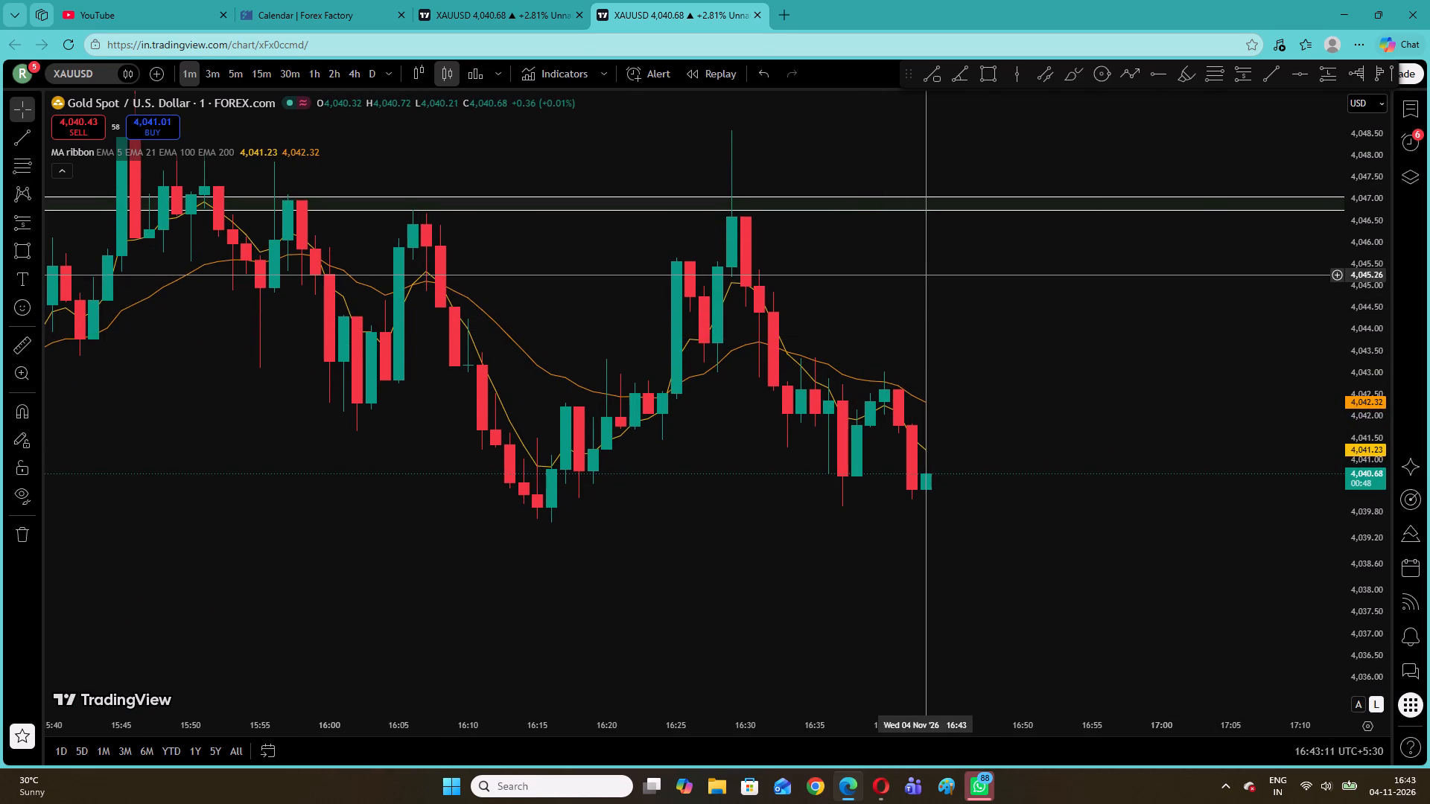
{"action": "left_click_drag", "start_coordinate": [934, 272], "coordinate": [890, 322]}
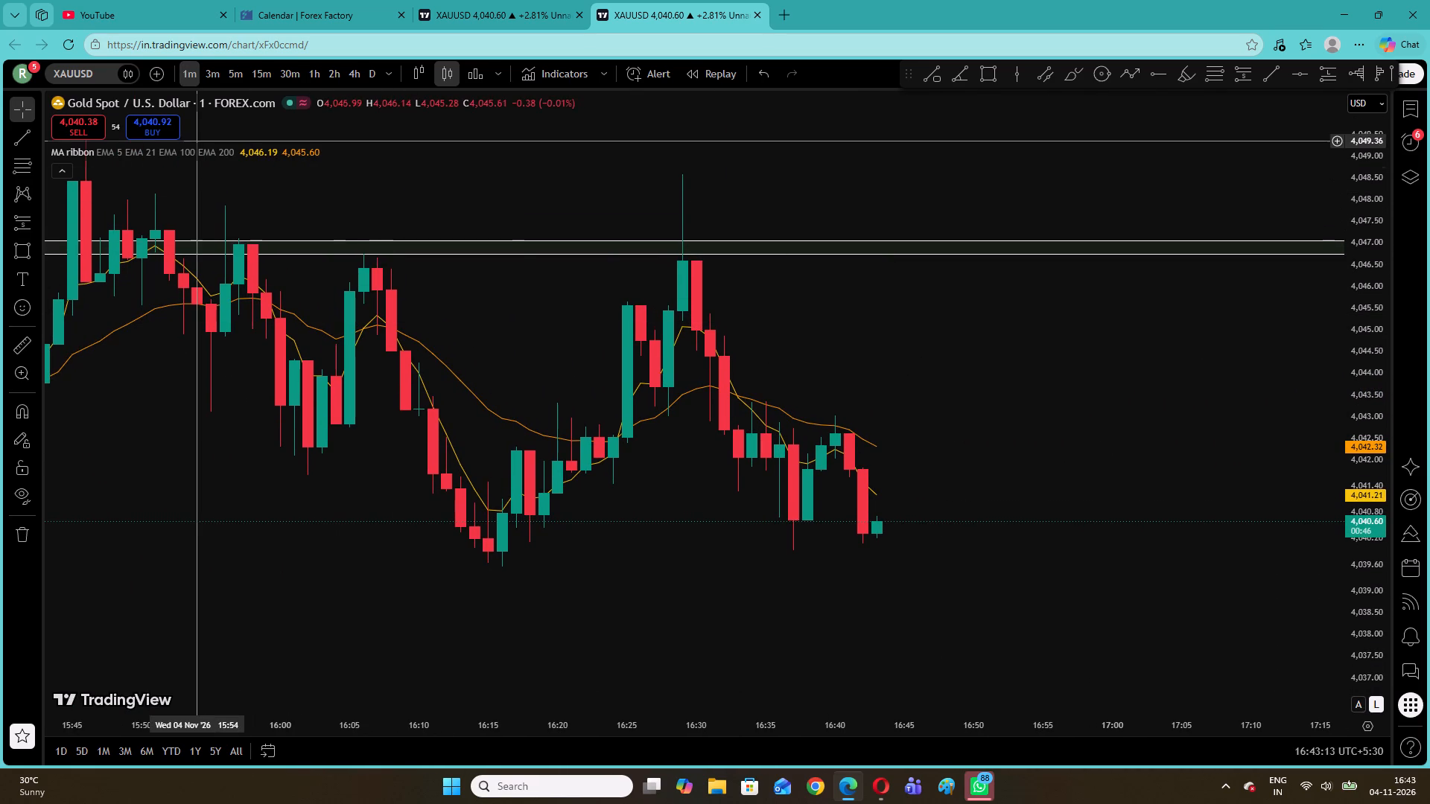
Remove the MA ribbon indicator from the chart.
{"action": "left_click", "coordinate": [305, 150]}
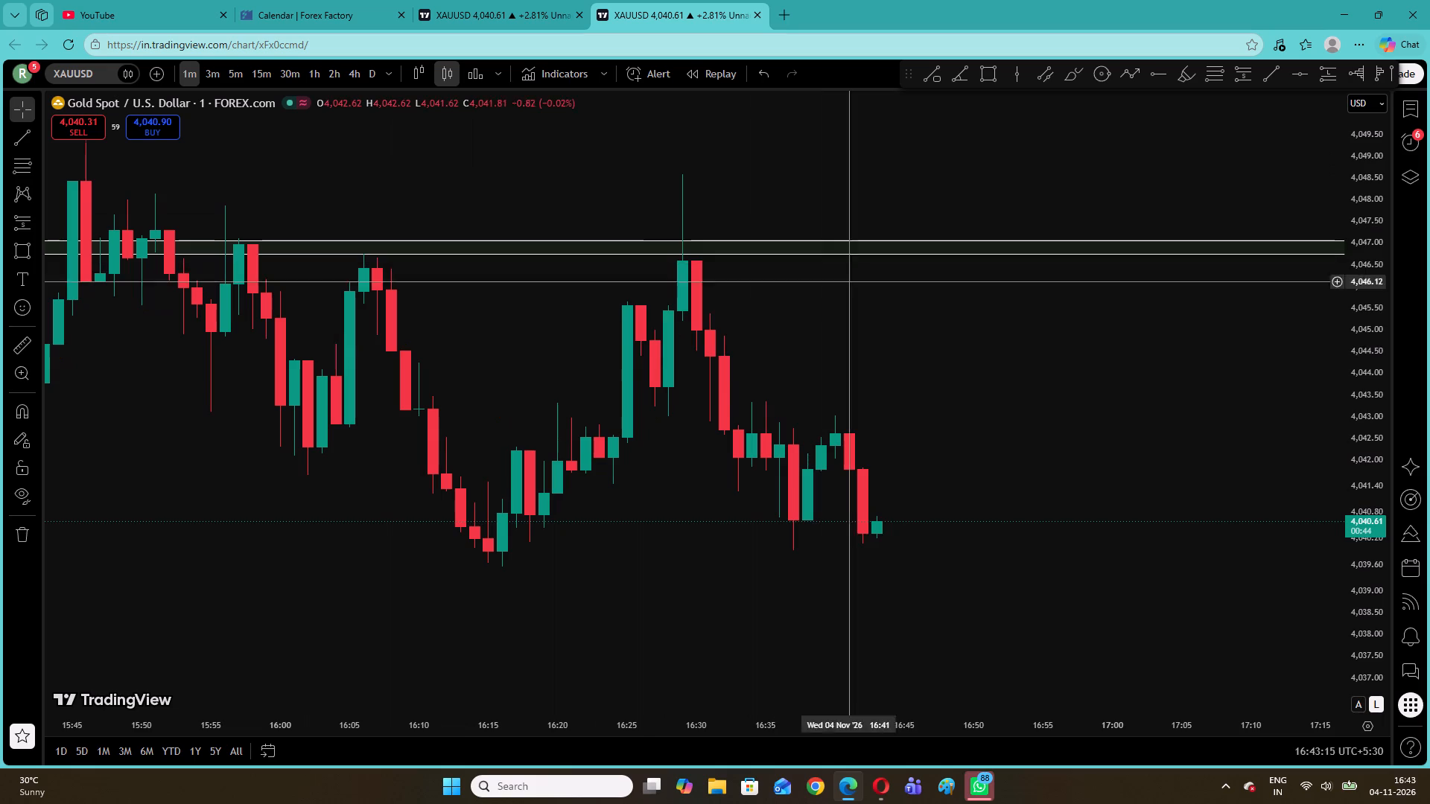
{"action": "left_click_drag", "start_coordinate": [889, 354], "coordinate": [845, 351]}
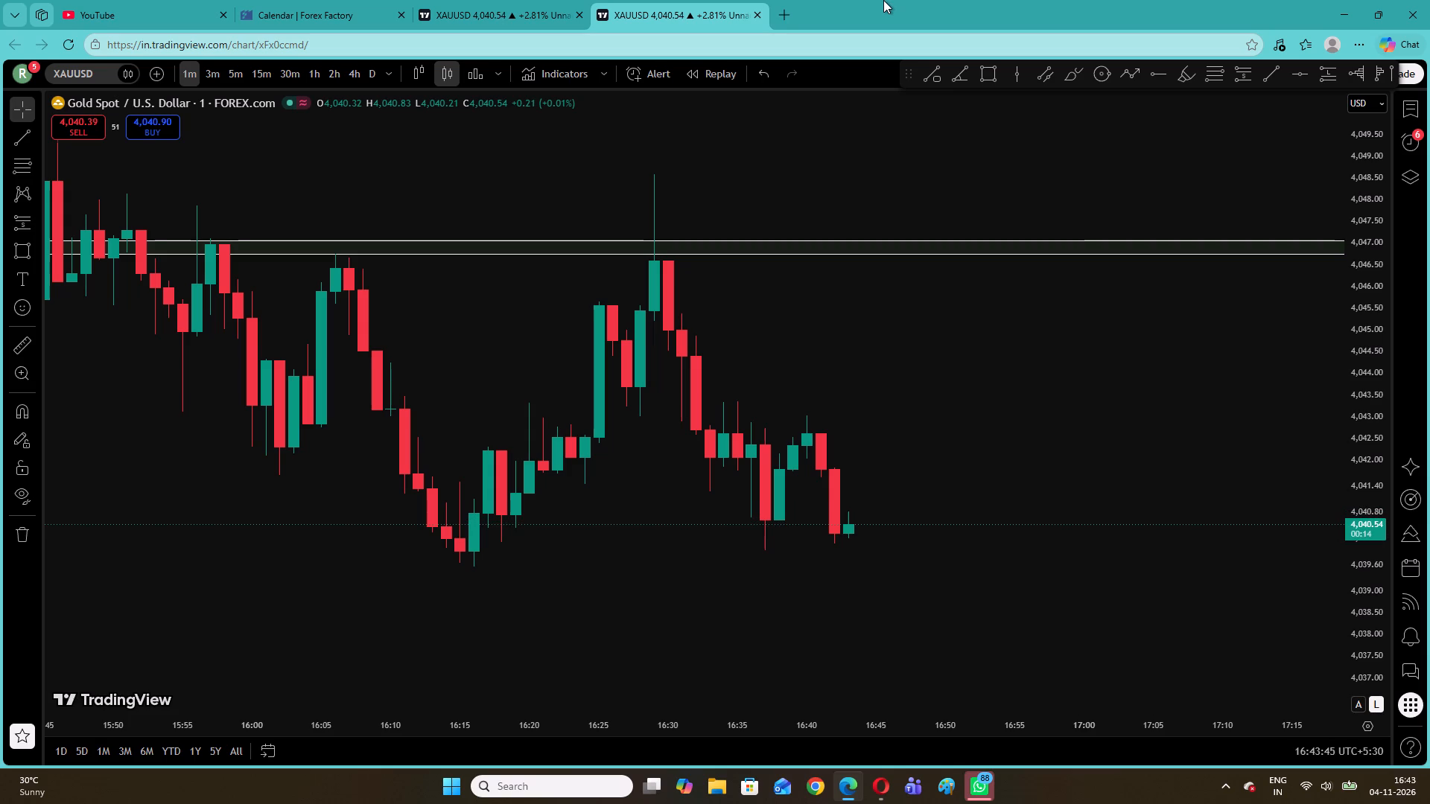
Examine the rectangle against the rising hourly candles on the 1h timeframe with a compressed price scale.
{"action": "left_click", "coordinate": [315, 75]}
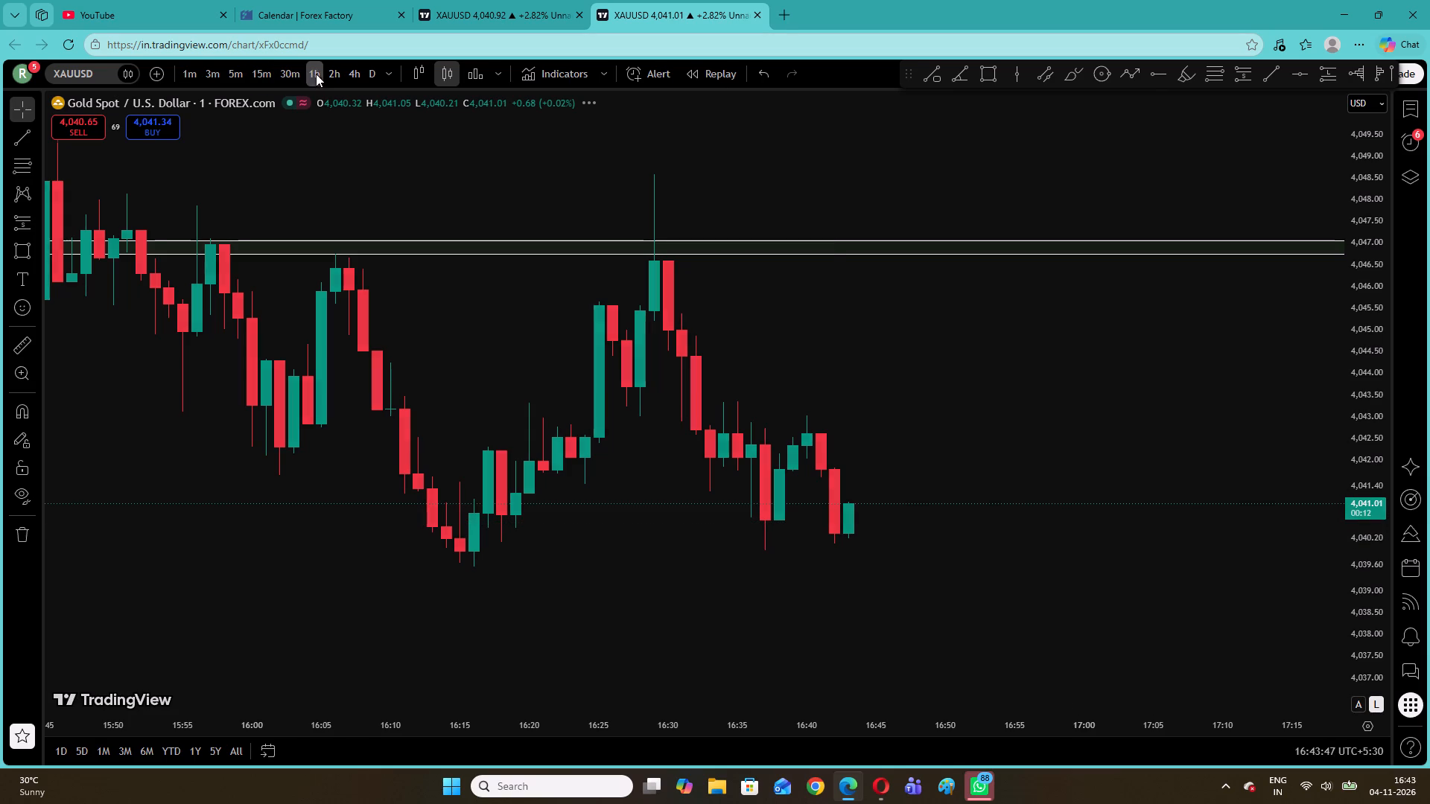
{"action": "left_click_drag", "start_coordinate": [1376, 459], "coordinate": [1384, 682]}
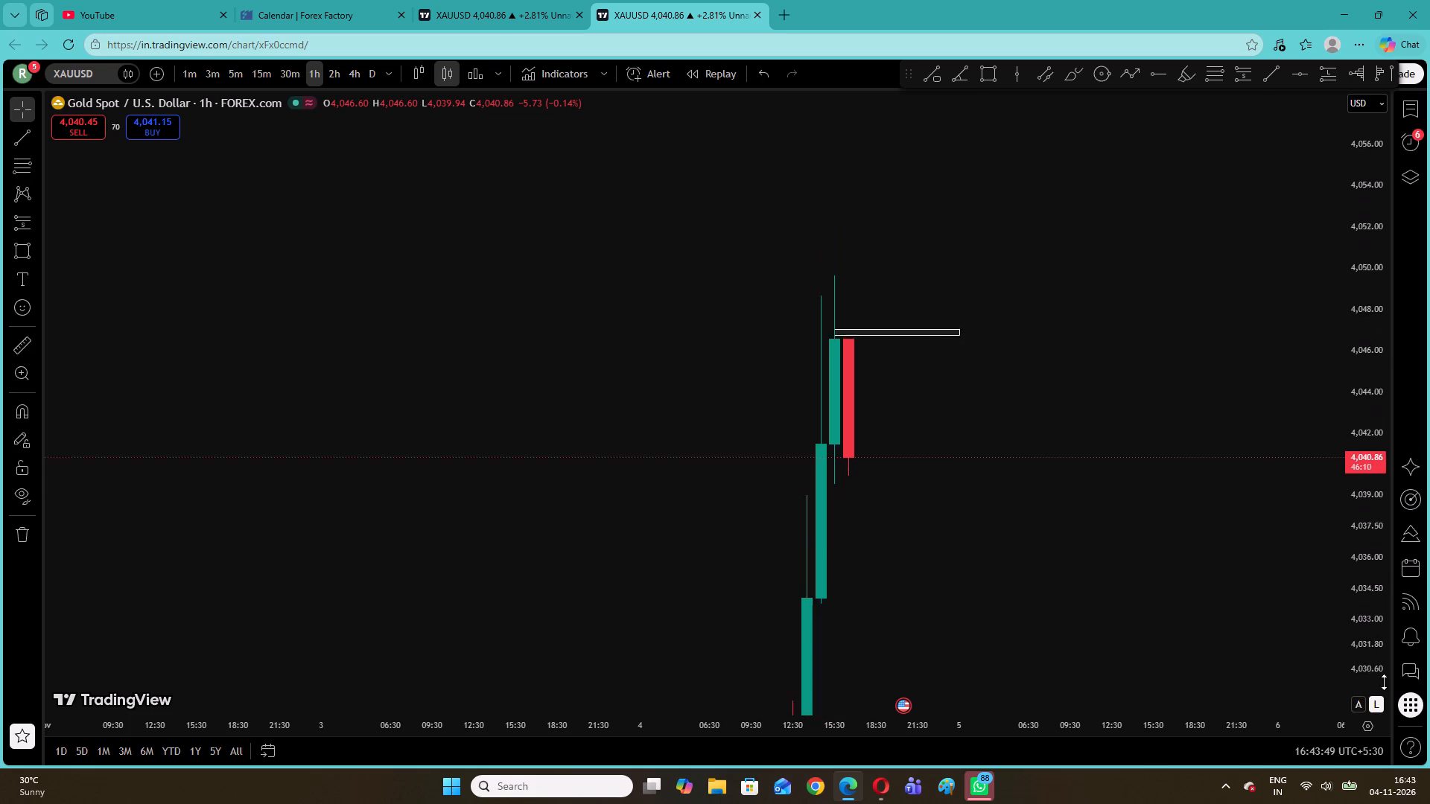
{"action": "left_click_drag", "start_coordinate": [1384, 682], "coordinate": [1379, 714]}
{"action": "left_click_drag", "start_coordinate": [1032, 564], "coordinate": [967, 380]}
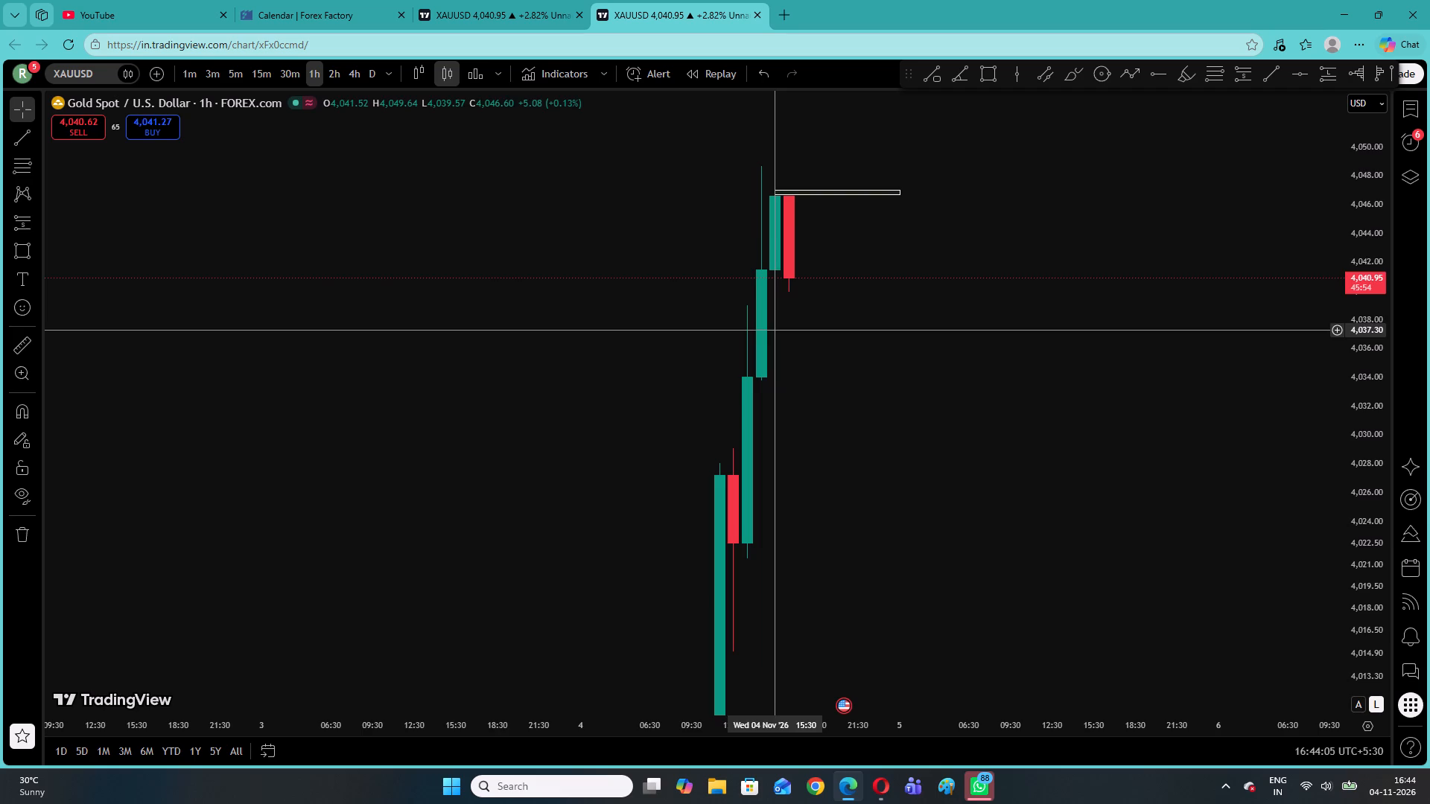
Reset the view on the 1-minute timeframe and enlarge the price scale to examine the afternoon's price action around the rectangle.
{"action": "left_click", "coordinate": [193, 68]}
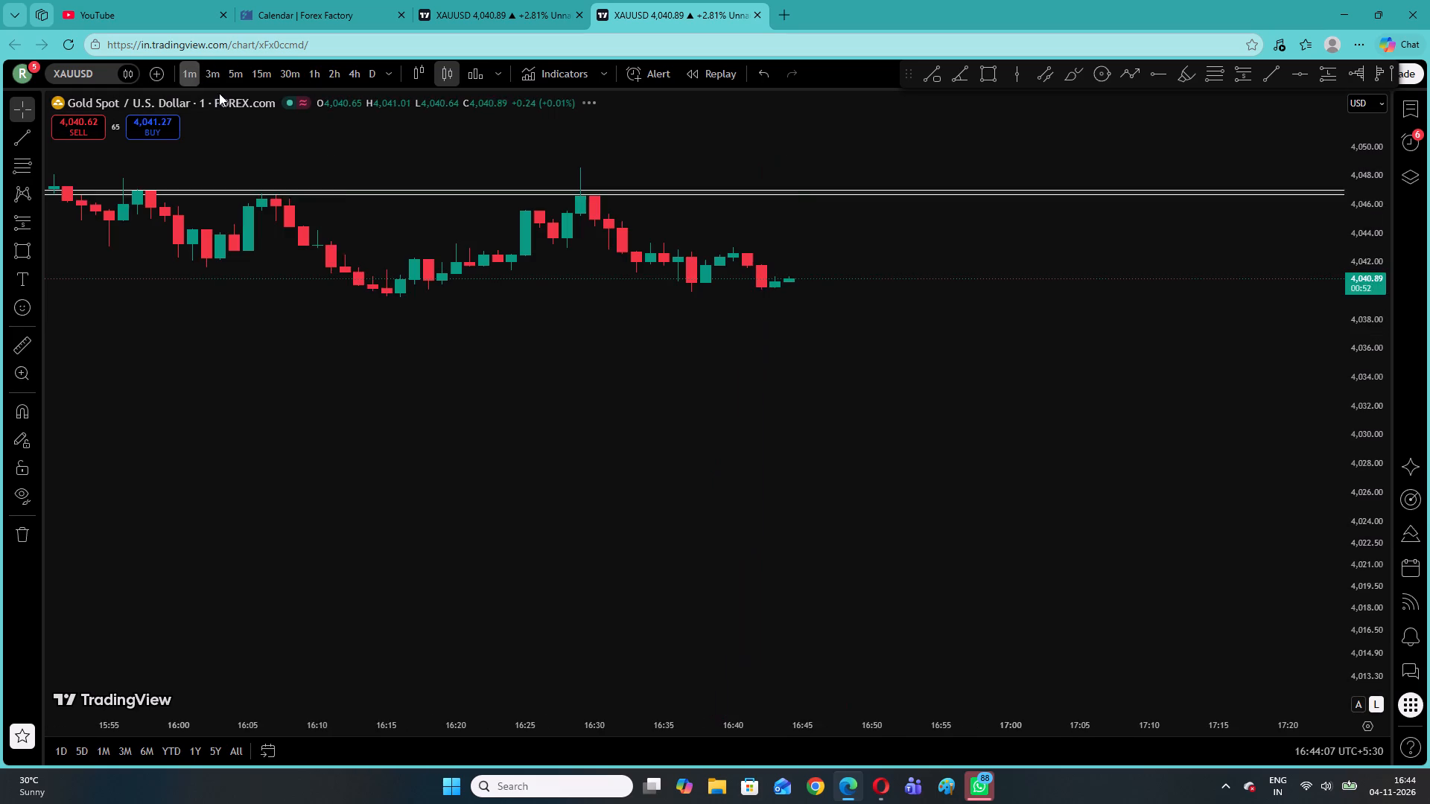
{"action": "right_click", "coordinate": [848, 240]}
{"action": "left_click", "coordinate": [895, 248]}
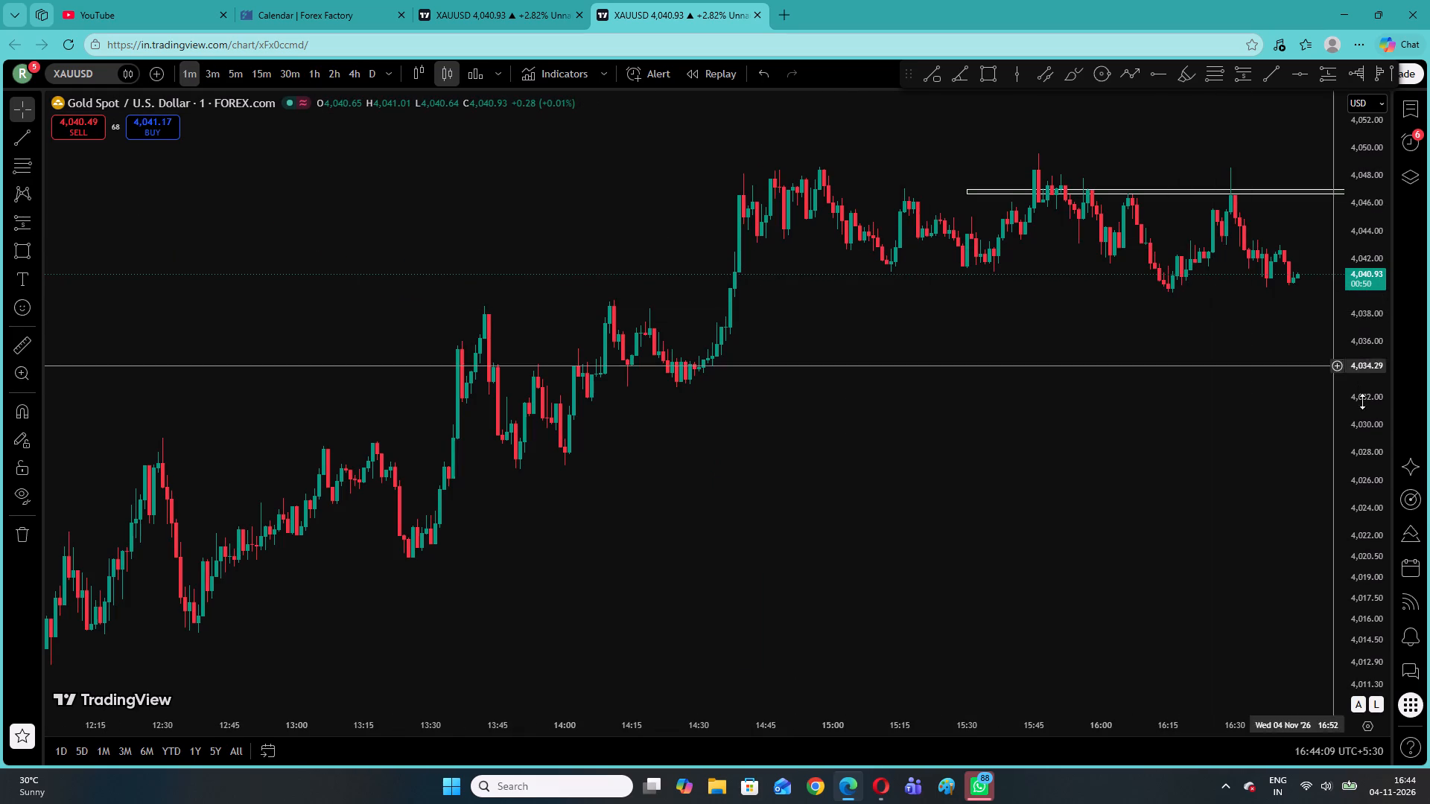
{"action": "left_click_drag", "start_coordinate": [1378, 479], "coordinate": [1329, 231]}
{"action": "left_click_drag", "start_coordinate": [1213, 250], "coordinate": [921, 629]}
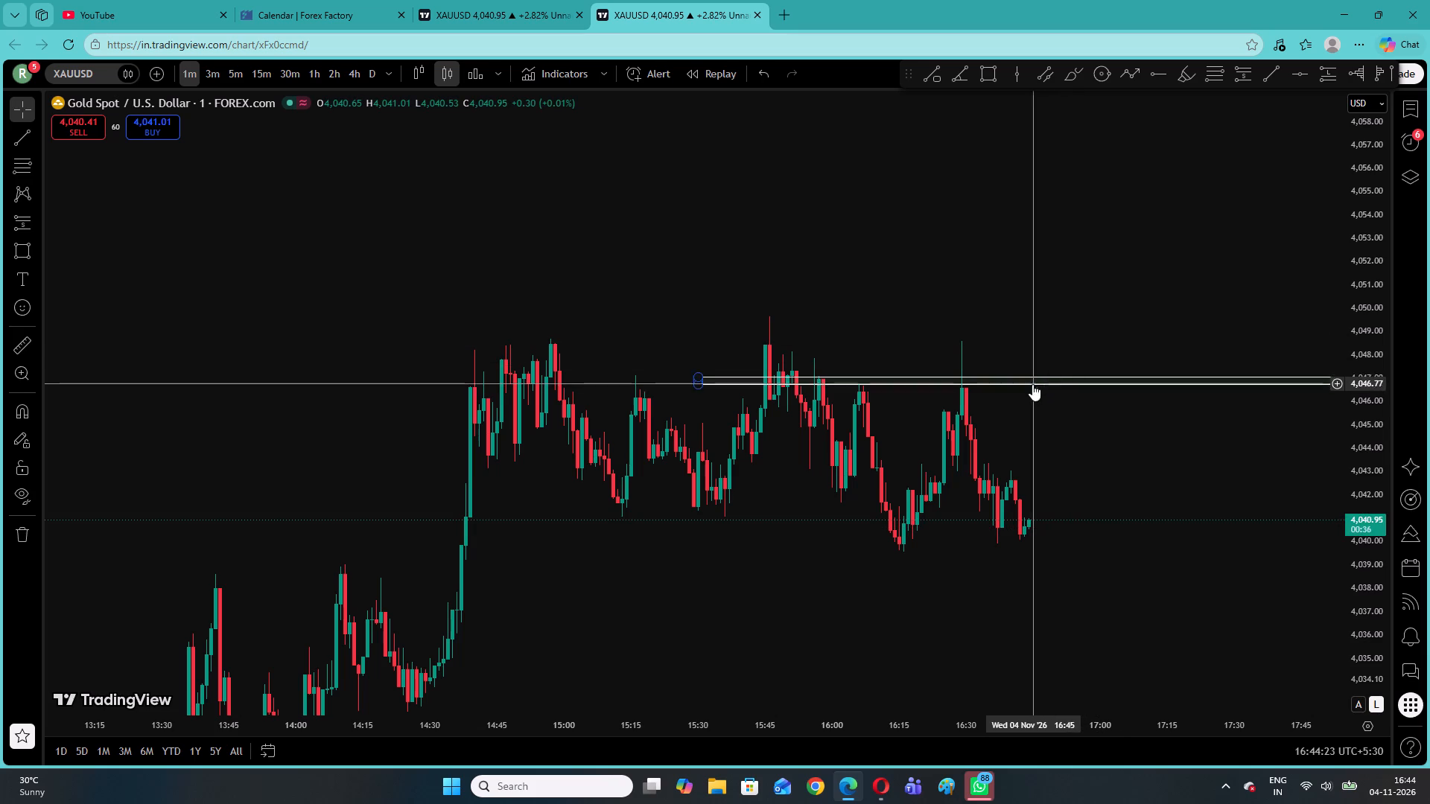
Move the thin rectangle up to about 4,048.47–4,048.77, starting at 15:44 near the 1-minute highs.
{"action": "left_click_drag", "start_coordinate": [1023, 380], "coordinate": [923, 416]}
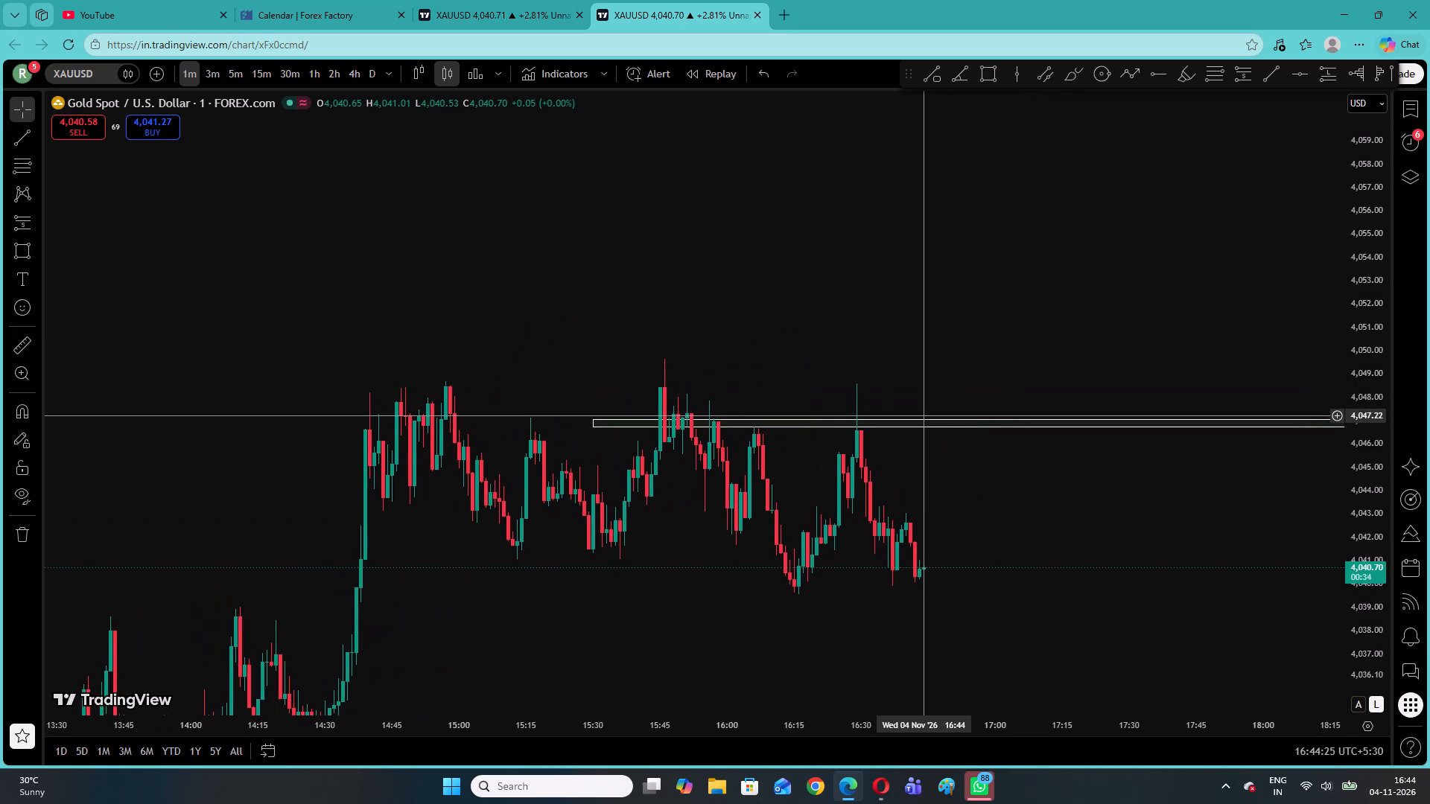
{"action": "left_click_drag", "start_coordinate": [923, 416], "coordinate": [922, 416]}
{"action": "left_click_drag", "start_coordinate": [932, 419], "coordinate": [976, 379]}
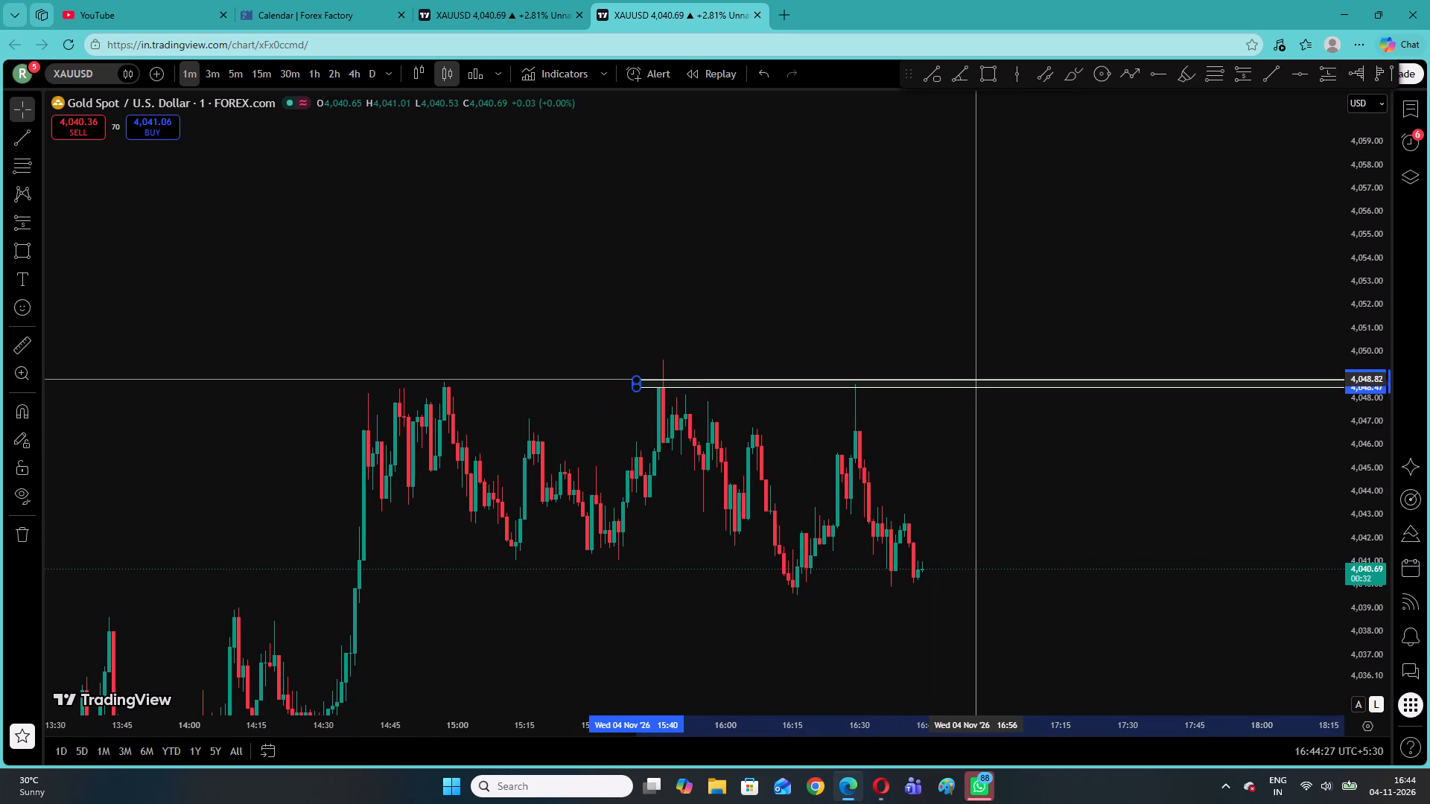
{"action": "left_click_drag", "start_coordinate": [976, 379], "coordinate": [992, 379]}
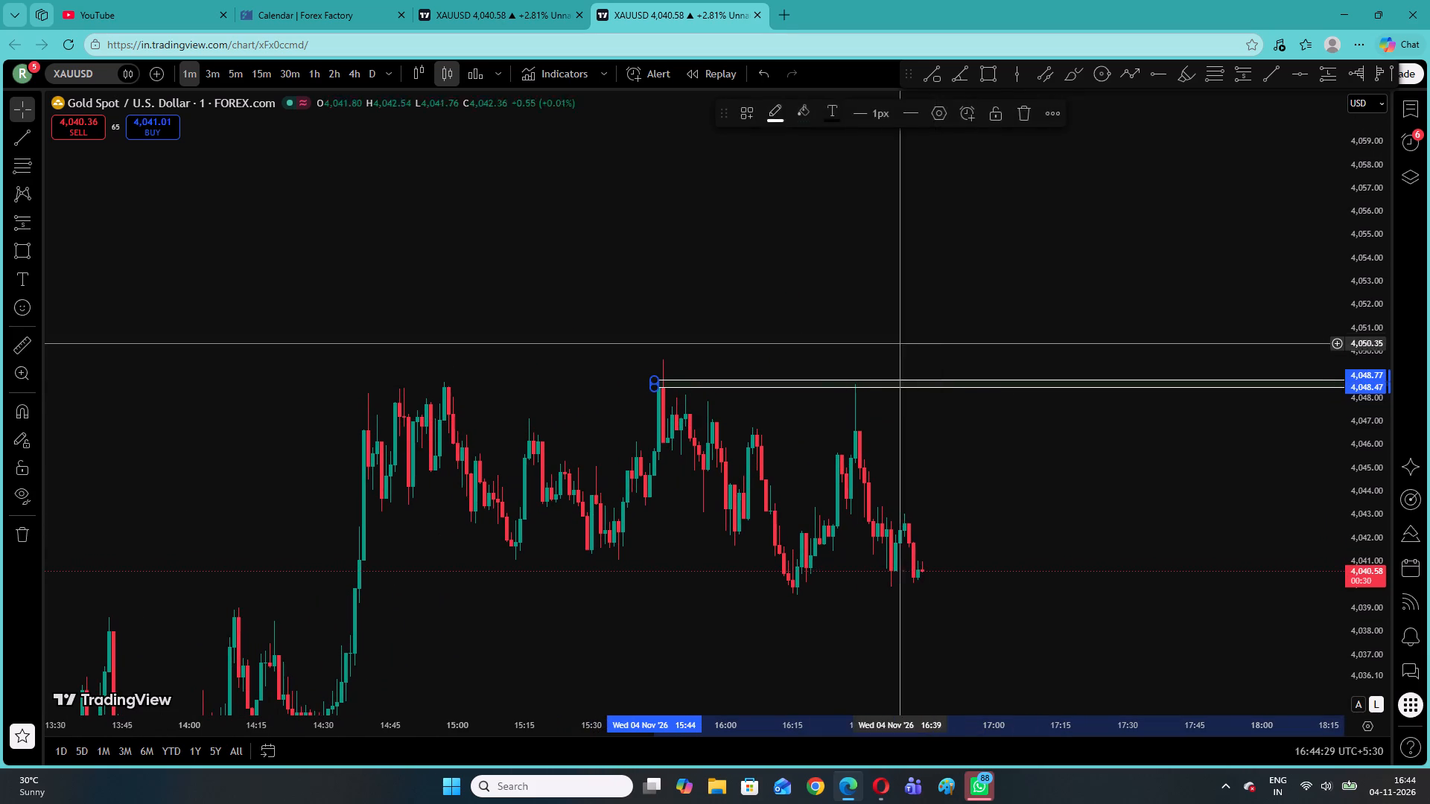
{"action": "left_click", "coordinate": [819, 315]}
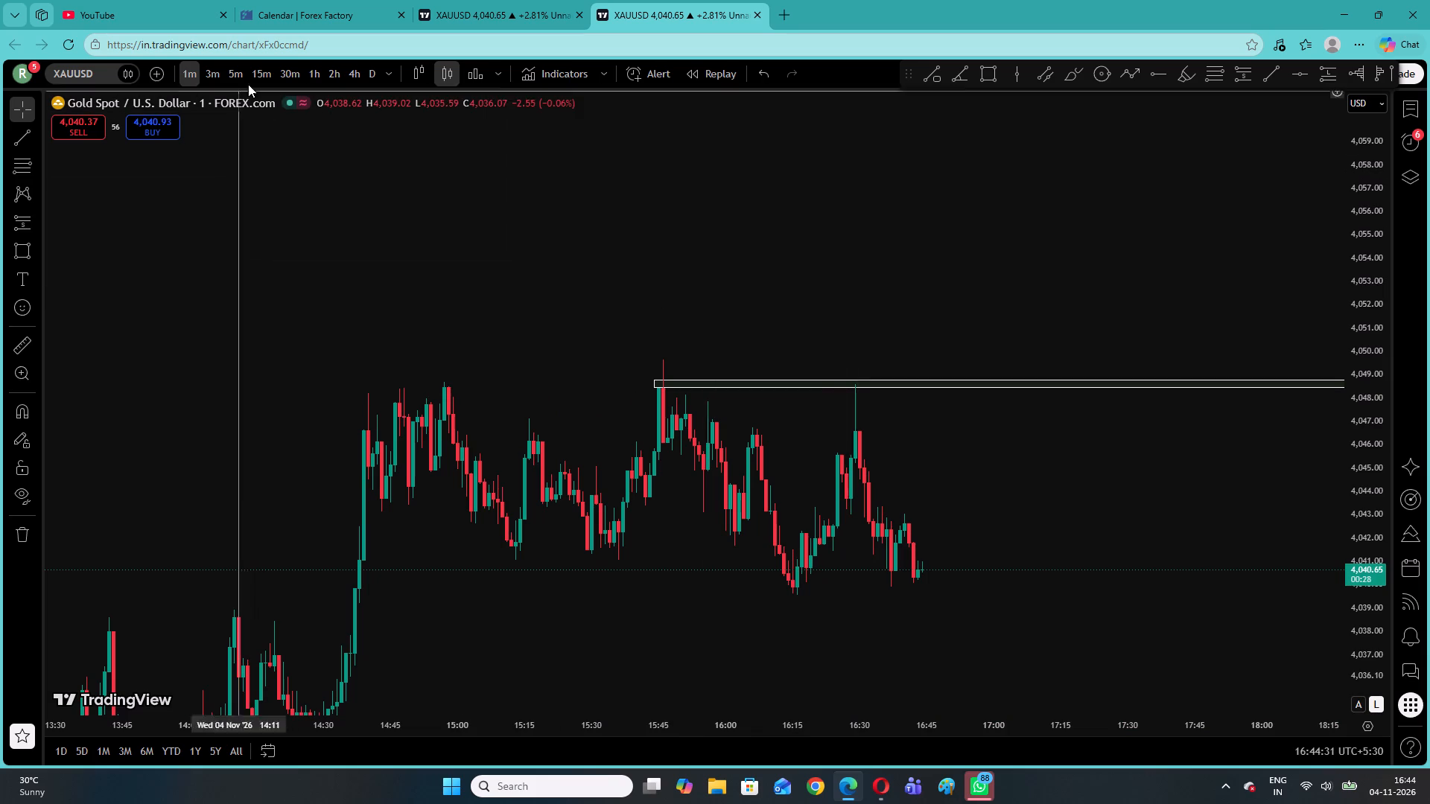
Check the moved rectangle on the 1h timeframe, and examine it closer on the 1-minute timeframe against the afternoon highs.
{"action": "left_click", "coordinate": [307, 76]}
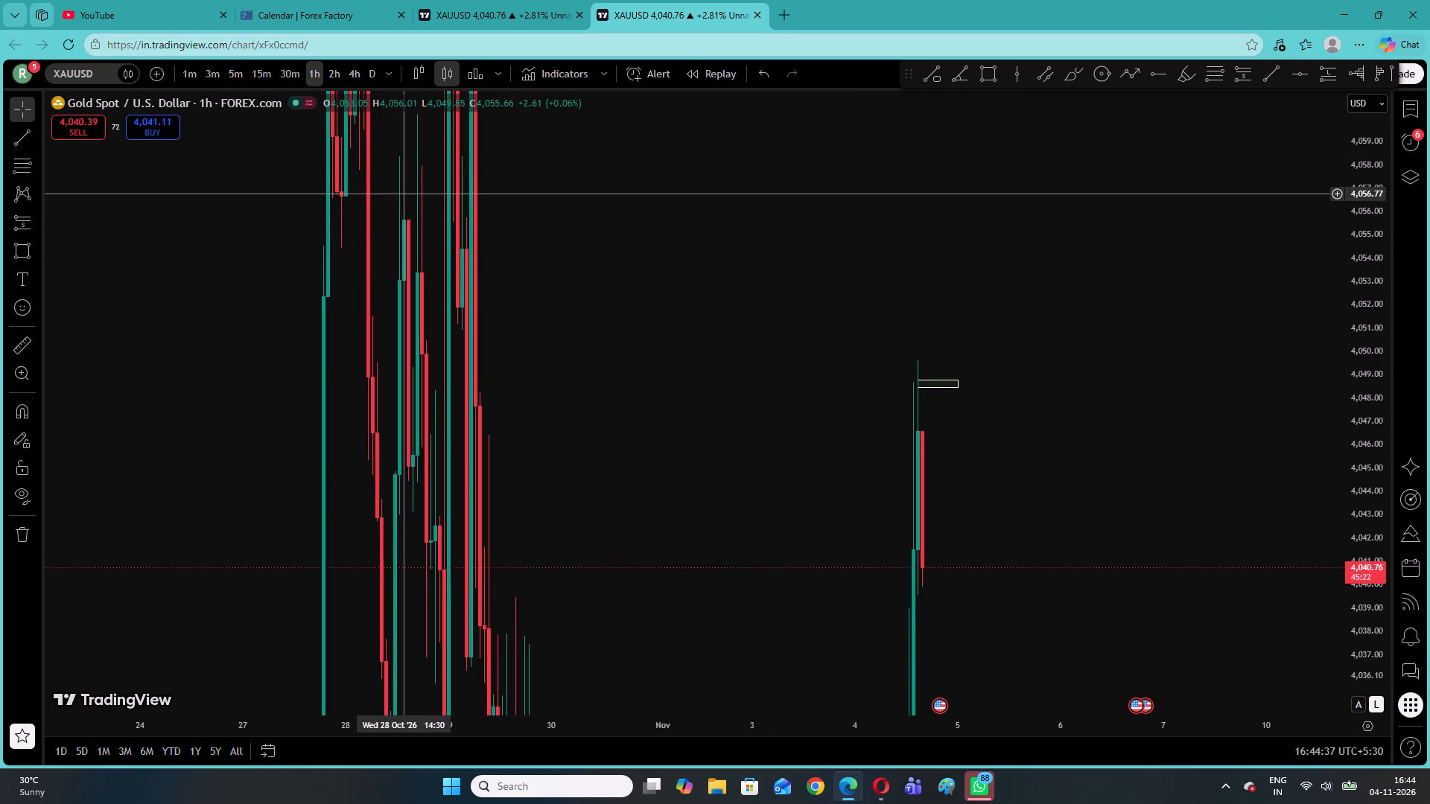
{"action": "left_click", "coordinate": [190, 72]}
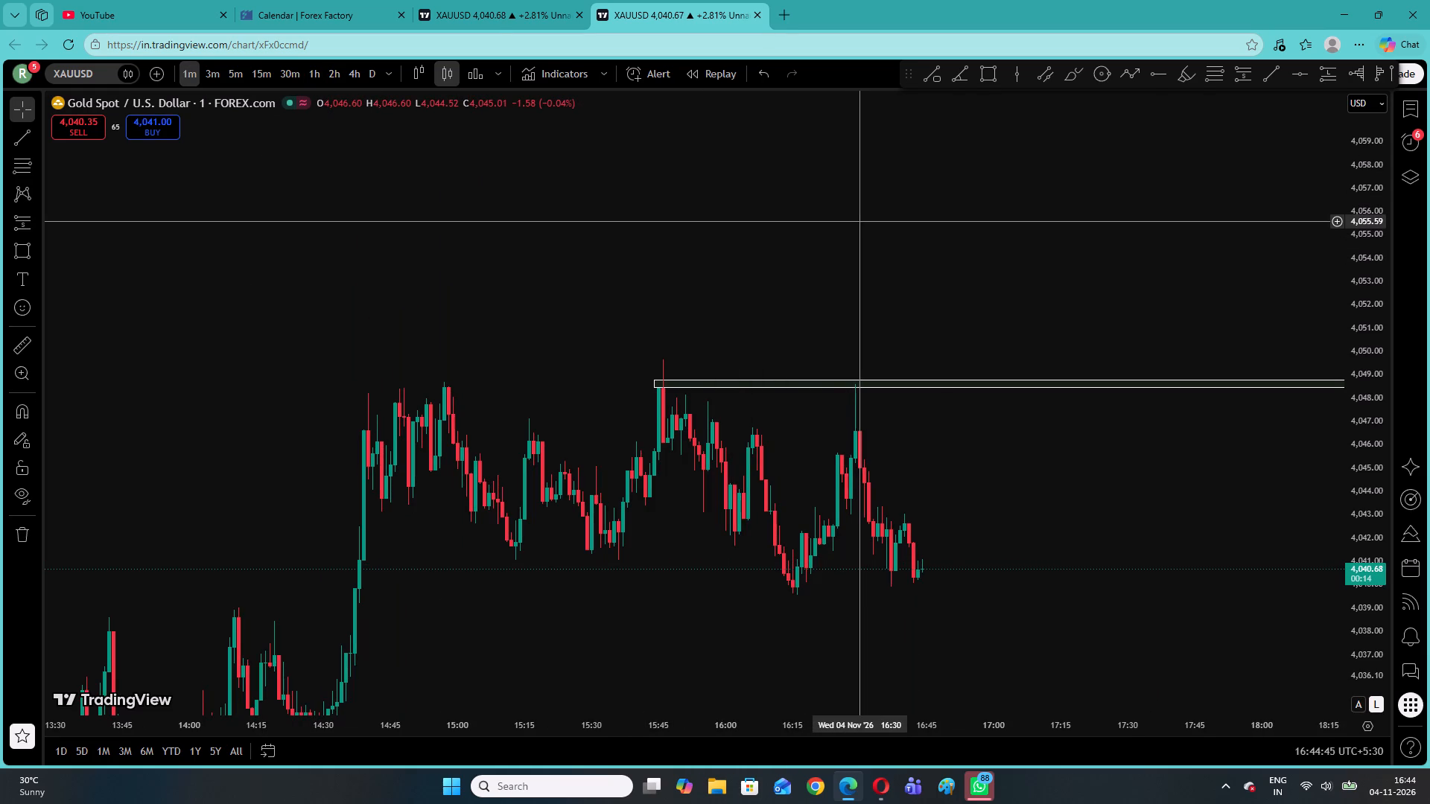
{"action": "left_click_drag", "start_coordinate": [926, 235], "coordinate": [775, 207]}
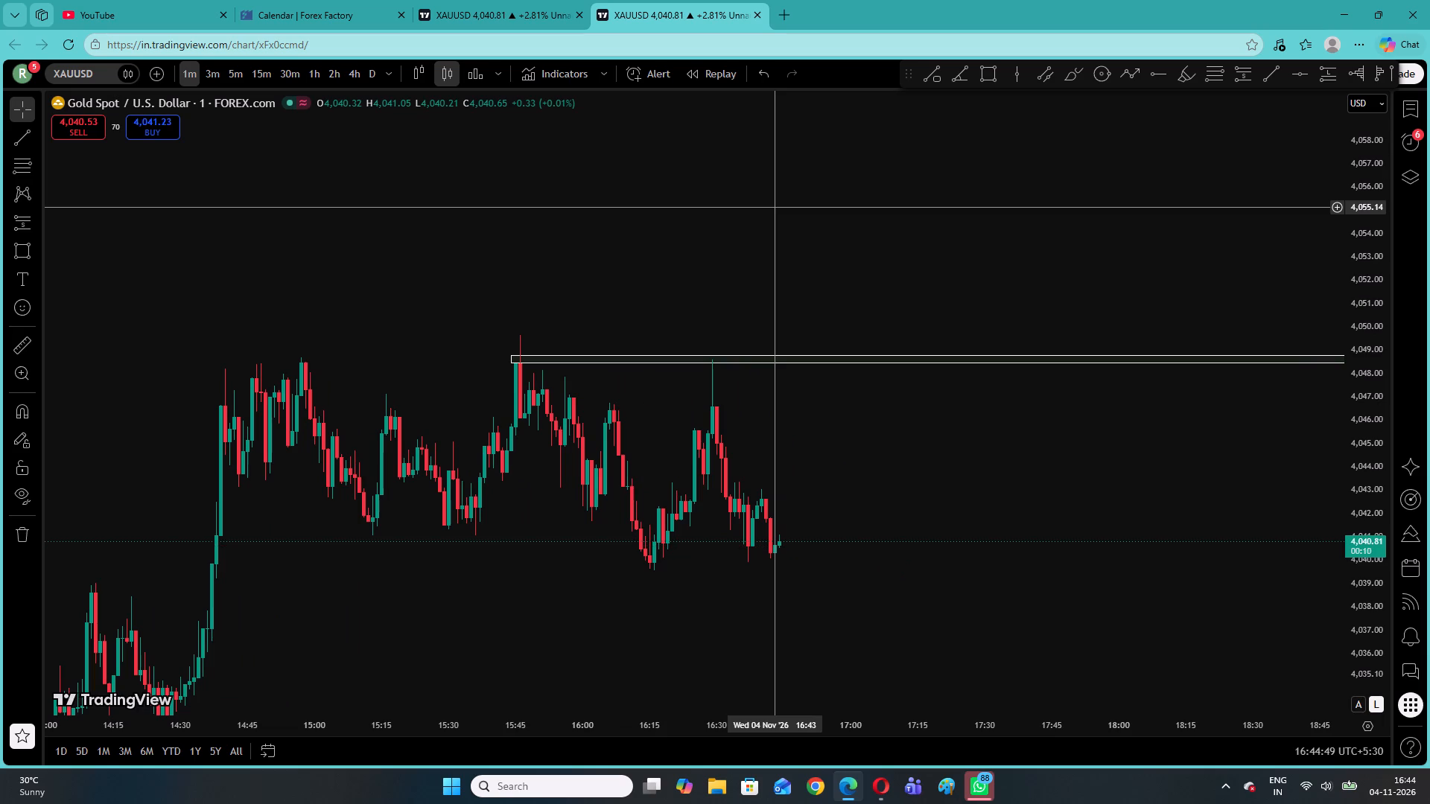
{"action": "scroll", "coordinate": [774, 207], "scroll_direction": "up", "scroll_amount": 1}
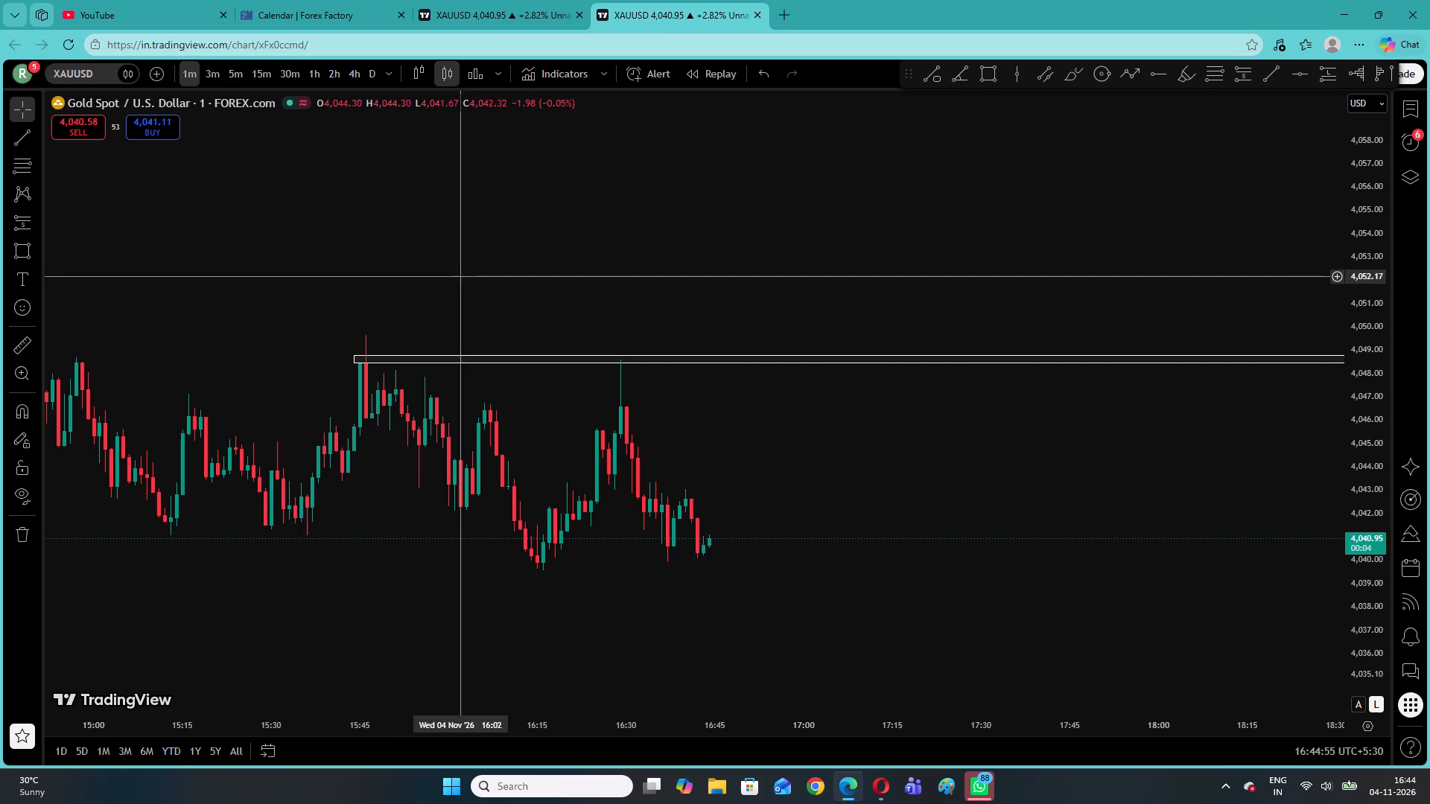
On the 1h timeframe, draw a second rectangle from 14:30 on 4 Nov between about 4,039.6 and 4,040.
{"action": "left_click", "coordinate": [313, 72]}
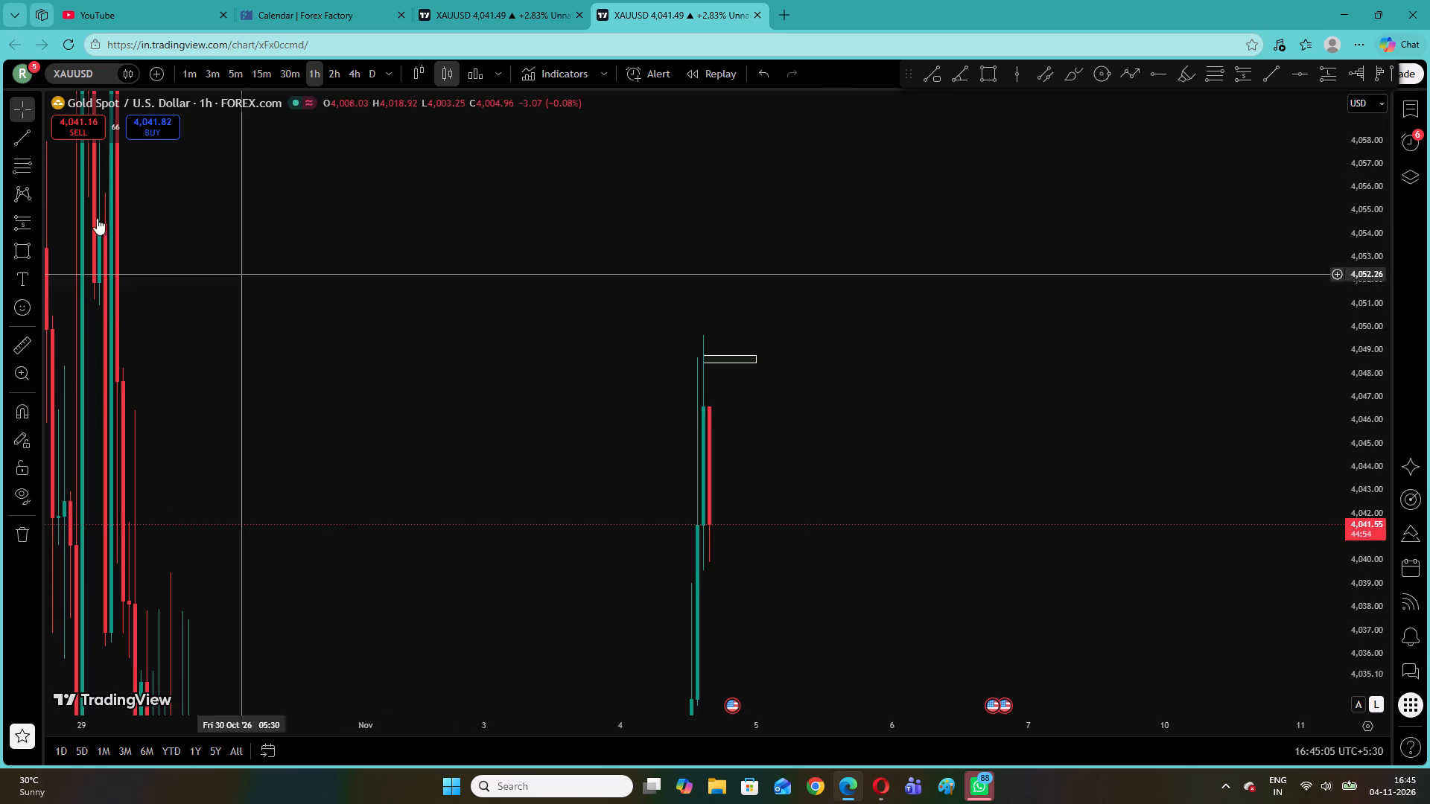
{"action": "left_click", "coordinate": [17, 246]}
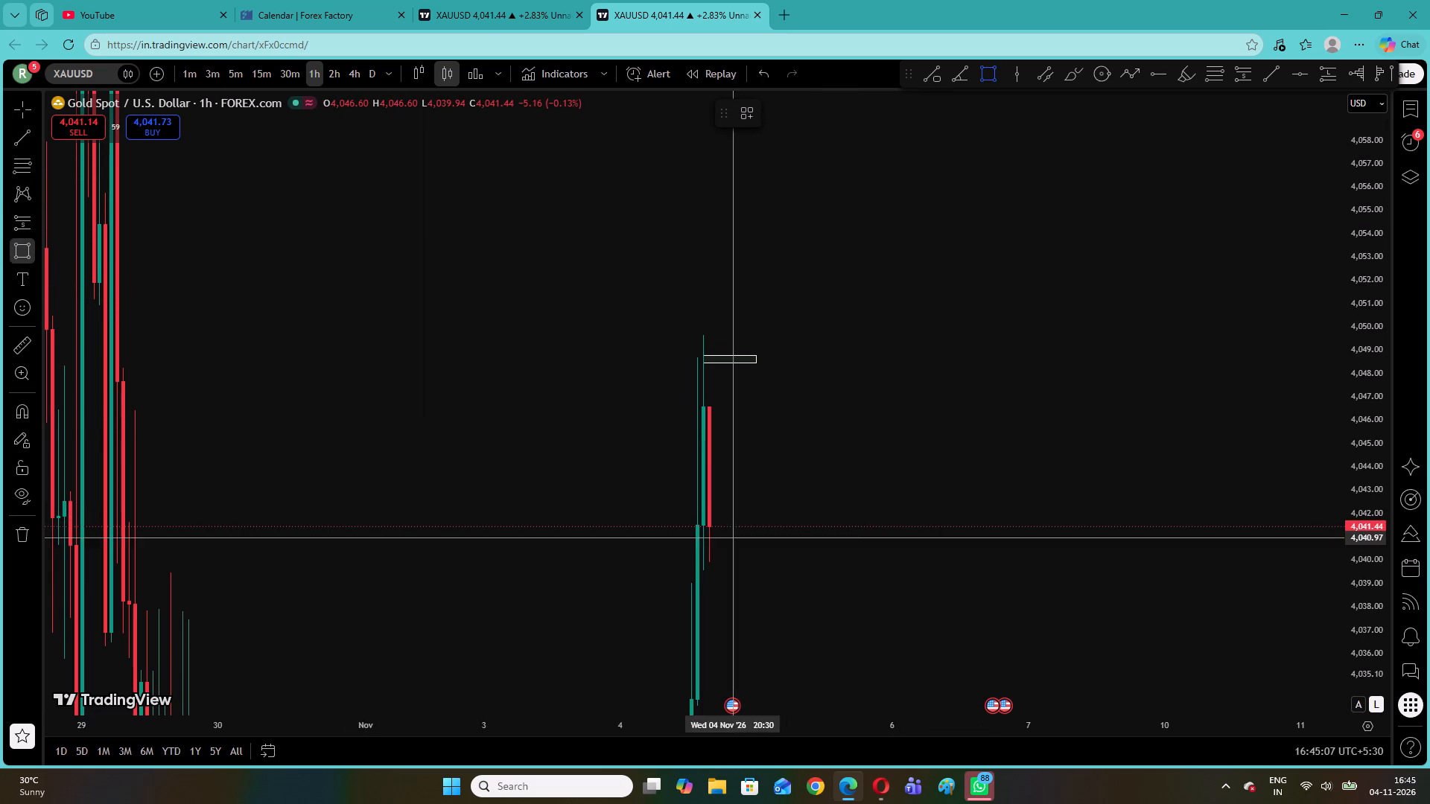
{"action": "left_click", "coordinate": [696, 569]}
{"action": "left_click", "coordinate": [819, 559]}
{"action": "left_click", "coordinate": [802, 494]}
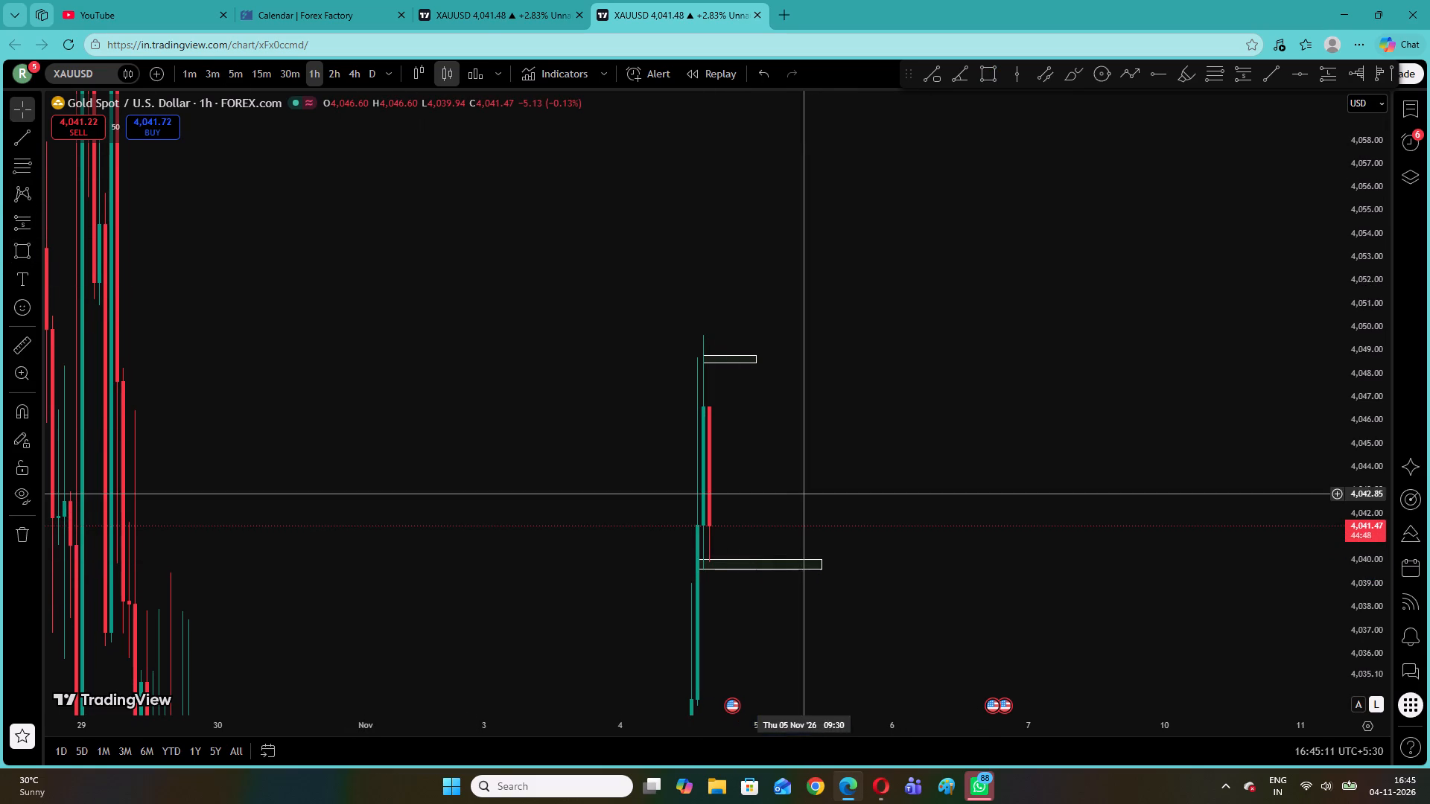
Examine both rectangles on the 30m, 15m, 5m, 3m and 1m timeframes, with an enlarged price scale on 1m.
{"action": "left_click", "coordinate": [287, 76]}
{"action": "left_click", "coordinate": [261, 75]}
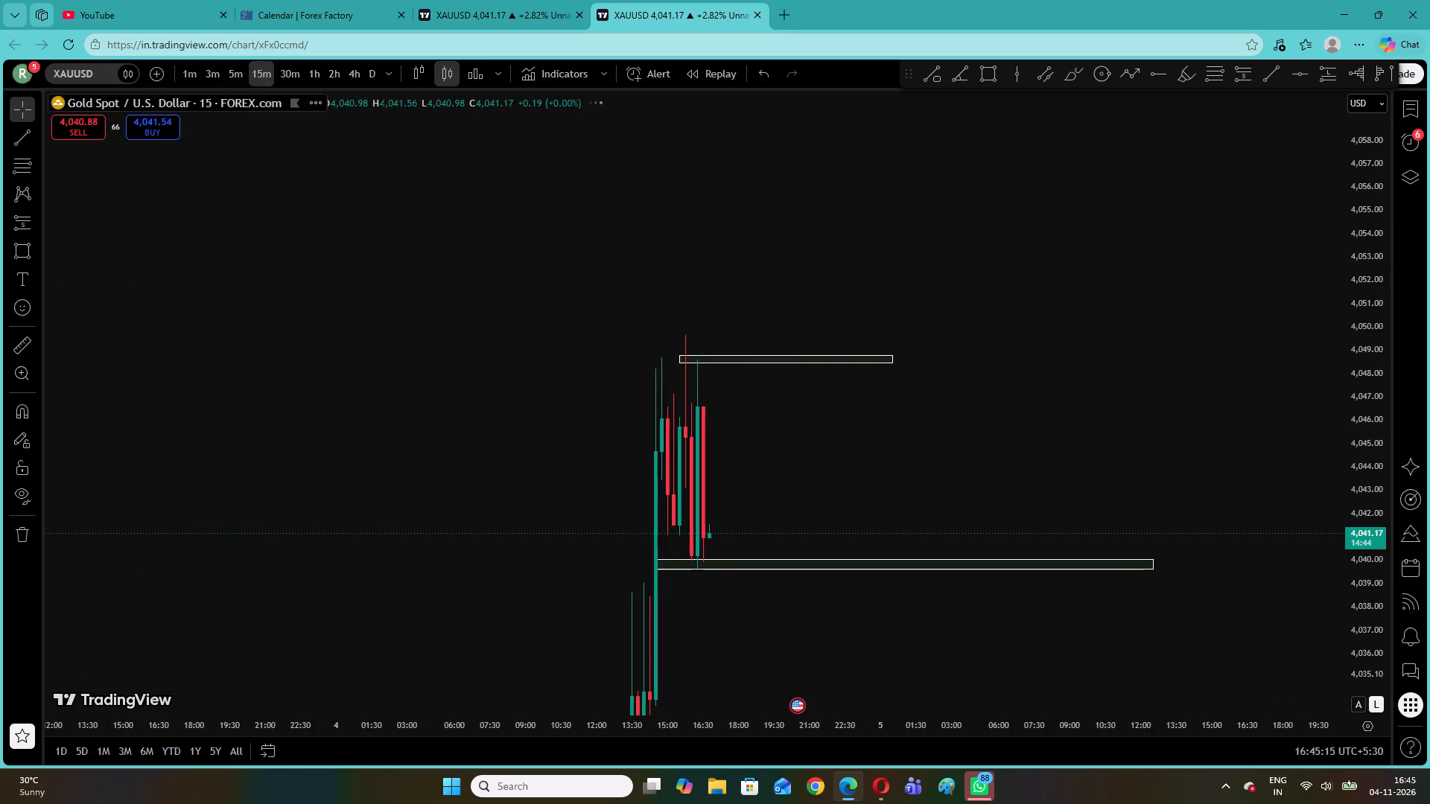
{"action": "left_click", "coordinate": [230, 76]}
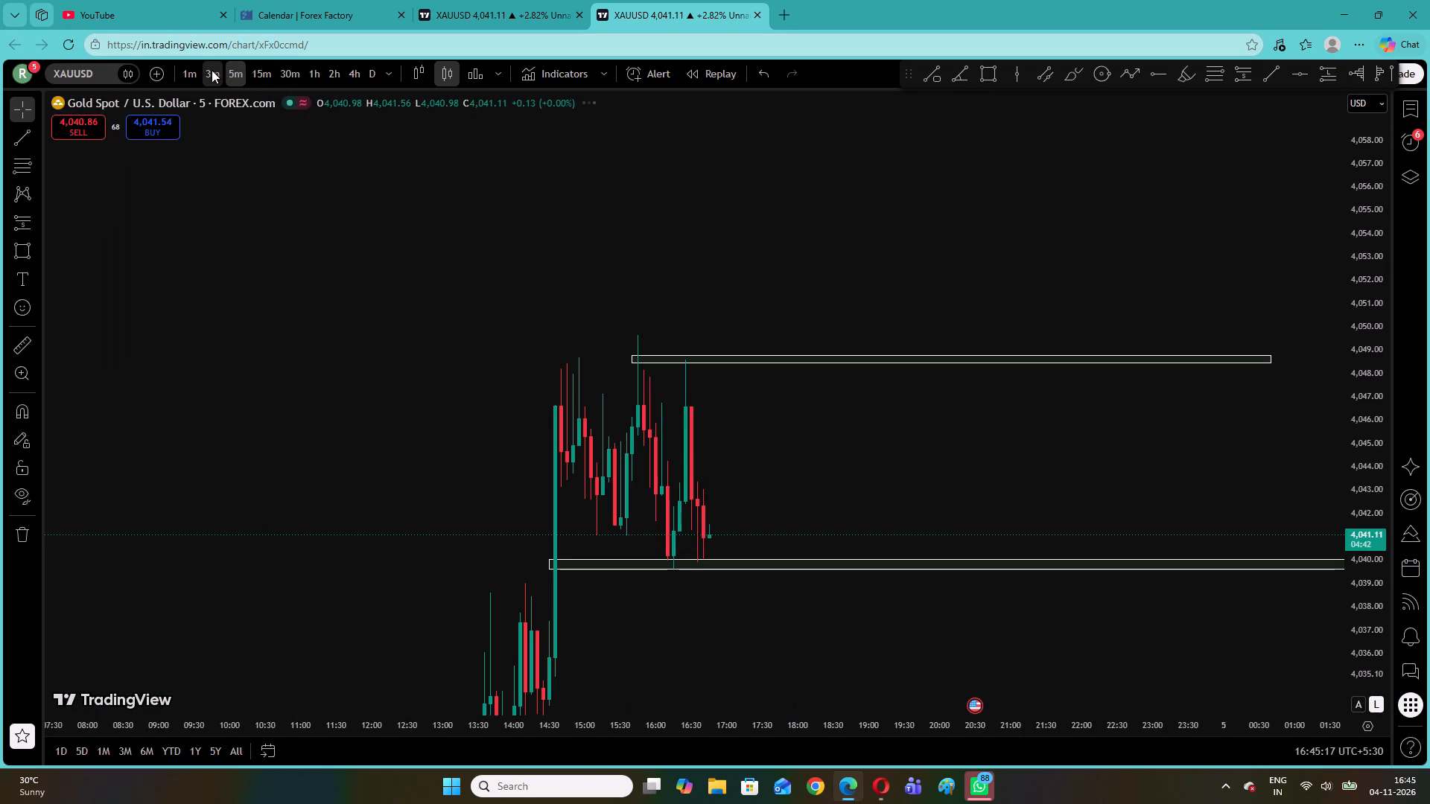
{"action": "left_click", "coordinate": [212, 70]}
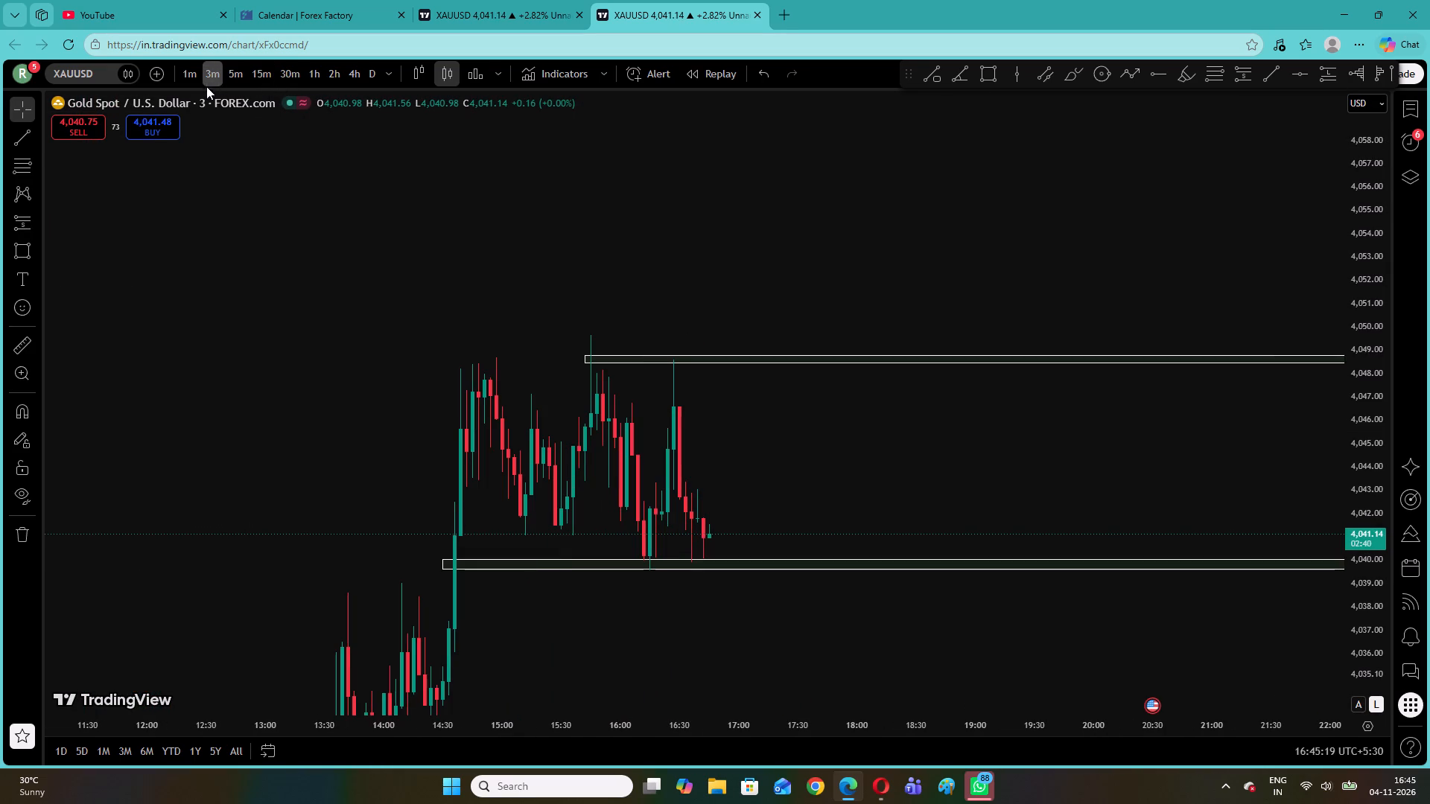
{"action": "left_click", "coordinate": [187, 66]}
{"action": "left_click_drag", "start_coordinate": [741, 488], "coordinate": [697, 433]}
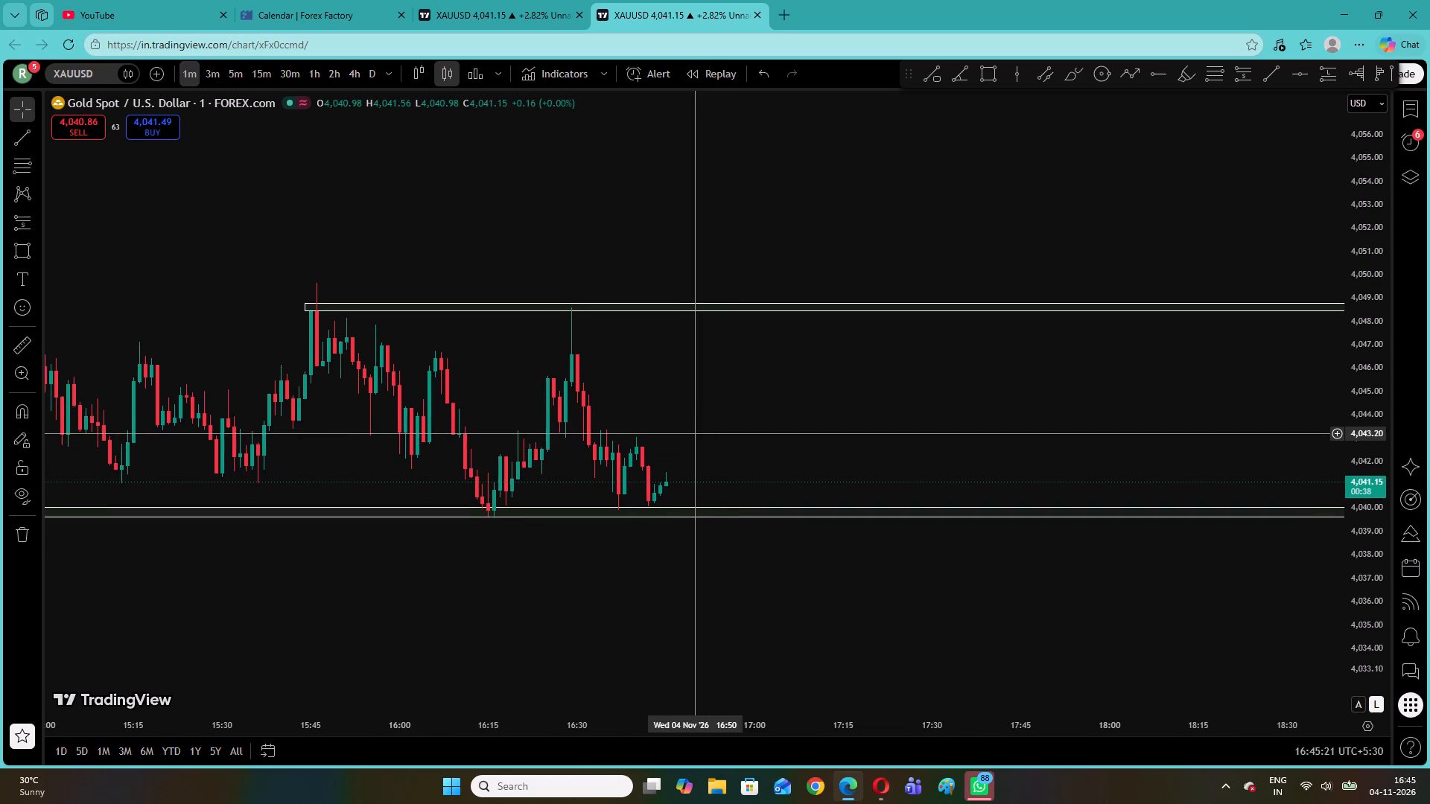
{"action": "left_click_drag", "start_coordinate": [1367, 602], "coordinate": [1329, 350]}
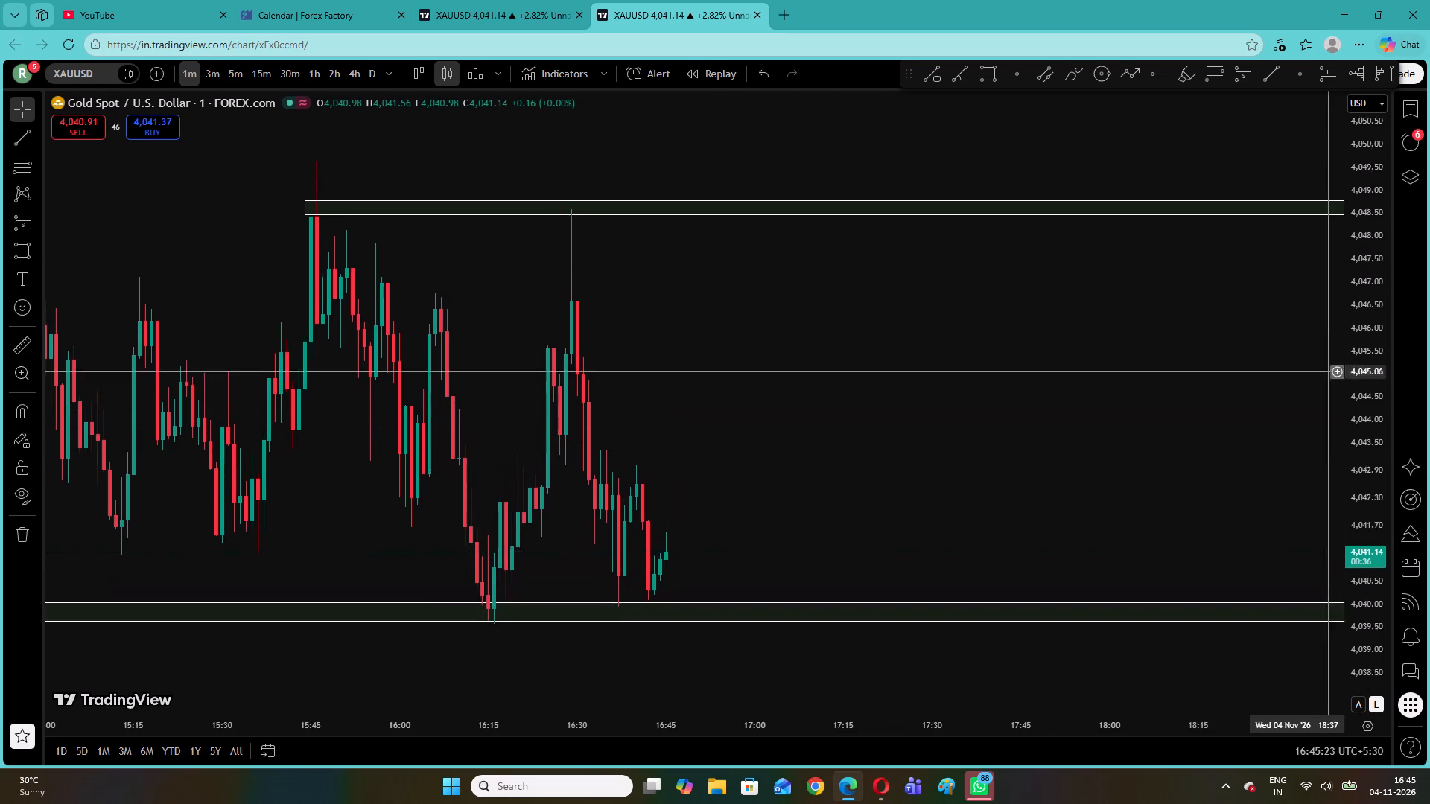
{"action": "left_click_drag", "start_coordinate": [1329, 350], "coordinate": [1320, 299]}
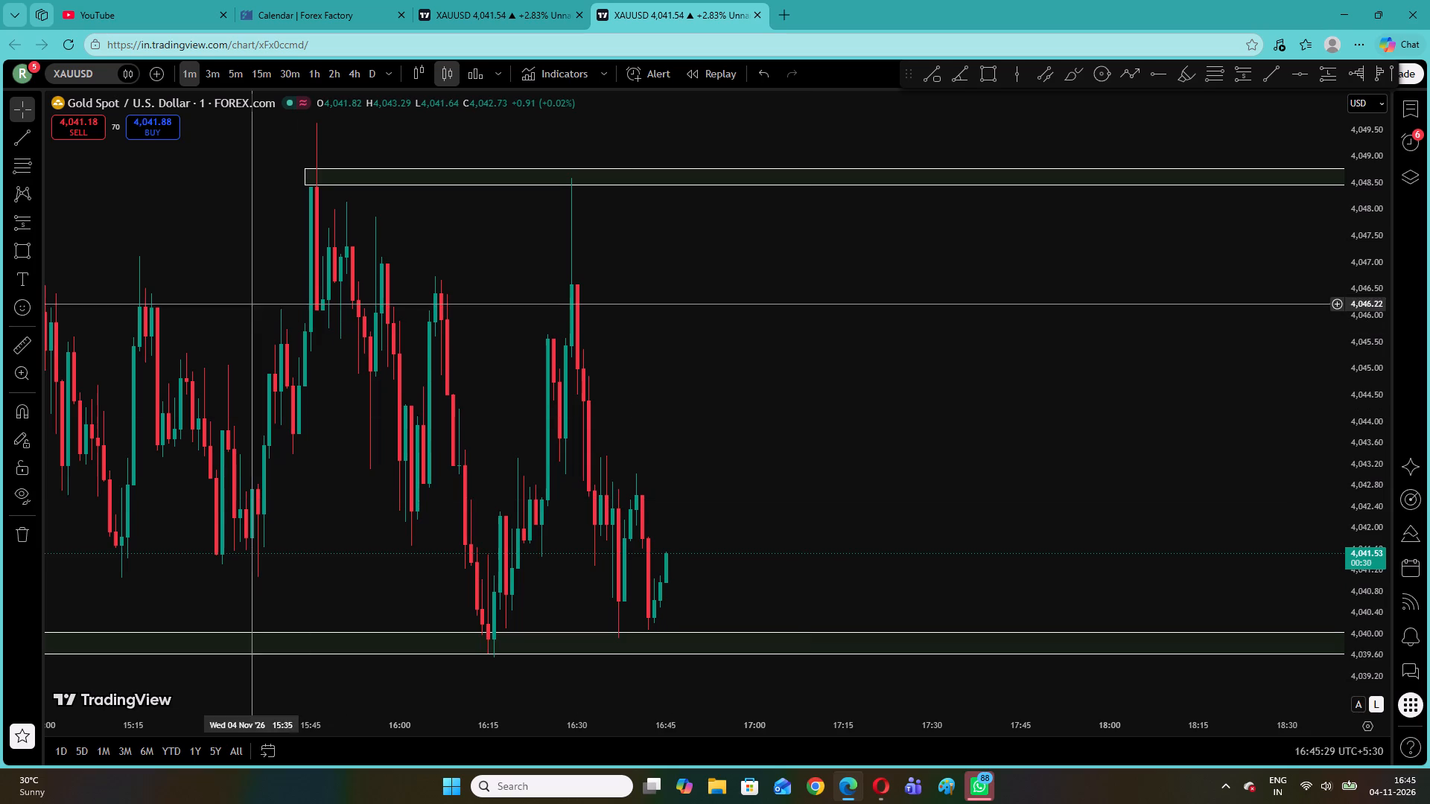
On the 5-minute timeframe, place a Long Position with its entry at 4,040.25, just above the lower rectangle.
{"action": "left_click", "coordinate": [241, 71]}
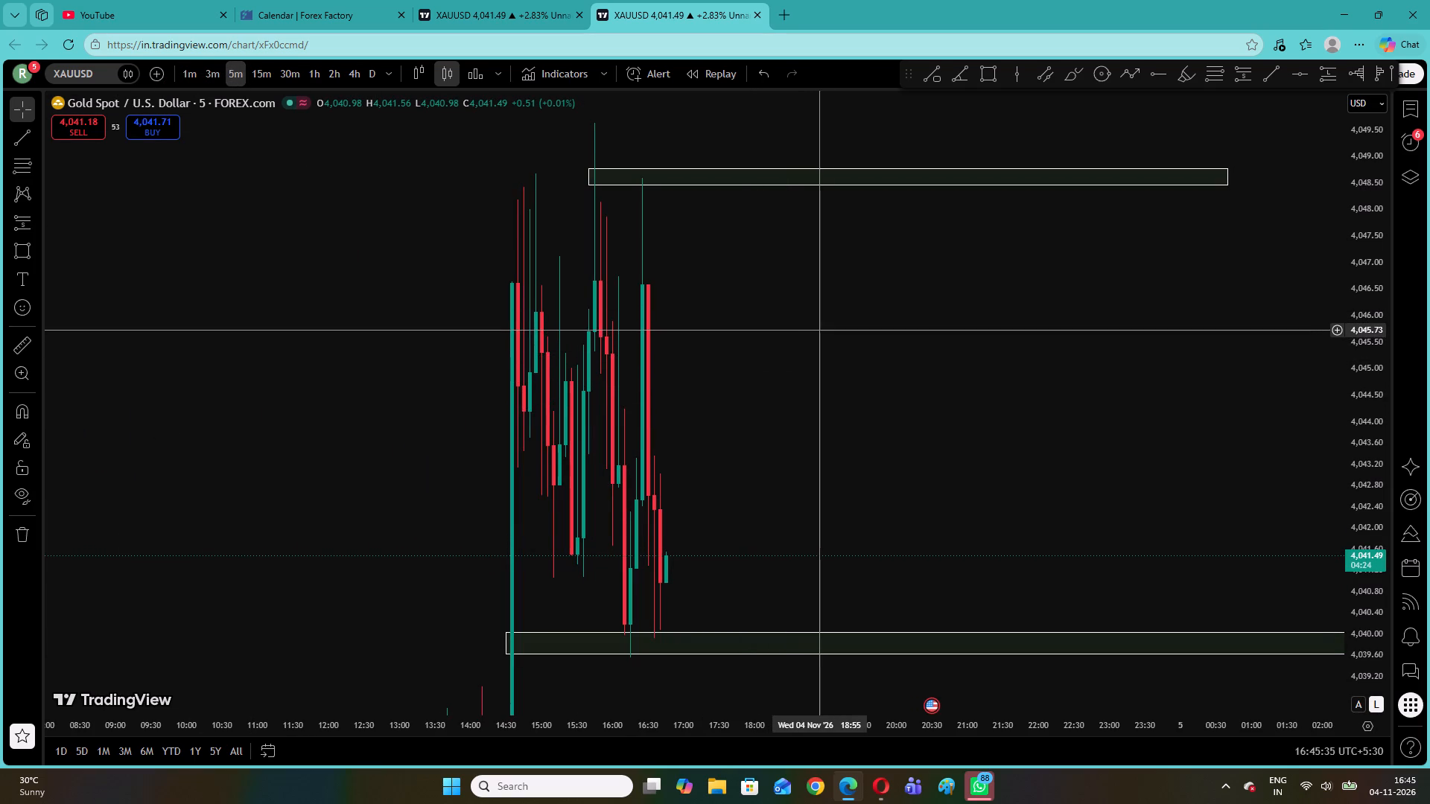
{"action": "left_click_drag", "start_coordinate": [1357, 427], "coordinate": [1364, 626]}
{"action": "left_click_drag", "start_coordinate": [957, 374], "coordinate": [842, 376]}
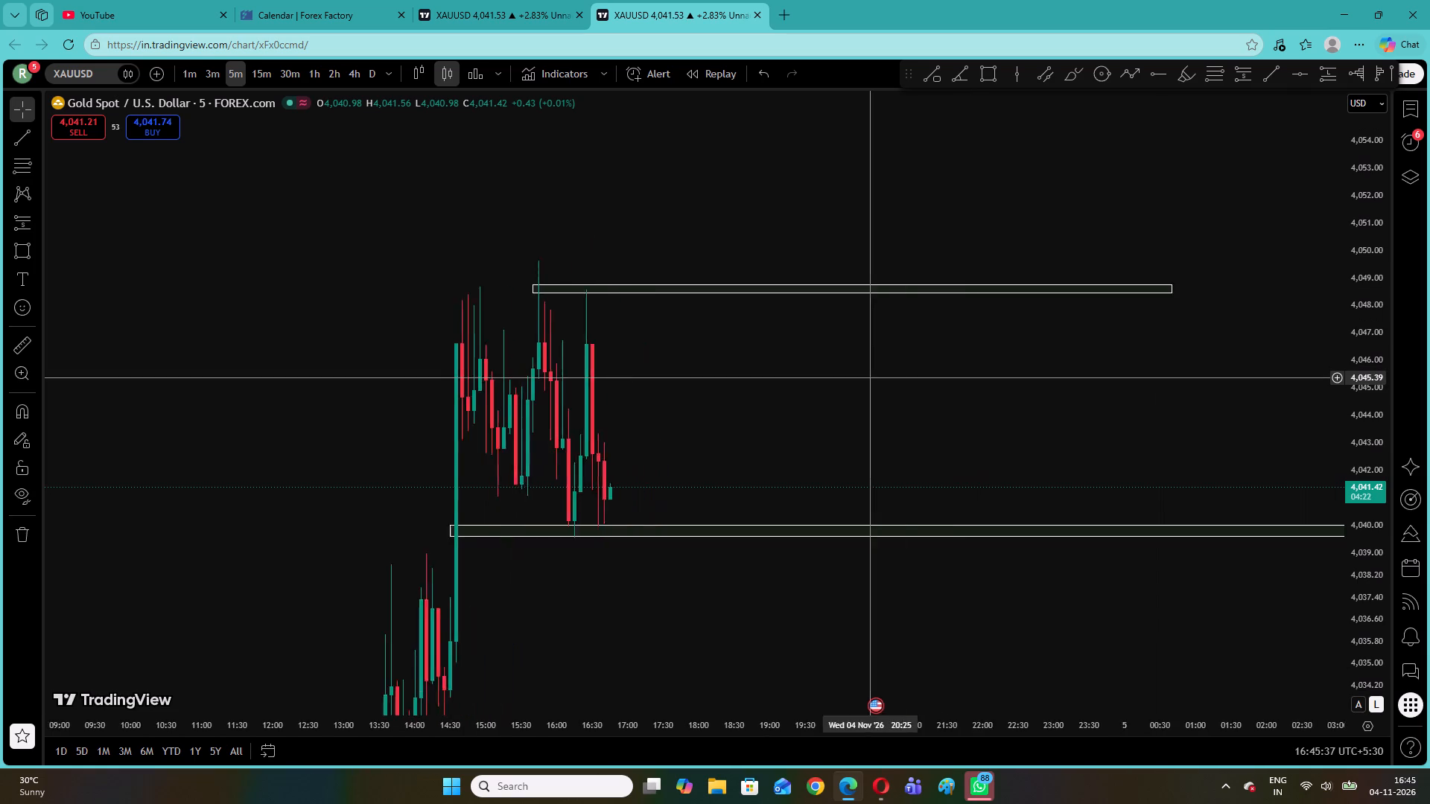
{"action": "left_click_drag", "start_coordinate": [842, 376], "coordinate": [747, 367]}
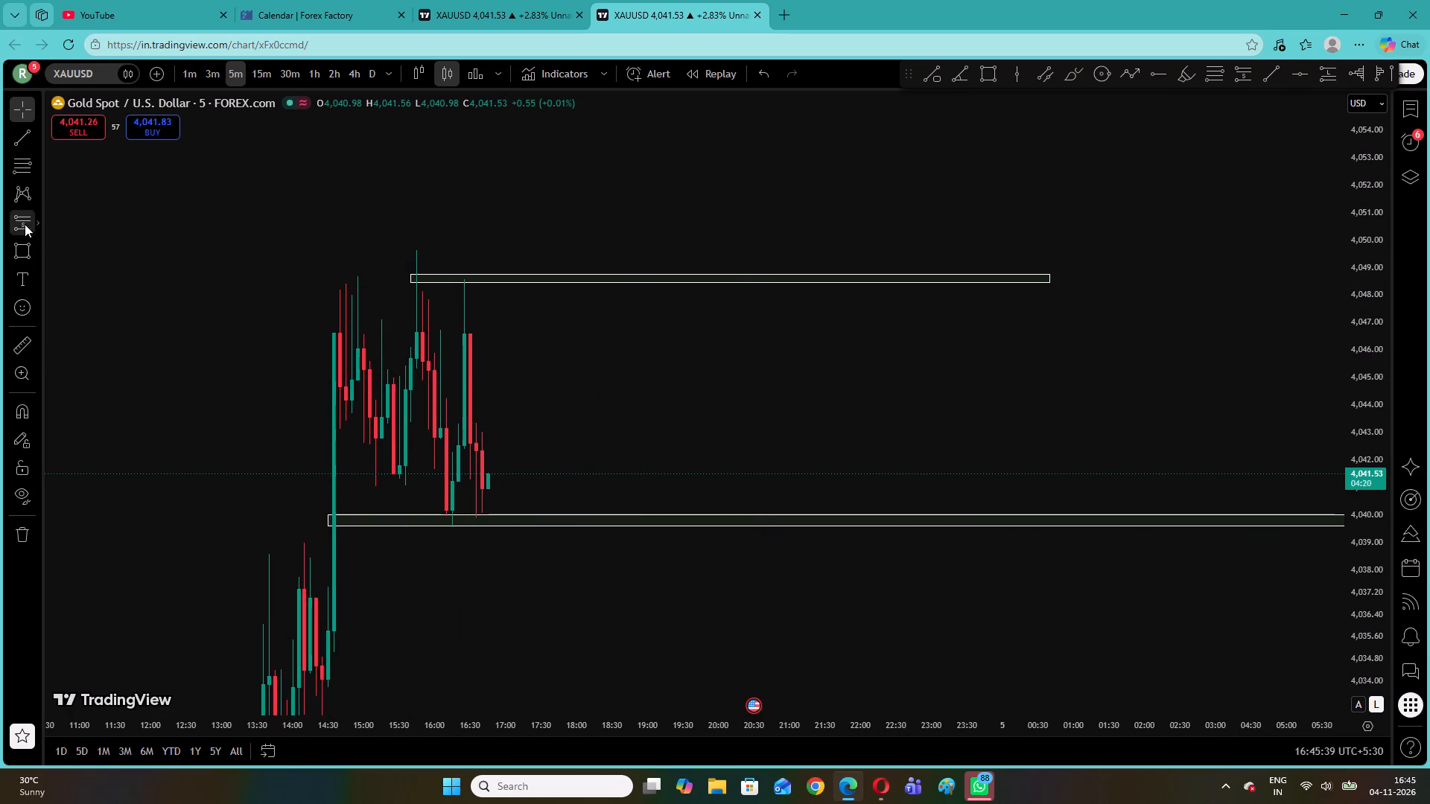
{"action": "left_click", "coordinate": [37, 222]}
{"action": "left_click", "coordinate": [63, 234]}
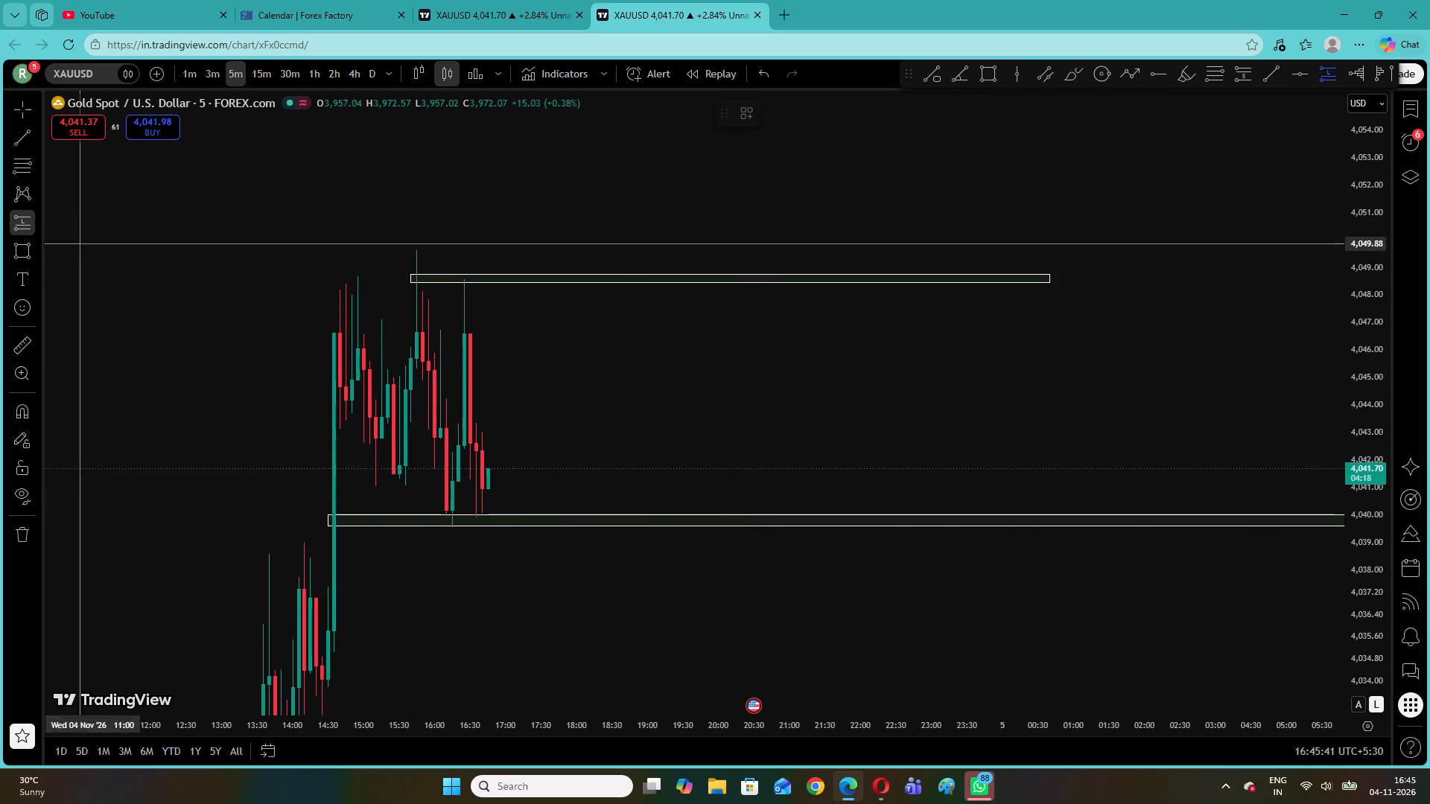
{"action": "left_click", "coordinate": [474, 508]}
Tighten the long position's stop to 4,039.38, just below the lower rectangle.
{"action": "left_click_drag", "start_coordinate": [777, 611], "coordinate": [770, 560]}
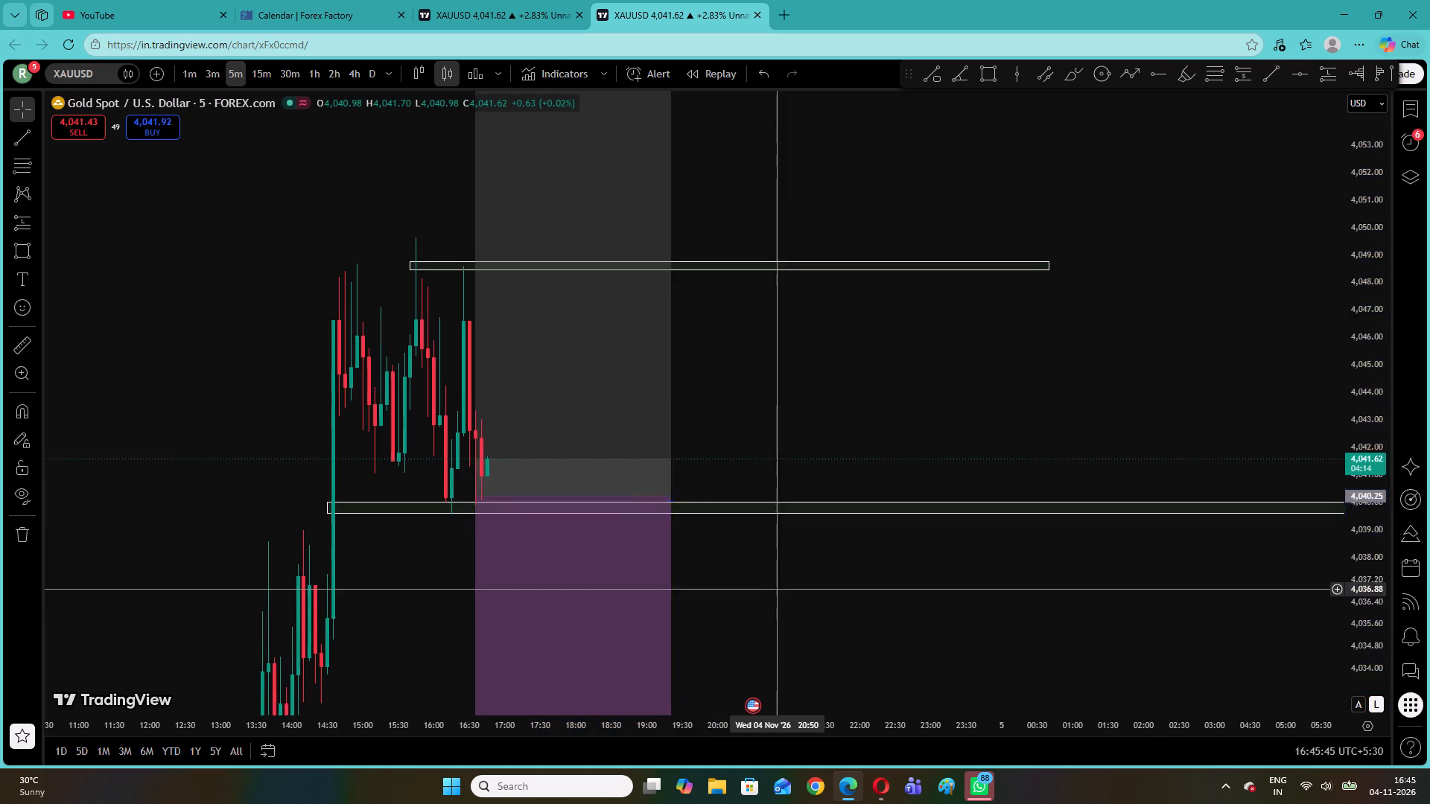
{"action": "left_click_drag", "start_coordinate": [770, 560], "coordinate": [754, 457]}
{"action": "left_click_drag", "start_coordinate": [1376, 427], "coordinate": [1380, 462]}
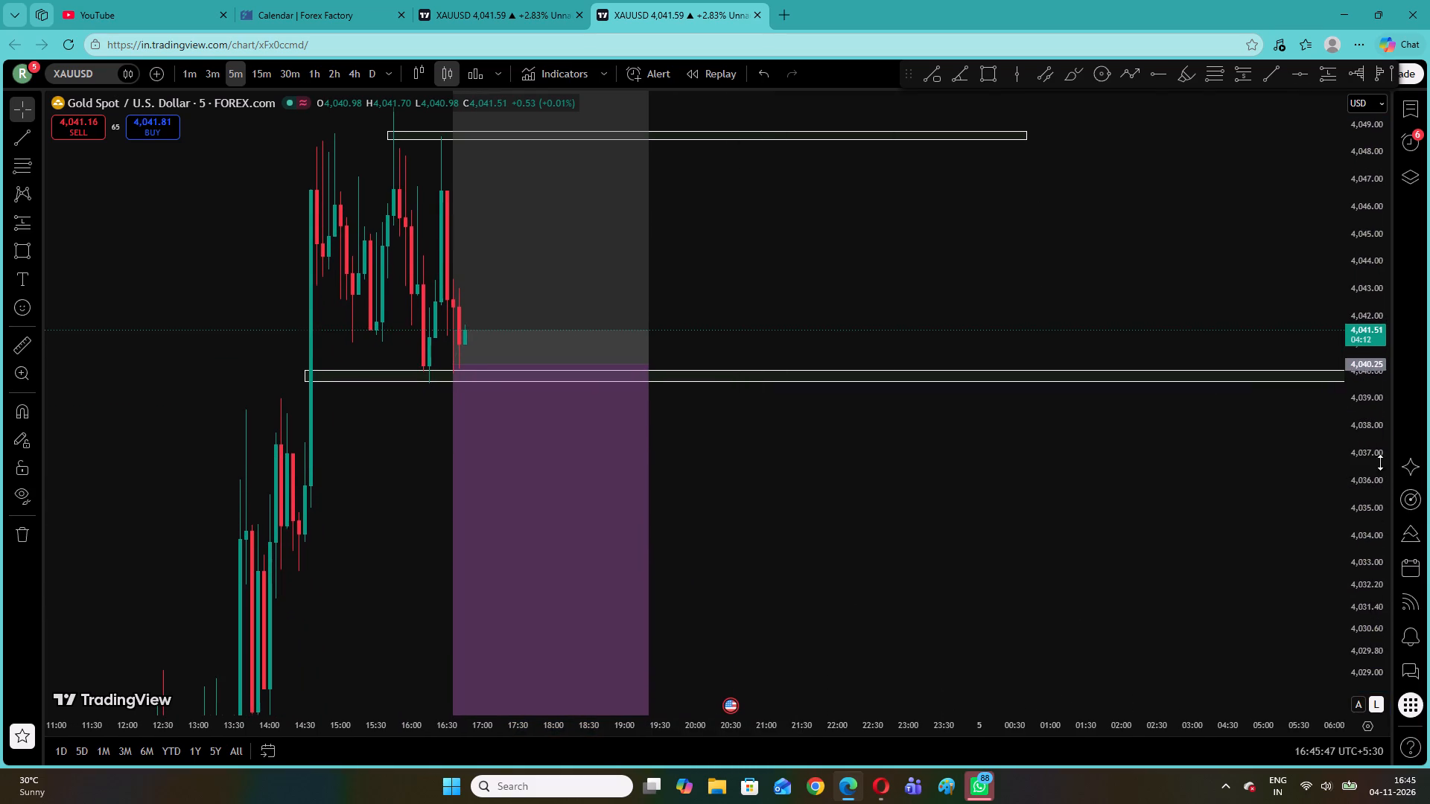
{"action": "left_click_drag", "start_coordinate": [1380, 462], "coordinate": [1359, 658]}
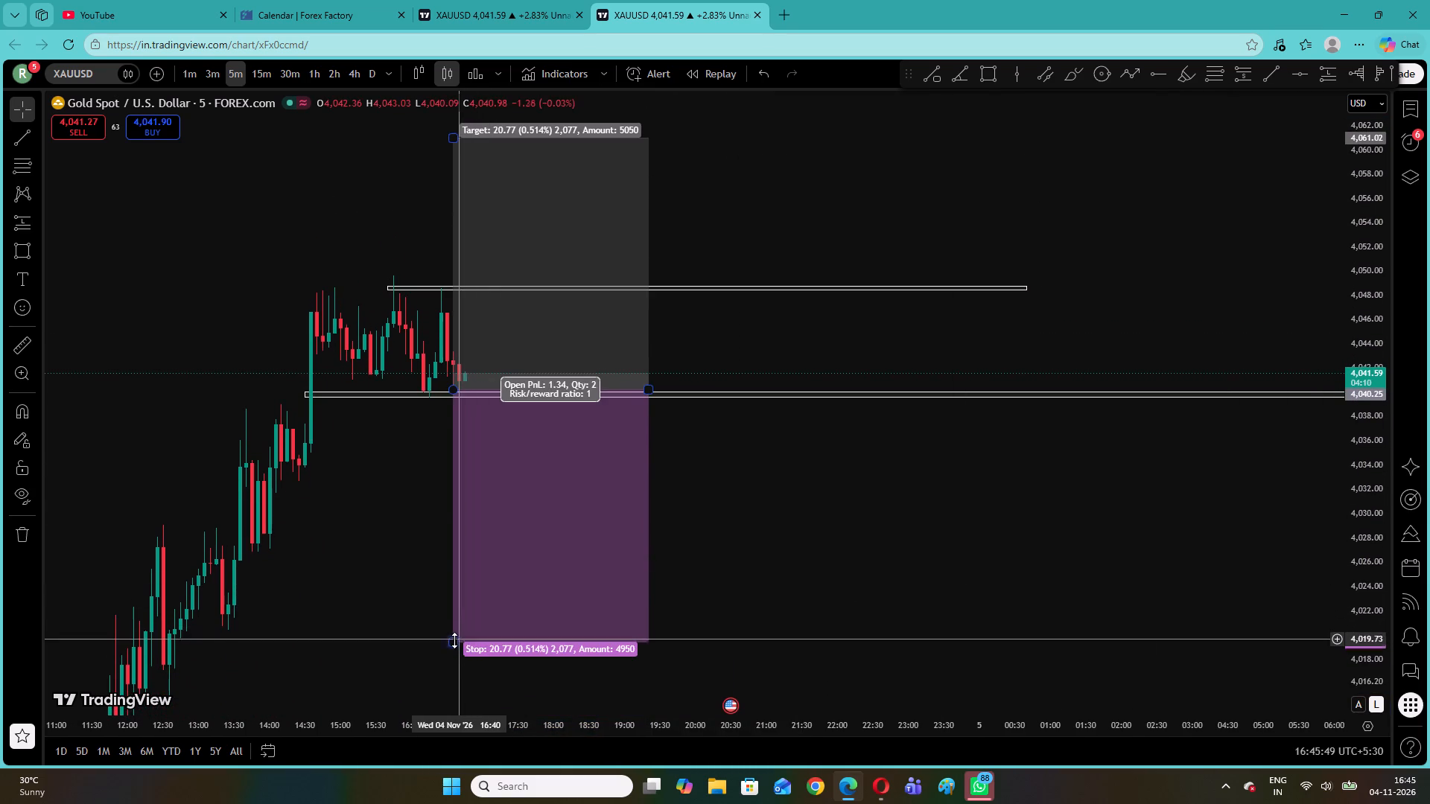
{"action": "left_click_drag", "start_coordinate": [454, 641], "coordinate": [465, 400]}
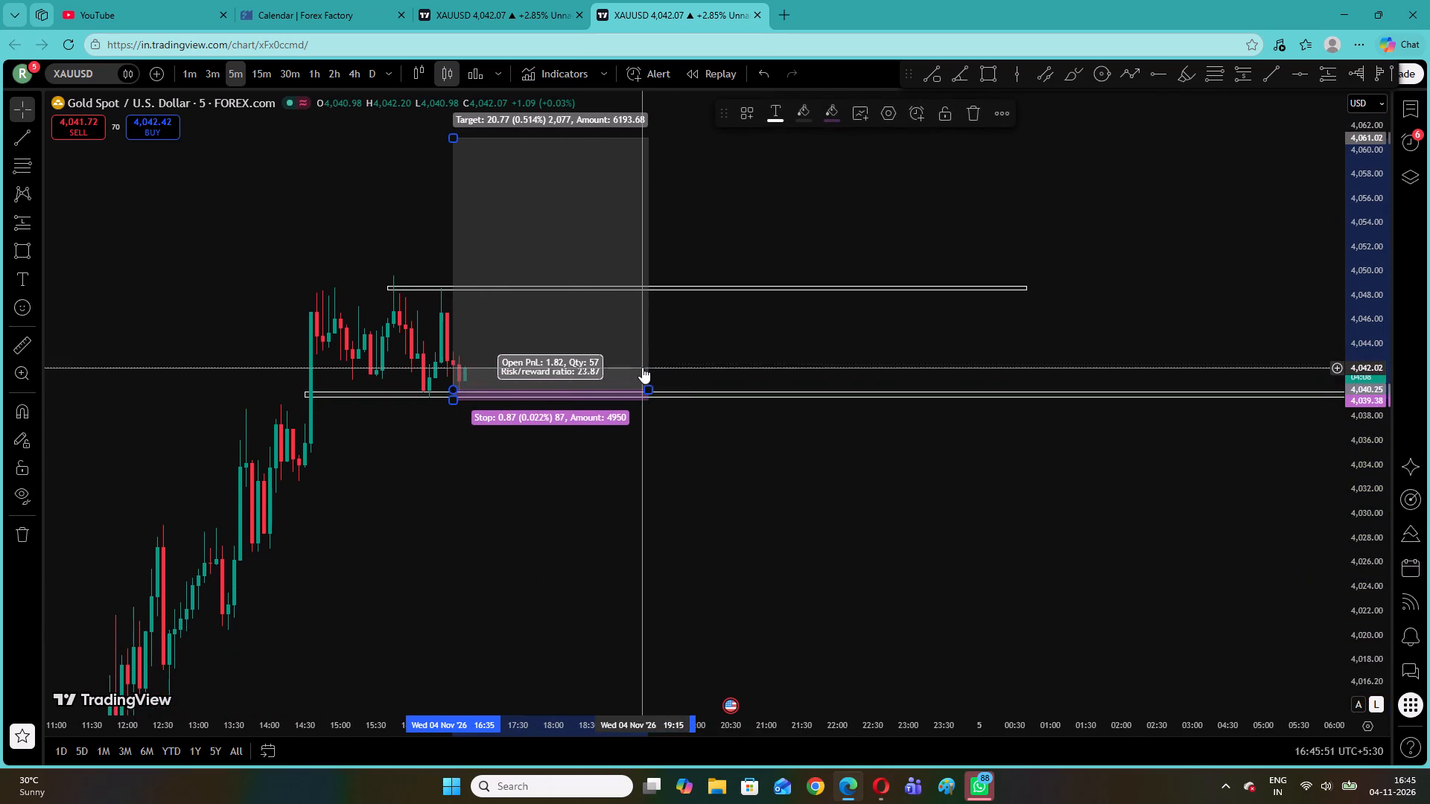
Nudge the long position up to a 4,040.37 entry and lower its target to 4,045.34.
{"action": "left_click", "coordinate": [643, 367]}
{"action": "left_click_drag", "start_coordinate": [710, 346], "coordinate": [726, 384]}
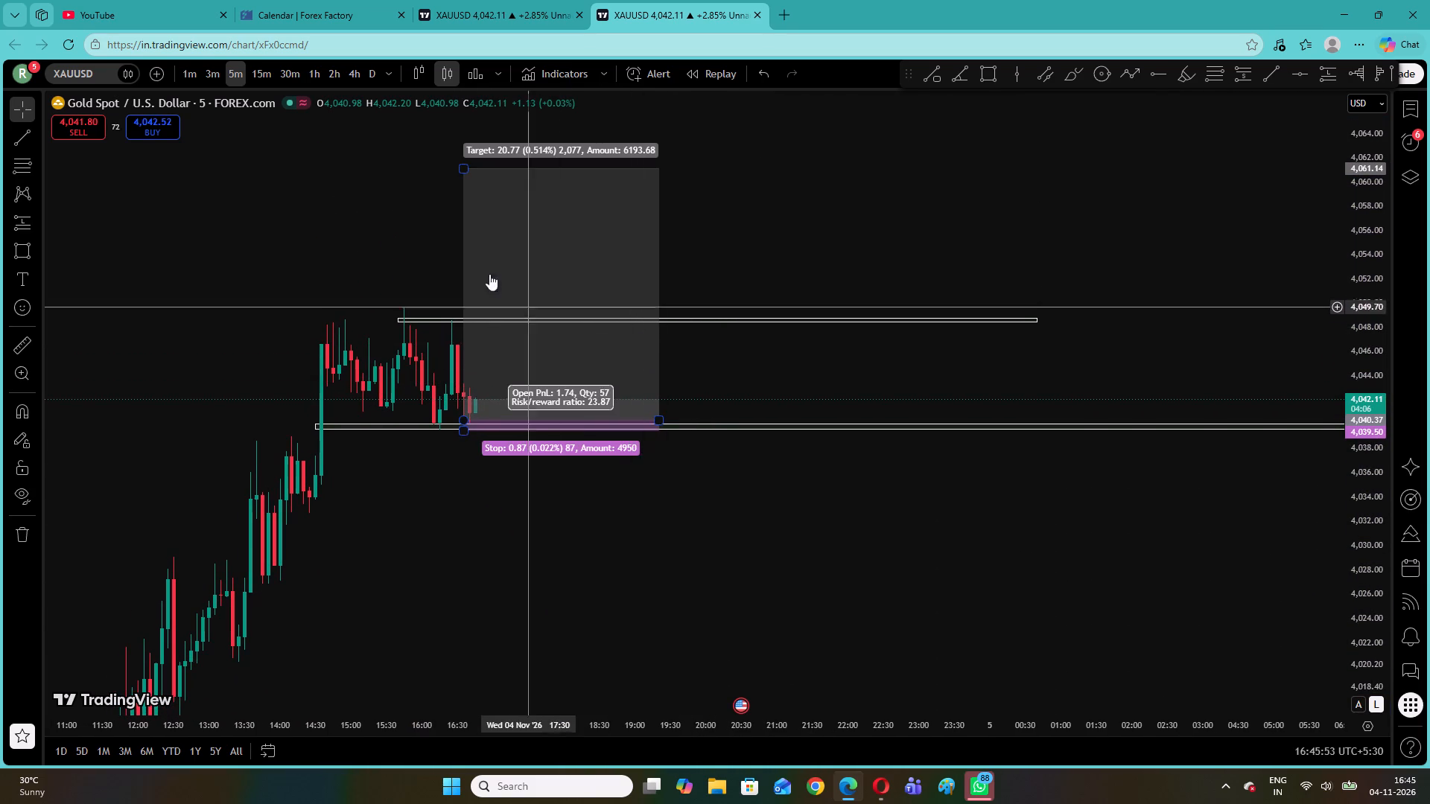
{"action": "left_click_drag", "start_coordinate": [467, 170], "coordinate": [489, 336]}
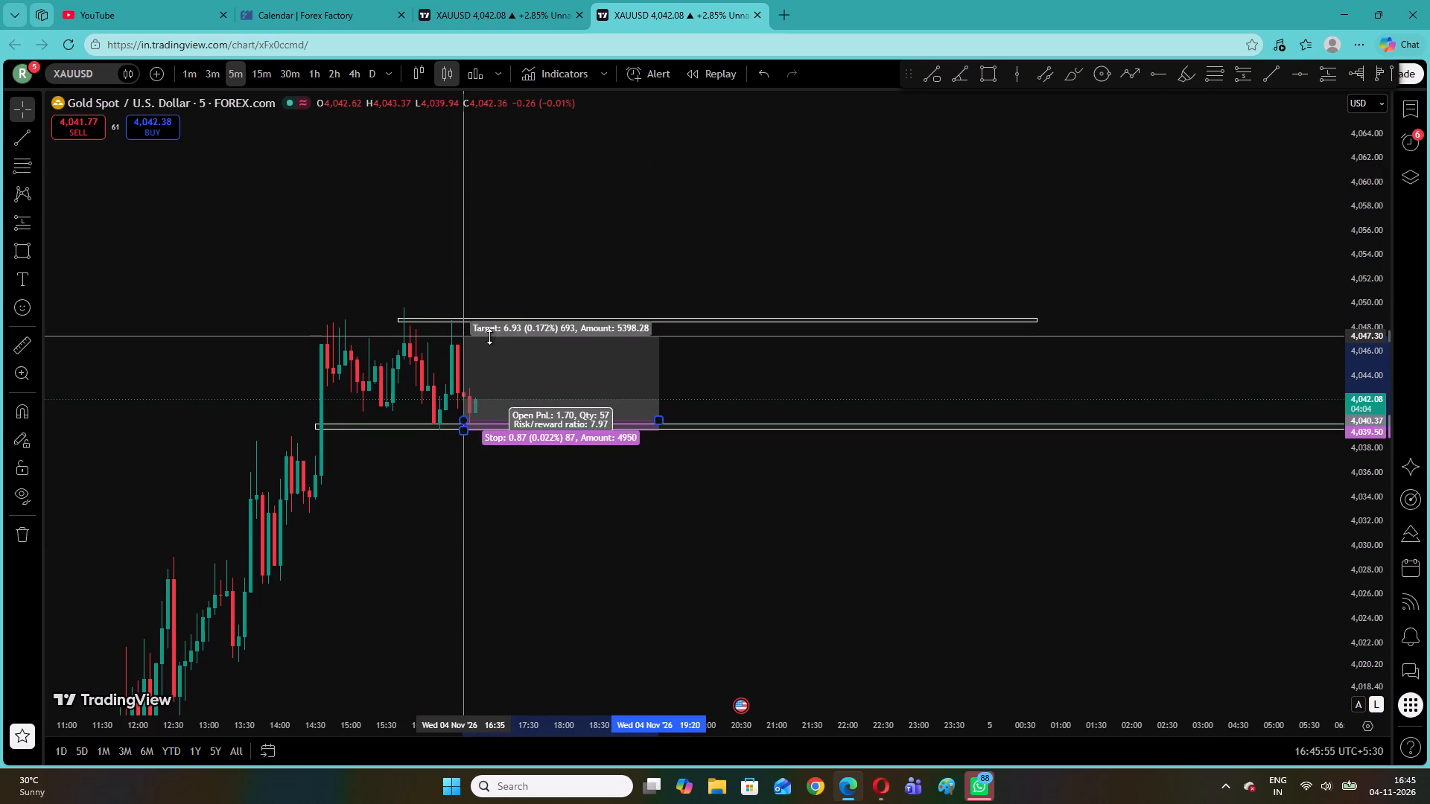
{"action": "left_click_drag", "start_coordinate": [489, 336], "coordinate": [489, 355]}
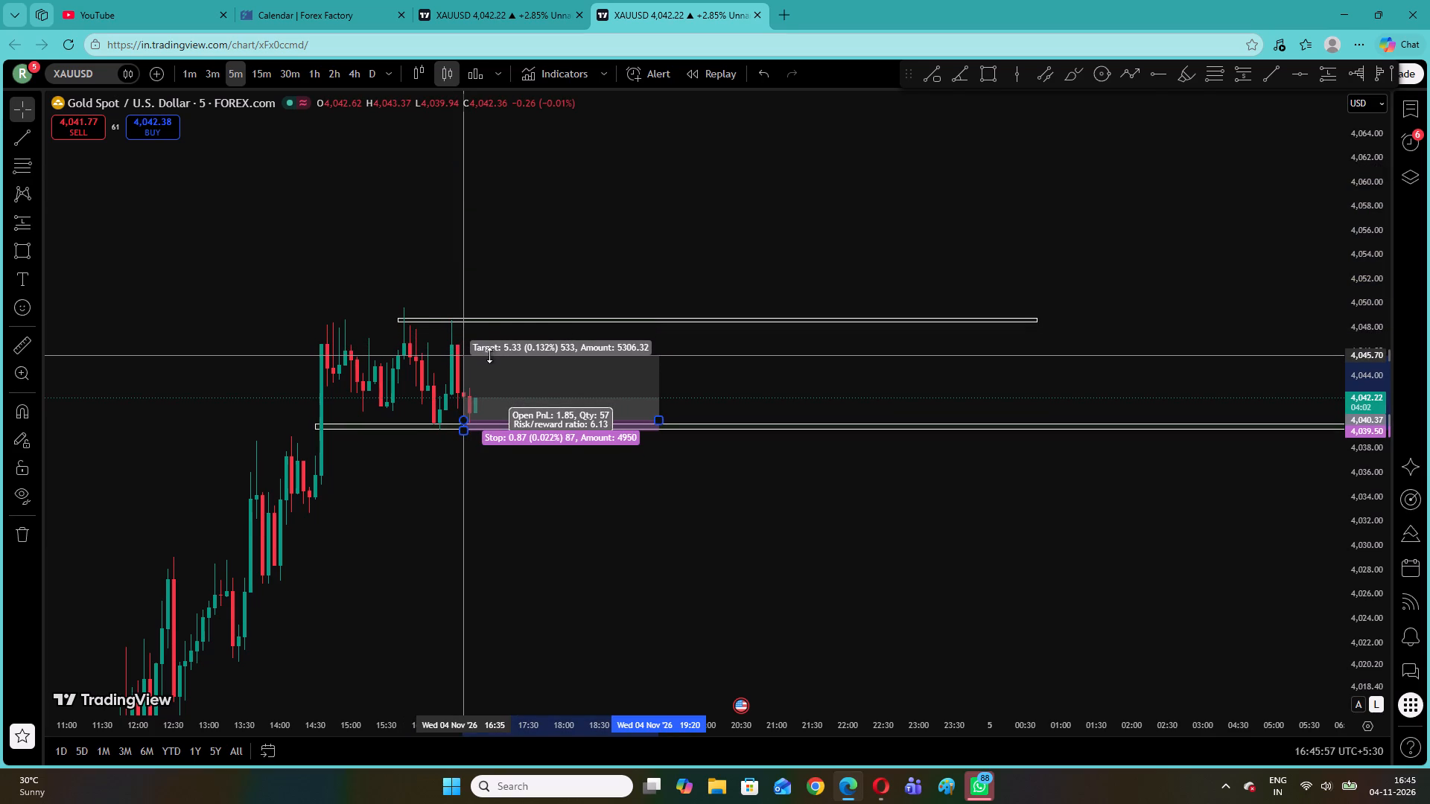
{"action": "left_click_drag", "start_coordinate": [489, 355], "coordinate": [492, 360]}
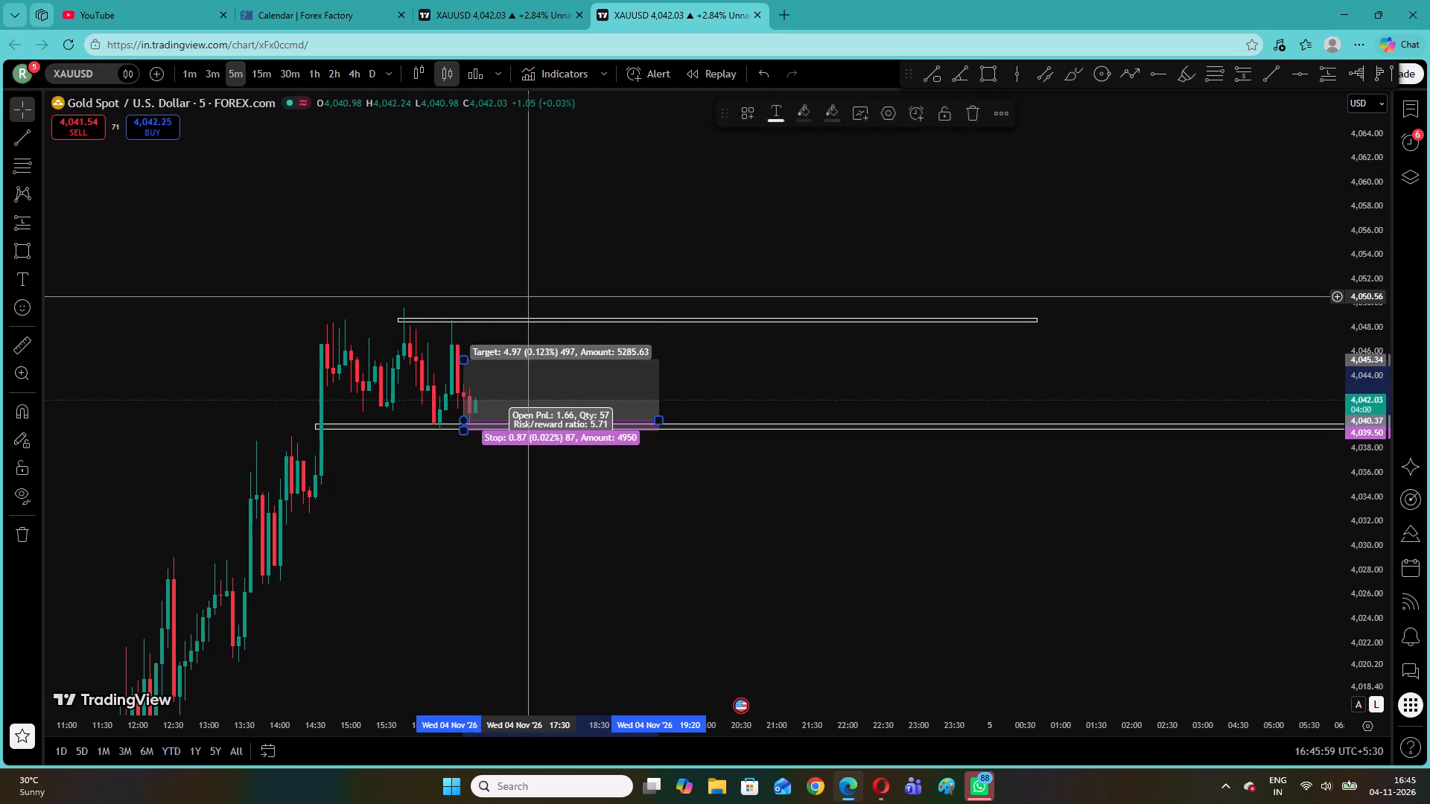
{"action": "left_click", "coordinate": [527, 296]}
Remove all three drawings from the chart.
{"action": "left_click_drag", "start_coordinate": [1361, 604], "coordinate": [1310, 229]}
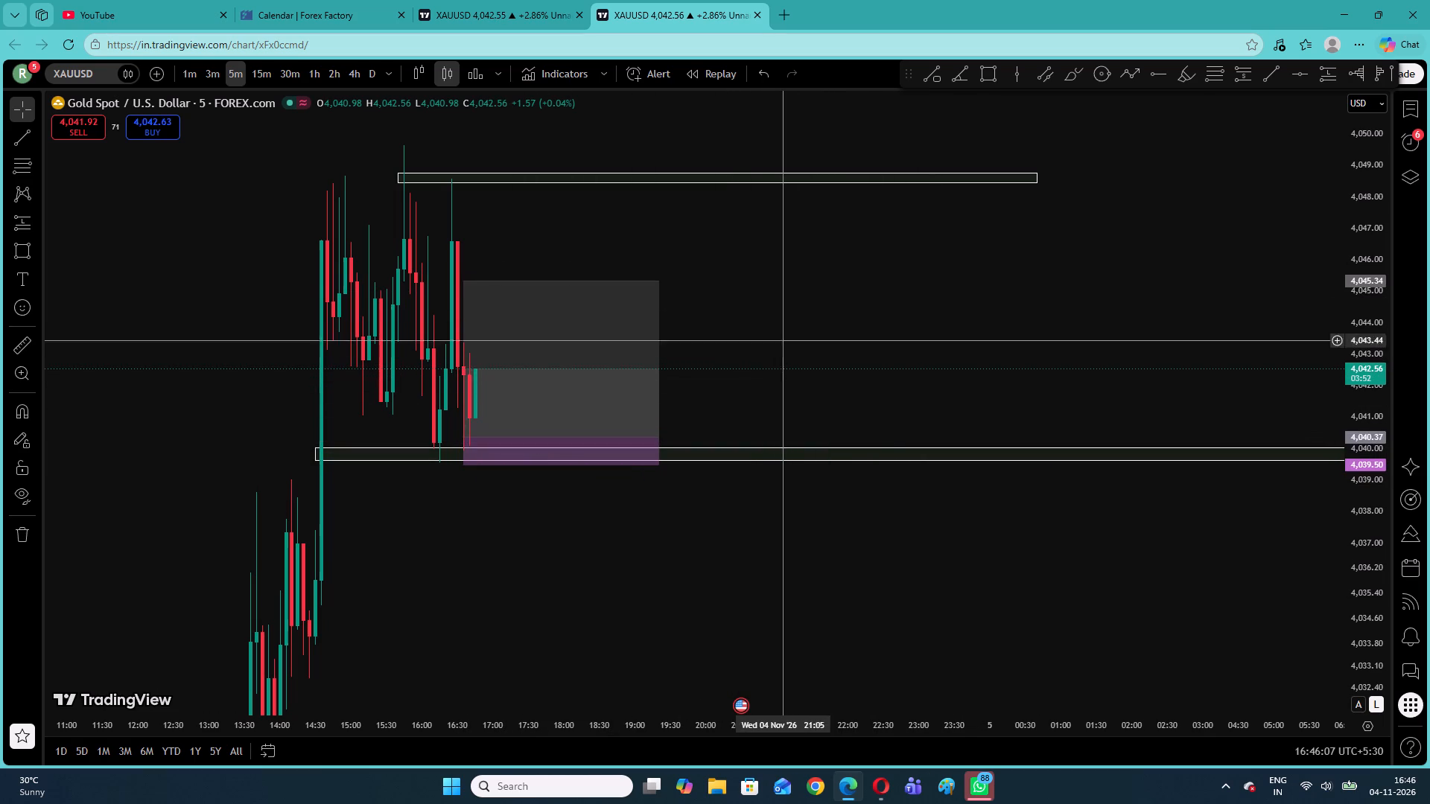
{"action": "right_click", "coordinate": [778, 263]}
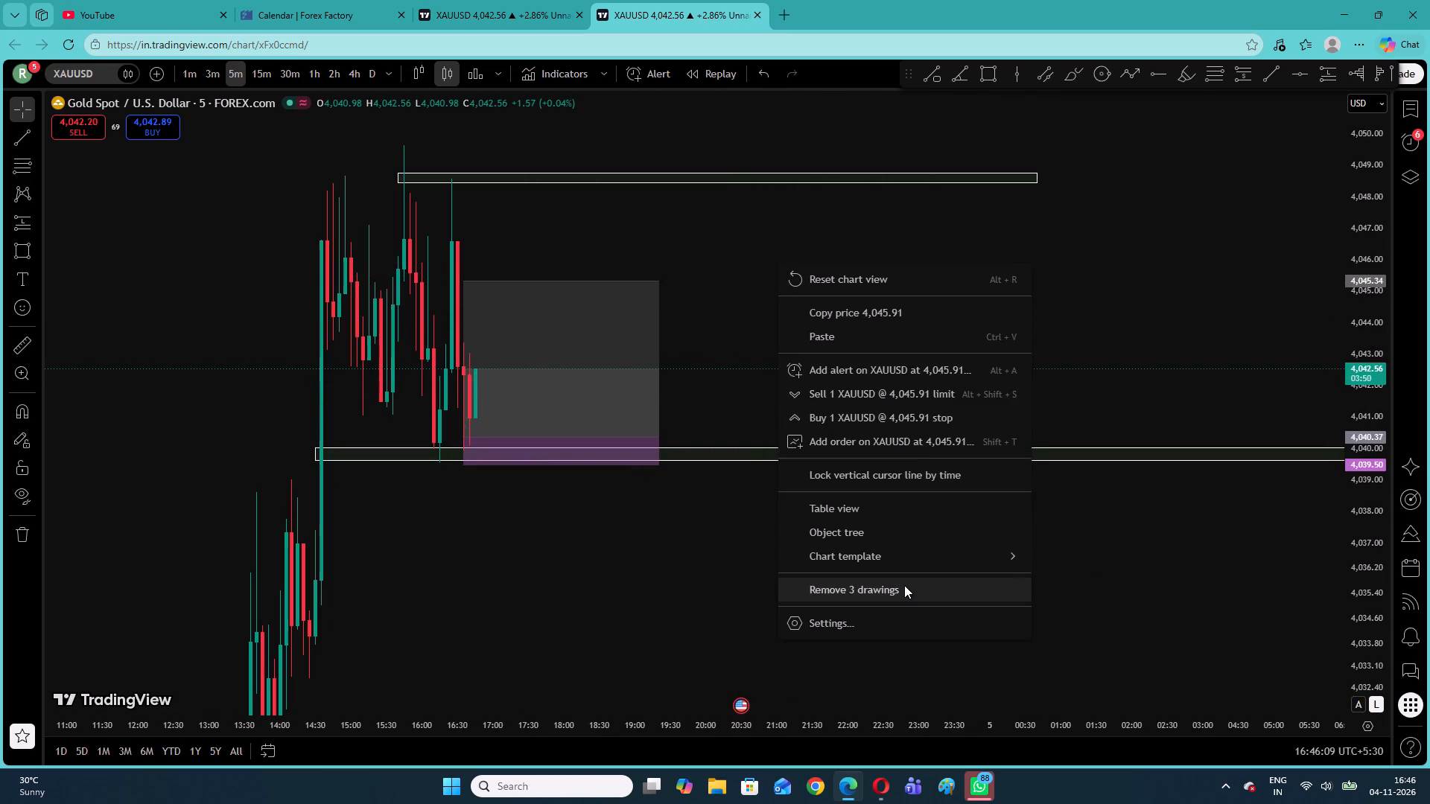
{"action": "left_click", "coordinate": [904, 585]}
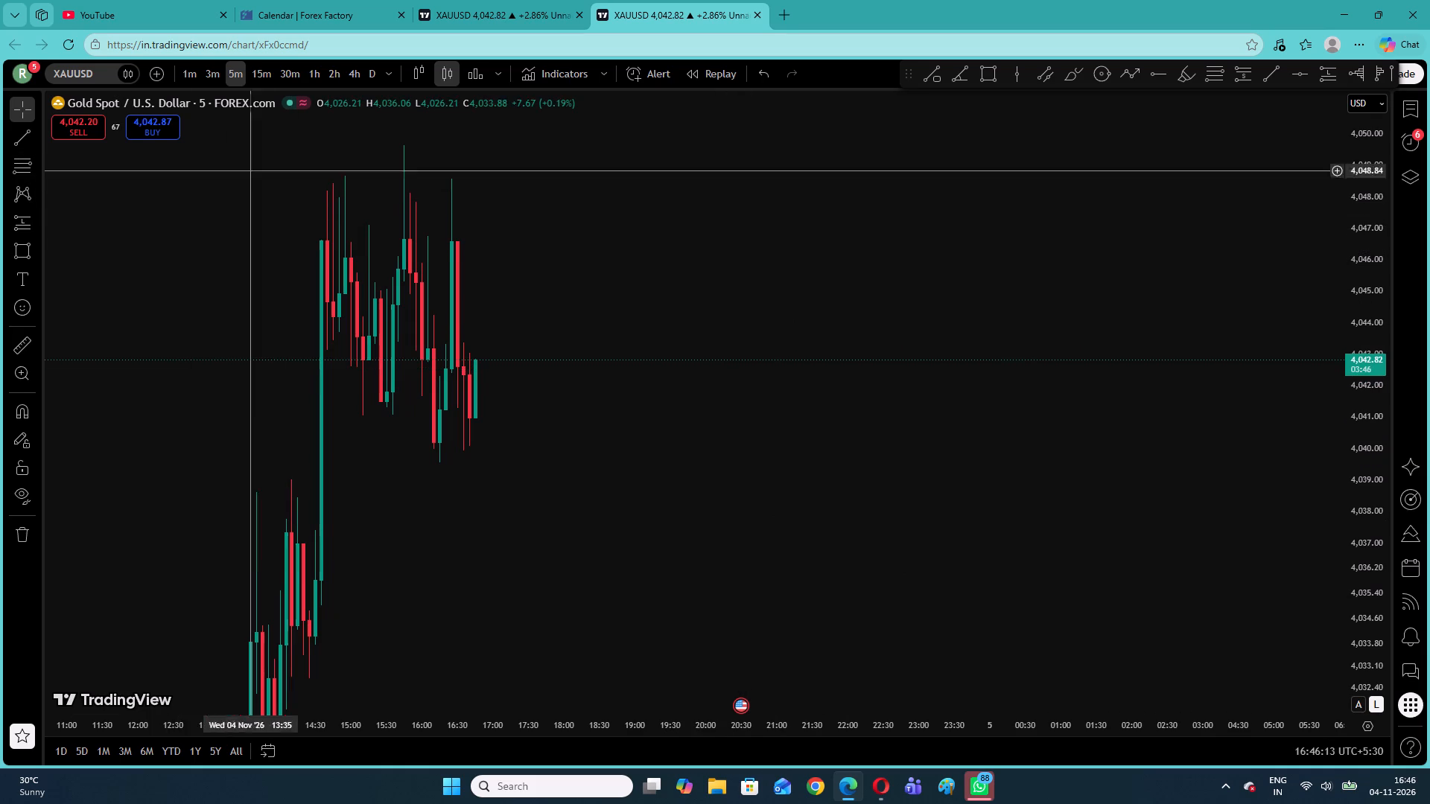
Reset the chart view on the 1h timeframe and examine the latest rise against the late-October highs with an enlarged price scale.
{"action": "left_click", "coordinate": [309, 71]}
{"action": "right_click", "coordinate": [812, 226]}
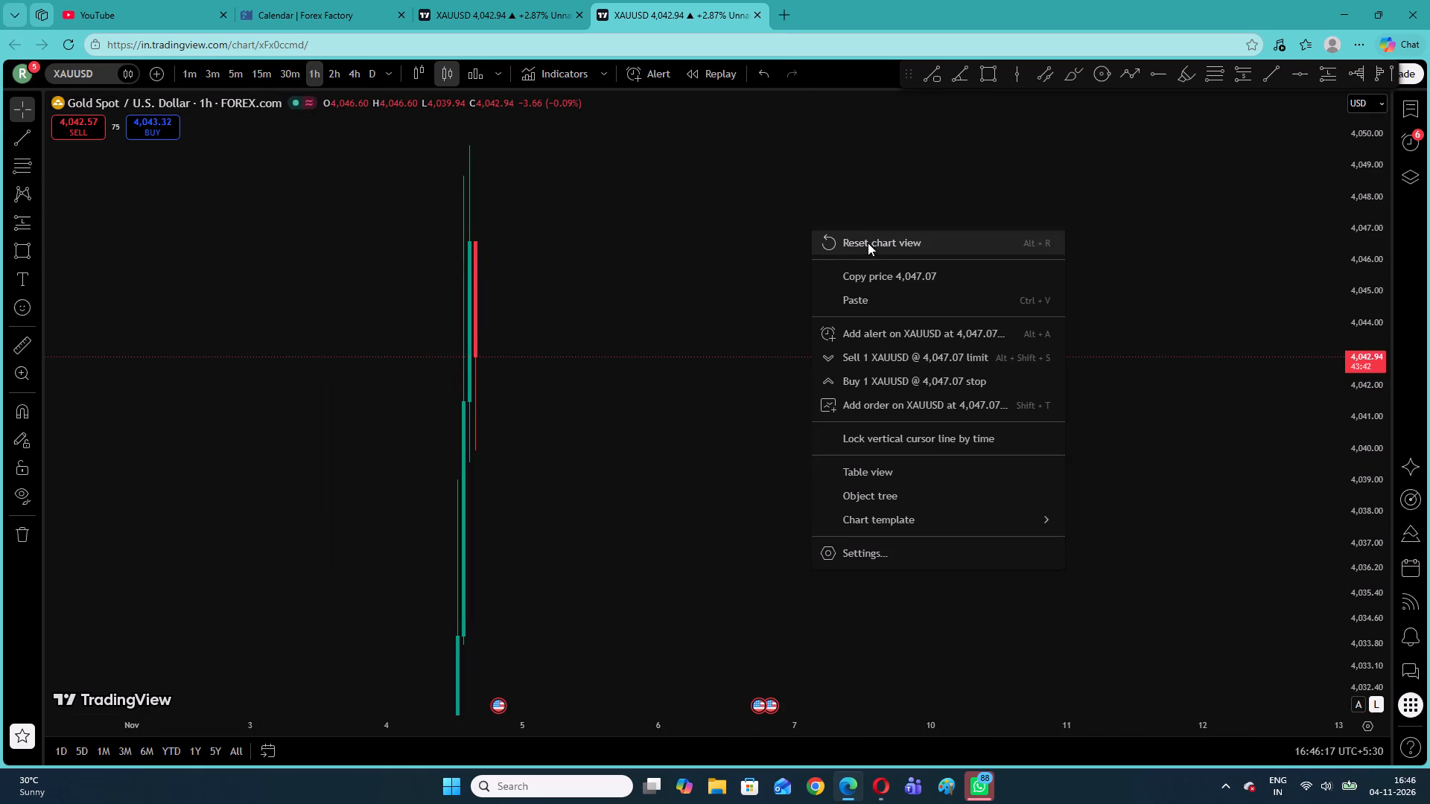
{"action": "left_click", "coordinate": [868, 243]}
{"action": "left_click_drag", "start_coordinate": [1369, 478], "coordinate": [1321, 249]}
{"action": "left_click_drag", "start_coordinate": [1274, 294], "coordinate": [762, 357]}
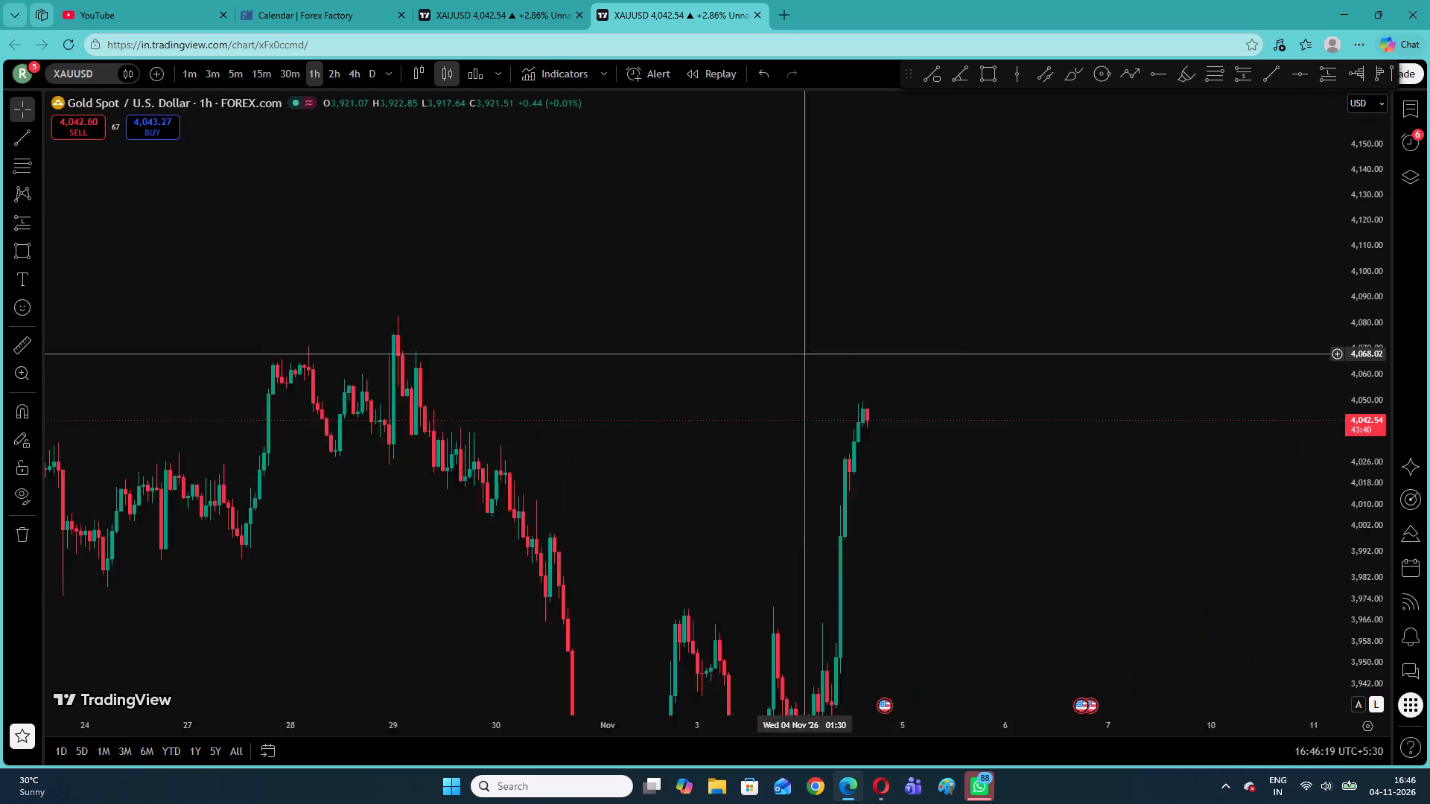
{"action": "left_click_drag", "start_coordinate": [762, 357], "coordinate": [687, 344]}
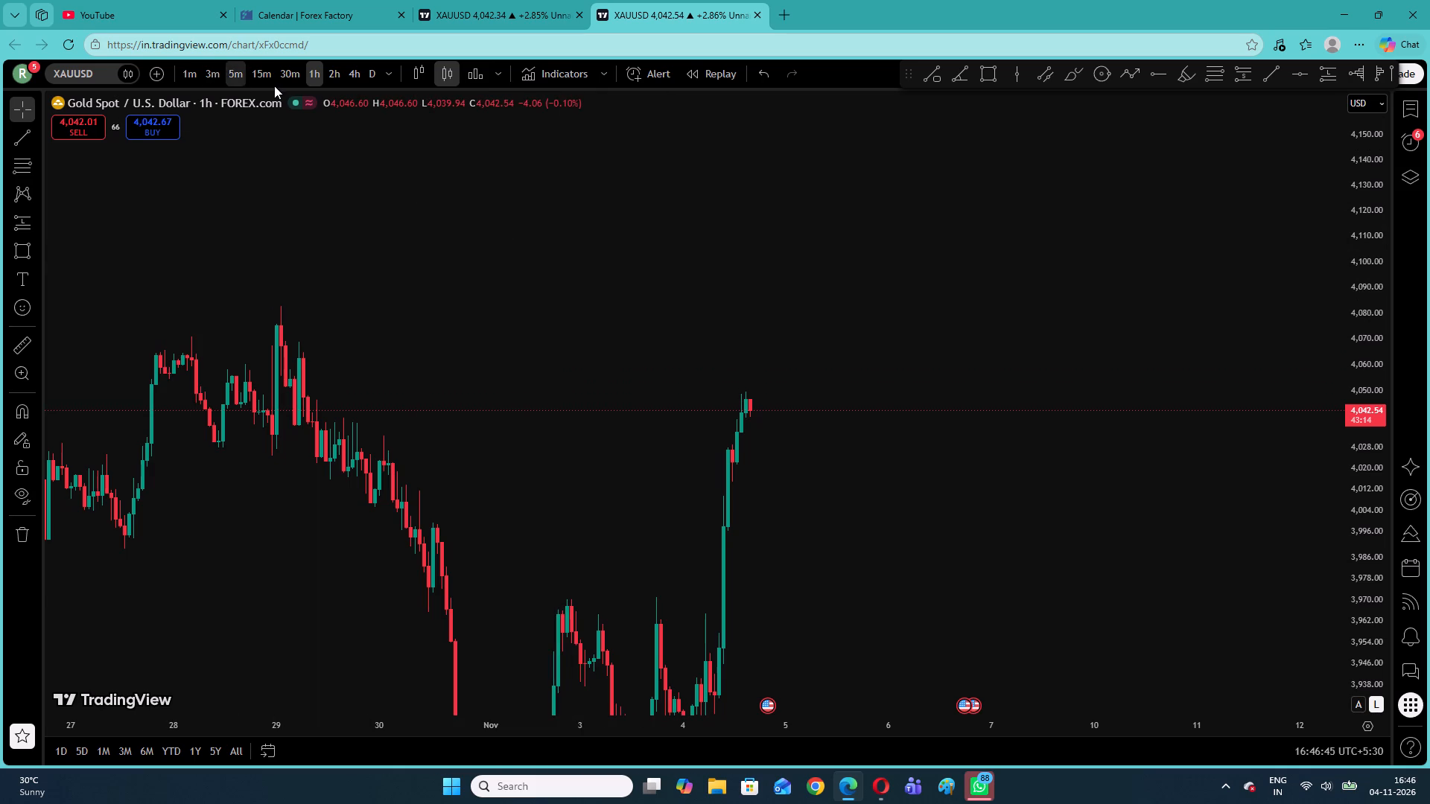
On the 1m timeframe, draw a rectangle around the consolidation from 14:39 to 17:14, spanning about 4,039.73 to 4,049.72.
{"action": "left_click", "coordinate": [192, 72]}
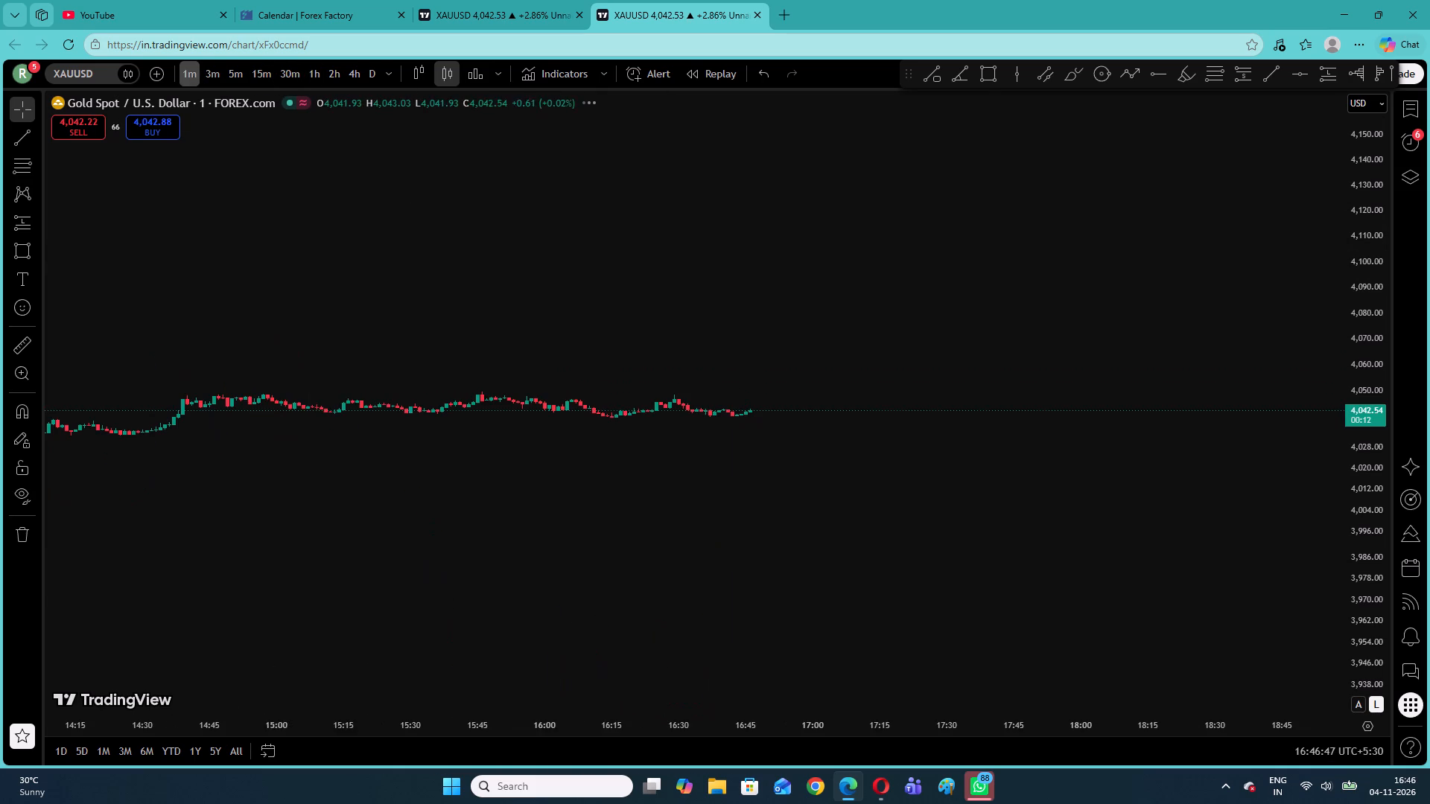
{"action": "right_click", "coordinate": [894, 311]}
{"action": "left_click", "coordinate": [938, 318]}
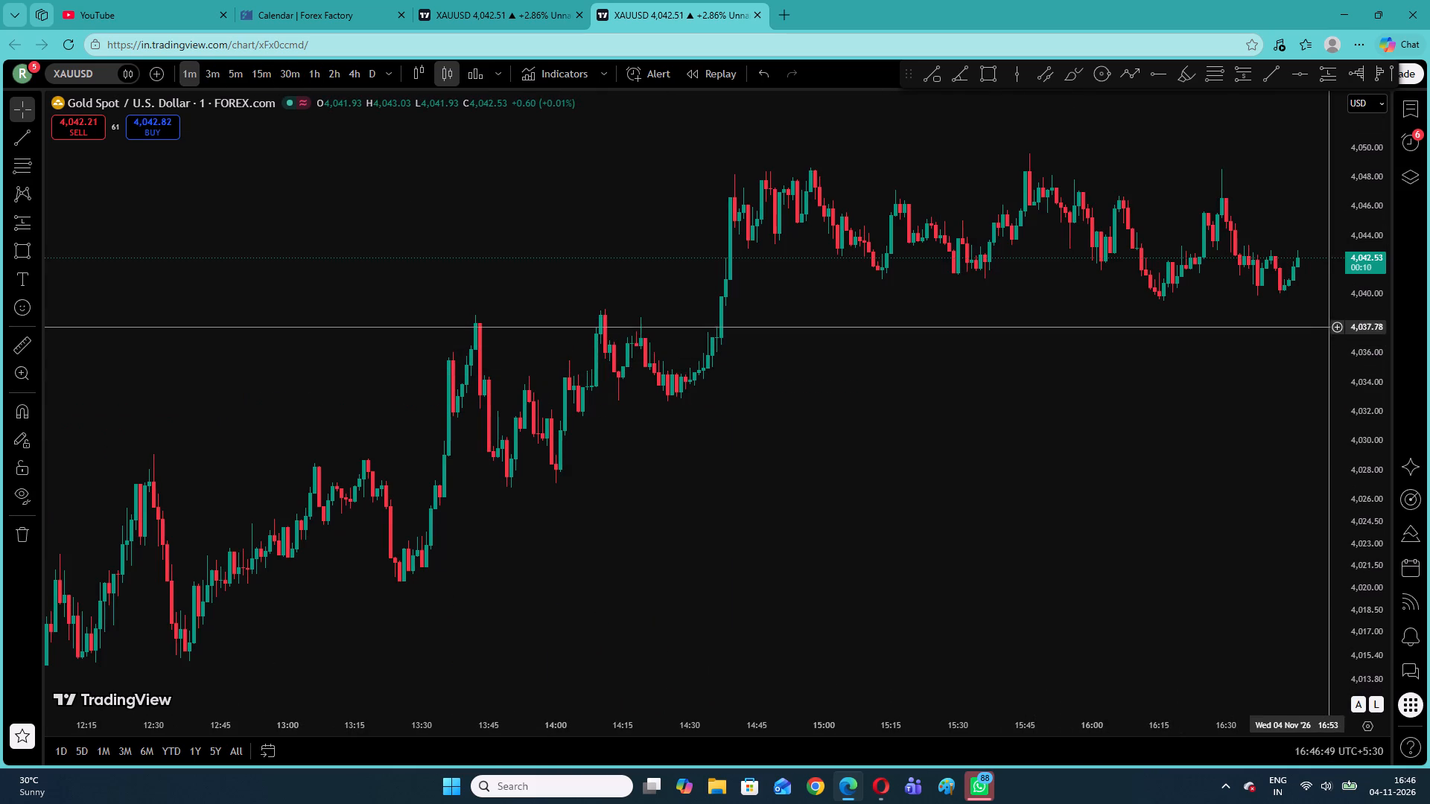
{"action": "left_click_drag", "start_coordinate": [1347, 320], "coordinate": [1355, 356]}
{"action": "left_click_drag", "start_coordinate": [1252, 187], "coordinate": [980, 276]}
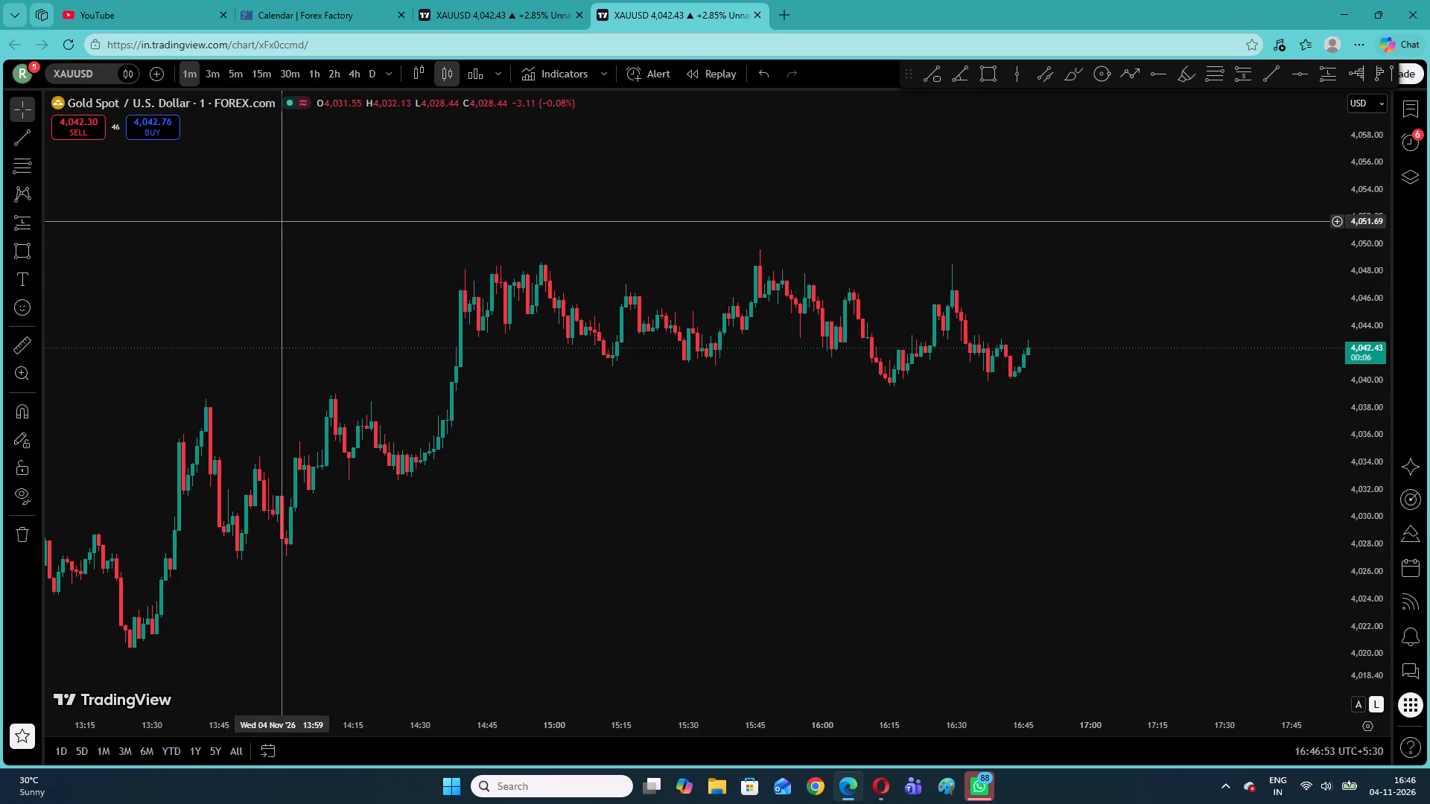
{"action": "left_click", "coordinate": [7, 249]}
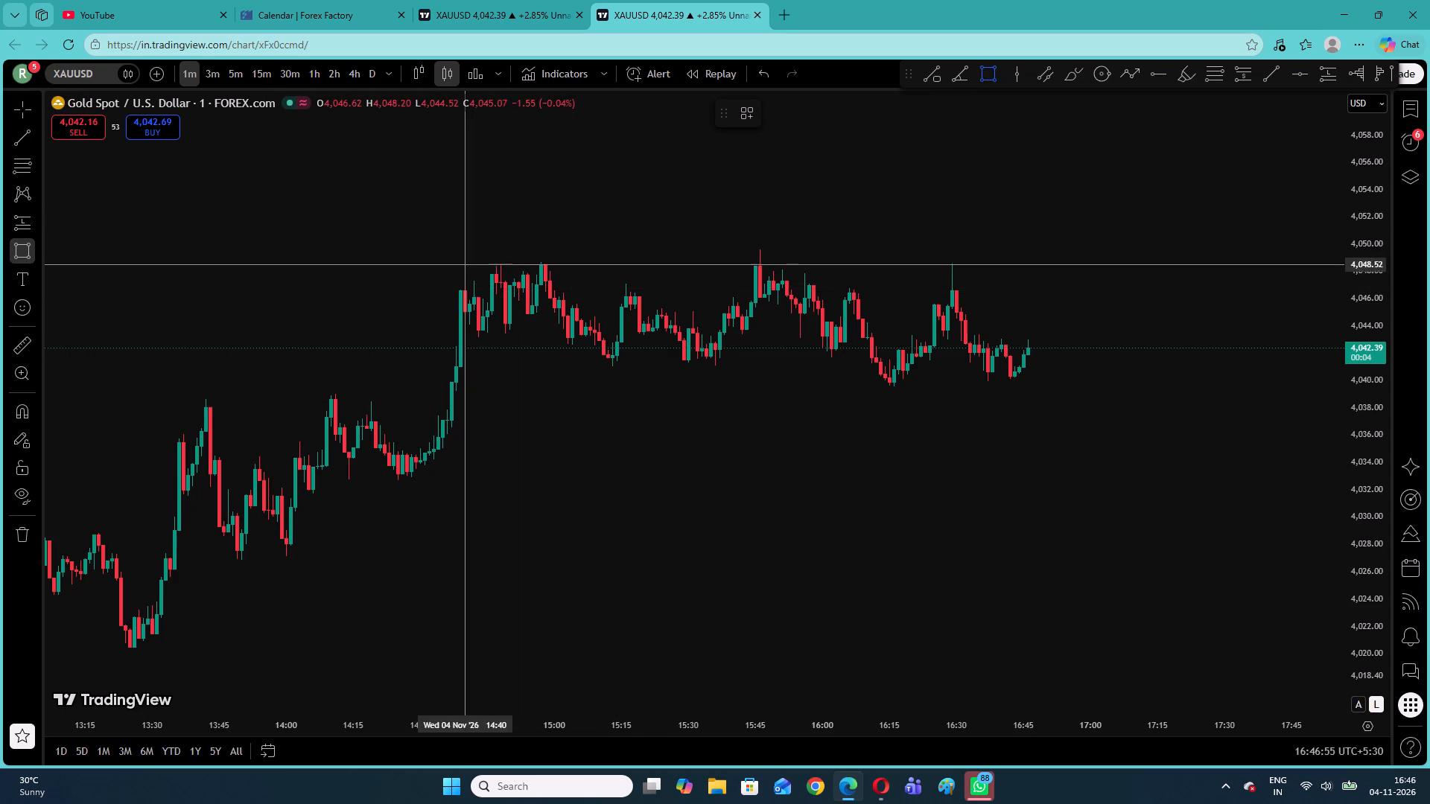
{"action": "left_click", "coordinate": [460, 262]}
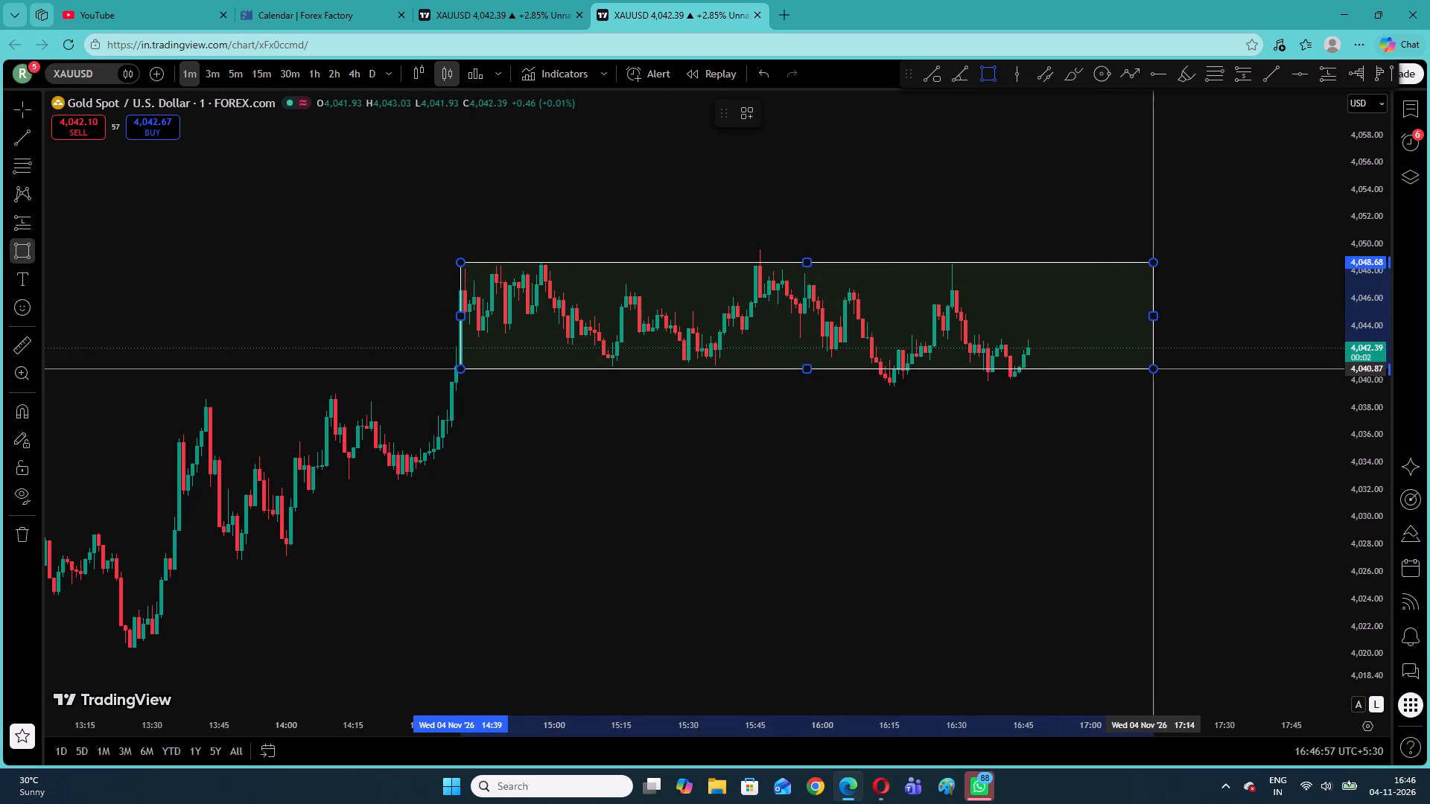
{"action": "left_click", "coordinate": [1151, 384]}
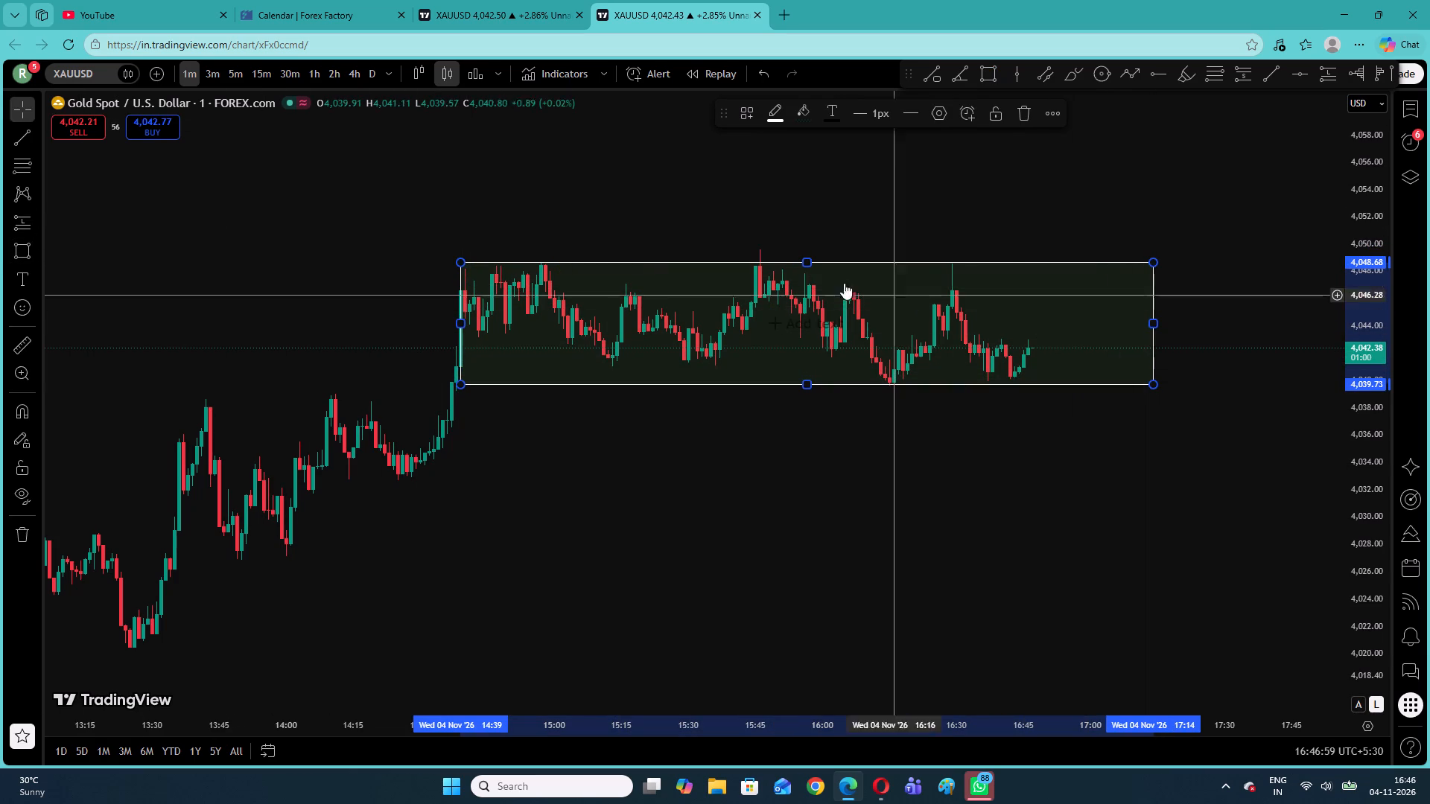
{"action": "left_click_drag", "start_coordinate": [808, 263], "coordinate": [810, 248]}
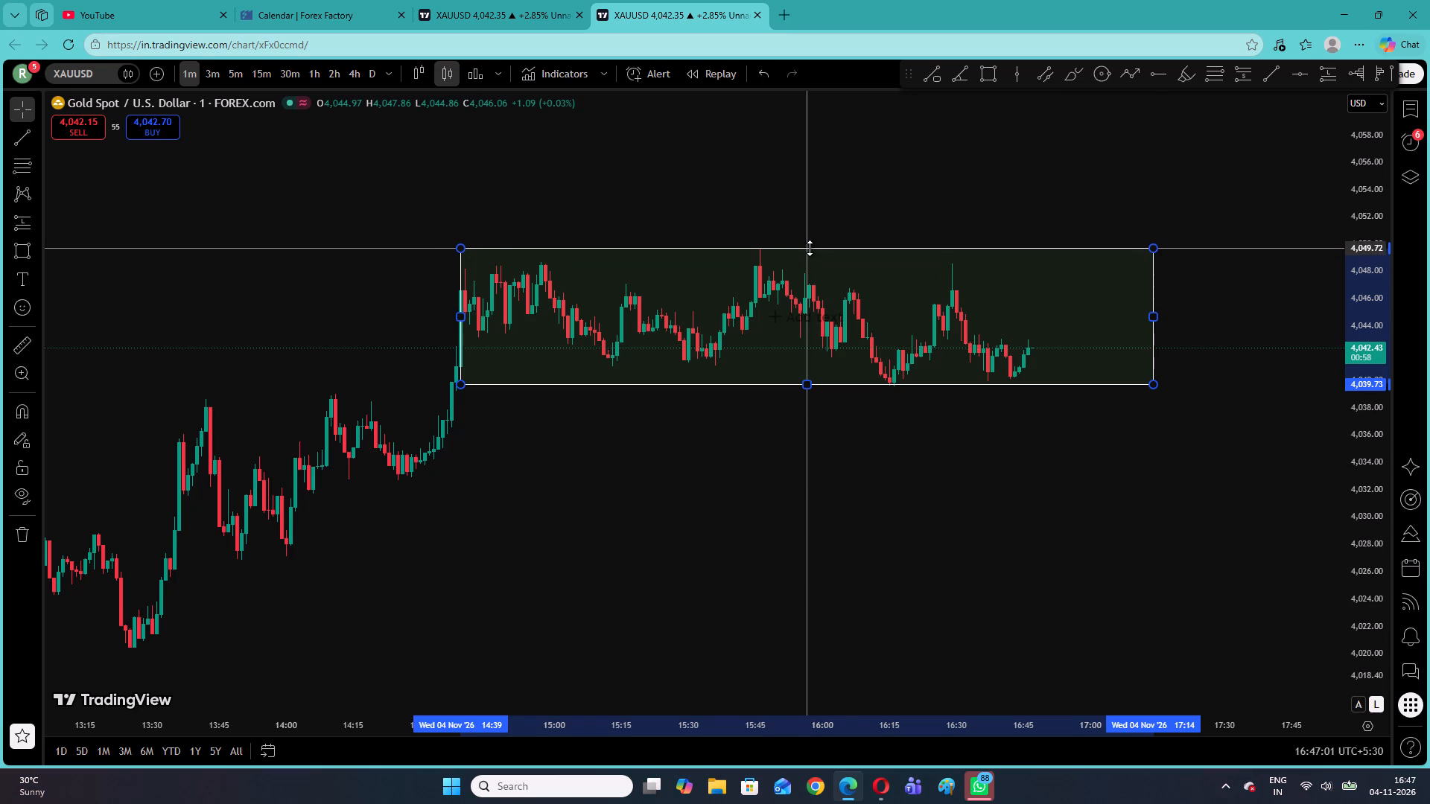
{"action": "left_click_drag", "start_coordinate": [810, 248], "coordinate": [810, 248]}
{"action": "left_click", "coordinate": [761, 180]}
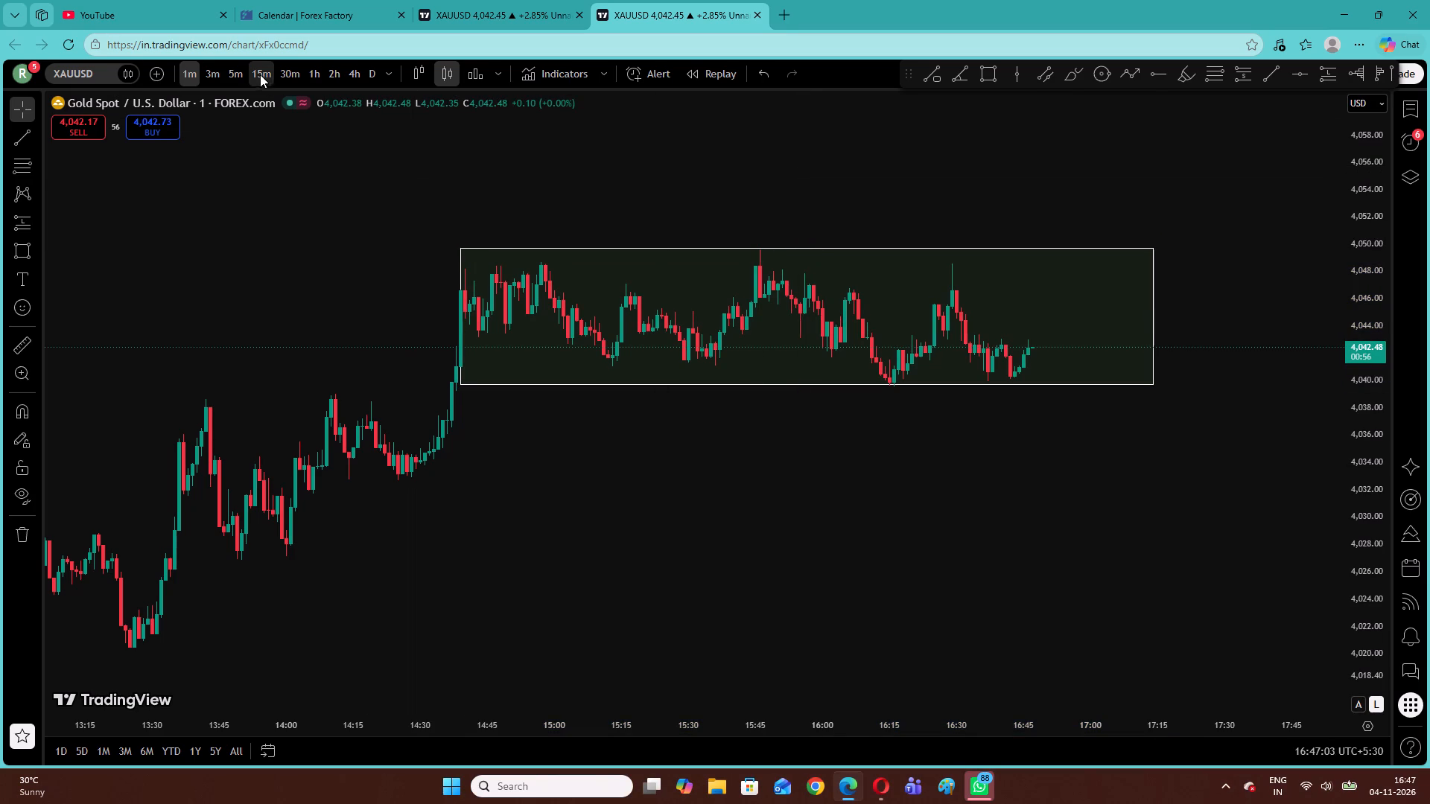
Compare the marked consolidation zone across the 15m, 30m and 1h timeframes, examining it against the wider 1h price structure.
{"action": "left_click_drag", "start_coordinate": [237, 73], "coordinate": [245, 73]}
{"action": "left_click", "coordinate": [263, 71]}
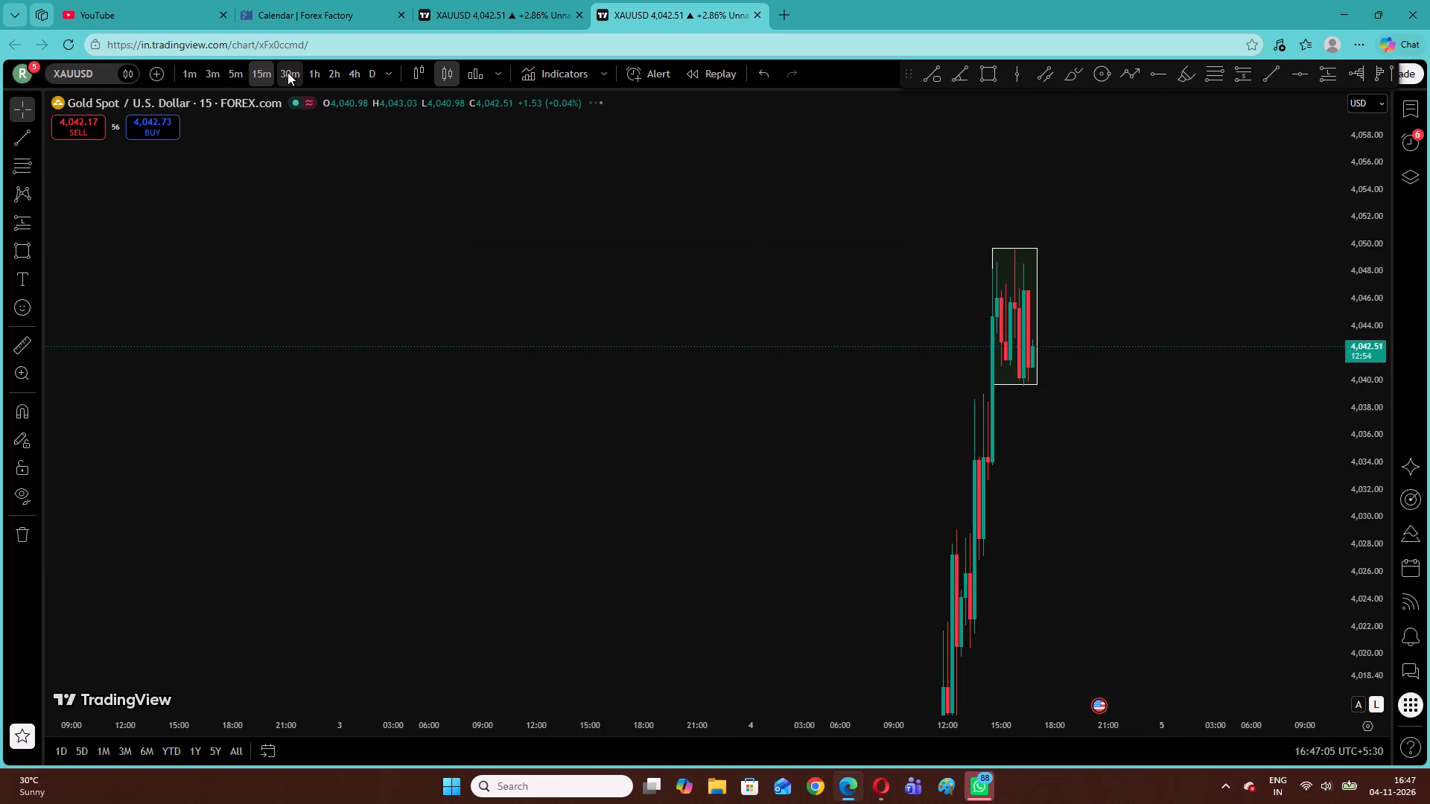
{"action": "left_click", "coordinate": [287, 72]}
{"action": "left_click", "coordinate": [320, 74]}
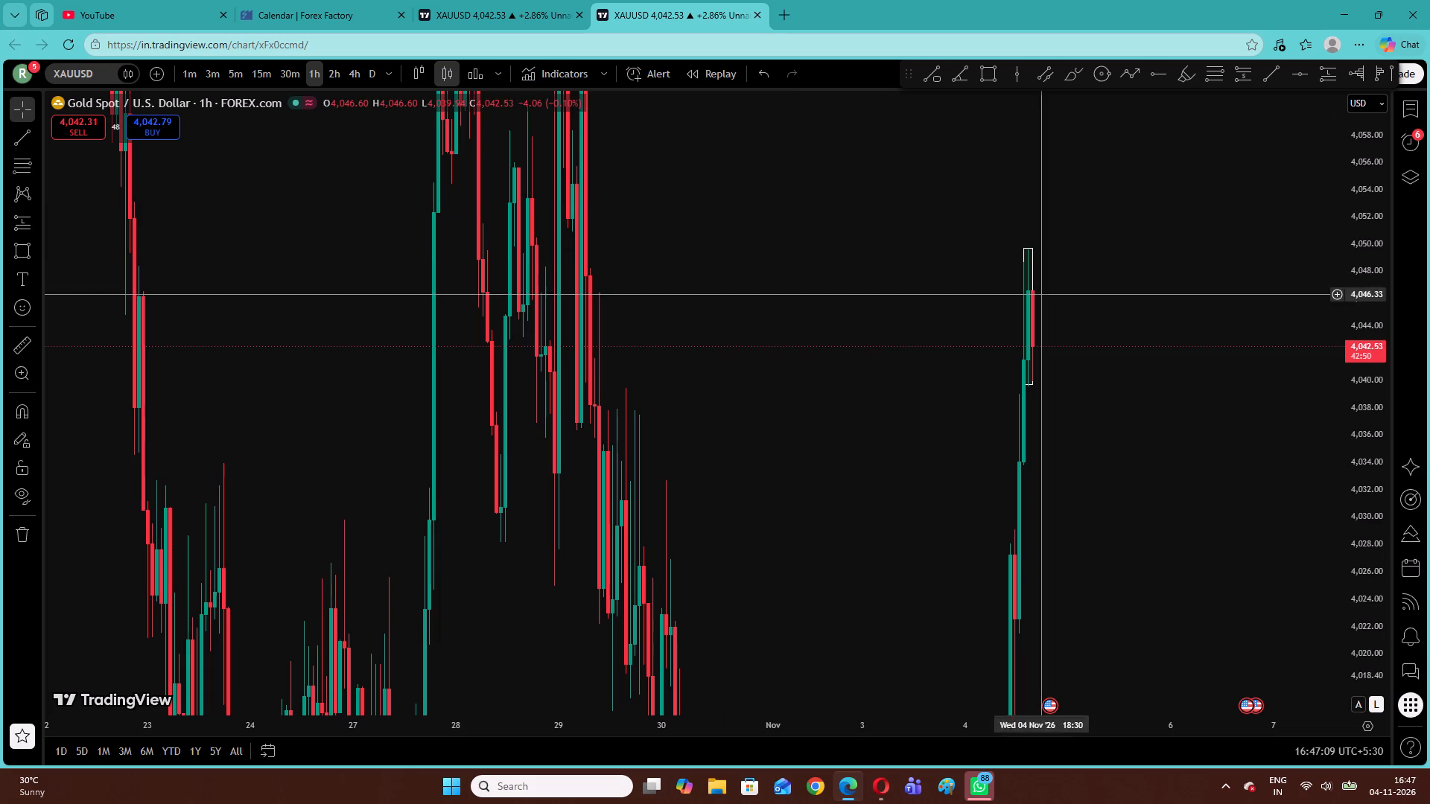
{"action": "left_click", "coordinate": [1032, 243]}
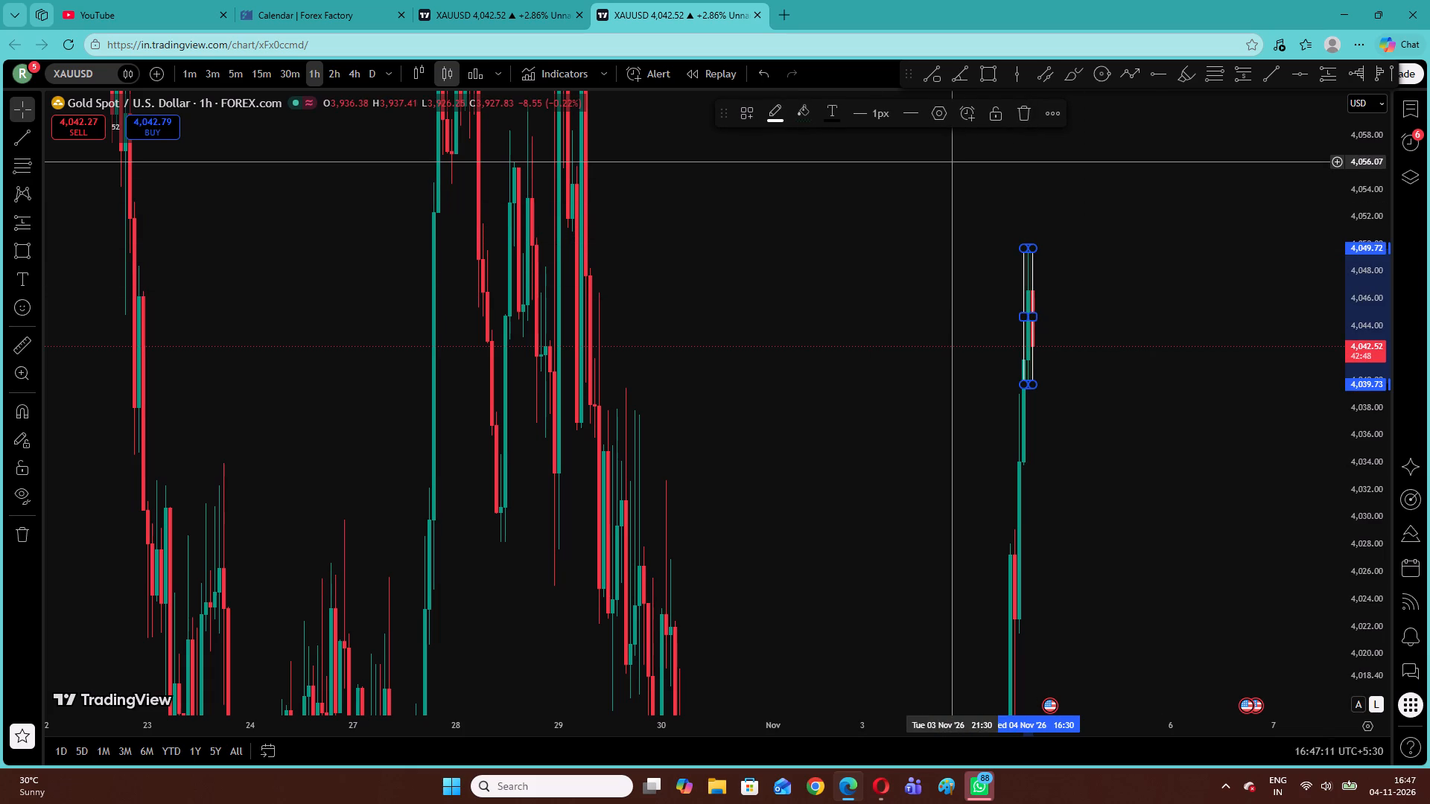
{"action": "left_click", "coordinate": [953, 219]}
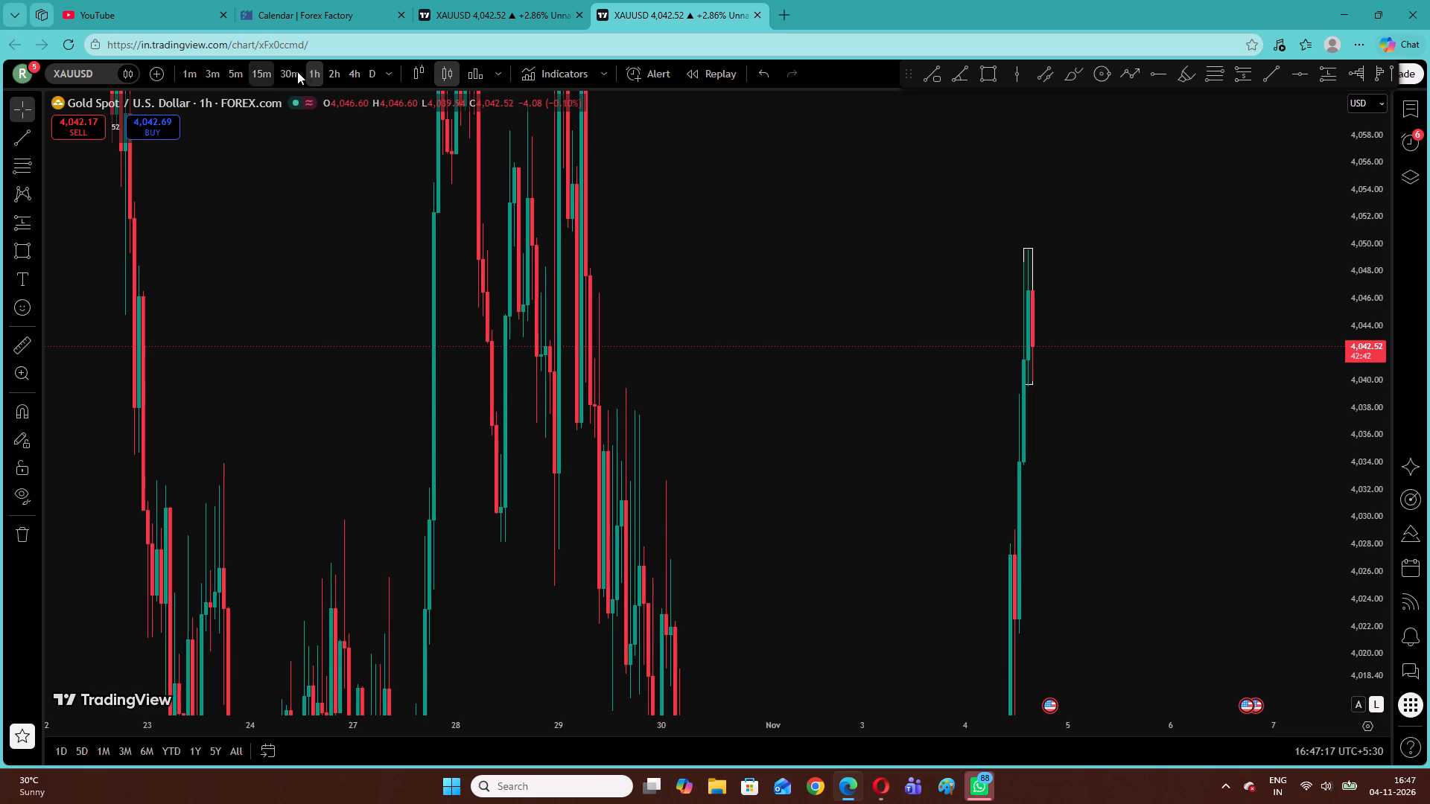
{"action": "right_click", "coordinate": [934, 234]}
{"action": "left_click", "coordinate": [964, 241]}
{"action": "left_click_drag", "start_coordinate": [1387, 334], "coordinate": [1380, 327]}
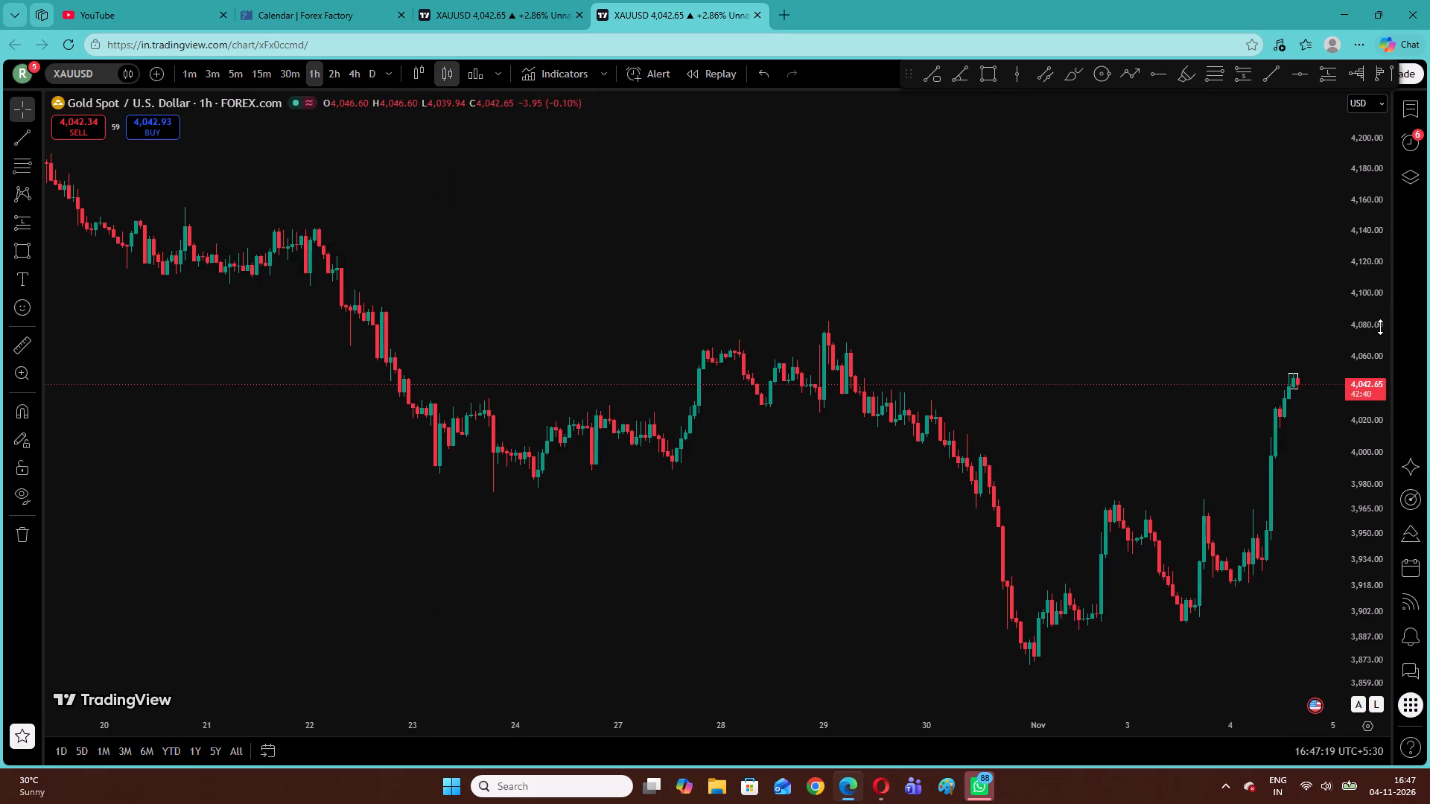
{"action": "left_click_drag", "start_coordinate": [1380, 327], "coordinate": [1356, 250]}
{"action": "left_click_drag", "start_coordinate": [1279, 251], "coordinate": [819, 254]}
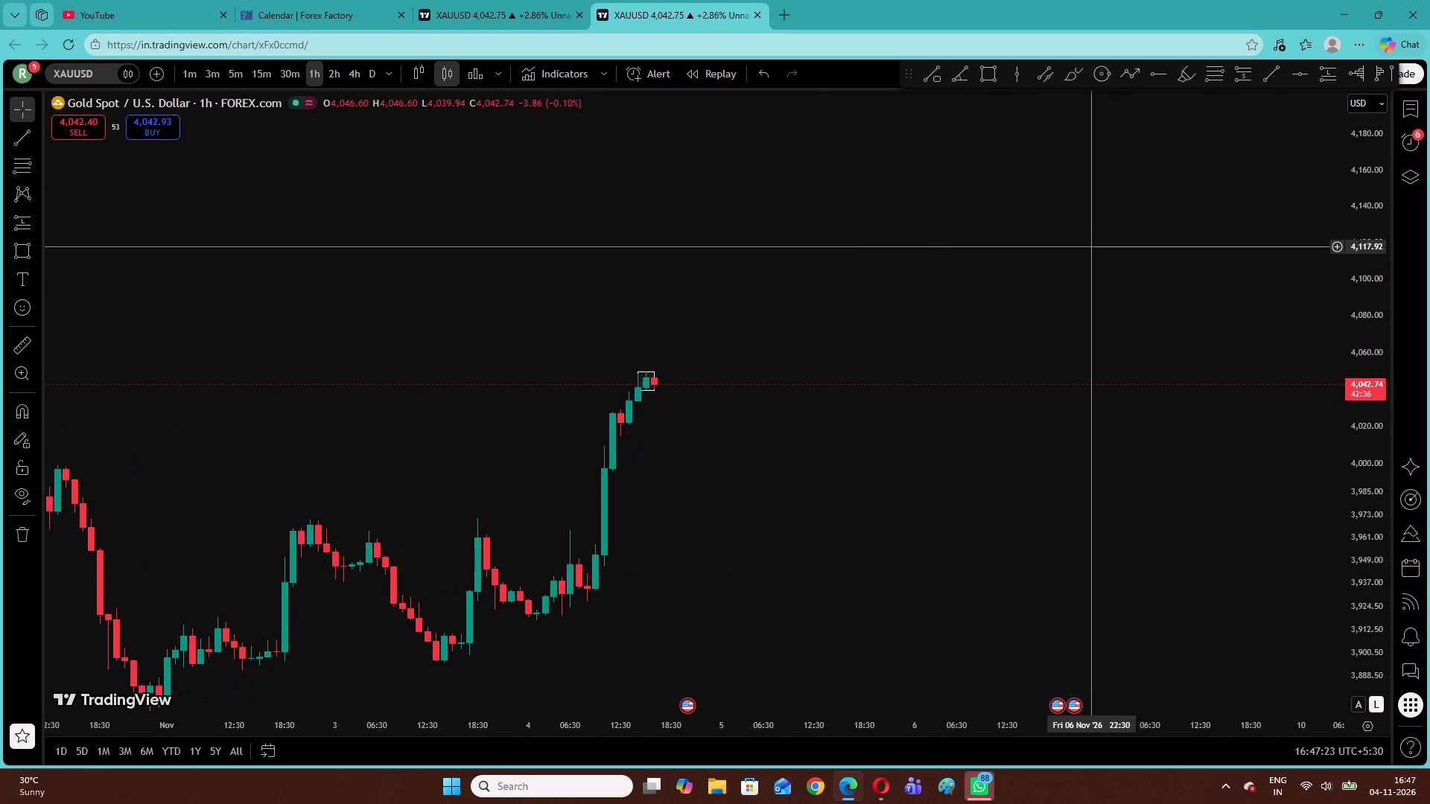
{"action": "left_click_drag", "start_coordinate": [661, 297], "coordinate": [842, 261]}
{"action": "left_click_drag", "start_coordinate": [1367, 595], "coordinate": [1369, 592]}
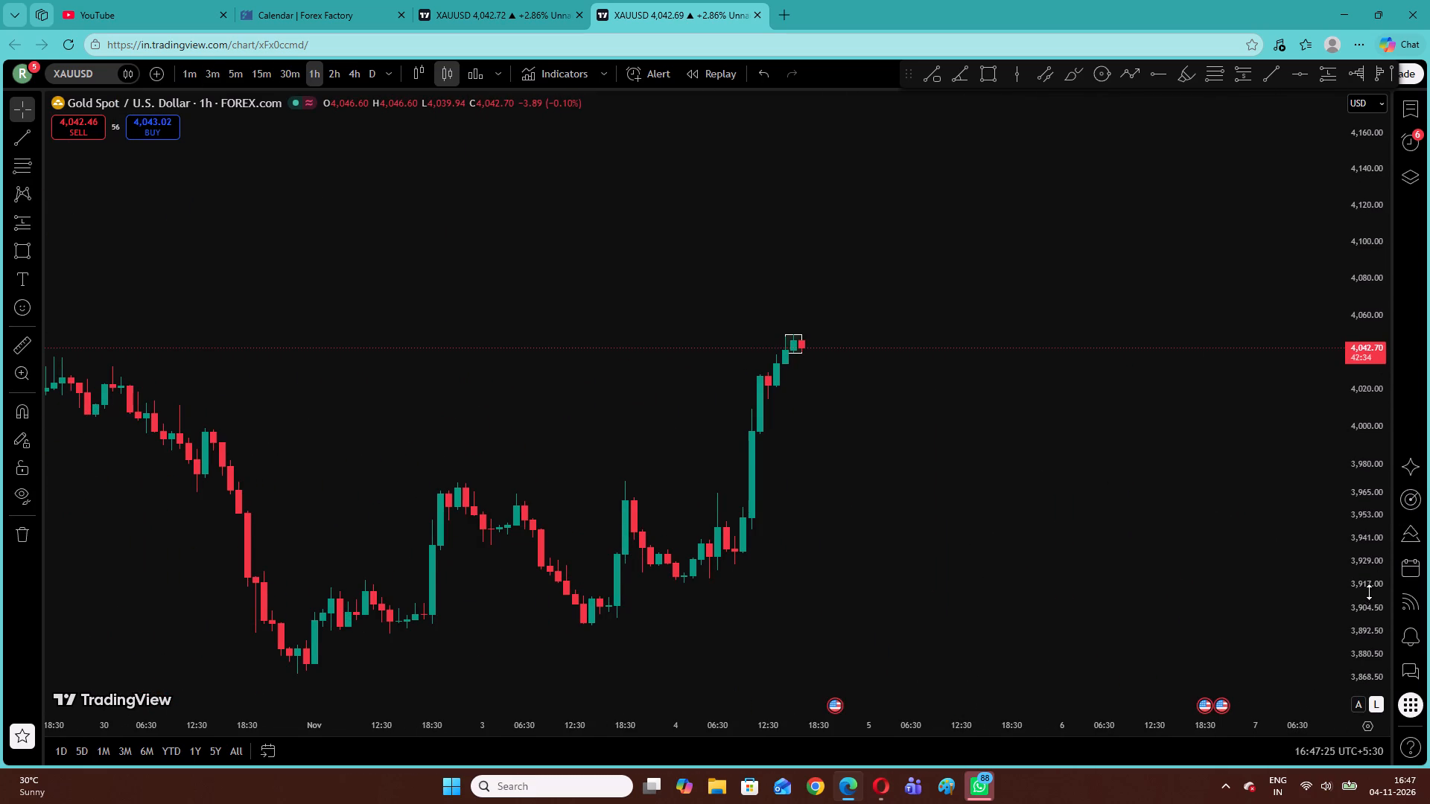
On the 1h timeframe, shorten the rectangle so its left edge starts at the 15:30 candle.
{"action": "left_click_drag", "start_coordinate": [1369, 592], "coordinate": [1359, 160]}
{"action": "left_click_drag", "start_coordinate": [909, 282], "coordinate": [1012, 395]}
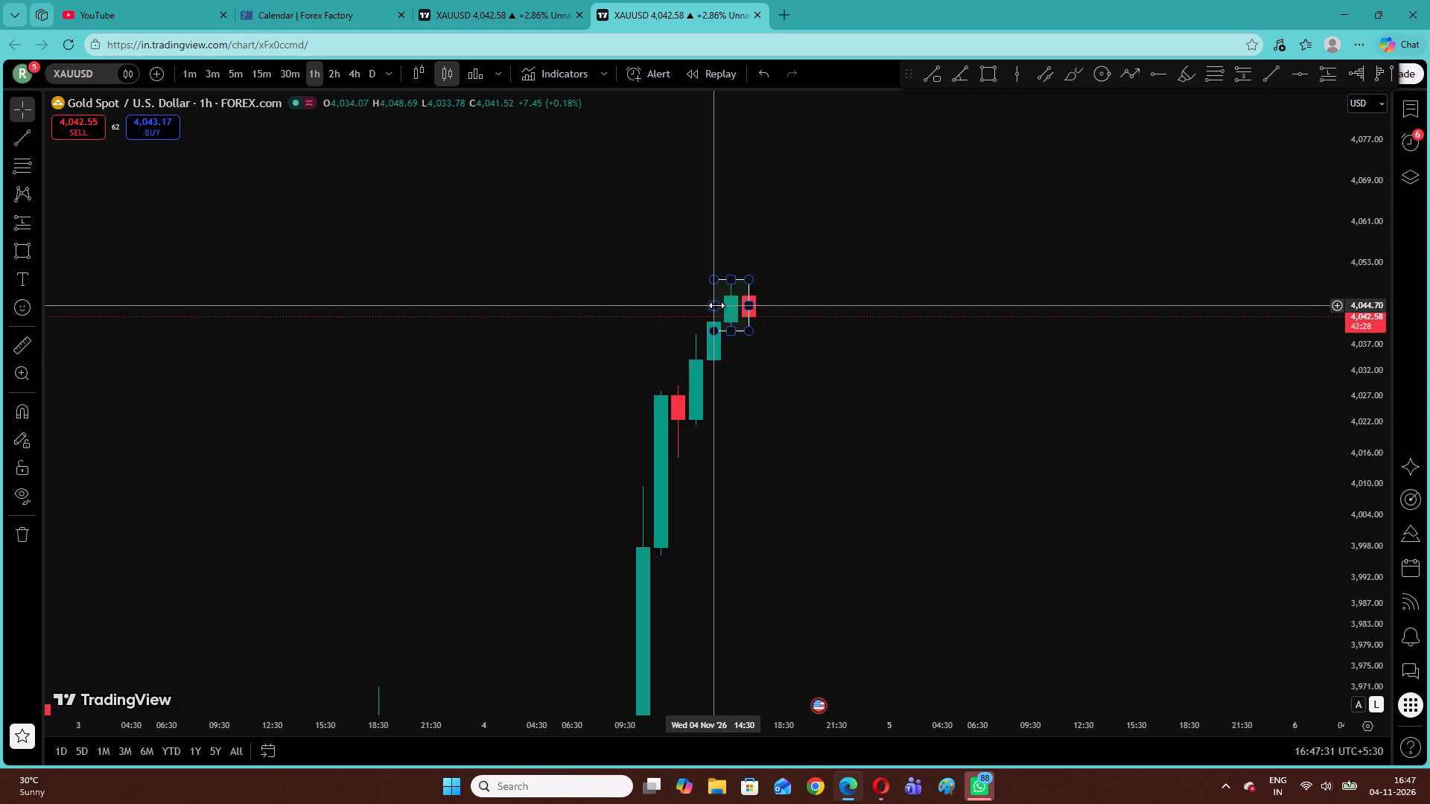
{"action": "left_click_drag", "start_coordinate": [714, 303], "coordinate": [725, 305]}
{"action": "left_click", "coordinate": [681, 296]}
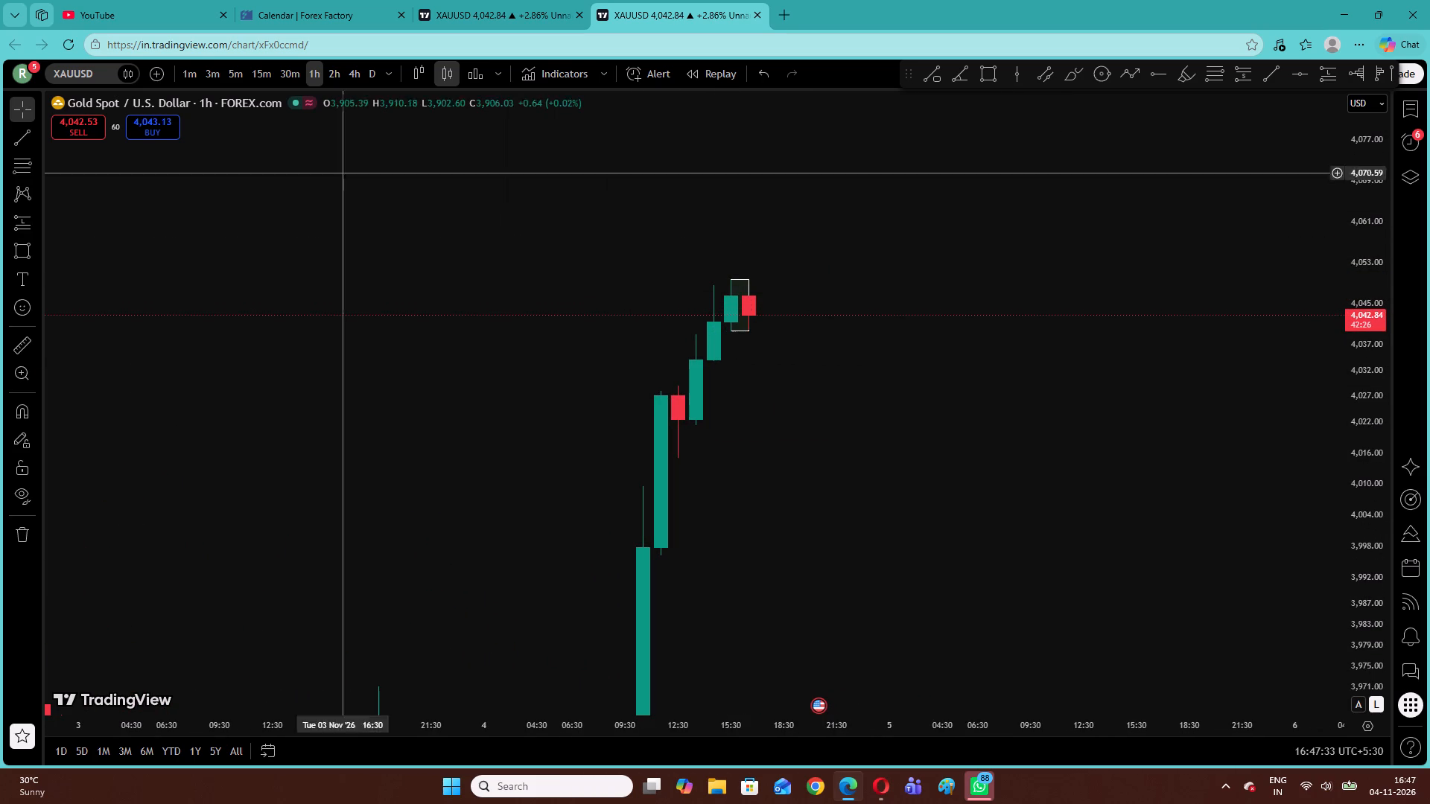
Examine the candles inside the rectangle on the 30m, 15m and 5m timeframes with an enlarged price scale.
{"action": "left_click", "coordinate": [294, 70]}
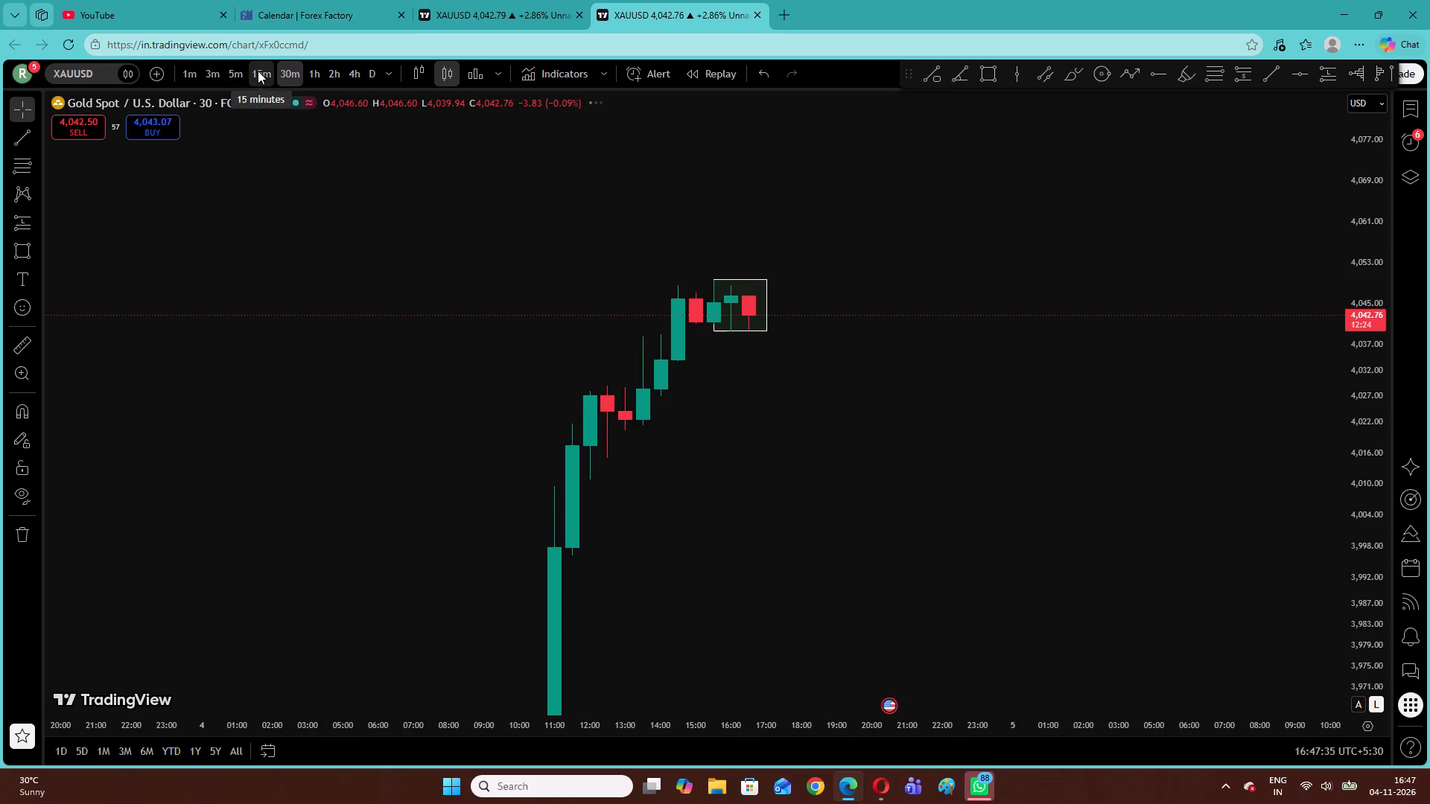
{"action": "left_click", "coordinate": [258, 71]}
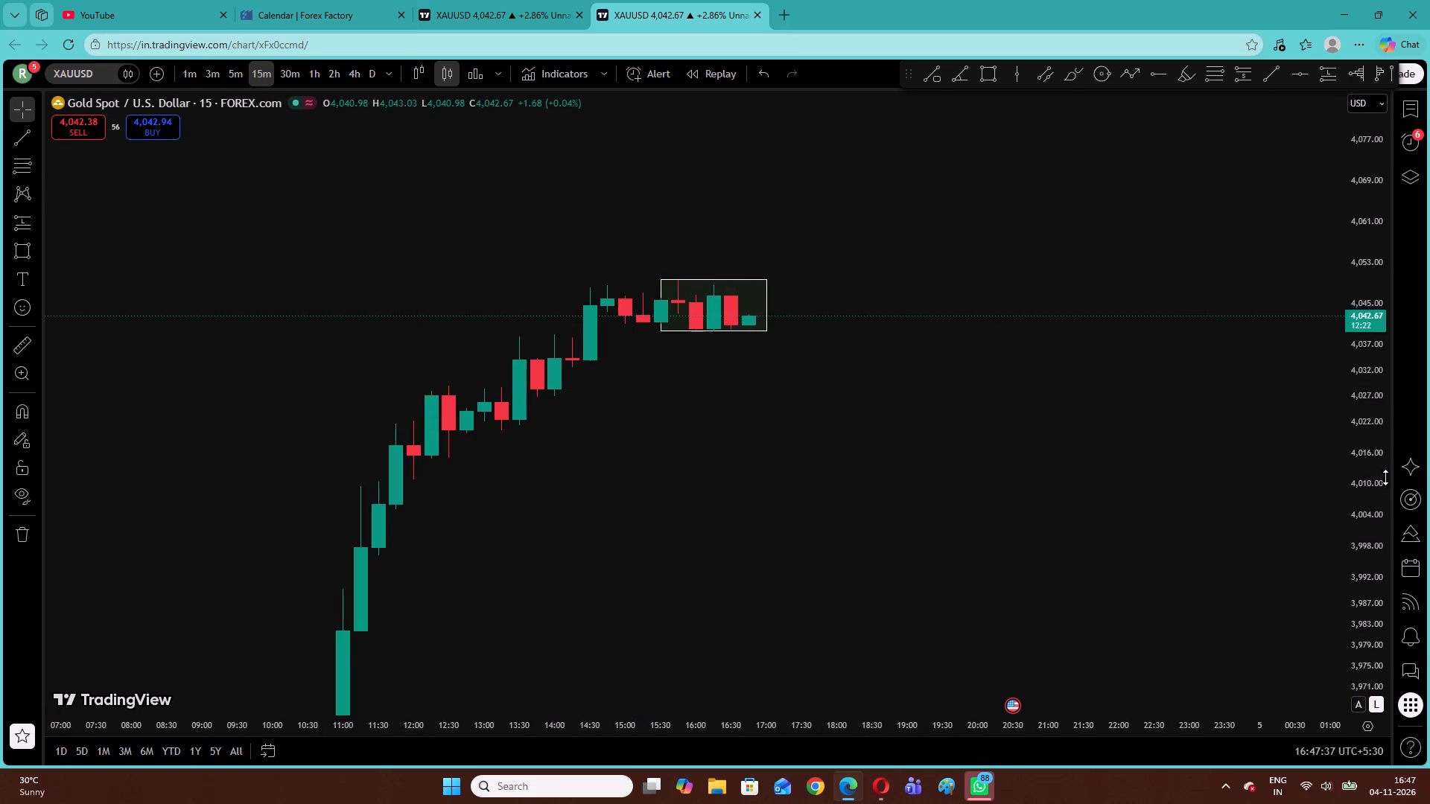
{"action": "left_click_drag", "start_coordinate": [1385, 477], "coordinate": [1337, 103]}
{"action": "left_click_drag", "start_coordinate": [912, 135], "coordinate": [924, 263]}
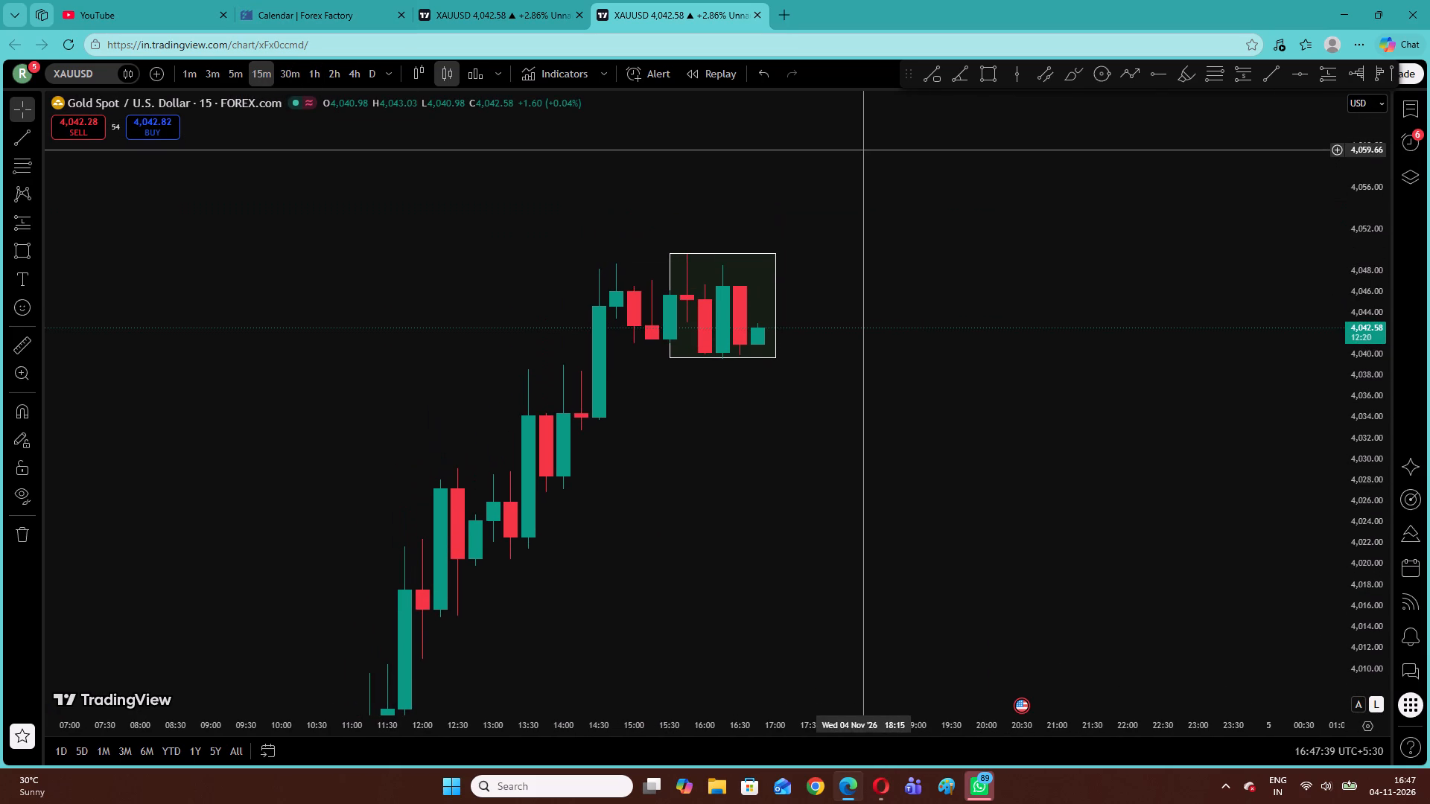
{"action": "left_click", "coordinate": [232, 66]}
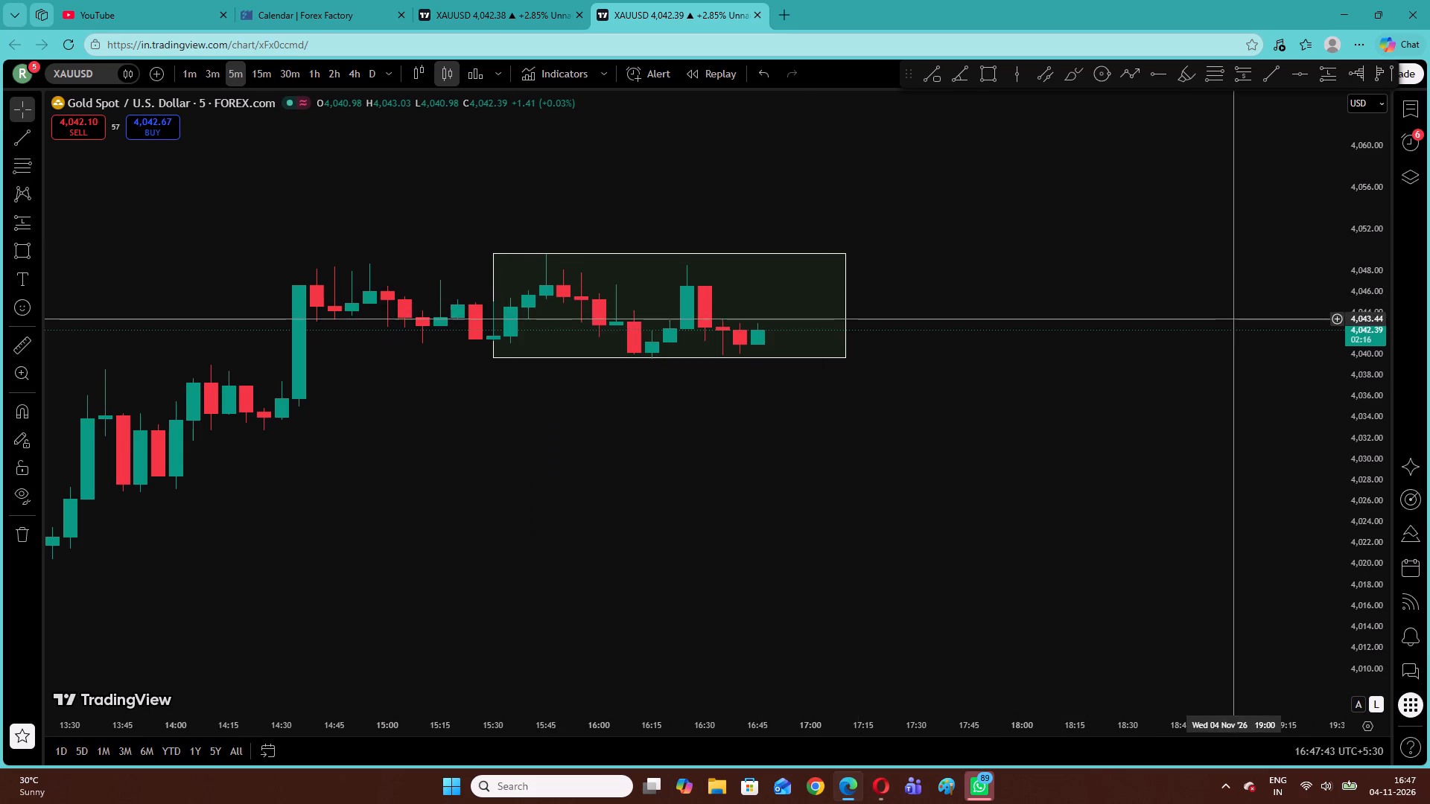
{"action": "left_click_drag", "start_coordinate": [1274, 380], "coordinate": [1288, 435]}
{"action": "left_click_drag", "start_coordinate": [1373, 511], "coordinate": [1365, 174]}
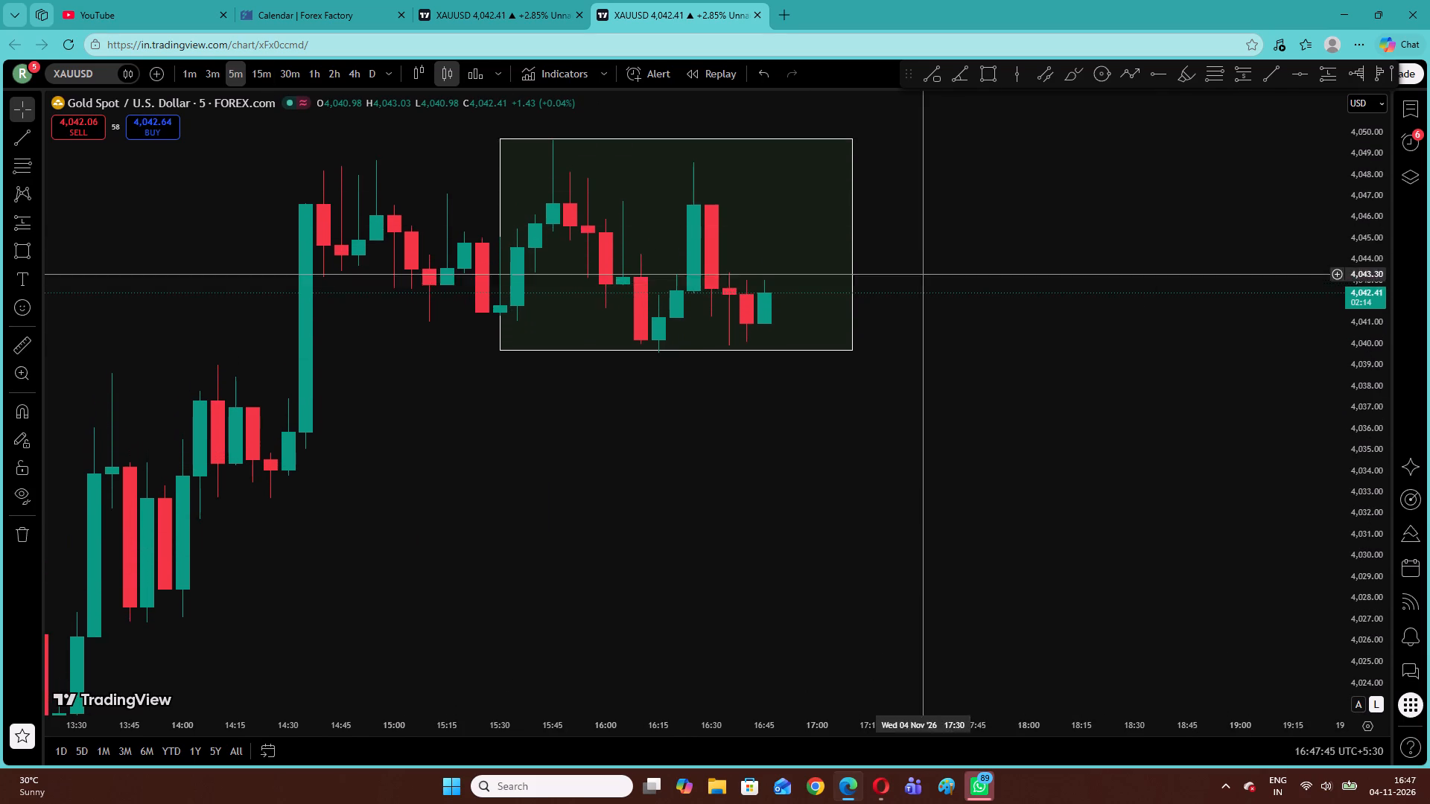
{"action": "left_click_drag", "start_coordinate": [973, 221], "coordinate": [1018, 395]}
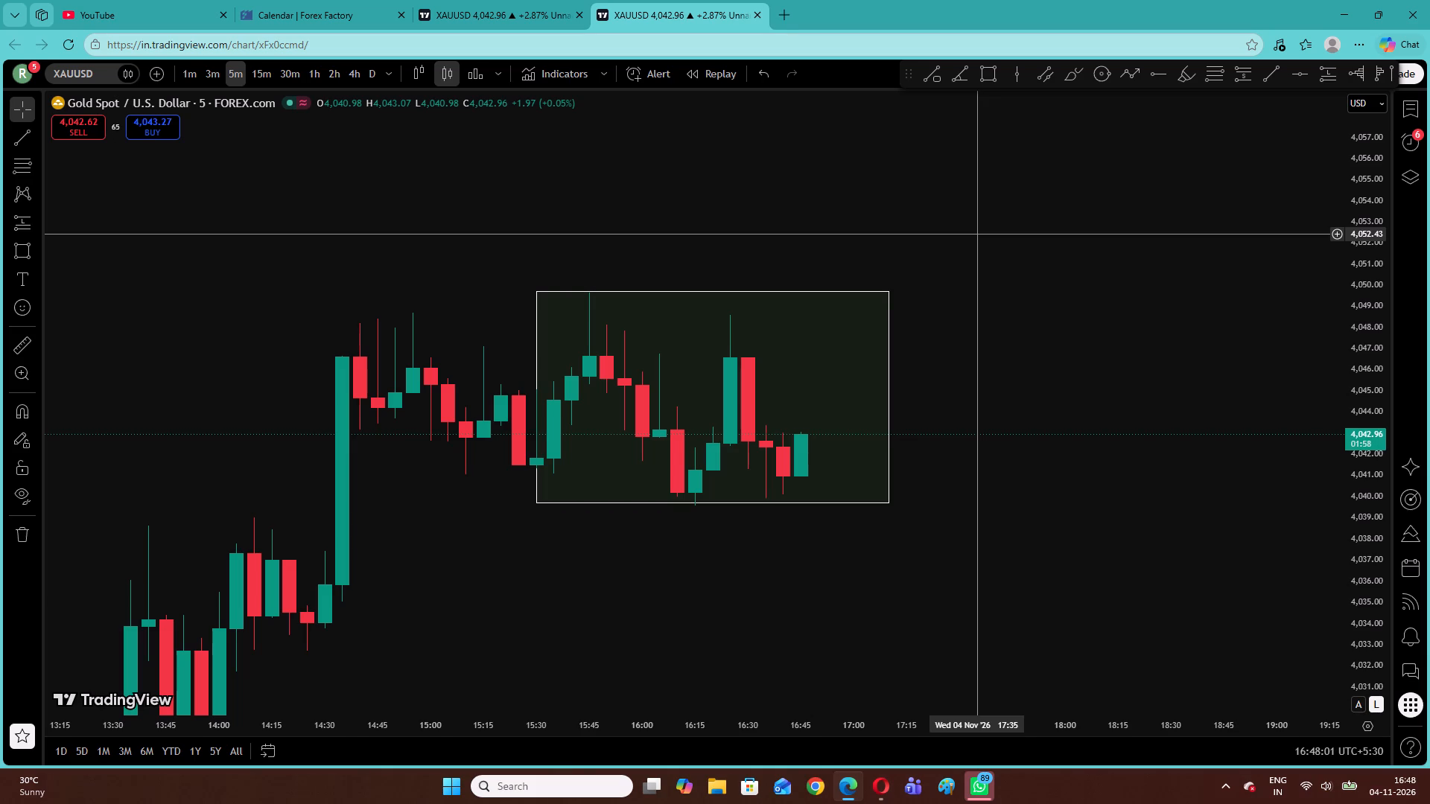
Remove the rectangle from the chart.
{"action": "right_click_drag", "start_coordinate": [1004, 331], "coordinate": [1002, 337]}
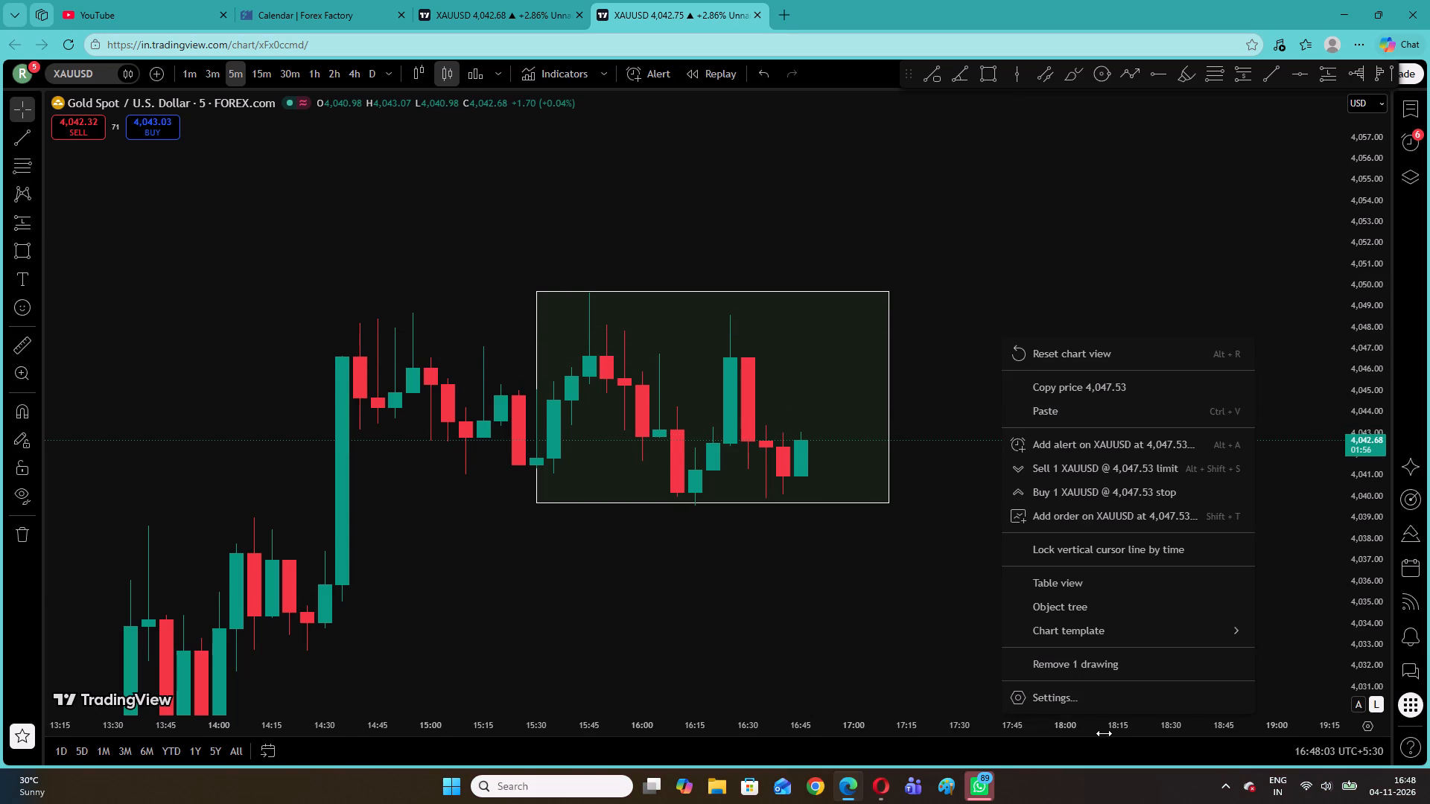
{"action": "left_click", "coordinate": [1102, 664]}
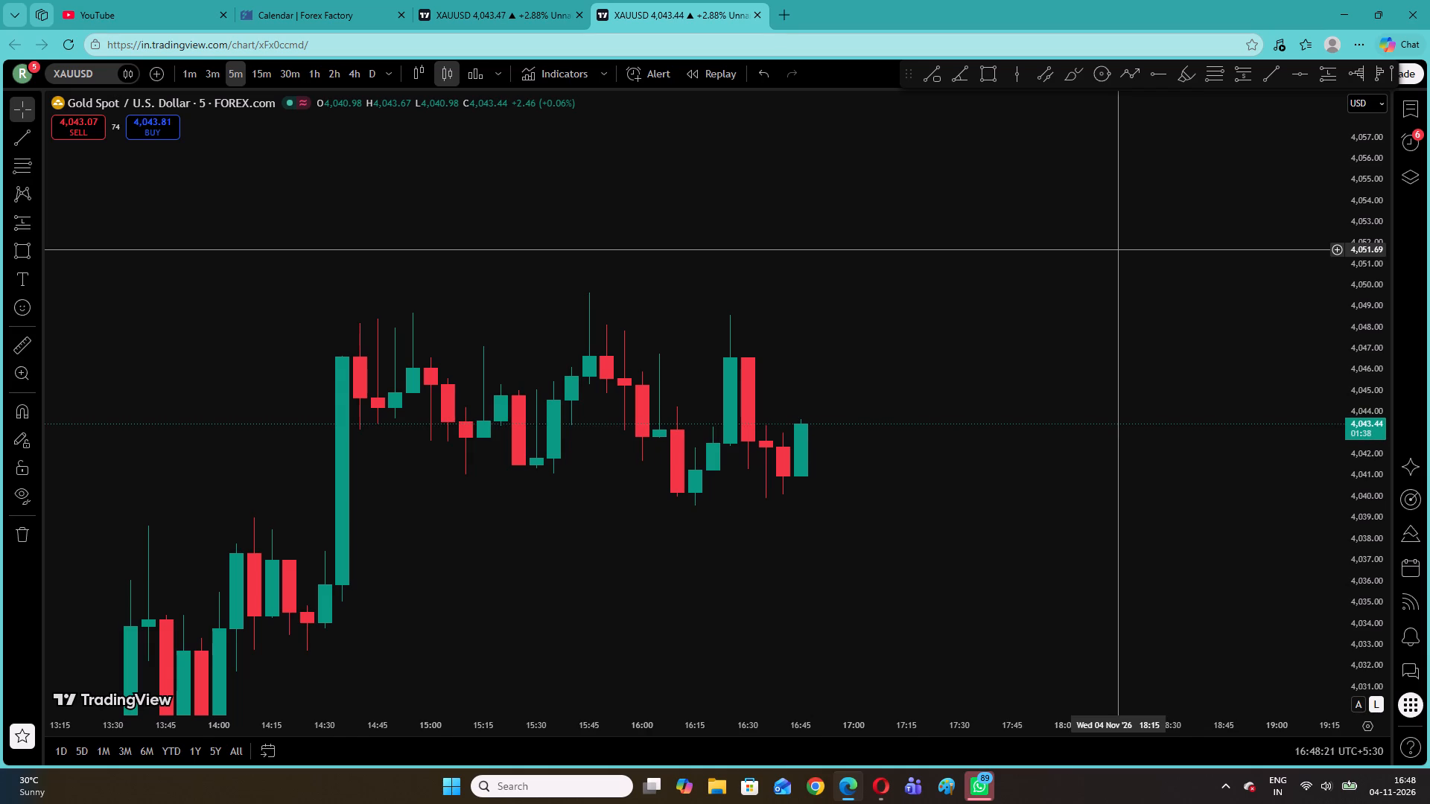
Examine the latest candles on the 1m timeframe and the early-November swings leading into the rise on 1h.
{"action": "left_click", "coordinate": [184, 74]}
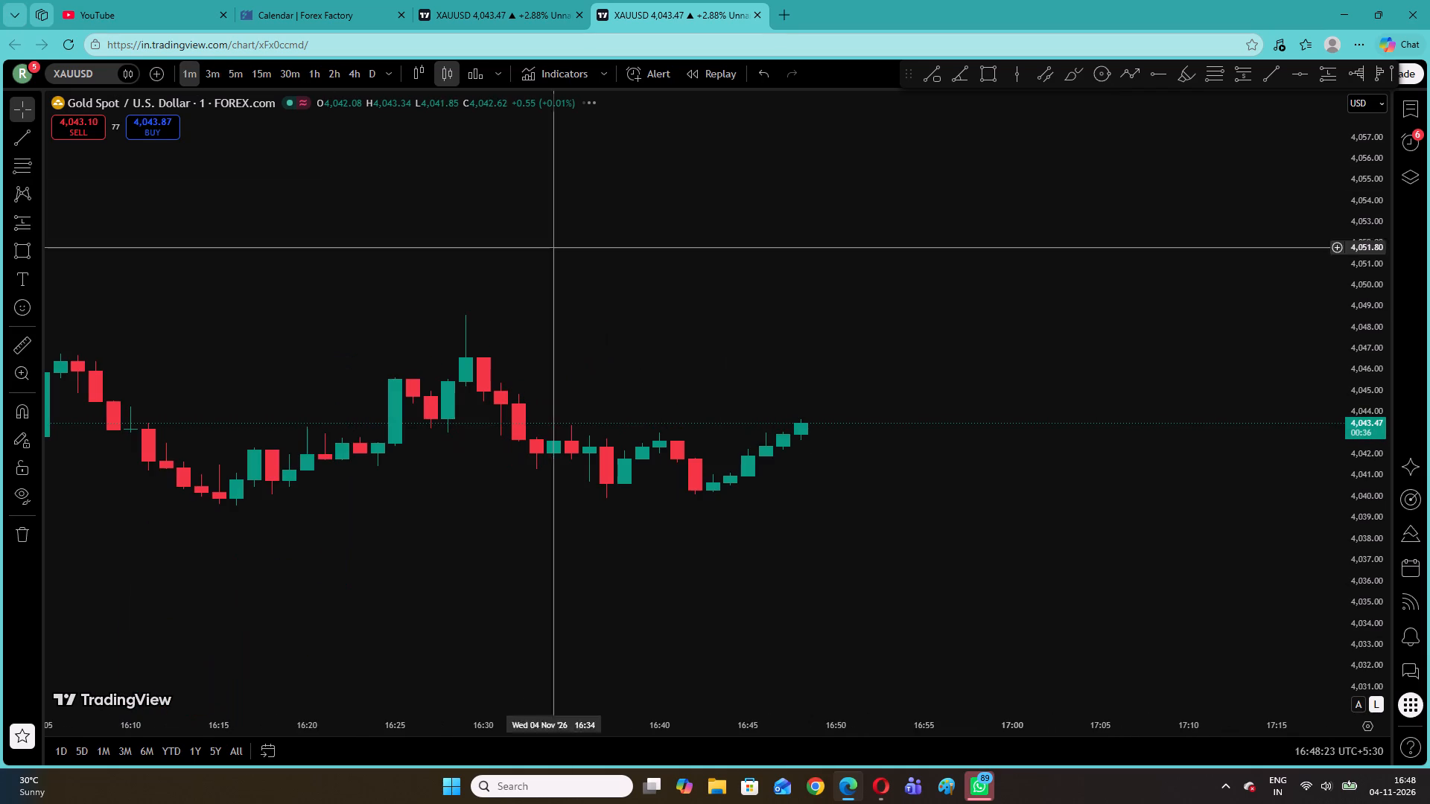
{"action": "left_click_drag", "start_coordinate": [1370, 607], "coordinate": [1336, 302]}
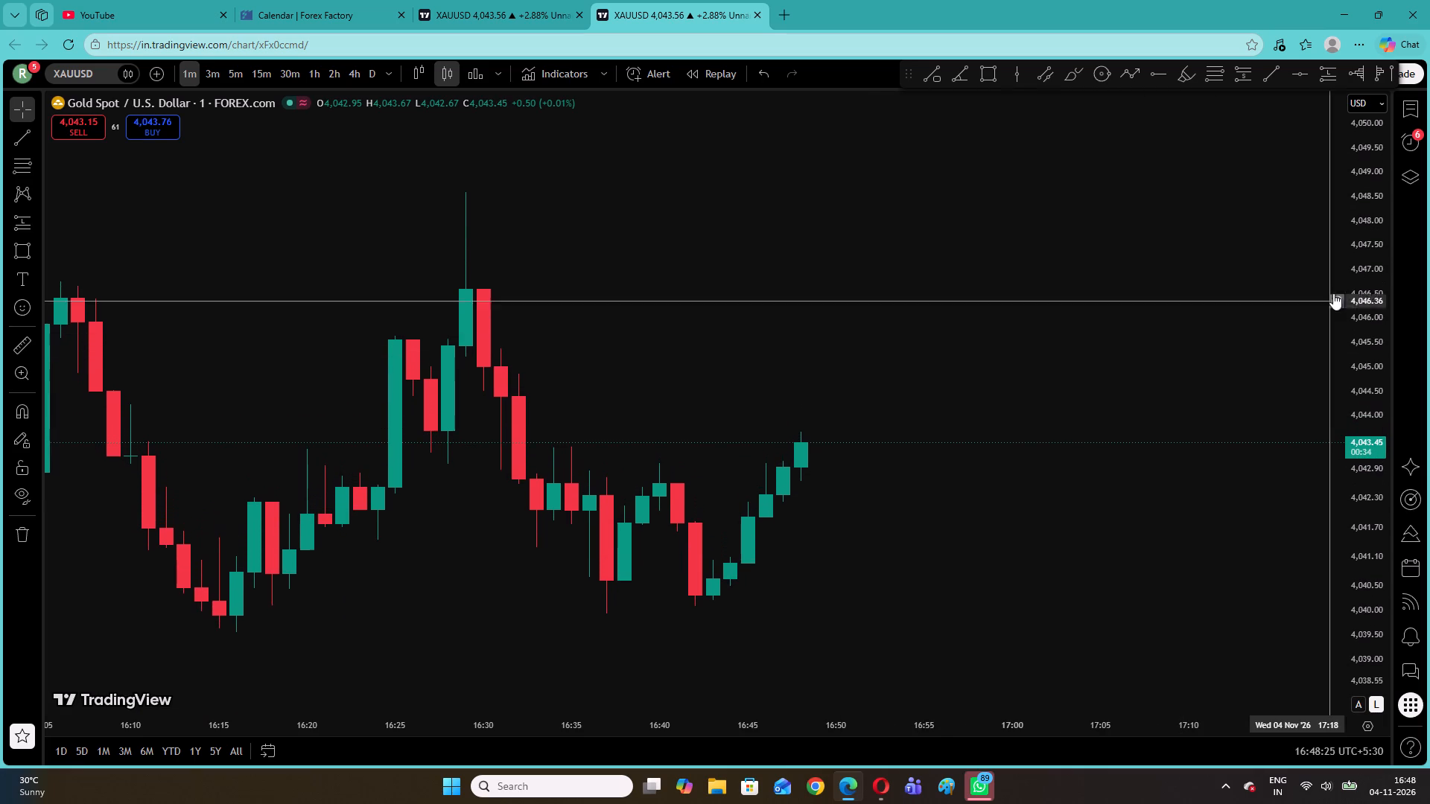
{"action": "left_click", "coordinate": [320, 68]}
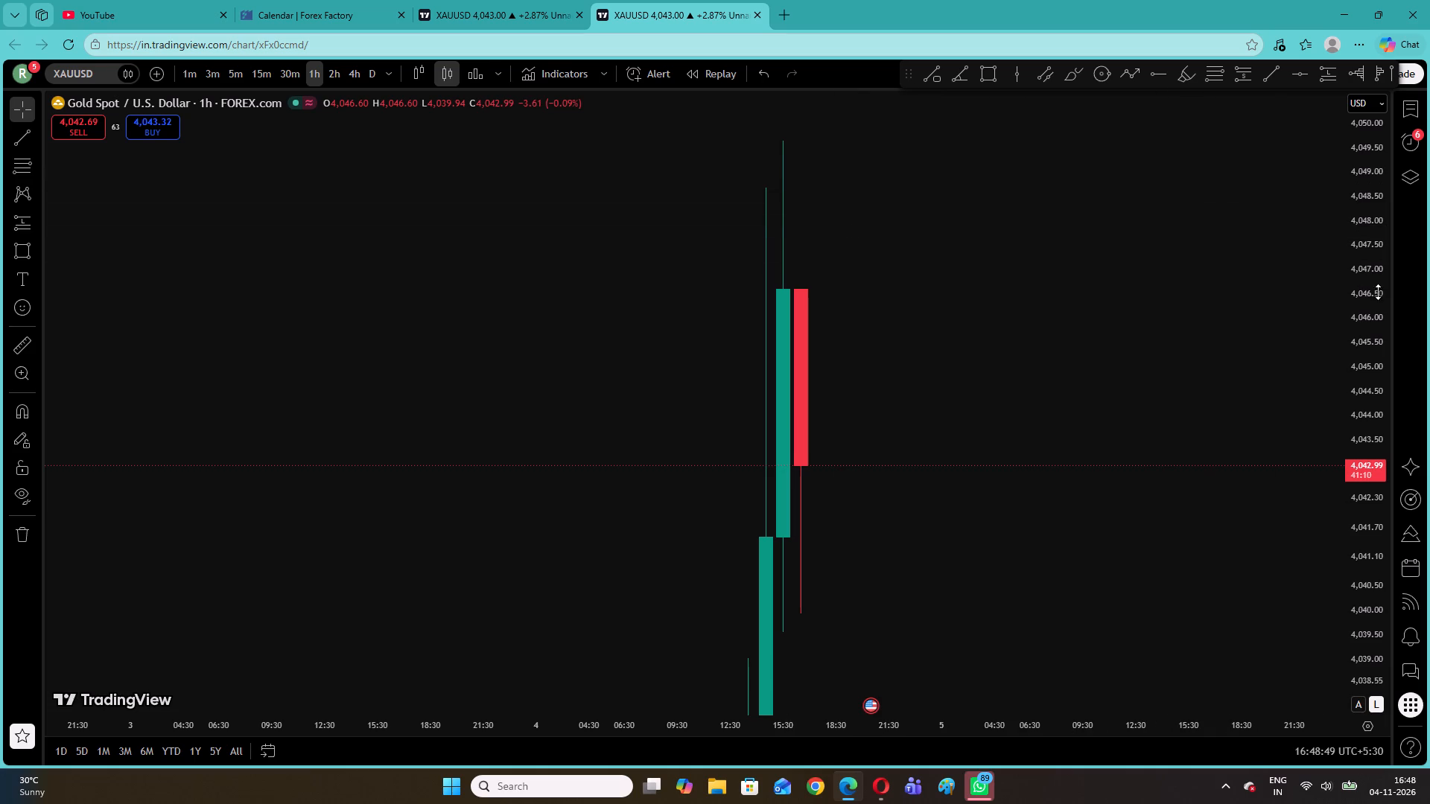
{"action": "left_click_drag", "start_coordinate": [1364, 173], "coordinate": [1364, 616]}
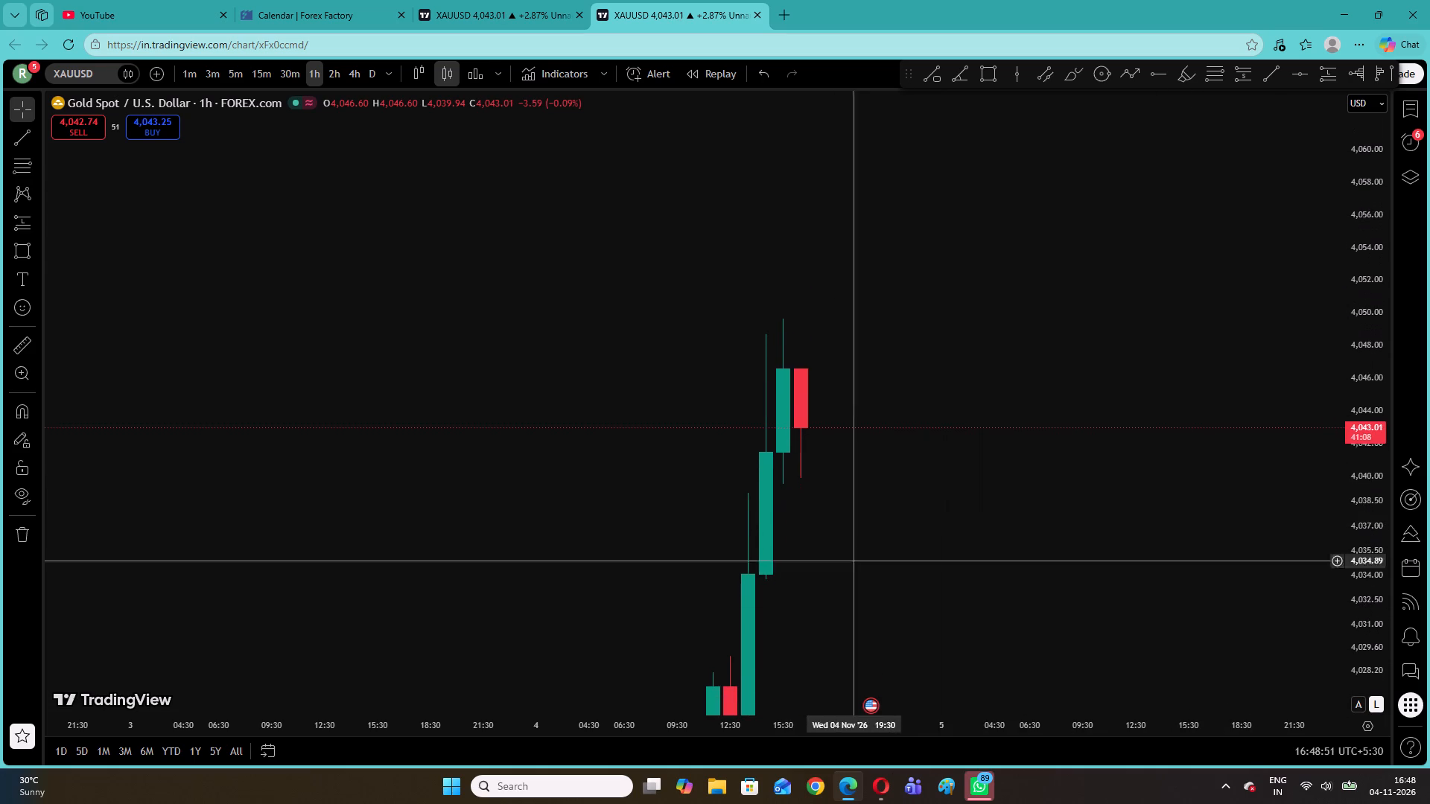
{"action": "left_click_drag", "start_coordinate": [832, 572], "coordinate": [921, 398]}
{"action": "left_click_drag", "start_coordinate": [1367, 364], "coordinate": [1372, 642]}
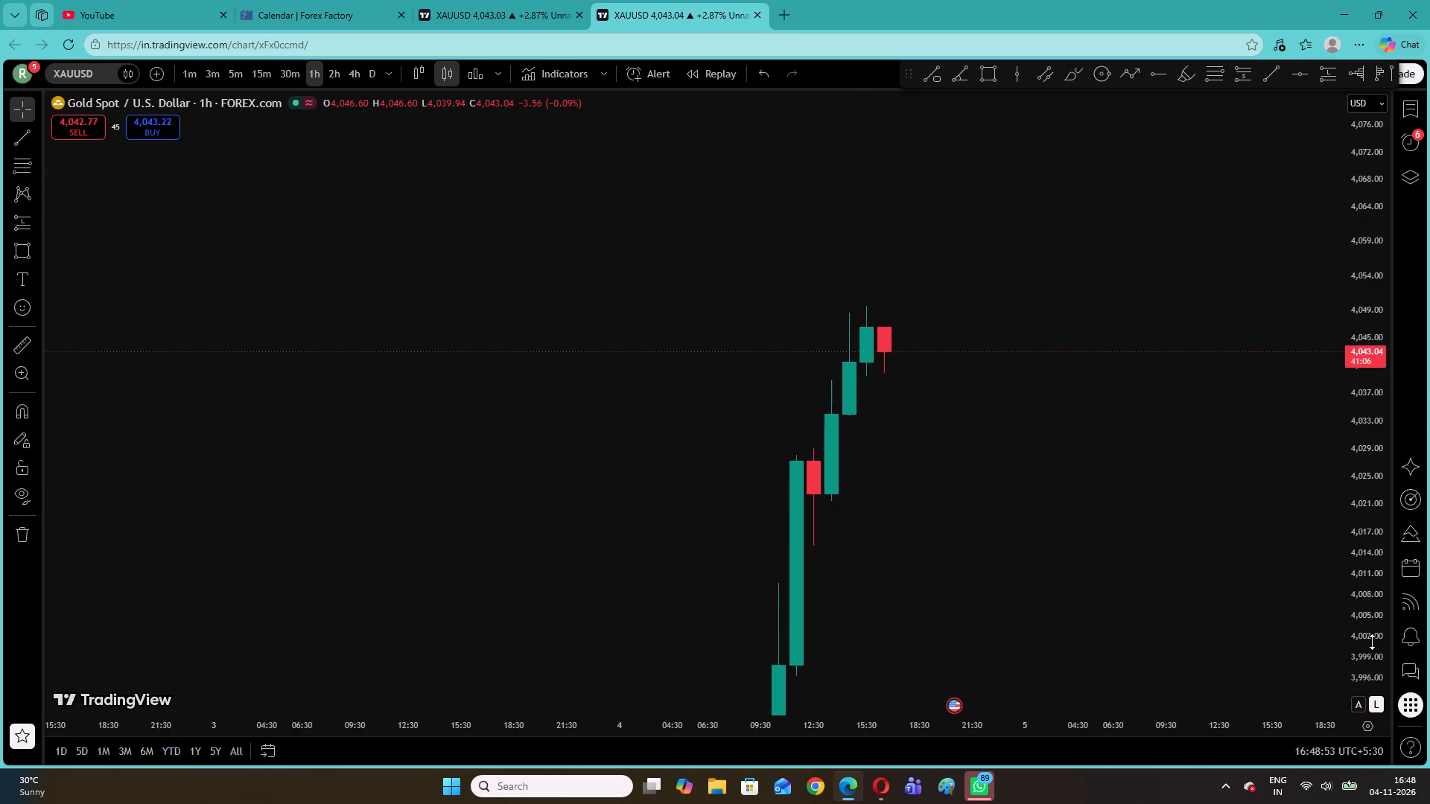
{"action": "left_click_drag", "start_coordinate": [1372, 642], "coordinate": [1367, 642]}
{"action": "left_click_drag", "start_coordinate": [909, 617], "coordinate": [1221, 257]}
{"action": "left_click_drag", "start_coordinate": [629, 512], "coordinate": [658, 191]}
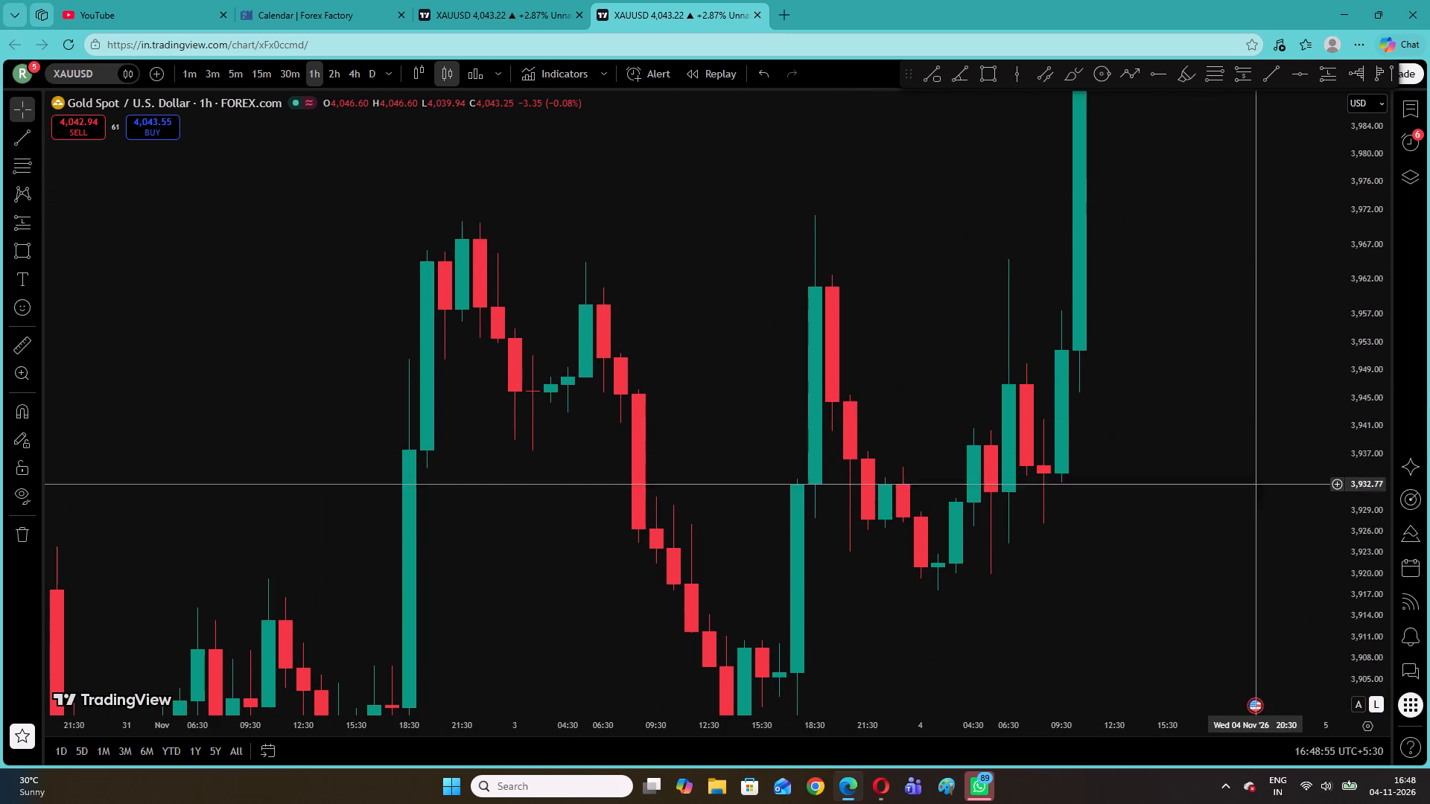
{"action": "left_click_drag", "start_coordinate": [1367, 452], "coordinate": [1353, 561]}
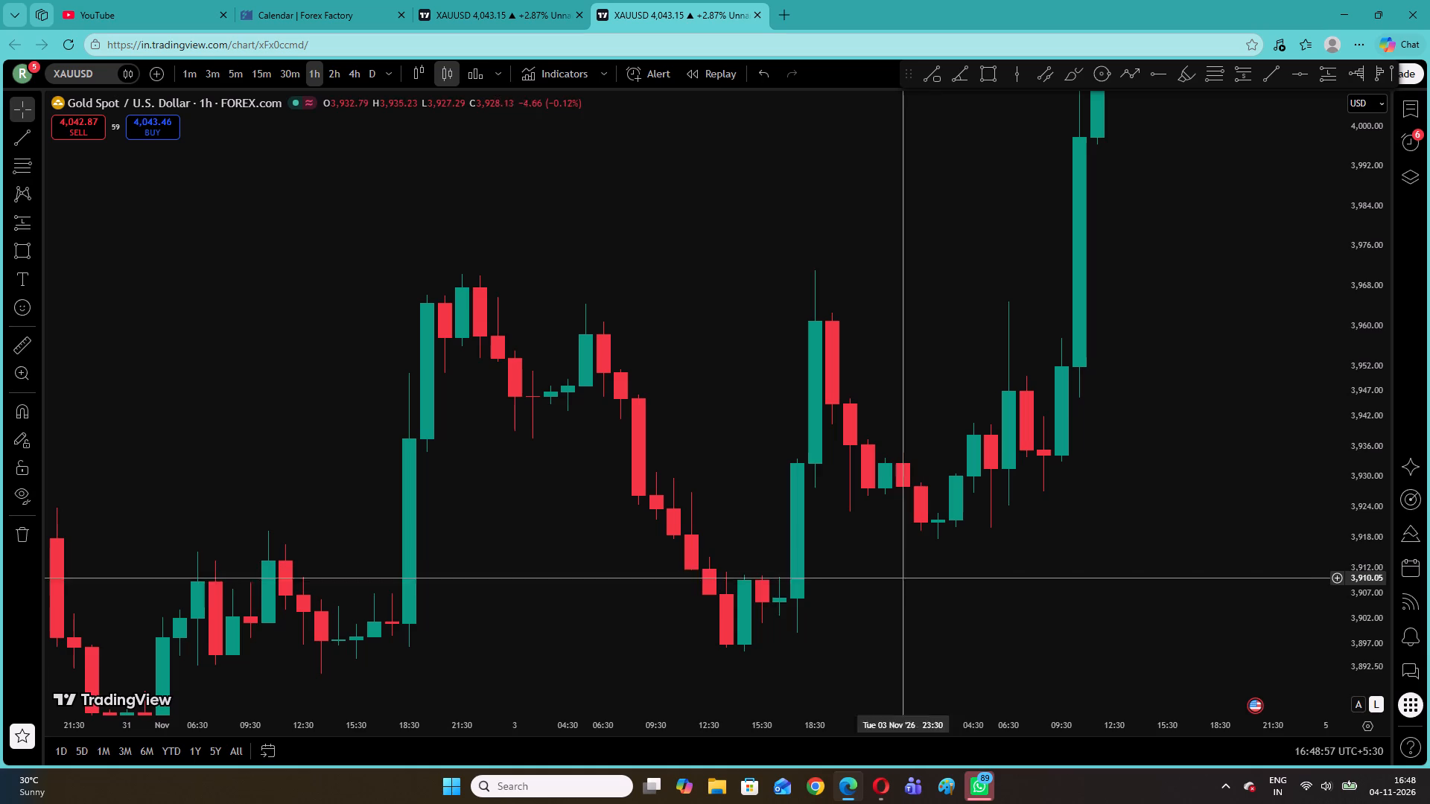
{"action": "left_click_drag", "start_coordinate": [839, 561], "coordinate": [868, 514]}
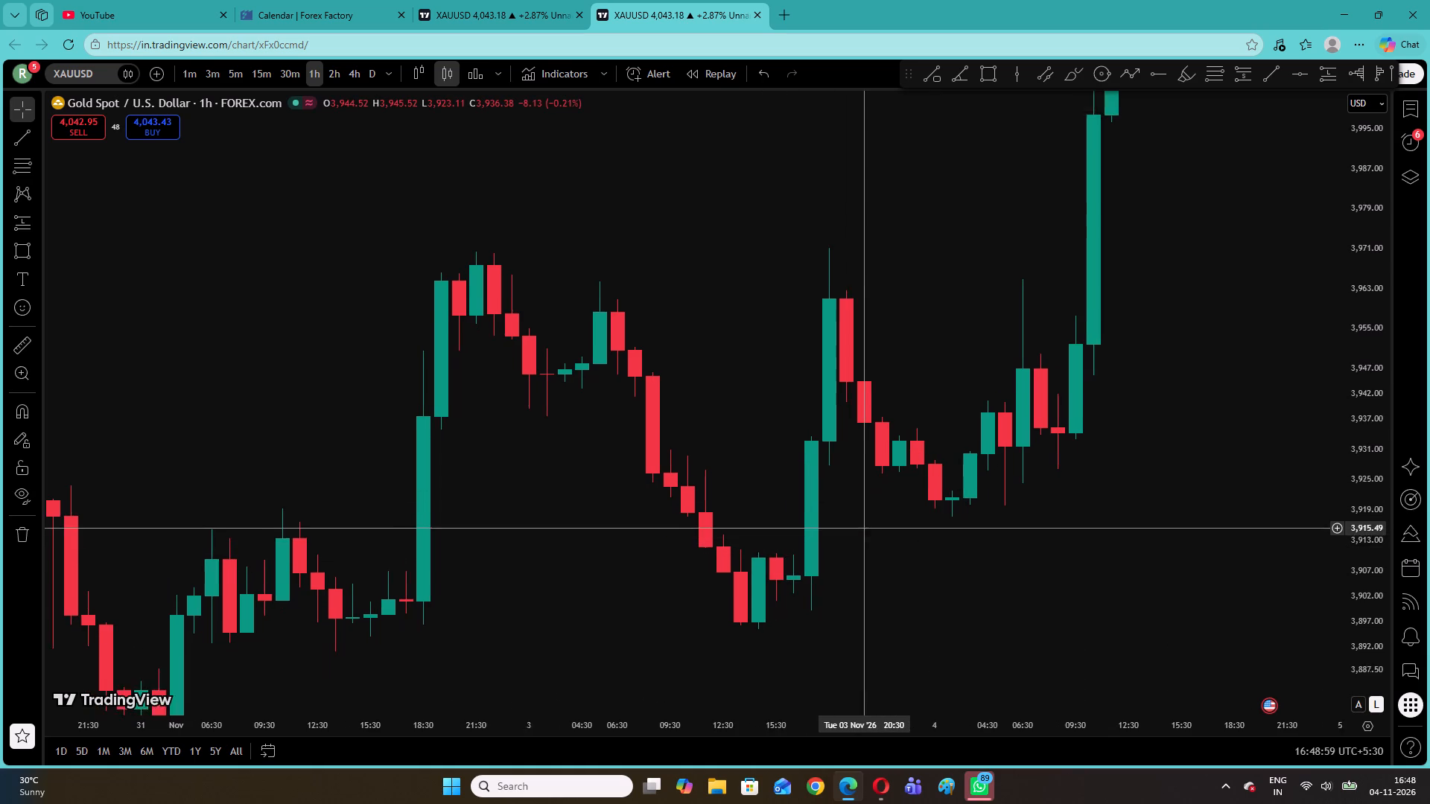
{"action": "left_click_drag", "start_coordinate": [868, 514], "coordinate": [877, 503]}
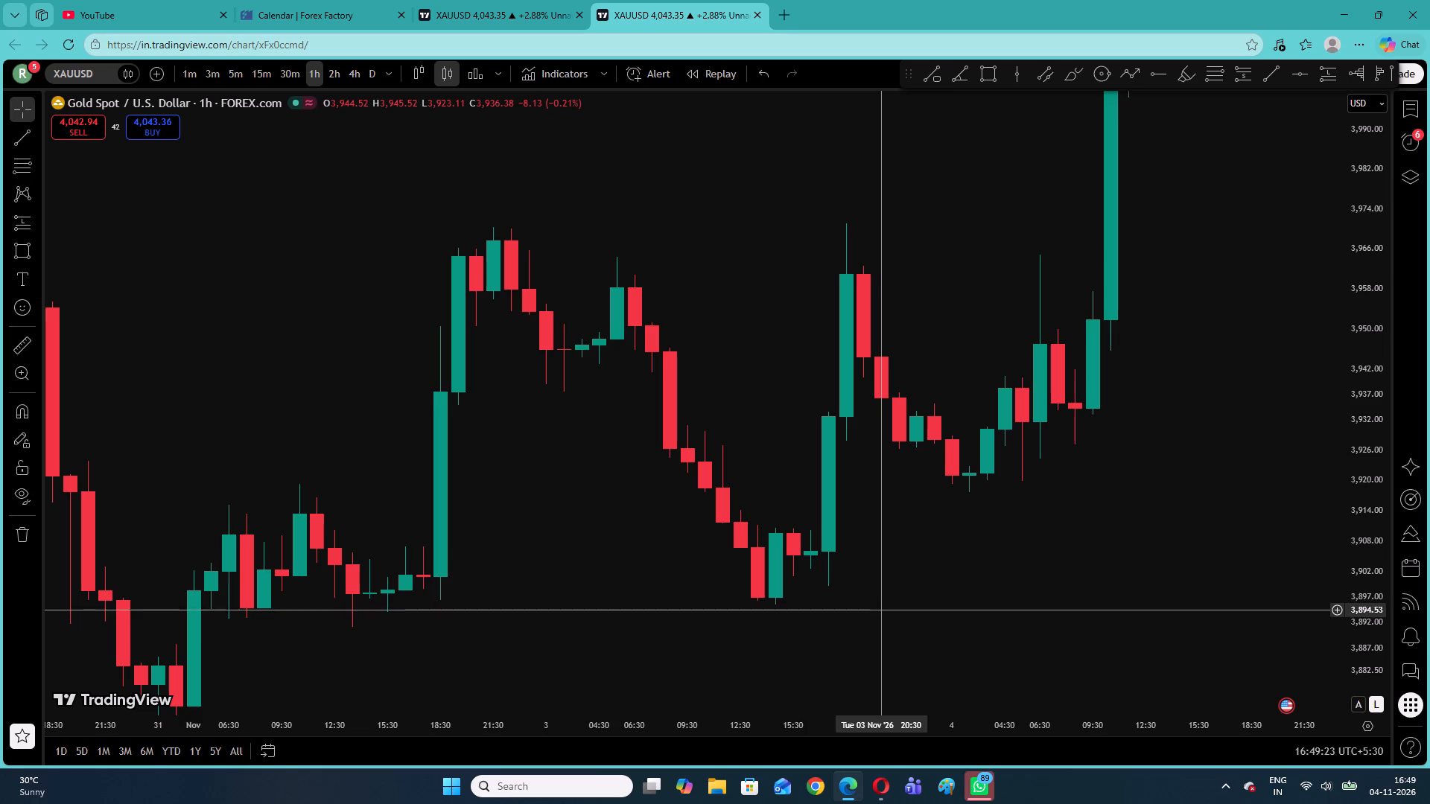
Examine the 3–4 November swings and the steep rise that follows them on the 30m timeframe.
{"action": "left_click", "coordinate": [284, 81]}
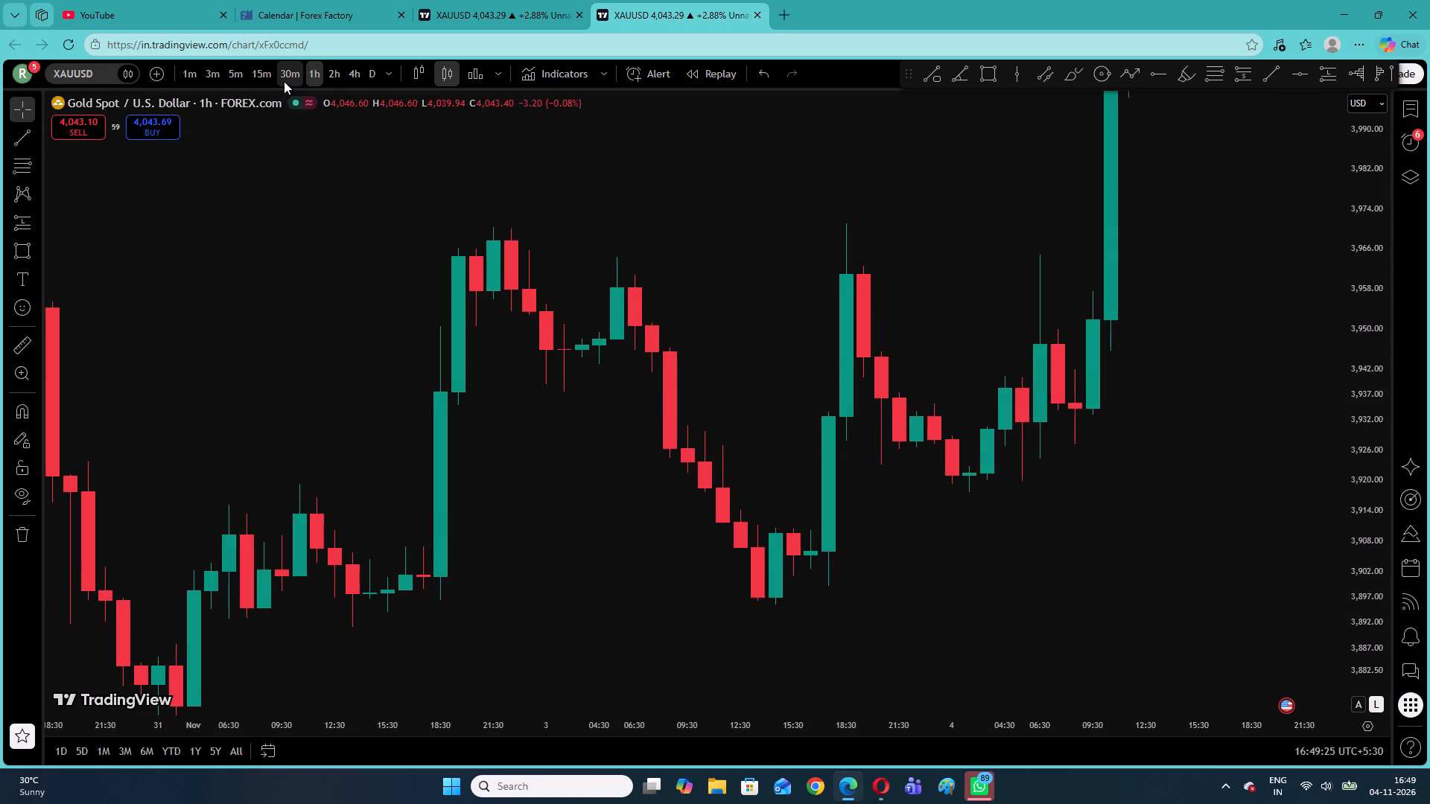
{"action": "left_click_drag", "start_coordinate": [1361, 383], "coordinate": [1366, 386]}
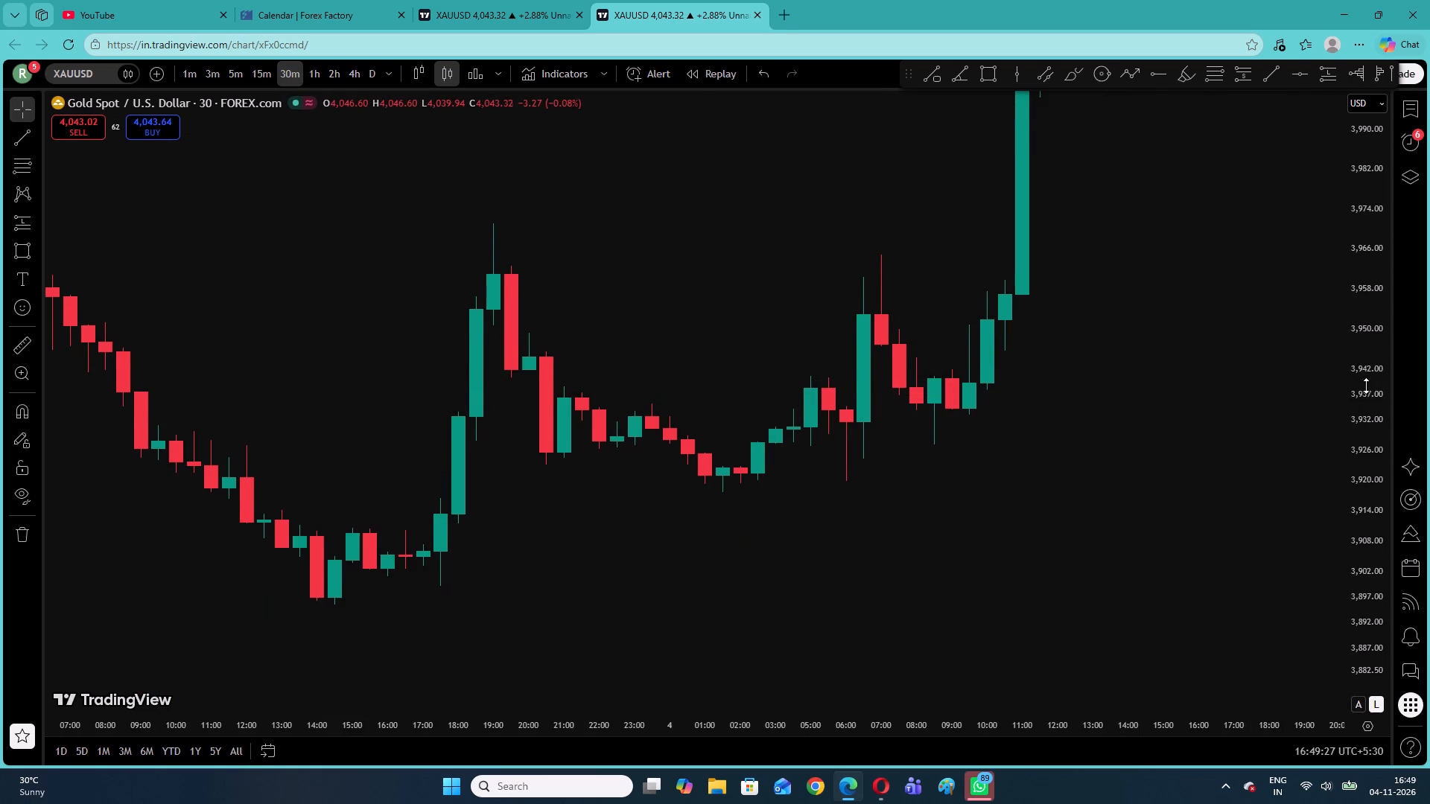
{"action": "left_click_drag", "start_coordinate": [1366, 386], "coordinate": [1370, 441]}
{"action": "left_click_drag", "start_coordinate": [749, 198], "coordinate": [602, 295]}
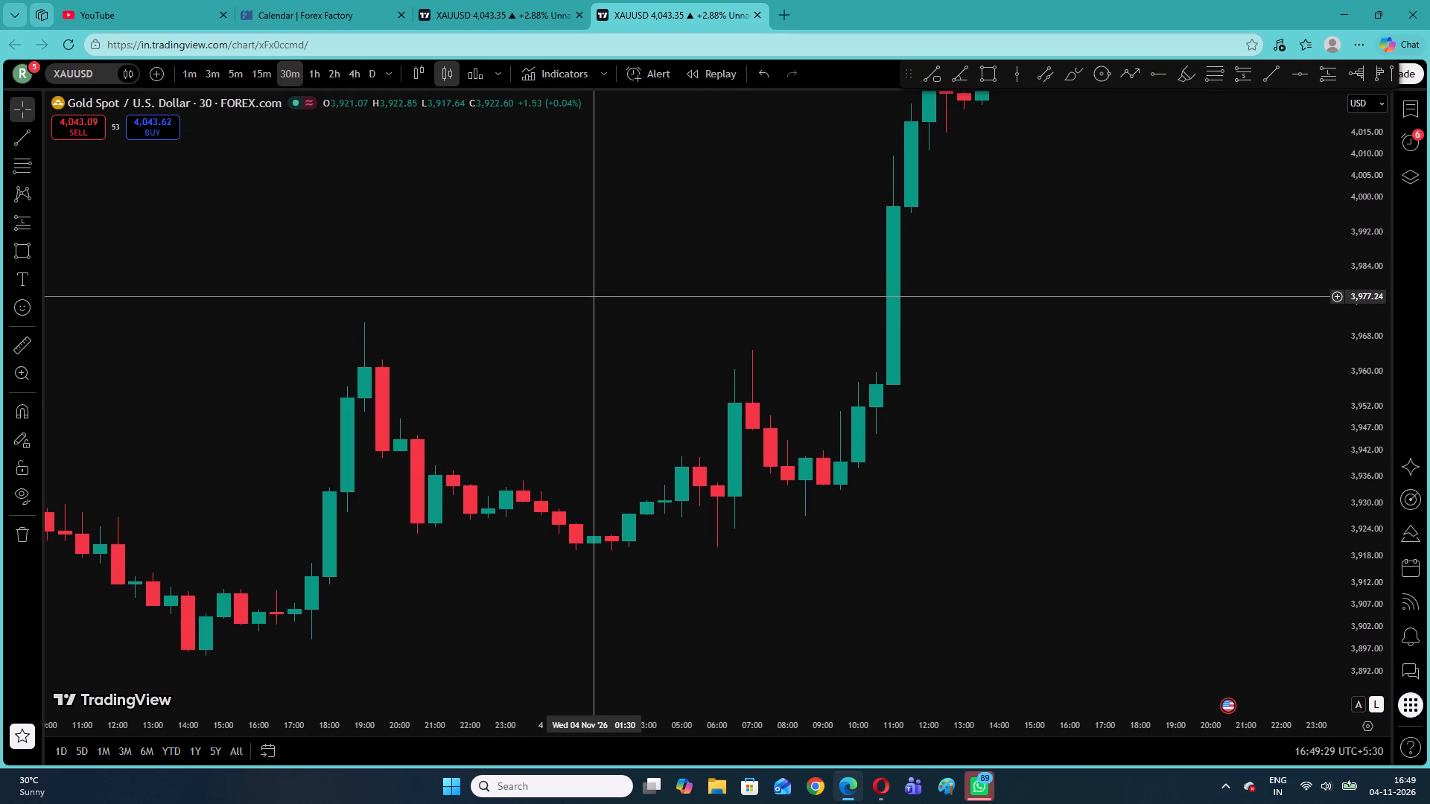
{"action": "left_click_drag", "start_coordinate": [1079, 231], "coordinate": [915, 569]}
{"action": "left_click_drag", "start_coordinate": [894, 408], "coordinate": [1058, 223]}
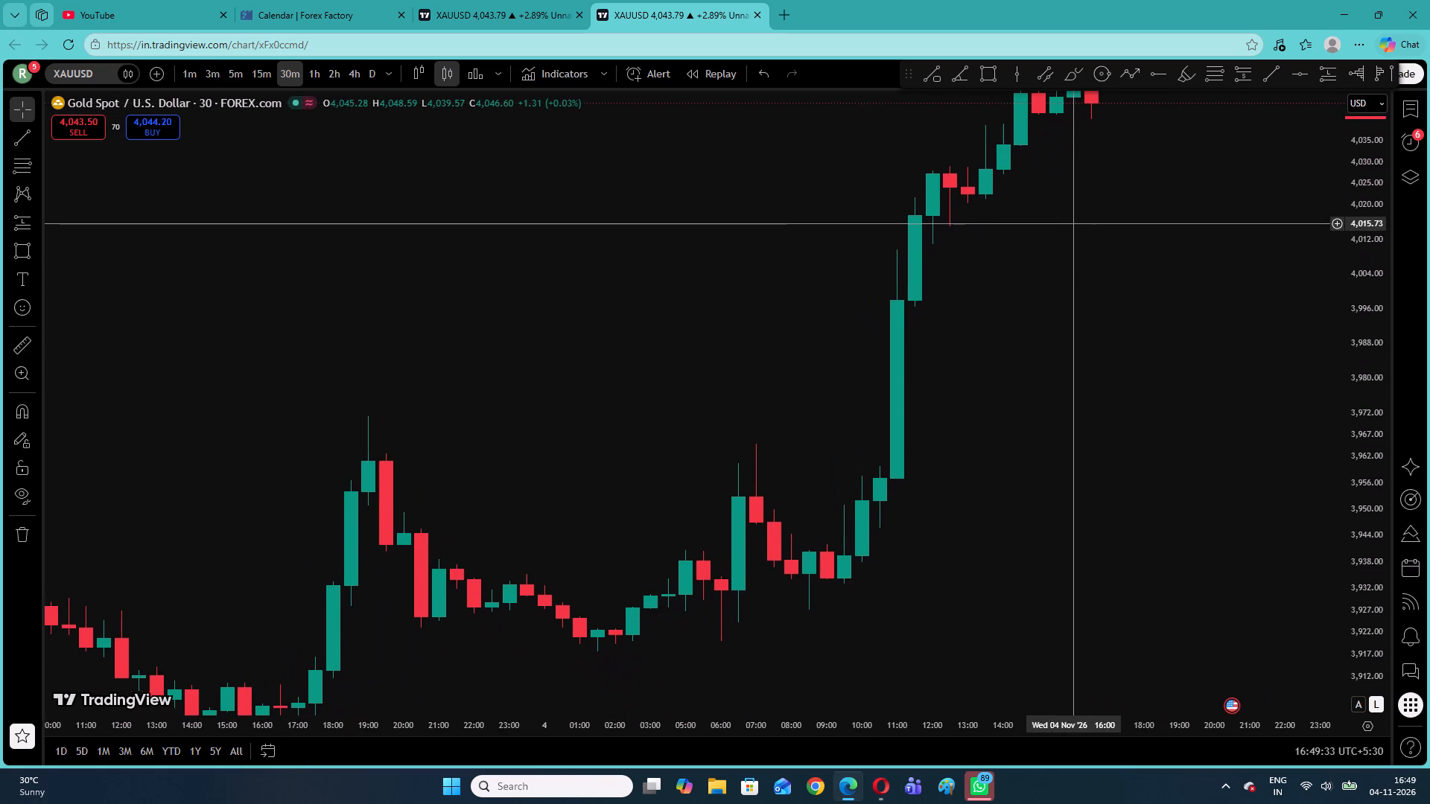
{"action": "left_click_drag", "start_coordinate": [1058, 223], "coordinate": [1046, 222]}
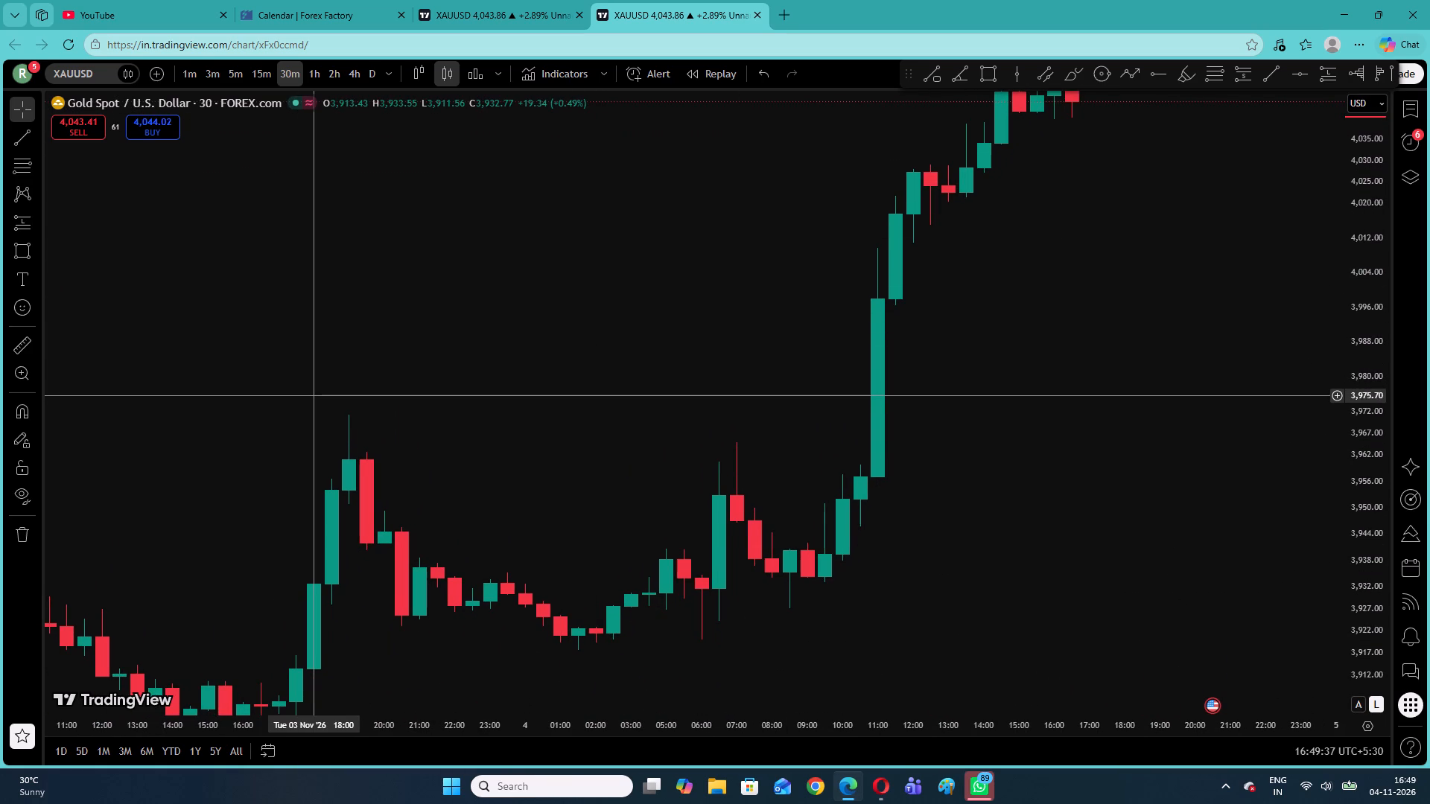
{"action": "left_click_drag", "start_coordinate": [270, 444], "coordinate": [660, 252]}
{"action": "left_click_drag", "start_coordinate": [498, 319], "coordinate": [563, 375]}
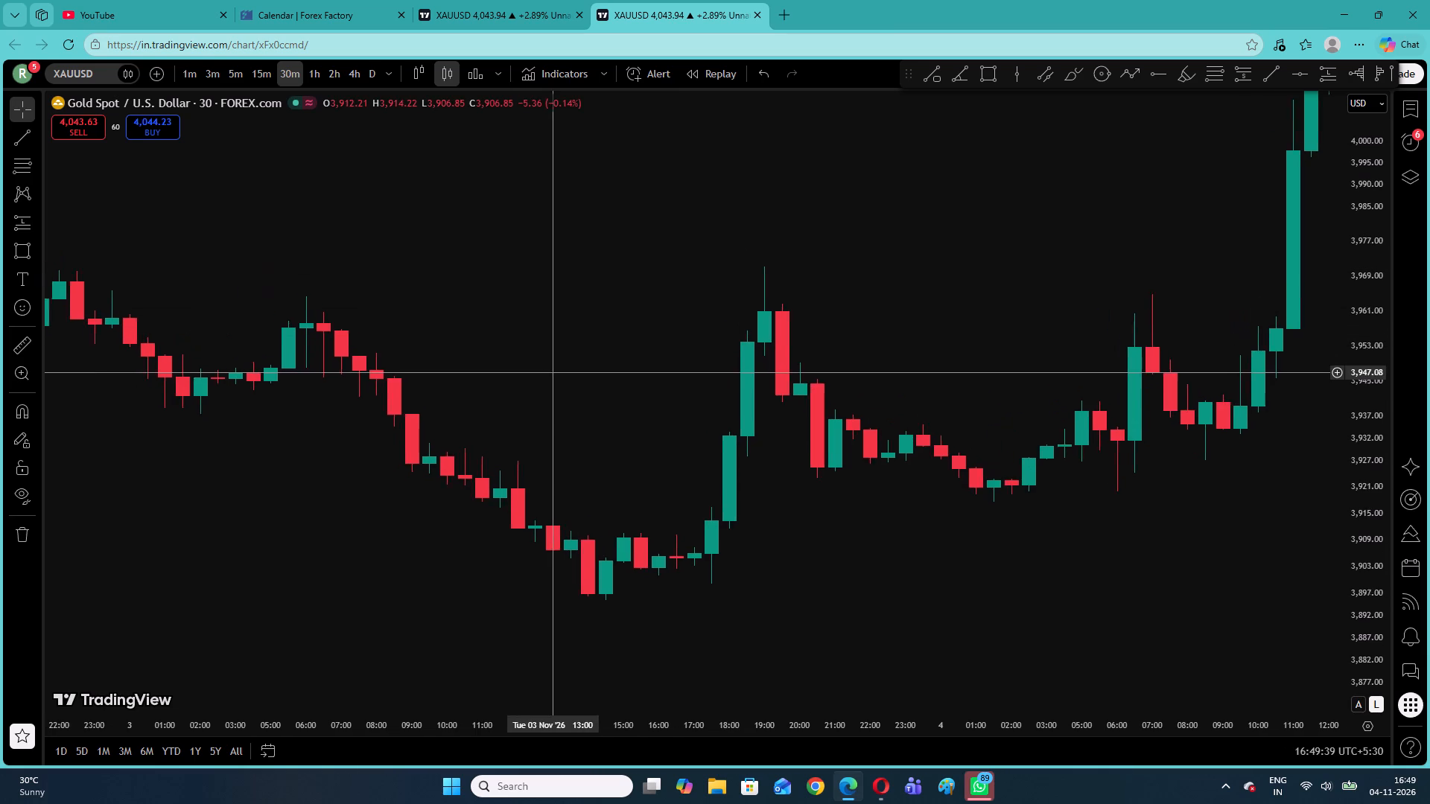
{"action": "left_click_drag", "start_coordinate": [563, 375], "coordinate": [568, 383]}
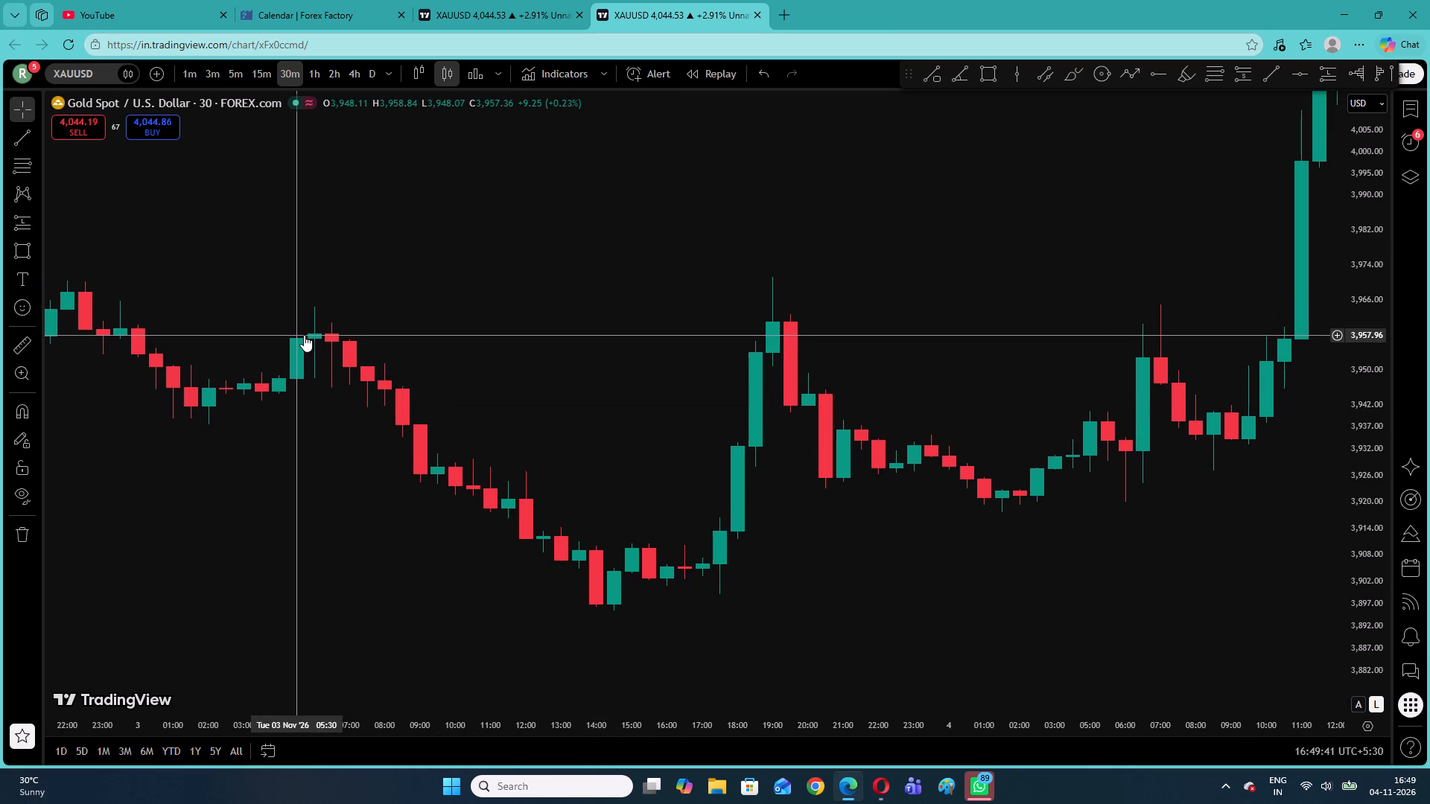
Compare the overall price structure and the latest consolidation on timeframes from 30m down to 1m.
{"action": "right_click", "coordinate": [367, 265]}
{"action": "left_click", "coordinate": [438, 266]}
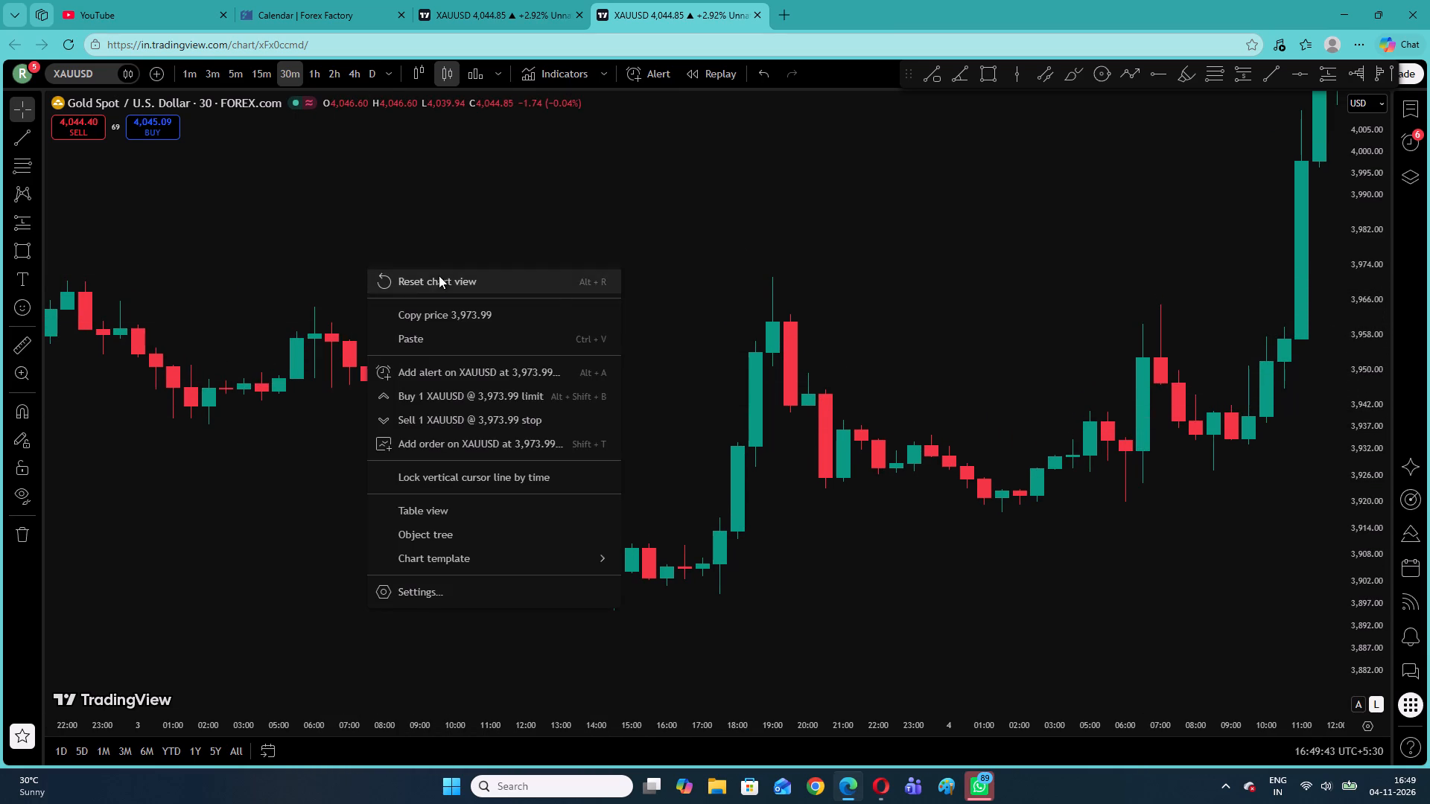
{"action": "left_click", "coordinate": [439, 281]}
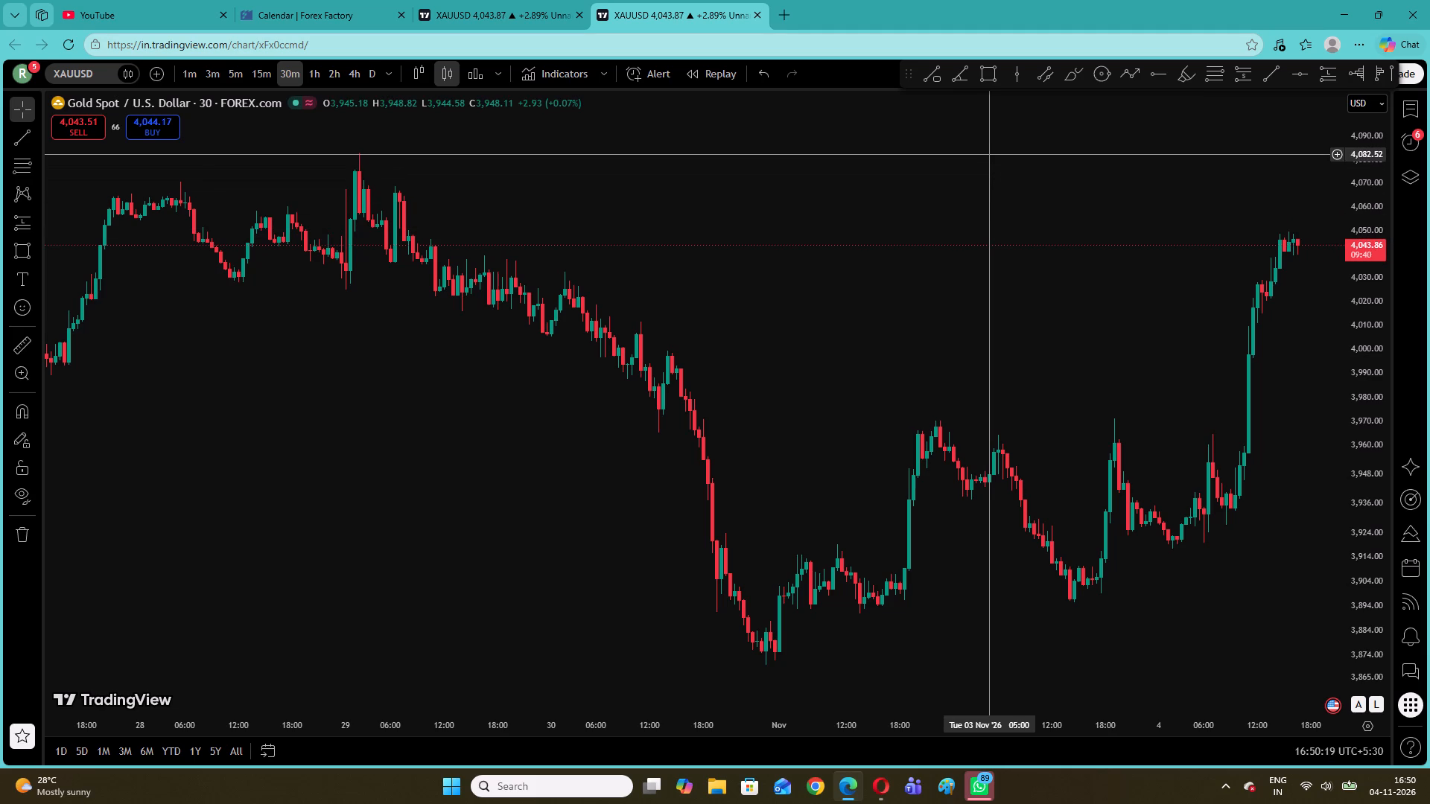
{"action": "left_click_drag", "start_coordinate": [1101, 243], "coordinate": [925, 317]}
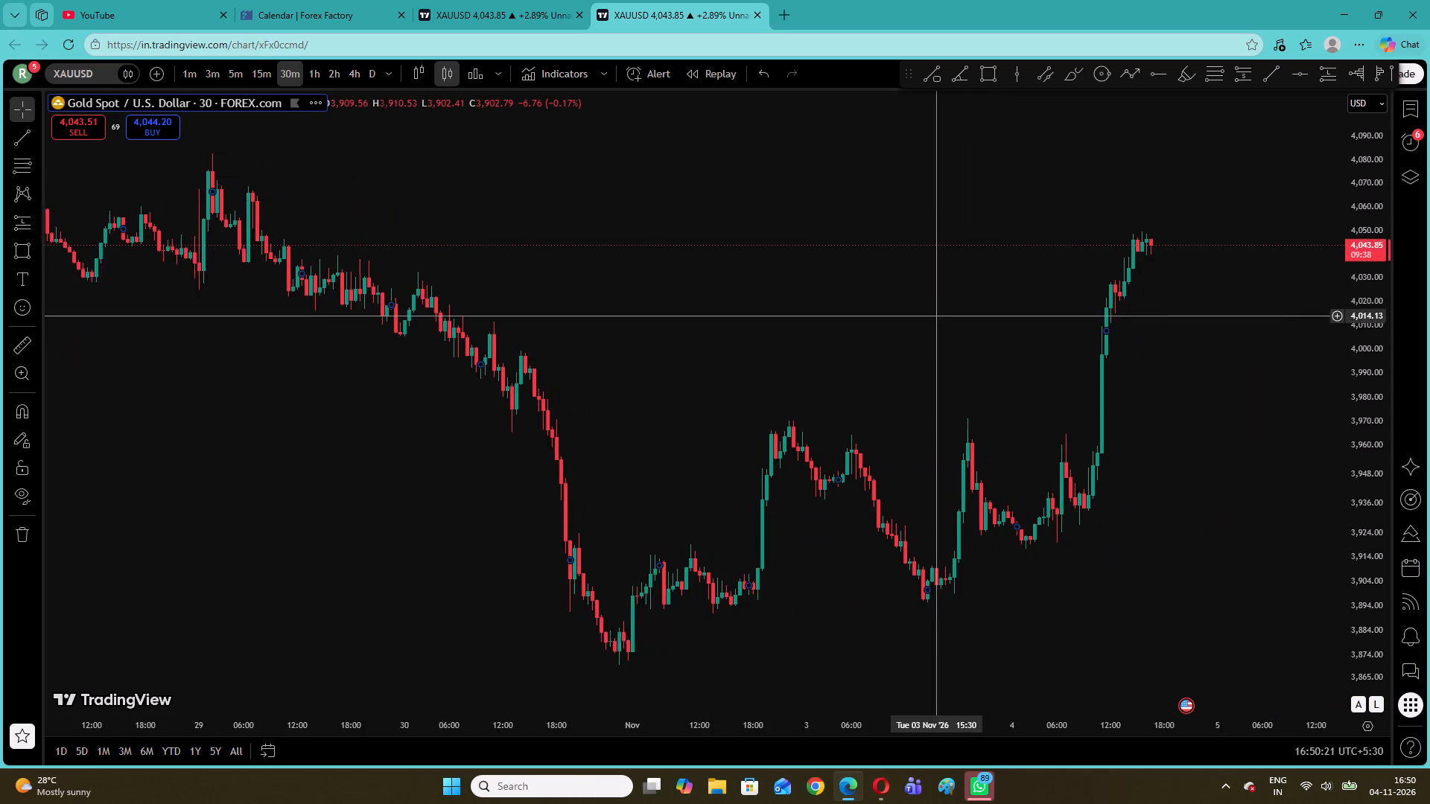
{"action": "left_click_drag", "start_coordinate": [925, 317], "coordinate": [920, 319]}
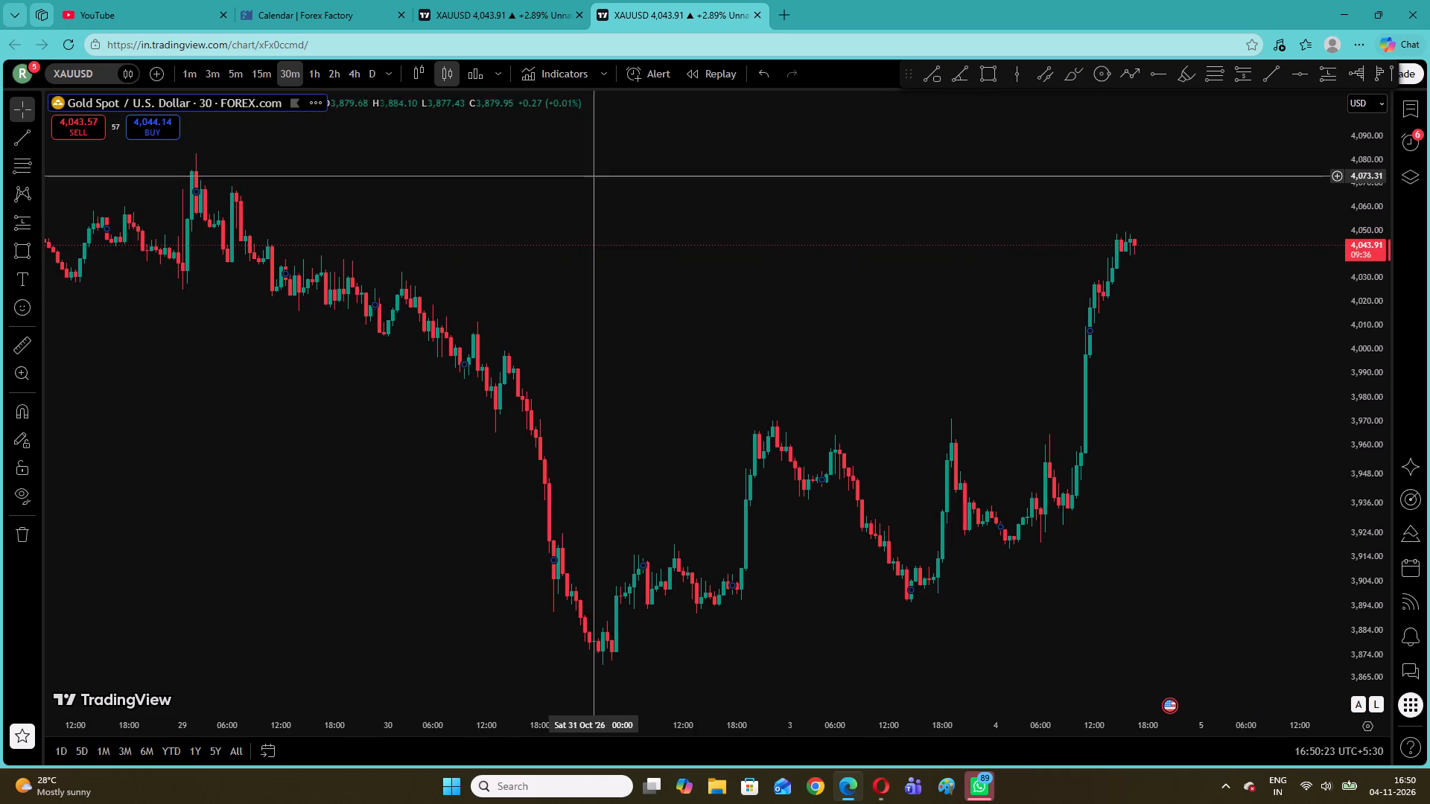
{"action": "left_click", "coordinate": [262, 72]}
{"action": "left_click", "coordinate": [232, 65]}
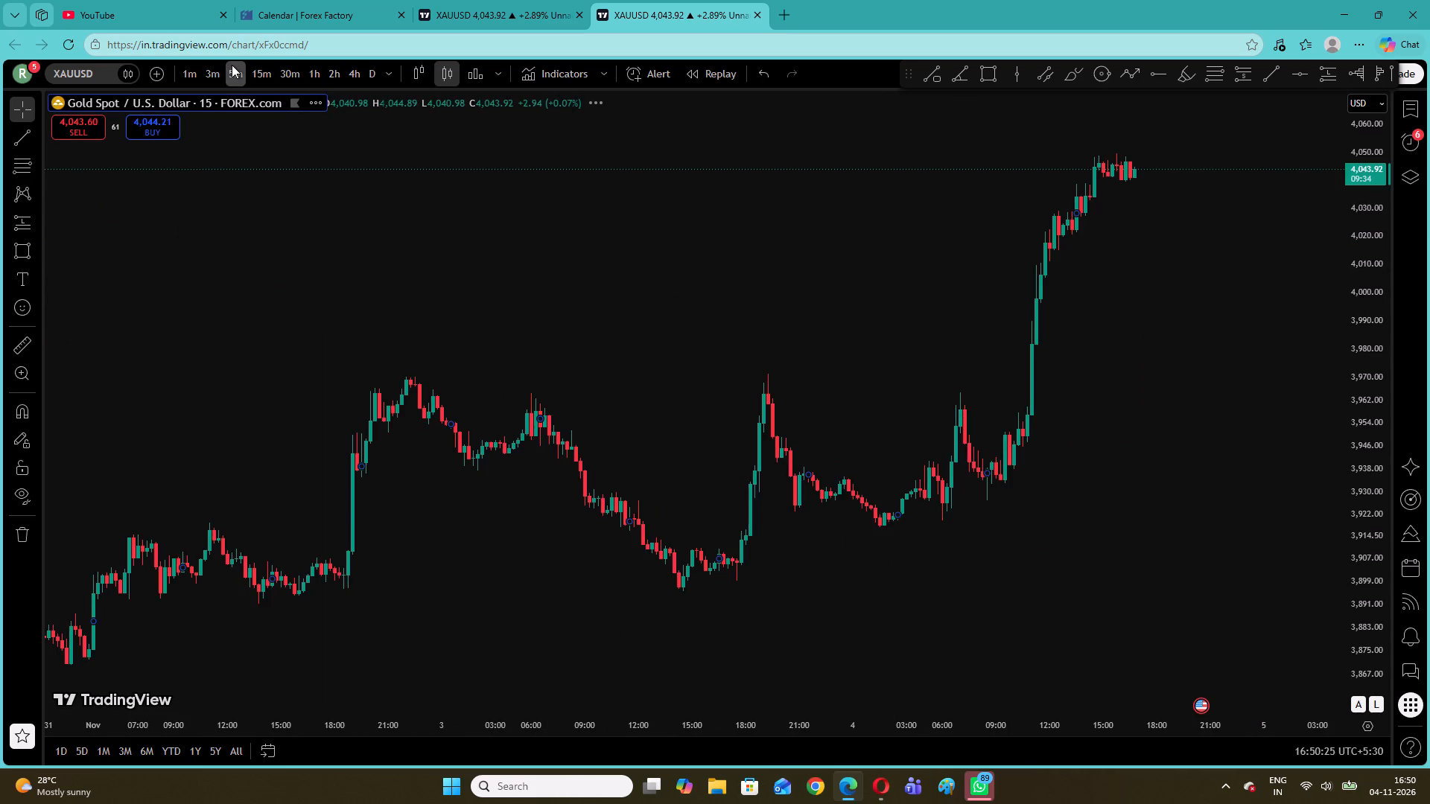
{"action": "left_click", "coordinate": [214, 71]}
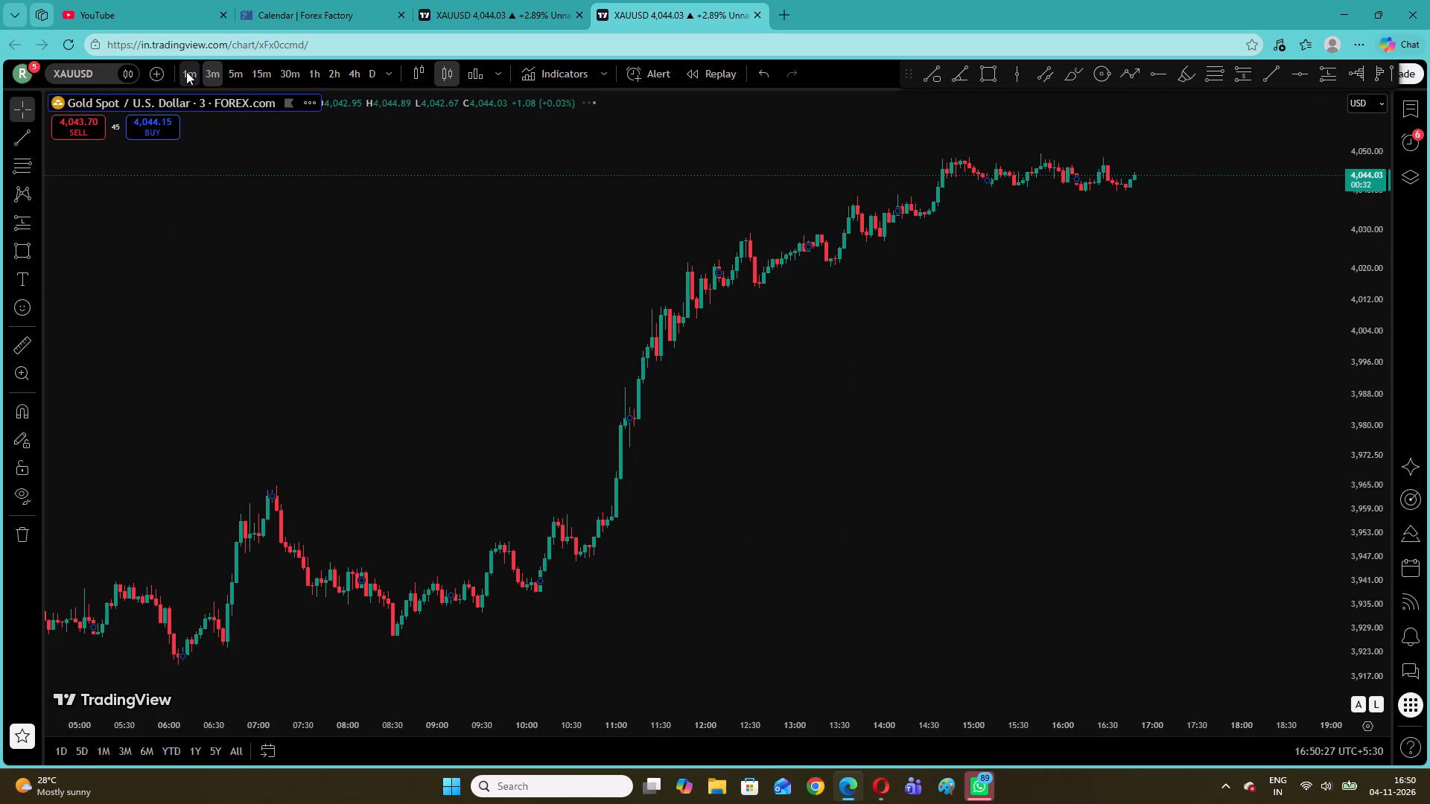
{"action": "left_click", "coordinate": [186, 71]}
{"action": "left_click_drag", "start_coordinate": [1356, 446], "coordinate": [1341, 293]}
{"action": "left_click_drag", "start_coordinate": [1198, 278], "coordinate": [982, 562]}
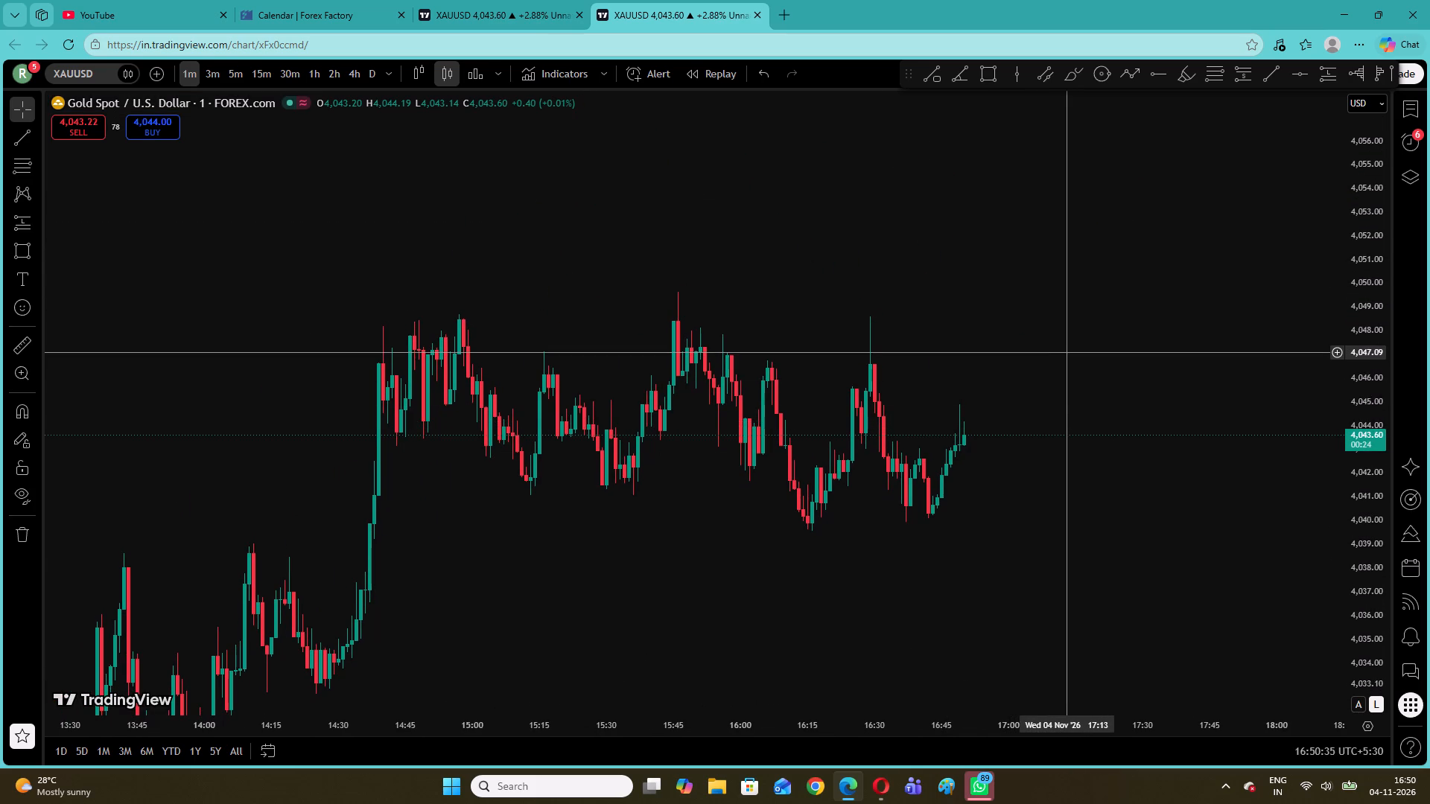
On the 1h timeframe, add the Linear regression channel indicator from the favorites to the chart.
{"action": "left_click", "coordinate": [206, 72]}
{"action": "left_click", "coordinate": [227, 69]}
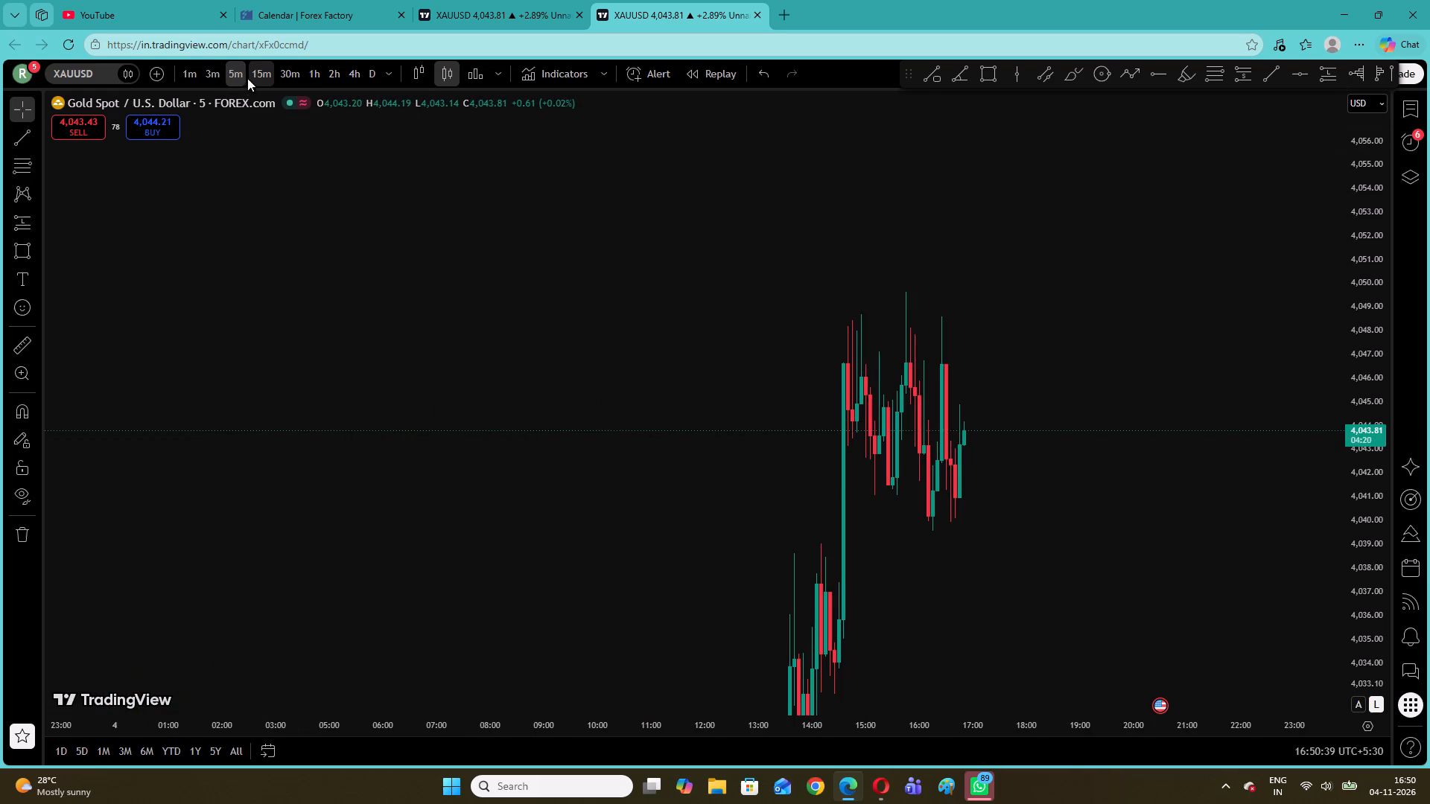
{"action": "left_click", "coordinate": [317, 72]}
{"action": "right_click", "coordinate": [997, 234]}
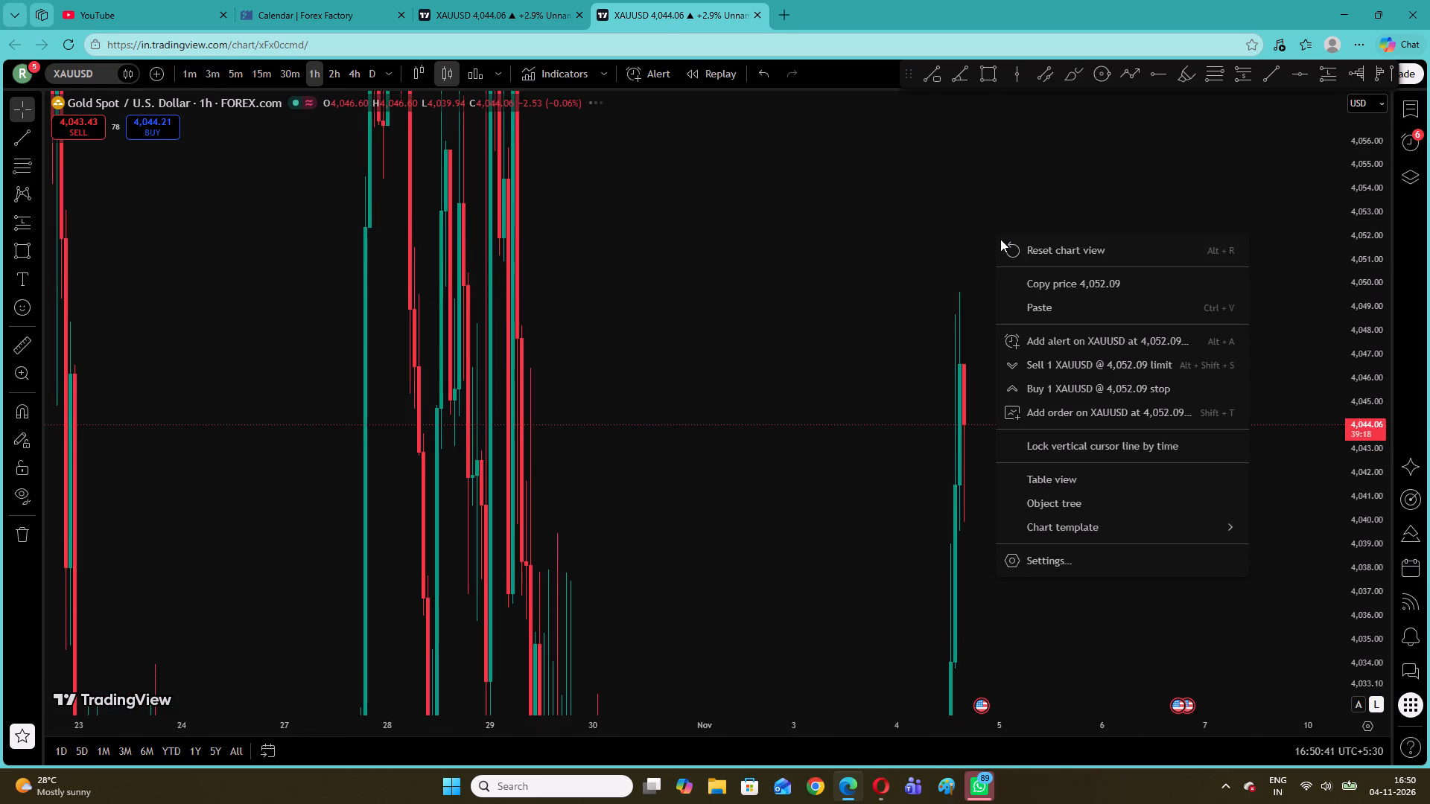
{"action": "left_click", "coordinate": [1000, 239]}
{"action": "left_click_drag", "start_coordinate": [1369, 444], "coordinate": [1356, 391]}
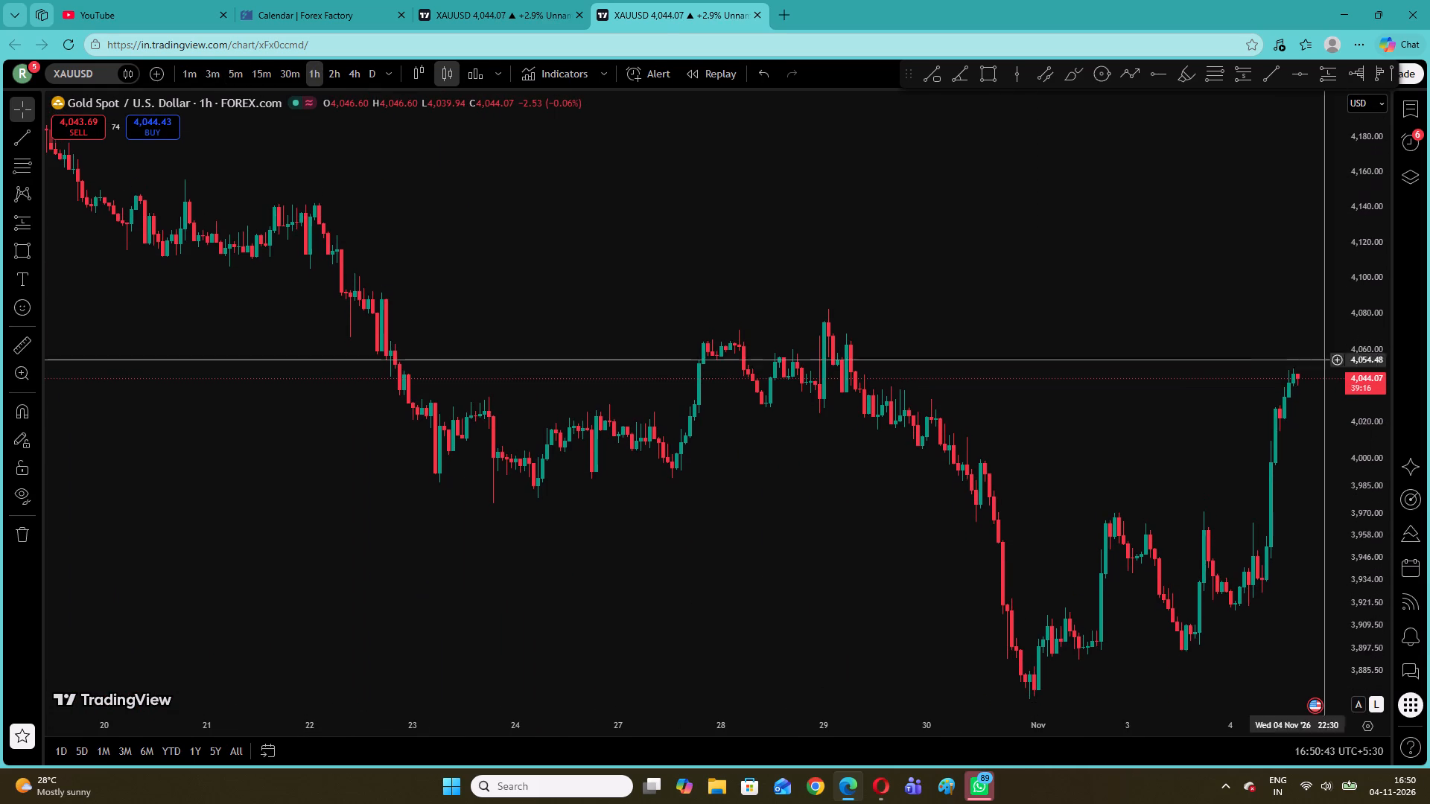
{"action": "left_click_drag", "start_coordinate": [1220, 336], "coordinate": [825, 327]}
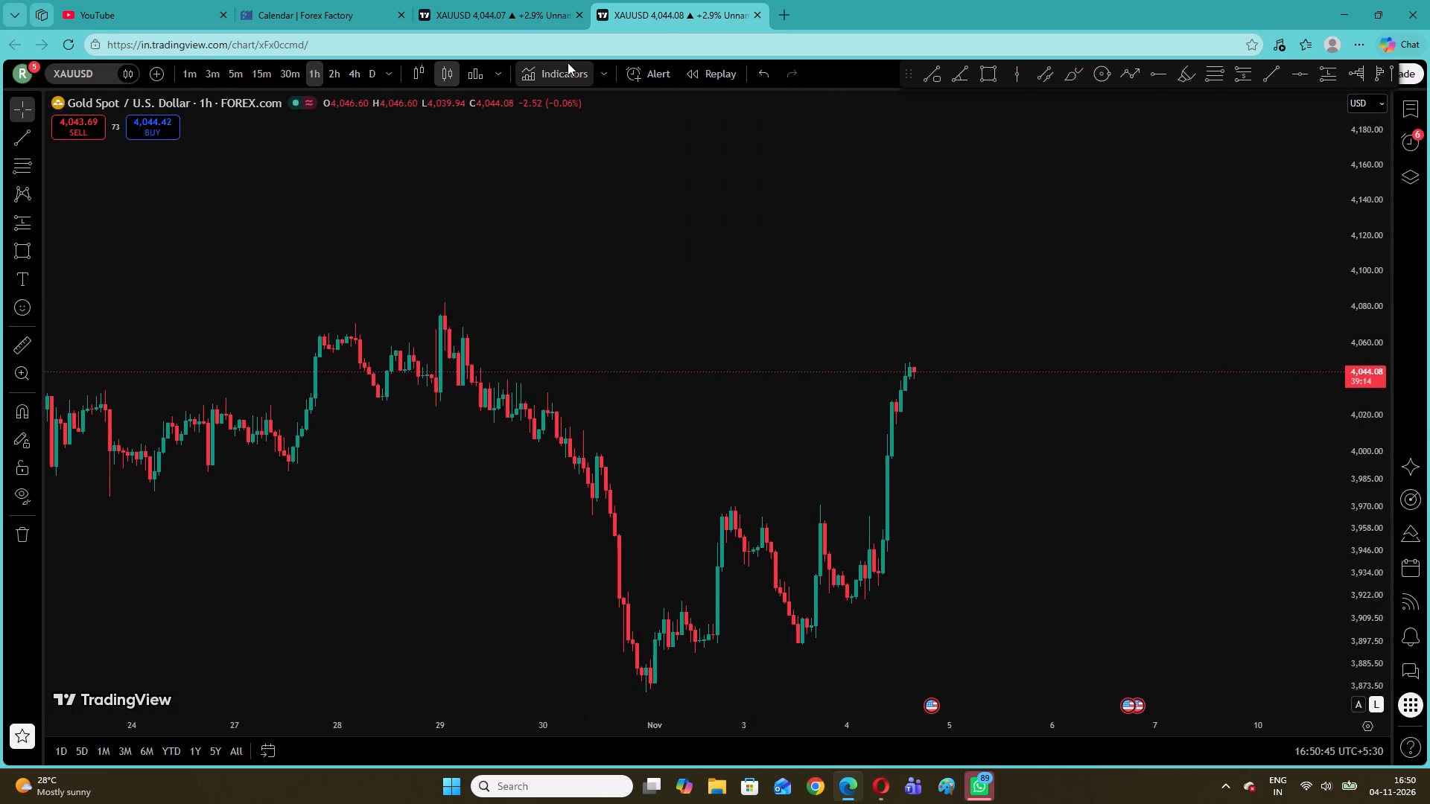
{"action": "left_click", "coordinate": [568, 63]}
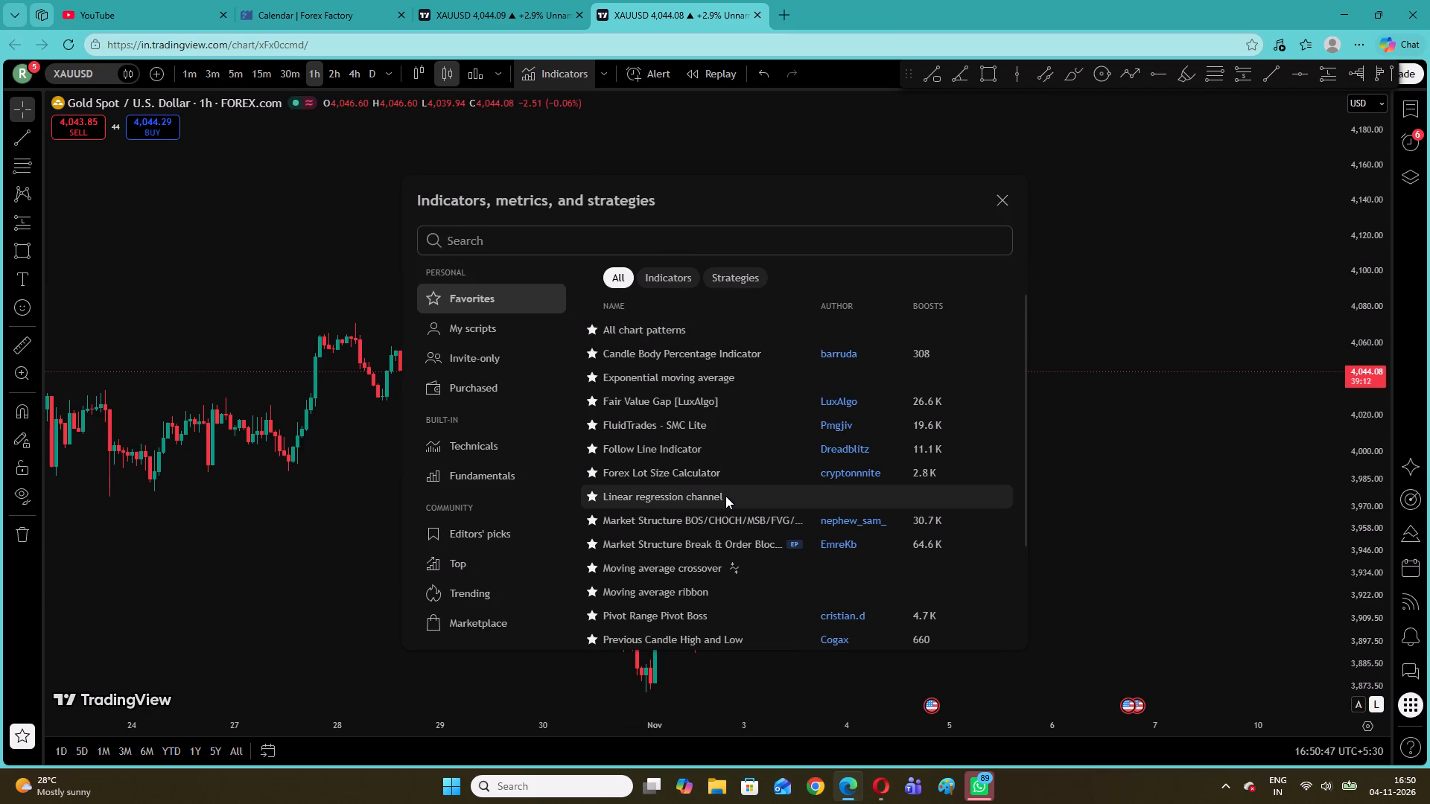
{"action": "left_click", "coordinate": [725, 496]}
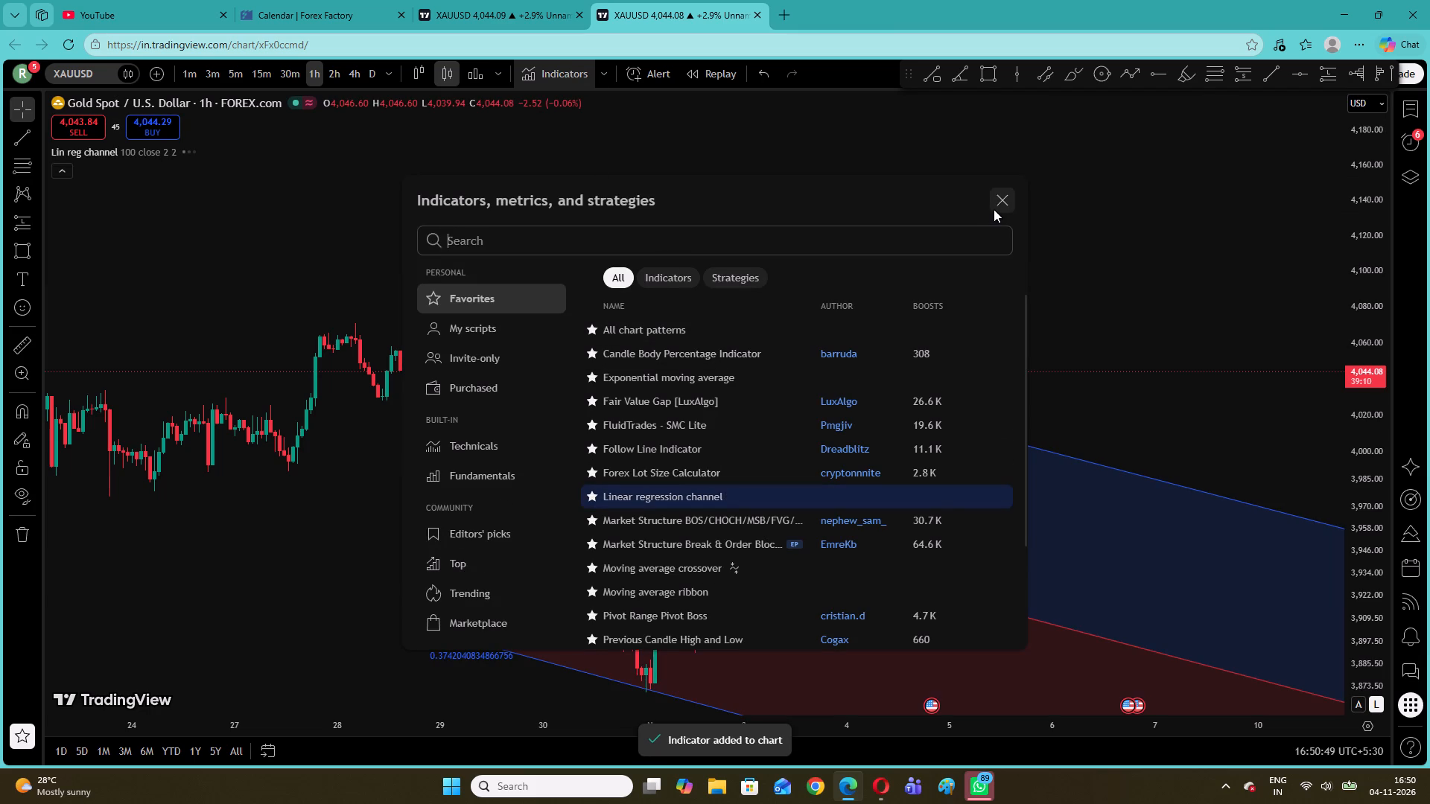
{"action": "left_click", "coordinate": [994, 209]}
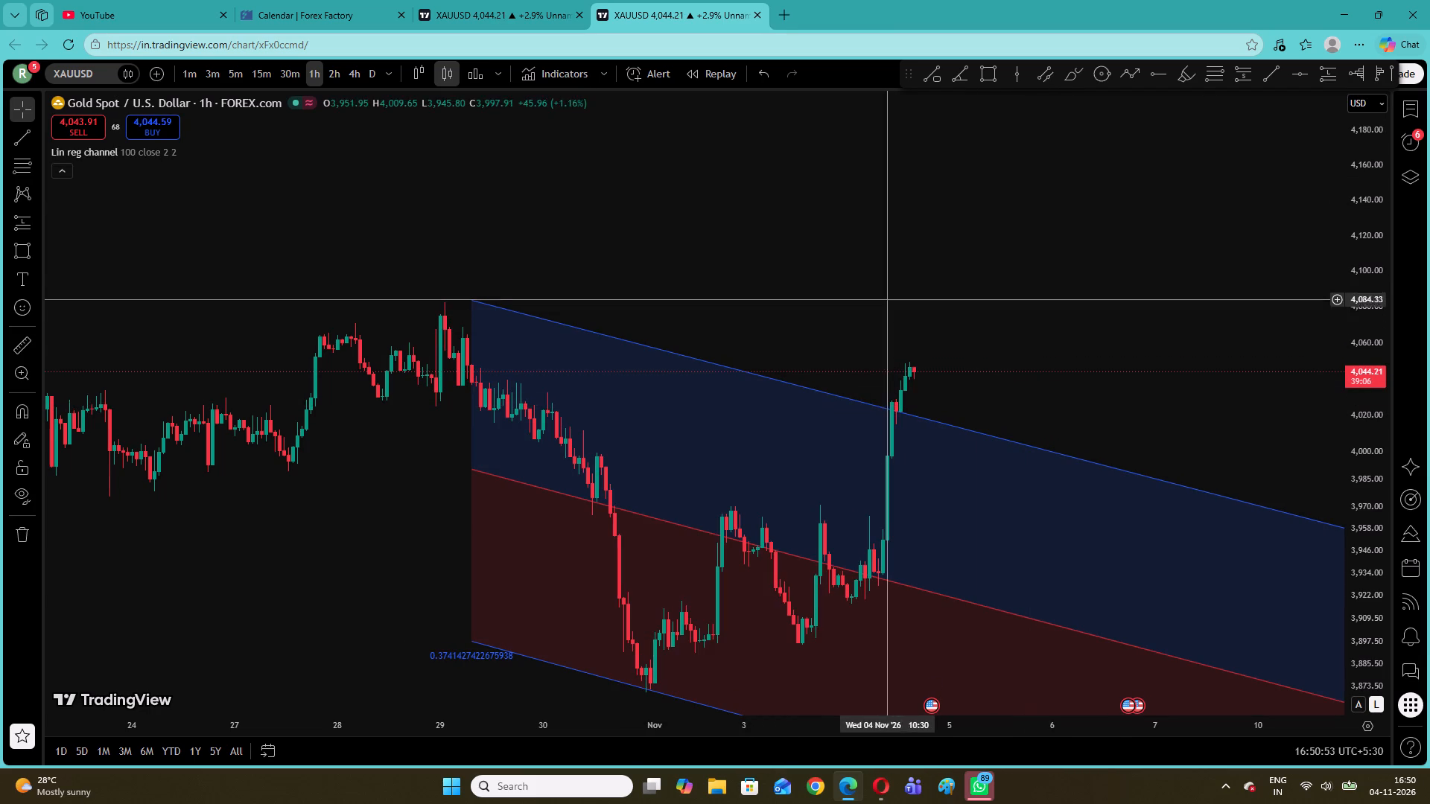
Examine how price sits within the linear regression channel on the 30m, 15m, 5m and 1m timeframes.
{"action": "left_click_drag", "start_coordinate": [293, 74], "coordinate": [287, 74]}
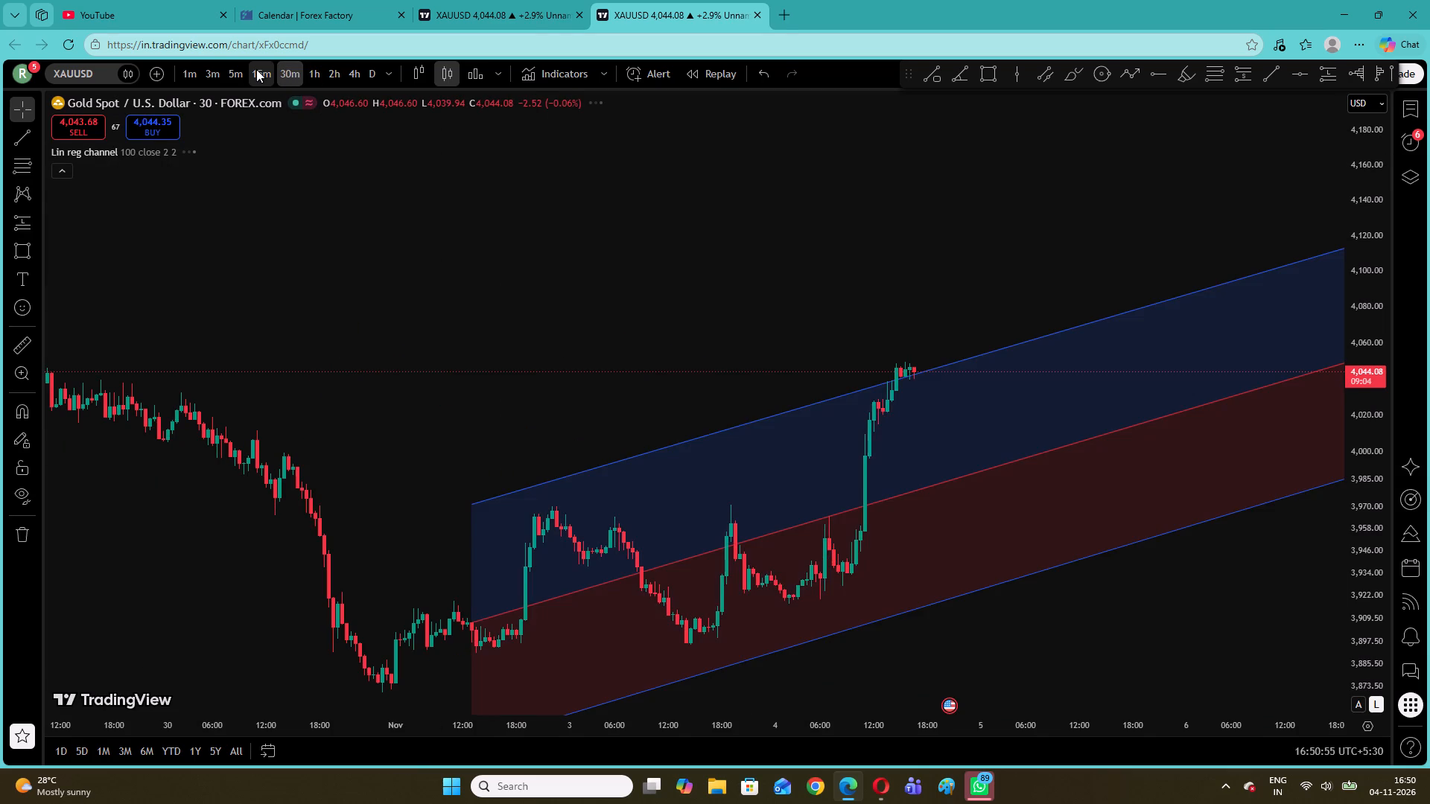
{"action": "left_click", "coordinate": [256, 69]}
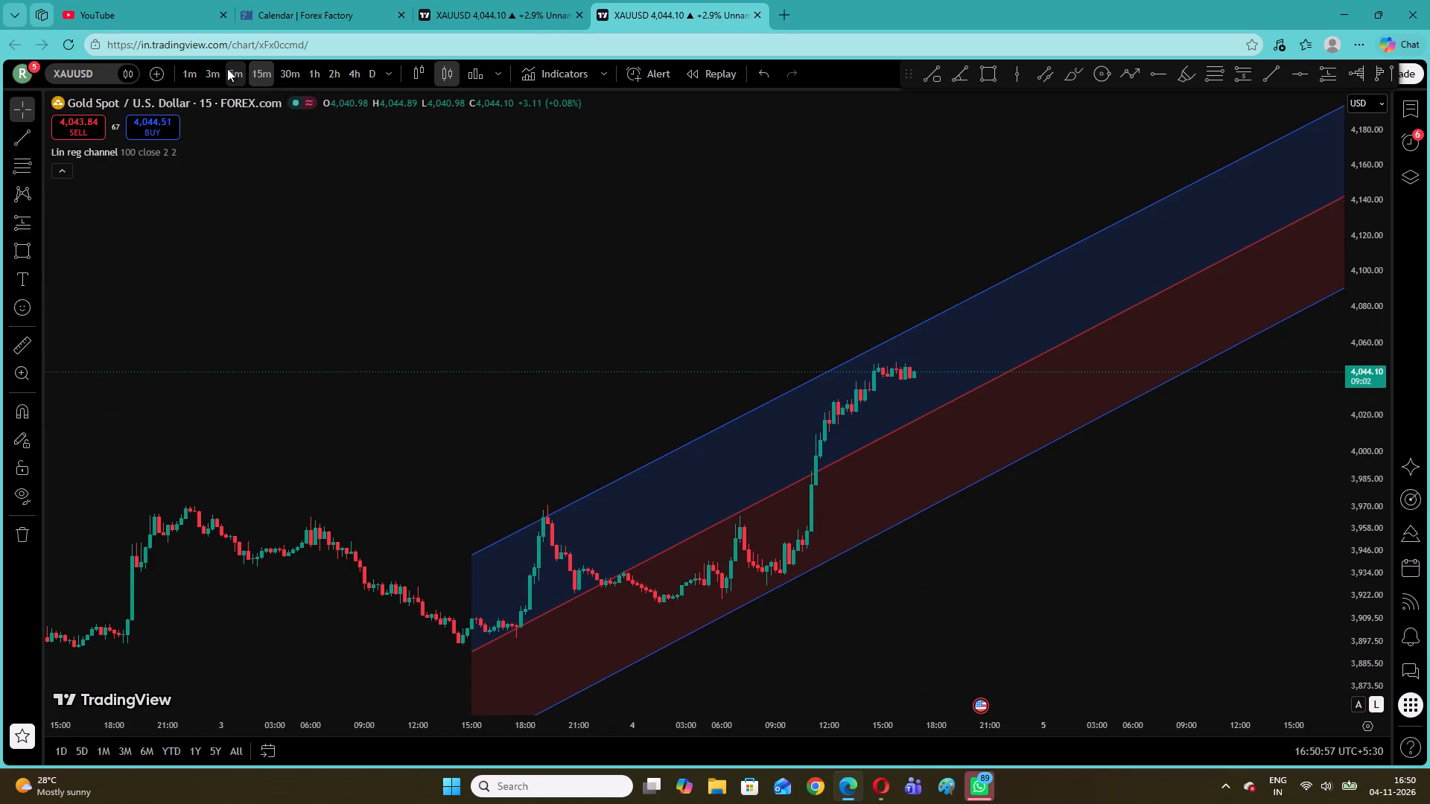
{"action": "left_click", "coordinate": [227, 67]}
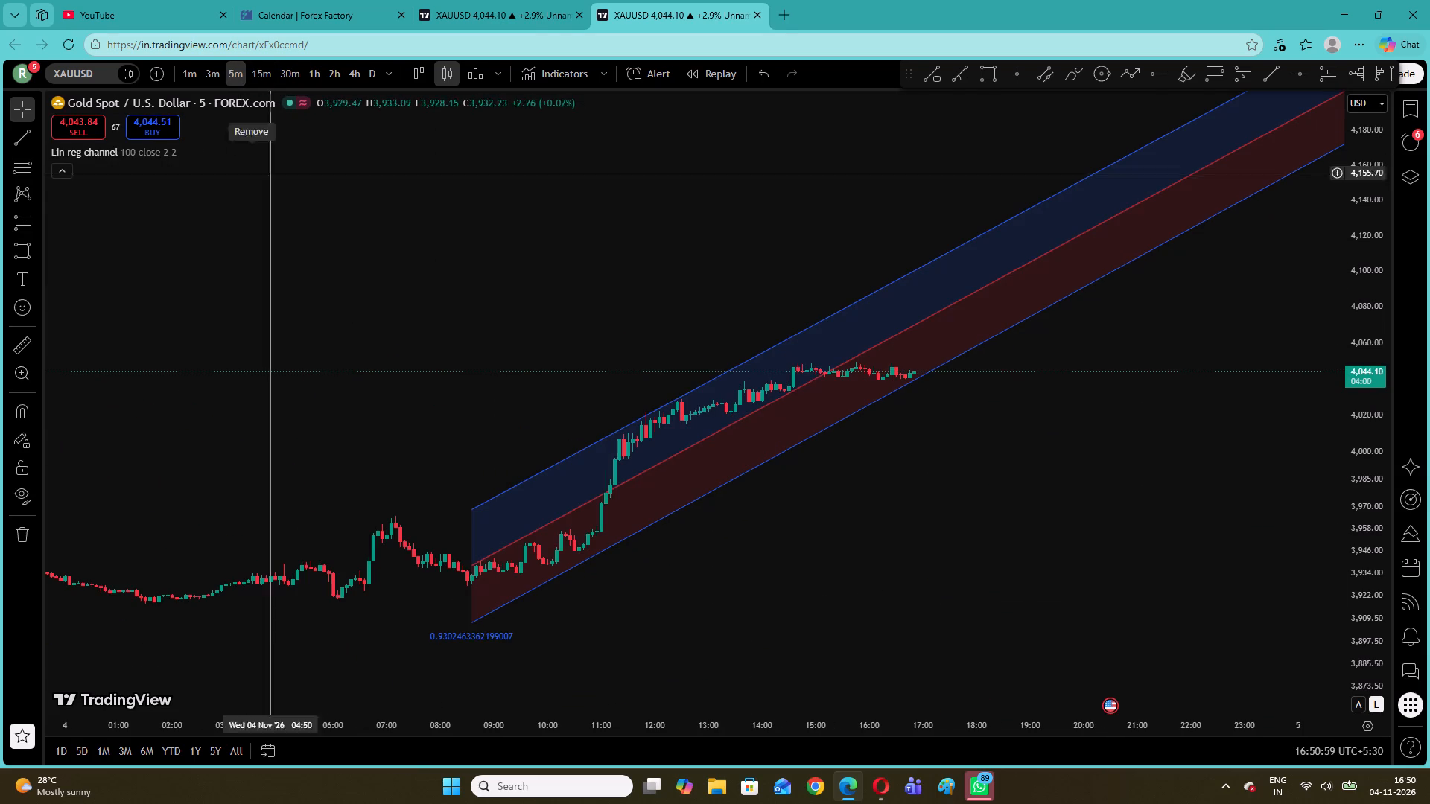
{"action": "left_click", "coordinate": [1341, 509]}
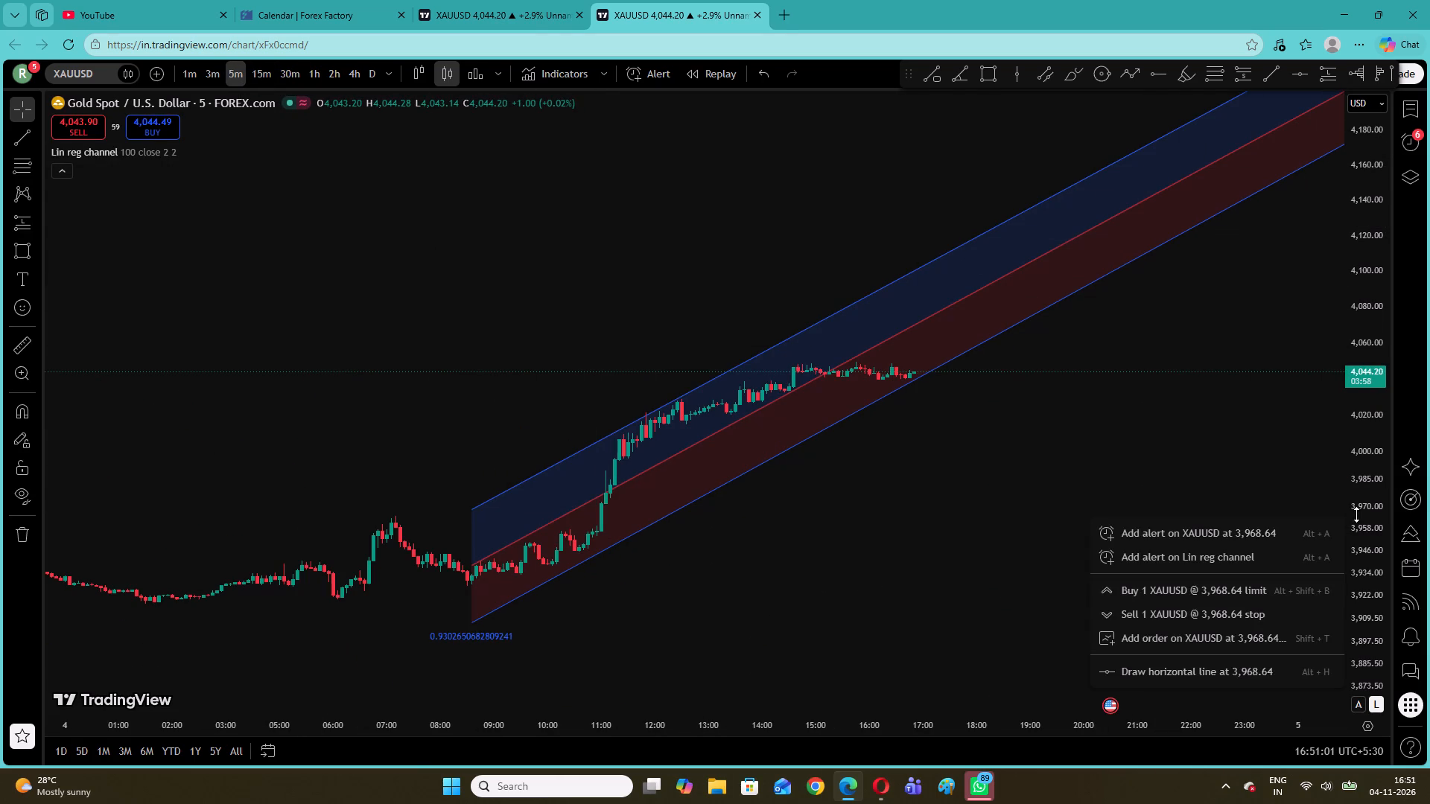
{"action": "left_click_drag", "start_coordinate": [1258, 460], "coordinate": [1282, 453]}
{"action": "left_click_drag", "start_coordinate": [1373, 512], "coordinate": [1364, 132]}
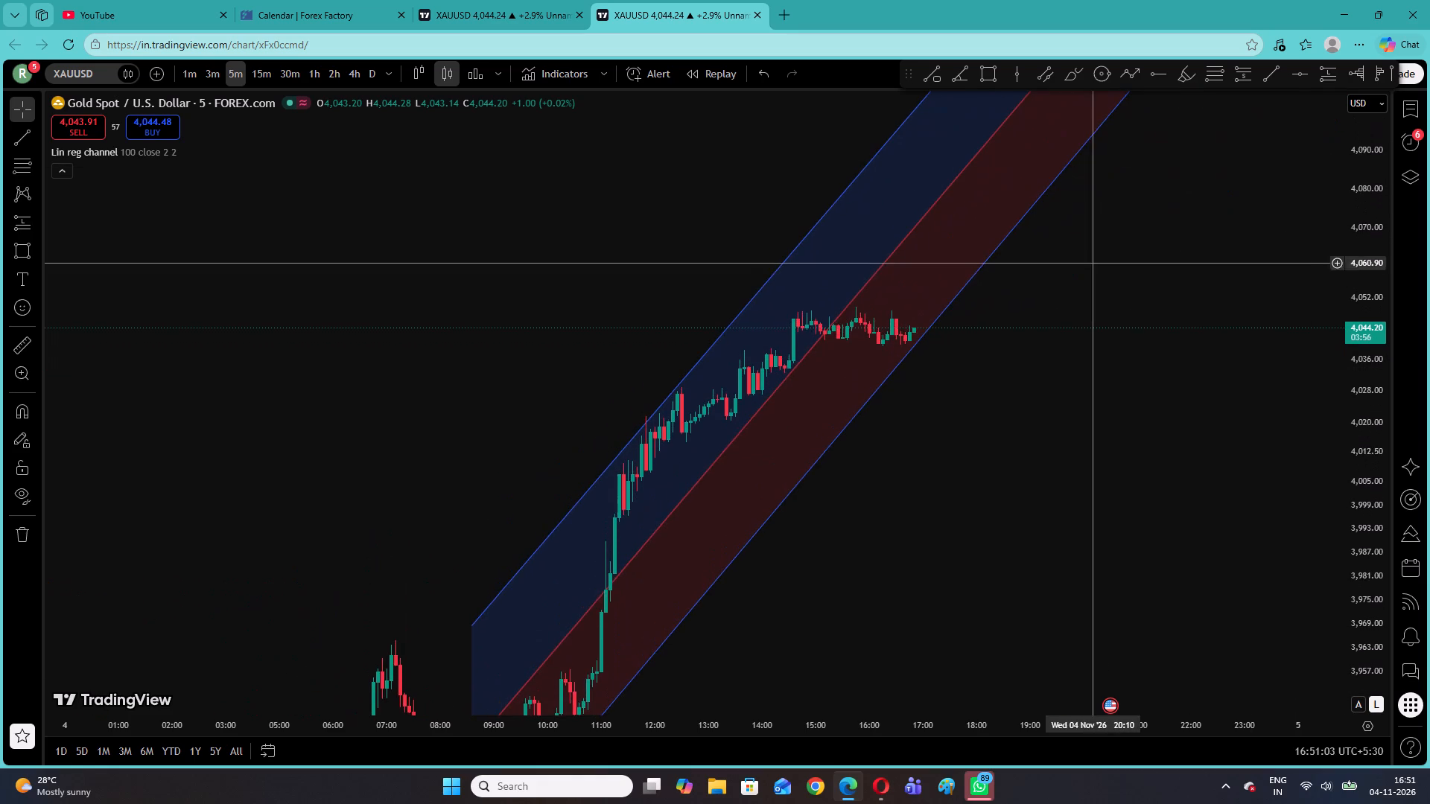
{"action": "left_click_drag", "start_coordinate": [1085, 267], "coordinate": [1023, 455]}
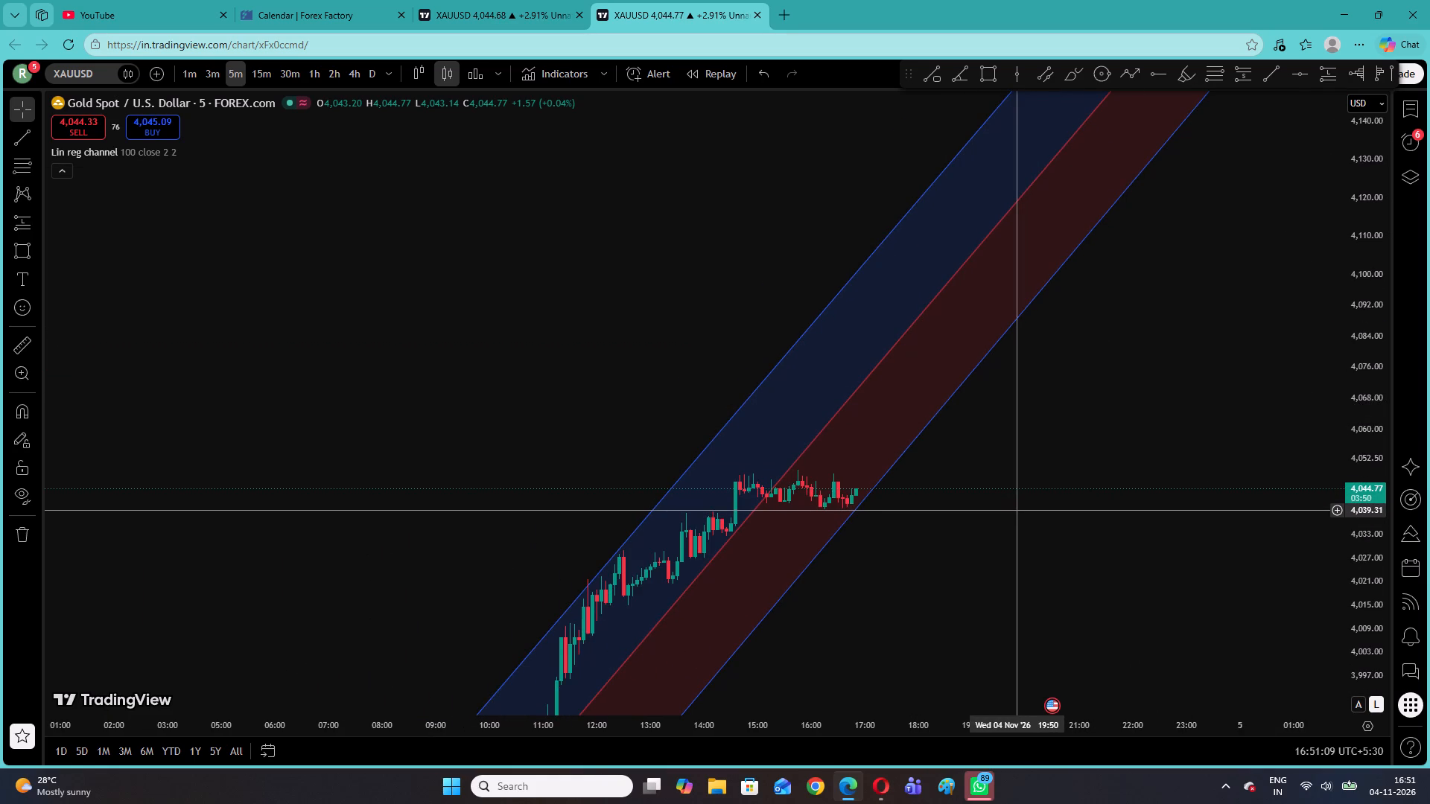
{"action": "left_click", "coordinate": [205, 74]}
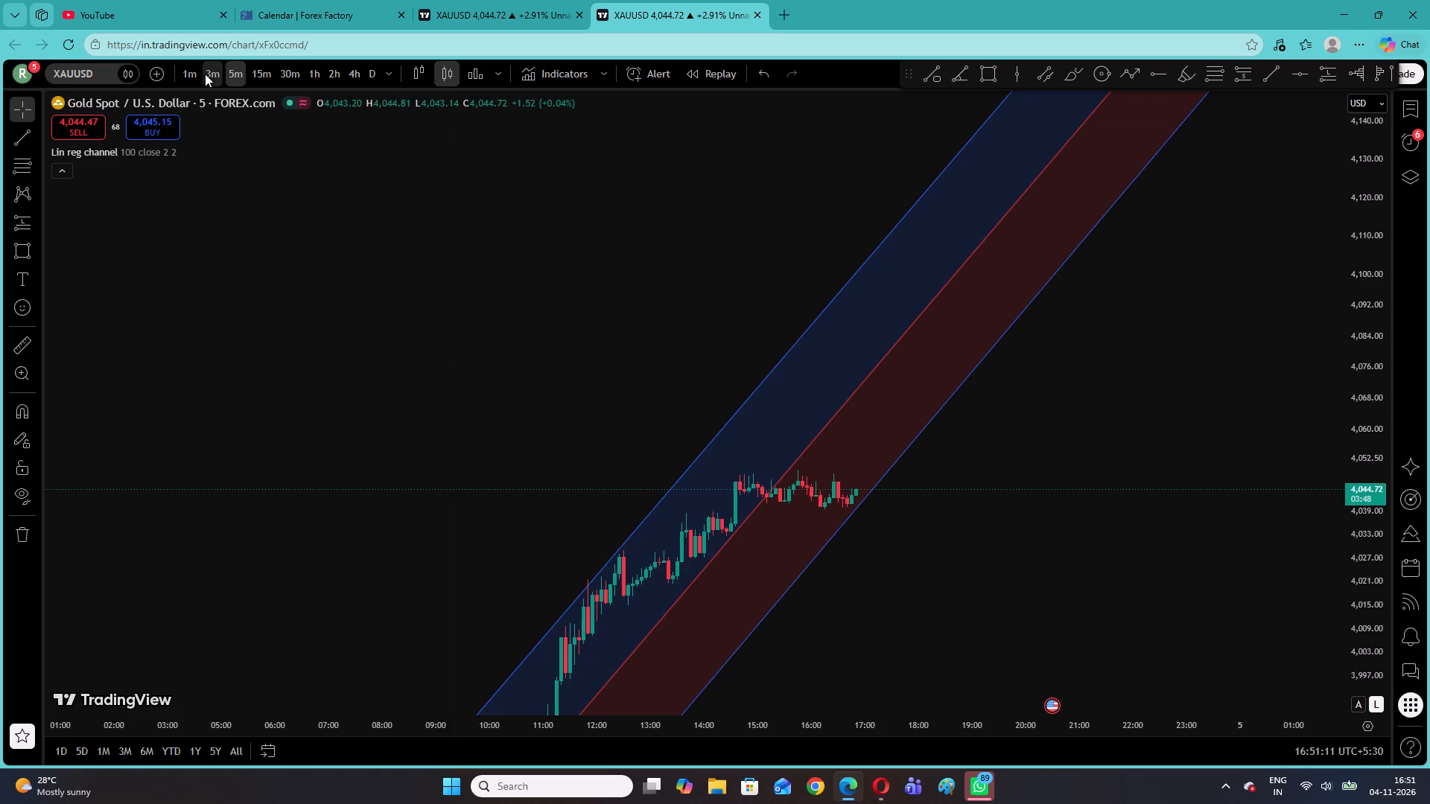
{"action": "left_click", "coordinate": [179, 72]}
{"action": "right_click", "coordinate": [1003, 249]}
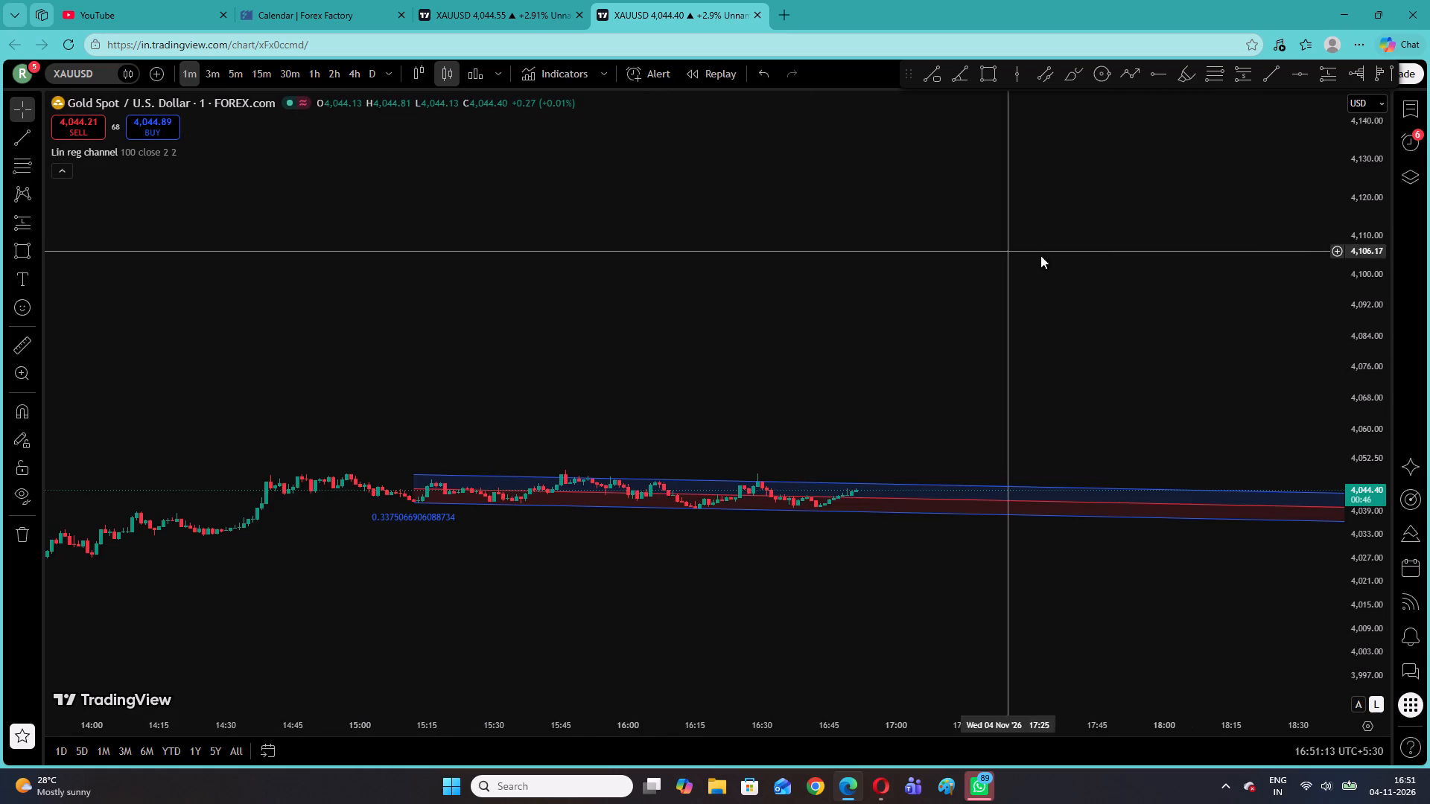
{"action": "left_click", "coordinate": [1057, 258]}
{"action": "left_click_drag", "start_coordinate": [1373, 284], "coordinate": [1369, 327]}
{"action": "left_click_drag", "start_coordinate": [1218, 427], "coordinate": [959, 543]}
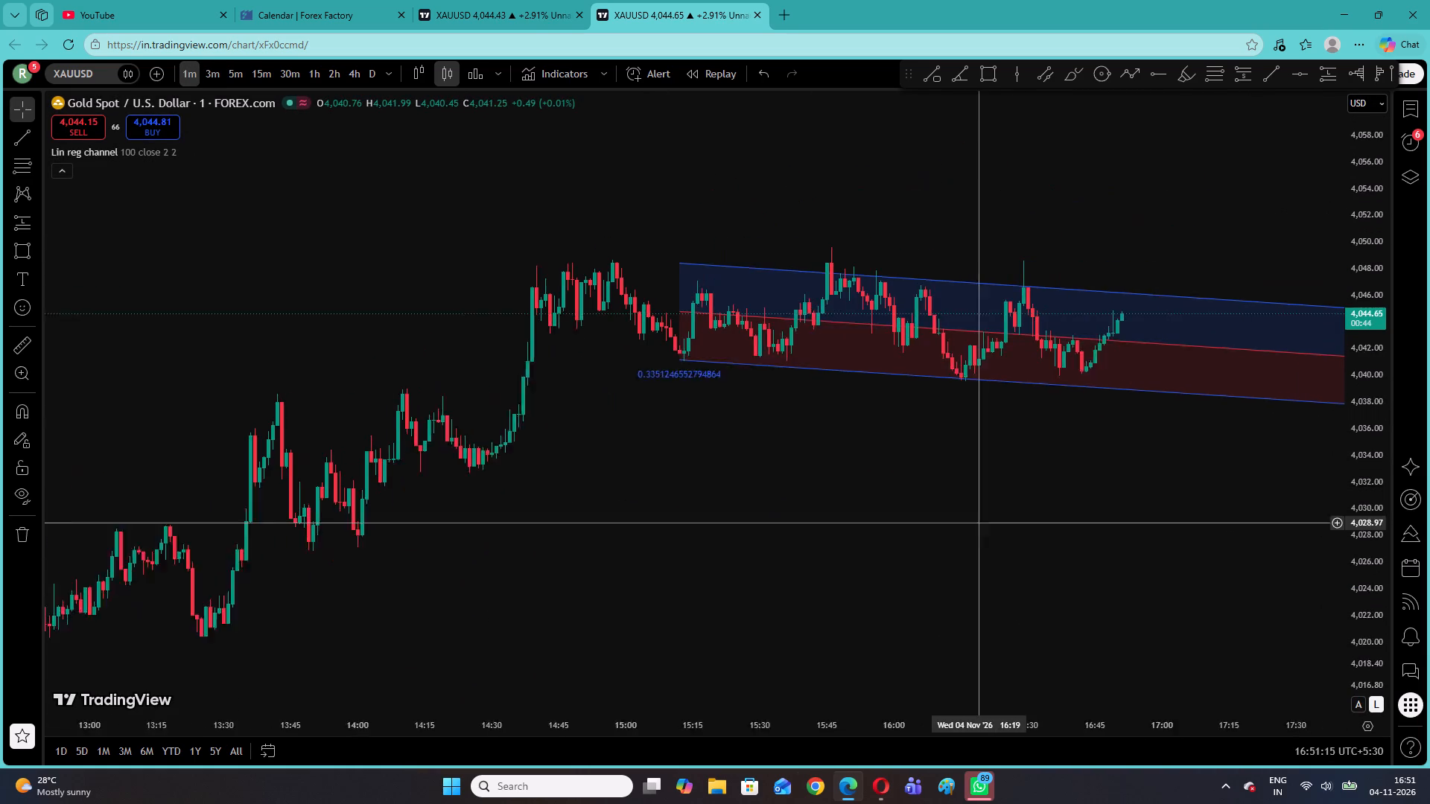
{"action": "left_click_drag", "start_coordinate": [959, 543], "coordinate": [924, 572]}
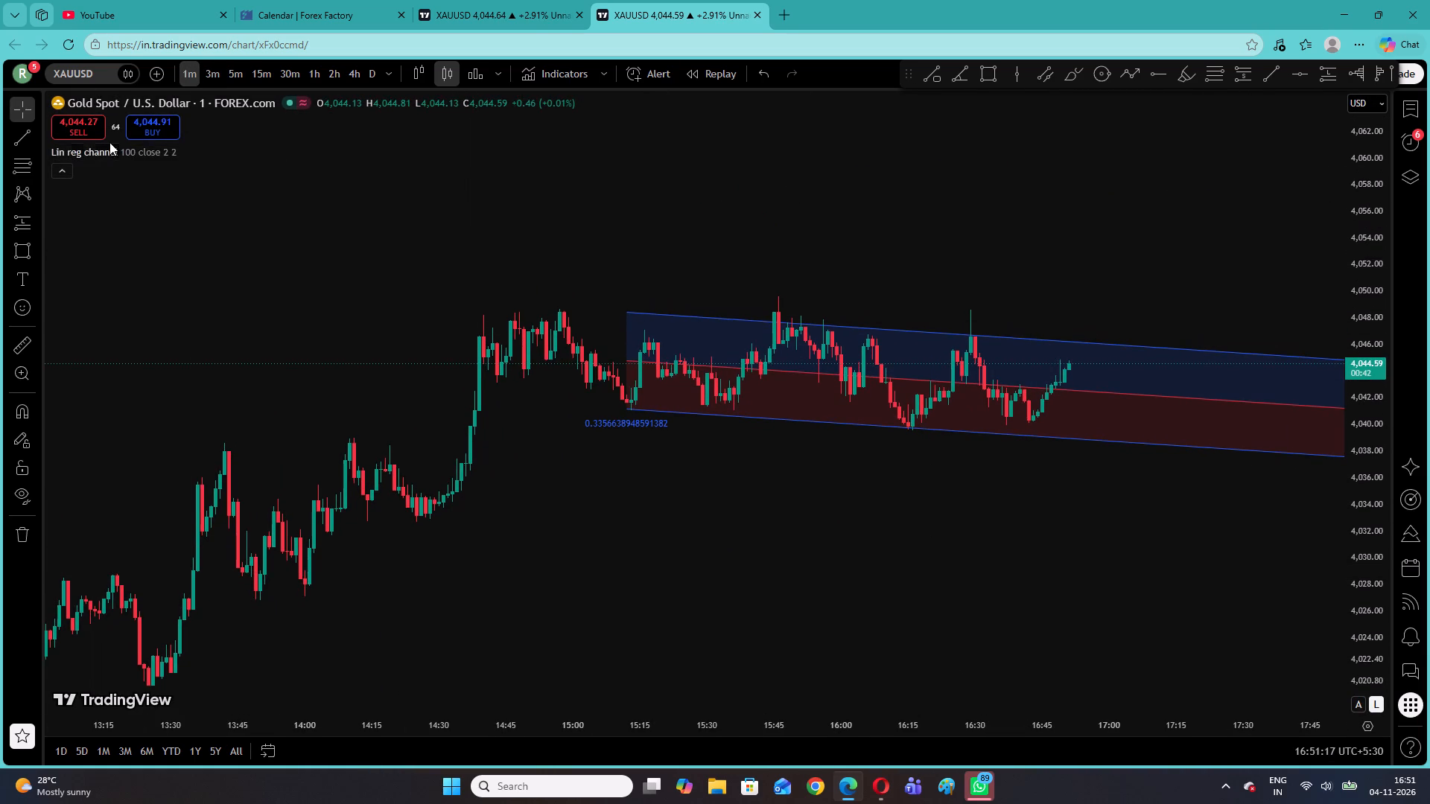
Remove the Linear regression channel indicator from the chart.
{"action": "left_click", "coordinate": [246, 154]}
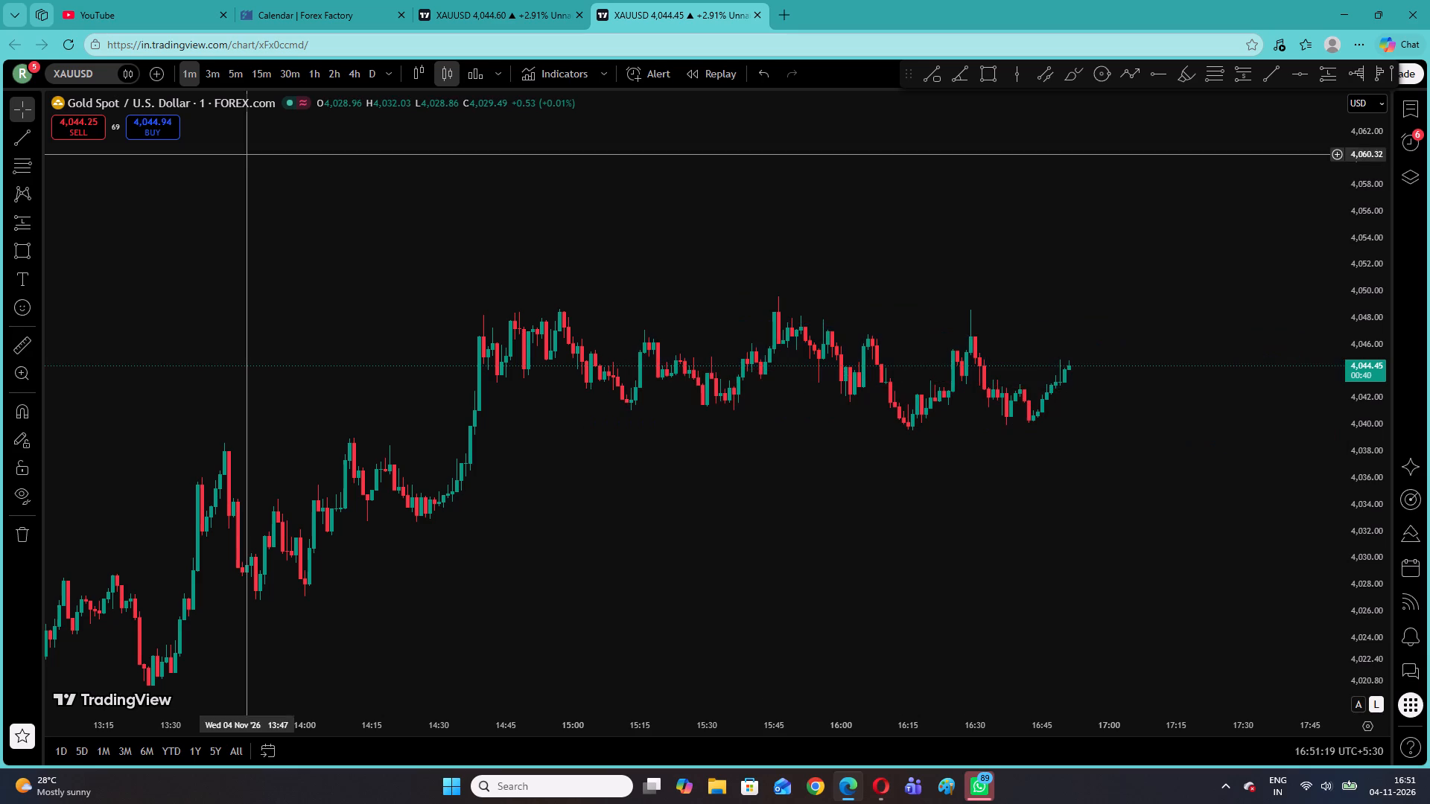
Browse the indicator library's favorites and its built-in technical indicators, strategies, profiles, patterns and options for a tool to try.
{"action": "left_click", "coordinate": [573, 74]}
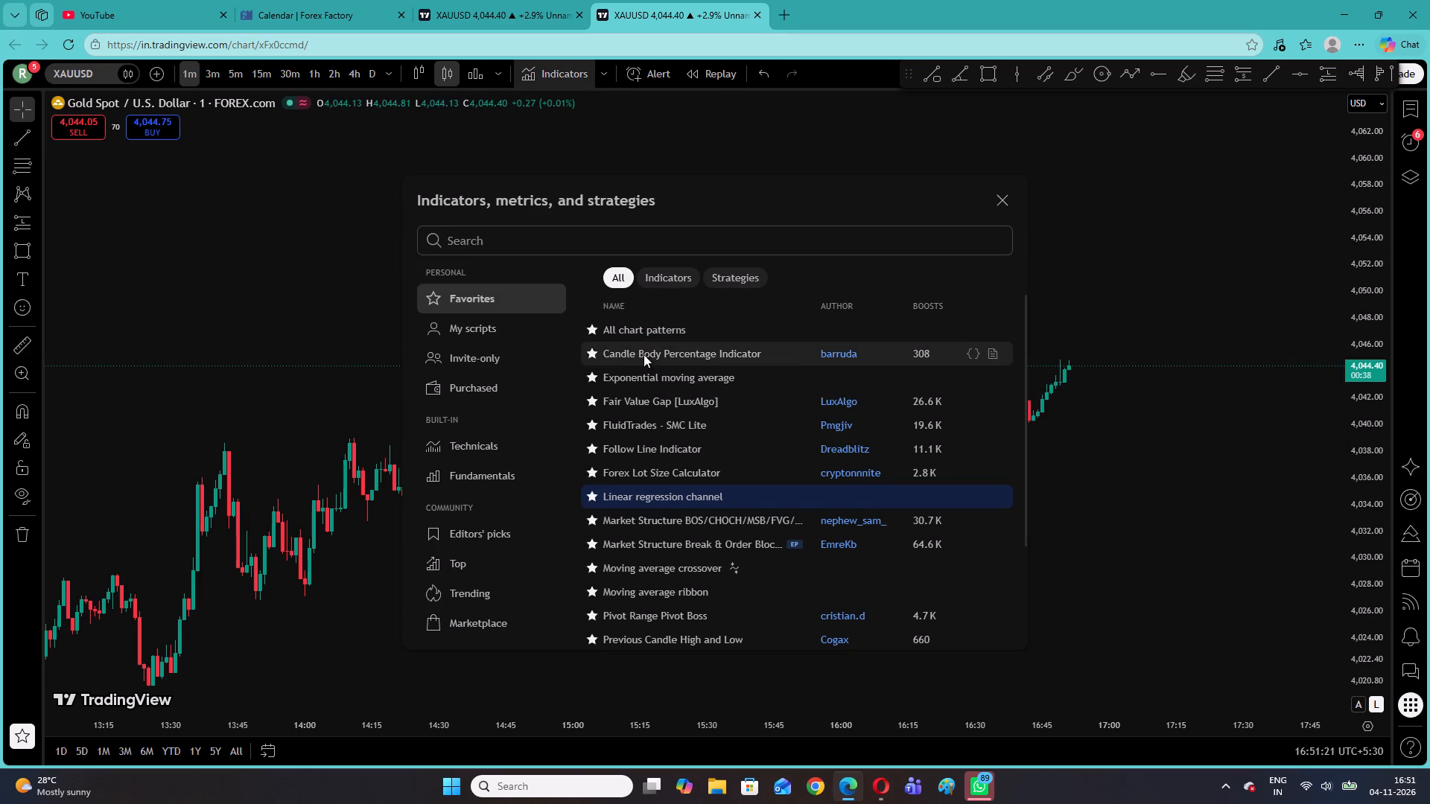
{"action": "left_click", "coordinate": [480, 331]}
{"action": "left_click", "coordinate": [493, 302]}
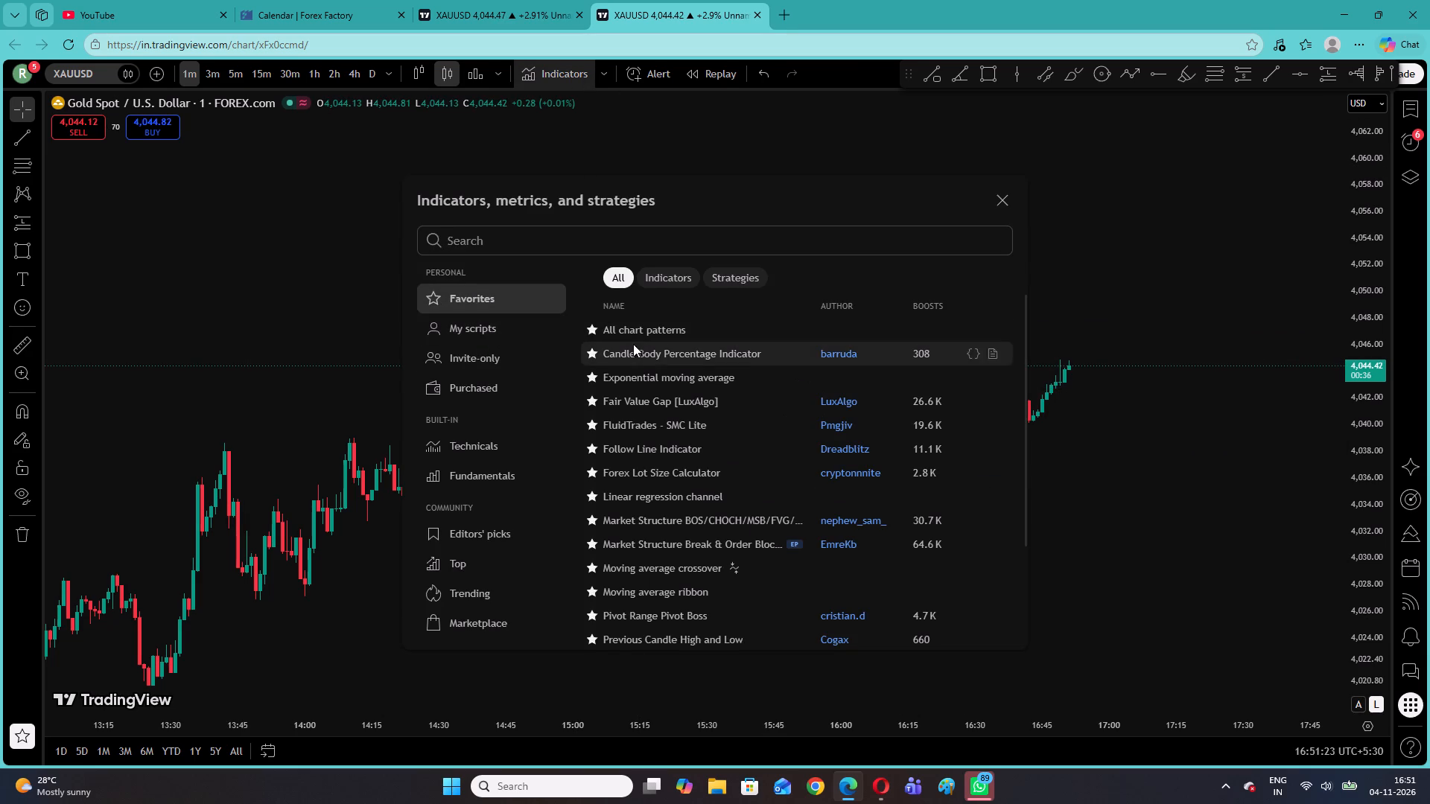
{"action": "left_click", "coordinate": [671, 271]}
{"action": "left_click", "coordinate": [743, 275]}
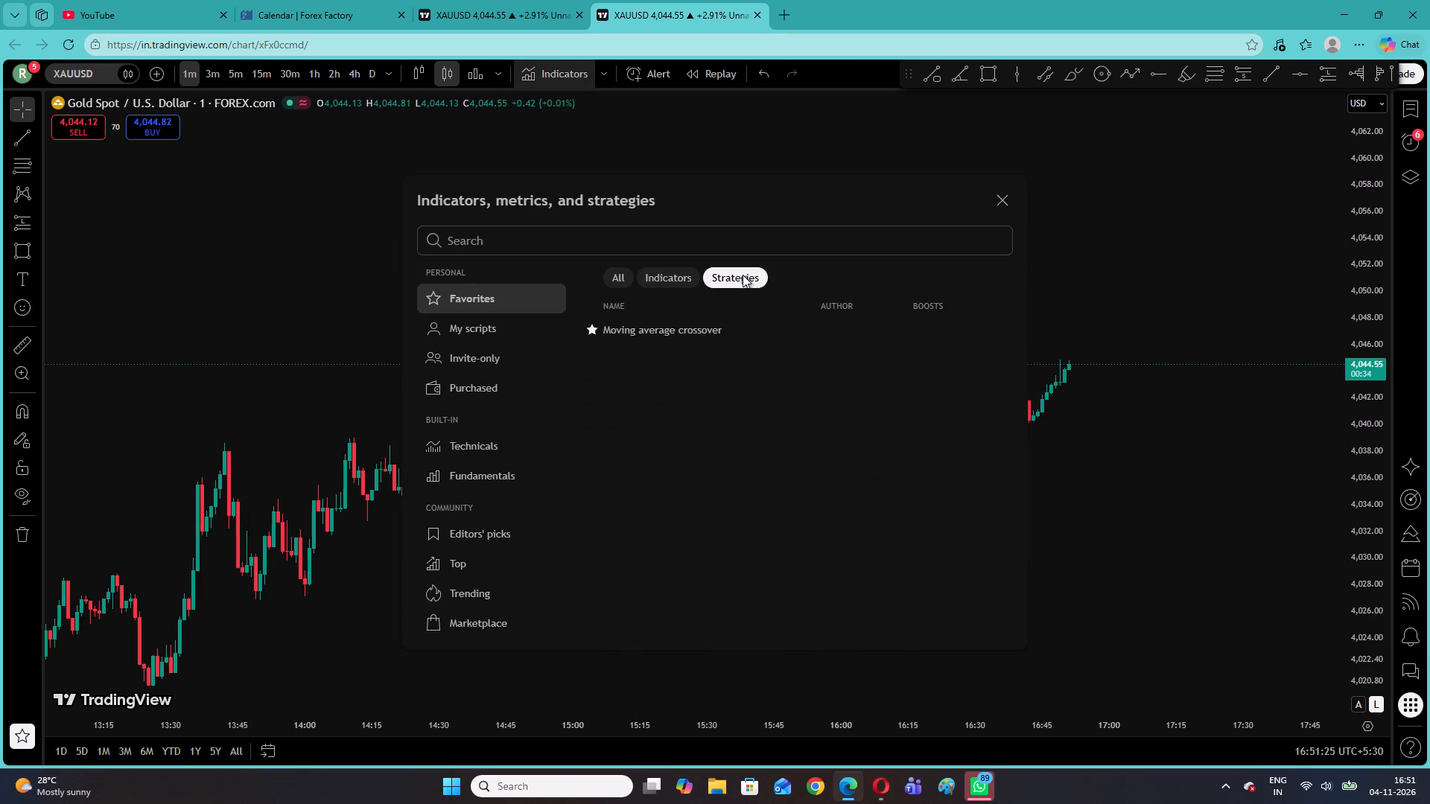
{"action": "left_click", "coordinate": [620, 278]}
{"action": "scroll", "coordinate": [678, 465], "scroll_direction": "down", "scroll_amount": 11}
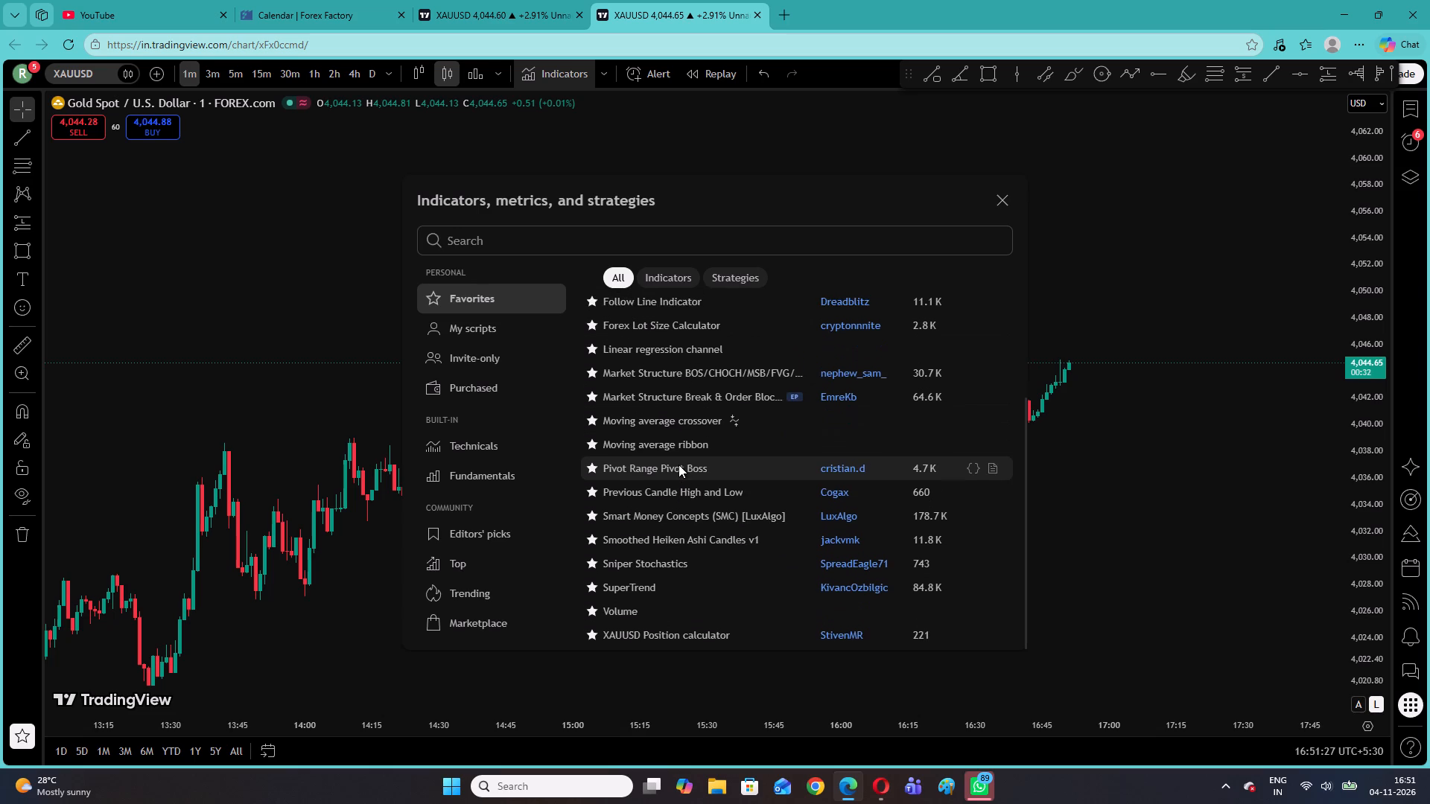
{"action": "scroll", "coordinate": [679, 465], "scroll_direction": "up", "scroll_amount": 5}
{"action": "left_click", "coordinate": [489, 456]}
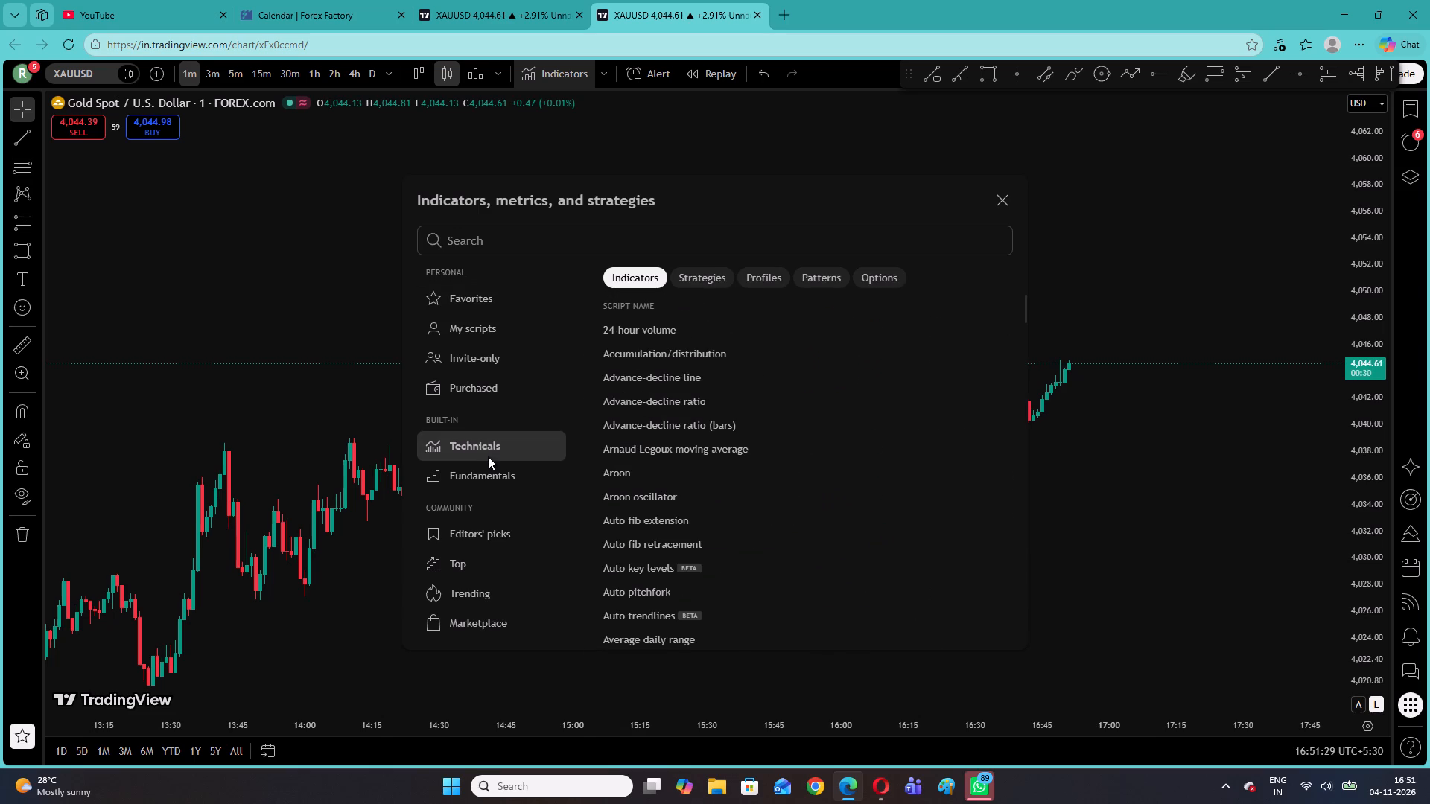
{"action": "left_click", "coordinate": [707, 275]}
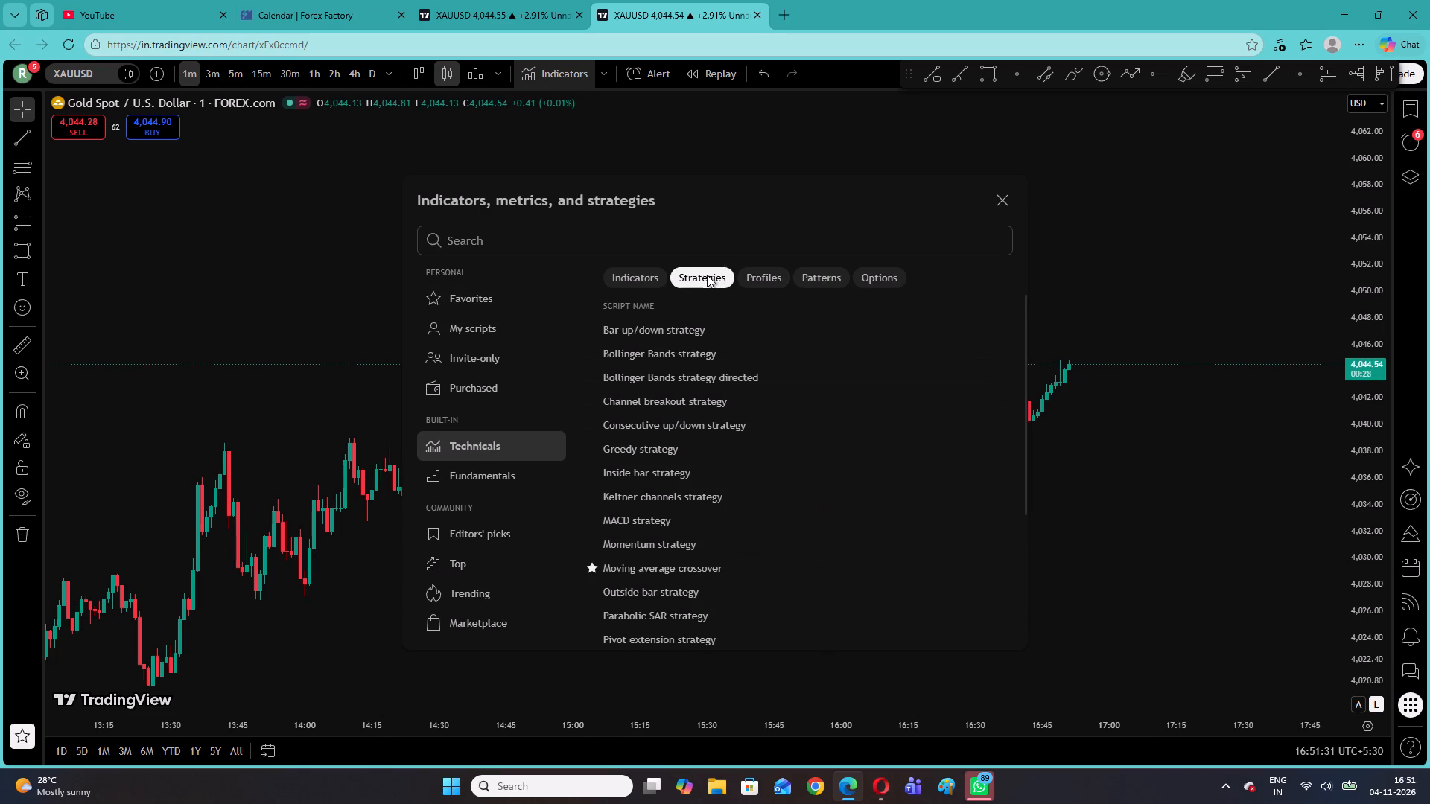
{"action": "left_click", "coordinate": [781, 275]}
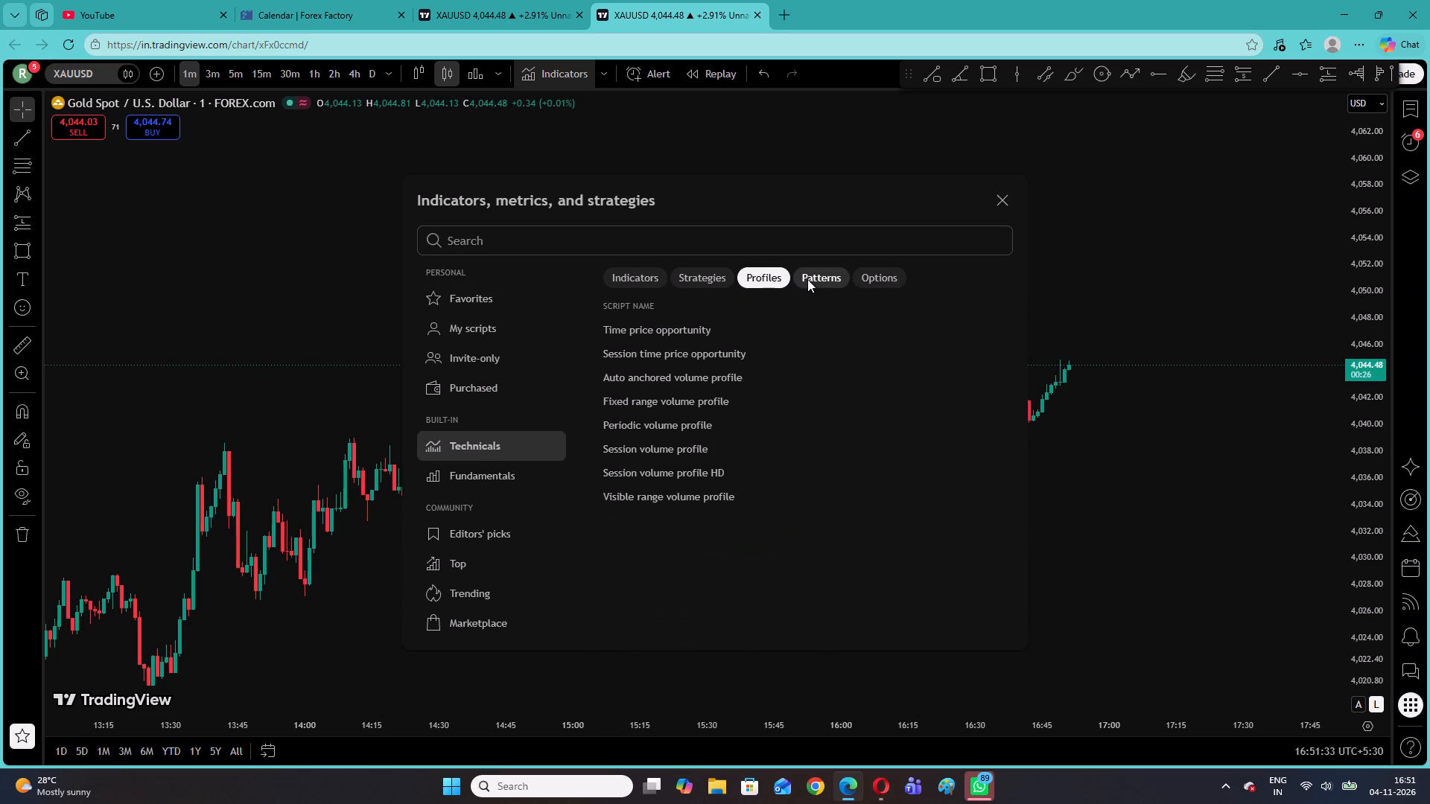
{"action": "left_click", "coordinate": [807, 279]}
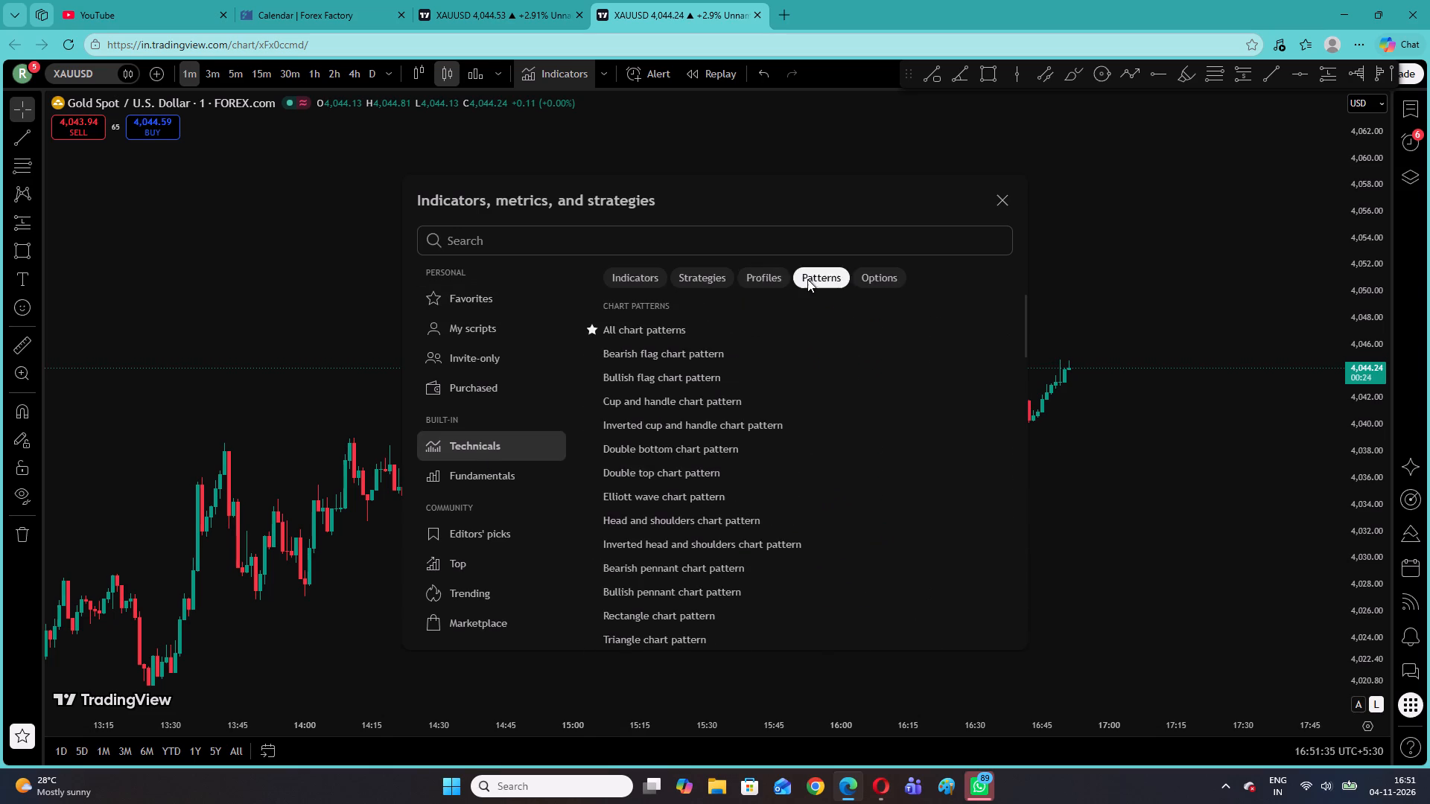
{"action": "left_click", "coordinate": [868, 281]}
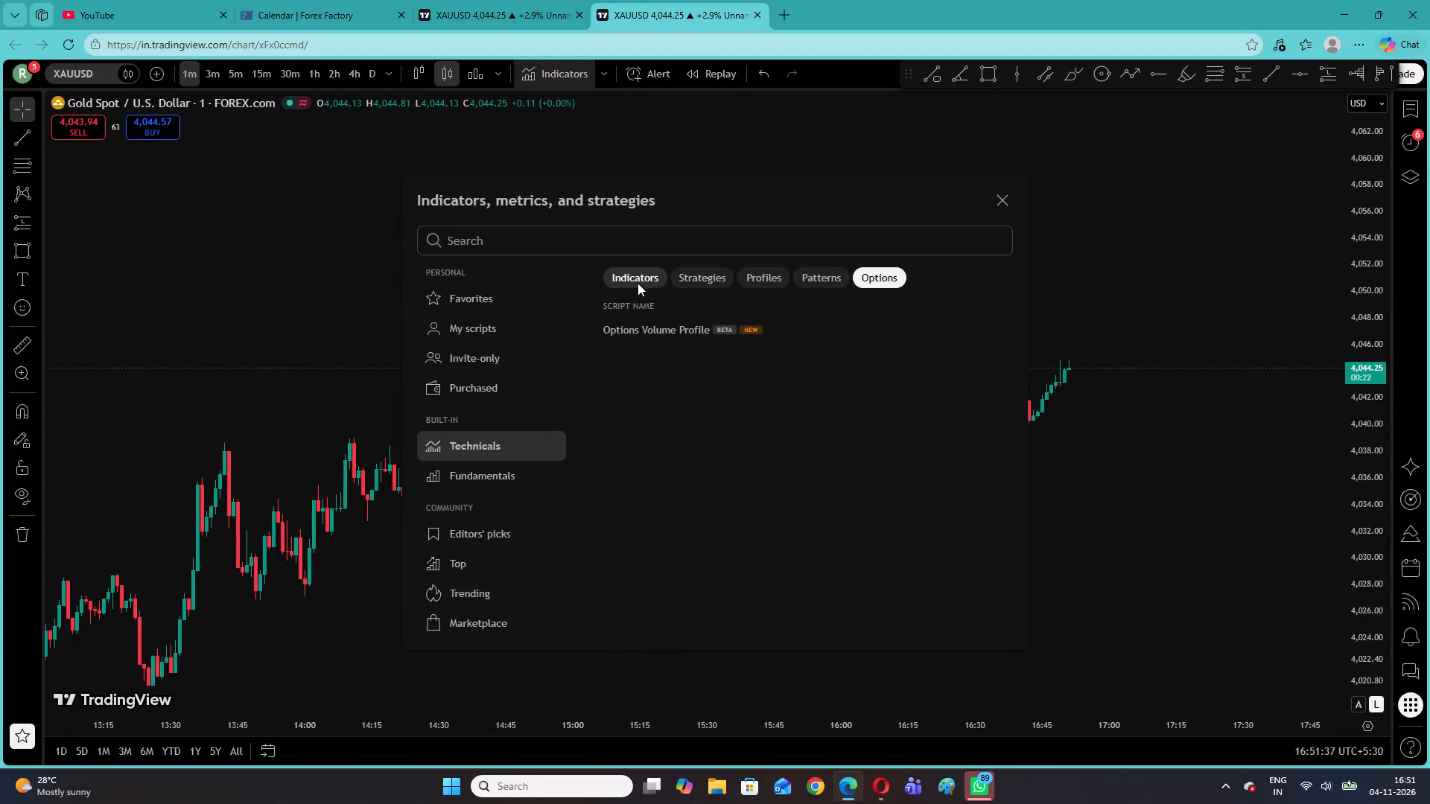
{"action": "left_click", "coordinate": [633, 278]}
{"action": "left_click", "coordinate": [494, 394]}
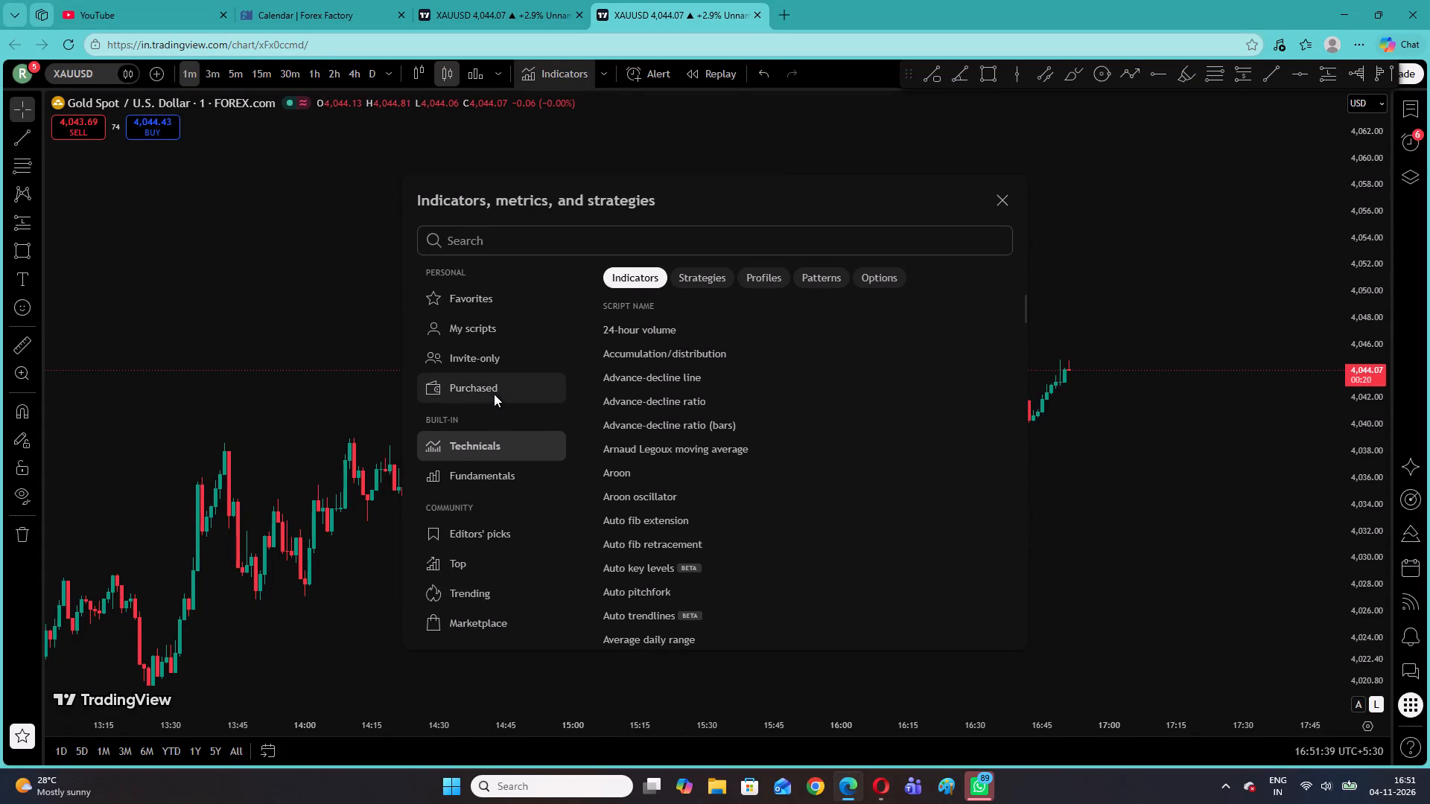
{"action": "left_click", "coordinate": [503, 364]}
{"action": "left_click", "coordinate": [506, 336]}
{"action": "left_click", "coordinate": [509, 296]}
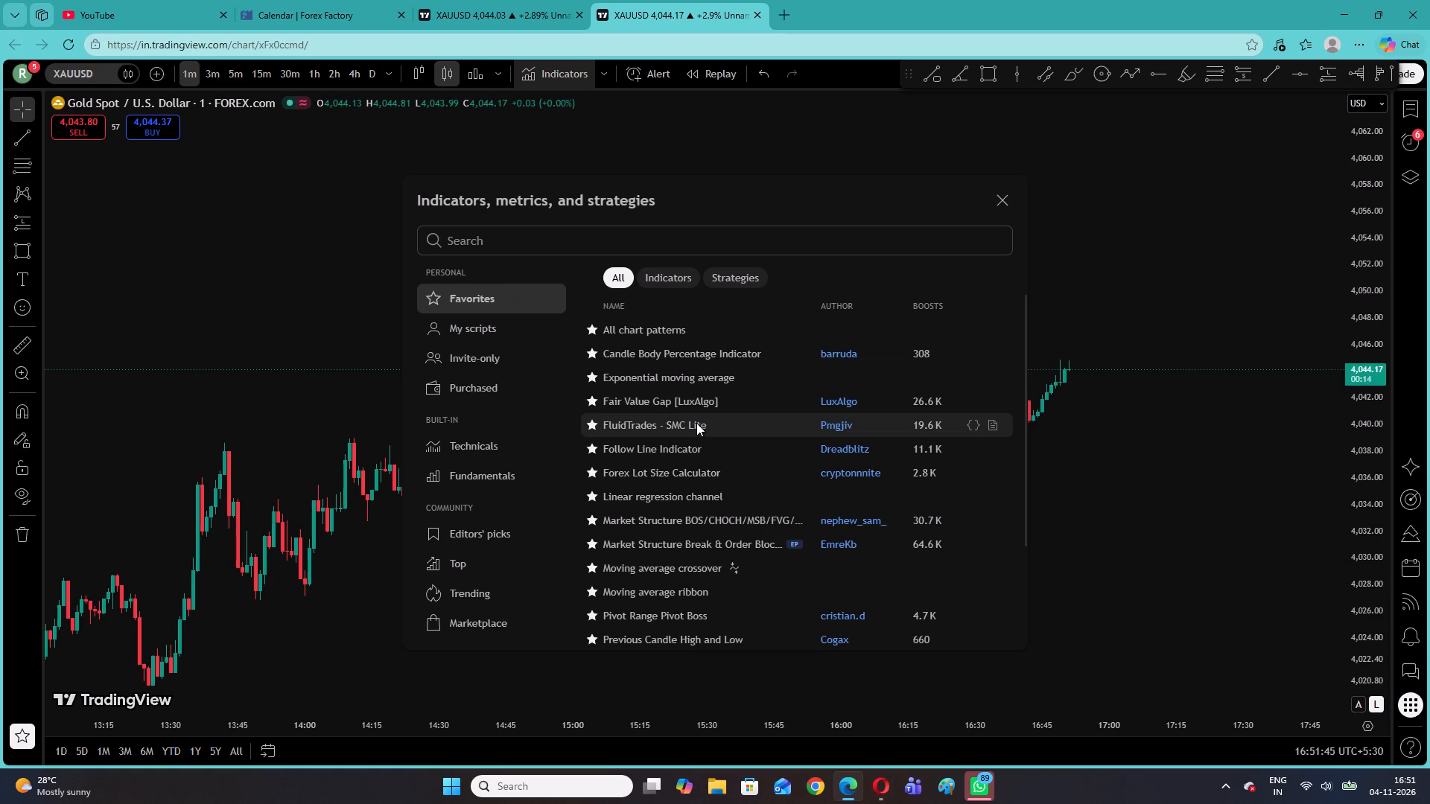
{"action": "scroll", "coordinate": [696, 423], "scroll_direction": "down", "scroll_amount": 8}
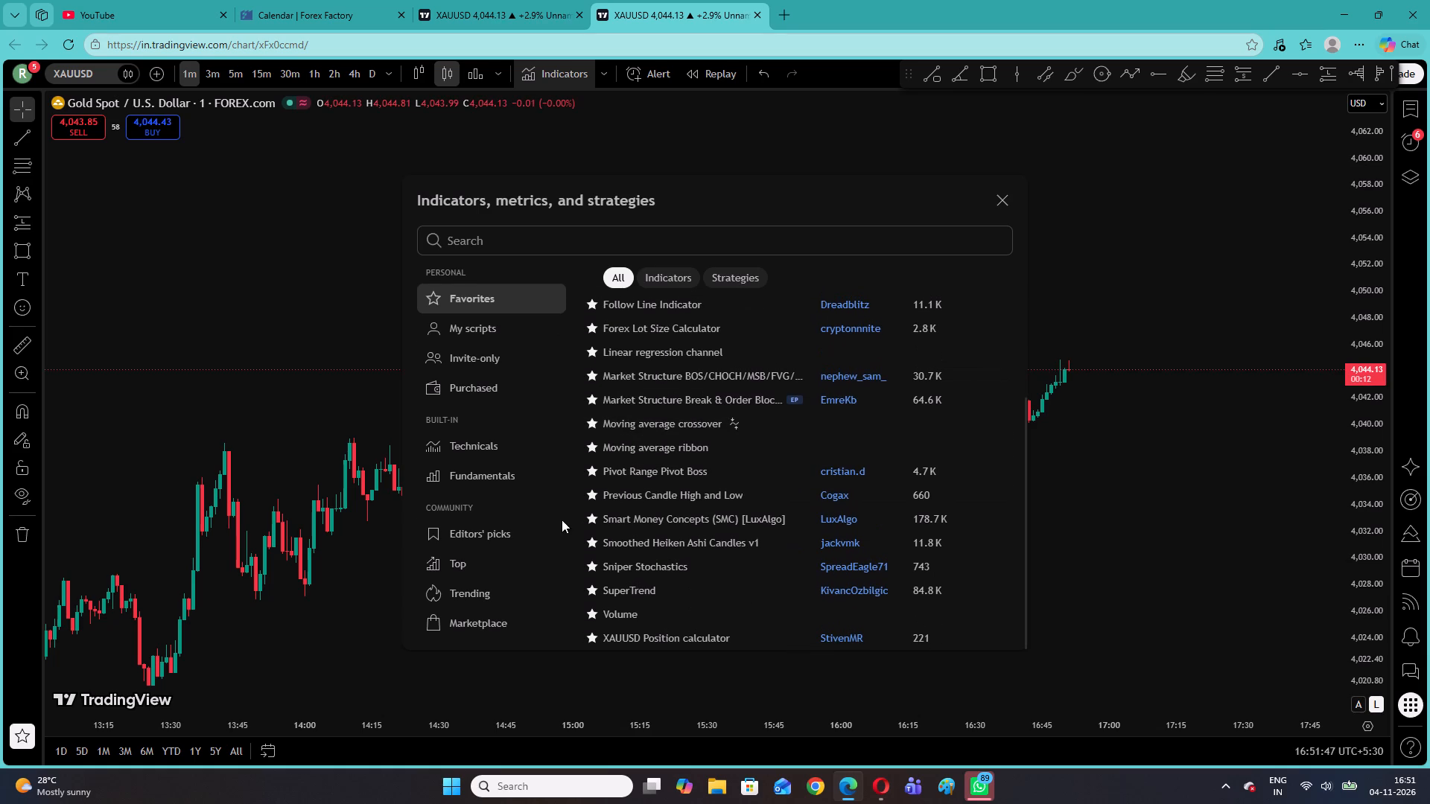
Add the Squeeze Momentum Indicator [LazyBear] from the top community scripts to the 1m chart.
{"action": "left_click", "coordinate": [500, 529]}
{"action": "left_click", "coordinate": [489, 561]}
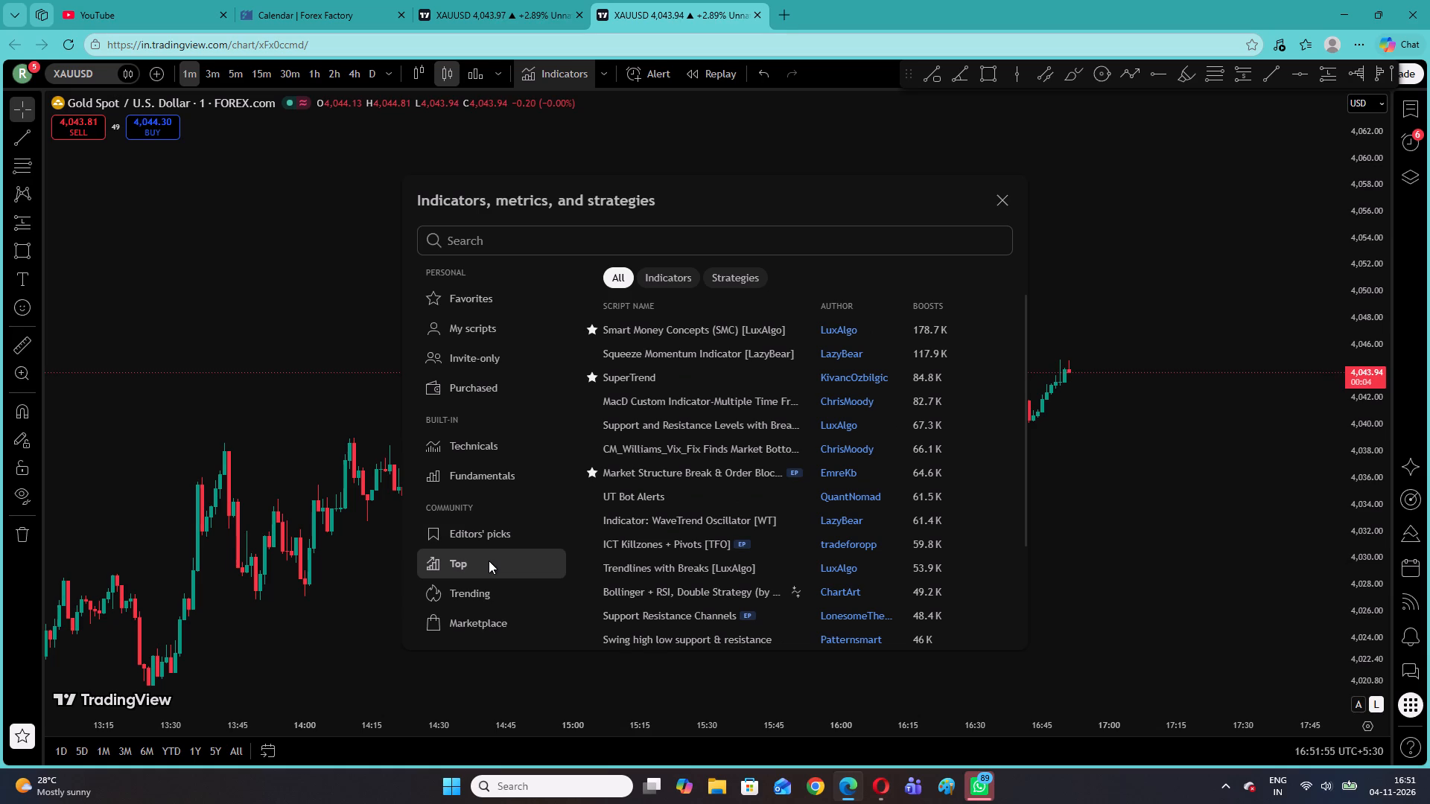
{"action": "left_click", "coordinate": [684, 355]}
{"action": "left_click", "coordinate": [1002, 199]}
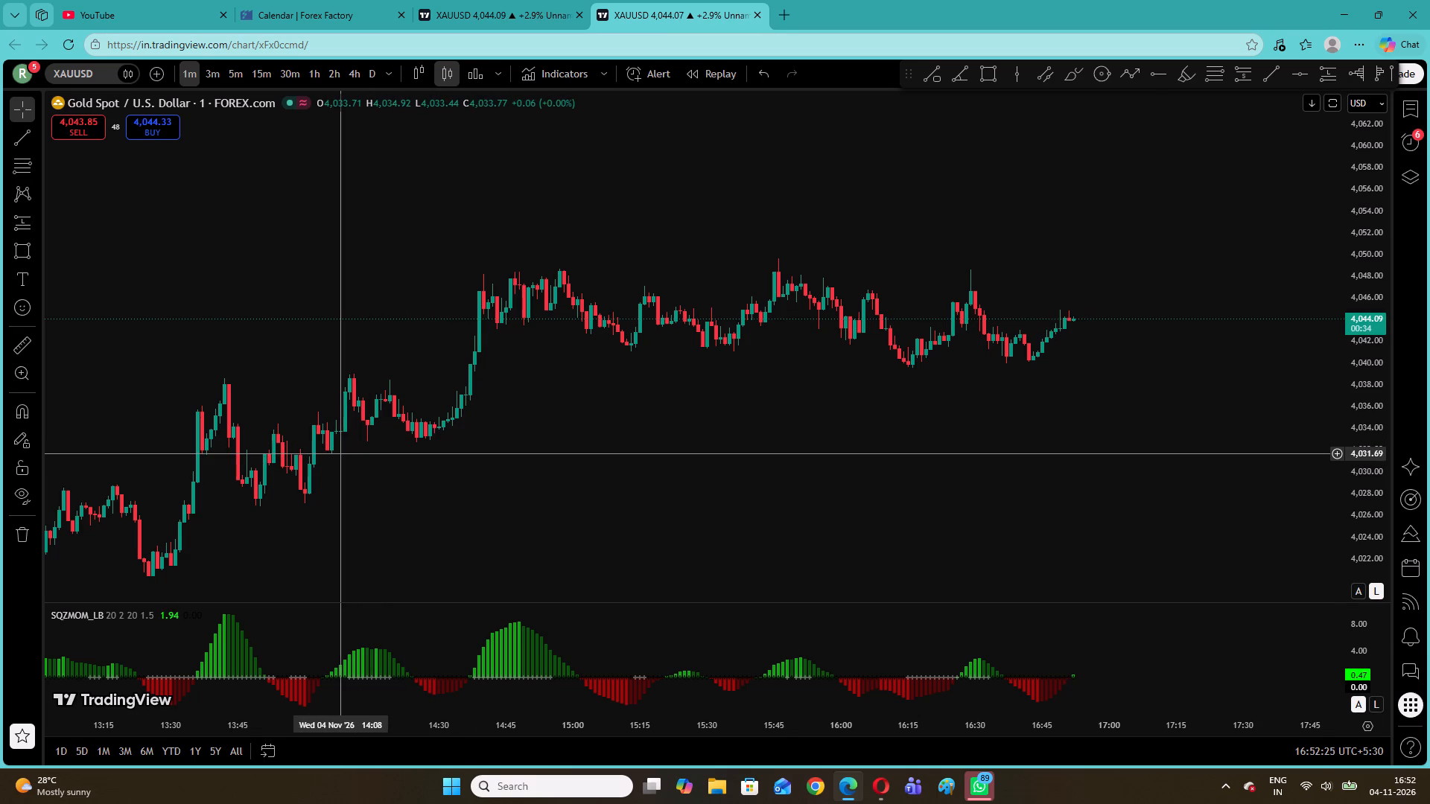
Examine how the squeeze momentum histogram follows the morning rally and its pullbacks, going back to about 08:45.
{"action": "left_click_drag", "start_coordinate": [417, 453], "coordinate": [707, 443]}
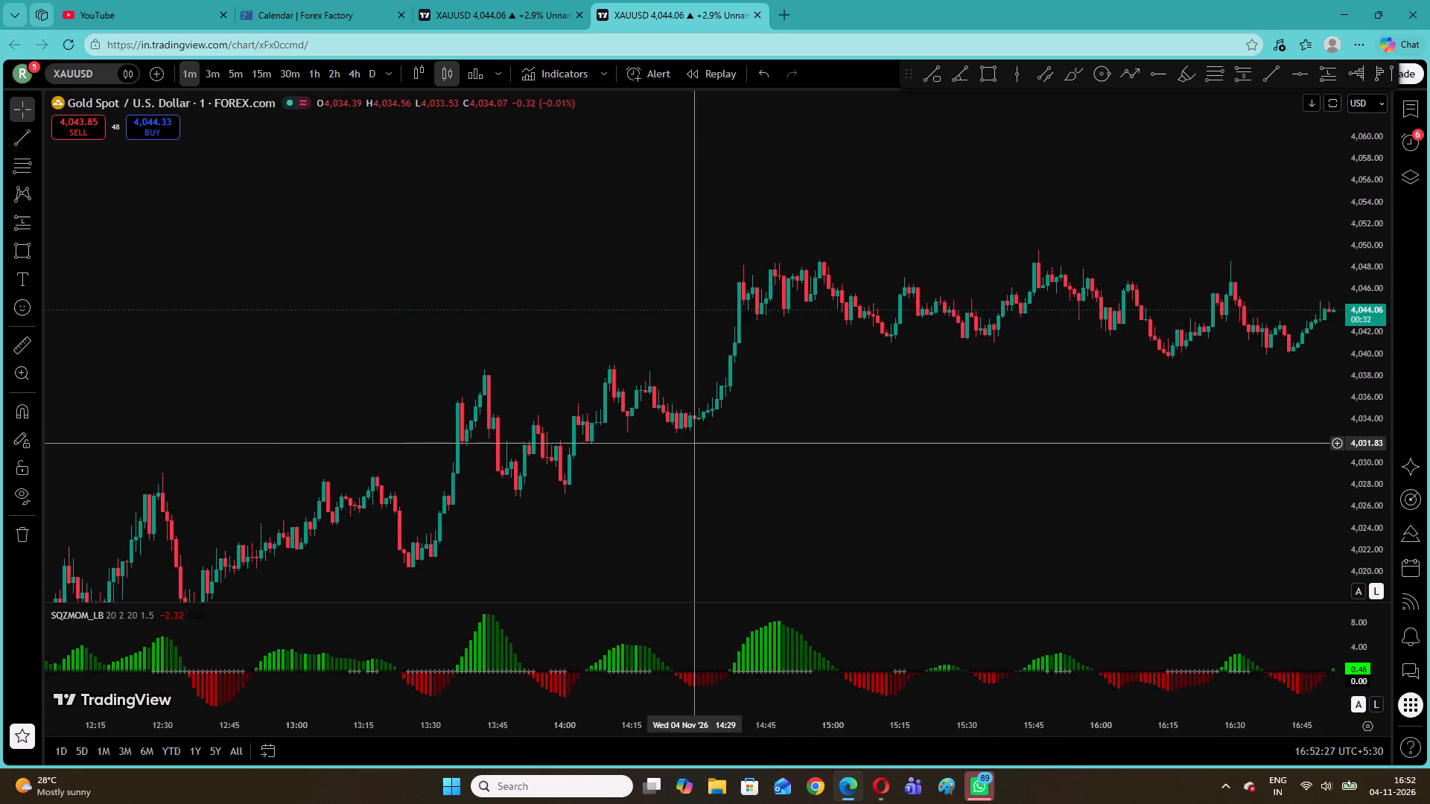
{"action": "left_click_drag", "start_coordinate": [707, 443], "coordinate": [830, 415]}
{"action": "left_click_drag", "start_coordinate": [477, 506], "coordinate": [769, 311]}
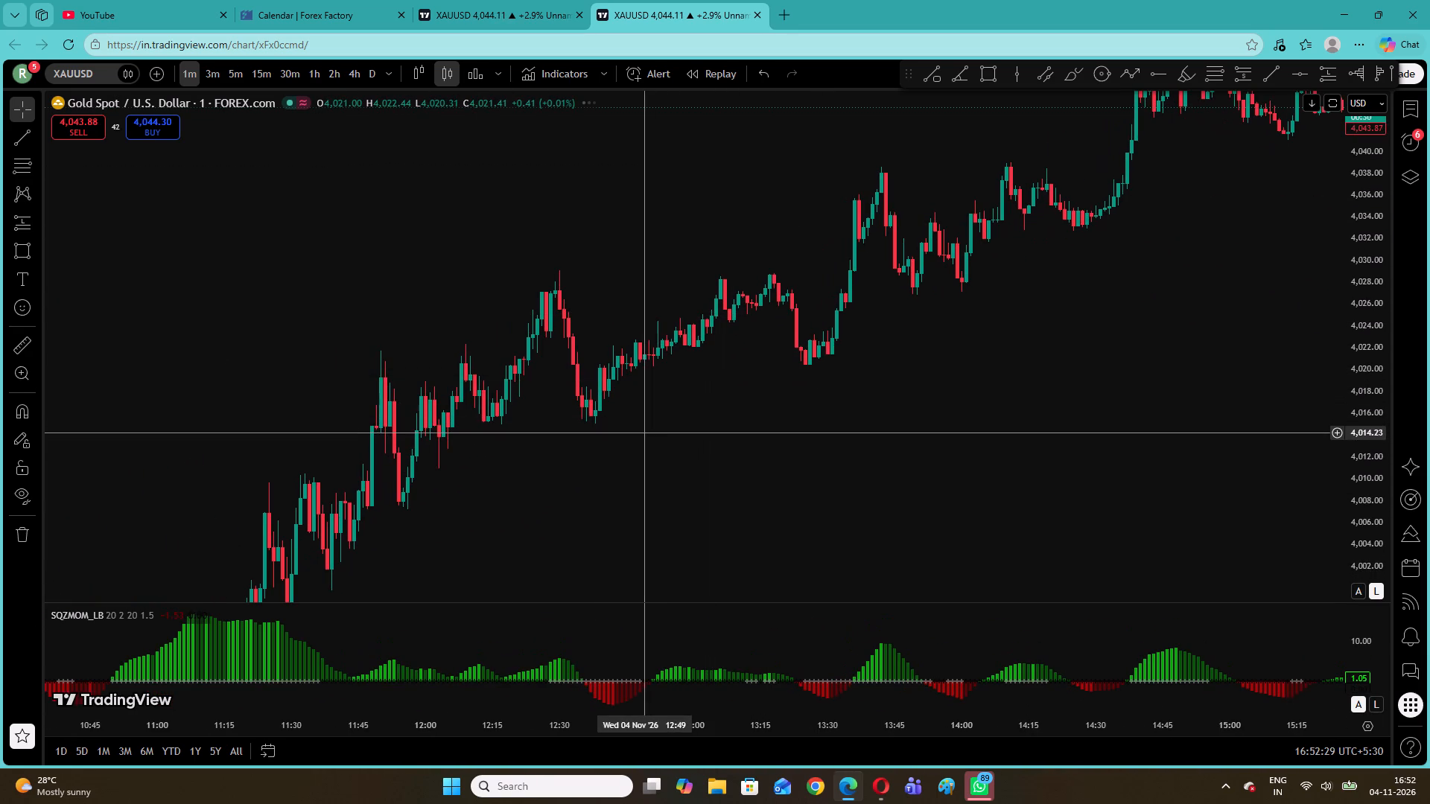
{"action": "left_click_drag", "start_coordinate": [492, 451], "coordinate": [661, 316]}
{"action": "left_click_drag", "start_coordinate": [532, 433], "coordinate": [716, 219]}
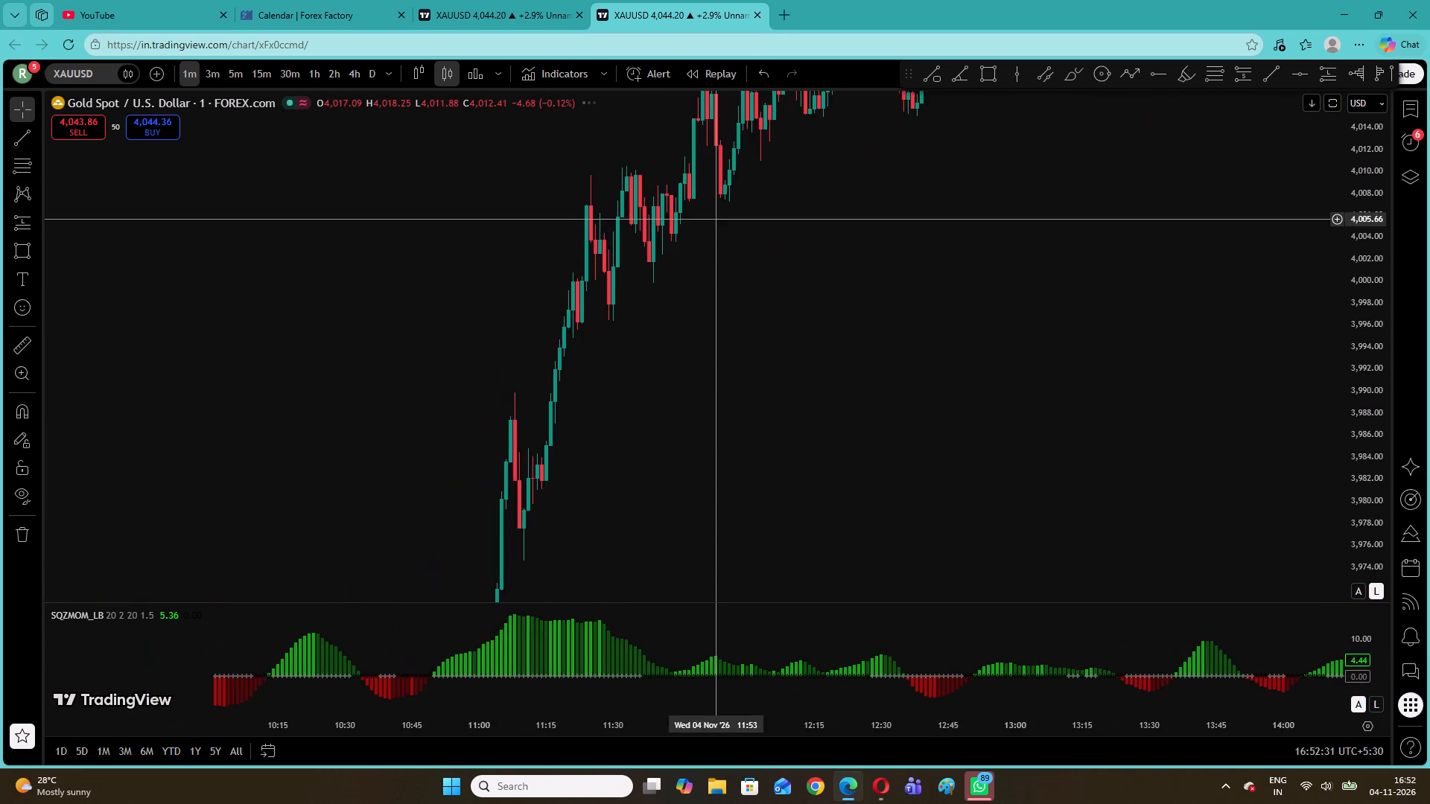
{"action": "left_click_drag", "start_coordinate": [491, 514], "coordinate": [676, 275]}
{"action": "left_click_drag", "start_coordinate": [553, 549], "coordinate": [632, 275]}
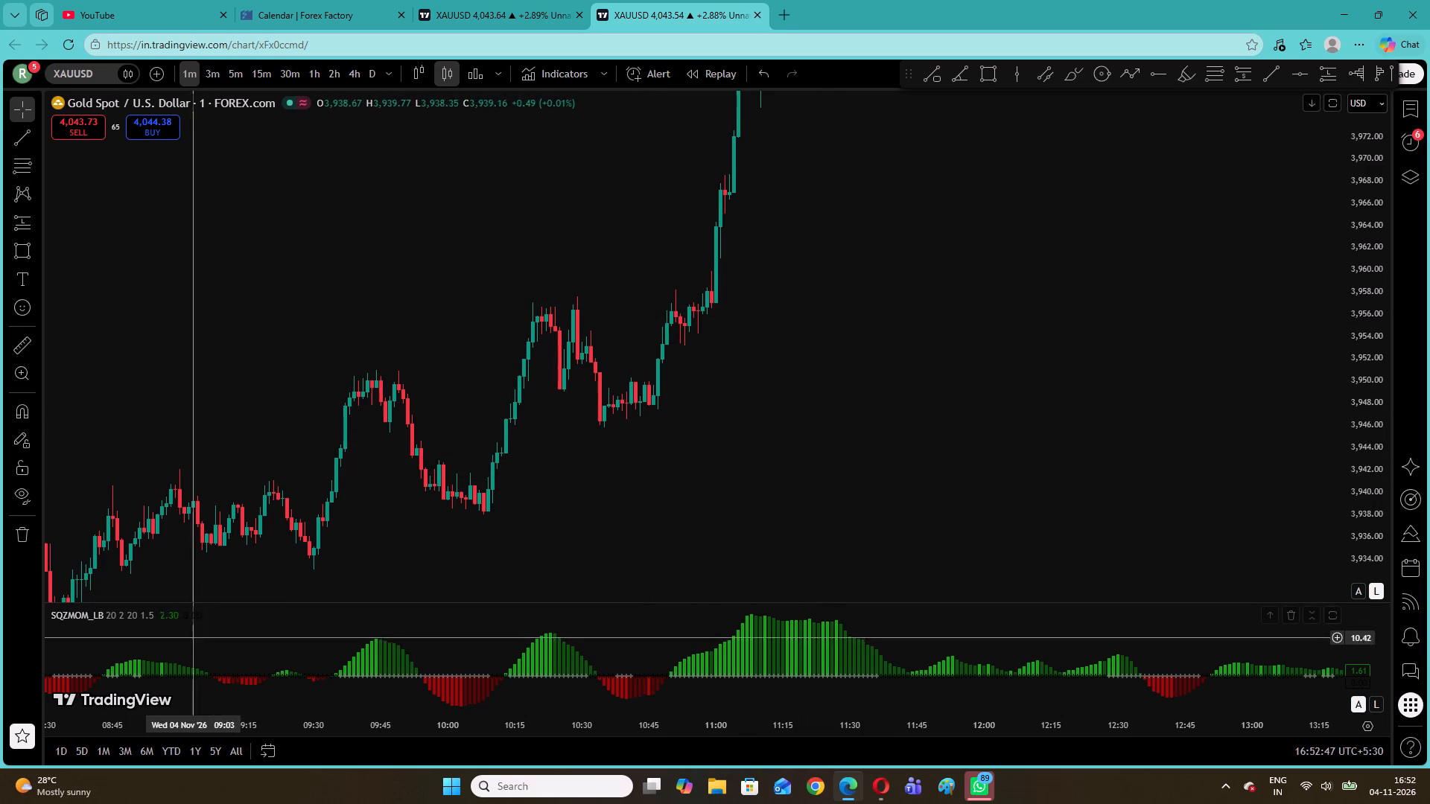
Review the Squeeze Momentum indicator's input, style and visibility settings without changing them.
{"action": "left_click", "coordinate": [184, 613]}
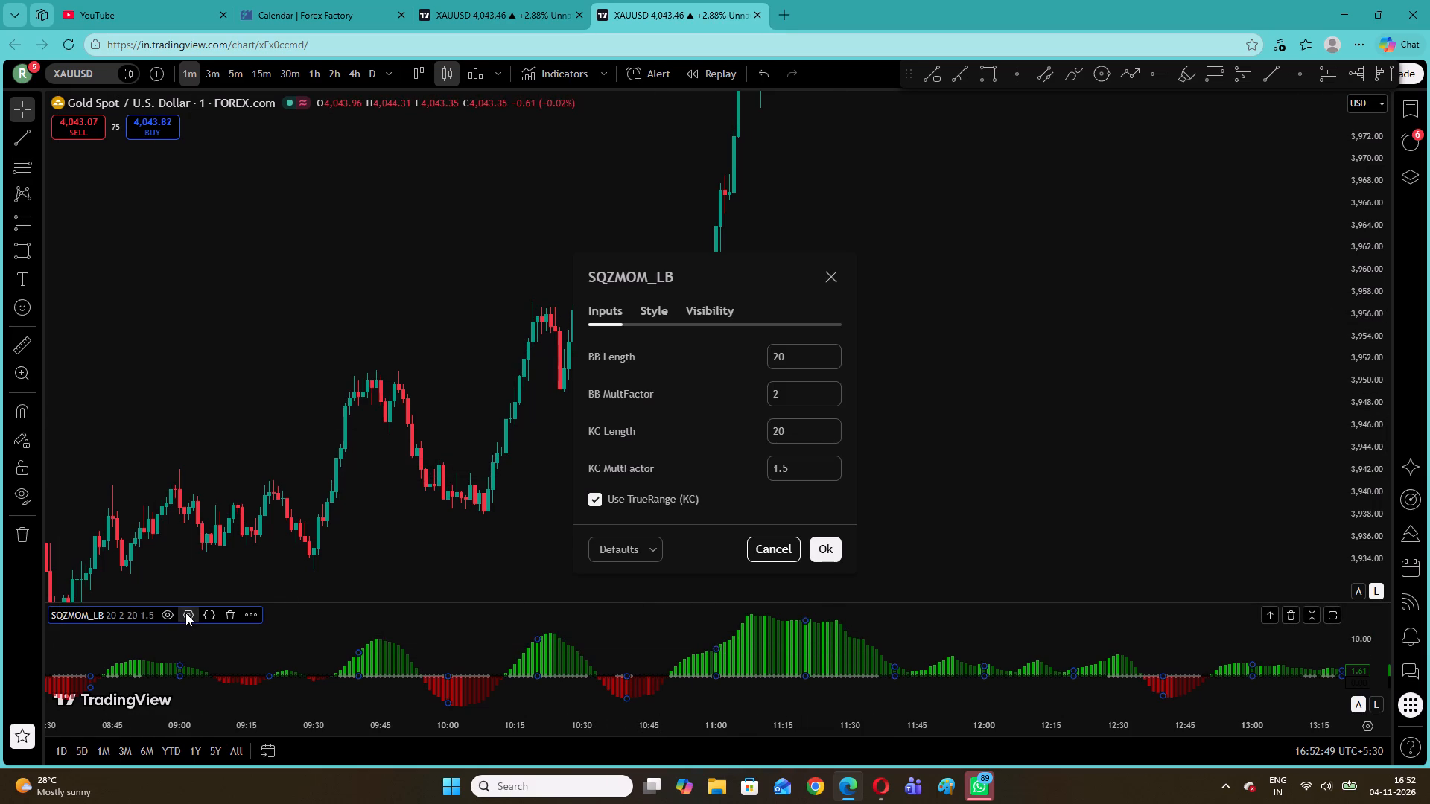
{"action": "left_click", "coordinate": [651, 310]}
{"action": "left_click", "coordinate": [714, 216]}
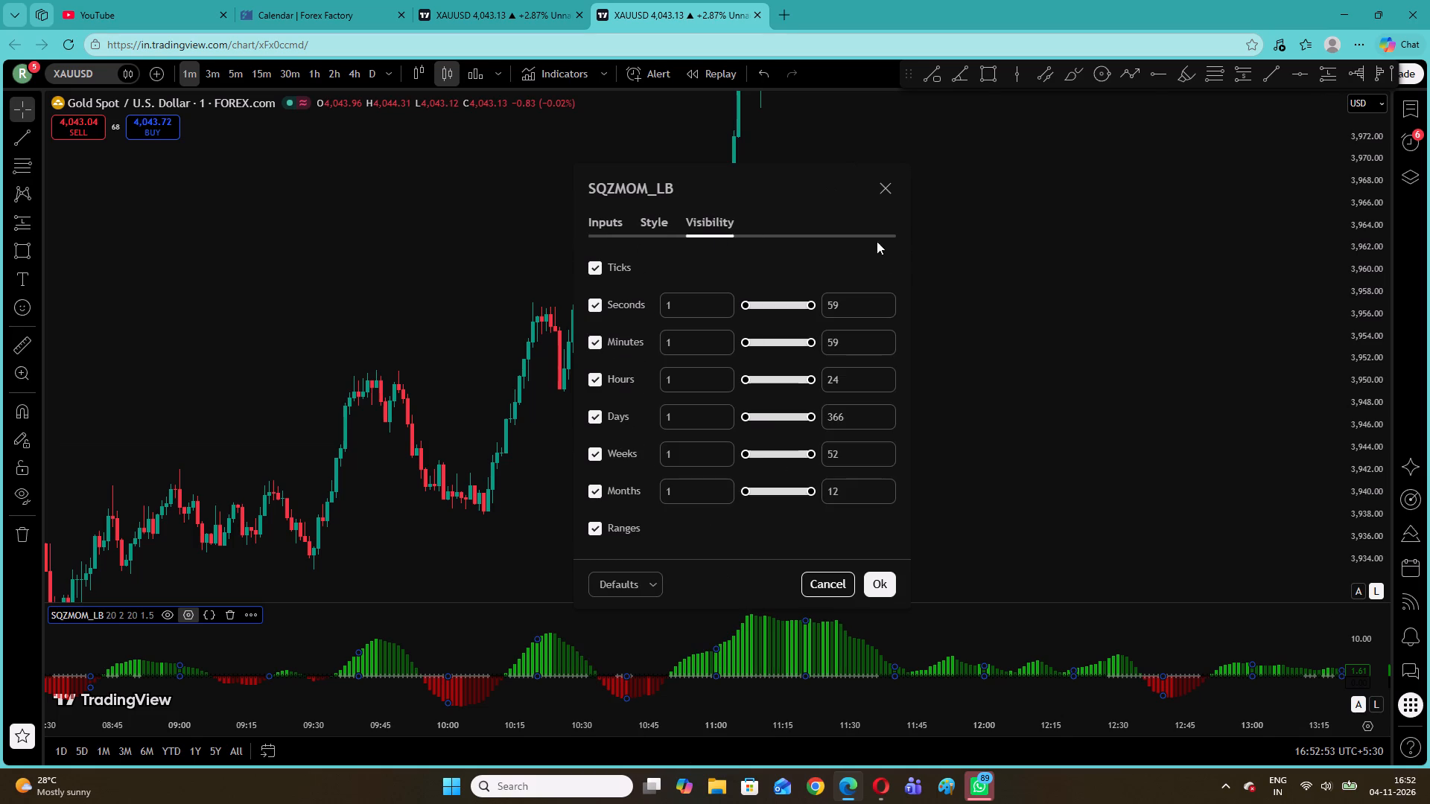
{"action": "left_click", "coordinate": [886, 179]}
{"action": "left_click", "coordinate": [710, 407]}
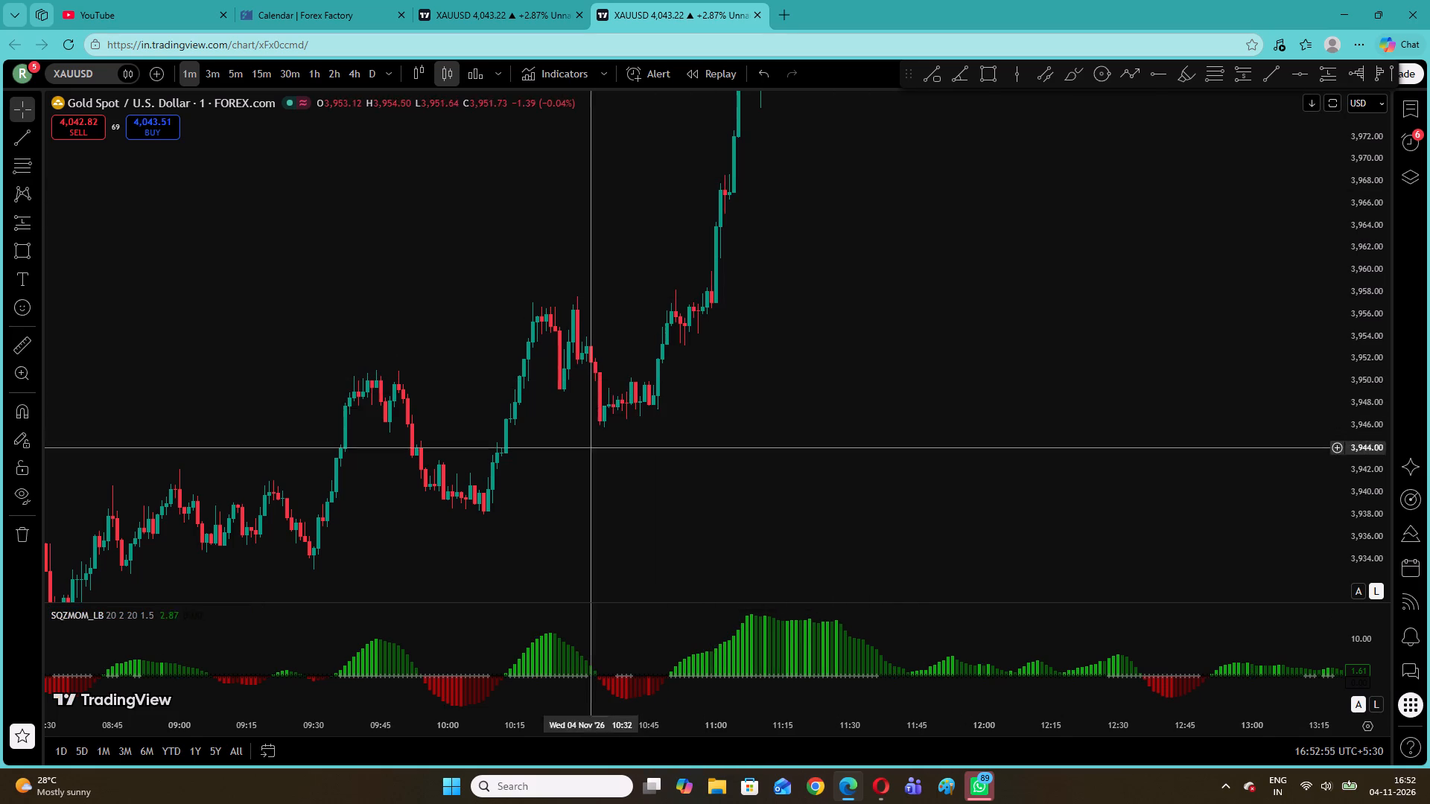
Examine the momentum histogram against the earlier price swings back to about 06:30.
{"action": "left_click_drag", "start_coordinate": [474, 405], "coordinate": [731, 368]}
{"action": "left_click_drag", "start_coordinate": [581, 516], "coordinate": [961, 433]}
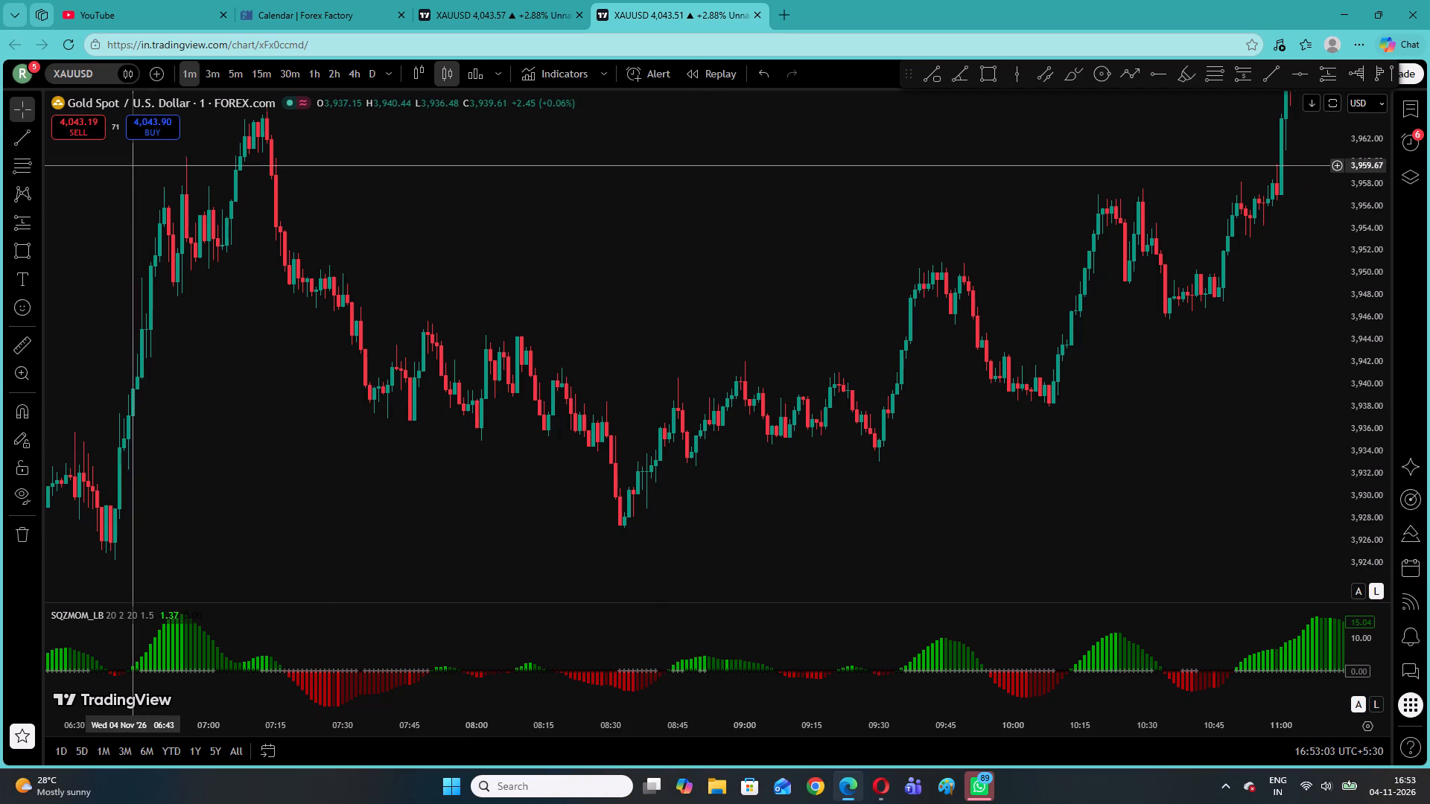
Browse the top community scripts in the indicator library for another indicator to combine with Squeeze Momentum.
{"action": "left_click", "coordinate": [544, 84]}
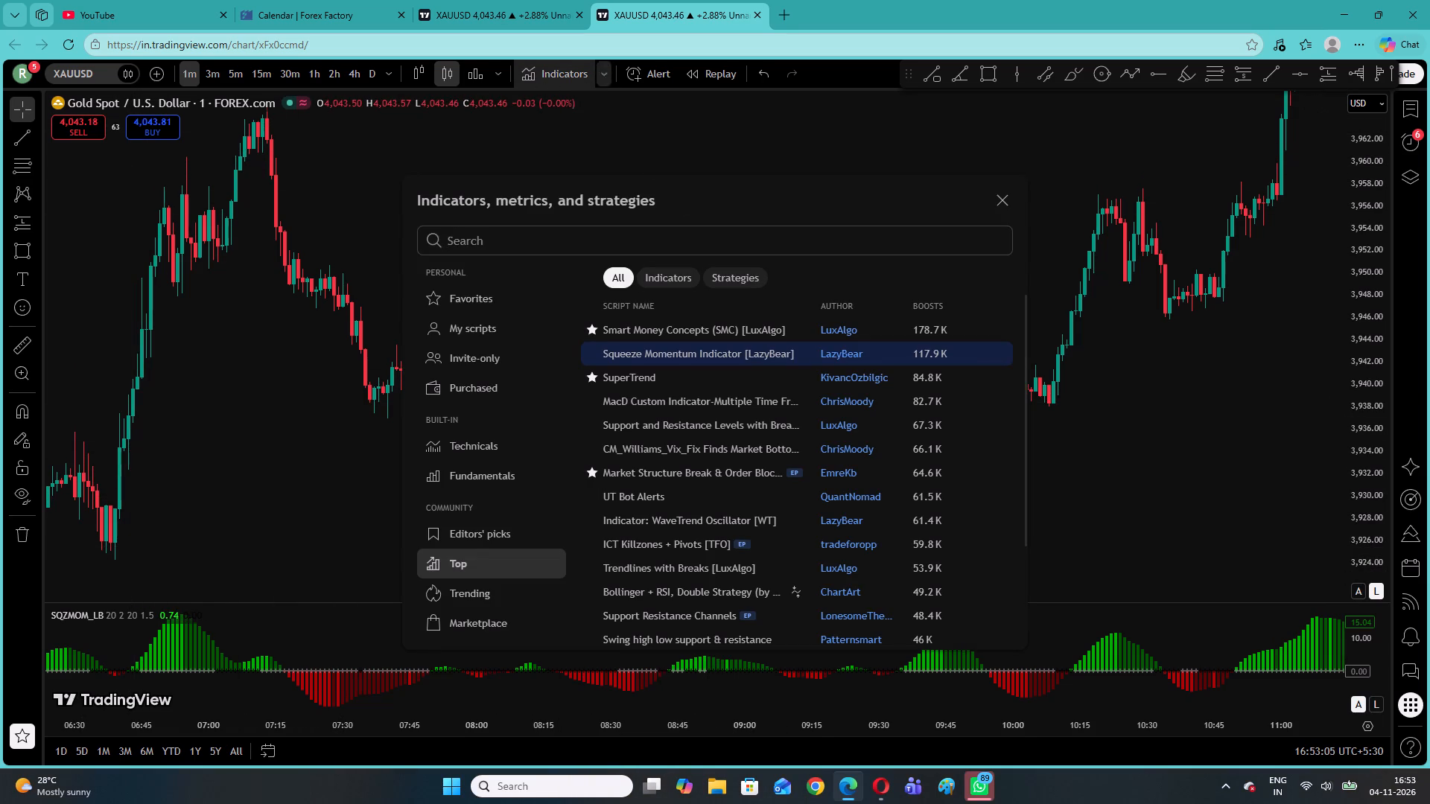
{"action": "left_click", "coordinate": [659, 267]}
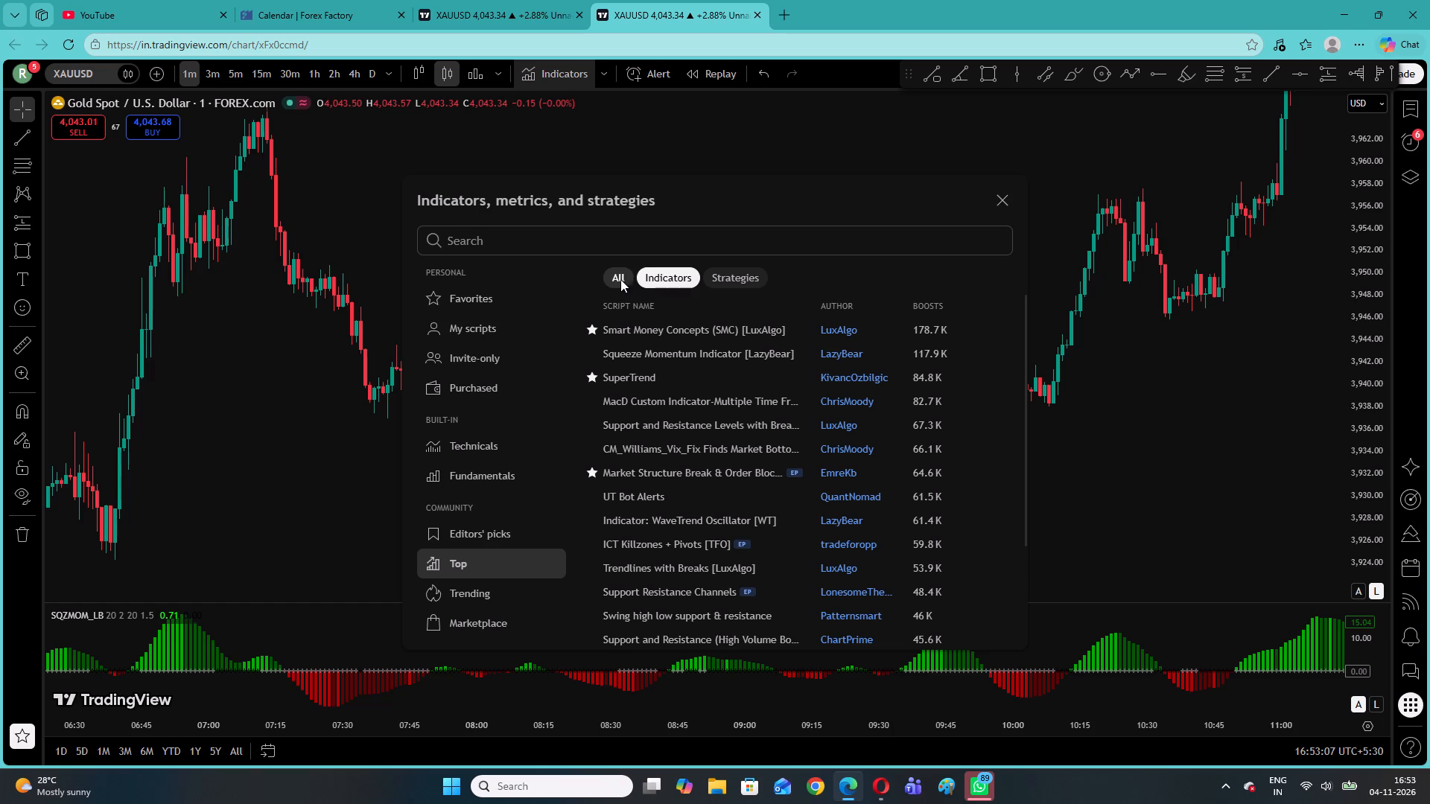
{"action": "left_click", "coordinate": [614, 278]}
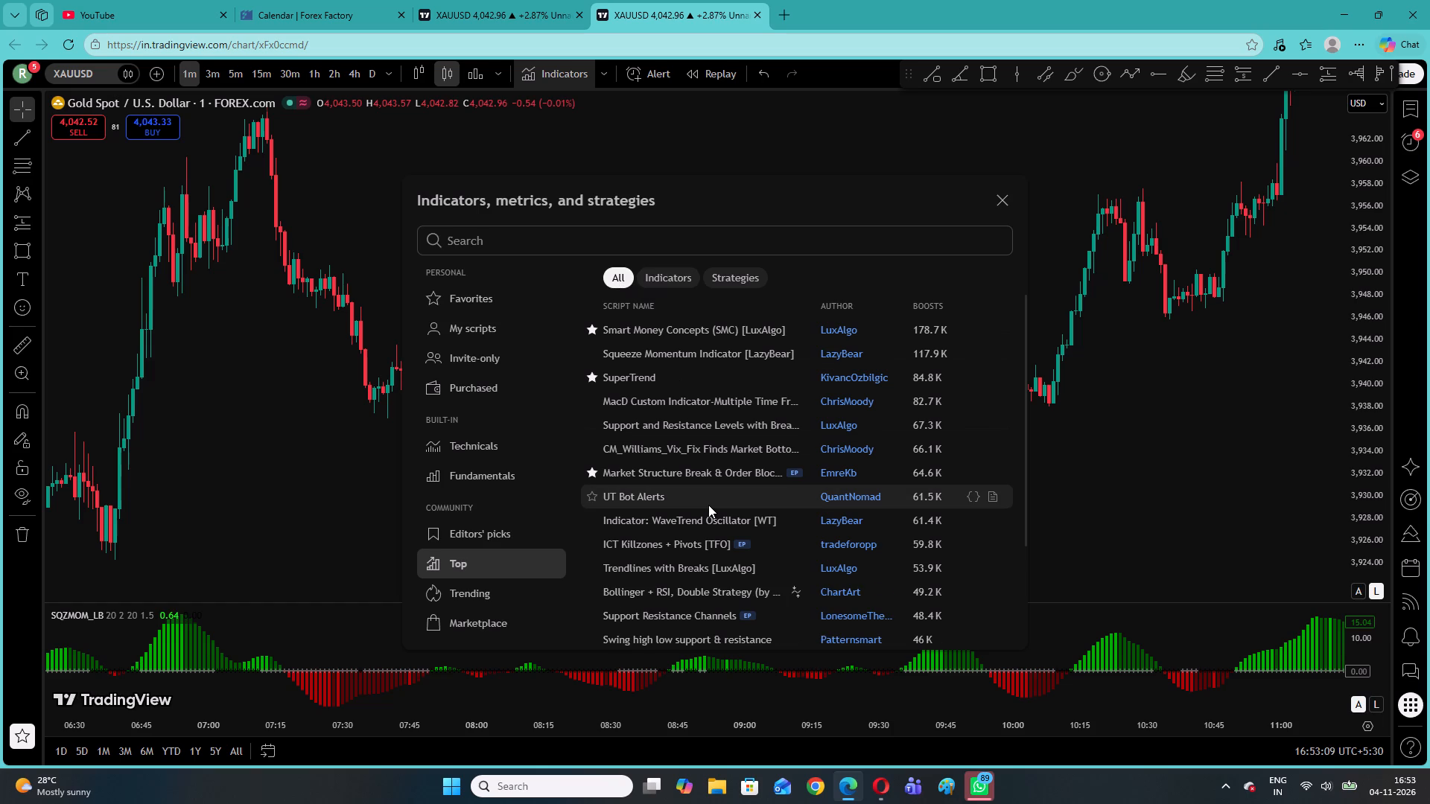
{"action": "scroll", "coordinate": [708, 505], "scroll_direction": "down", "scroll_amount": 7}
{"action": "scroll", "coordinate": [708, 505], "scroll_direction": "up", "scroll_amount": 1}
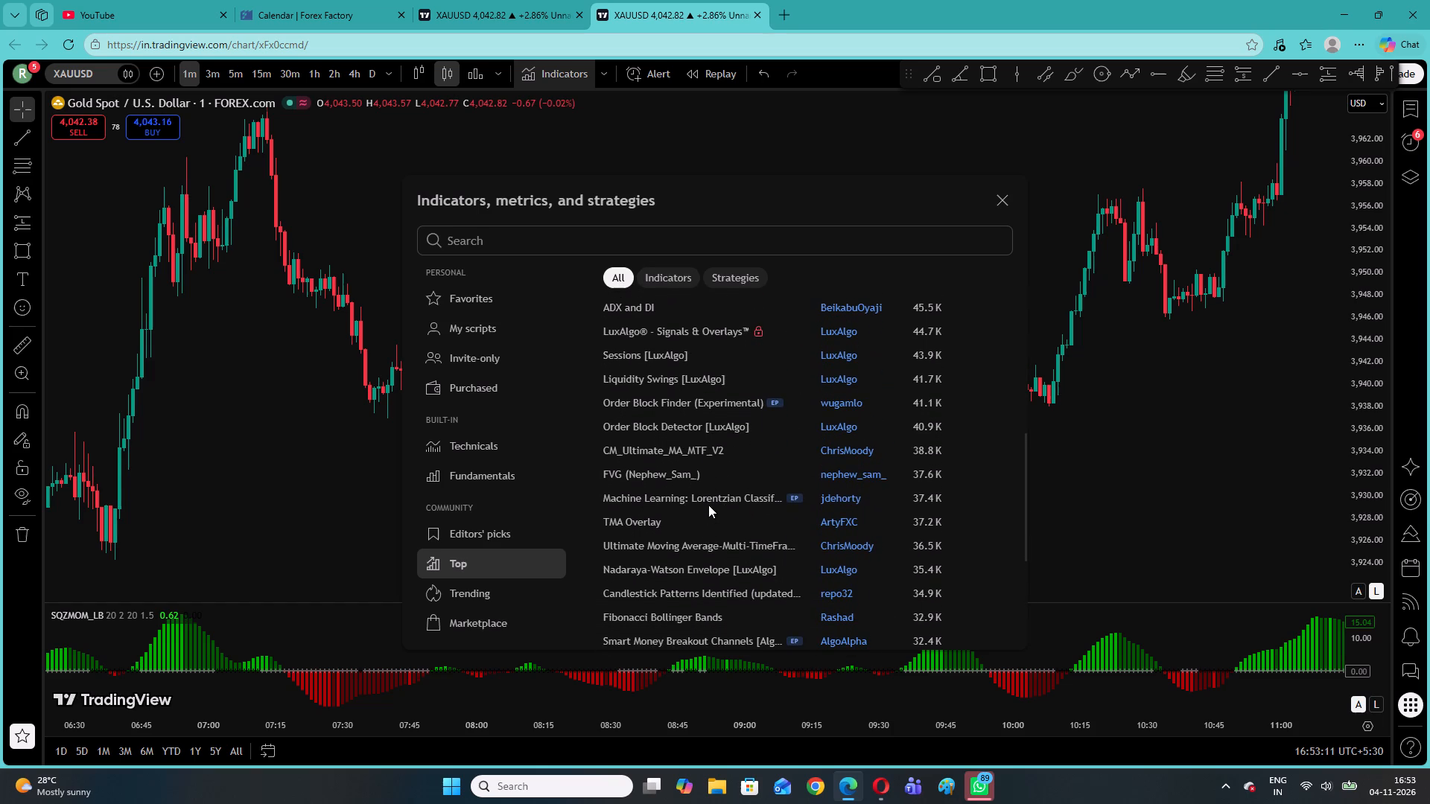
{"action": "scroll", "coordinate": [708, 505], "scroll_direction": "up", "scroll_amount": 1}
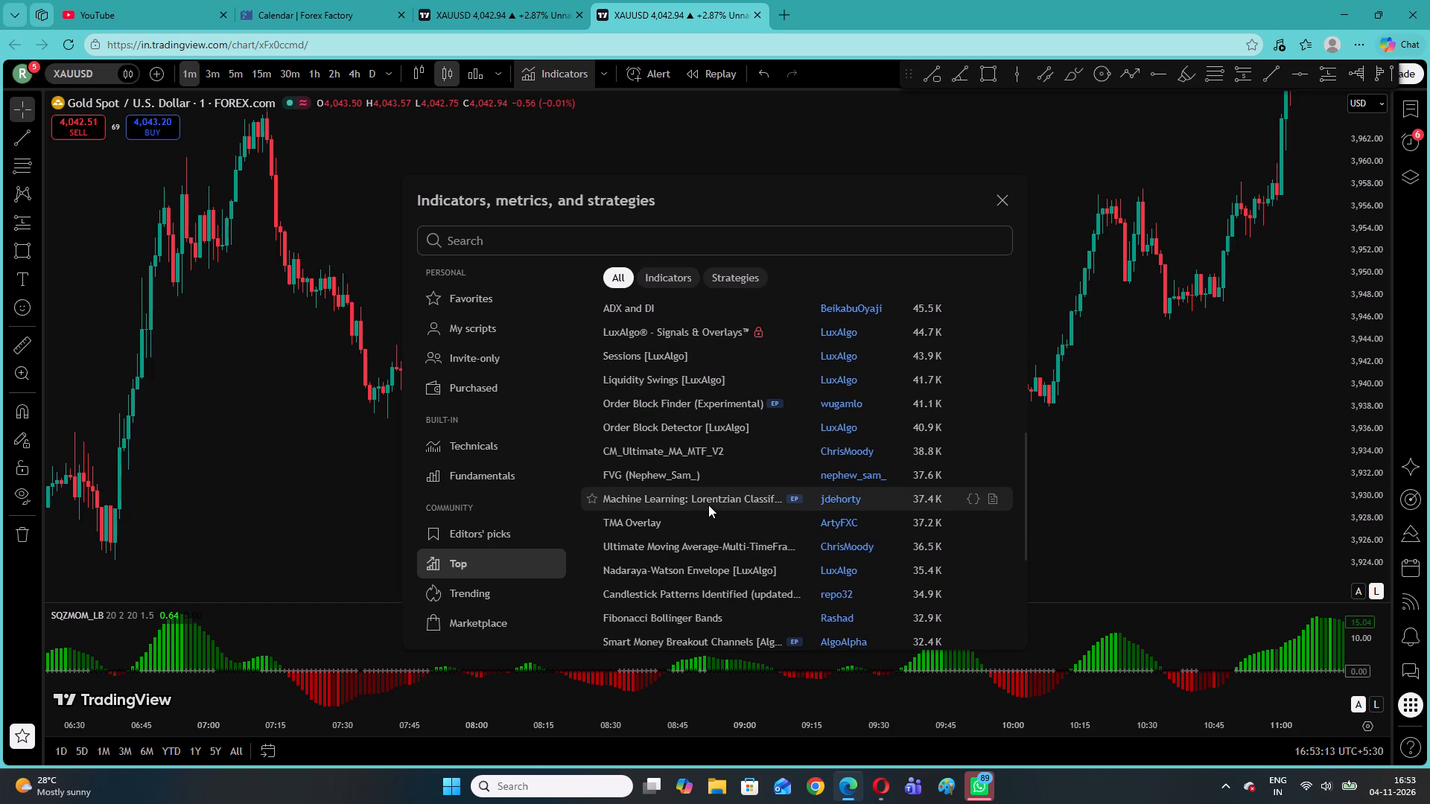
{"action": "scroll", "coordinate": [708, 505], "scroll_direction": "up", "scroll_amount": 7}
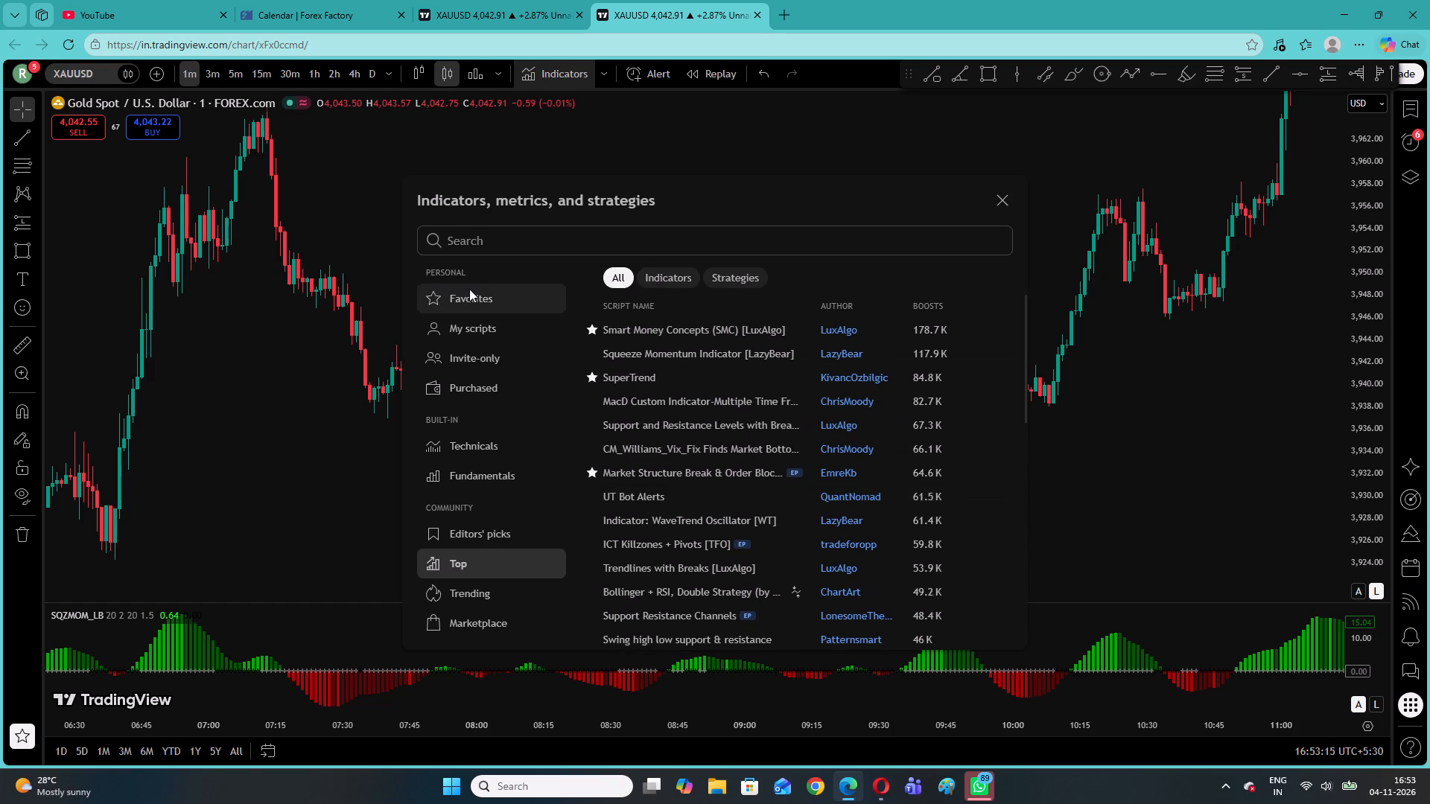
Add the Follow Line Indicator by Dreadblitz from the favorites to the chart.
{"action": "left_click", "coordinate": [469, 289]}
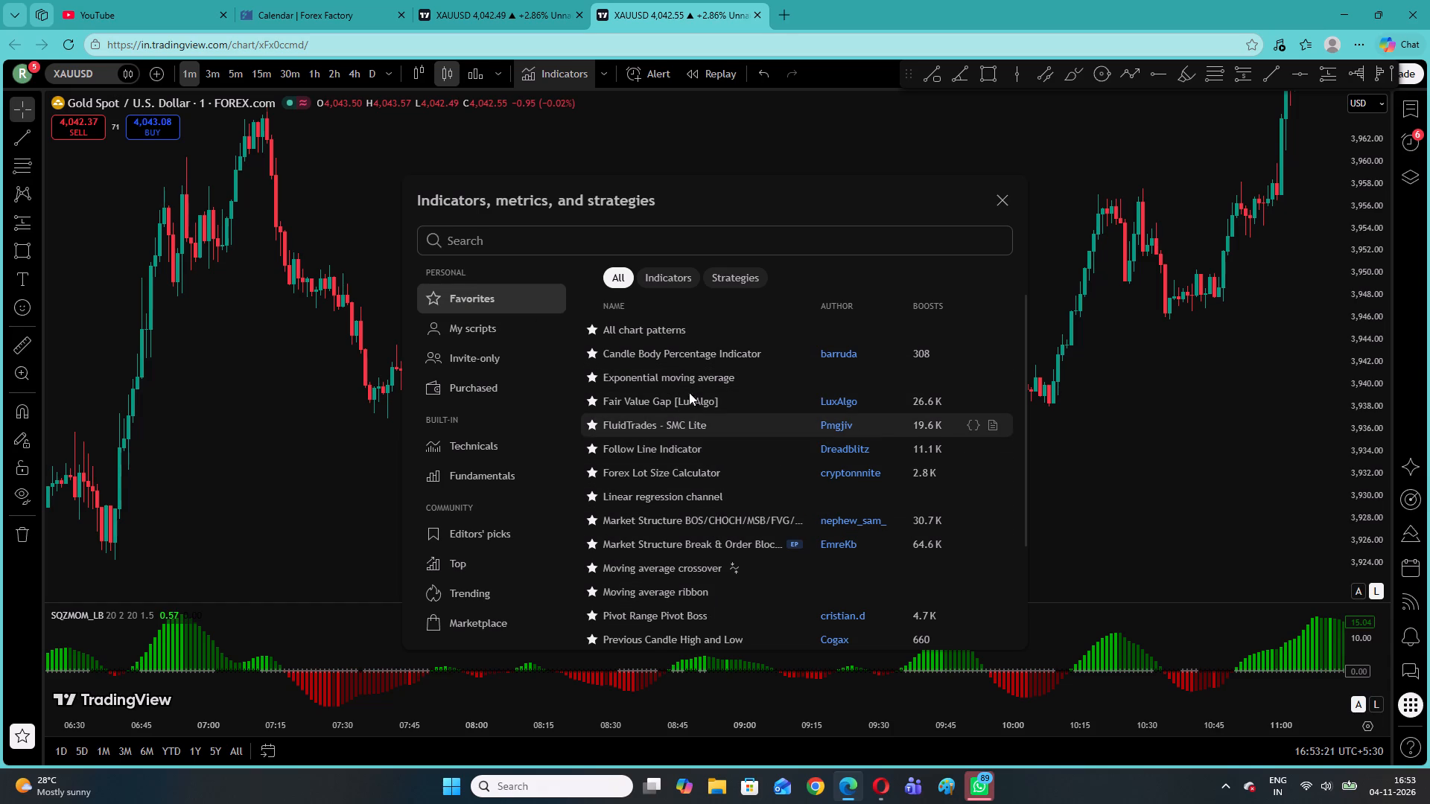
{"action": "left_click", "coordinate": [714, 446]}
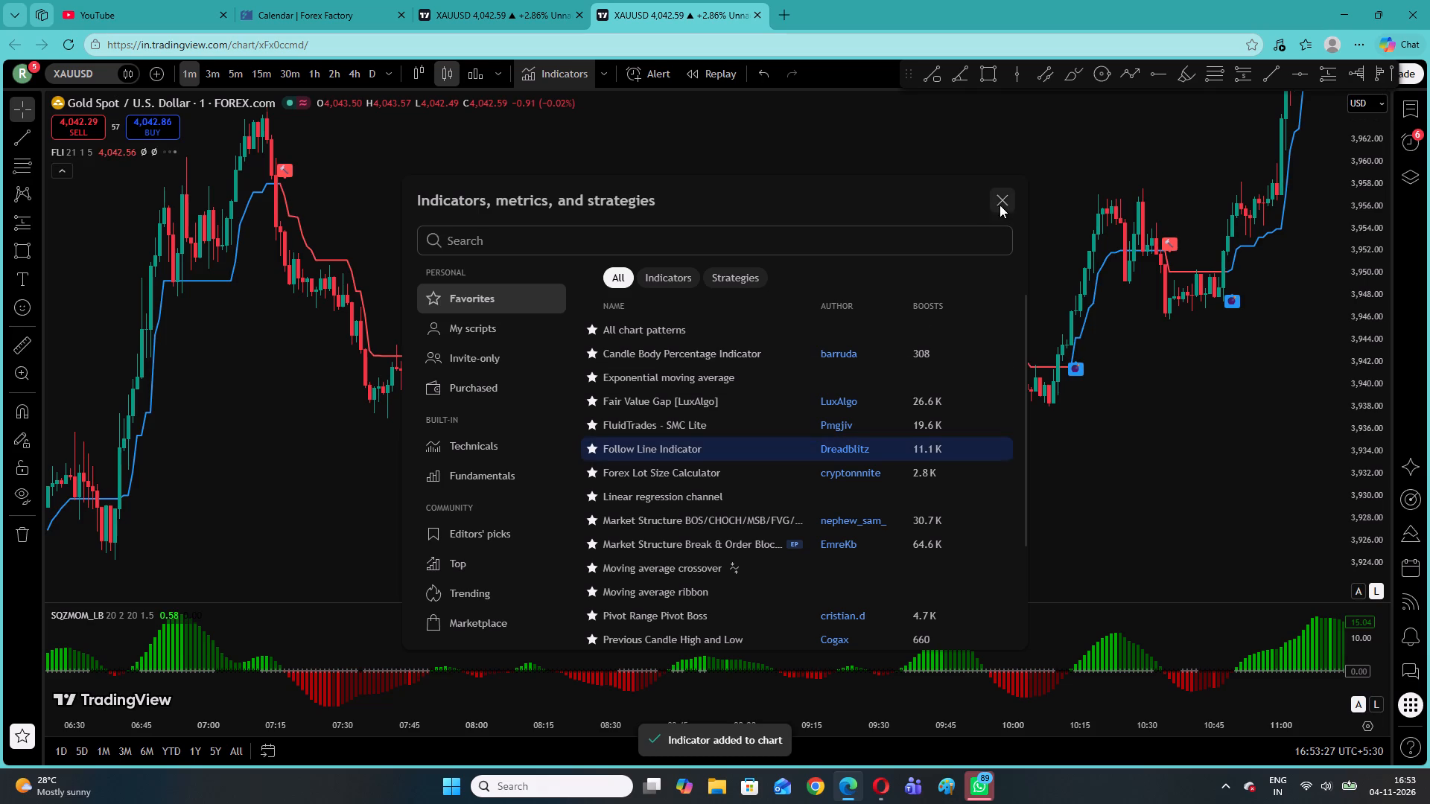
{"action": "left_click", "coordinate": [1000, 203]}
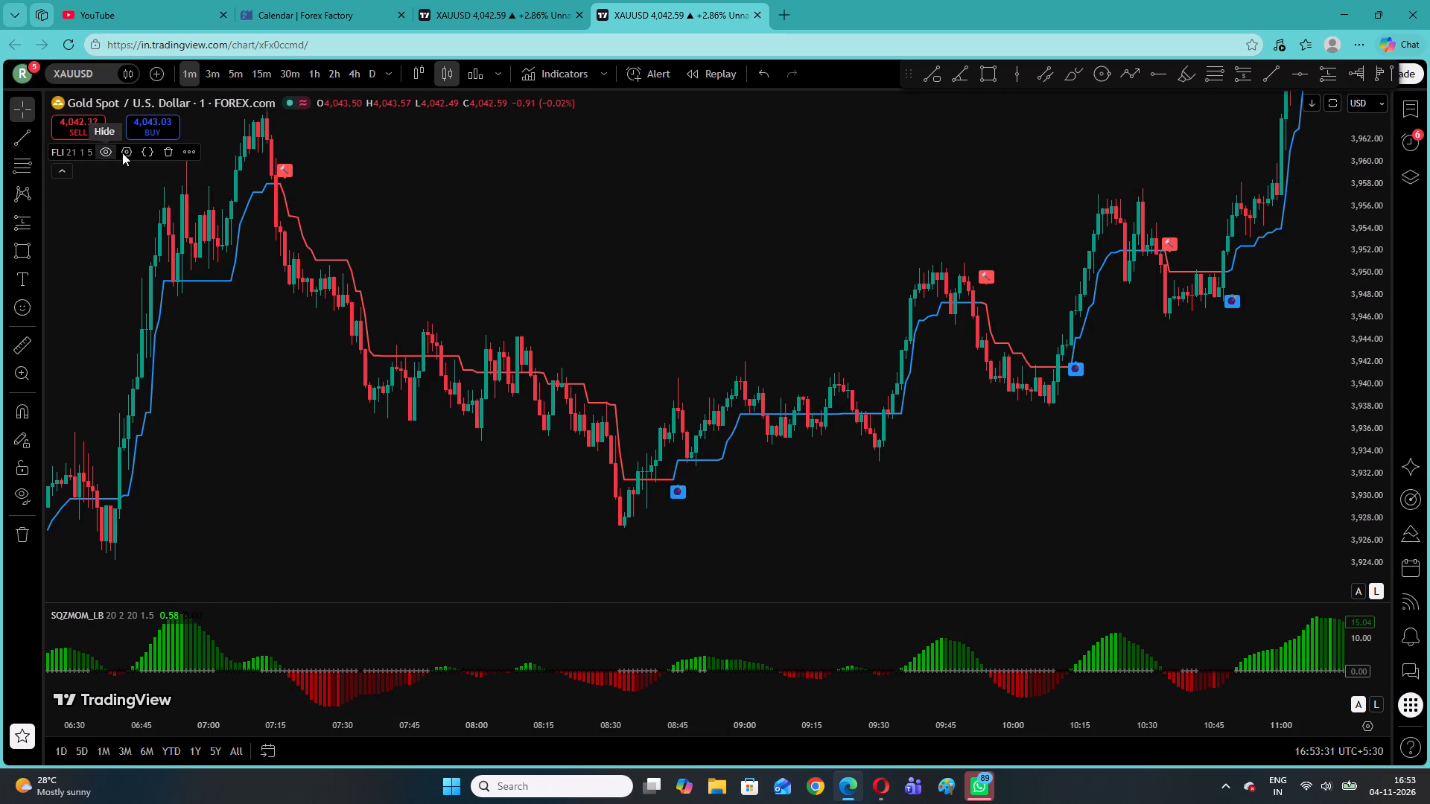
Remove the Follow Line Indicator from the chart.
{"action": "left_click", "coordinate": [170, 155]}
Add the Follow Line Indicator from the favorites to the chart alongside Squeeze Momentum.
{"action": "left_click", "coordinate": [550, 75]}
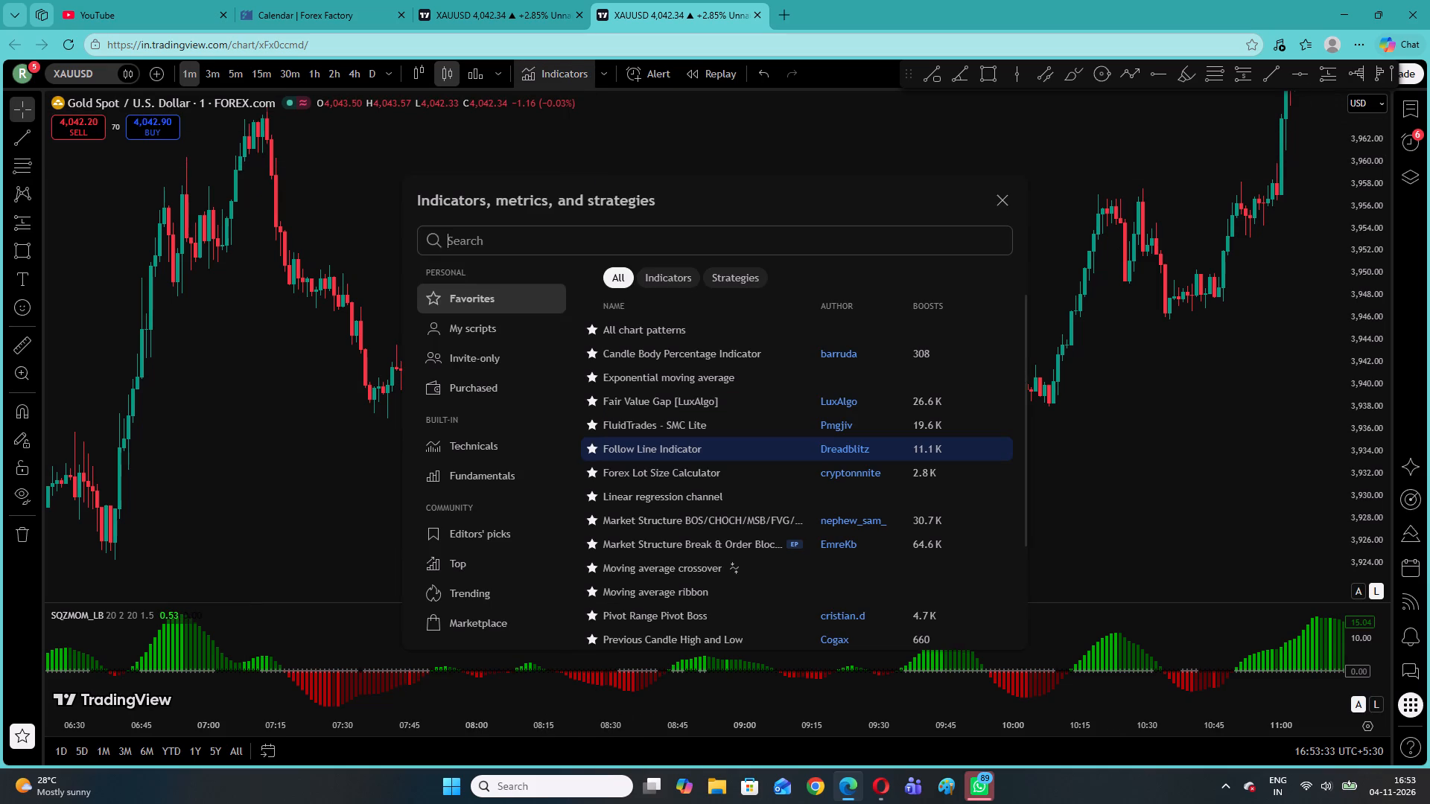
{"action": "left_click", "coordinate": [605, 238]}
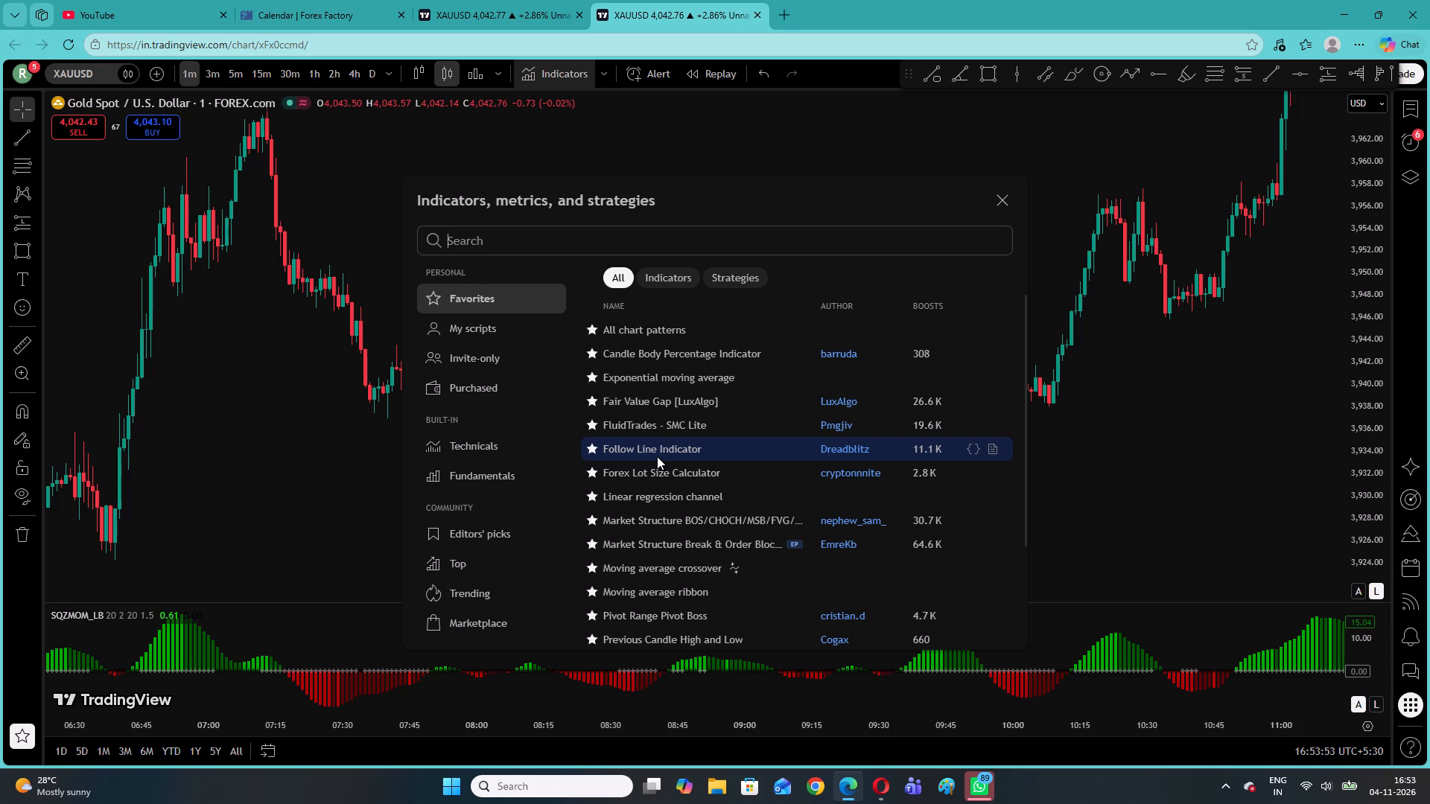
{"action": "left_click", "coordinate": [657, 456]}
{"action": "left_click", "coordinate": [998, 201]}
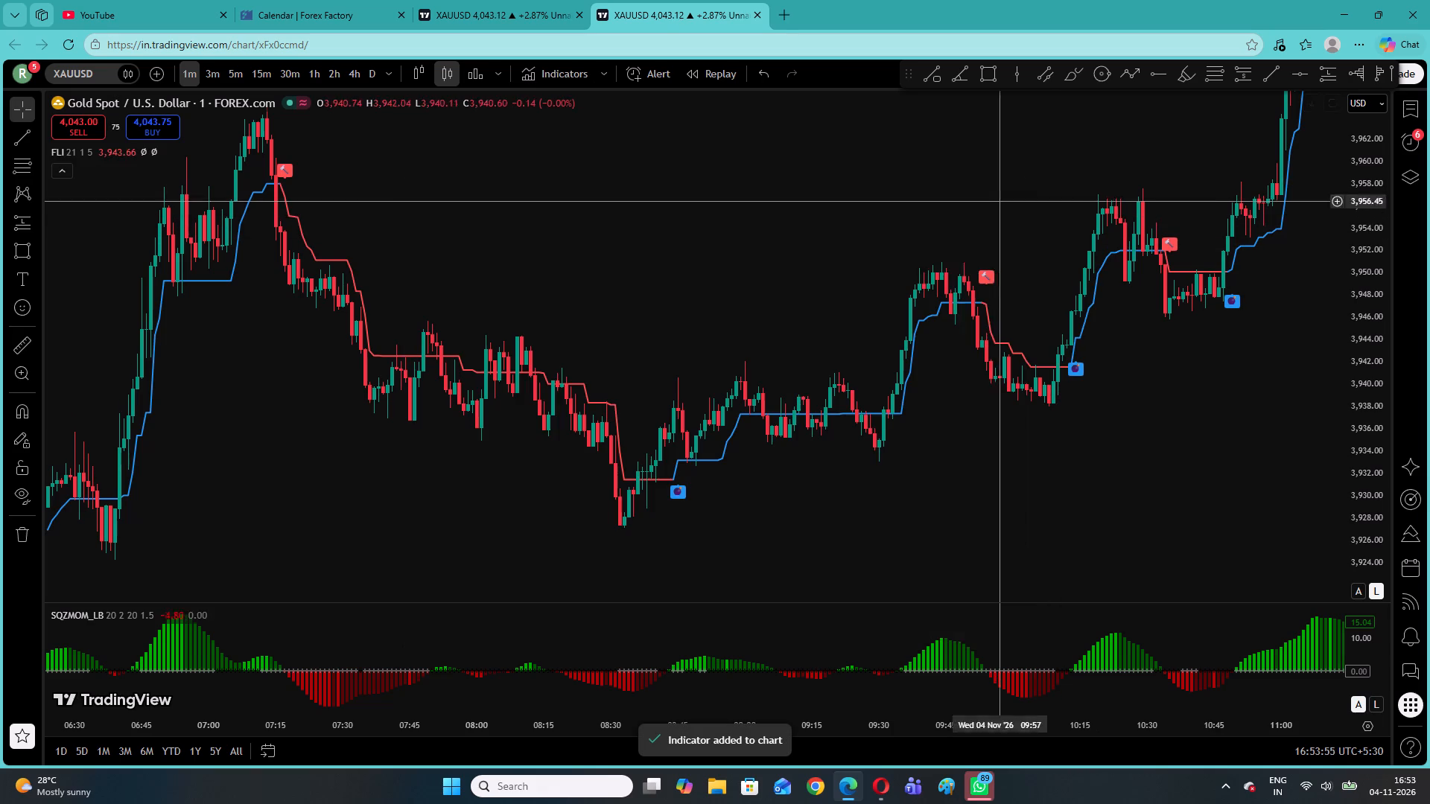
Set the BB Period of the Follow Line Indicator to 3 in its input settings.
{"action": "left_click", "coordinate": [123, 147]}
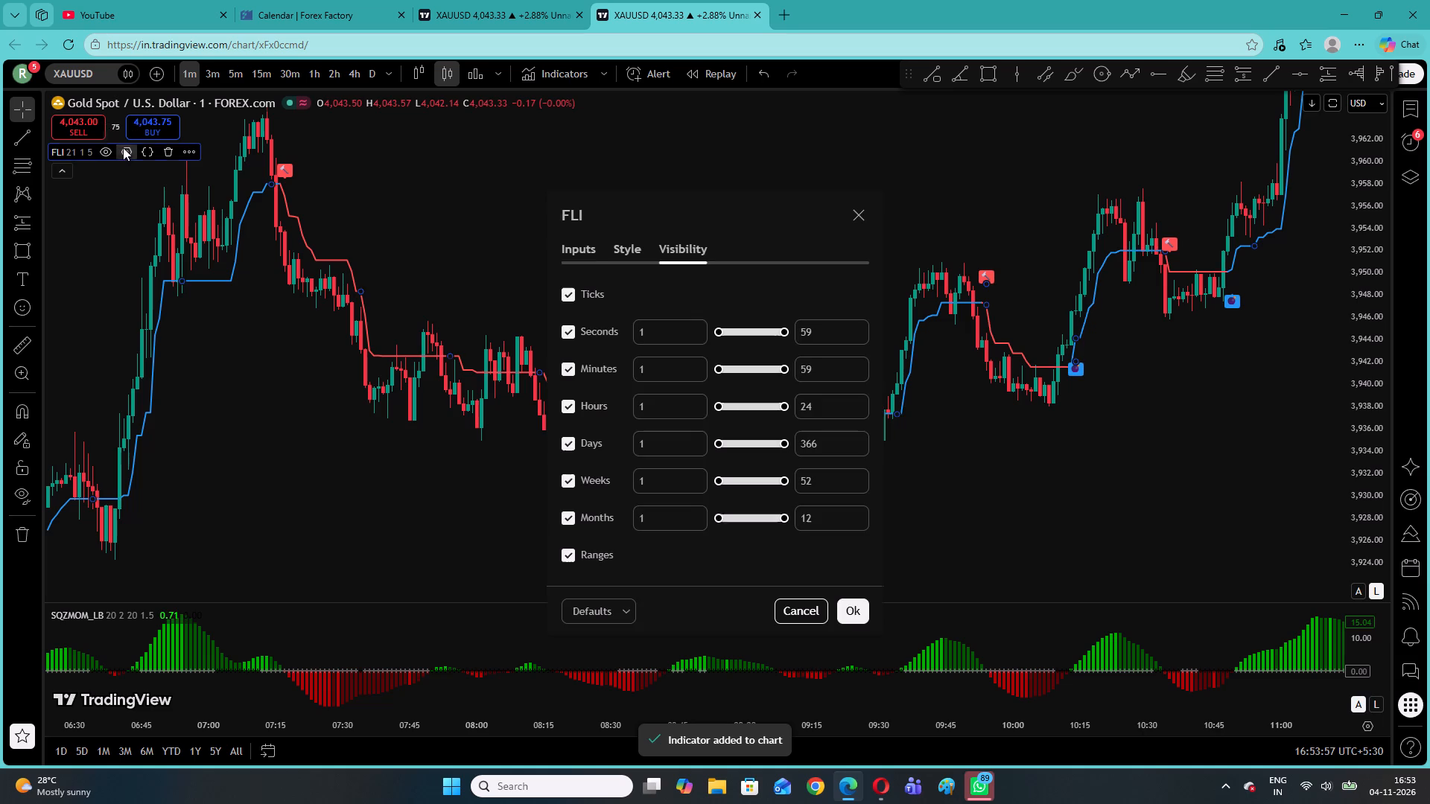
{"action": "left_click", "coordinate": [632, 246]}
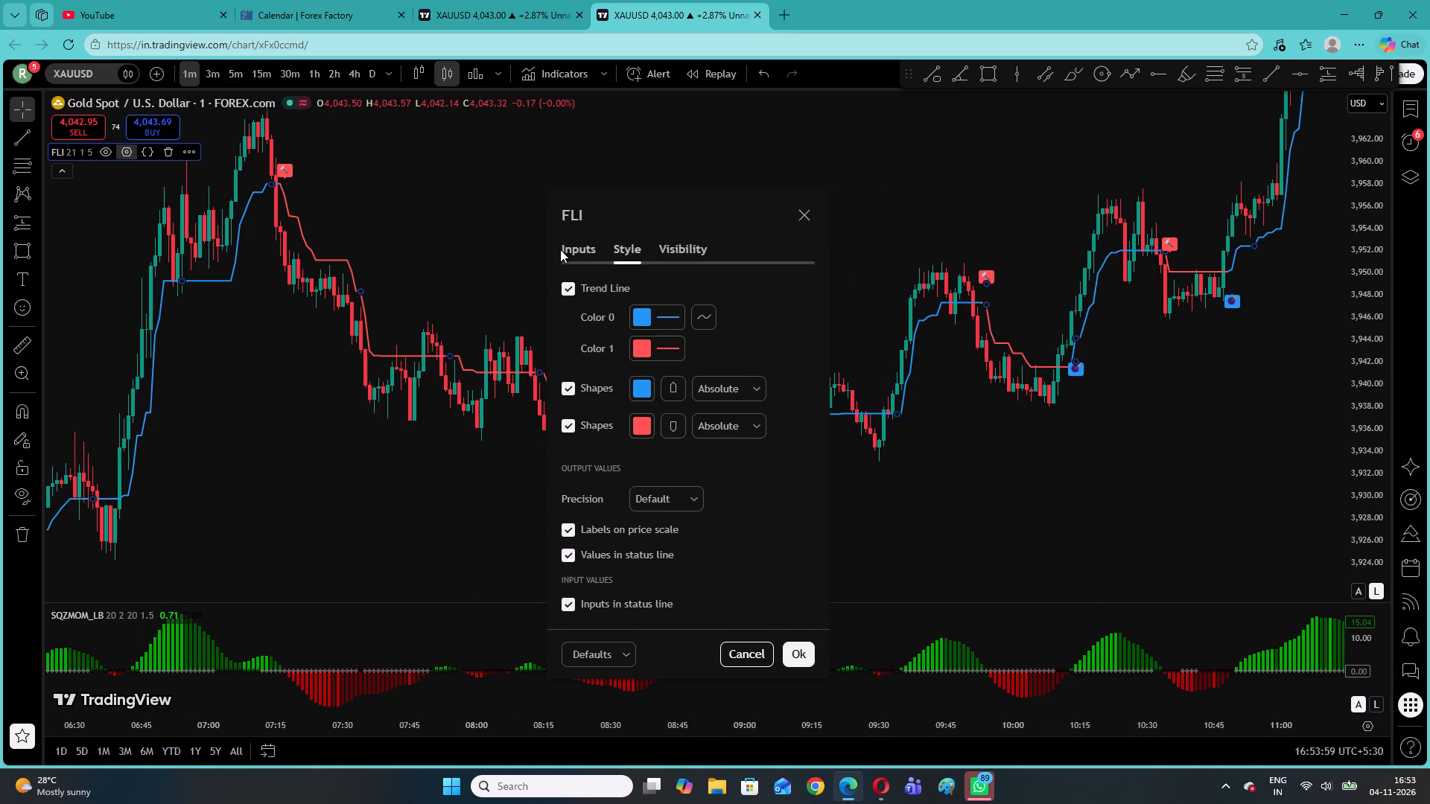
{"action": "left_click", "coordinate": [560, 249]}
{"action": "left_click", "coordinate": [570, 246]}
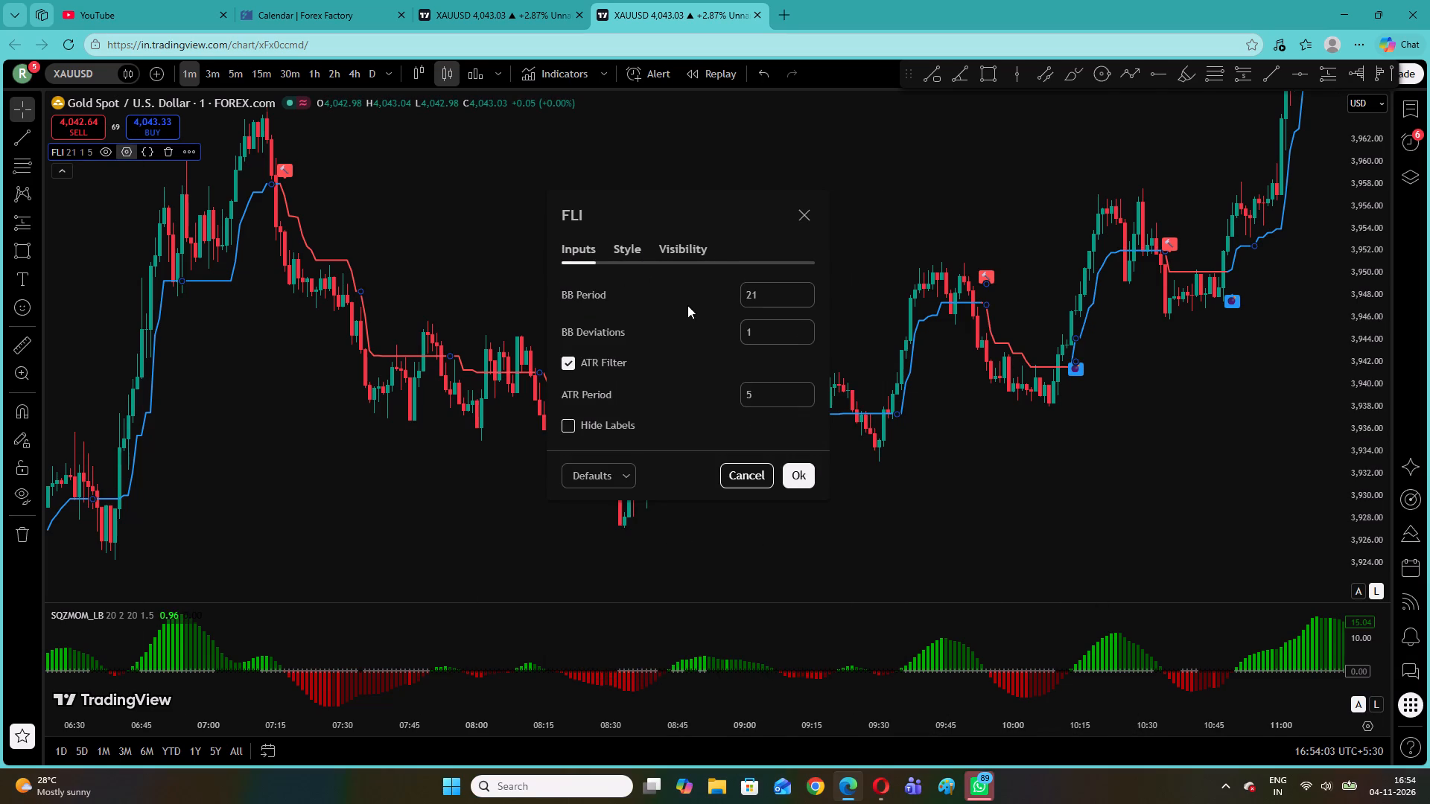
{"action": "left_click", "coordinate": [760, 290]}
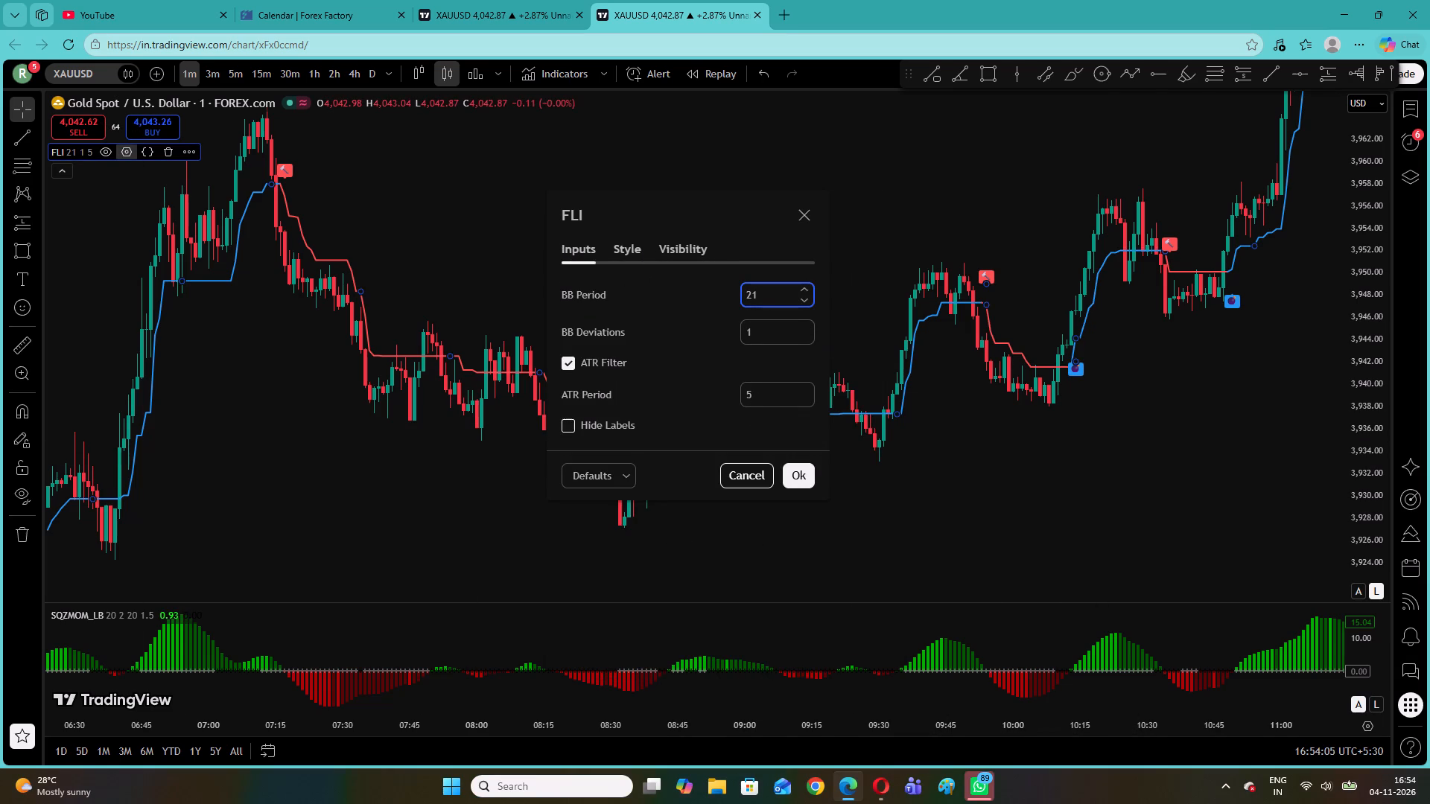
{"action": "left_click", "coordinate": [760, 290]}
{"action": "key", "text": "BackSpace"}
{"action": "key", "text": "BackSpace"}
{"action": "key", "text": "3"}
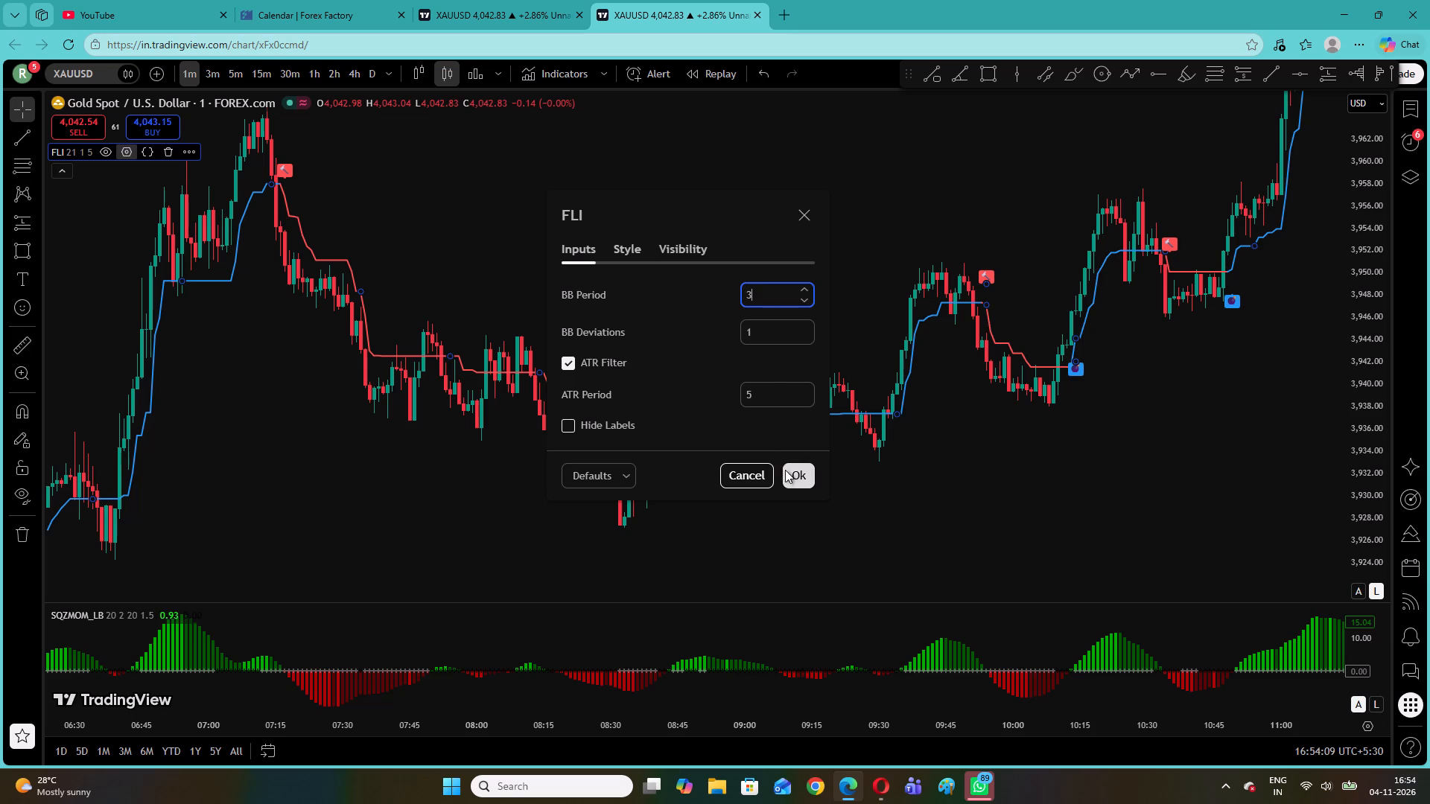
{"action": "left_click", "coordinate": [791, 470]}
{"action": "left_click", "coordinate": [697, 174]}
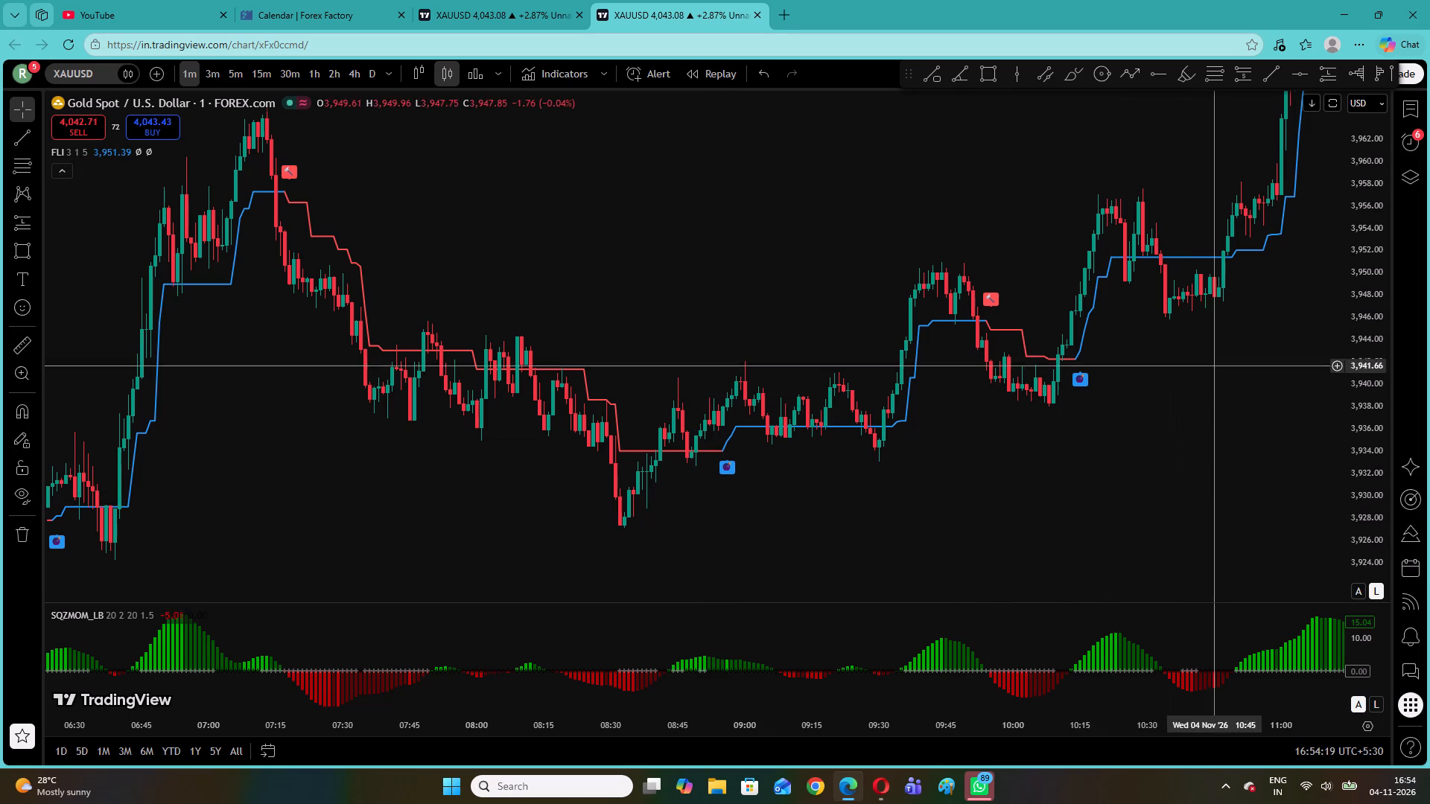
Examine the Follow Line signals against the Squeeze Momentum histogram on the latest and earlier 1-minute gold price swings.
{"action": "left_click_drag", "start_coordinate": [1212, 336], "coordinate": [576, 657]}
{"action": "left_click_drag", "start_coordinate": [994, 202], "coordinate": [785, 682]}
{"action": "left_click_drag", "start_coordinate": [1062, 374], "coordinate": [415, 604]}
{"action": "left_click_drag", "start_coordinate": [944, 375], "coordinate": [267, 546]}
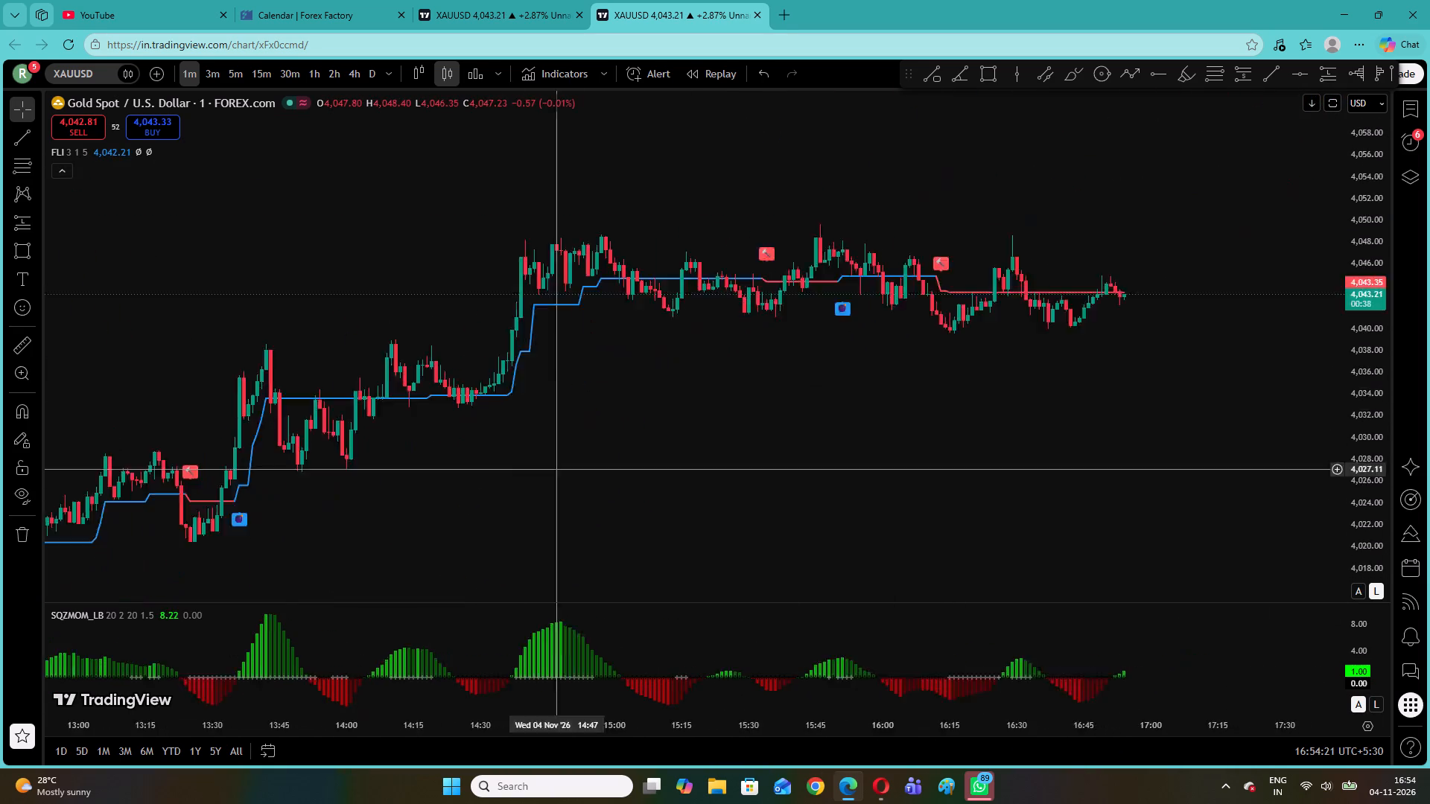
{"action": "left_click_drag", "start_coordinate": [267, 546], "coordinate": [245, 551]}
{"action": "left_click_drag", "start_coordinate": [1359, 502], "coordinate": [1326, 300]}
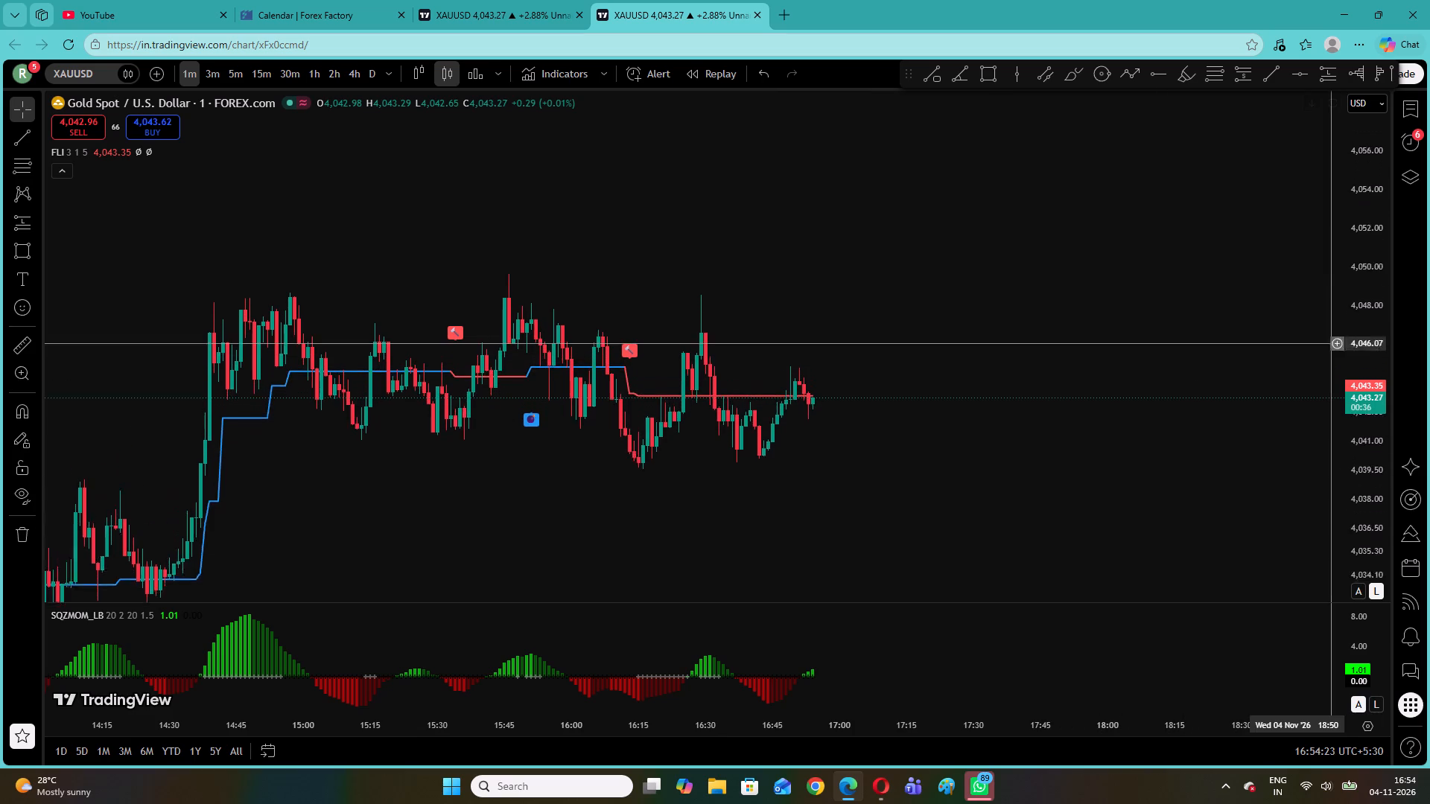
{"action": "left_click_drag", "start_coordinate": [1326, 300], "coordinate": [1324, 200]}
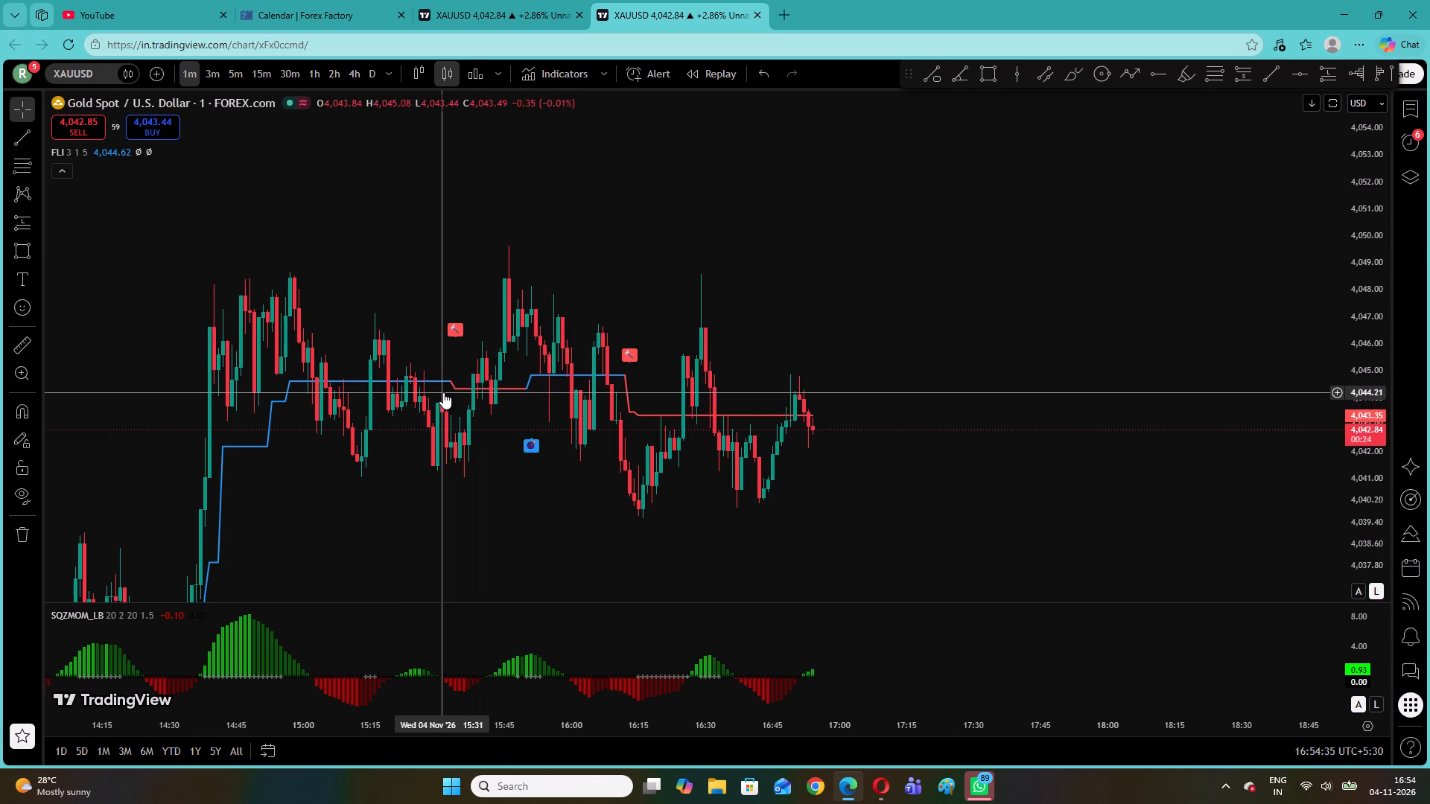
{"action": "left_click_drag", "start_coordinate": [422, 457], "coordinate": [883, 188]}
{"action": "left_click_drag", "start_coordinate": [694, 421], "coordinate": [866, 215]}
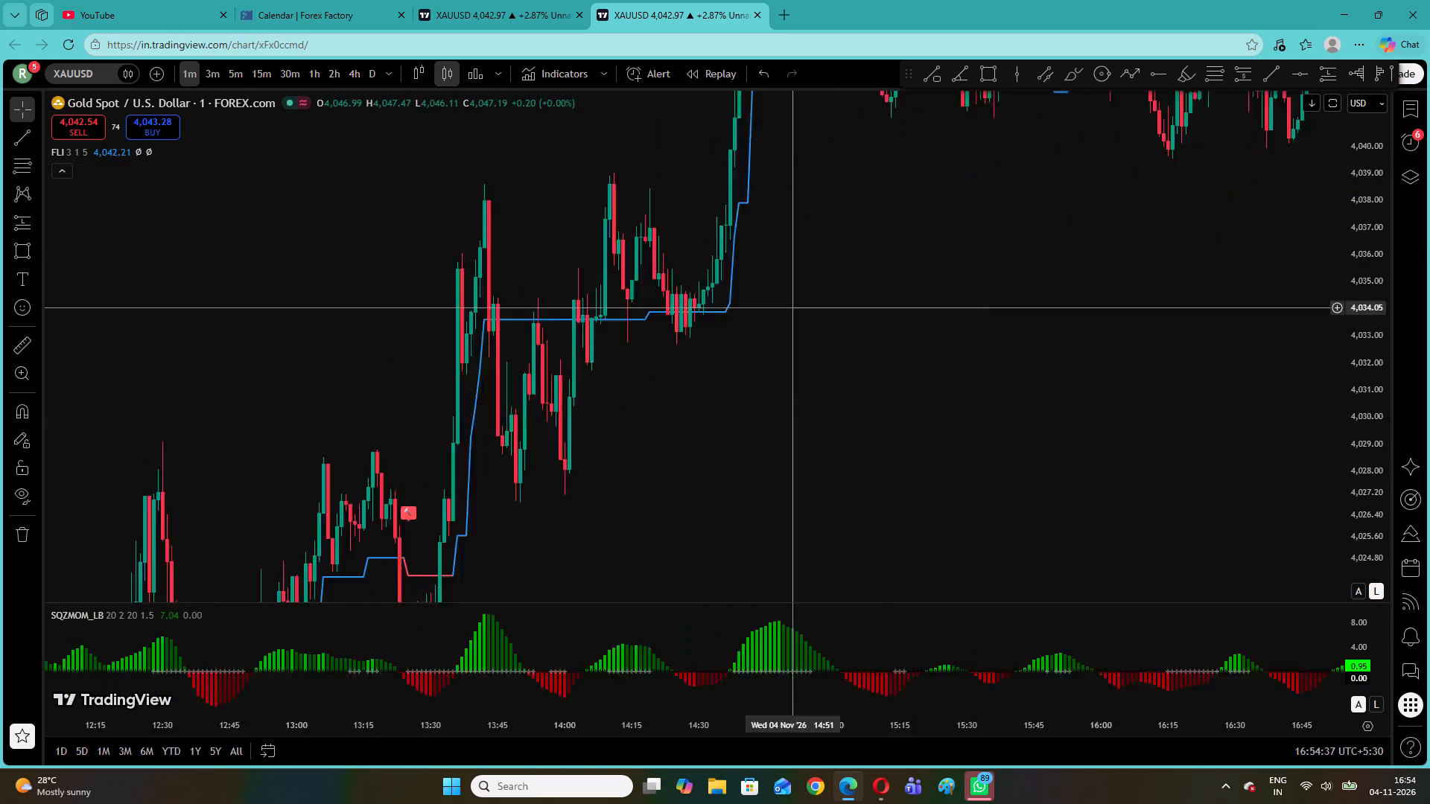
{"action": "left_click_drag", "start_coordinate": [866, 215], "coordinate": [911, 125]}
{"action": "left_click_drag", "start_coordinate": [756, 378], "coordinate": [783, 354]}
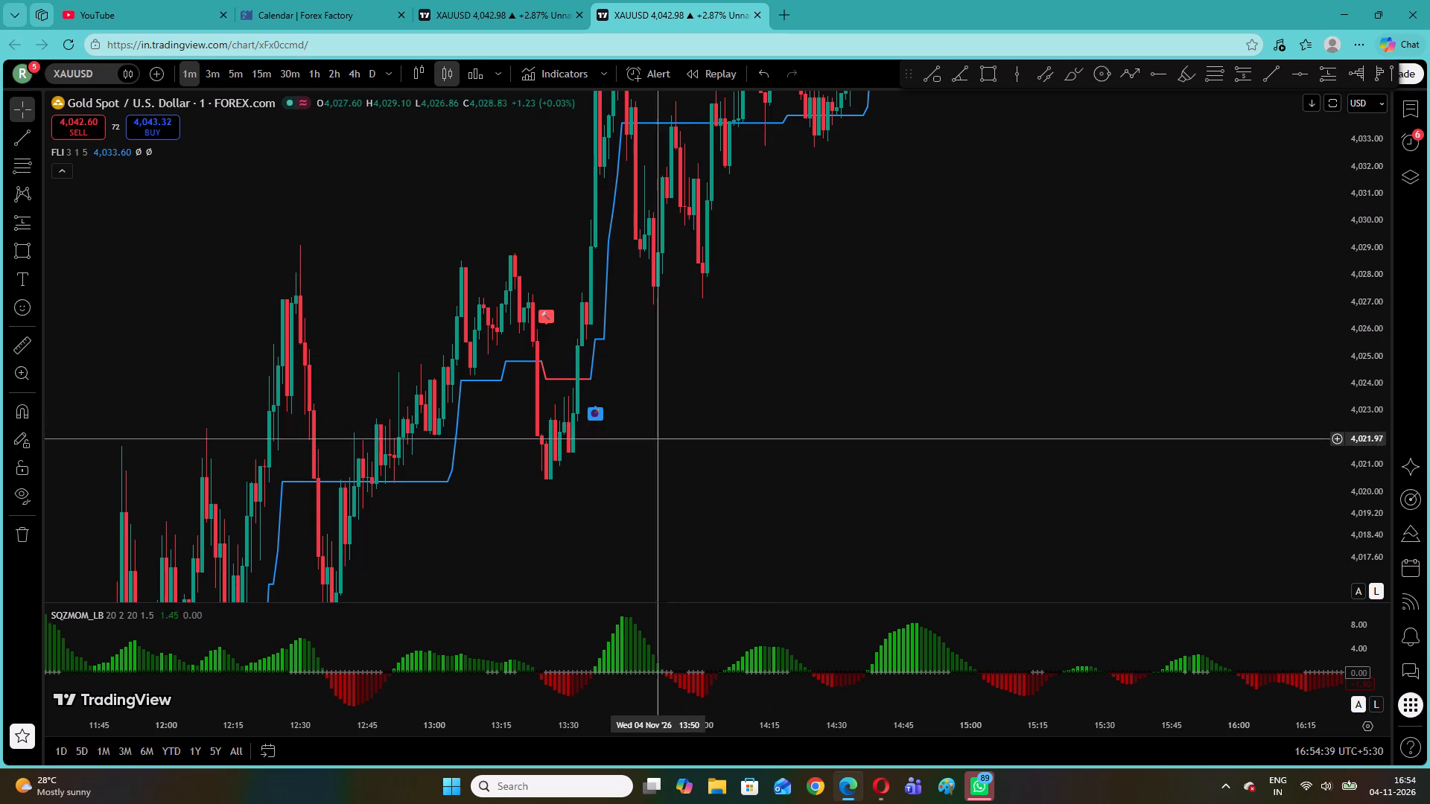
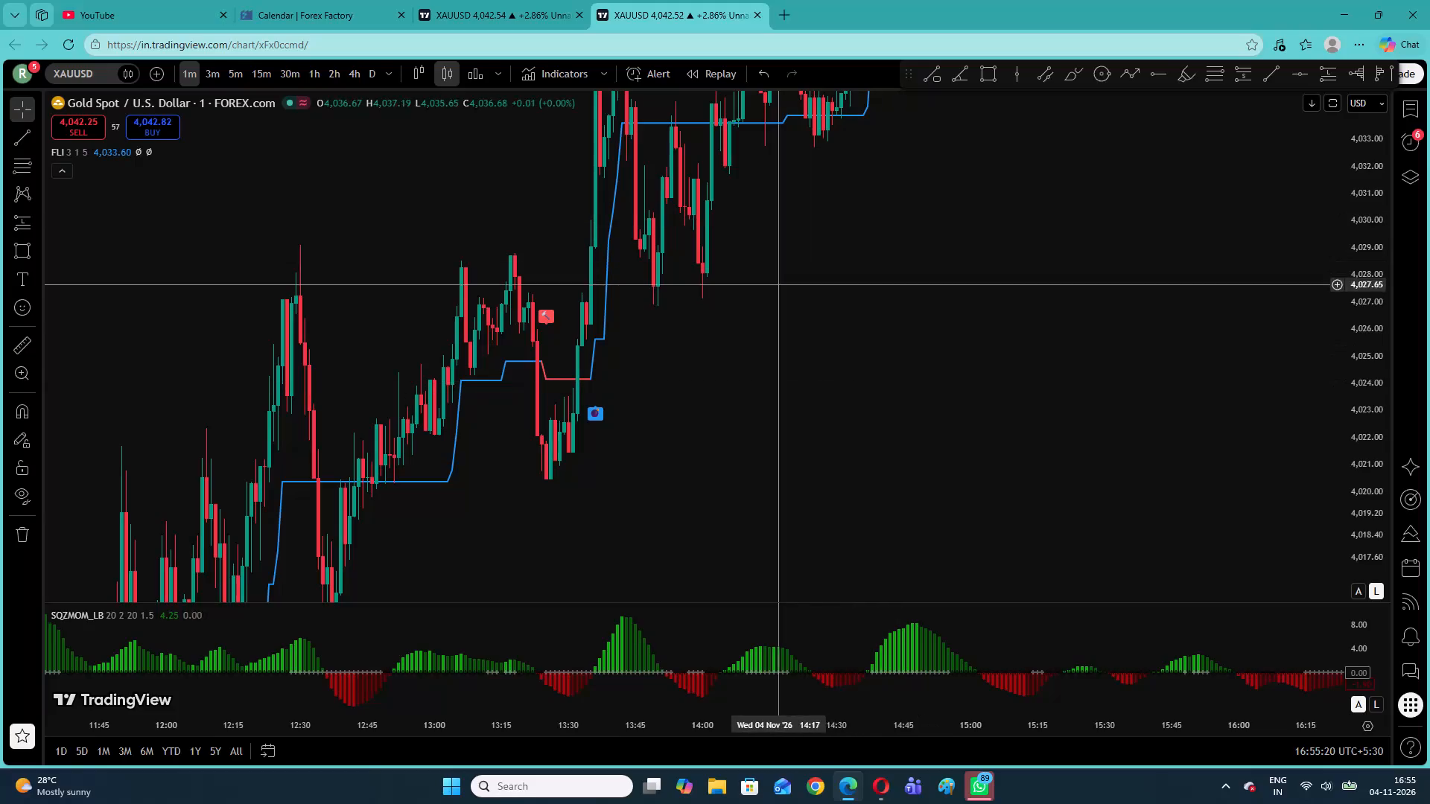
Examine the Follow Line signals and Squeeze Momentum histogram on the 1-minute gold swings between about 12:30 and 14:30.
{"action": "right_click", "coordinate": [837, 214]}
{"action": "left_click", "coordinate": [854, 223]}
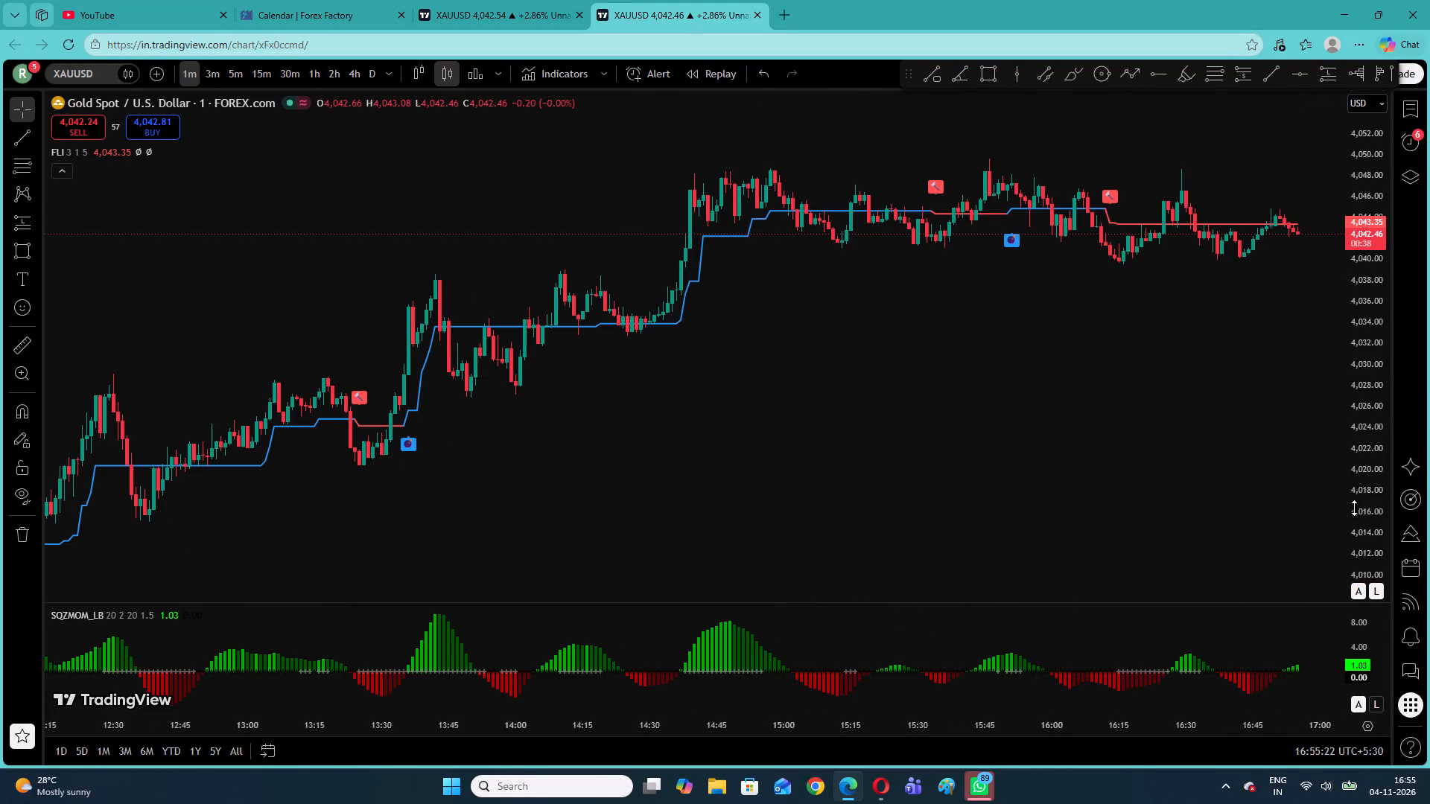
{"action": "left_click_drag", "start_coordinate": [1354, 505], "coordinate": [1345, 230]}
{"action": "left_click_drag", "start_coordinate": [664, 497], "coordinate": [938, 376]}
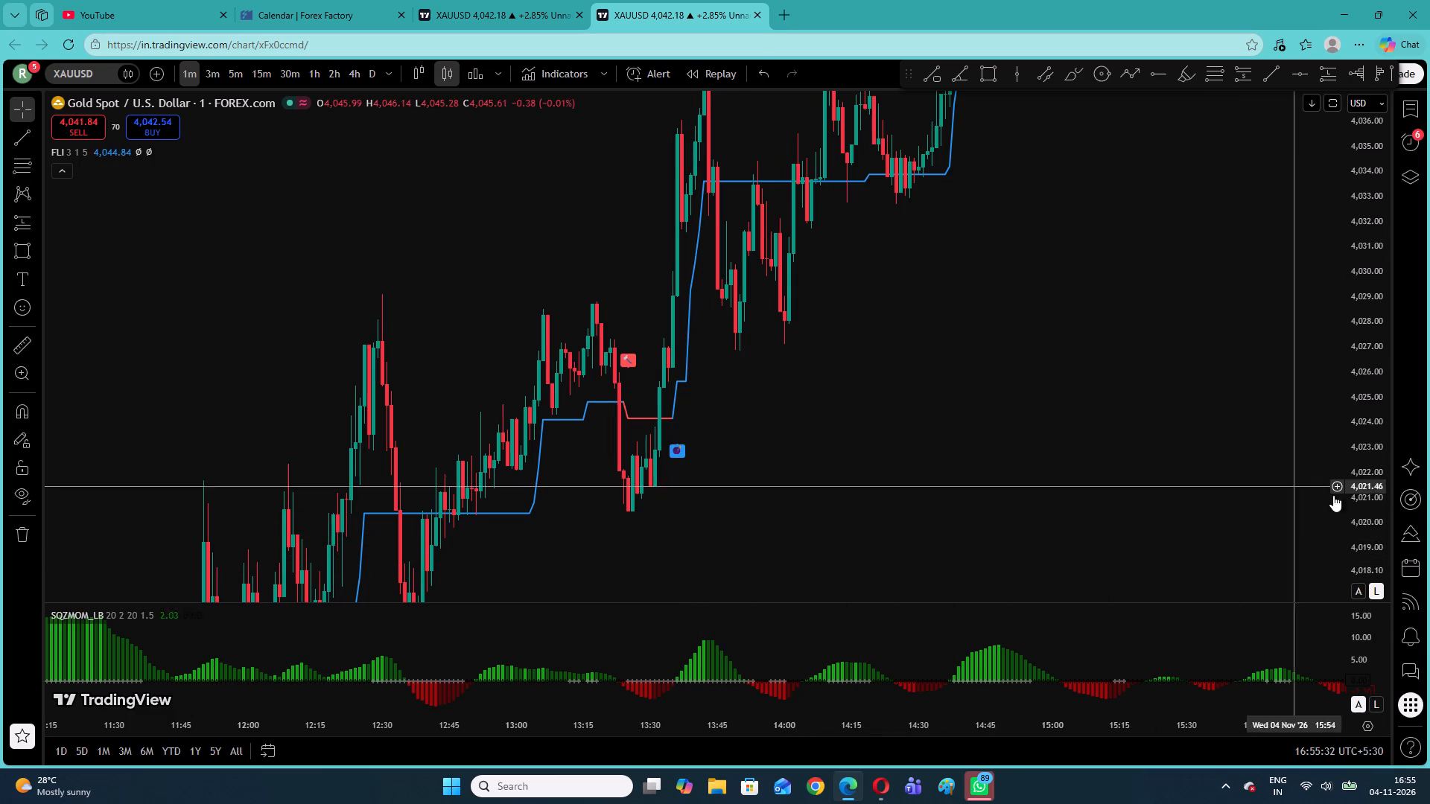
{"action": "left_click_drag", "start_coordinate": [1358, 535], "coordinate": [1360, 282]}
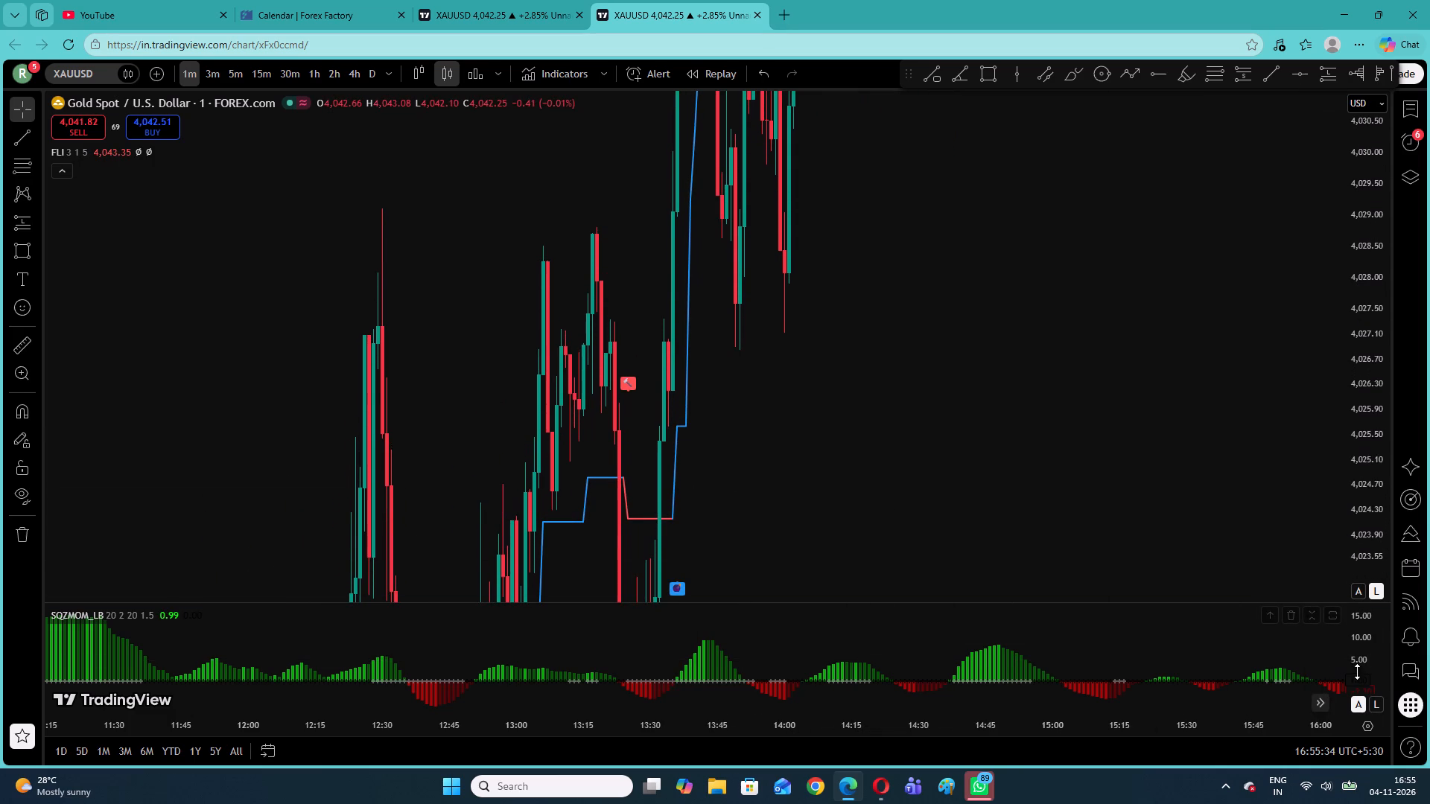
{"action": "left_click_drag", "start_coordinate": [1360, 674], "coordinate": [1370, 617]}
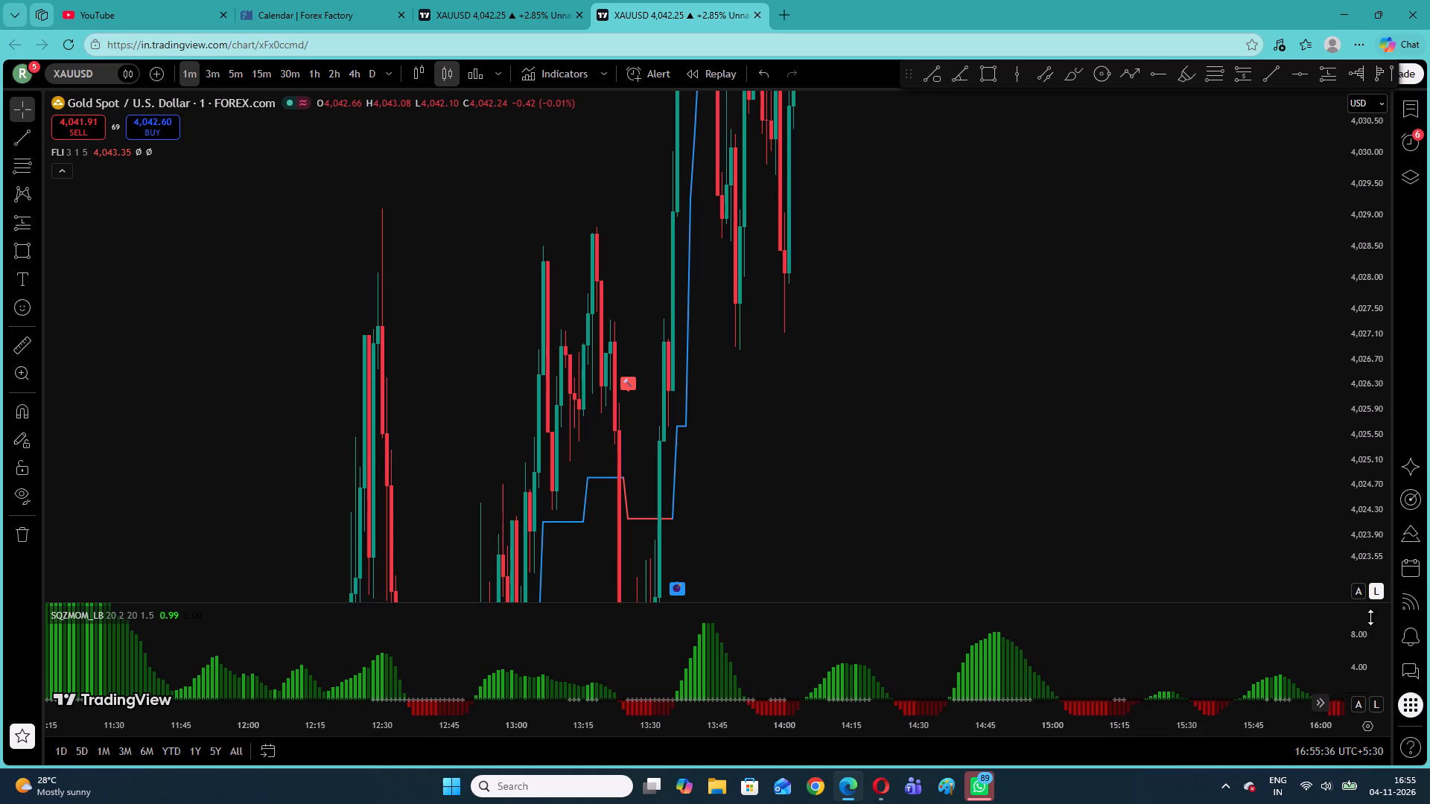
{"action": "left_click_drag", "start_coordinate": [1370, 617], "coordinate": [1372, 646]}
{"action": "left_click_drag", "start_coordinate": [1143, 675], "coordinate": [1131, 651]}
{"action": "left_click_drag", "start_coordinate": [1370, 668], "coordinate": [1368, 653]}
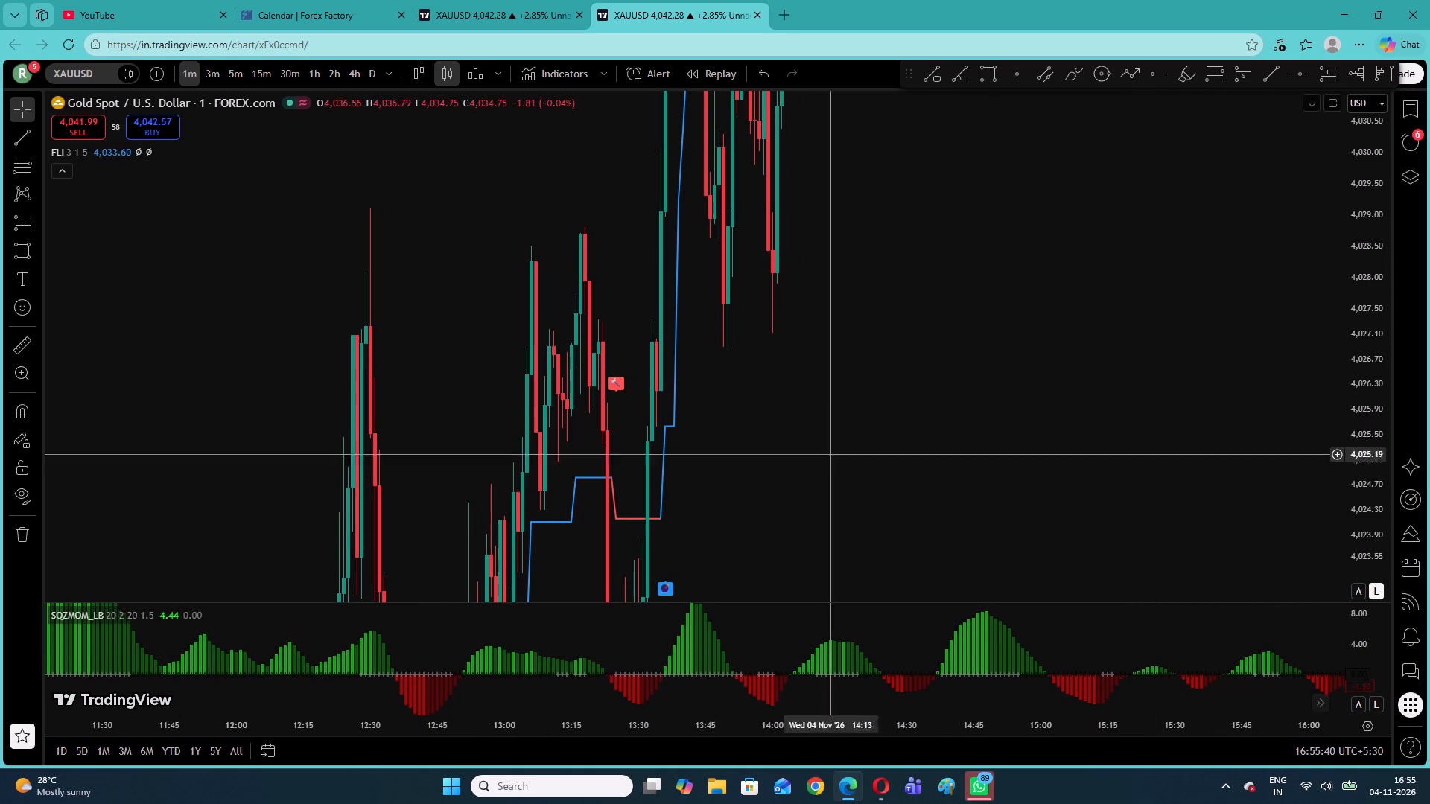
{"action": "left_click", "coordinate": [743, 421]}
{"action": "left_click_drag", "start_coordinate": [1367, 317], "coordinate": [1354, 526]}
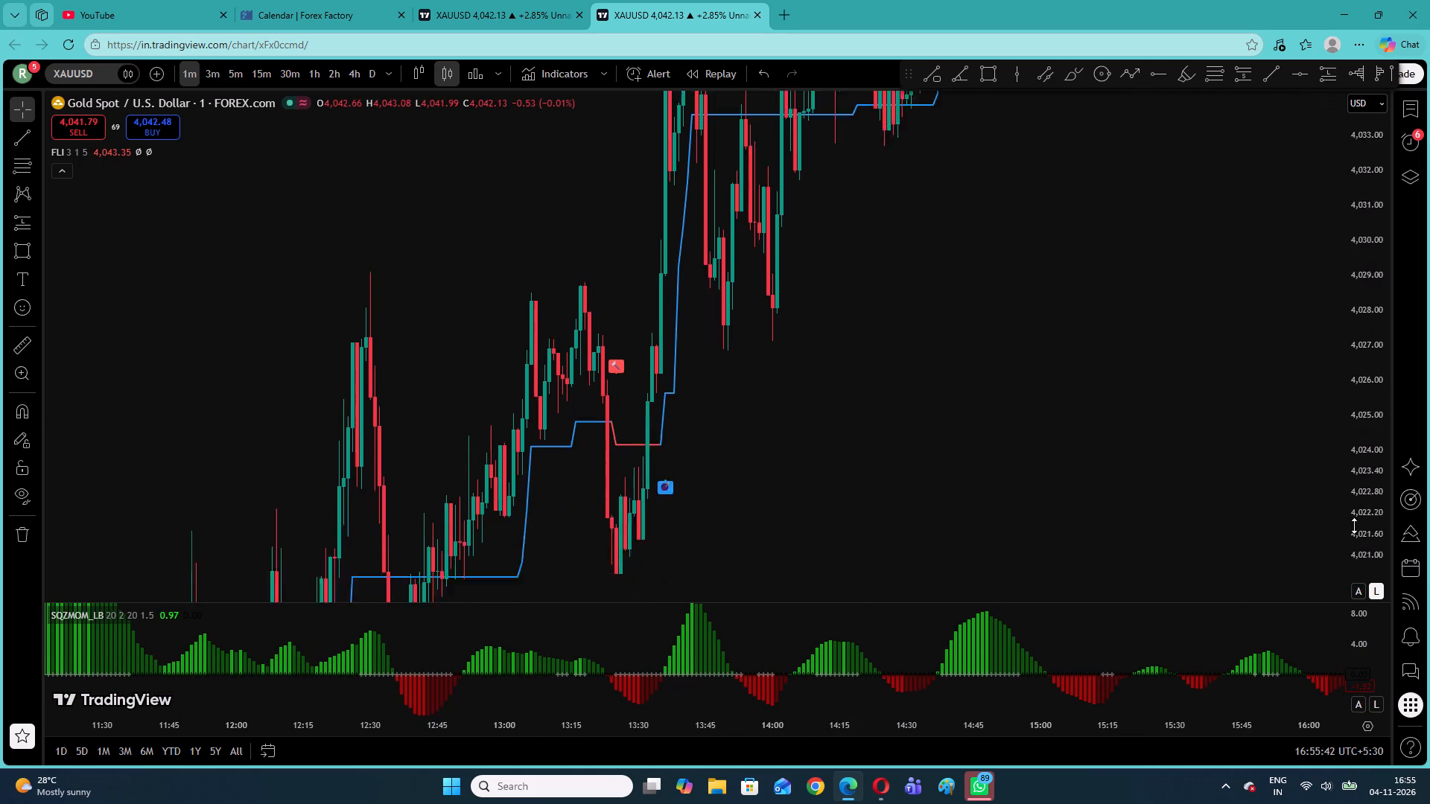
{"action": "left_click_drag", "start_coordinate": [1354, 526], "coordinate": [1347, 572]}
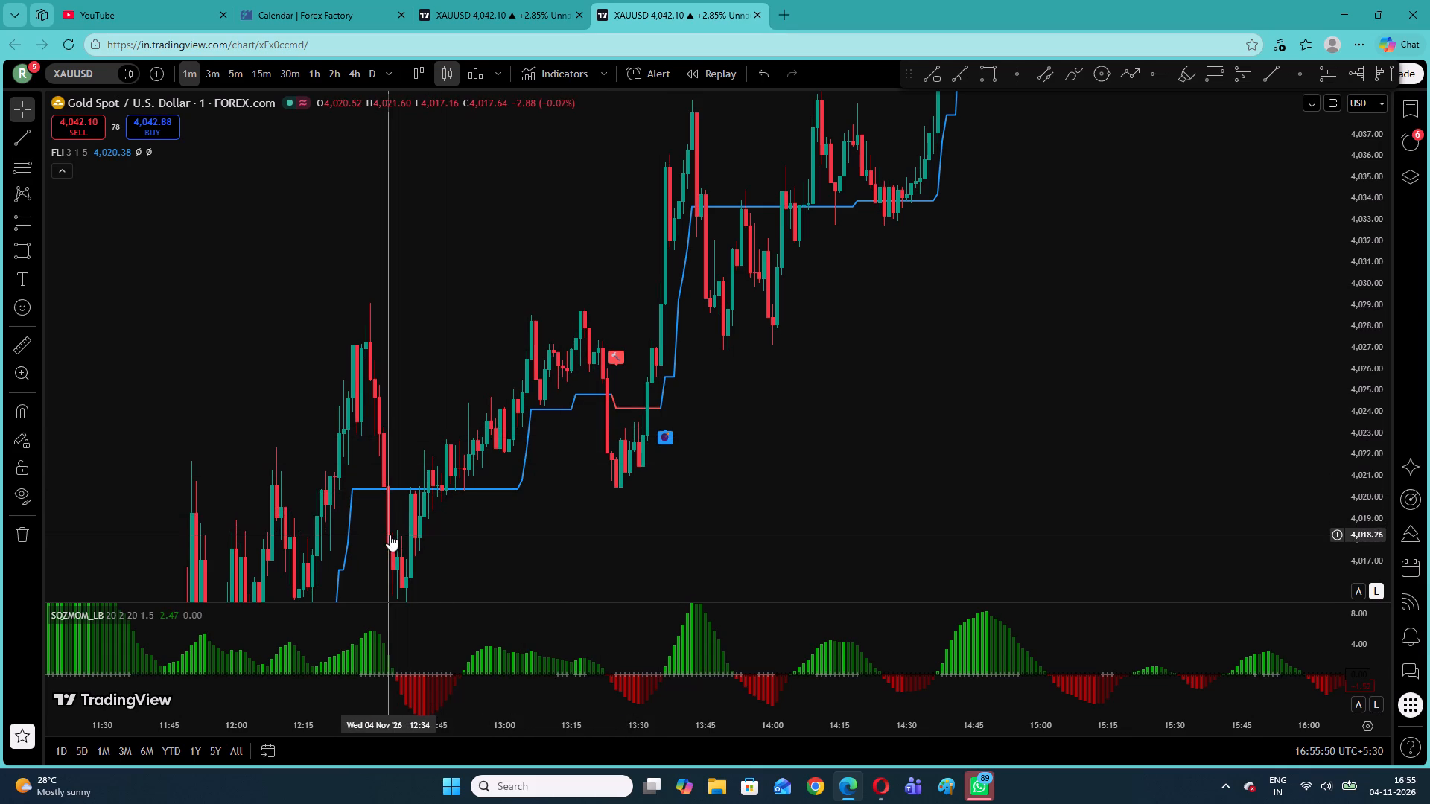
Examine earlier 1-minute gold swings back to about 05:00, comparing Follow Line flips with Squeeze Momentum colour changes.
{"action": "left_click_drag", "start_coordinate": [384, 538], "coordinate": [638, 267]}
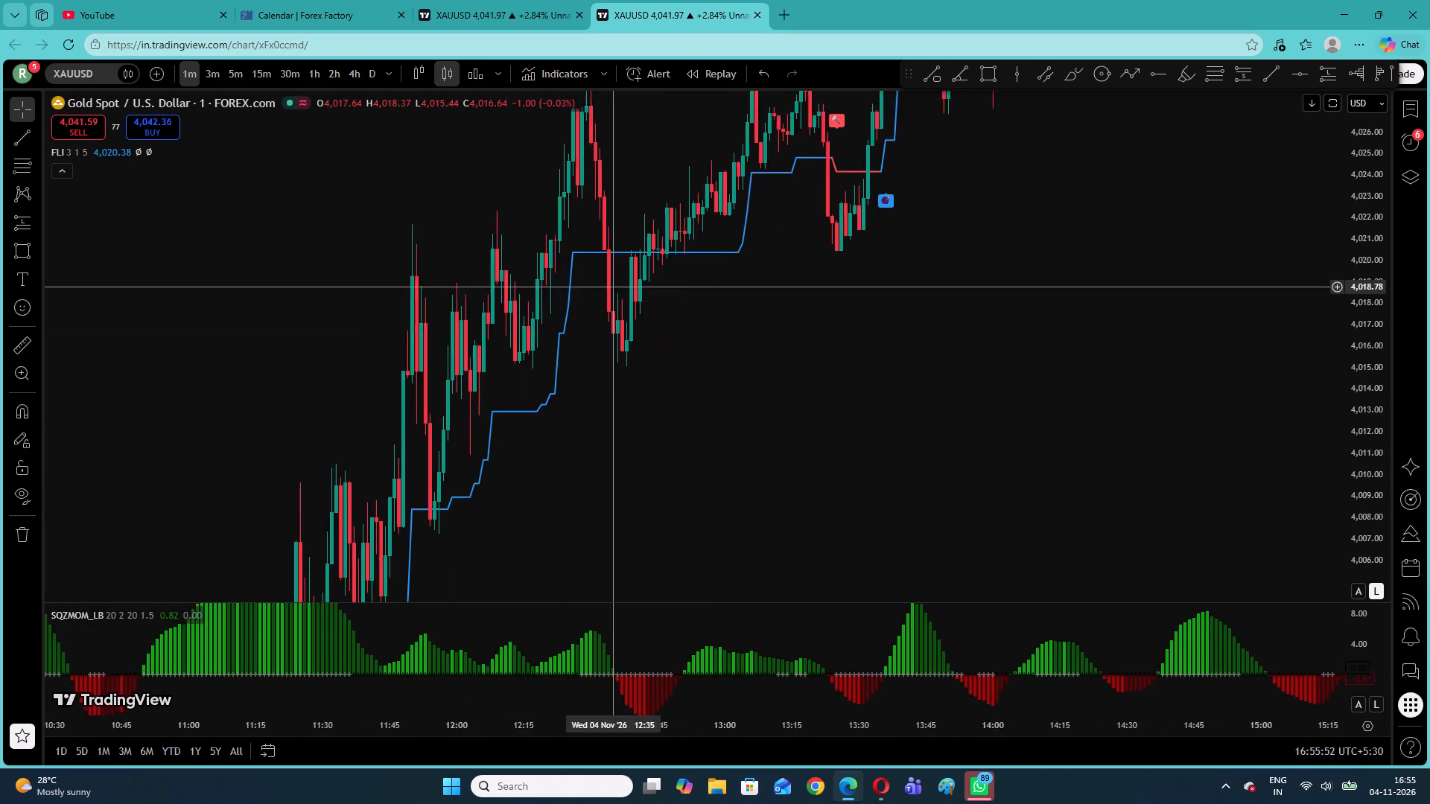
{"action": "left_click_drag", "start_coordinate": [638, 267], "coordinate": [646, 255]}
{"action": "left_click_drag", "start_coordinate": [572, 511], "coordinate": [761, 279]}
{"action": "left_click_drag", "start_coordinate": [648, 476], "coordinate": [818, 247]}
{"action": "left_click_drag", "start_coordinate": [693, 457], "coordinate": [792, 169]}
{"action": "left_click_drag", "start_coordinate": [789, 482], "coordinate": [756, 239]}
{"action": "left_click_drag", "start_coordinate": [665, 465], "coordinate": [766, 141]}
{"action": "left_click_drag", "start_coordinate": [757, 554], "coordinate": [936, 279]}
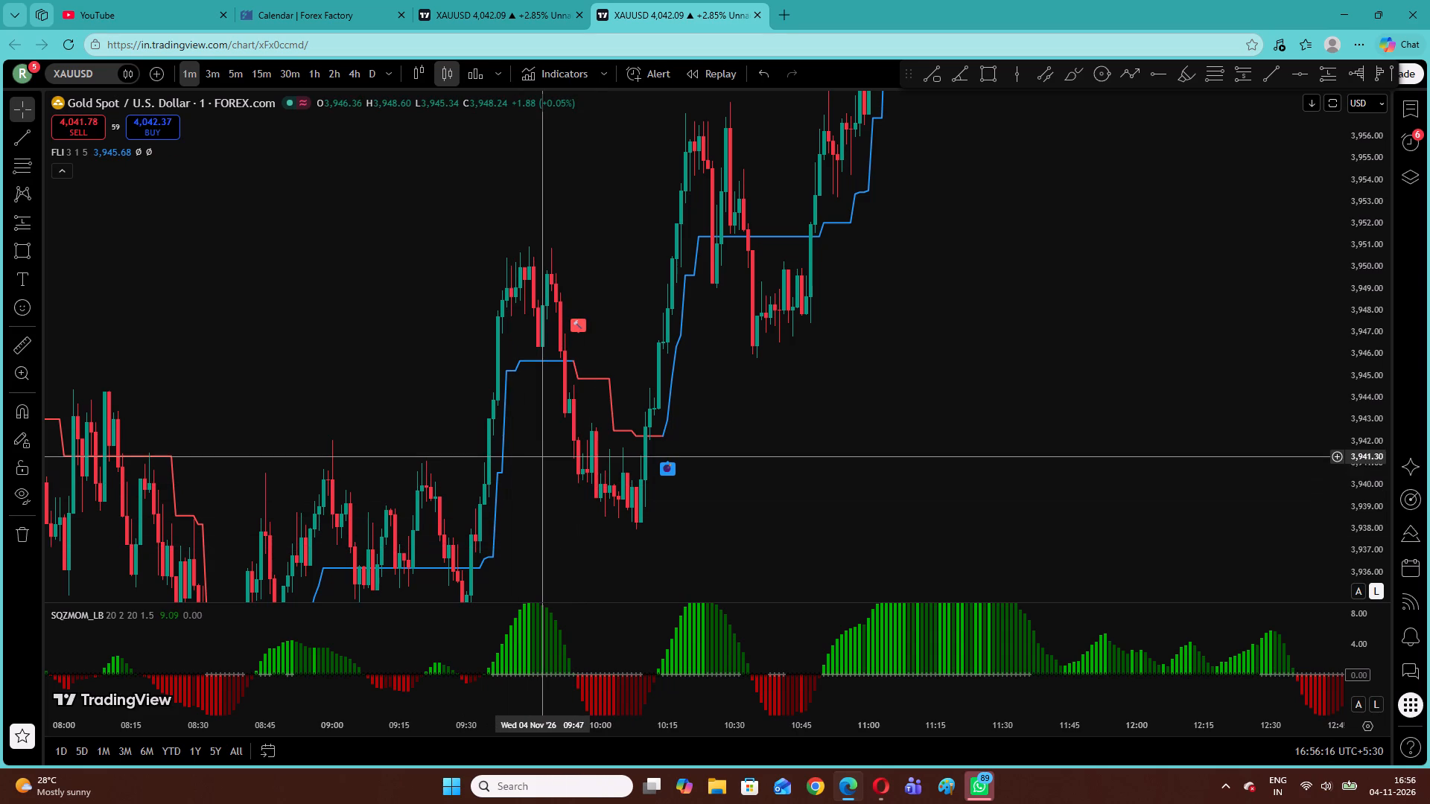
{"action": "left_click_drag", "start_coordinate": [526, 470], "coordinate": [771, 211]}
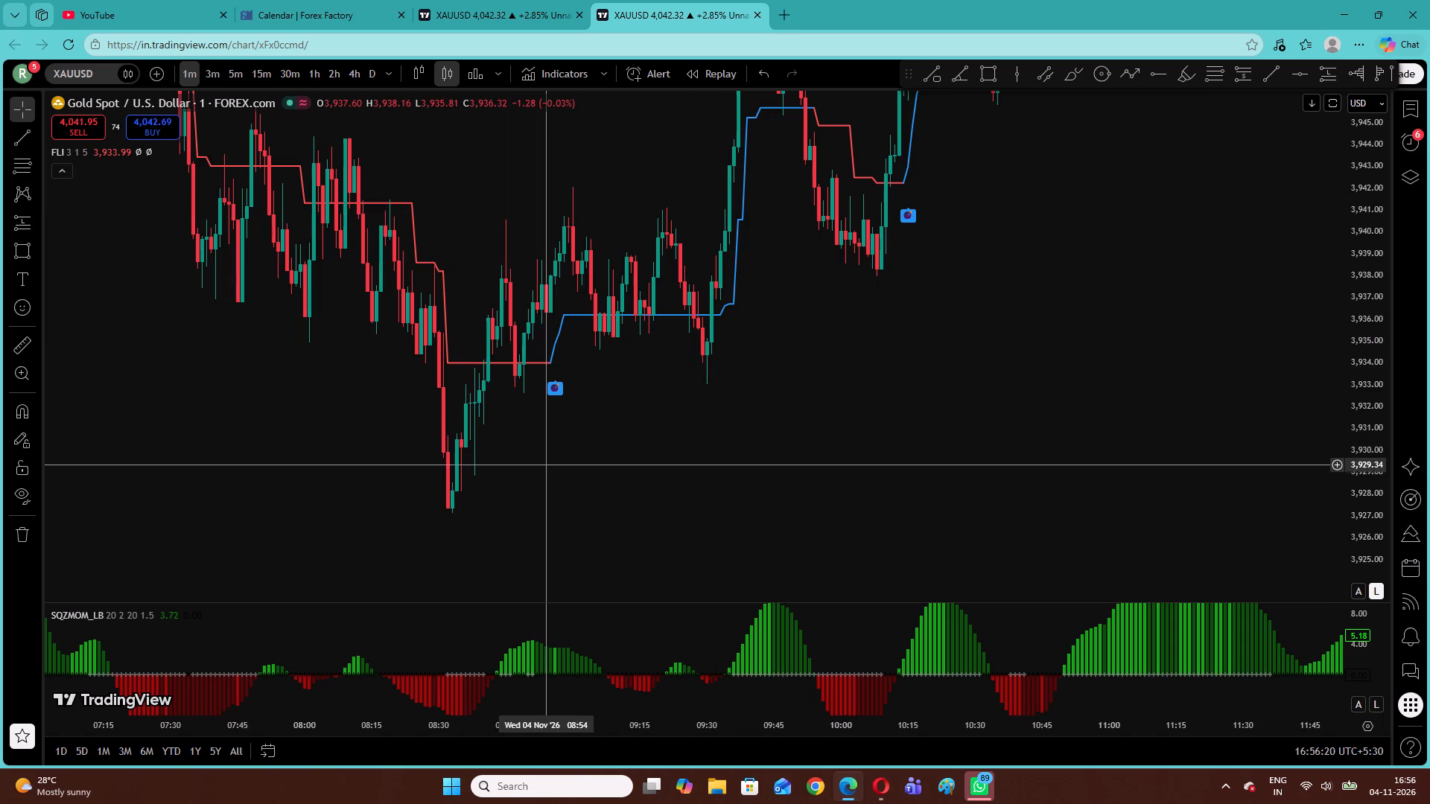
{"action": "left_click_drag", "start_coordinate": [548, 463], "coordinate": [568, 494]}
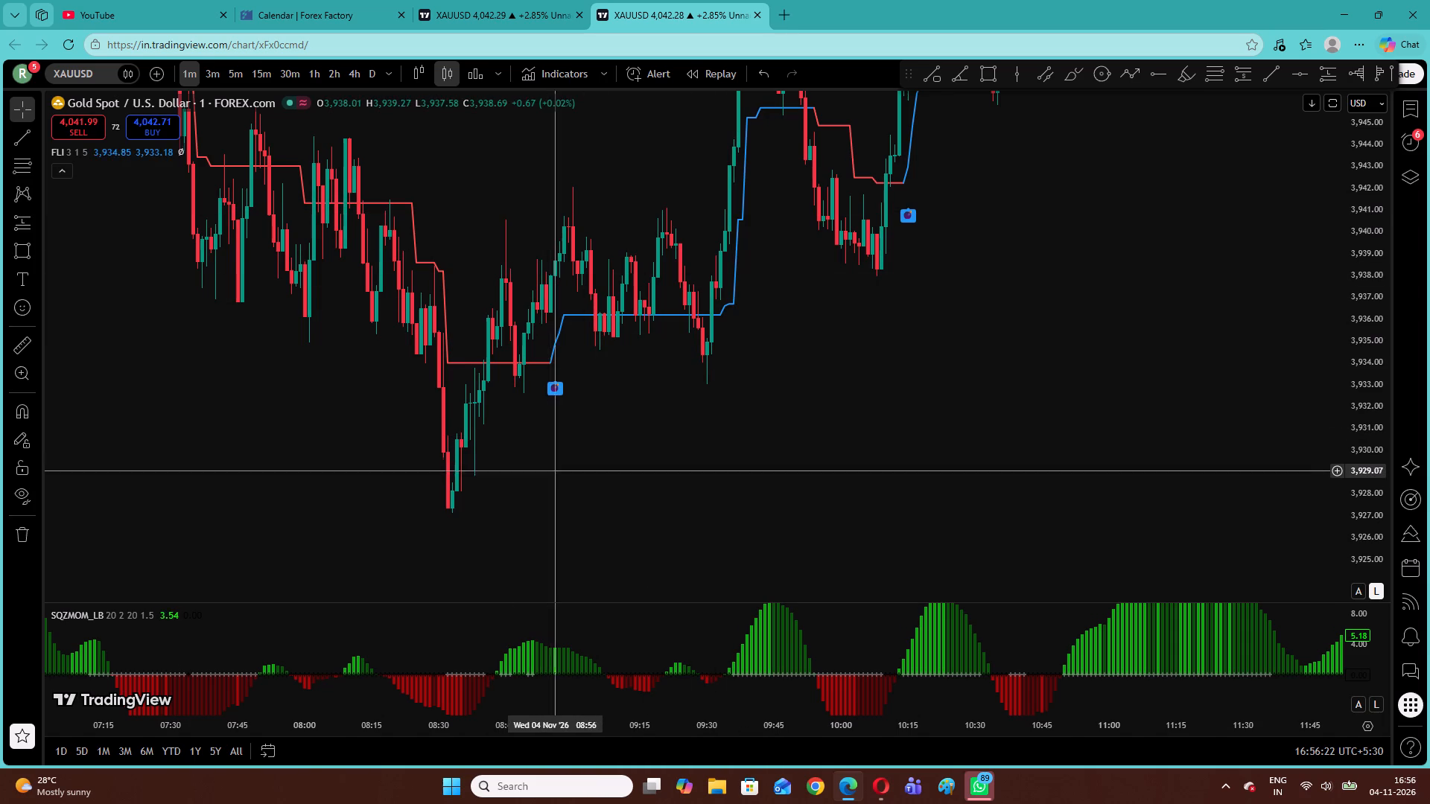
{"action": "left_click_drag", "start_coordinate": [568, 494], "coordinate": [789, 616]}
{"action": "left_click_drag", "start_coordinate": [433, 321], "coordinate": [814, 549]}
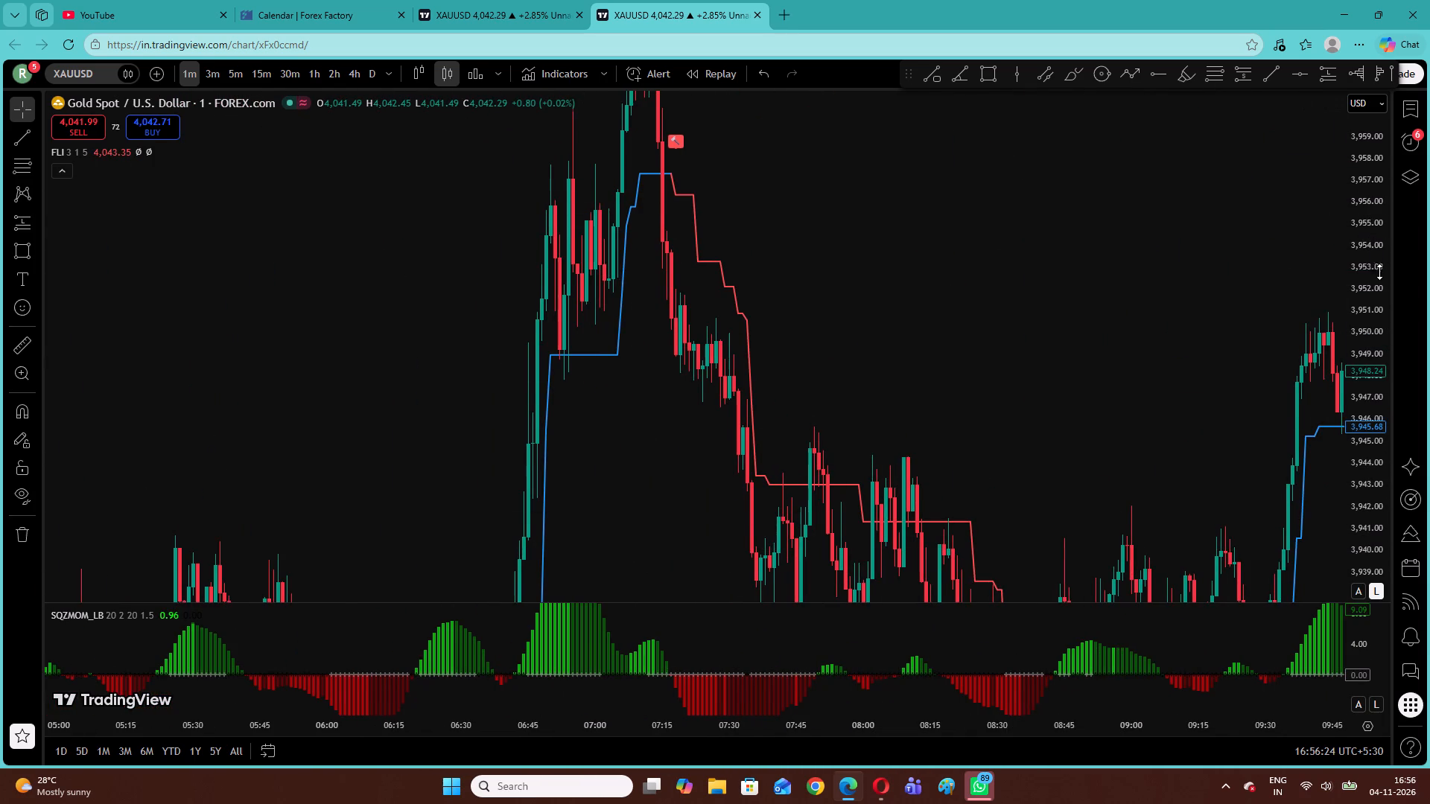
Draw a short position at the 07:15 sell signal with entry 3,950.47, stop 3,953.94 and target 3,936.43.
{"action": "left_click_drag", "start_coordinate": [1376, 265], "coordinate": [1396, 370]}
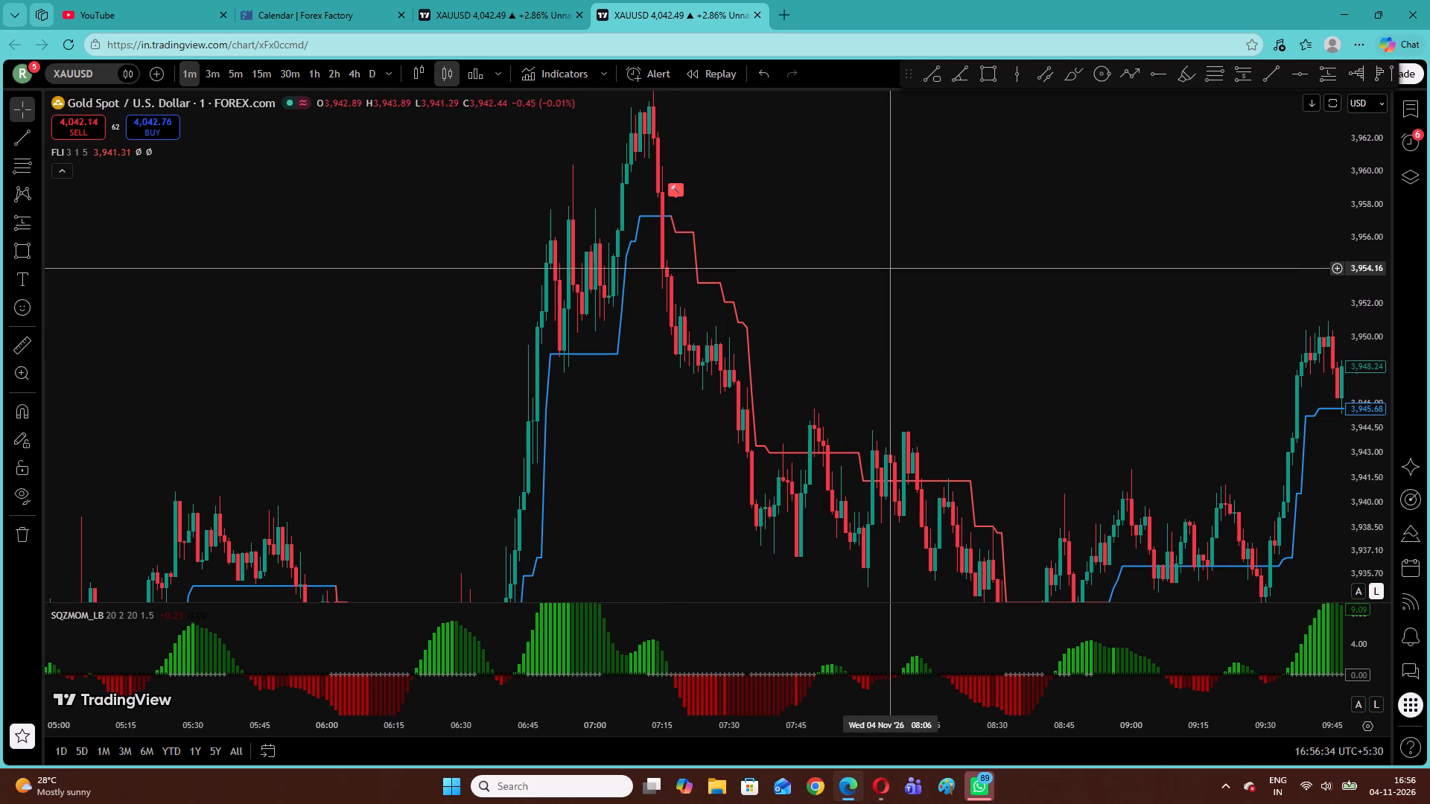
{"action": "left_click", "coordinate": [38, 225]}
{"action": "left_click", "coordinate": [93, 263]}
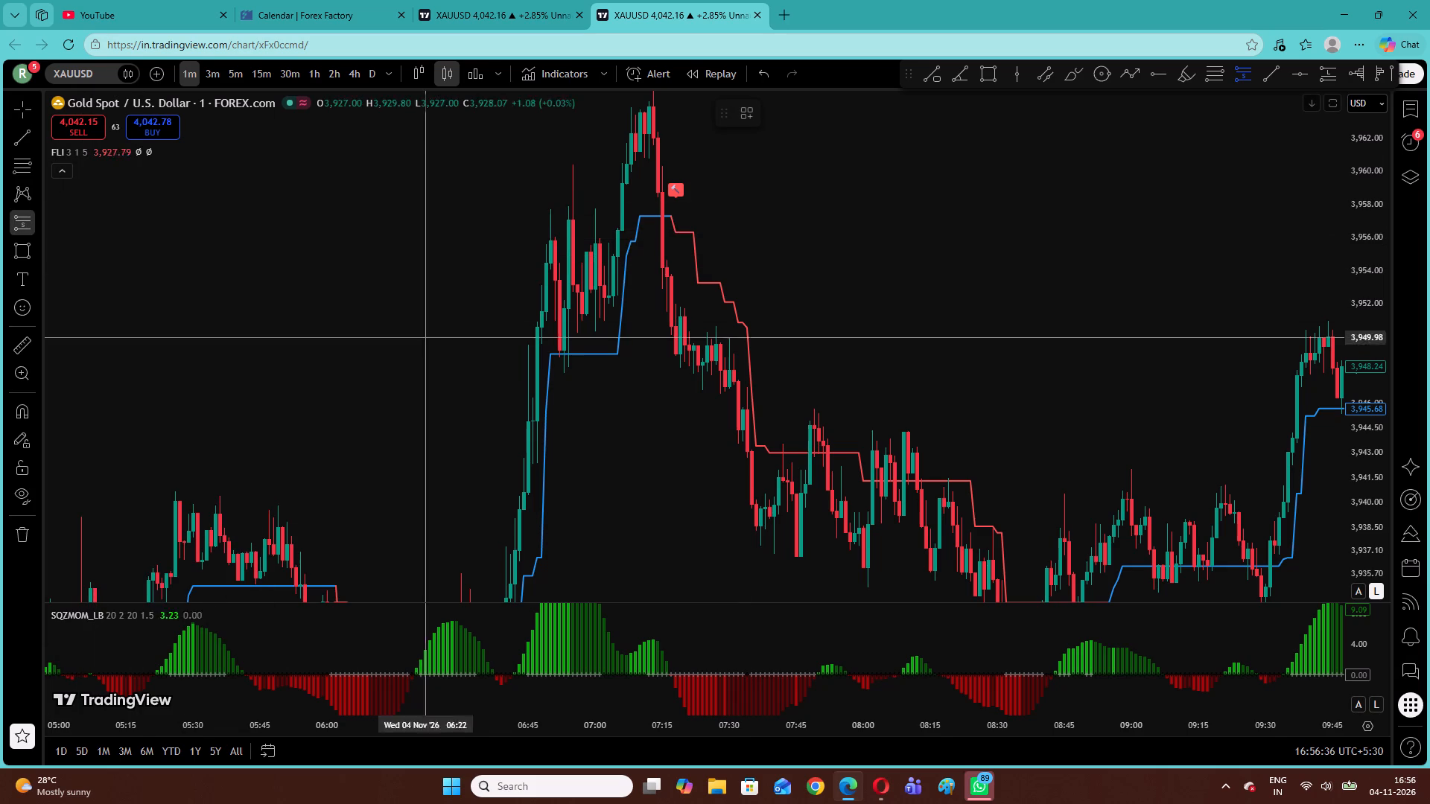
{"action": "left_click", "coordinate": [660, 329]}
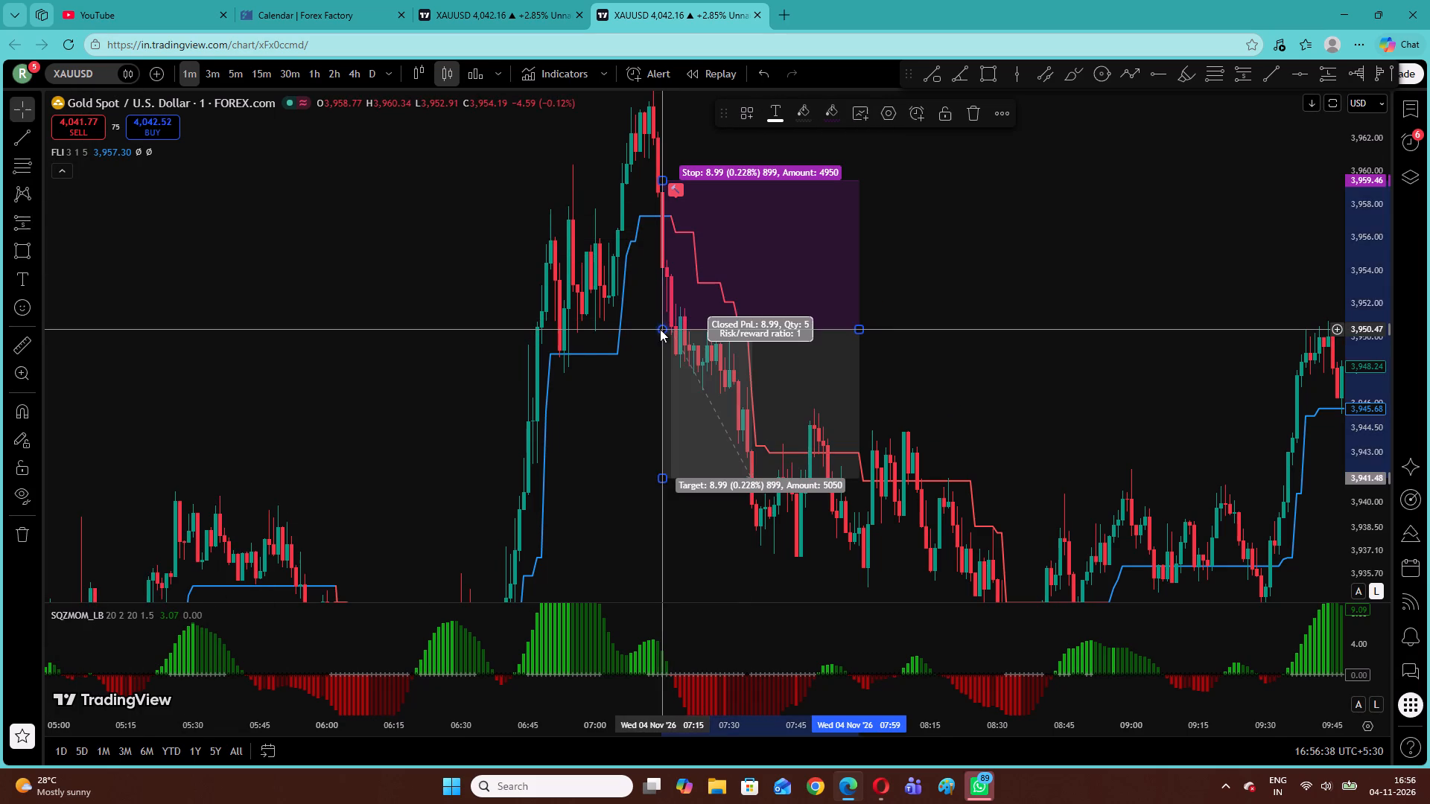
{"action": "left_click_drag", "start_coordinate": [660, 179], "coordinate": [685, 274]}
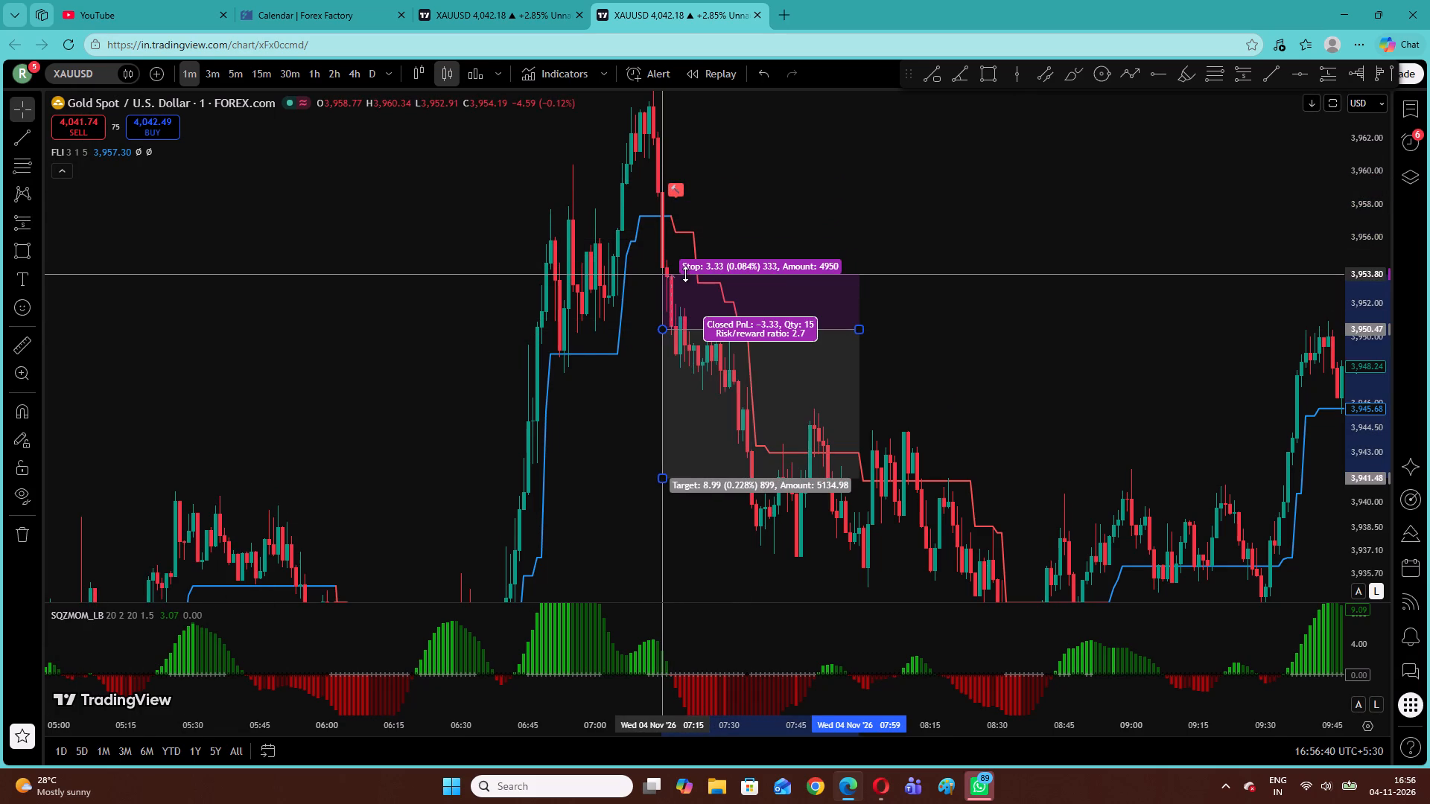
{"action": "left_click_drag", "start_coordinate": [685, 274], "coordinate": [685, 272]}
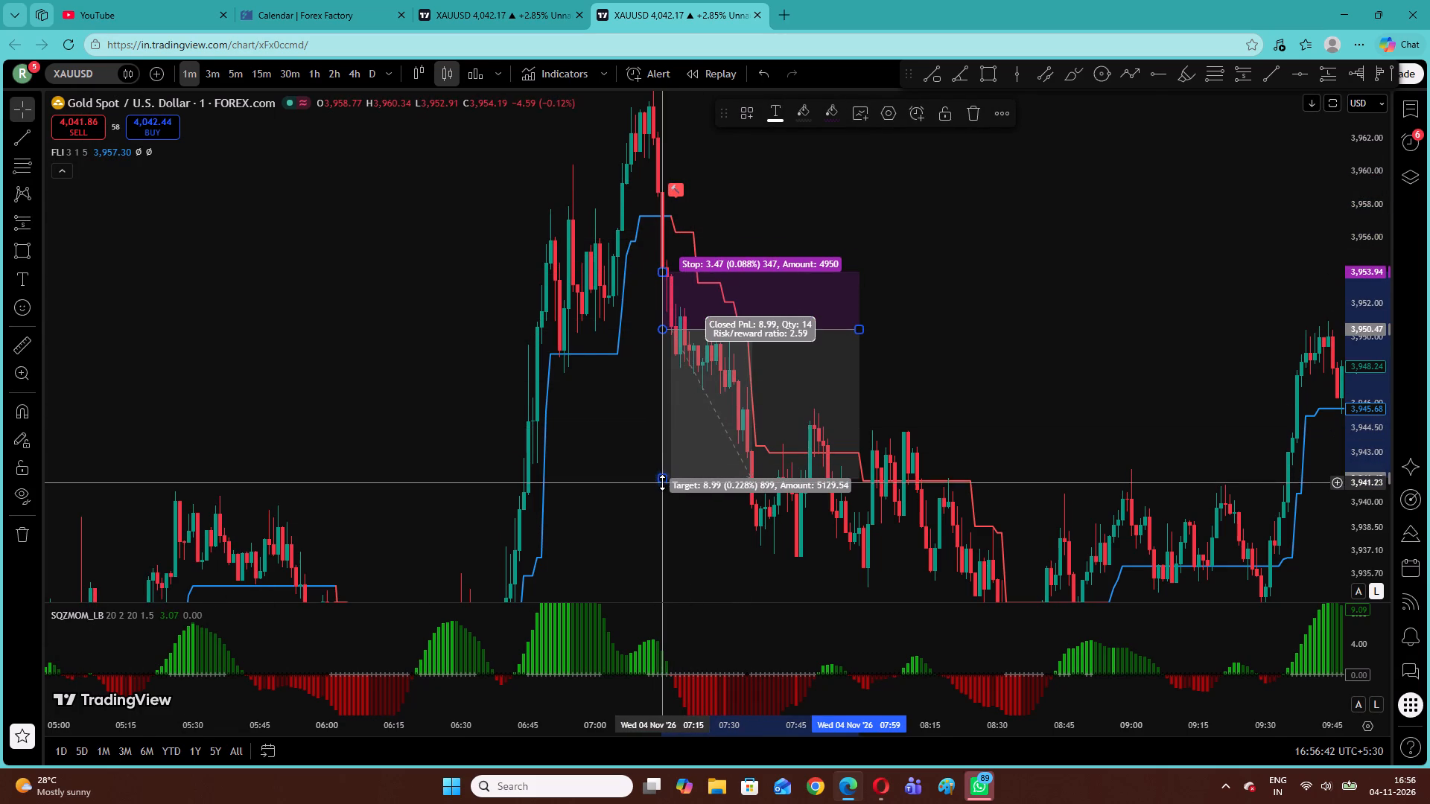
{"action": "left_click_drag", "start_coordinate": [662, 478], "coordinate": [656, 573]}
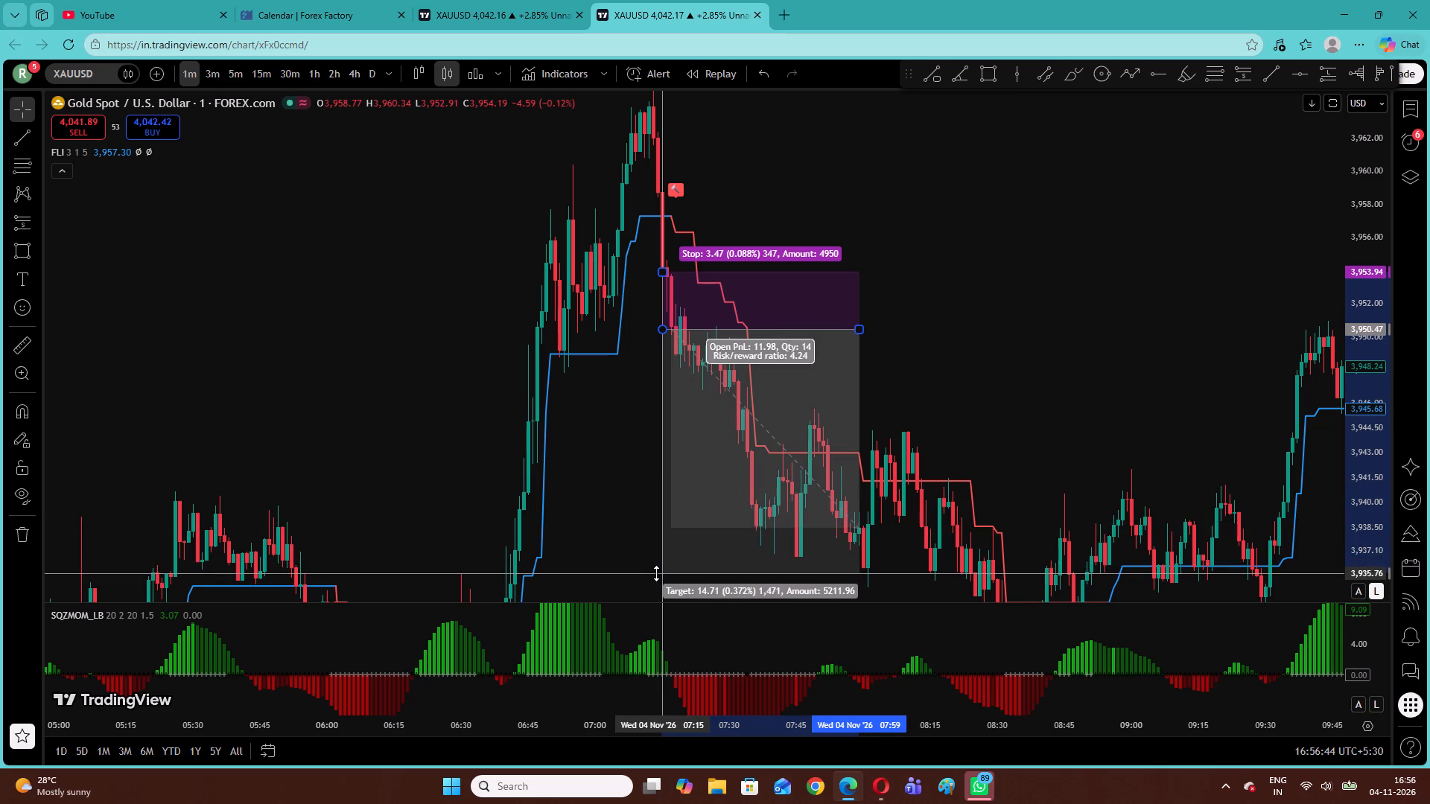
{"action": "left_click_drag", "start_coordinate": [656, 573], "coordinate": [660, 562]}
{"action": "left_click", "coordinate": [594, 482]}
Examine the swings around the drawn short position, from about 04:30 to 11:00, for further Follow Line sell signals.
{"action": "left_click_drag", "start_coordinate": [970, 454], "coordinate": [842, 344]}
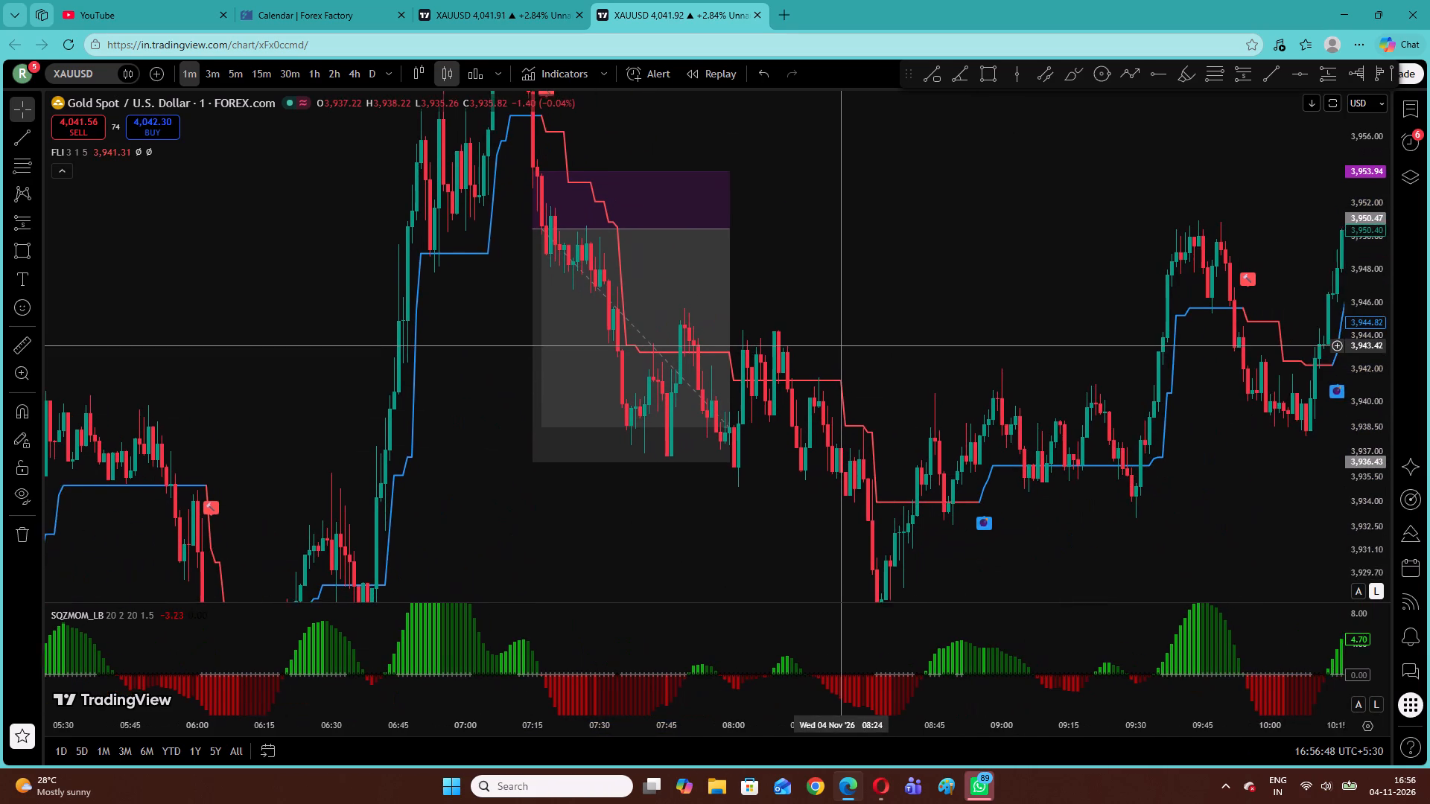
{"action": "left_click_drag", "start_coordinate": [842, 344], "coordinate": [852, 340]}
{"action": "left_click_drag", "start_coordinate": [945, 342], "coordinate": [751, 328]}
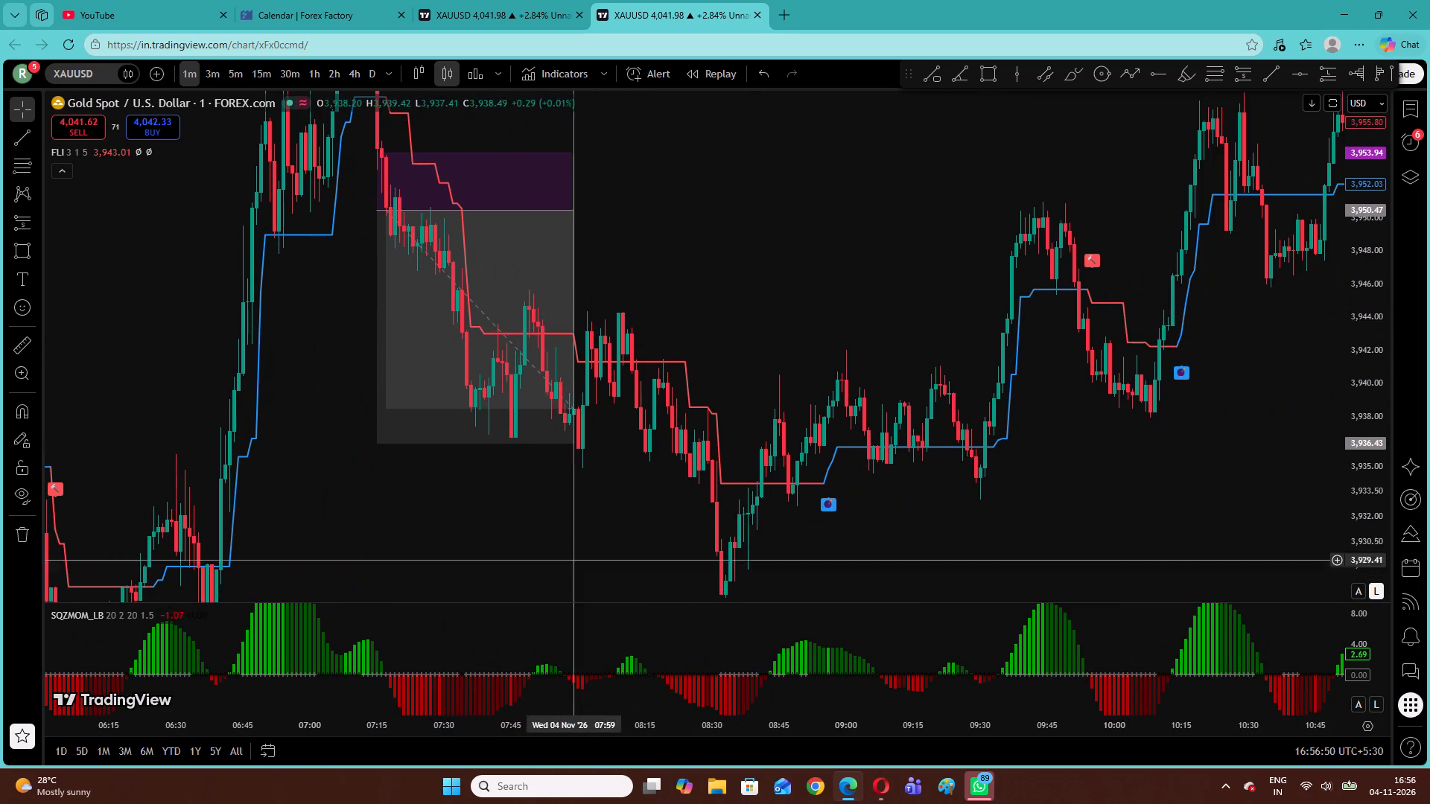
{"action": "left_click_drag", "start_coordinate": [541, 578], "coordinate": [1026, 408]}
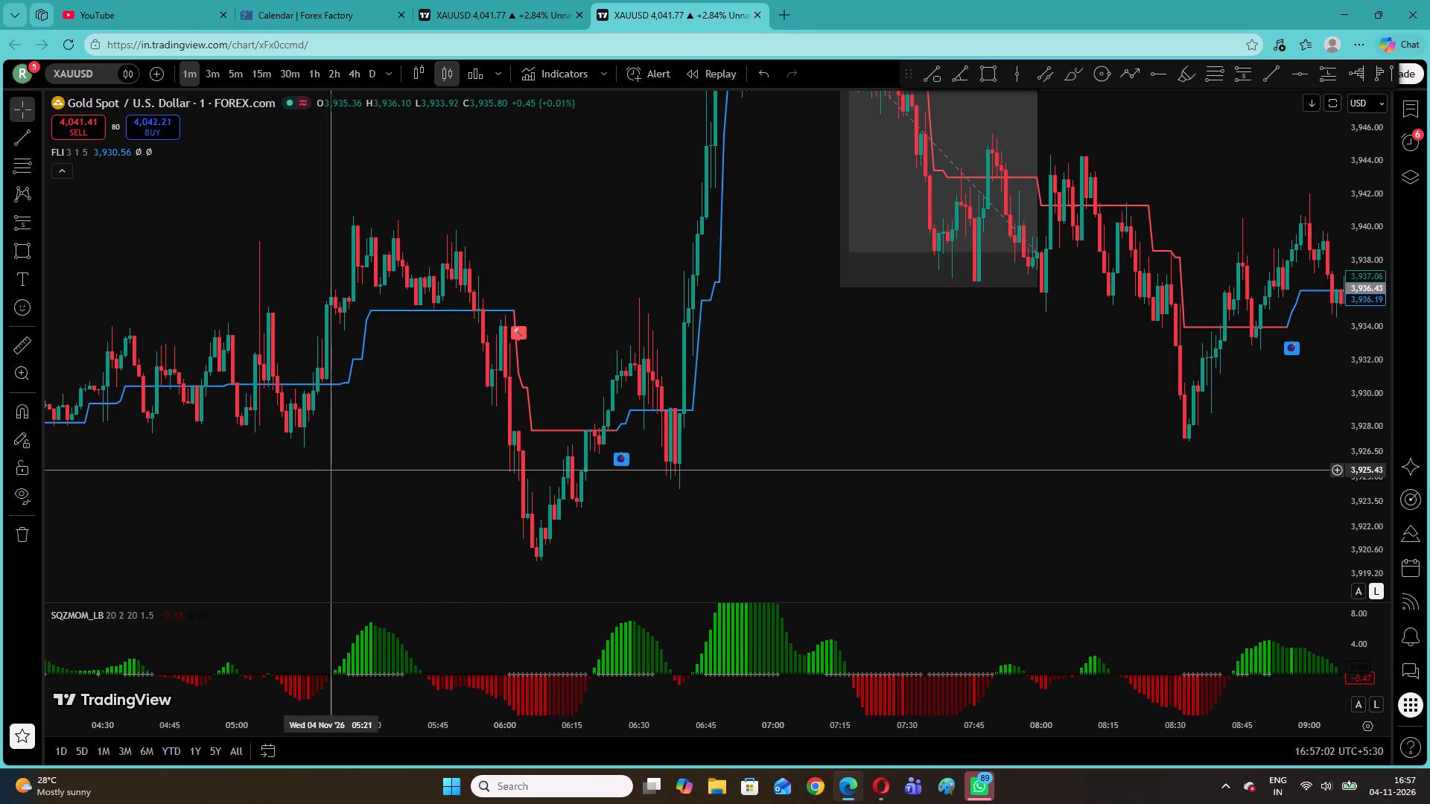
{"action": "left_click_drag", "start_coordinate": [337, 470], "coordinate": [879, 427]}
{"action": "left_click_drag", "start_coordinate": [914, 430], "coordinate": [355, 548]}
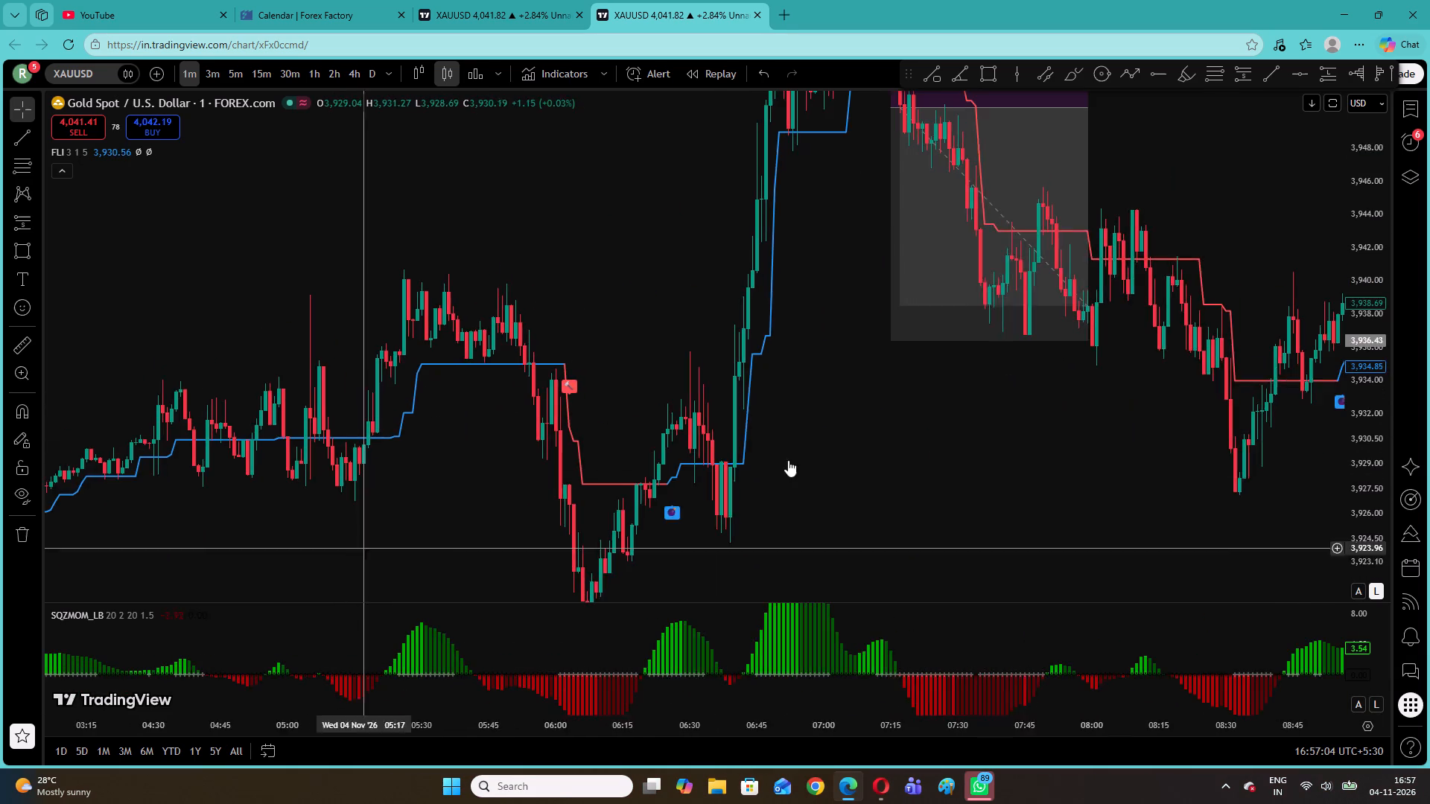
{"action": "left_click_drag", "start_coordinate": [1010, 368], "coordinate": [361, 531]}
{"action": "left_click_drag", "start_coordinate": [864, 418], "coordinate": [438, 439]}
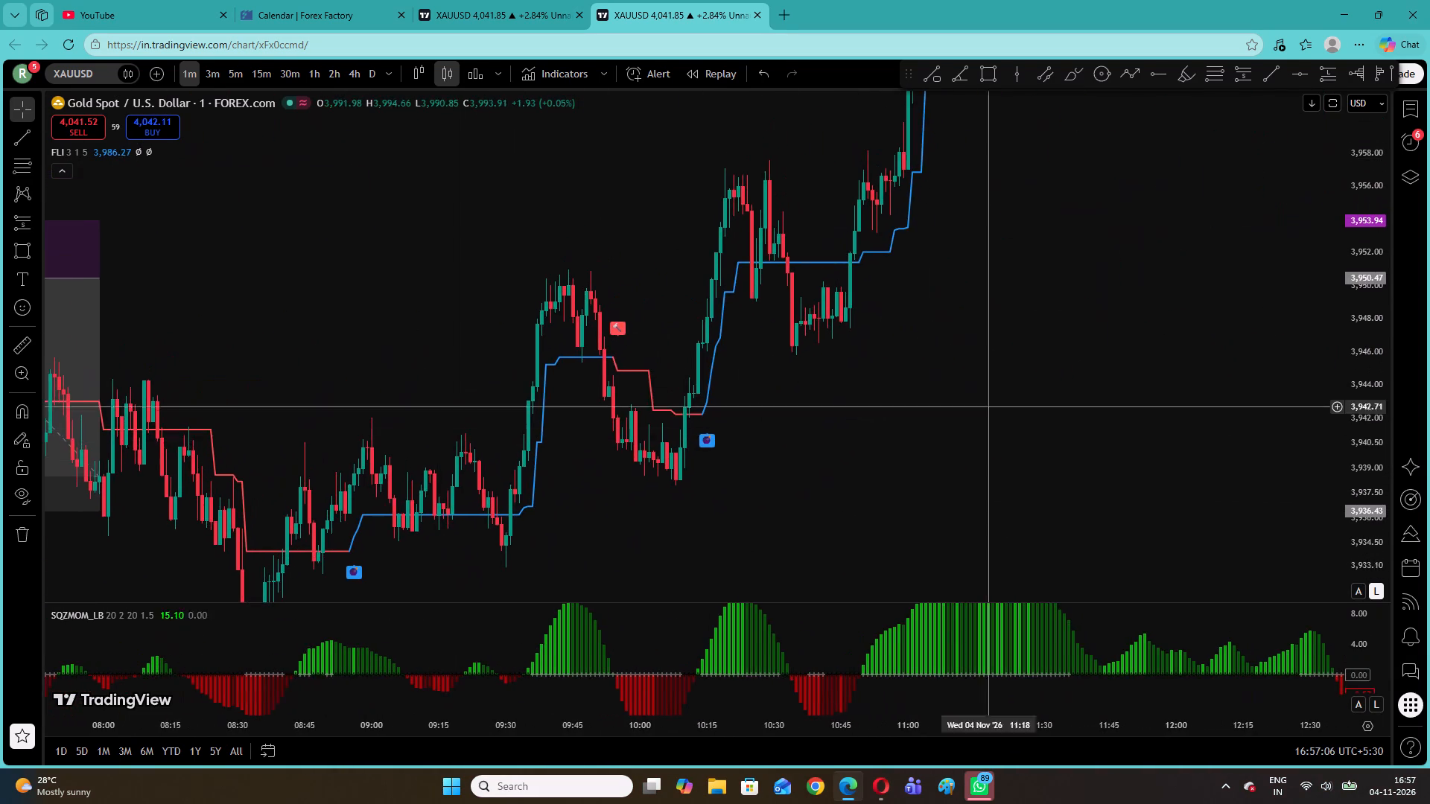
{"action": "left_click_drag", "start_coordinate": [1078, 379], "coordinate": [784, 526]}
{"action": "left_click_drag", "start_coordinate": [538, 532], "coordinate": [519, 479]}
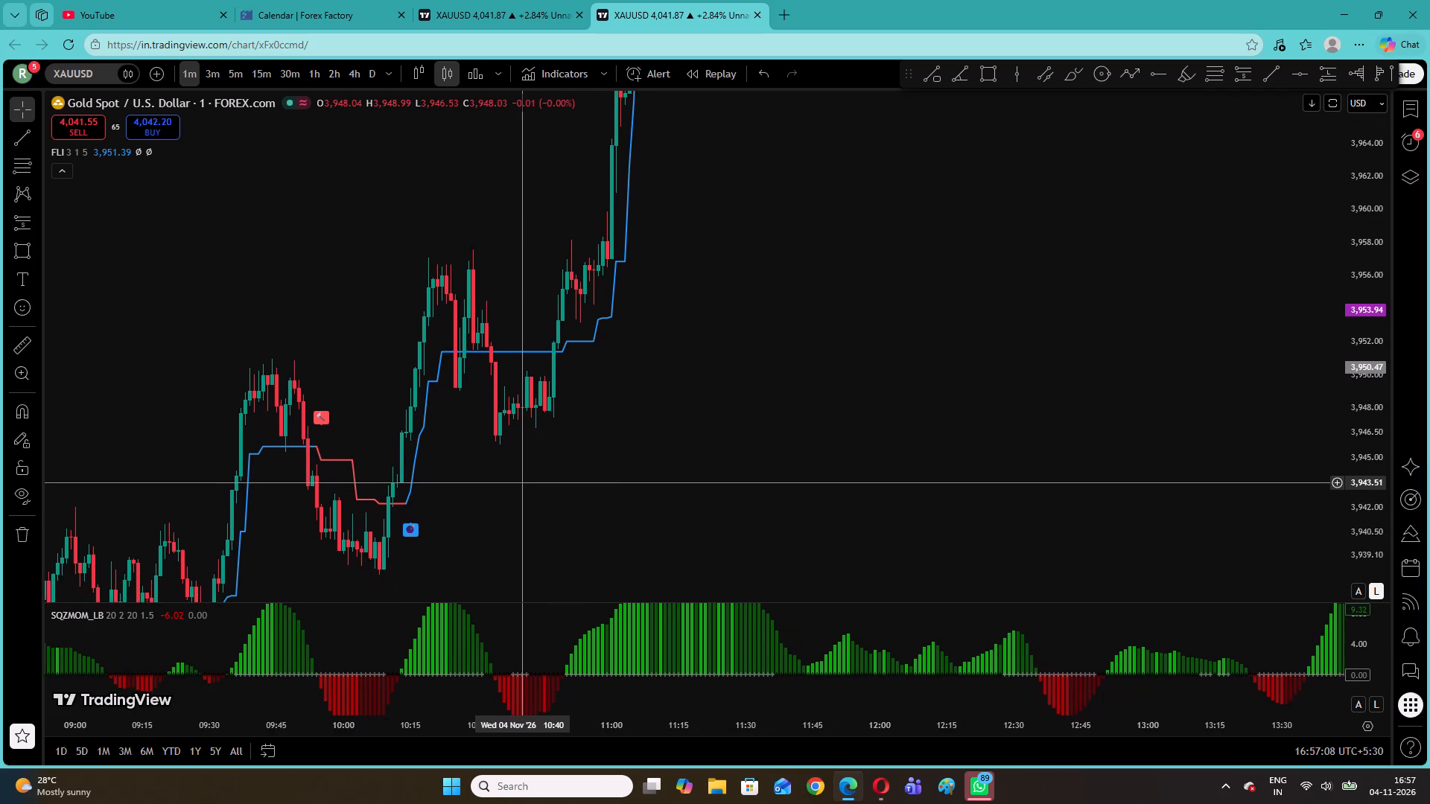
{"action": "left_click_drag", "start_coordinate": [519, 479], "coordinate": [509, 472]}
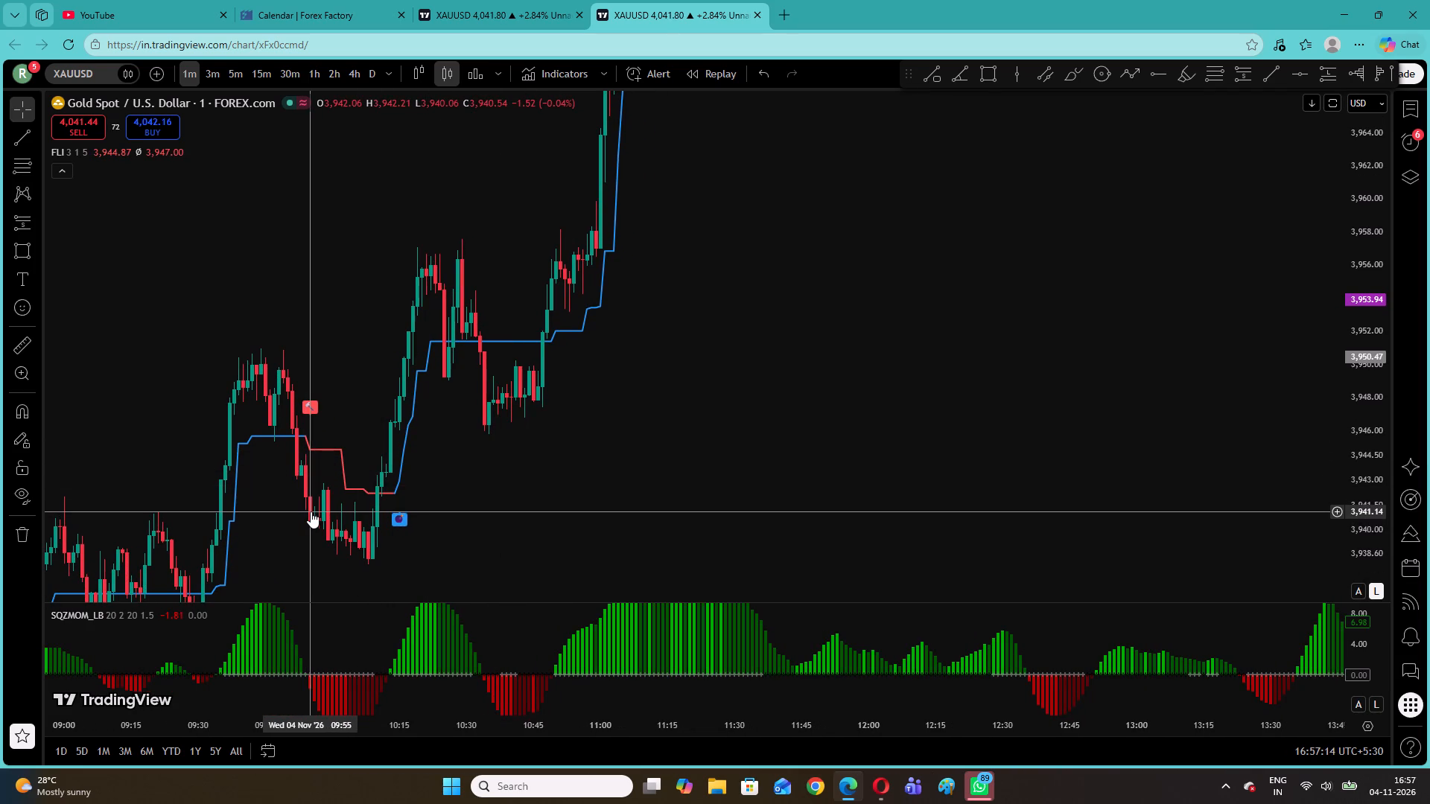
Draw a short position at the 09:53 sell signal with entry 3,940.46 and stop 3,942.62, ending at about 10:07.
{"action": "left_click", "coordinate": [37, 227]}
{"action": "left_click", "coordinate": [80, 275]}
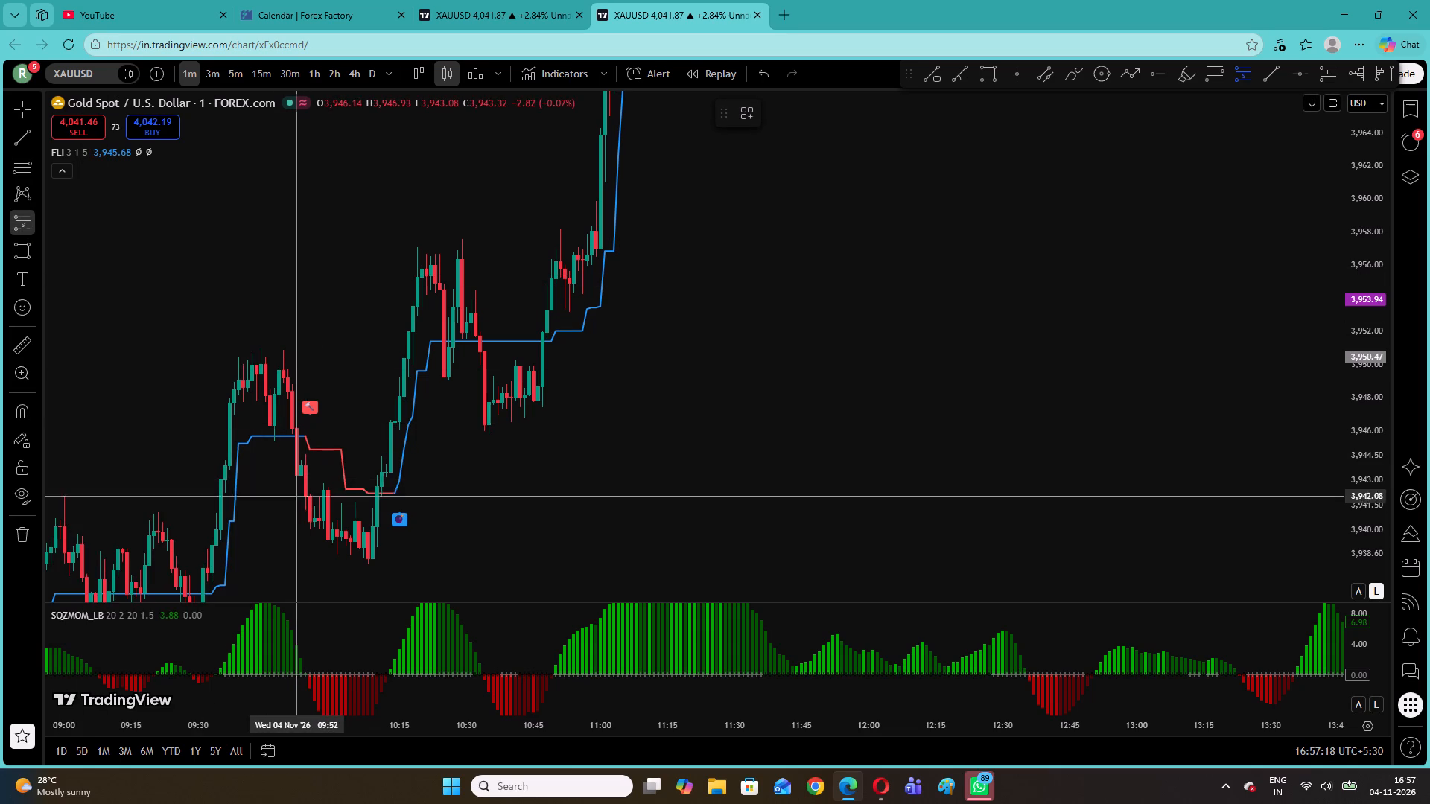
{"action": "left_click", "coordinate": [302, 523]}
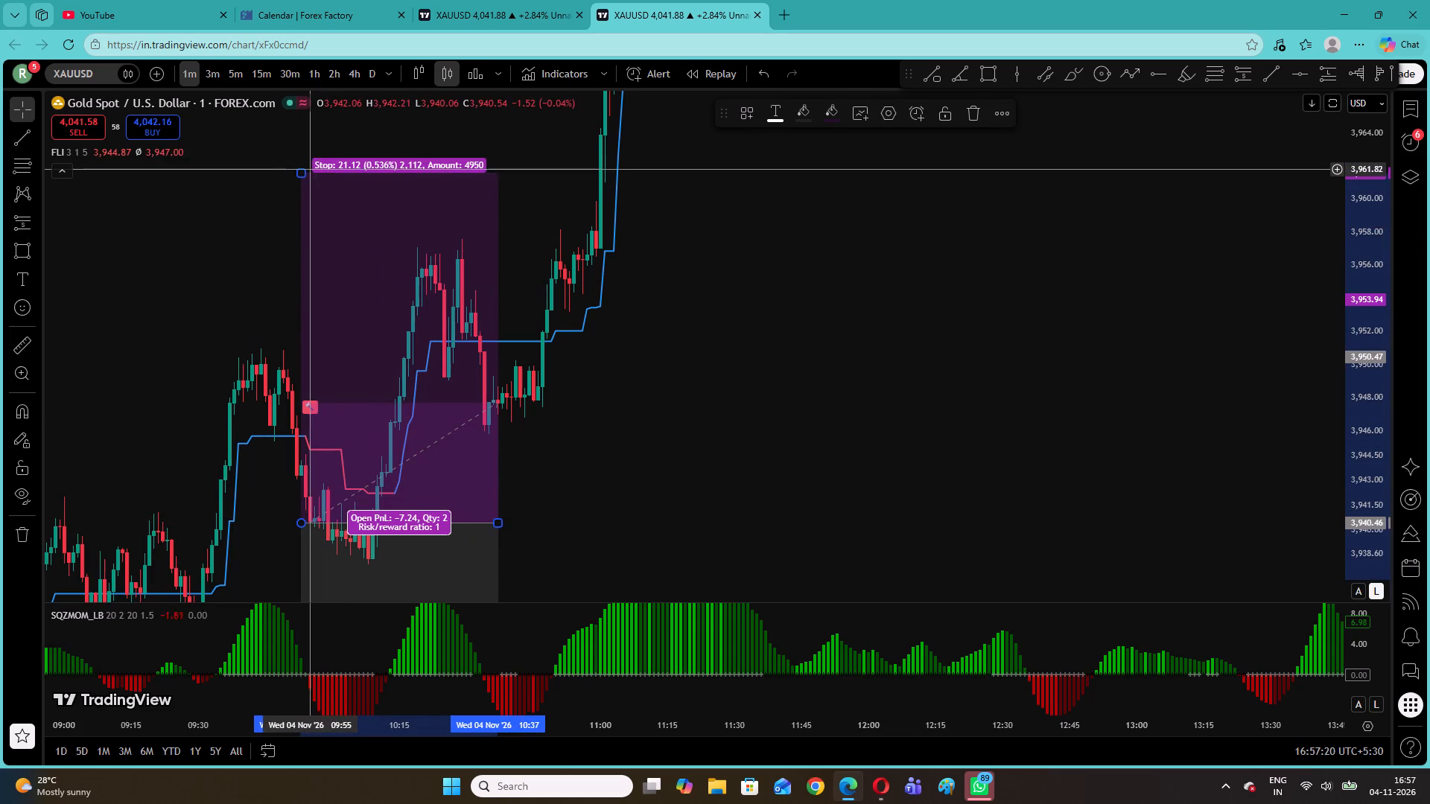
{"action": "left_click_drag", "start_coordinate": [302, 171], "coordinate": [308, 487]}
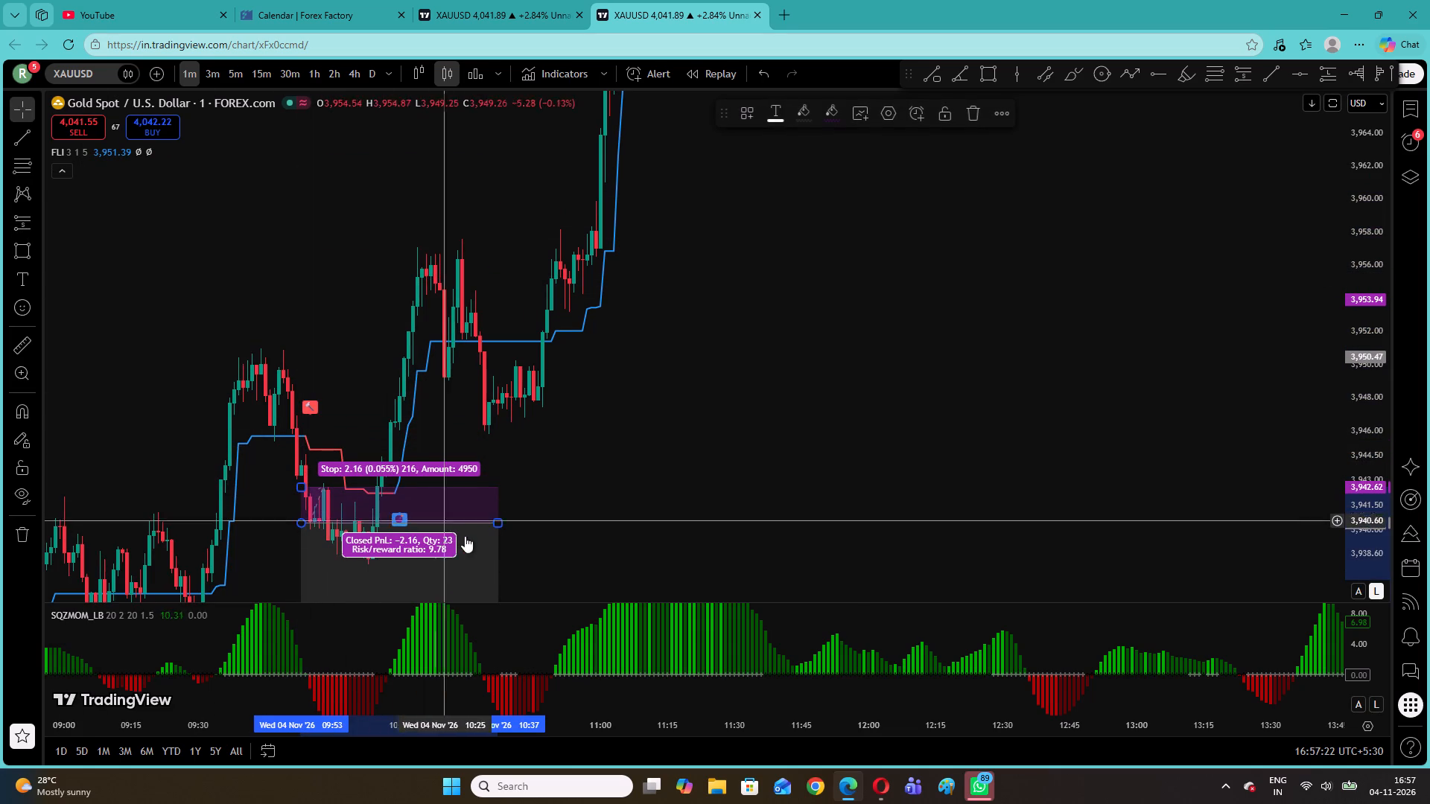
{"action": "left_click_drag", "start_coordinate": [495, 523], "coordinate": [361, 526]}
{"action": "left_click", "coordinate": [536, 505]}
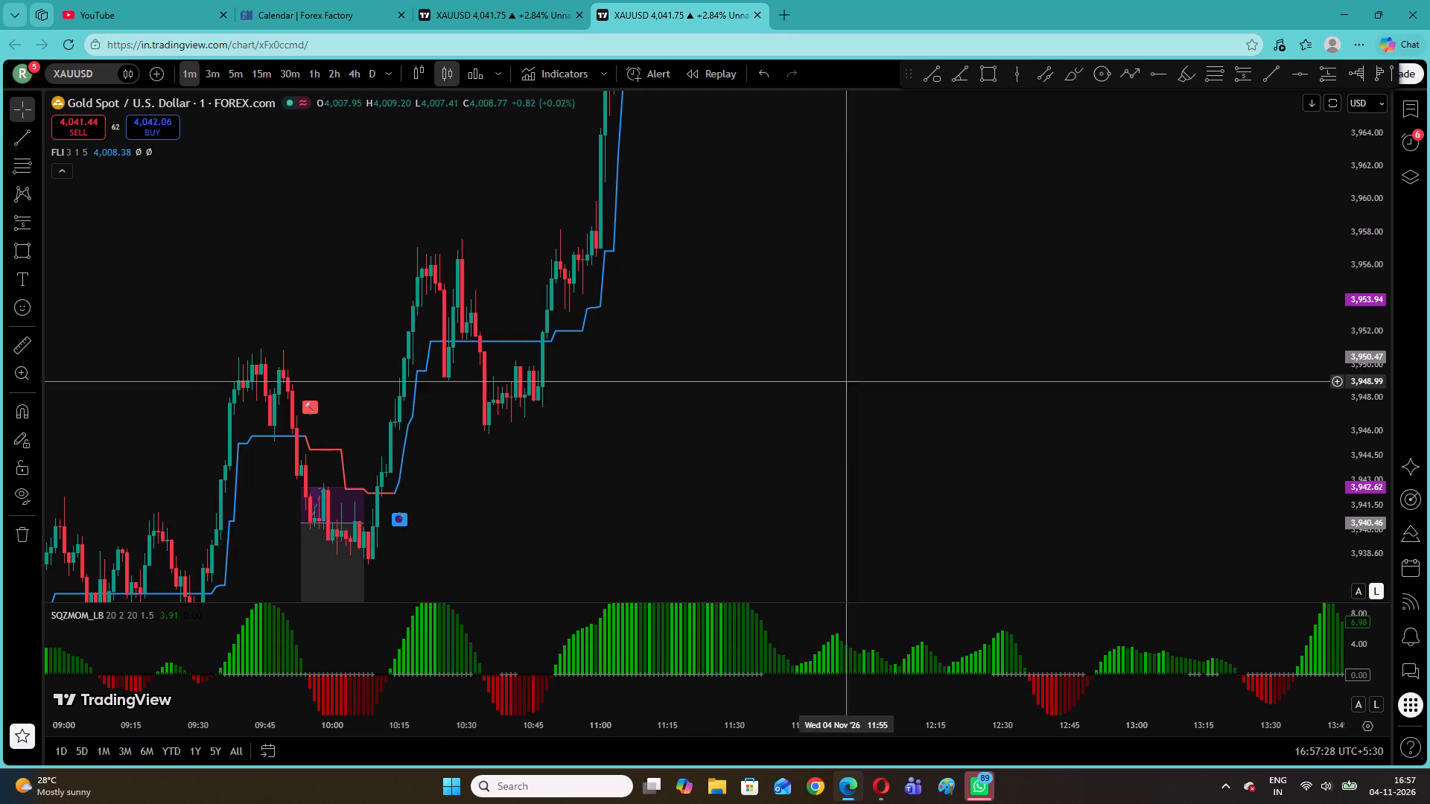
Examine the Follow Line signals and Squeeze Momentum from the 11:00 rally through to the latest 1-minute gold candles.
{"action": "left_click_drag", "start_coordinate": [859, 349], "coordinate": [651, 525]}
{"action": "left_click_drag", "start_coordinate": [797, 179], "coordinate": [691, 470]}
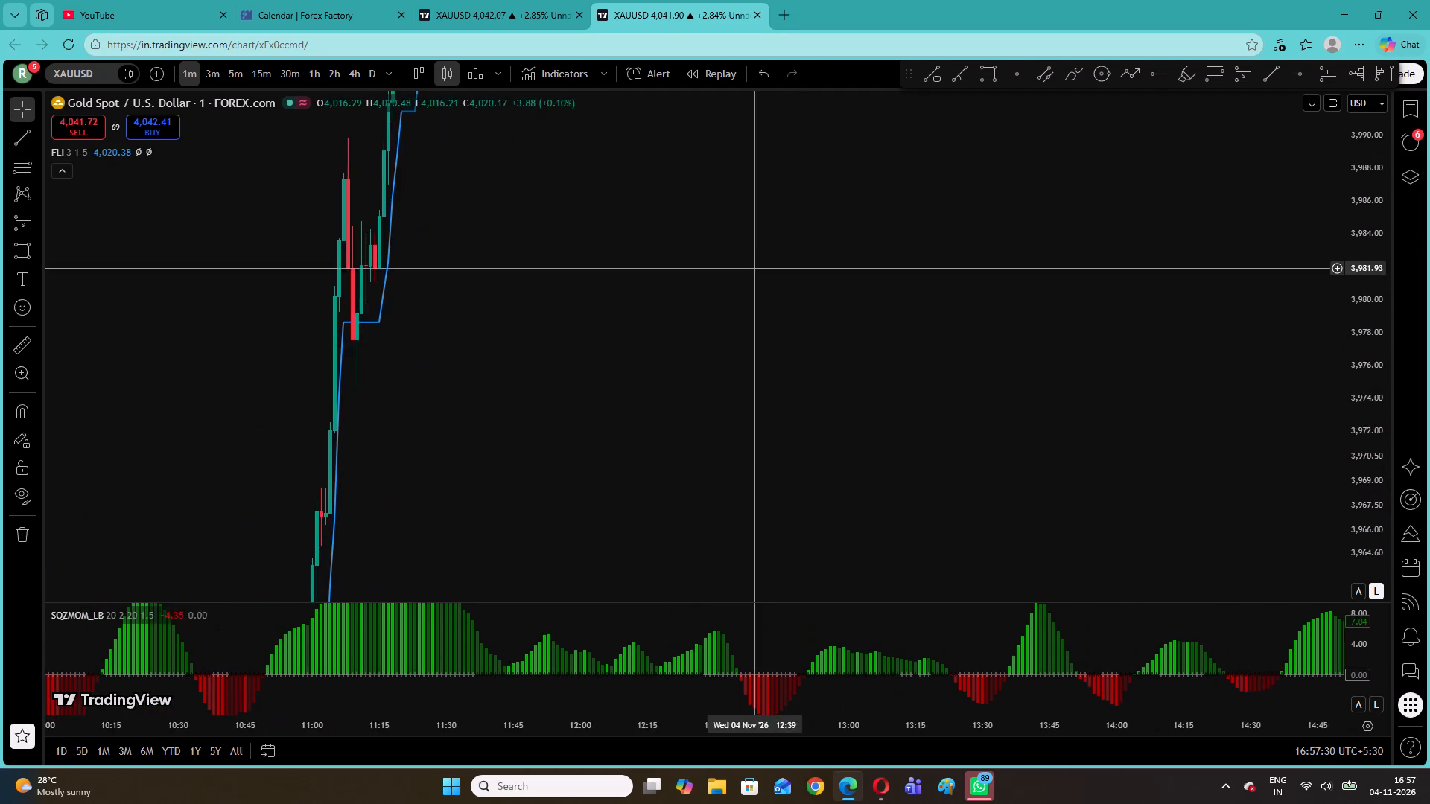
{"action": "left_click_drag", "start_coordinate": [754, 272], "coordinate": [504, 580]}
{"action": "left_click_drag", "start_coordinate": [729, 339], "coordinate": [528, 590]}
{"action": "left_click_drag", "start_coordinate": [693, 358], "coordinate": [483, 588]}
{"action": "left_click_drag", "start_coordinate": [776, 372], "coordinate": [616, 546]}
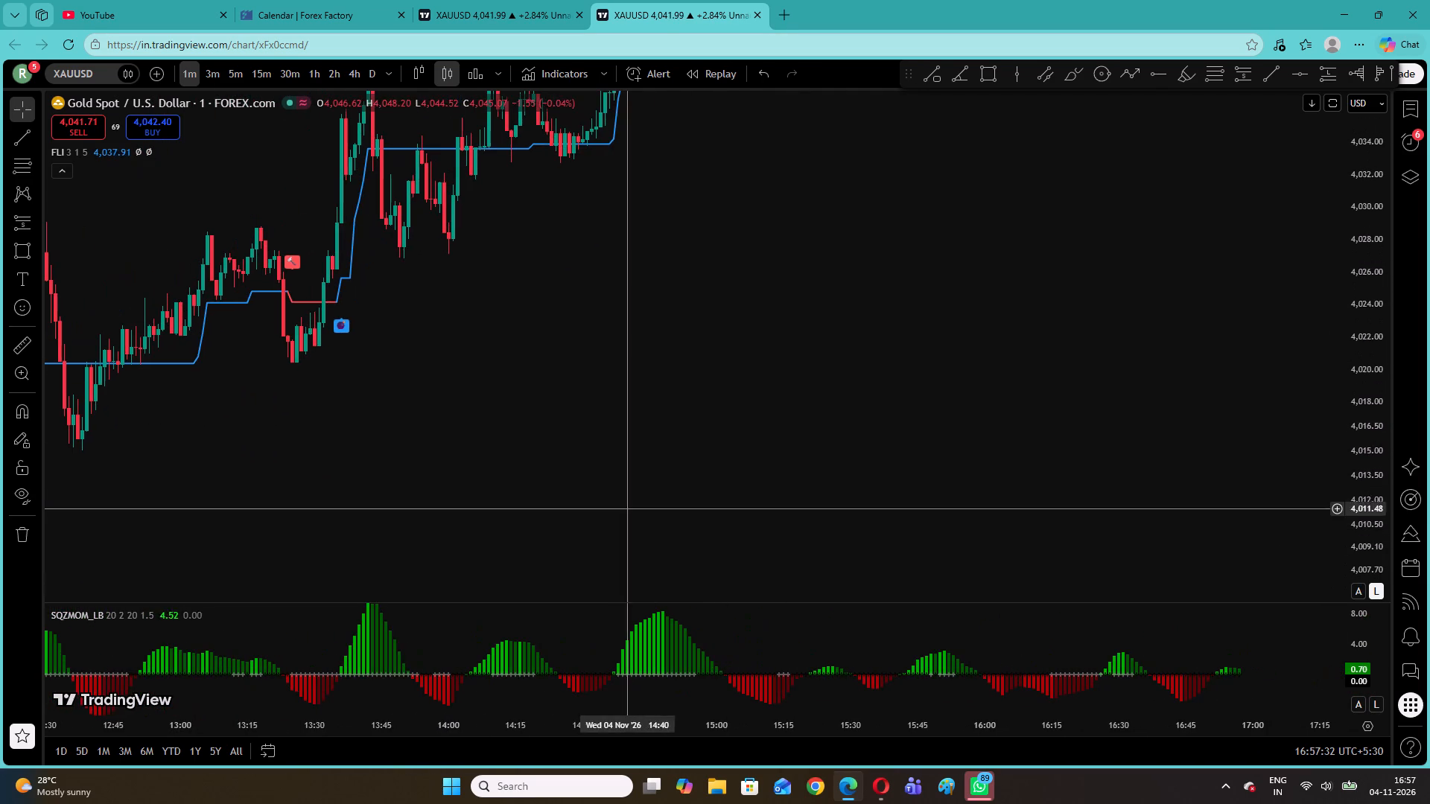
{"action": "left_click_drag", "start_coordinate": [794, 197], "coordinate": [623, 470]}
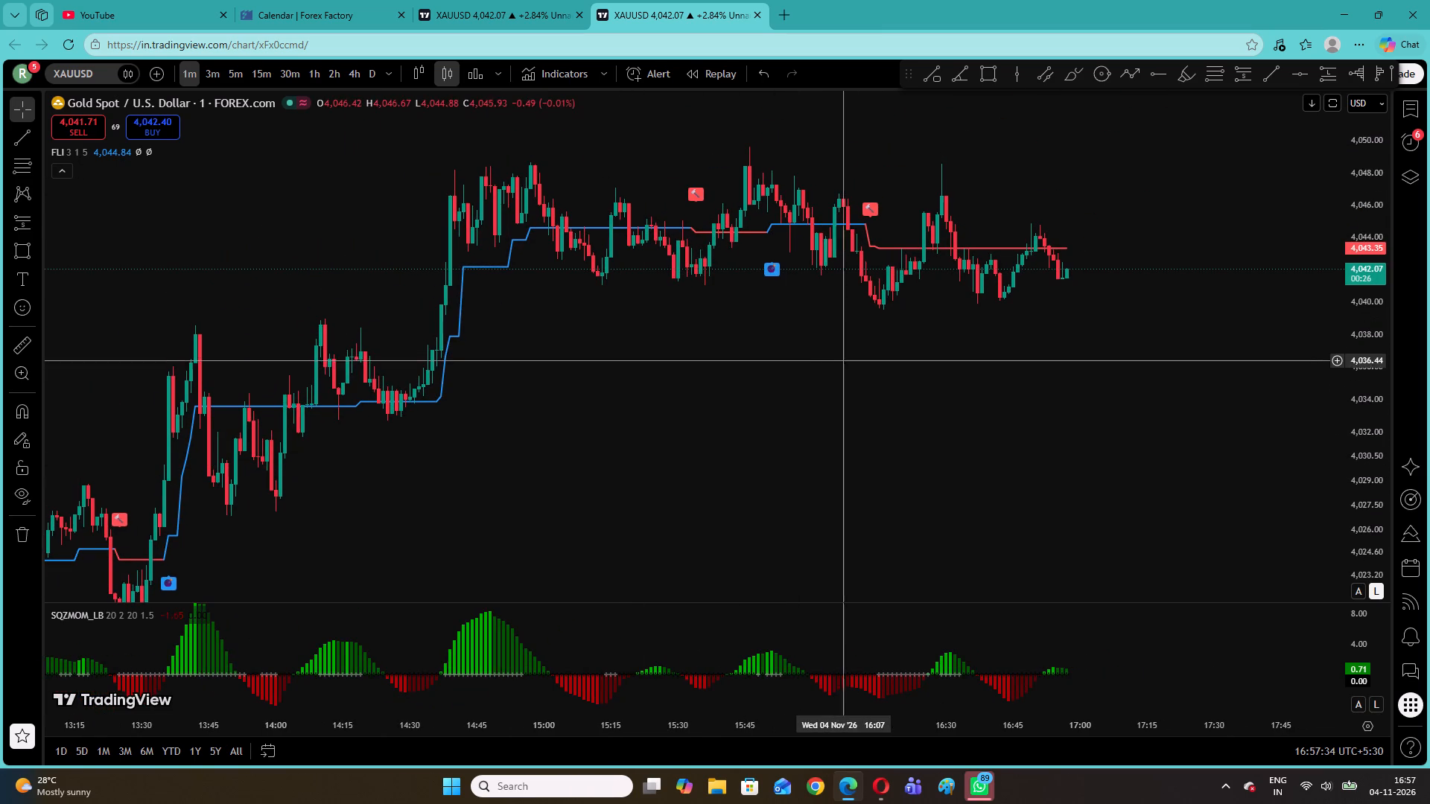
{"action": "left_click_drag", "start_coordinate": [851, 366], "coordinate": [733, 445]}
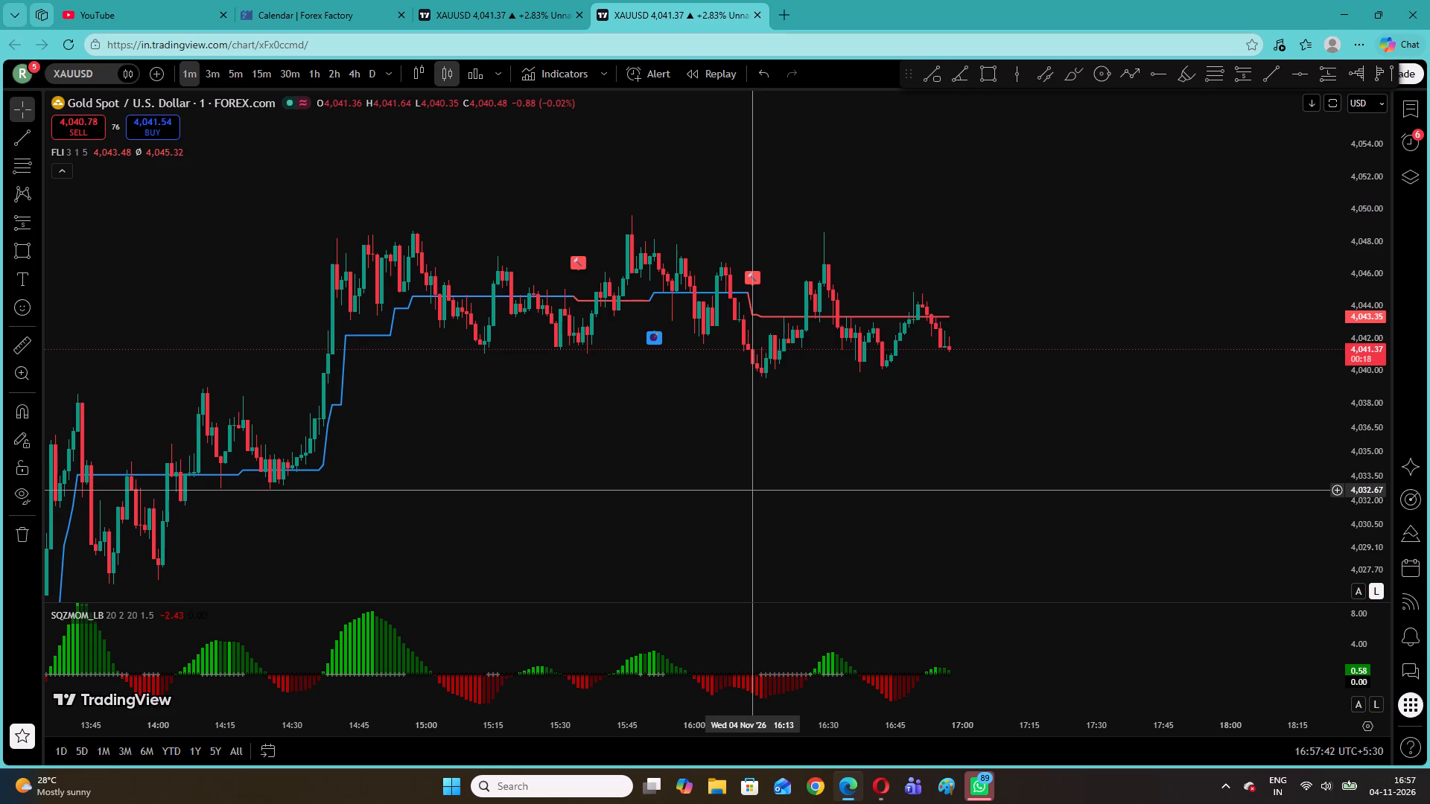
{"action": "left_click_drag", "start_coordinate": [1361, 462], "coordinate": [1373, 286]}
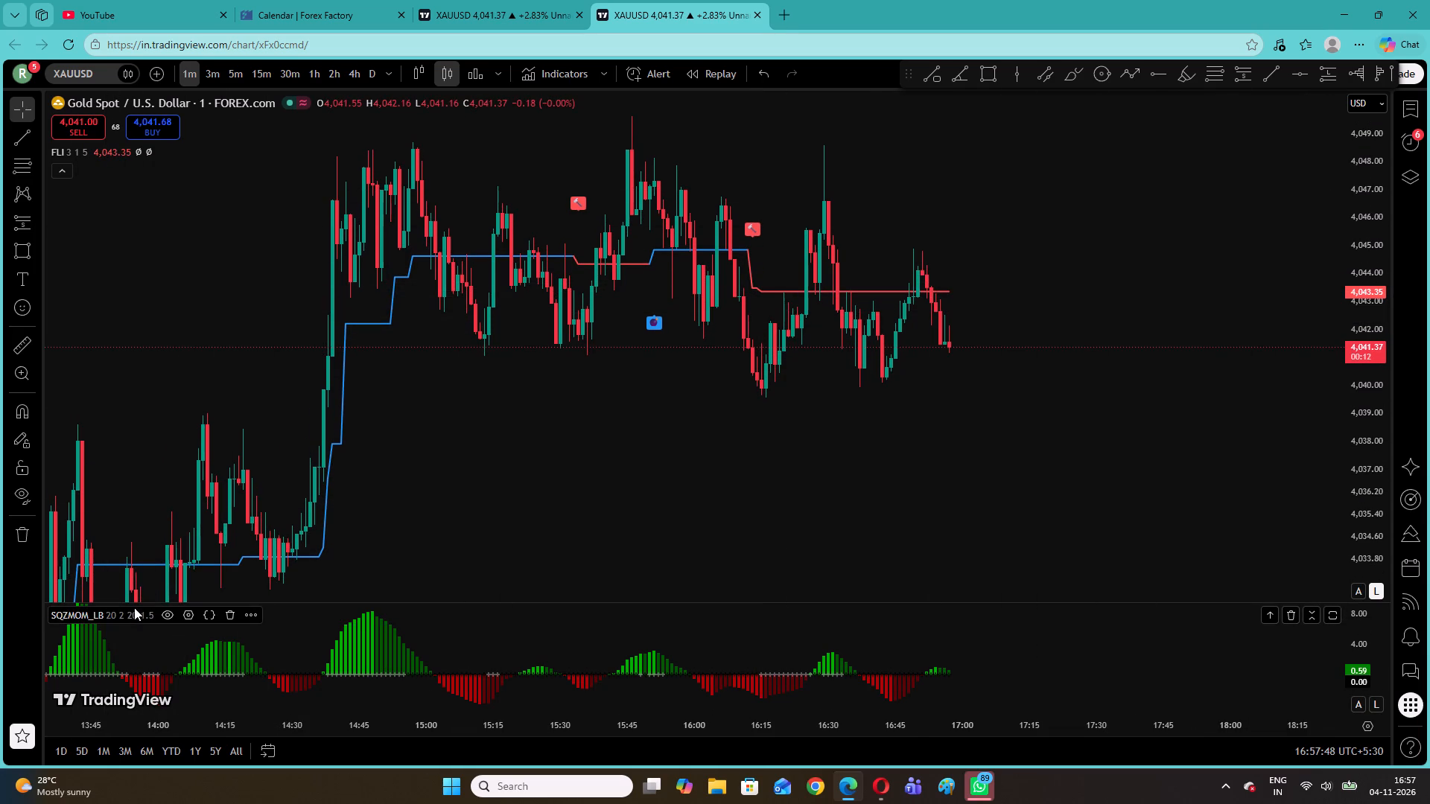
Remove the Squeeze Momentum indicator from the chart.
{"action": "left_click", "coordinate": [227, 621]}
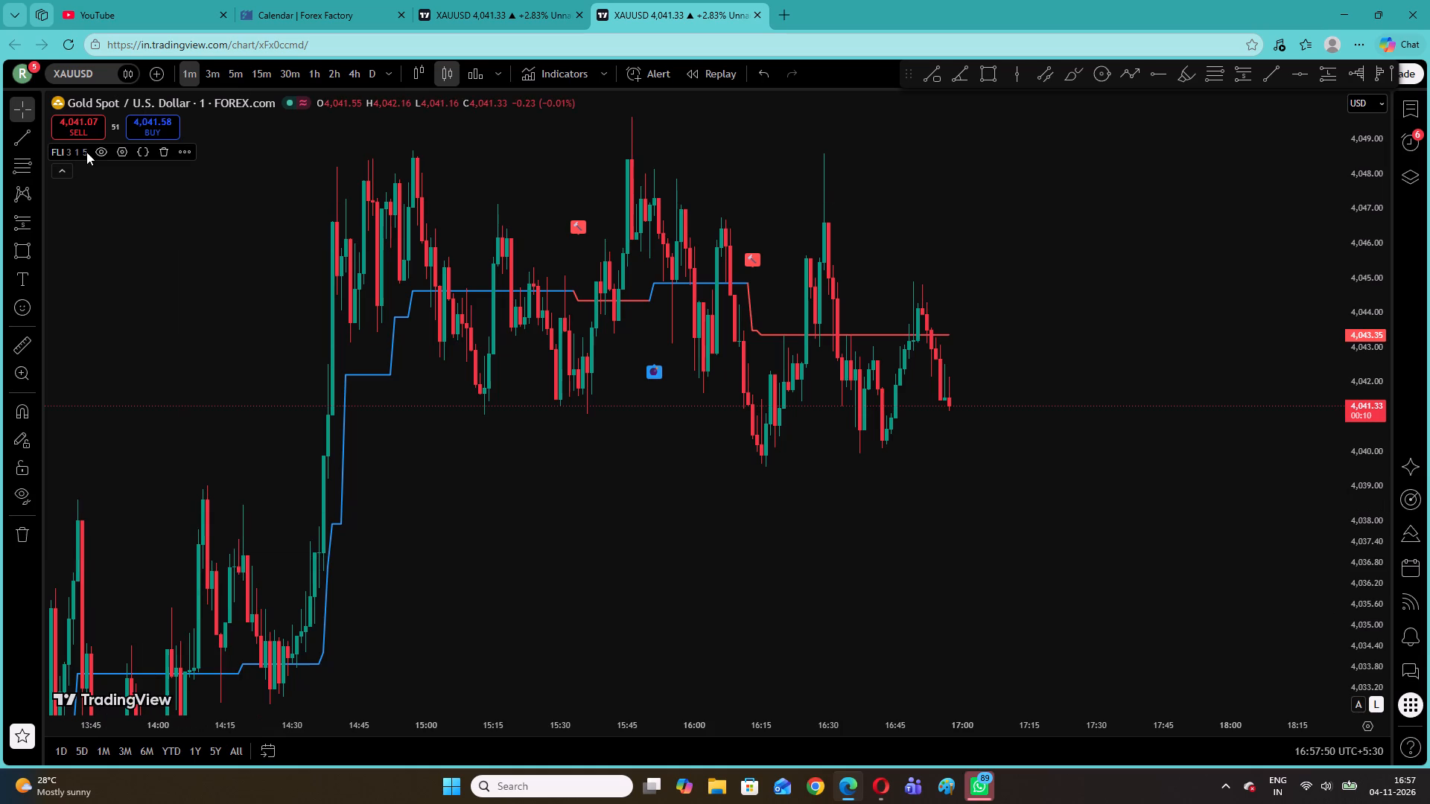
Remove the Follow Line indicator from the gold chart.
{"action": "left_click", "coordinate": [168, 152]}
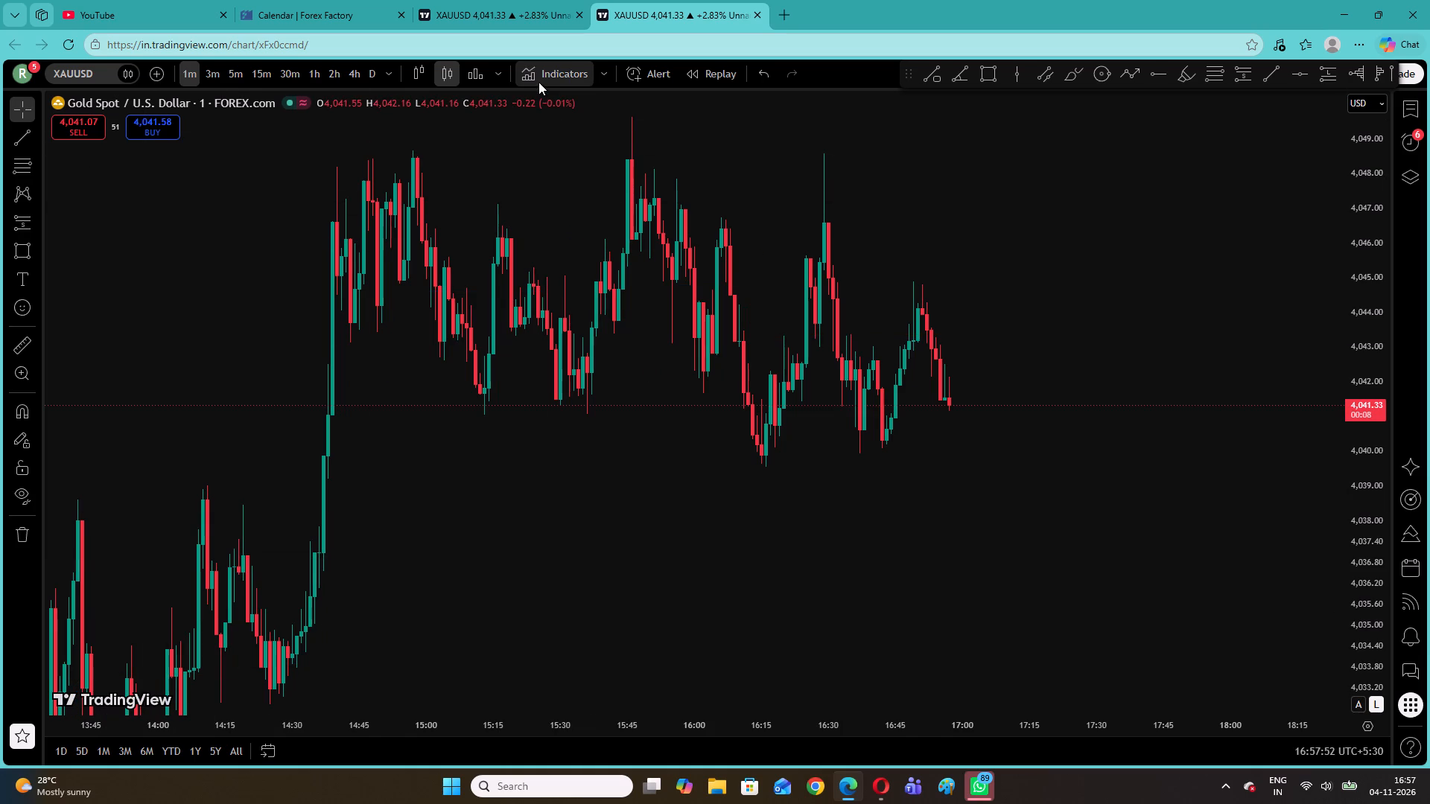
{"action": "left_click", "coordinate": [538, 82]}
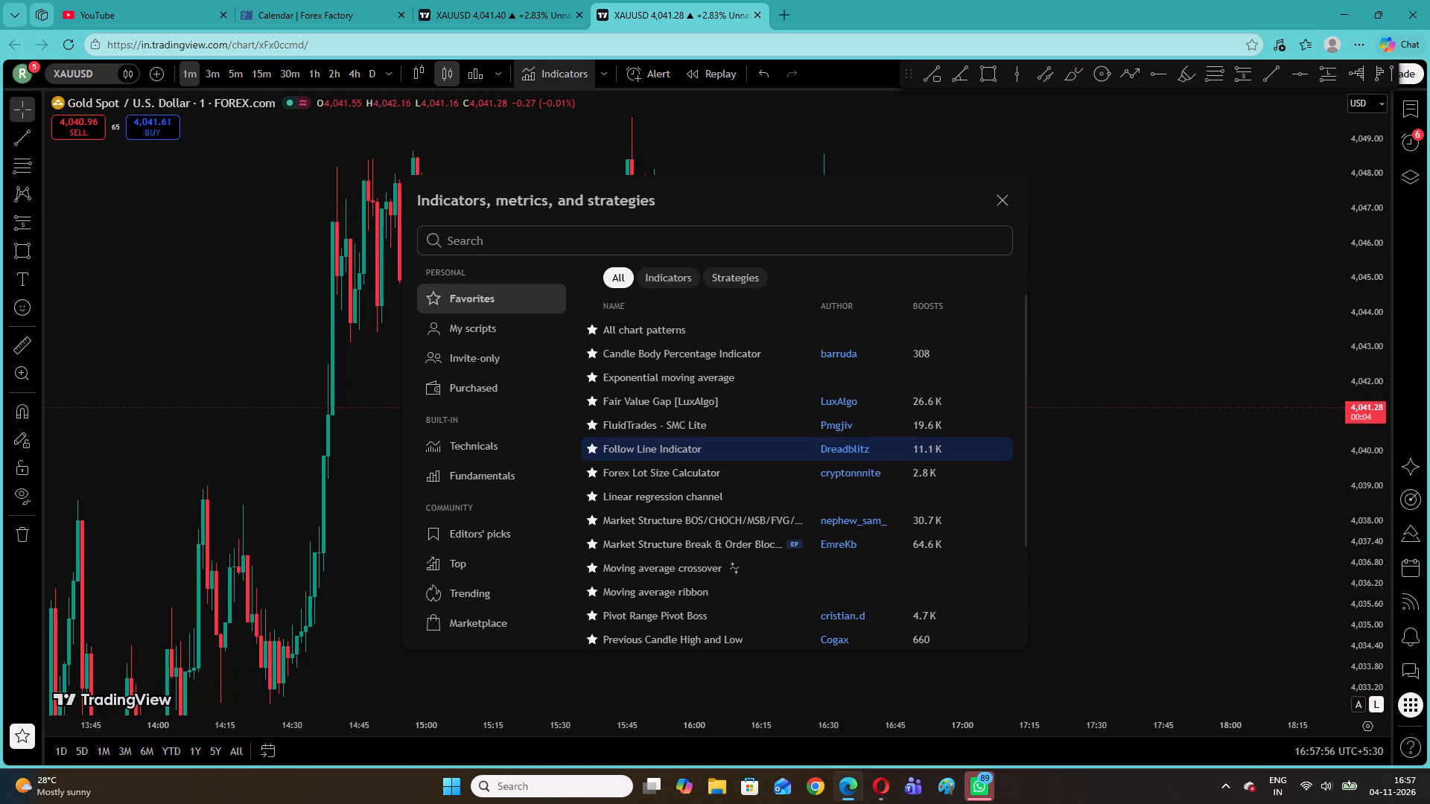
{"action": "left_click", "coordinate": [1003, 200]}
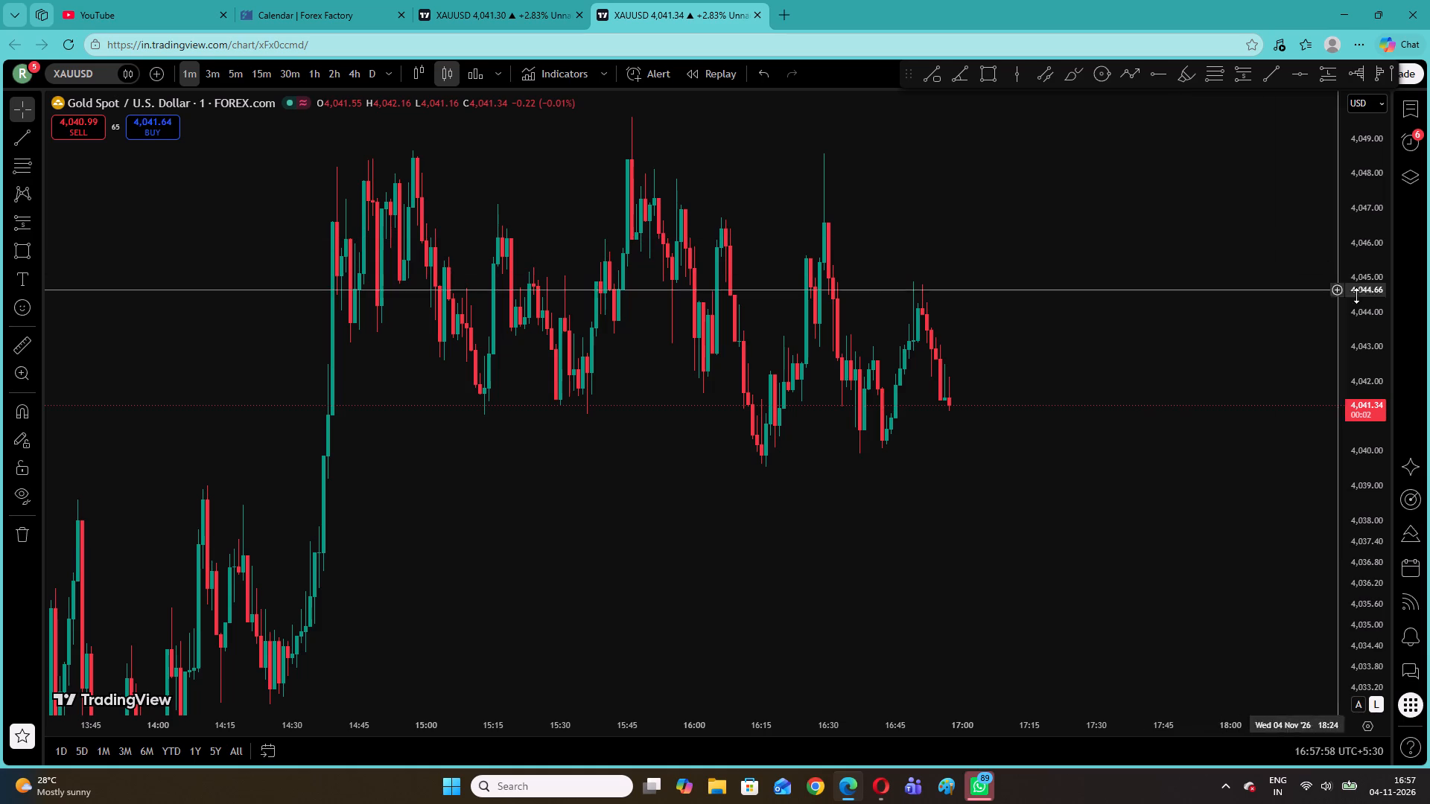
On the 1-hour chart, draw a thin rectangle at the 4 Nov high, about 4,049.85 to 4,049.01, extending to 6 Nov 10:30.
{"action": "left_click_drag", "start_coordinate": [1379, 317], "coordinate": [1367, 465]}
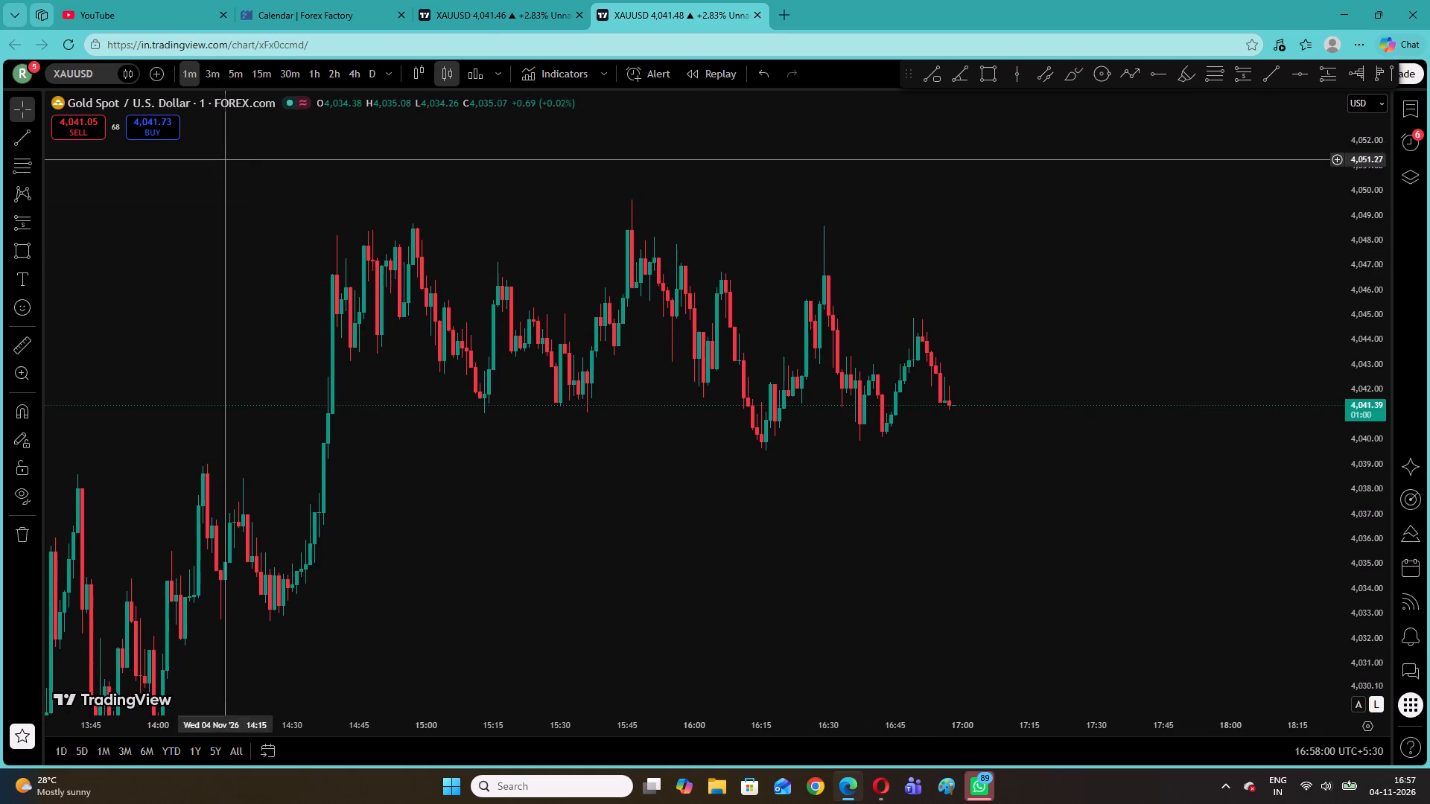
{"action": "left_click", "coordinate": [314, 75]}
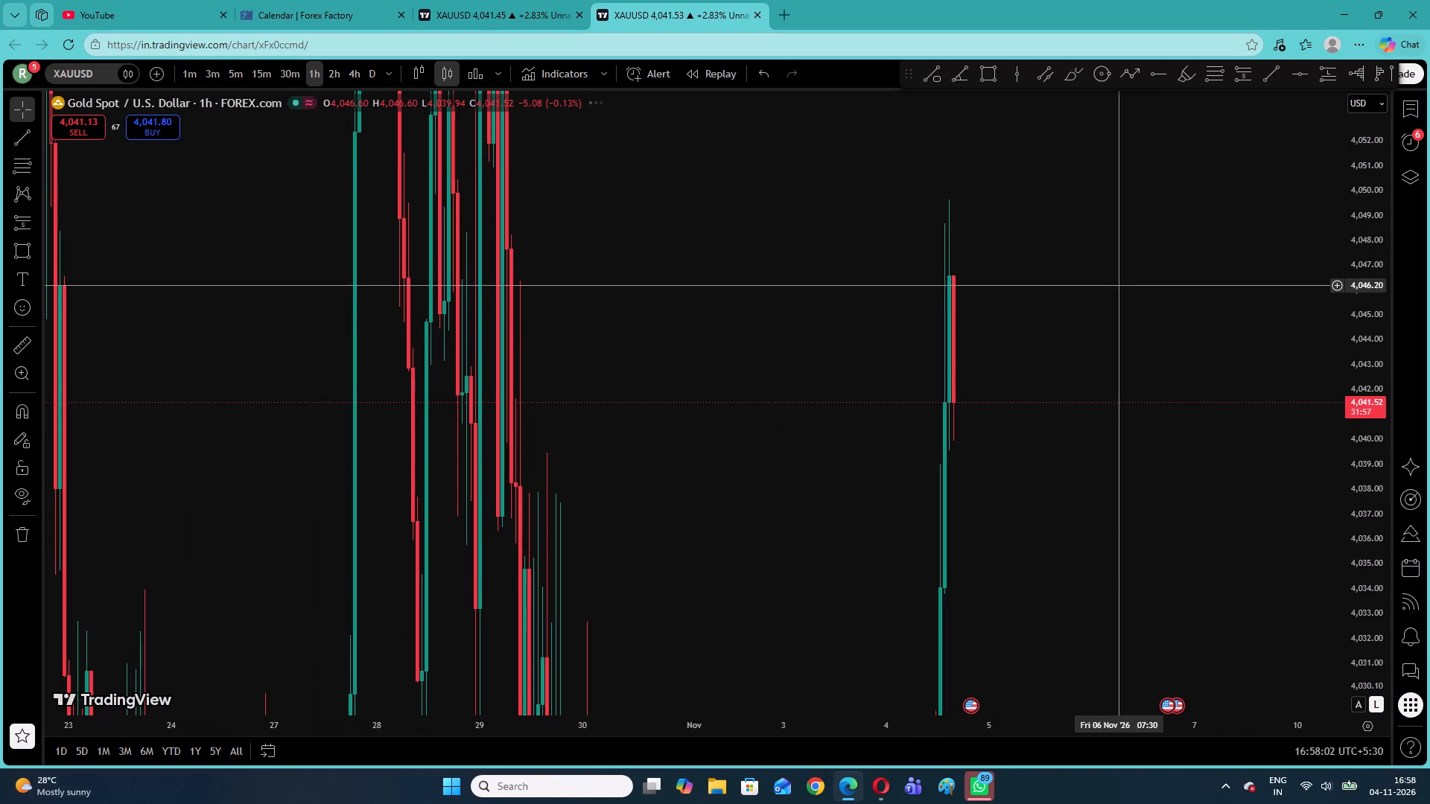
{"action": "left_click_drag", "start_coordinate": [1379, 319], "coordinate": [1344, 705]}
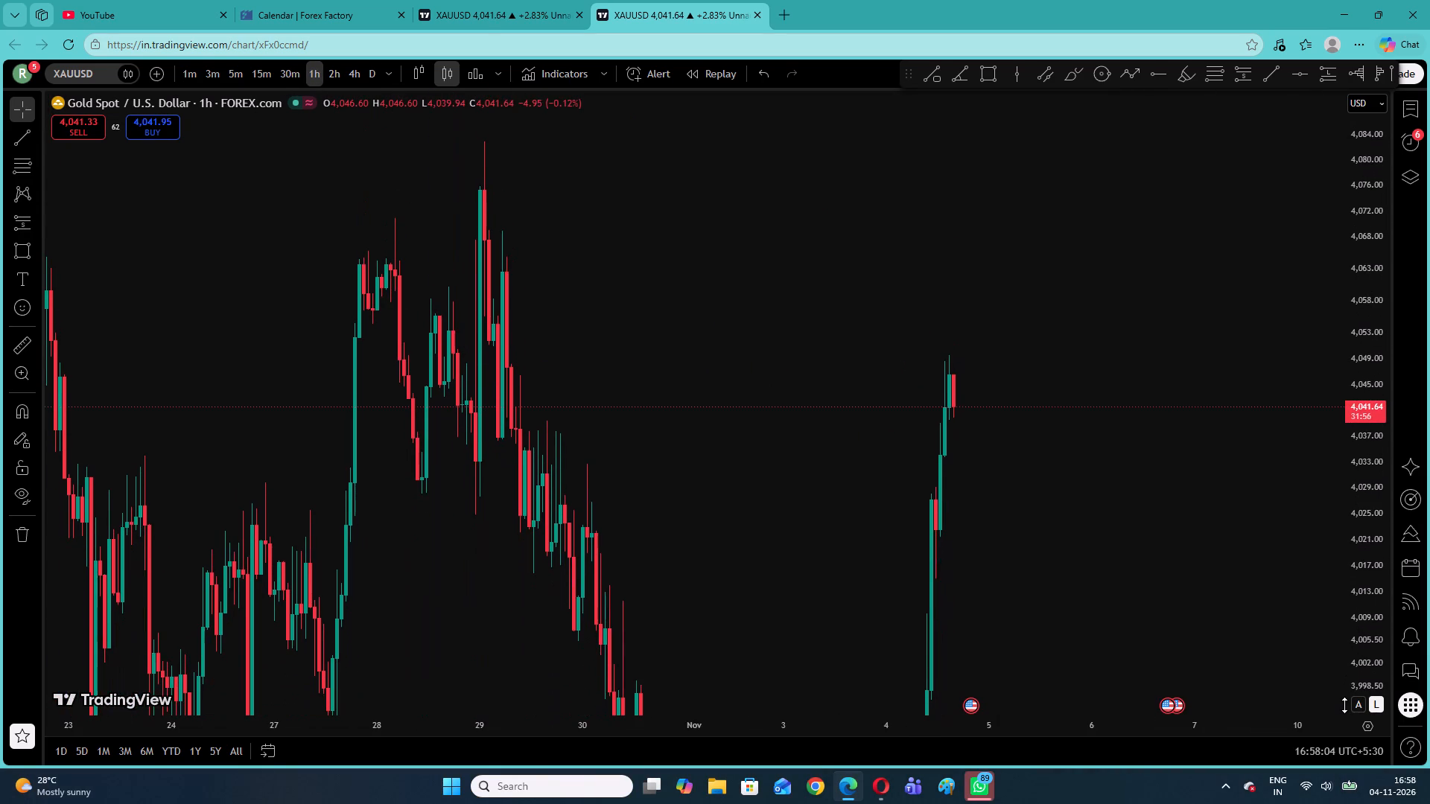
{"action": "left_click_drag", "start_coordinate": [1344, 705], "coordinate": [1385, 673]}
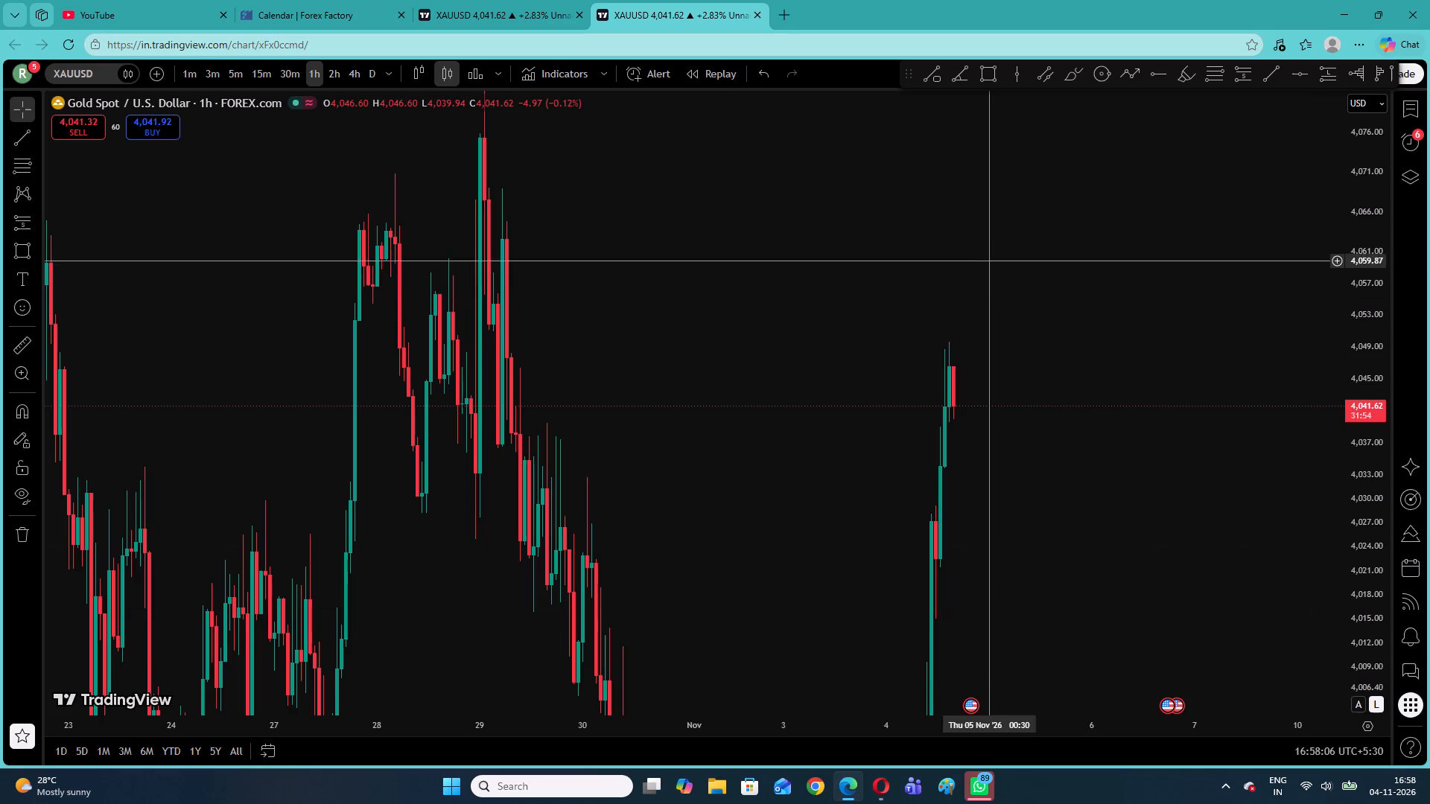
{"action": "left_click_drag", "start_coordinate": [1146, 269], "coordinate": [944, 295]}
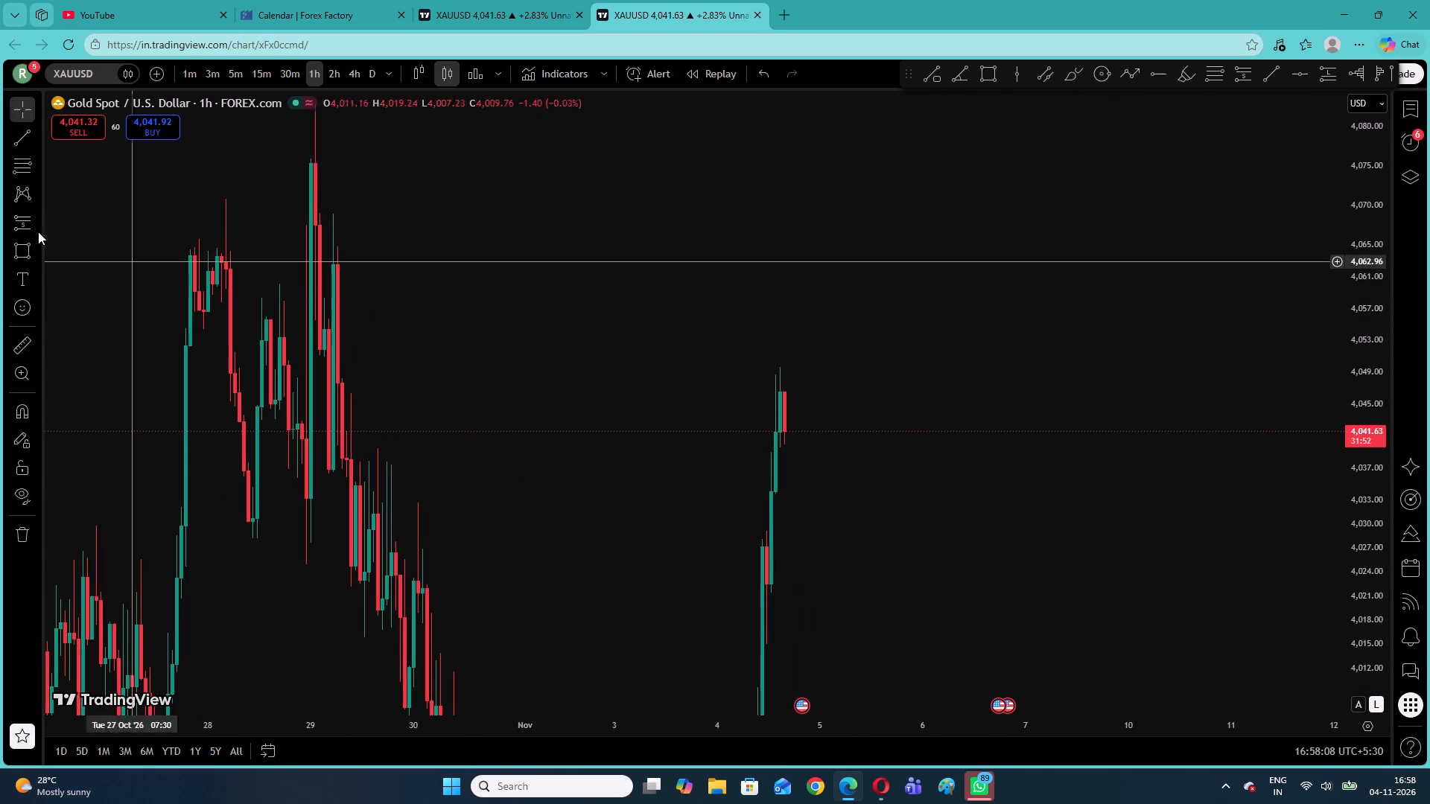
{"action": "left_click", "coordinate": [23, 246]}
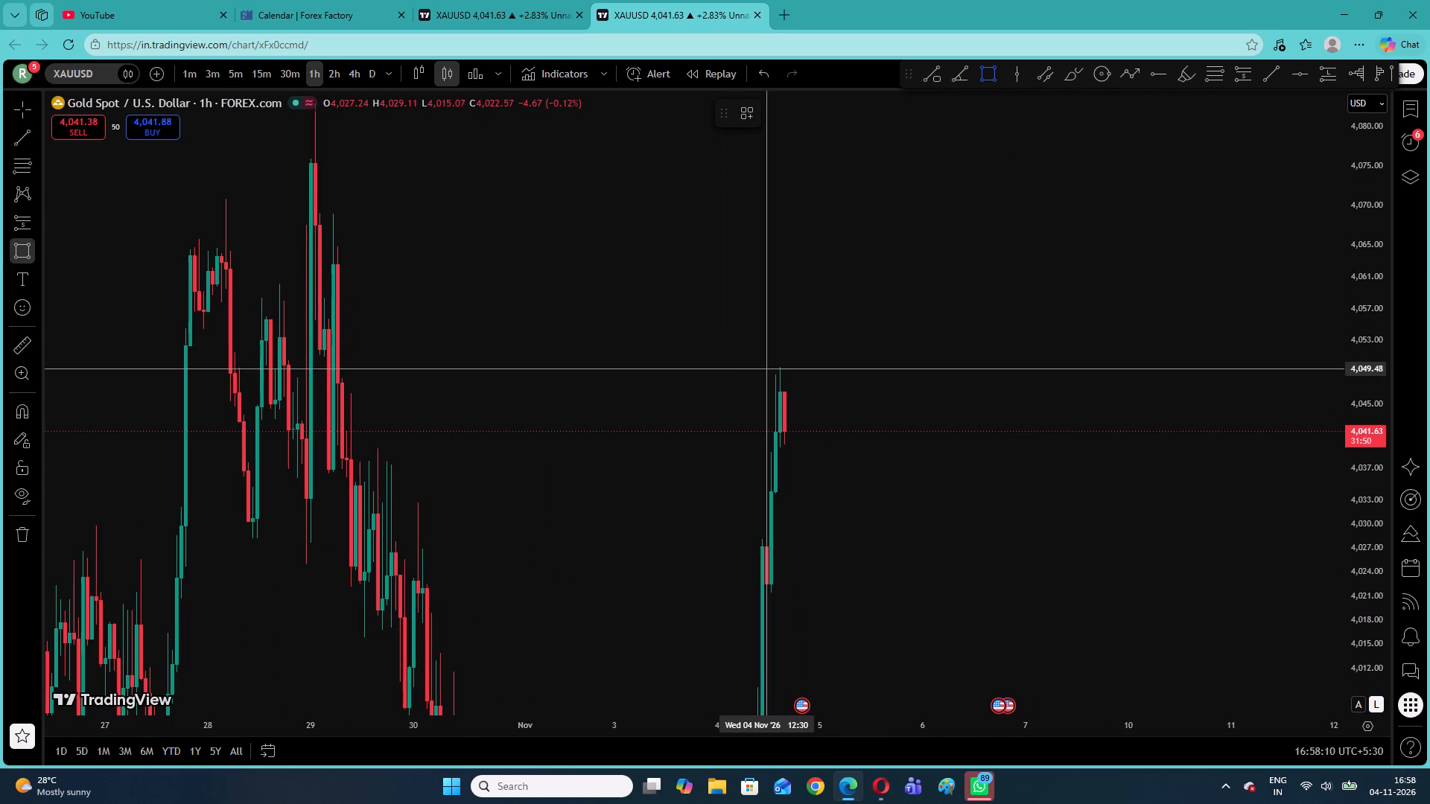
{"action": "left_click", "coordinate": [772, 366]}
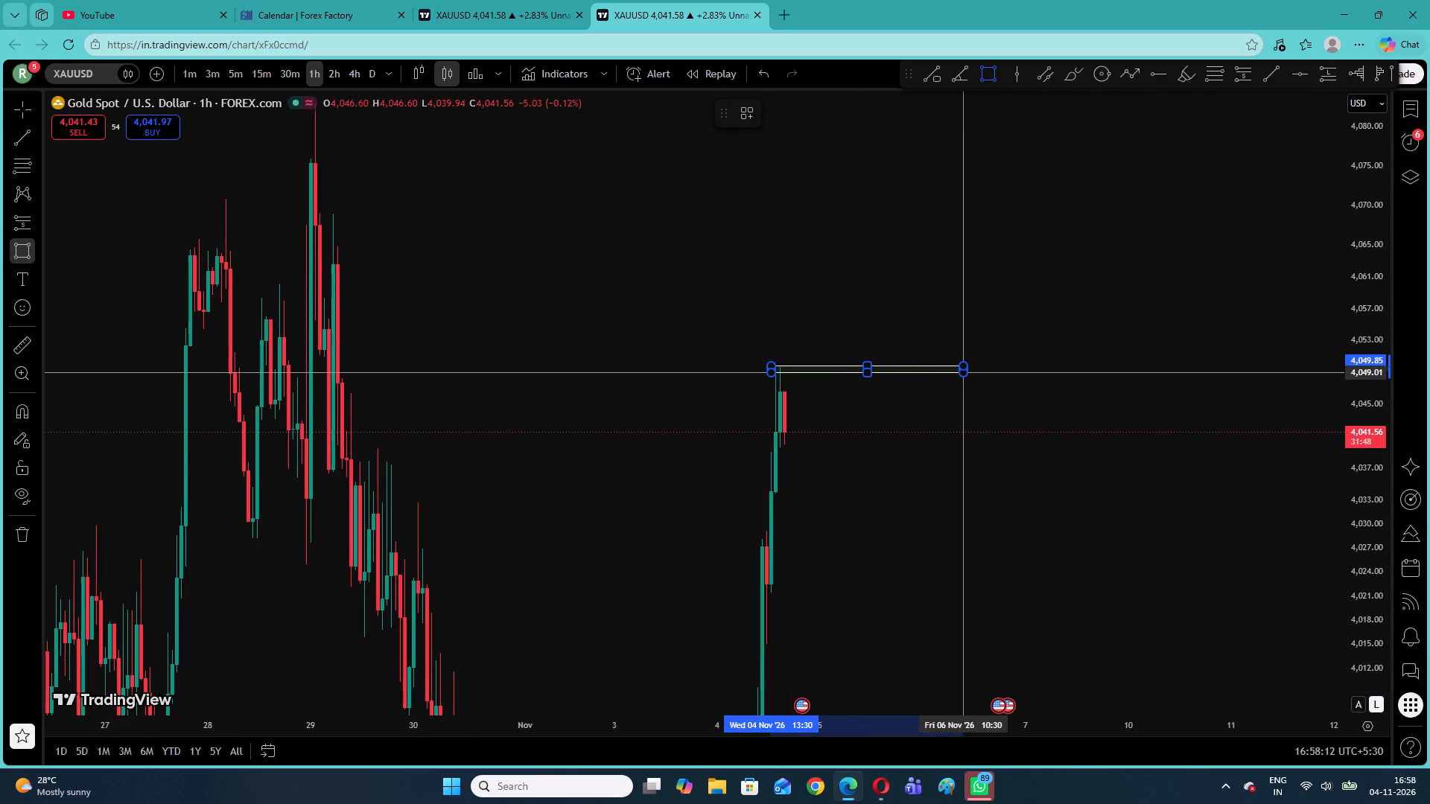
{"action": "left_click", "coordinate": [962, 372]}
{"action": "left_click", "coordinate": [886, 345]}
Draw a second thin rectangle at the recent low, about 4,040.32 to 4,039.39, from 4 Nov 14:30 to 6 Nov 10:30.
{"action": "left_click", "coordinate": [29, 255]}
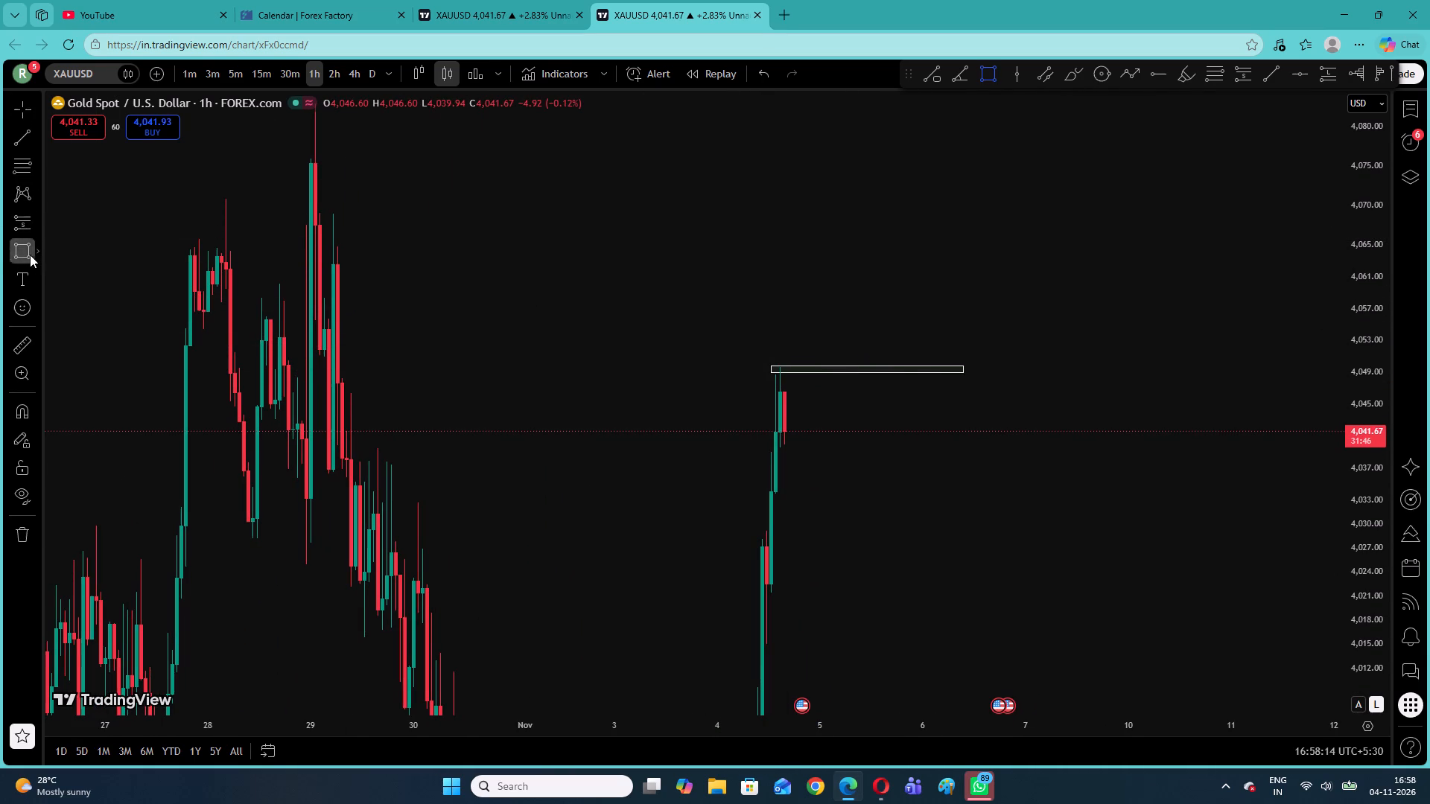
{"action": "left_click", "coordinate": [777, 441]}
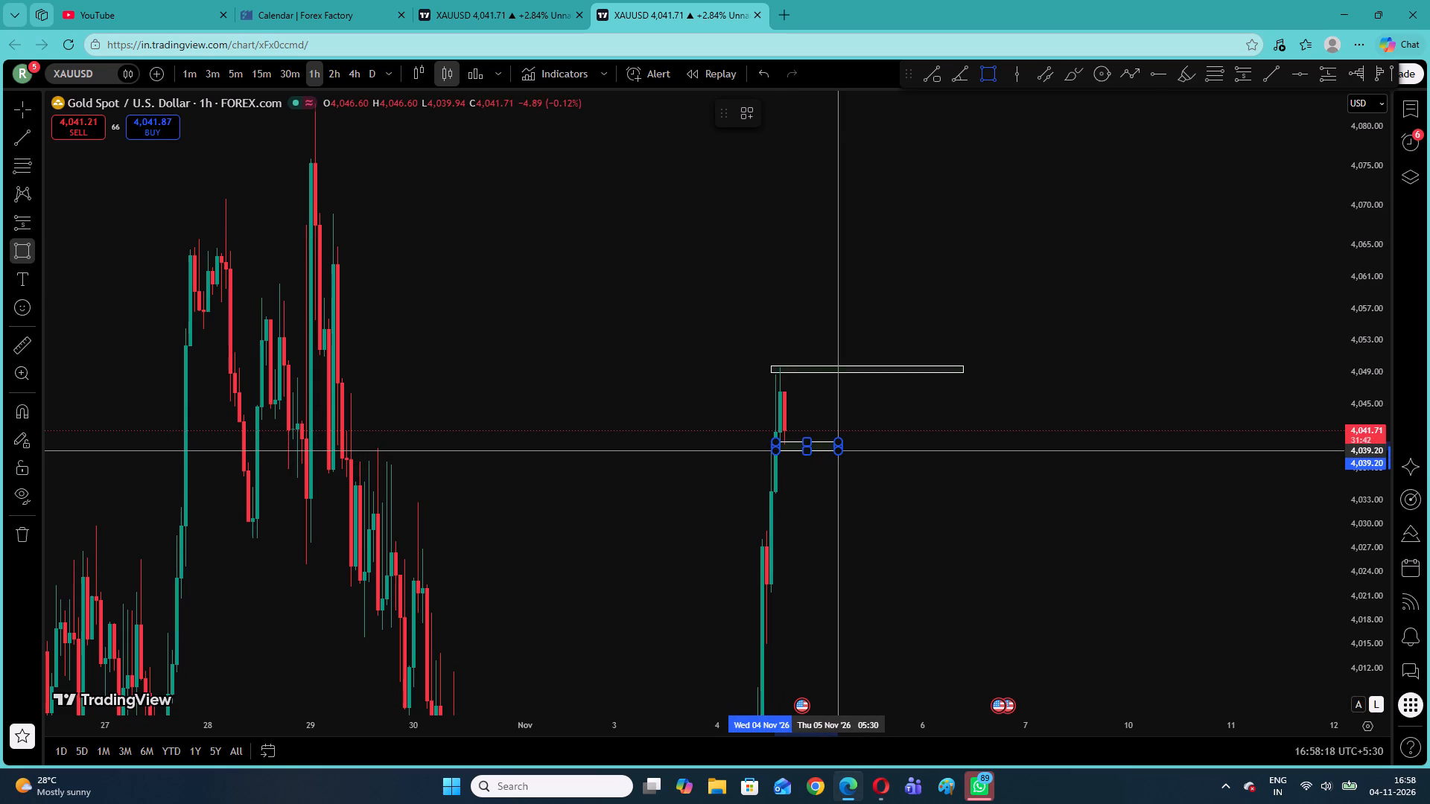
{"action": "left_click", "coordinate": [839, 450]}
{"action": "left_click_drag", "start_coordinate": [839, 447], "coordinate": [924, 447]}
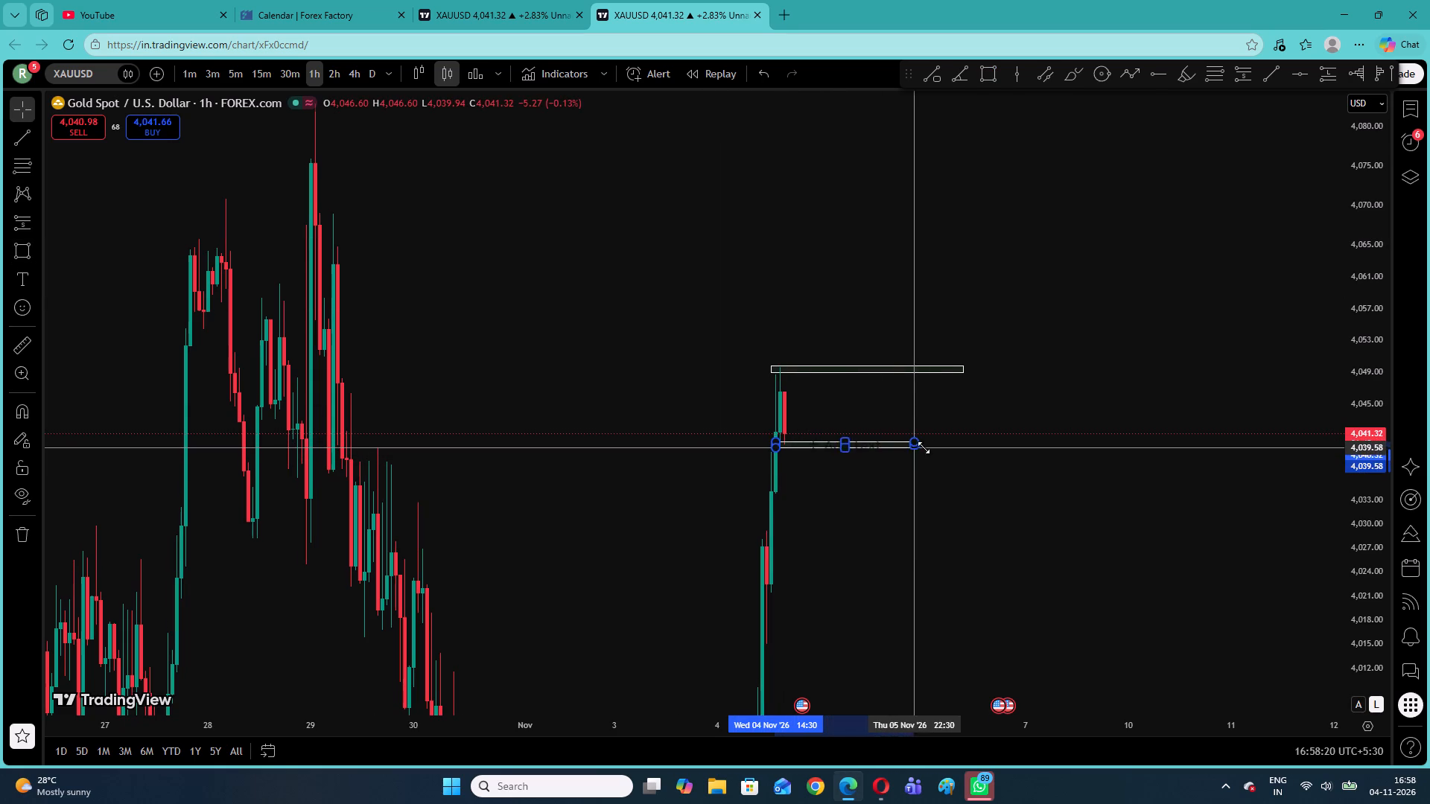
{"action": "left_click_drag", "start_coordinate": [924, 447], "coordinate": [962, 458]}
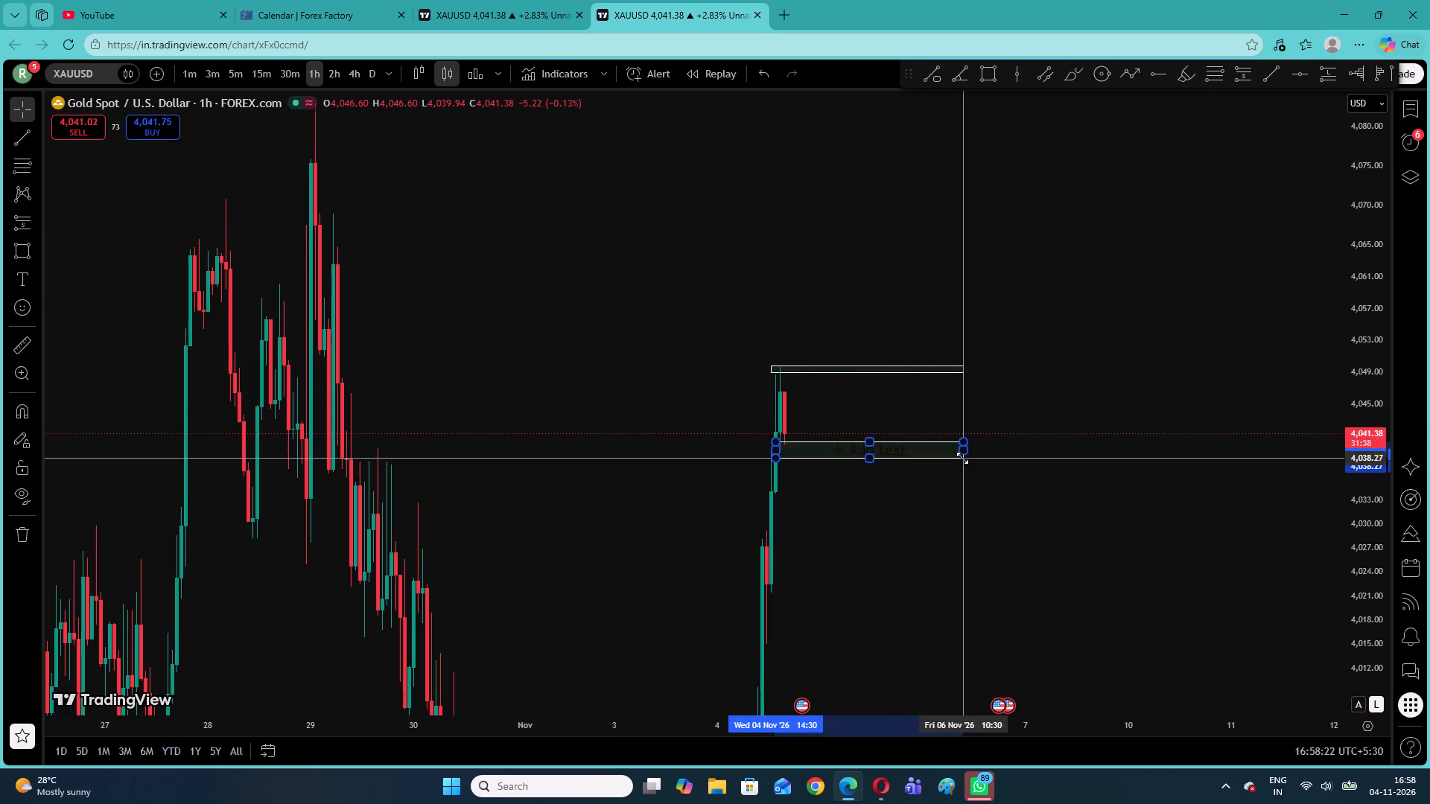
{"action": "left_click_drag", "start_coordinate": [962, 458], "coordinate": [964, 449]}
{"action": "left_click", "coordinate": [937, 403]}
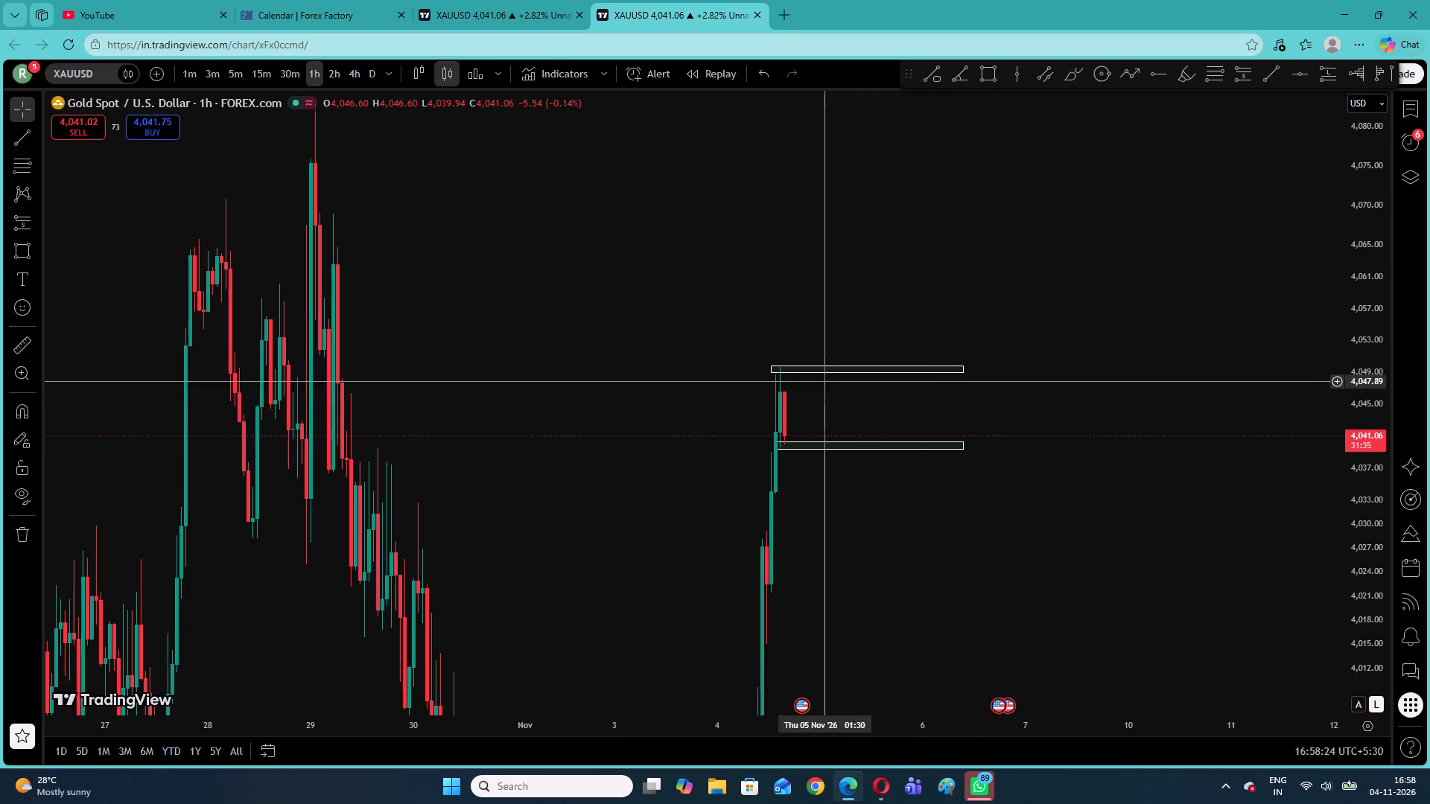
Check the price action between the two rectangles on the 30-, 15-, 5-, 3- and 1-minute timeframes.
{"action": "left_click", "coordinate": [287, 71]}
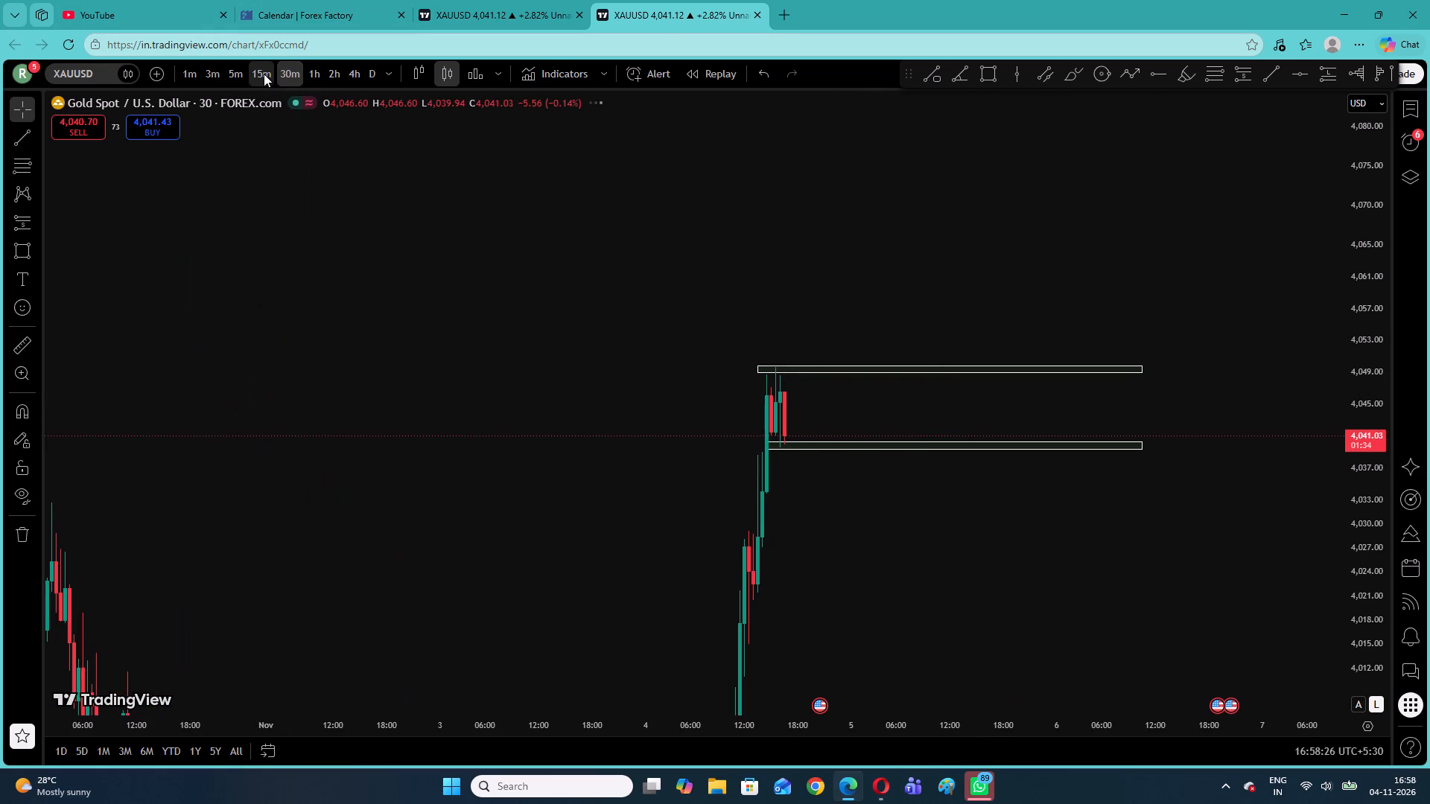
{"action": "left_click", "coordinate": [264, 74]}
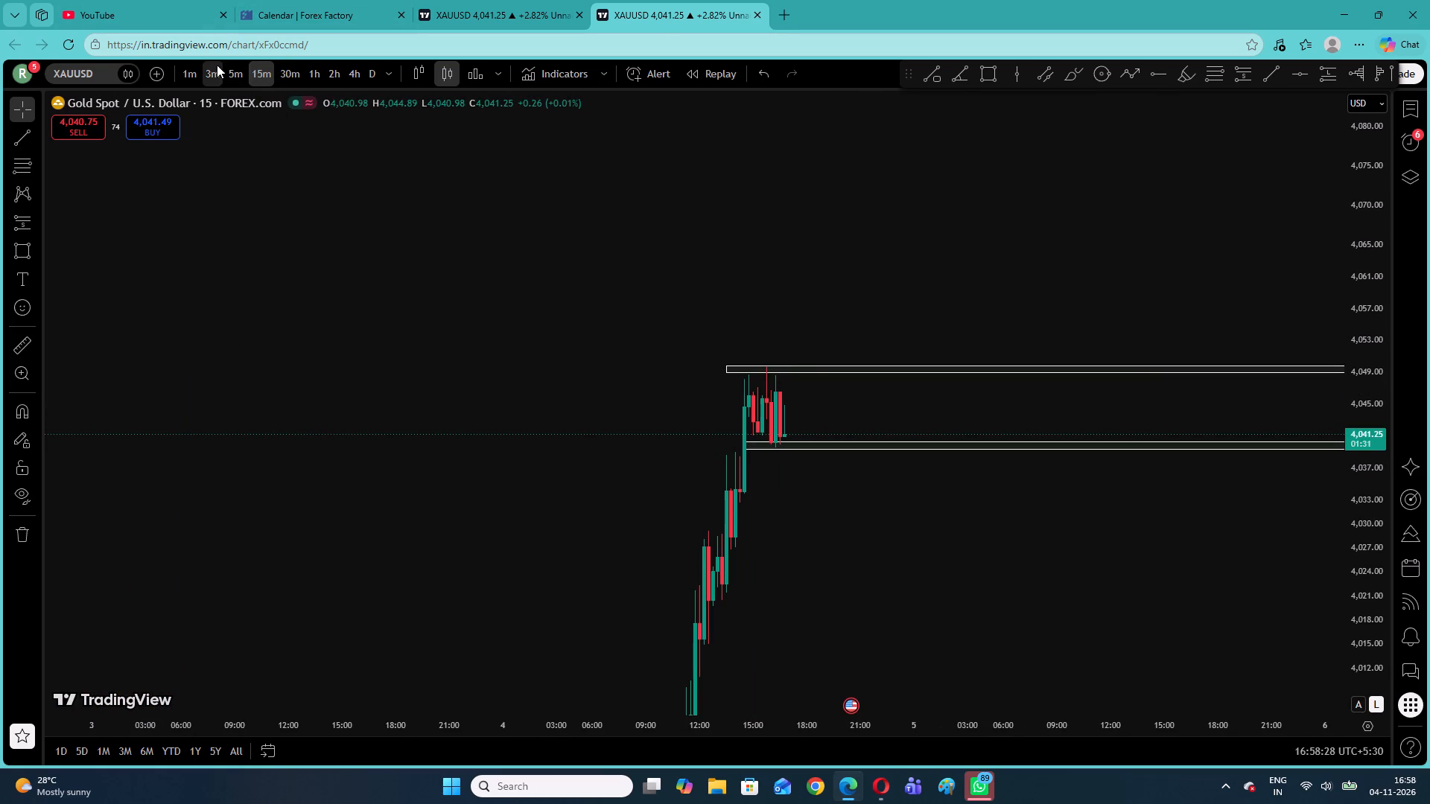
{"action": "left_click", "coordinate": [244, 75]}
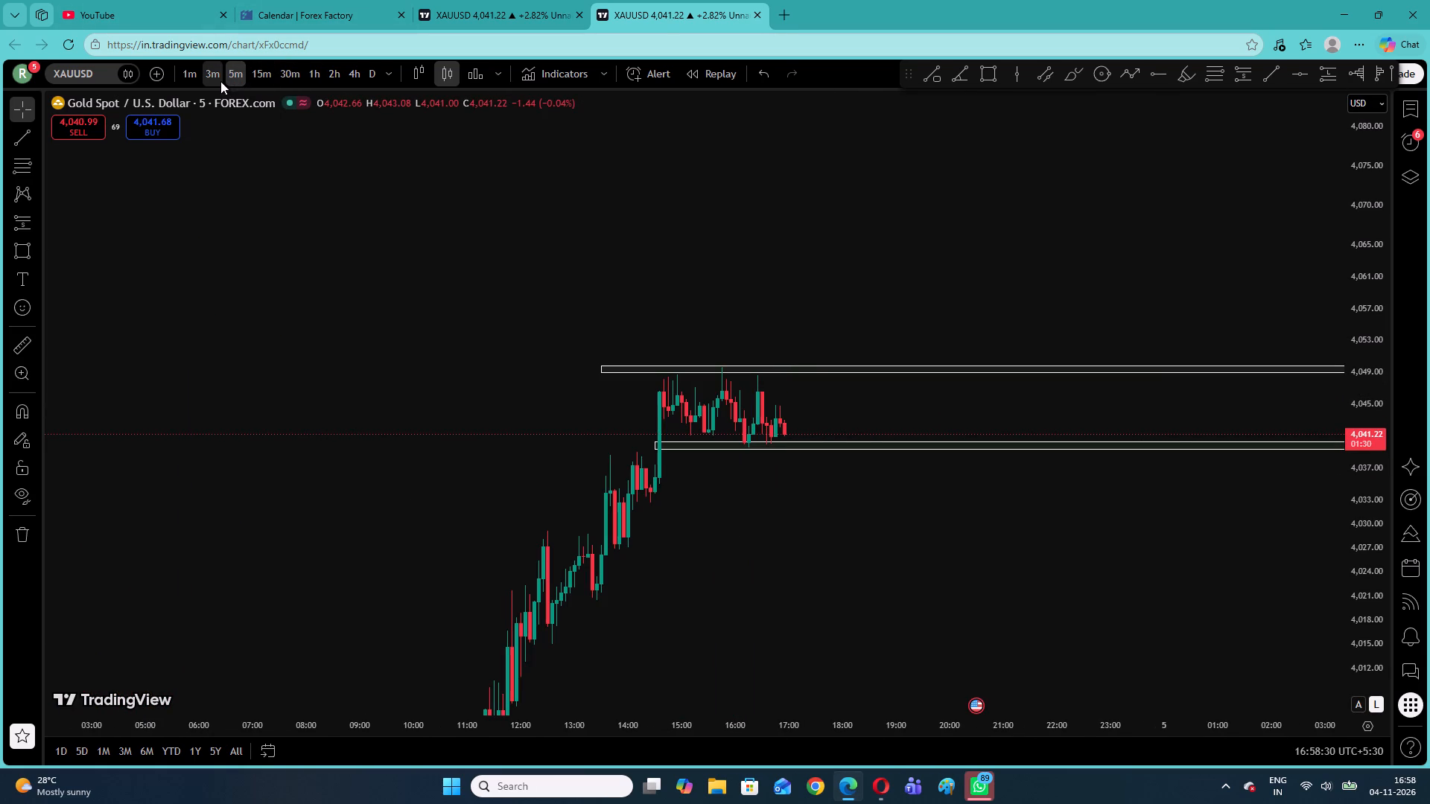
{"action": "left_click", "coordinate": [210, 71]}
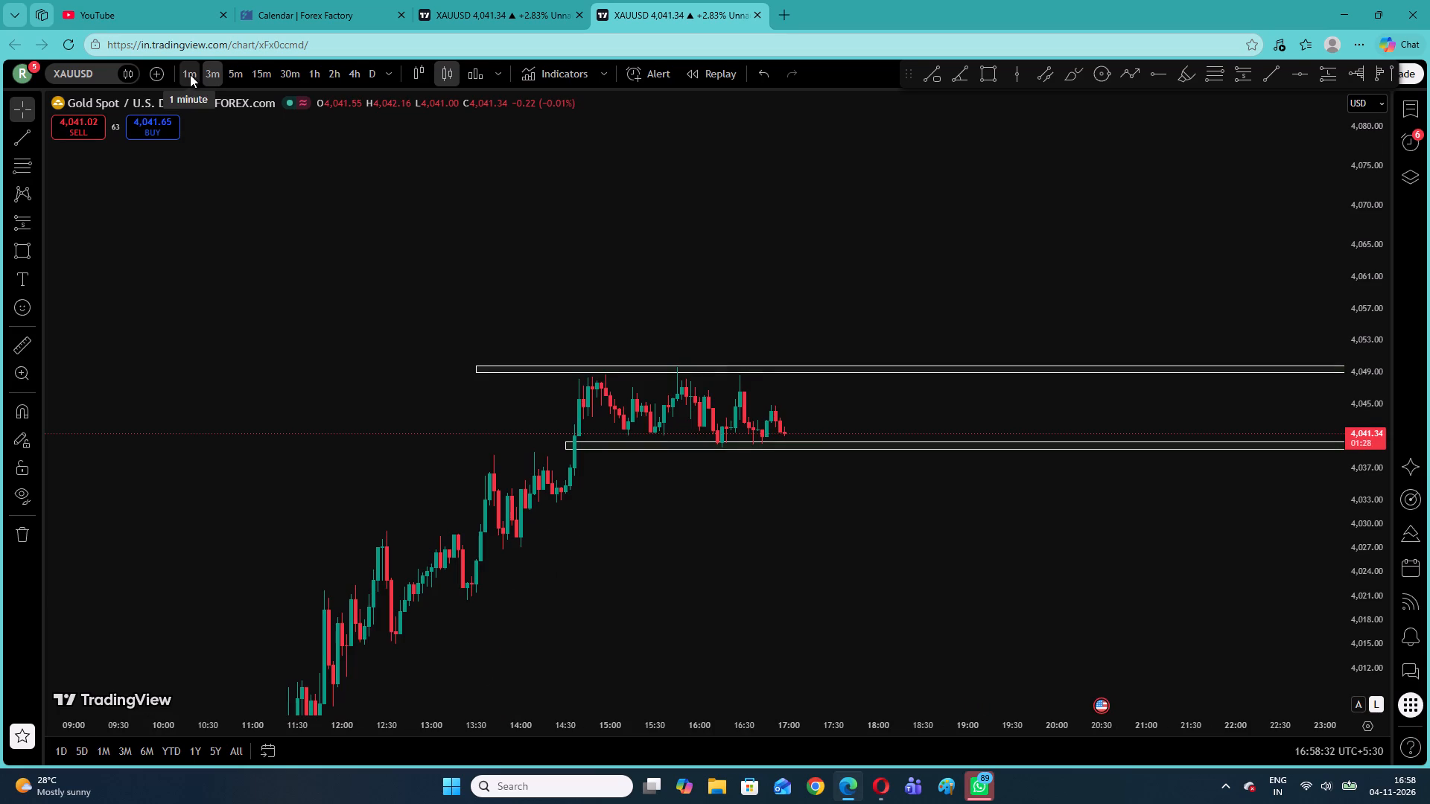
{"action": "left_click", "coordinate": [190, 74]}
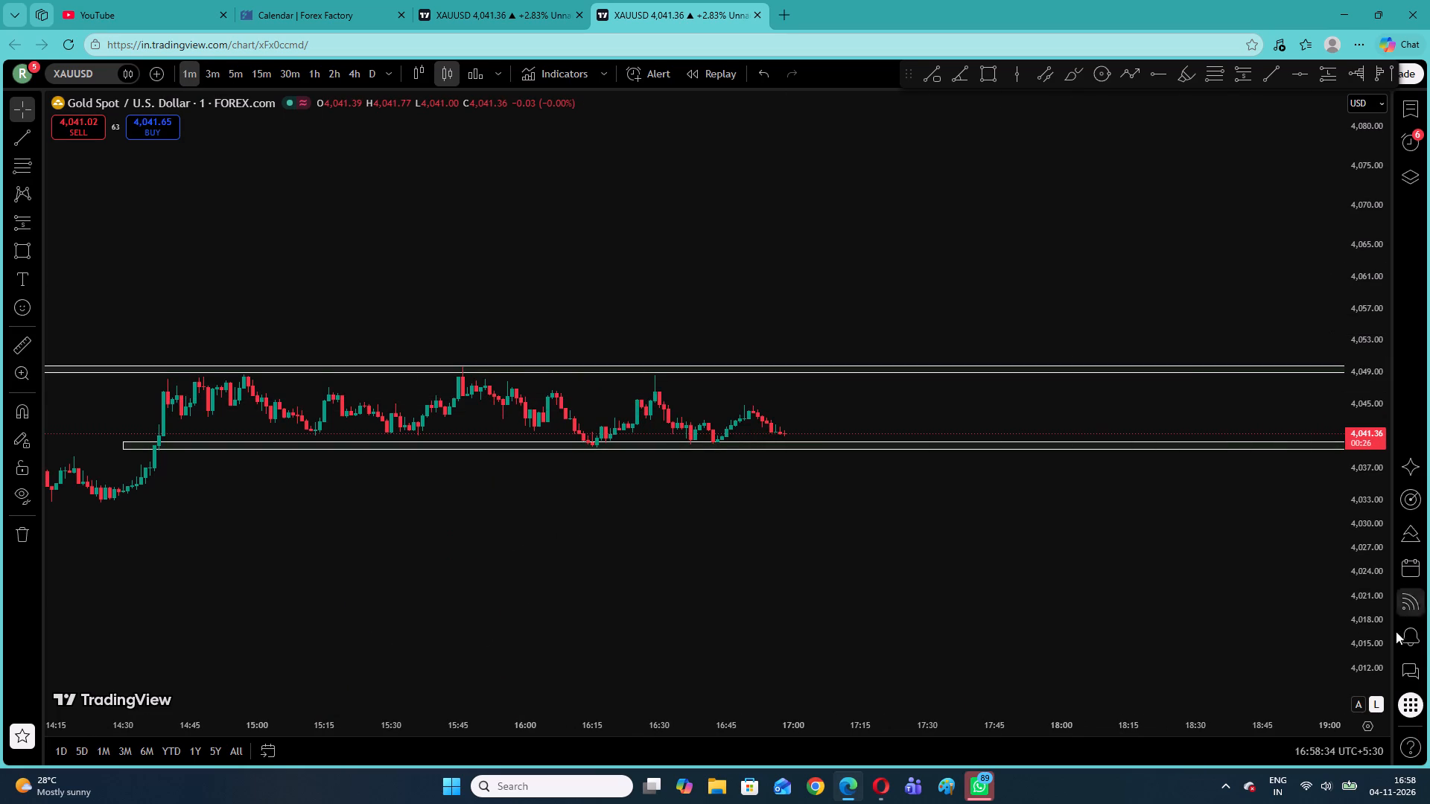
{"action": "left_click_drag", "start_coordinate": [1358, 630], "coordinate": [1326, 312]}
{"action": "left_click_drag", "start_coordinate": [892, 441], "coordinate": [985, 366]}
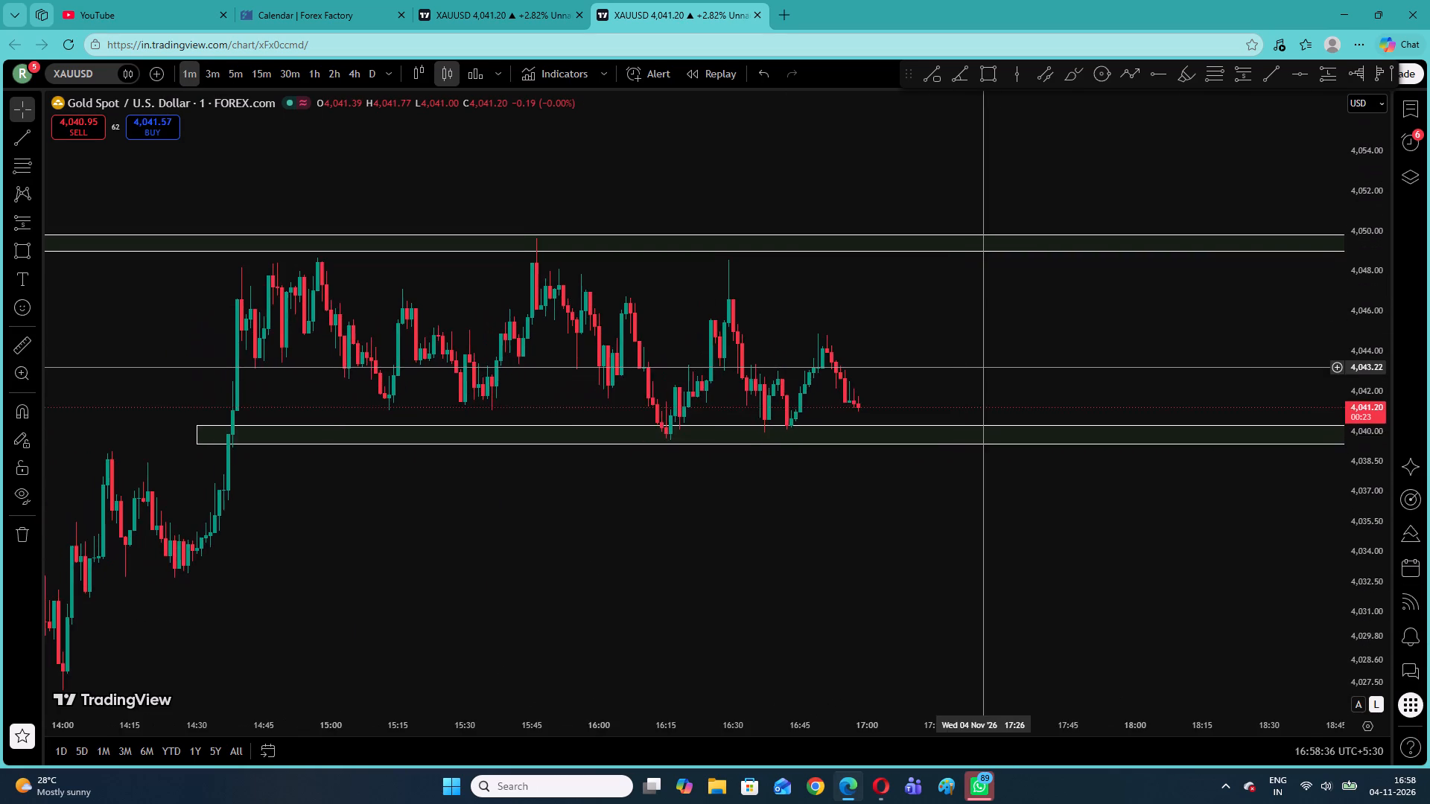
{"action": "left_click_drag", "start_coordinate": [985, 366], "coordinate": [991, 429]}
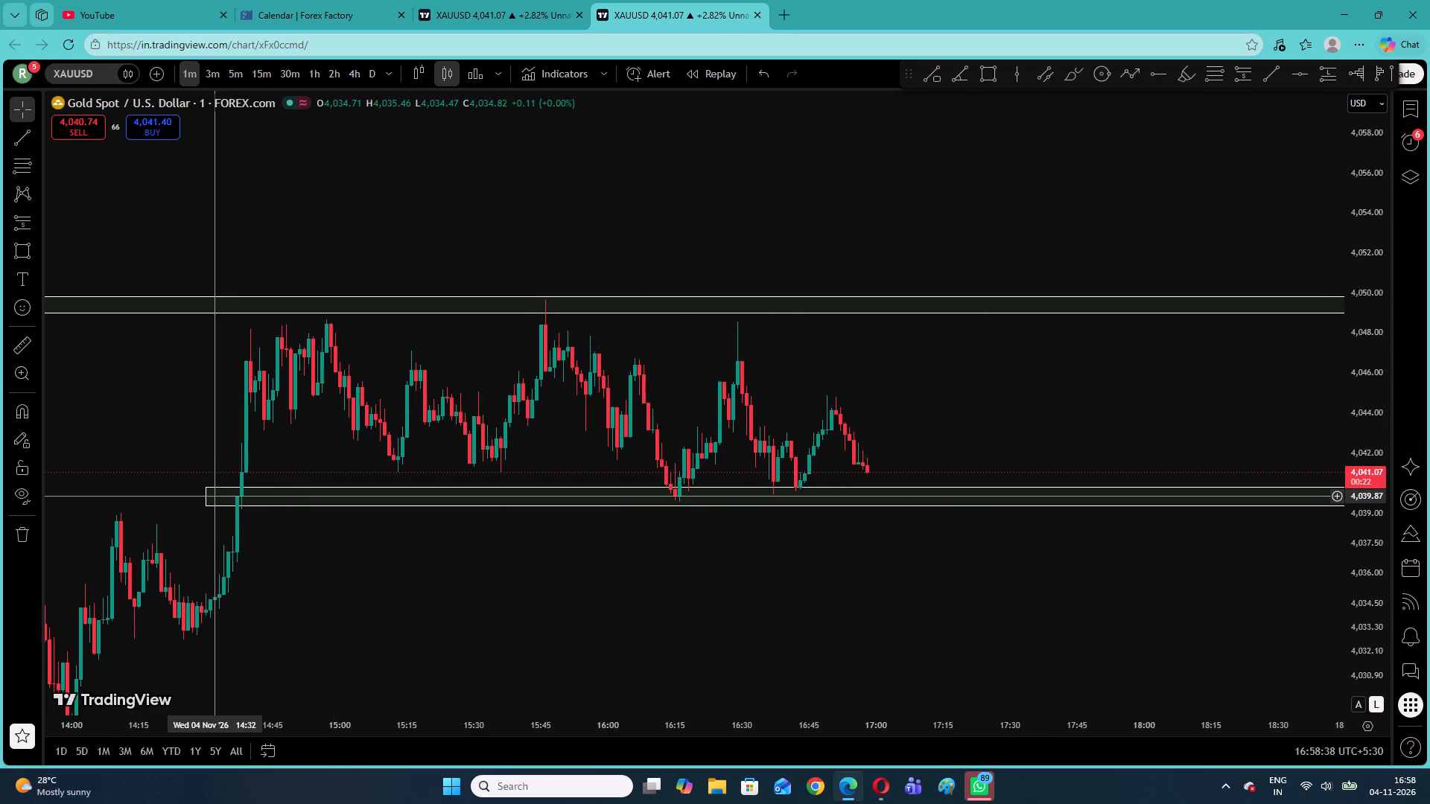
Move the lower rectangle's starting edge to 4 Nov 14:37 on the 1-minute chart.
{"action": "left_click_drag", "start_coordinate": [204, 496], "coordinate": [236, 497]}
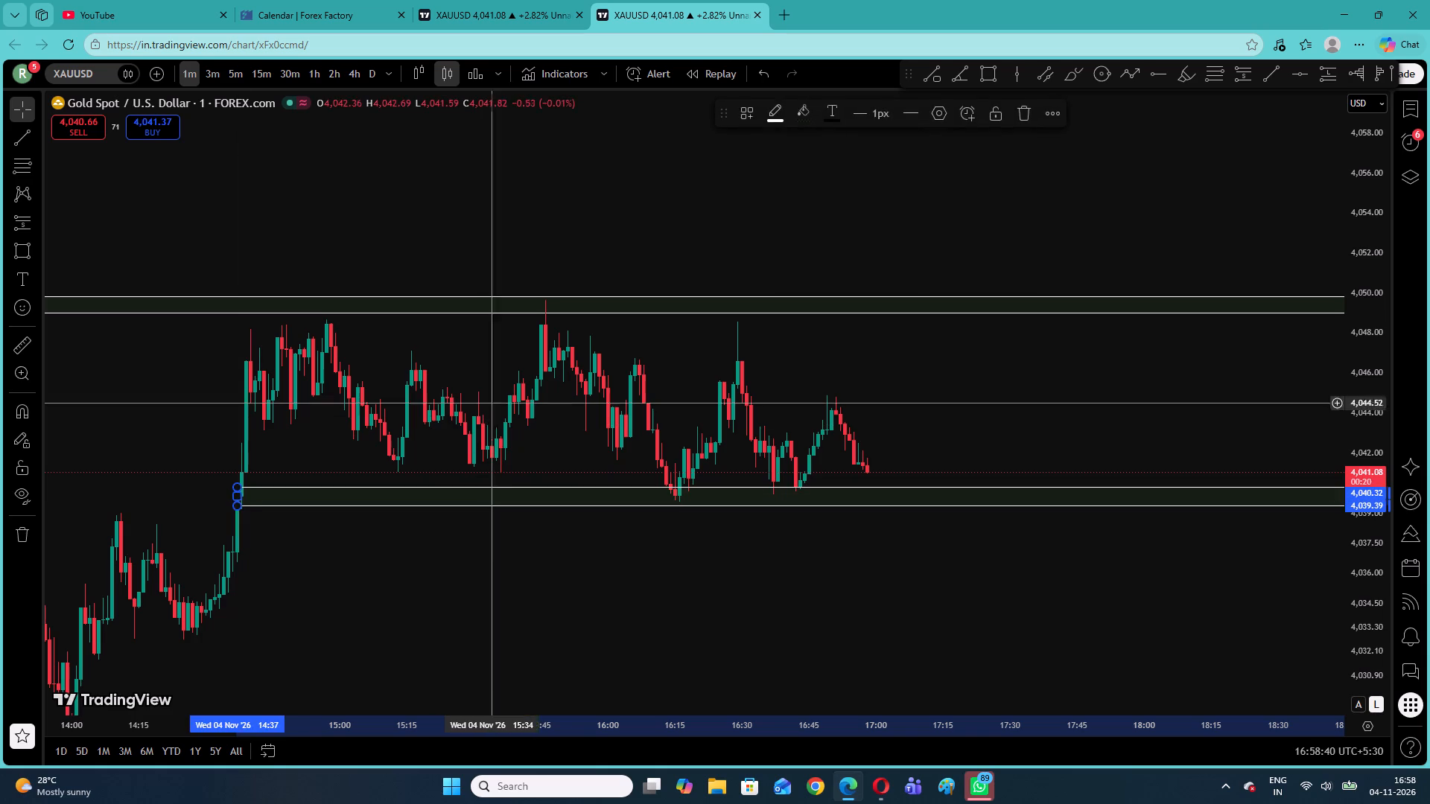
{"action": "left_click", "coordinate": [476, 349]}
On the 1-hour chart, delete the old short position with entry 3,950.47 and stop 3,953.94.
{"action": "left_click_drag", "start_coordinate": [962, 406], "coordinate": [871, 372]}
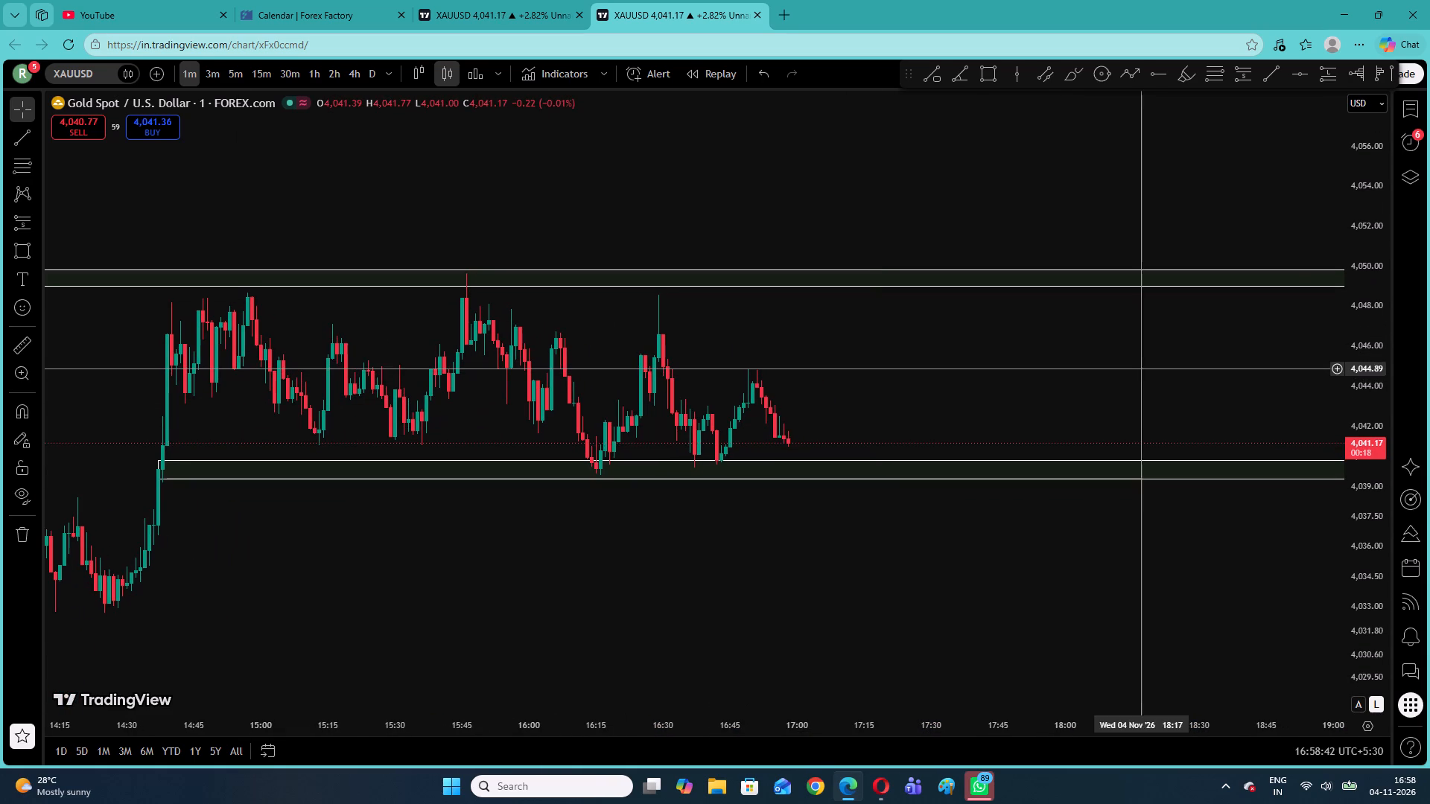
{"action": "left_click_drag", "start_coordinate": [1364, 461], "coordinate": [1362, 507]}
{"action": "left_click_drag", "start_coordinate": [1002, 400], "coordinate": [929, 368]}
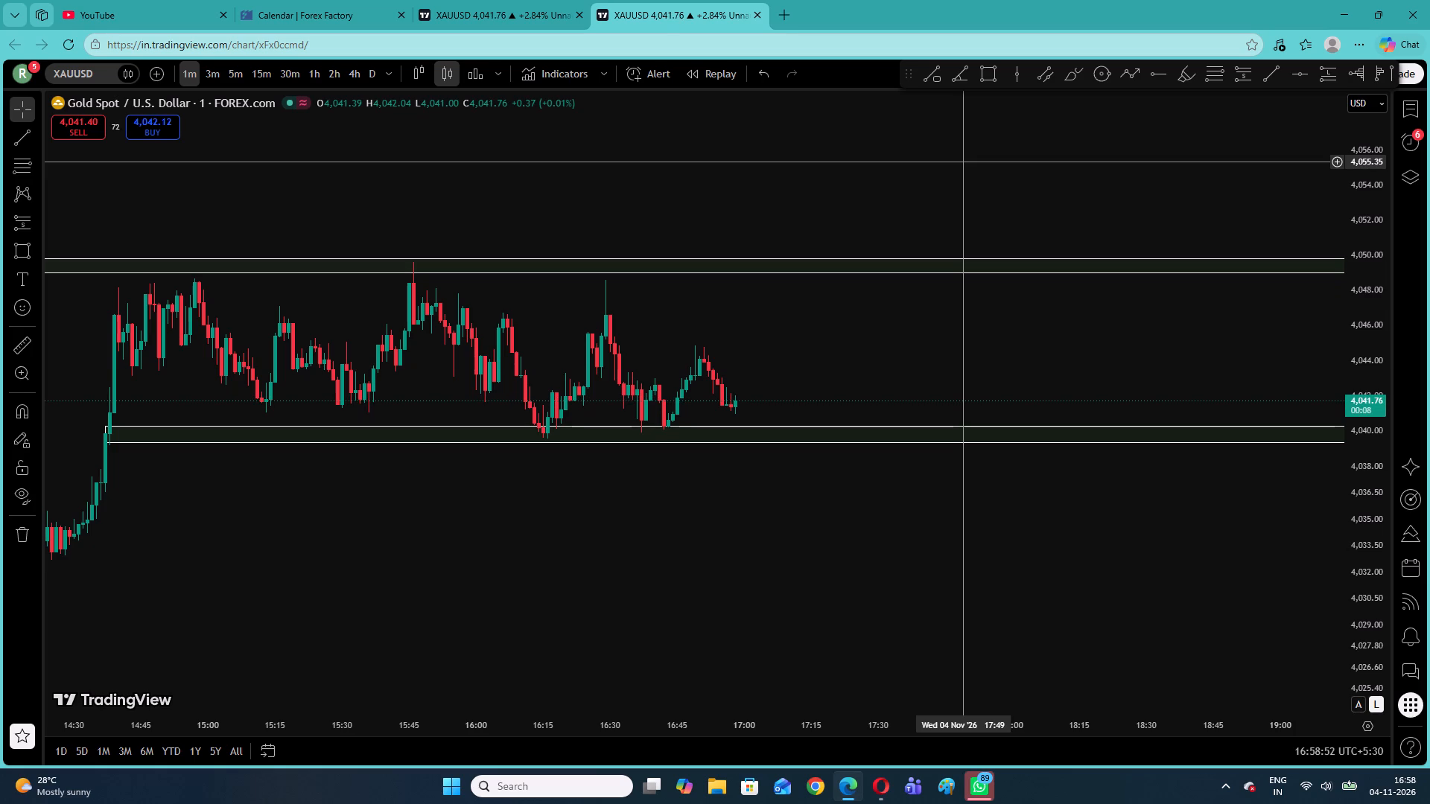
{"action": "left_click", "coordinate": [314, 70]}
{"action": "left_click_drag", "start_coordinate": [977, 388], "coordinate": [936, 197]}
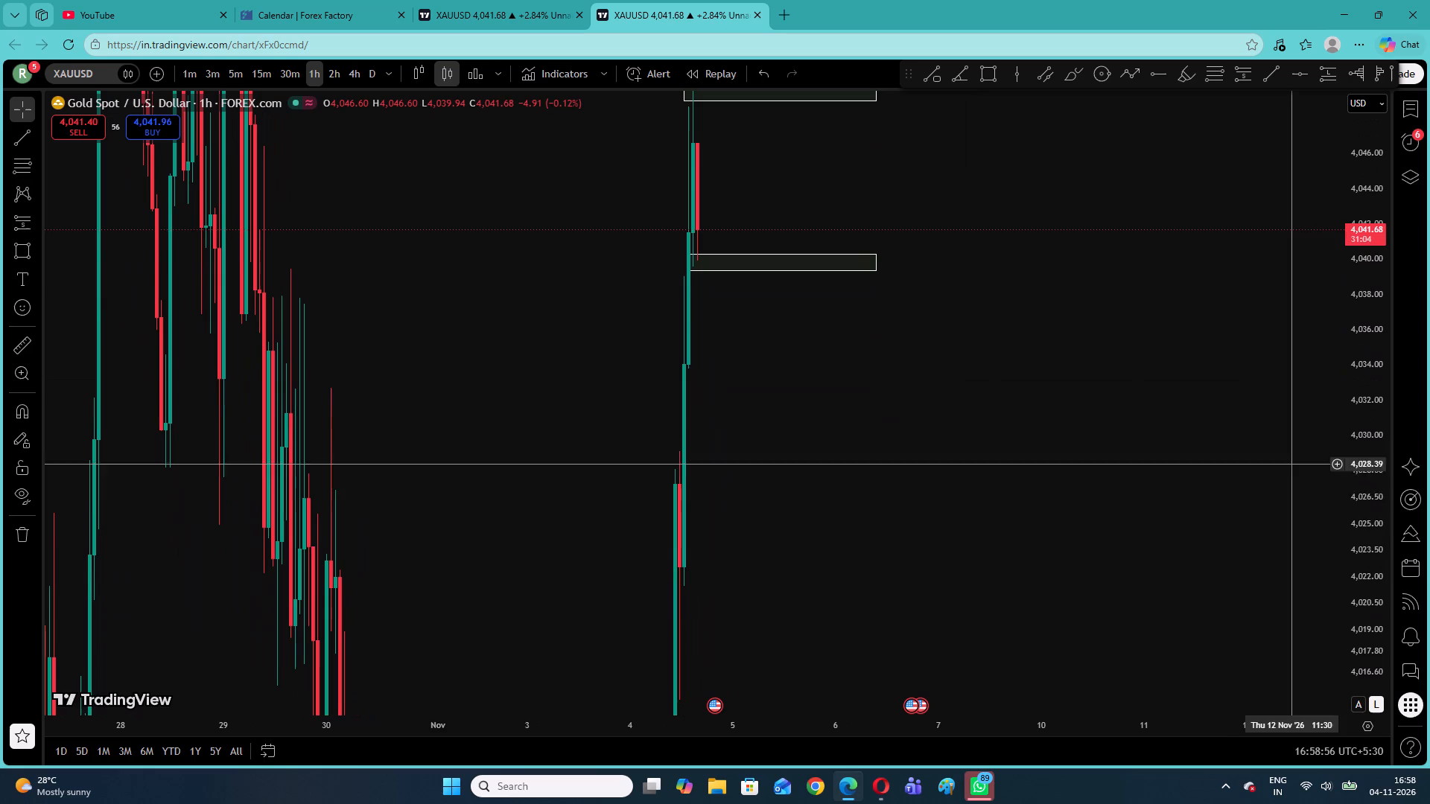
{"action": "left_click_drag", "start_coordinate": [1385, 468], "coordinate": [1347, 608]}
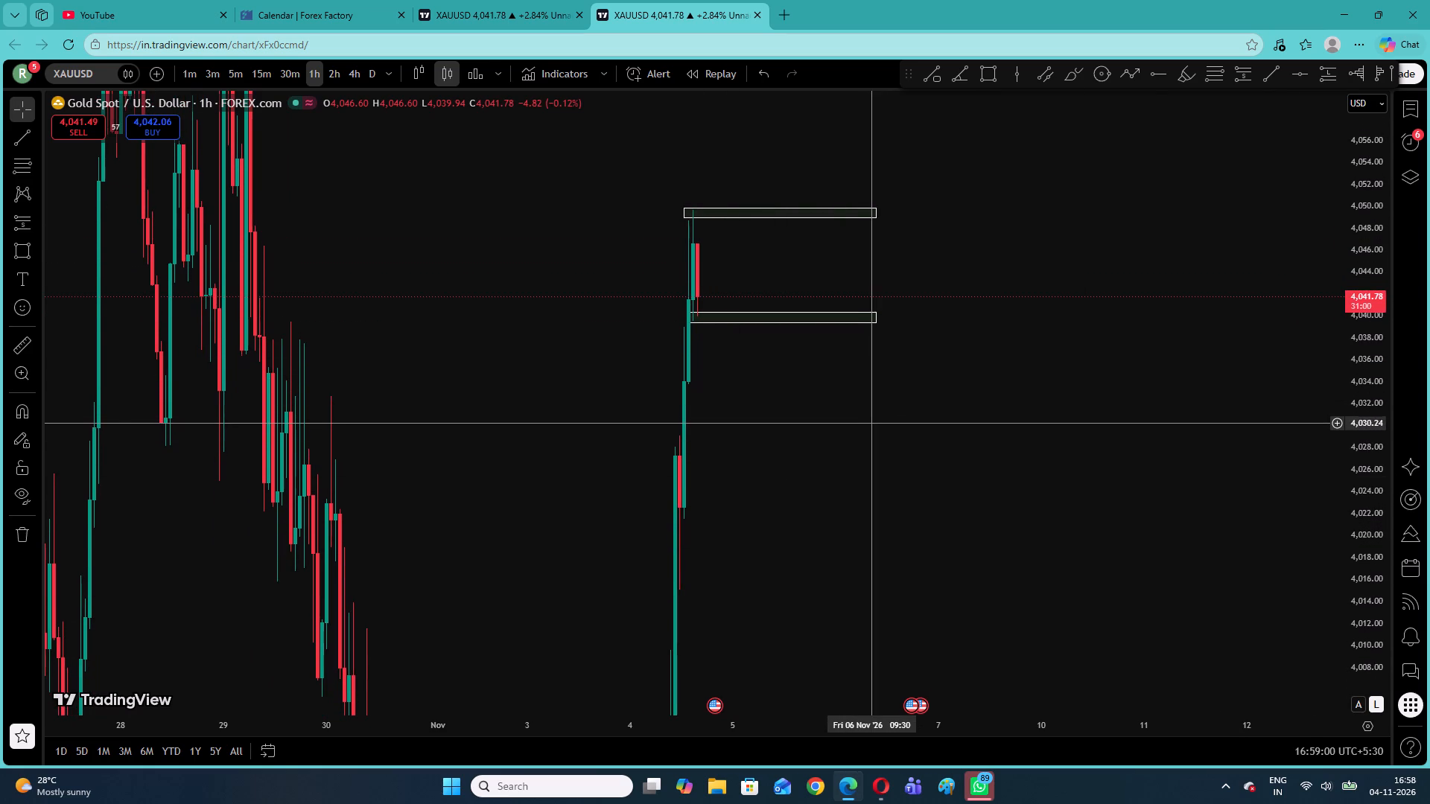
{"action": "left_click_drag", "start_coordinate": [869, 449], "coordinate": [673, 278]}
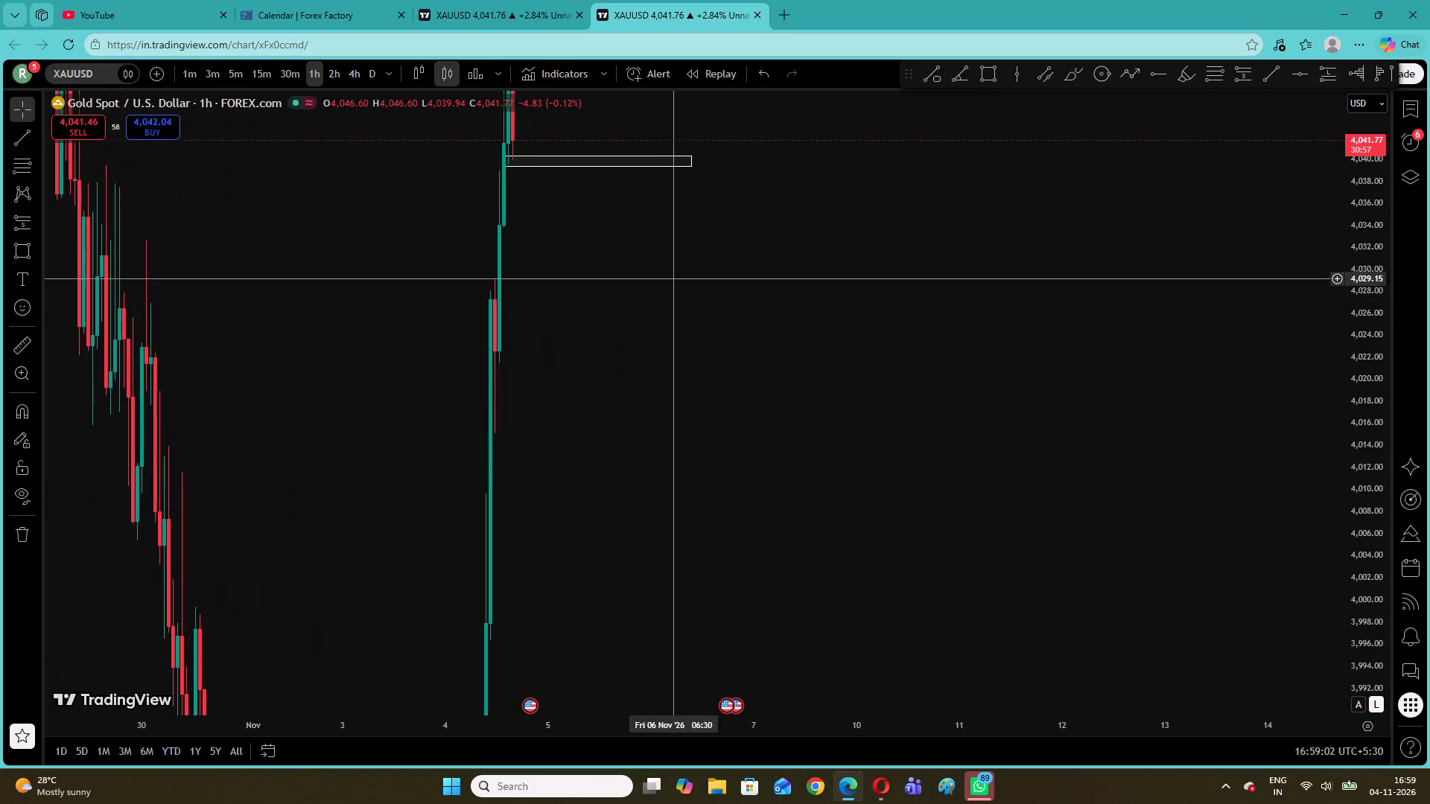
{"action": "left_click_drag", "start_coordinate": [686, 517], "coordinate": [934, 167]}
{"action": "left_click_drag", "start_coordinate": [855, 491], "coordinate": [916, 230]}
{"action": "left_click_drag", "start_coordinate": [929, 475], "coordinate": [950, 333]}
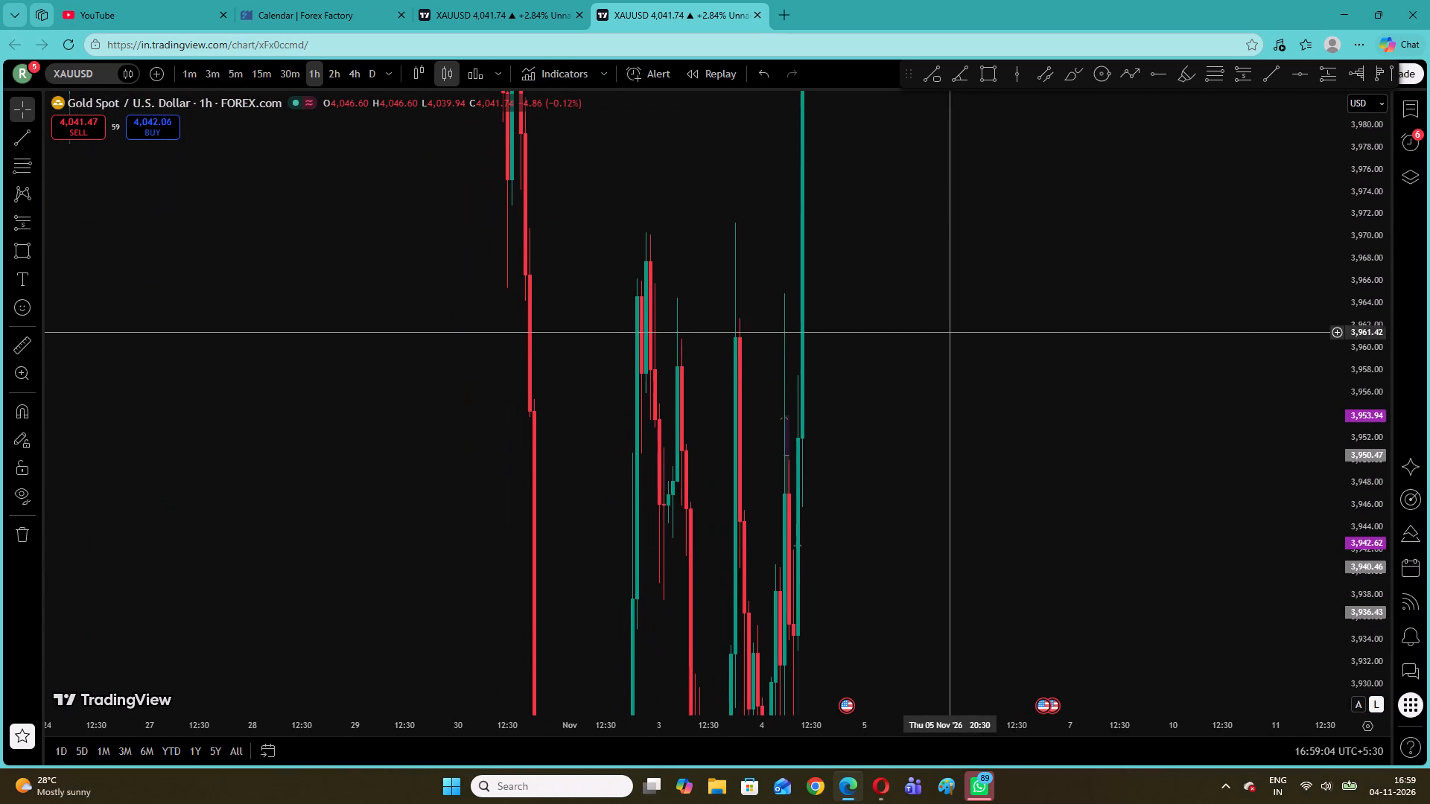
{"action": "right_click", "coordinate": [919, 323]}
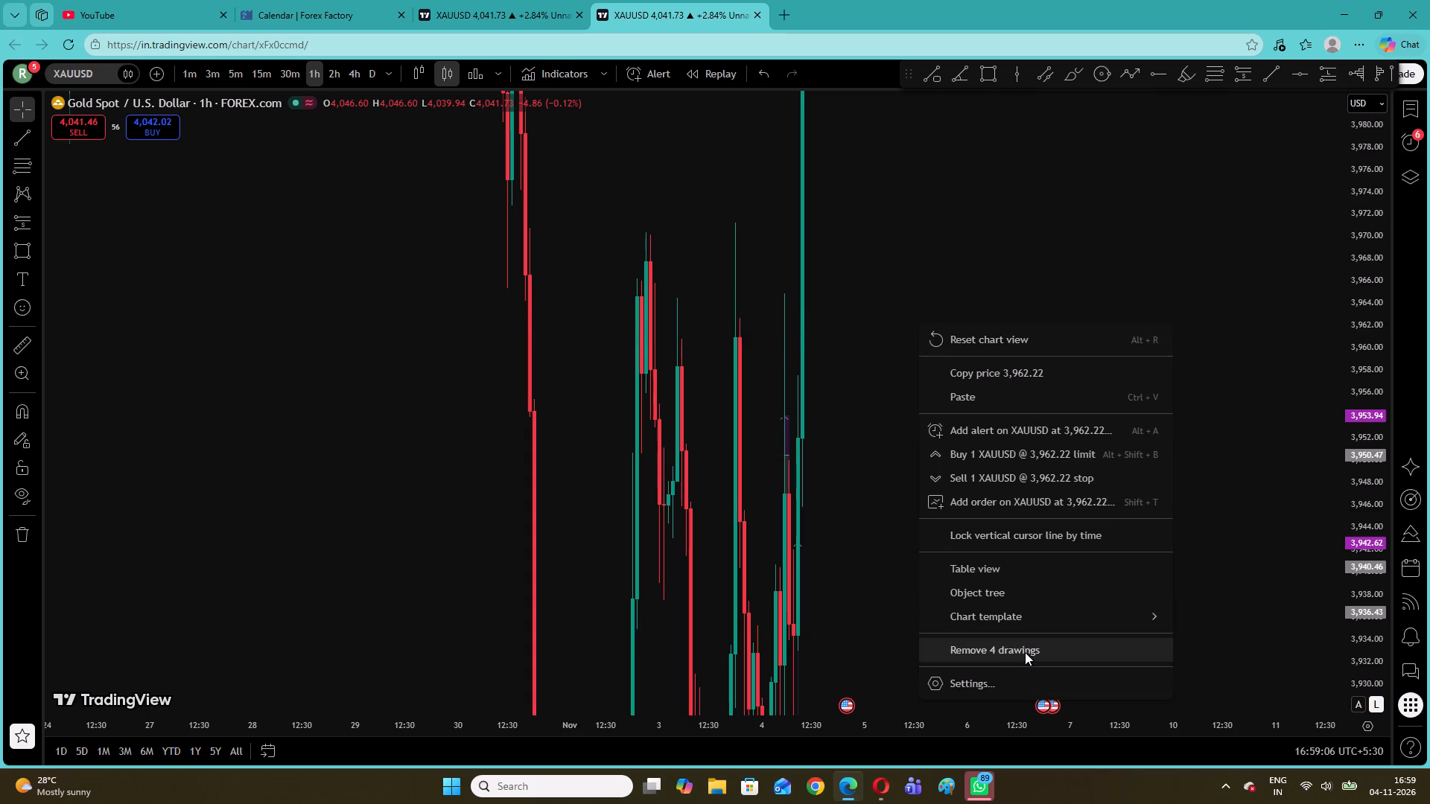
{"action": "left_click", "coordinate": [789, 438]}
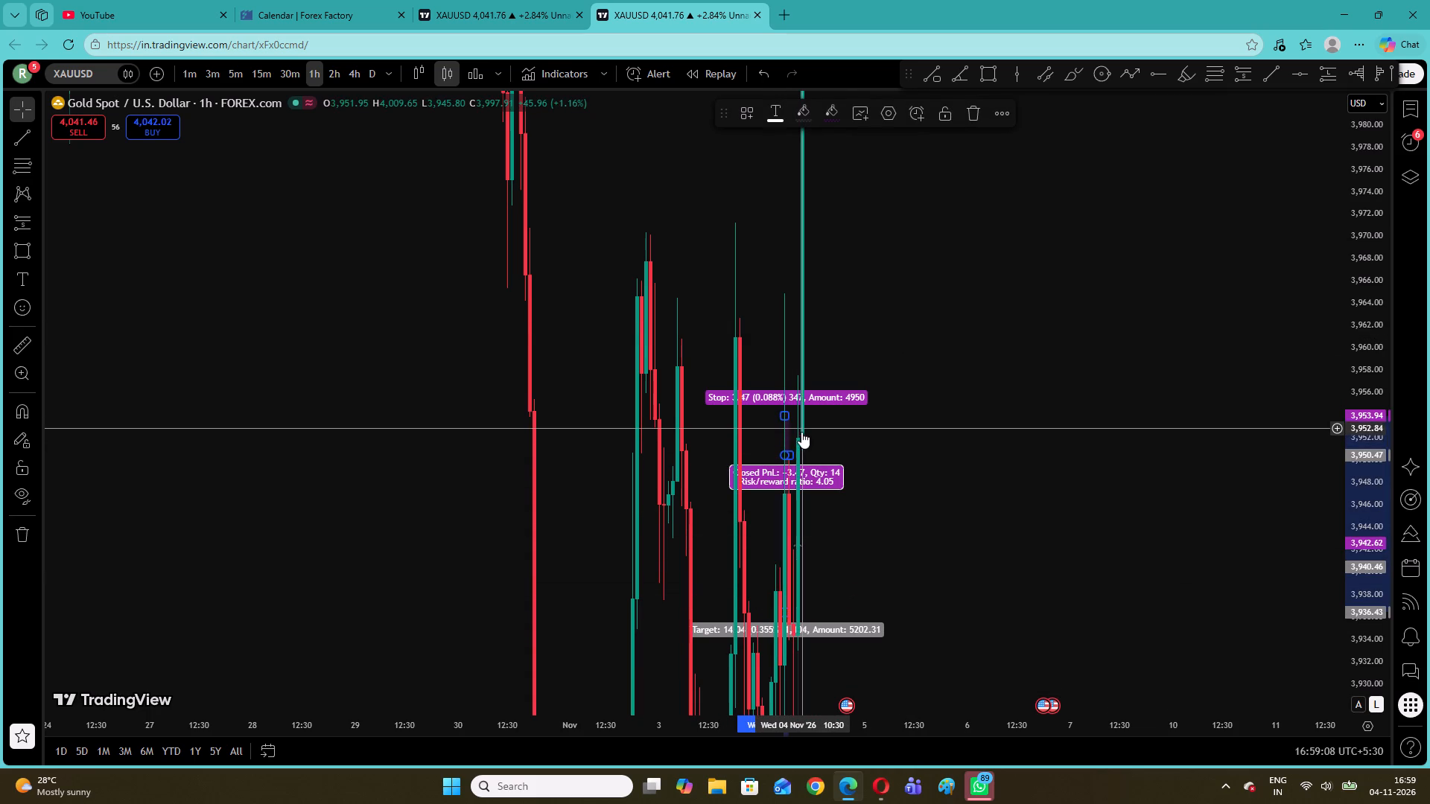
{"action": "left_click", "coordinate": [967, 115]}
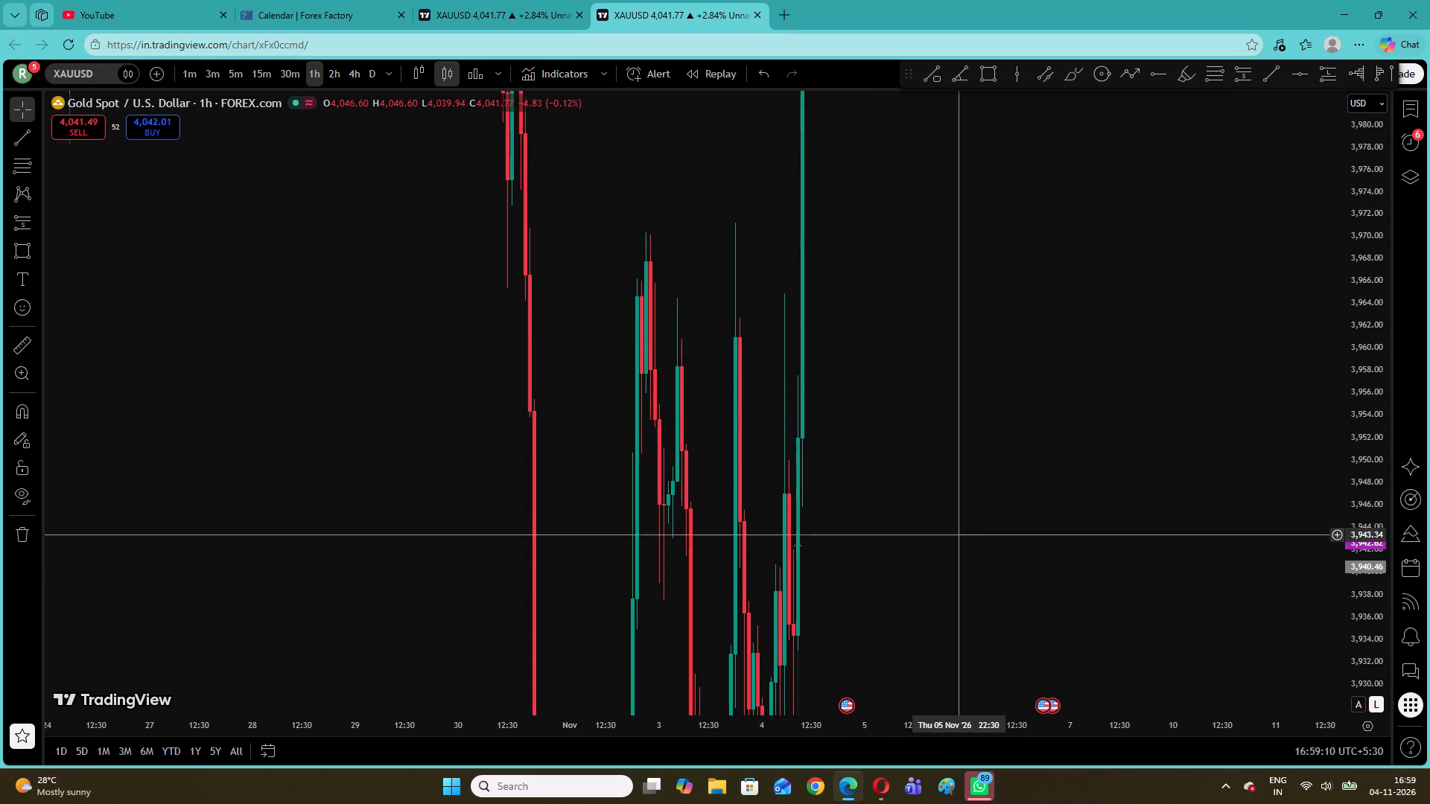
Delete the remaining short position with entry 3,940.46 and stop 3,942.62.
{"action": "left_click_drag", "start_coordinate": [1382, 438], "coordinate": [1348, 712]}
{"action": "left_click", "coordinate": [797, 506]}
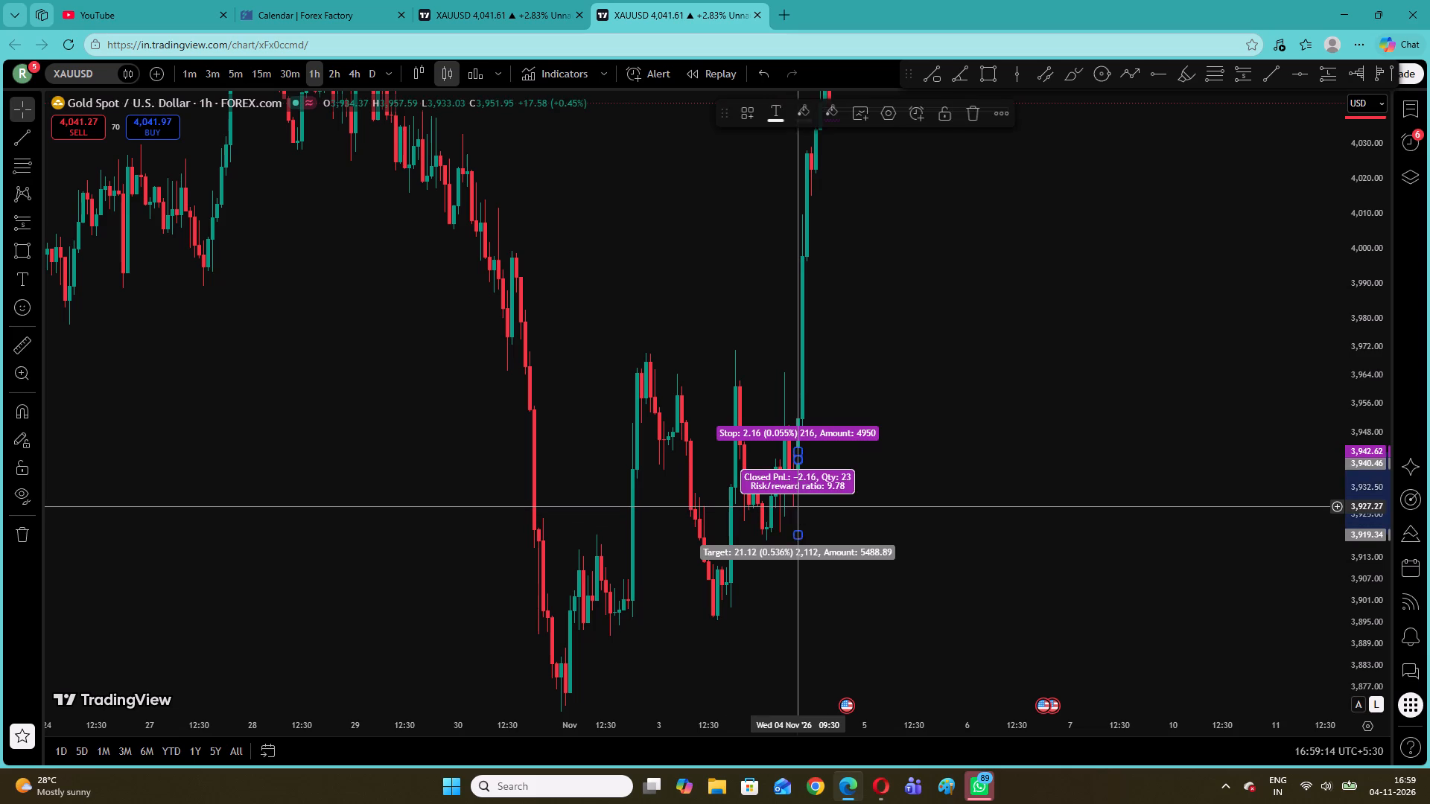
{"action": "left_click", "coordinate": [975, 112]}
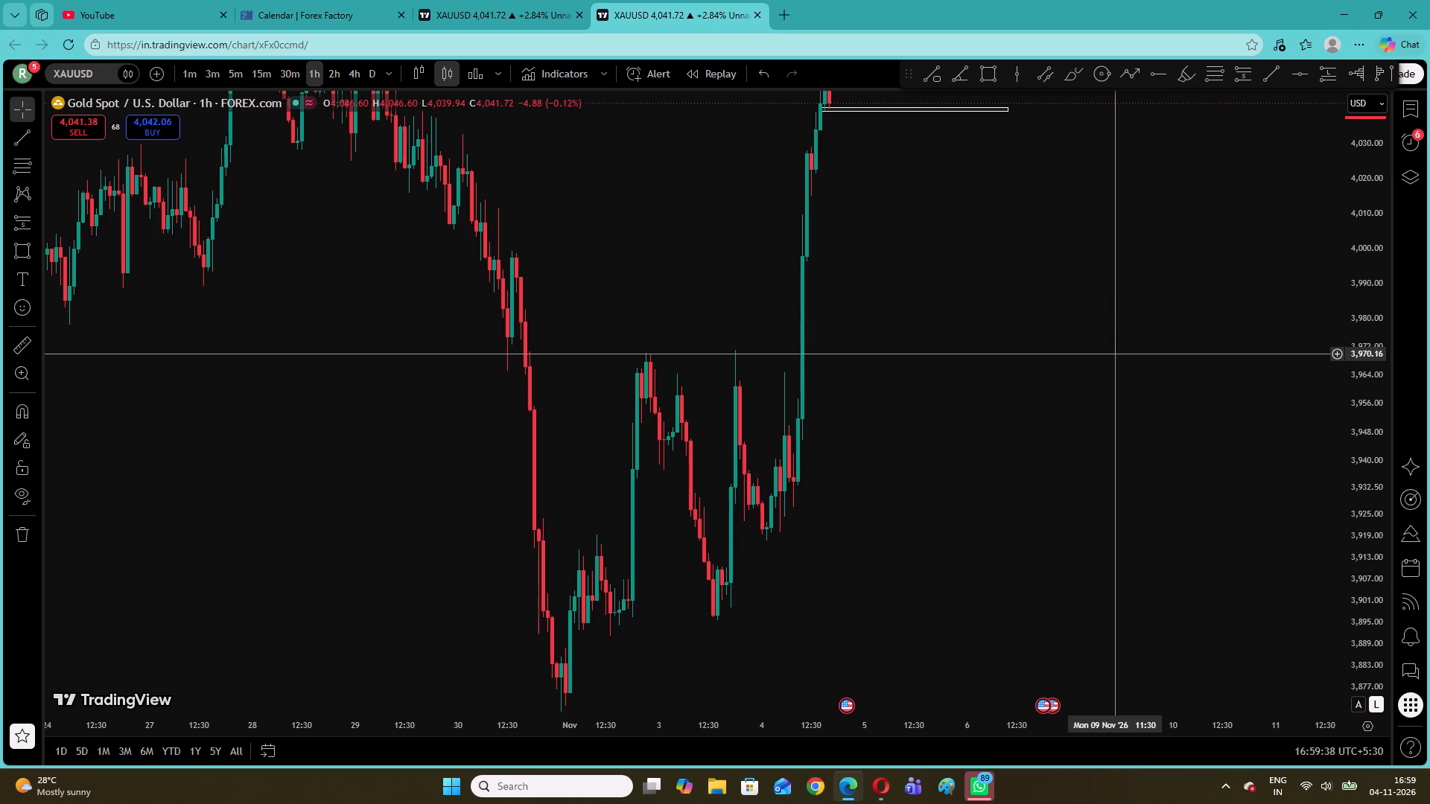
{"action": "left_click_drag", "start_coordinate": [983, 221], "coordinate": [935, 495]}
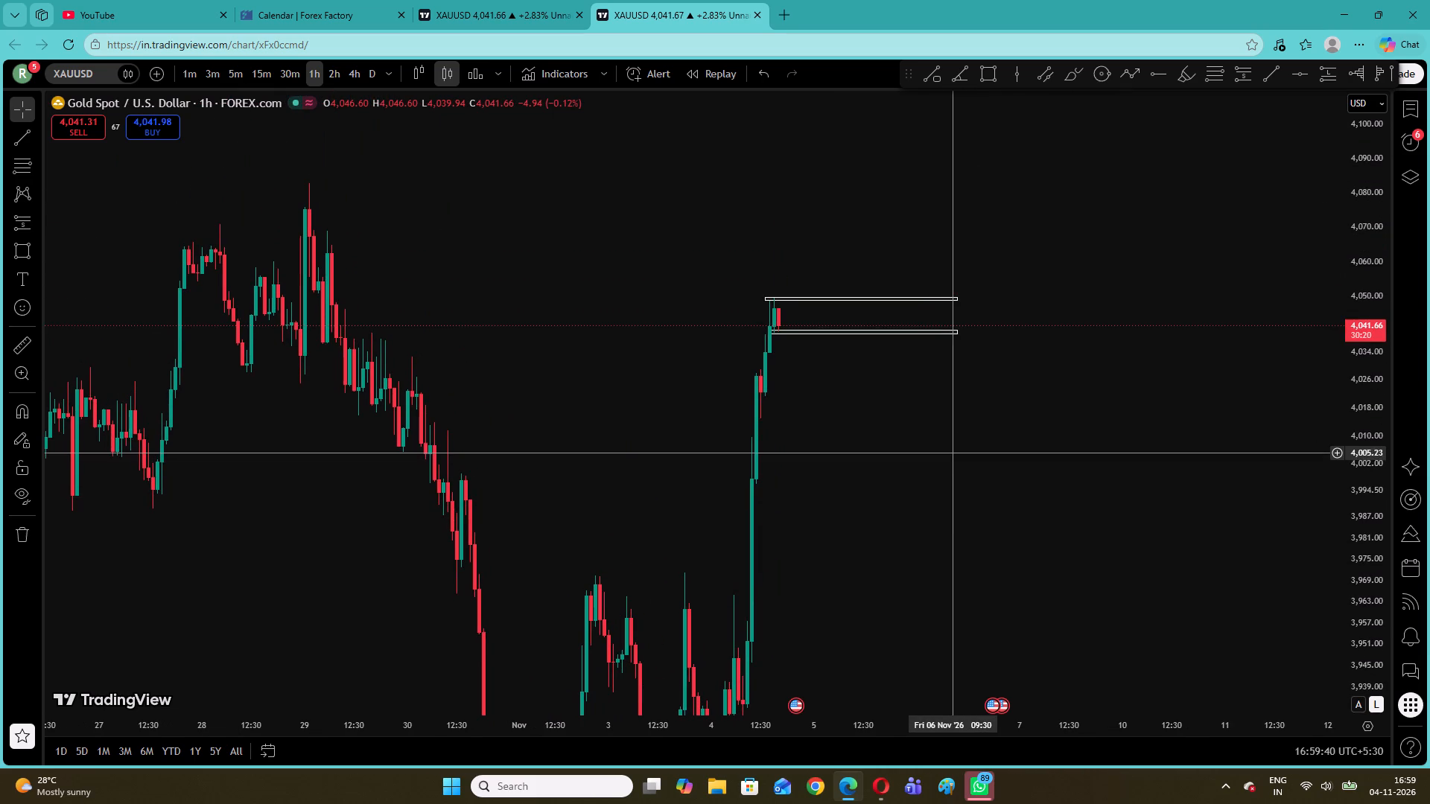
Check the two marked zones on the daily, 4-hour, 2-hour, 1-hour, 30-, 15-, 5- and 3-minute timeframes.
{"action": "left_click", "coordinate": [335, 77]}
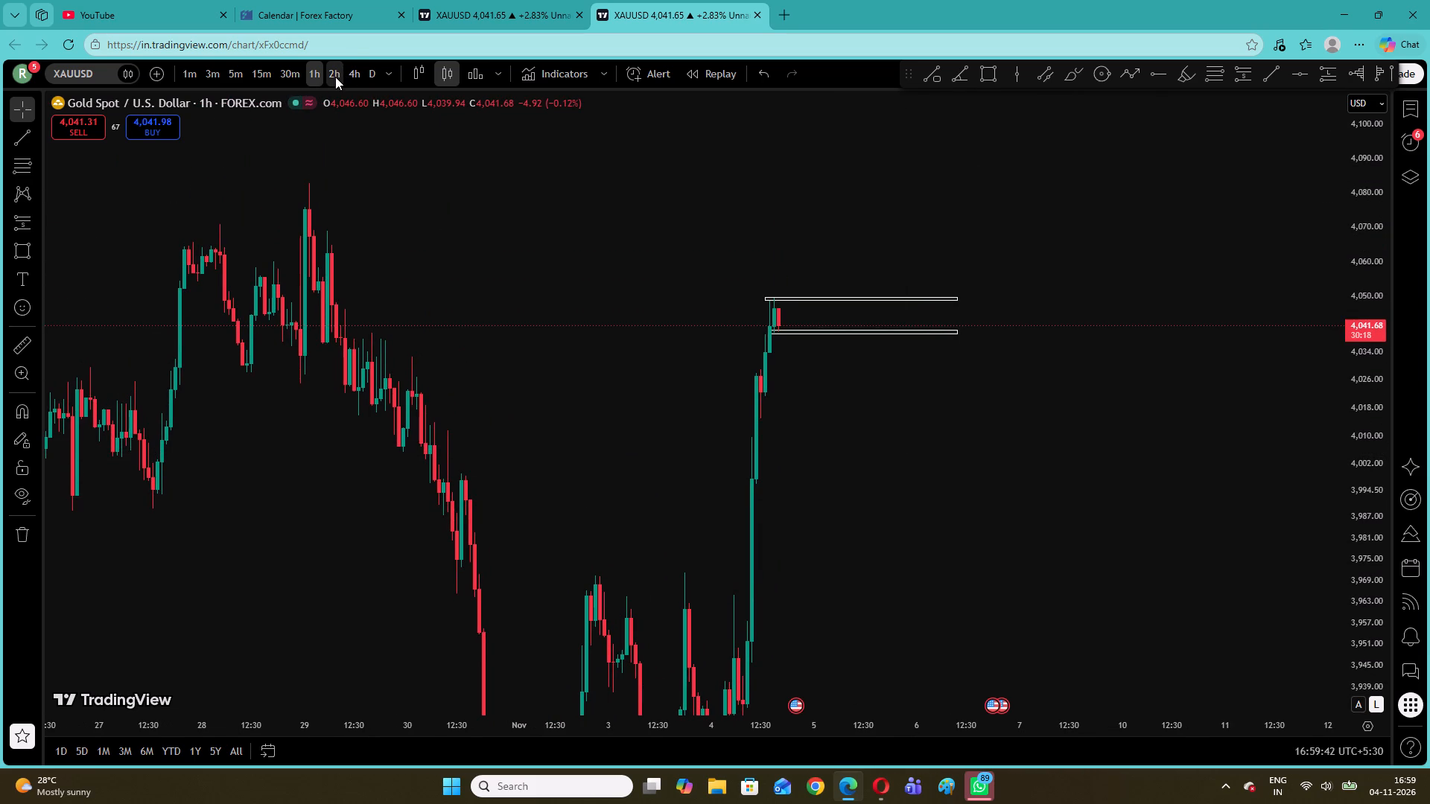
{"action": "left_click", "coordinate": [378, 68]}
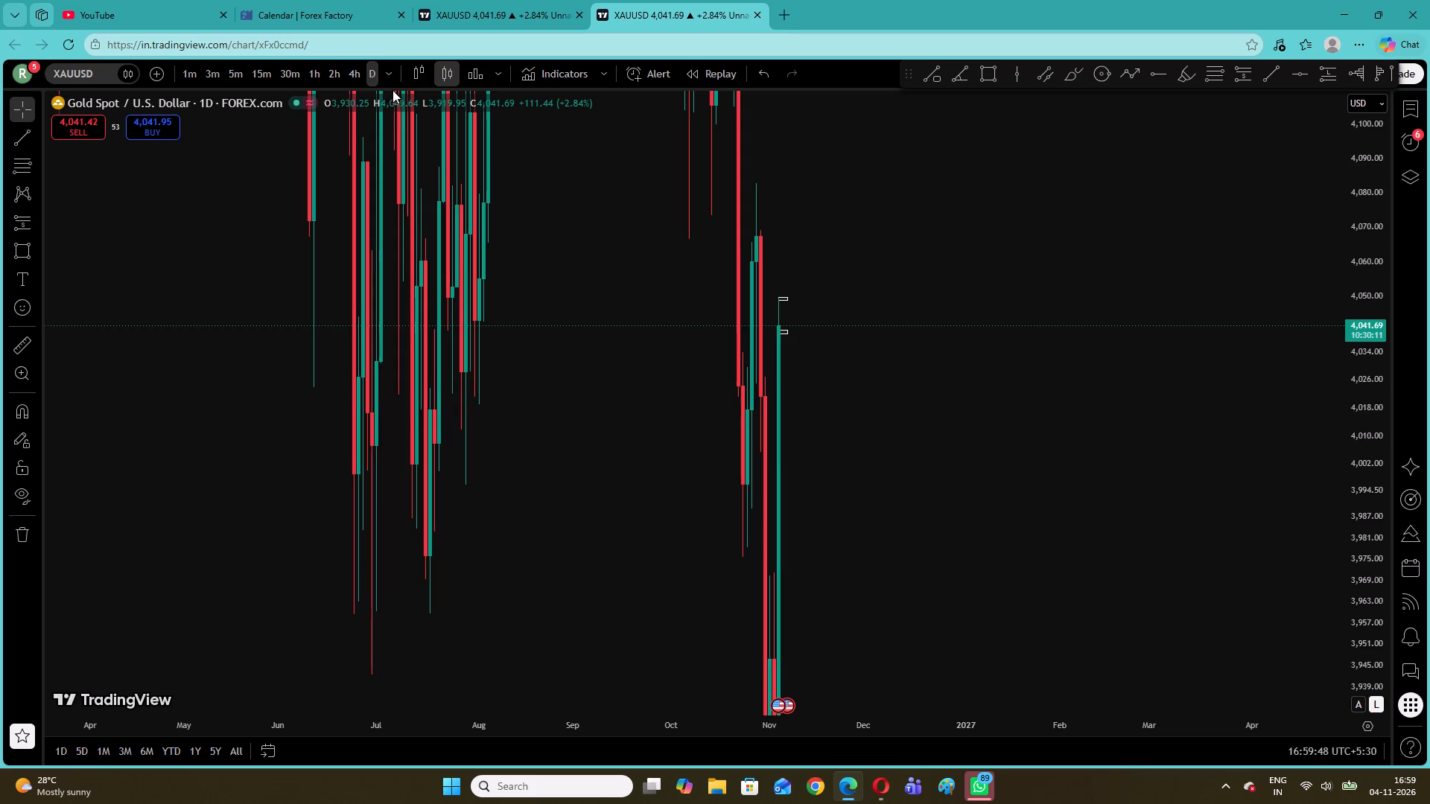
{"action": "left_click", "coordinate": [349, 69]}
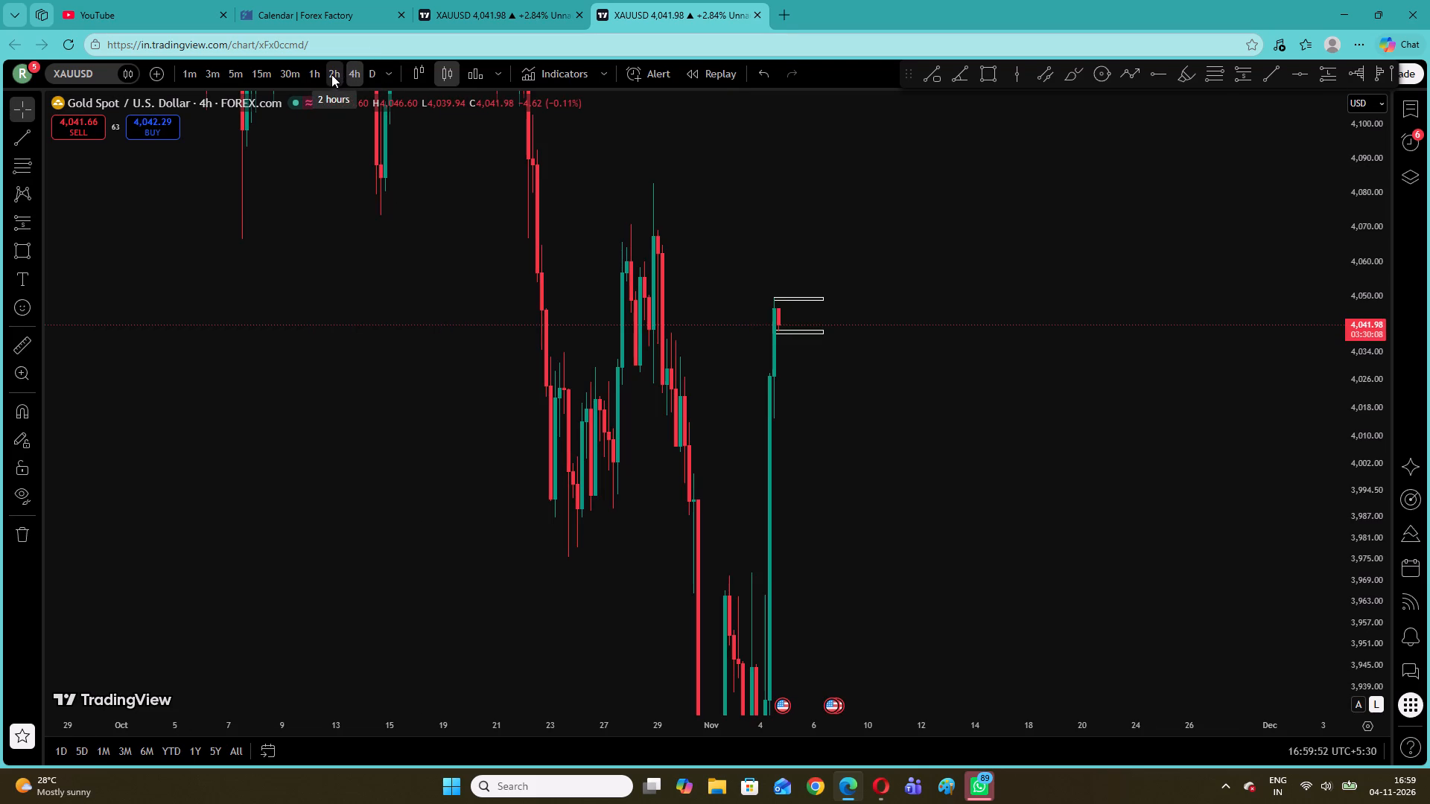
{"action": "left_click", "coordinate": [331, 74]}
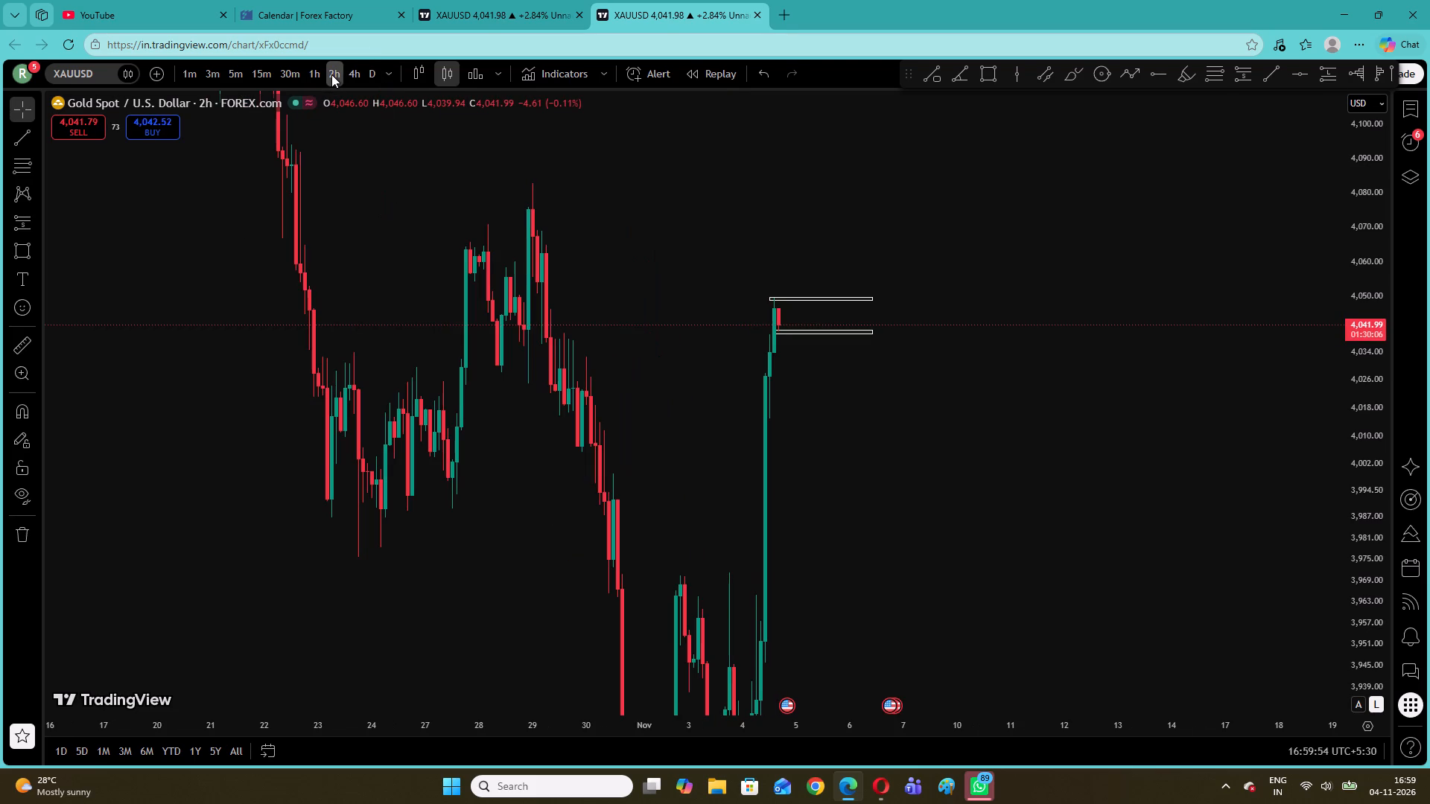
{"action": "left_click", "coordinate": [315, 76]}
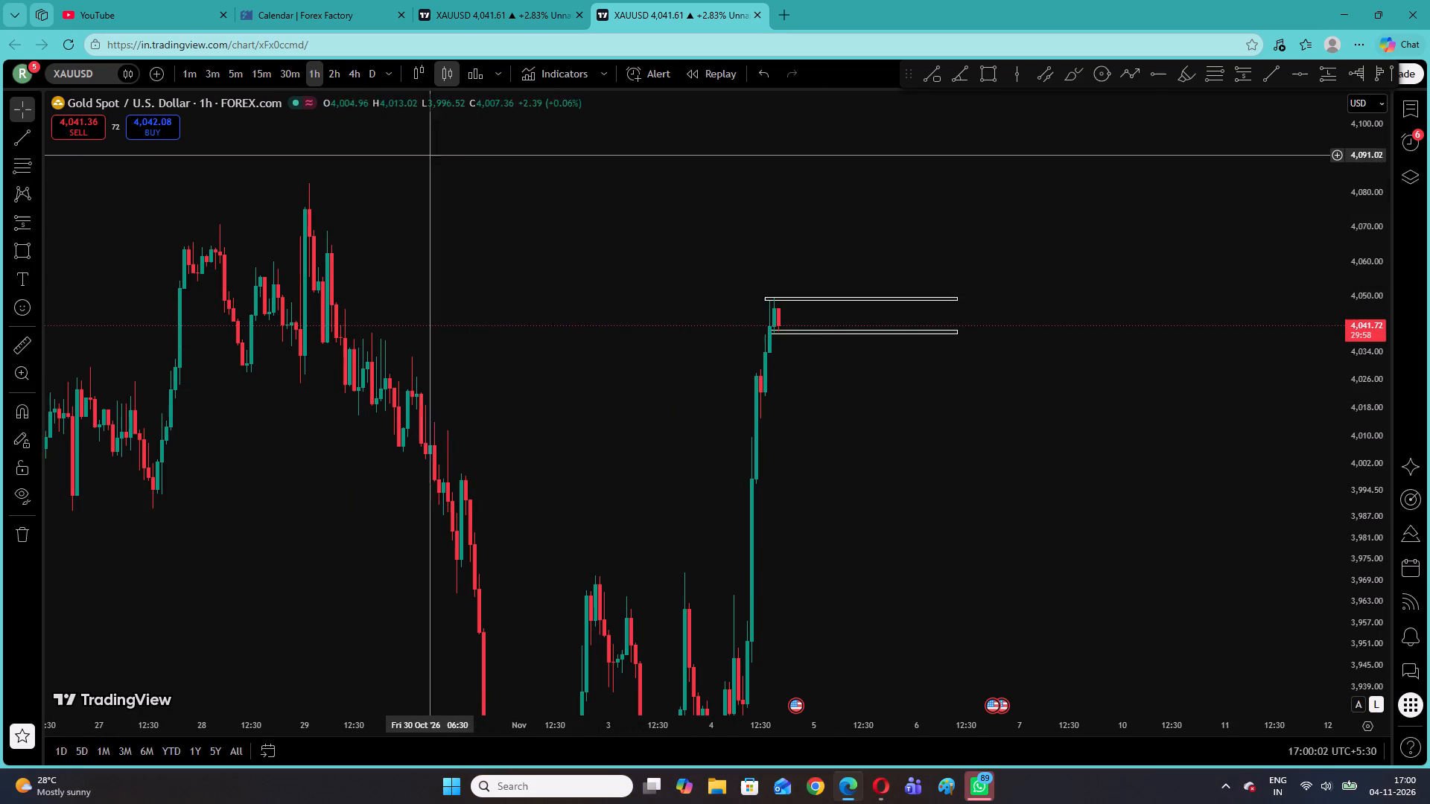
{"action": "left_click", "coordinate": [289, 76]}
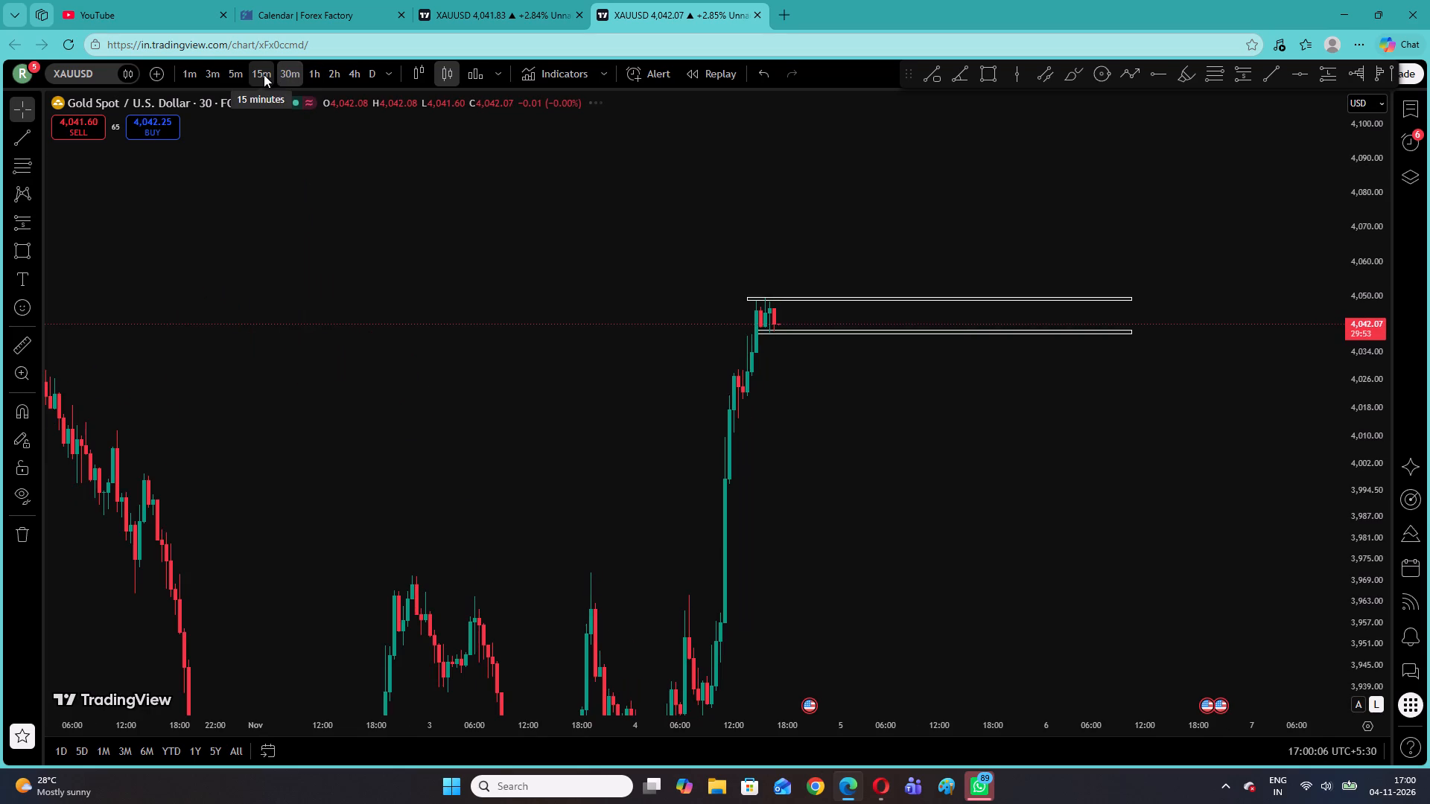
{"action": "left_click", "coordinate": [264, 74]}
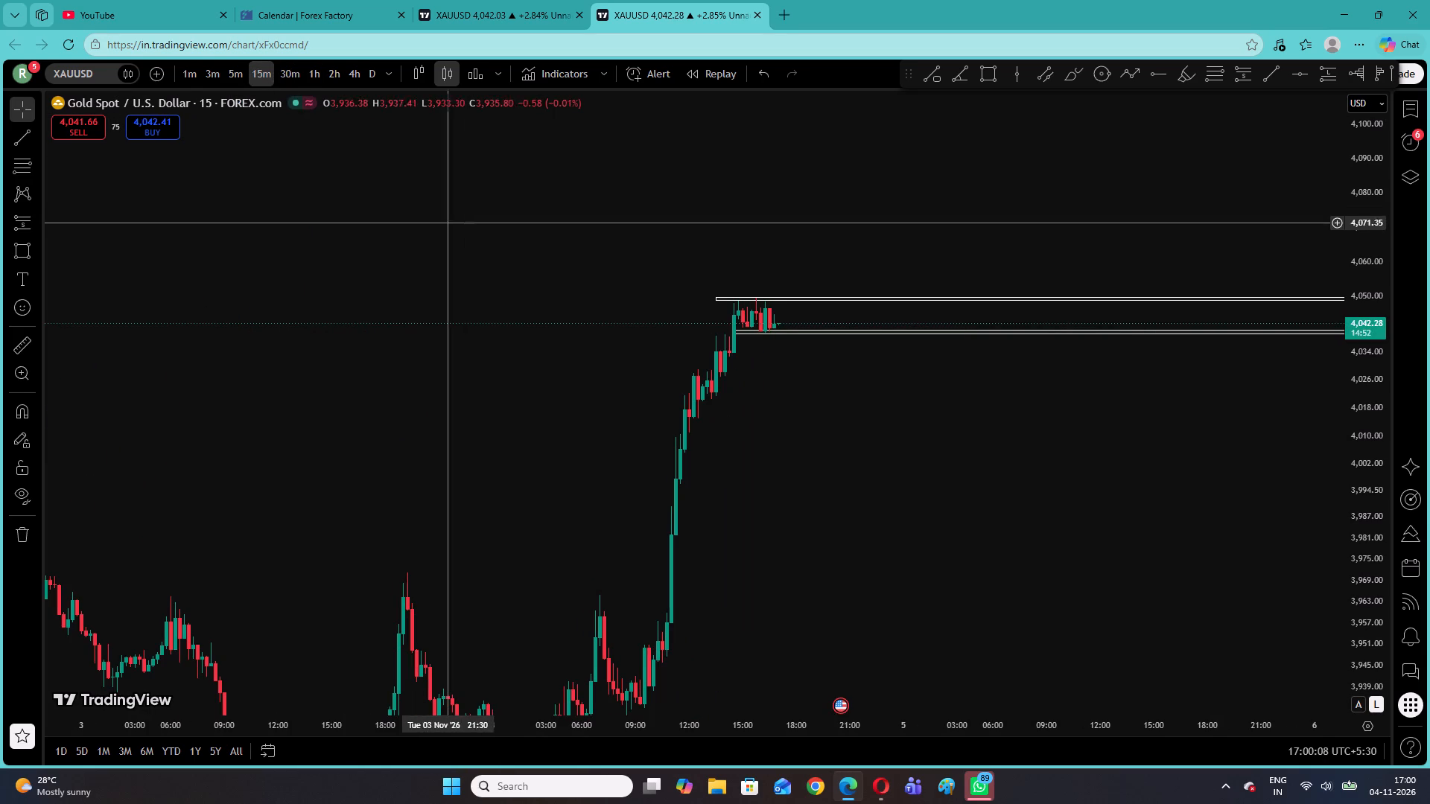
{"action": "left_click", "coordinate": [234, 66]}
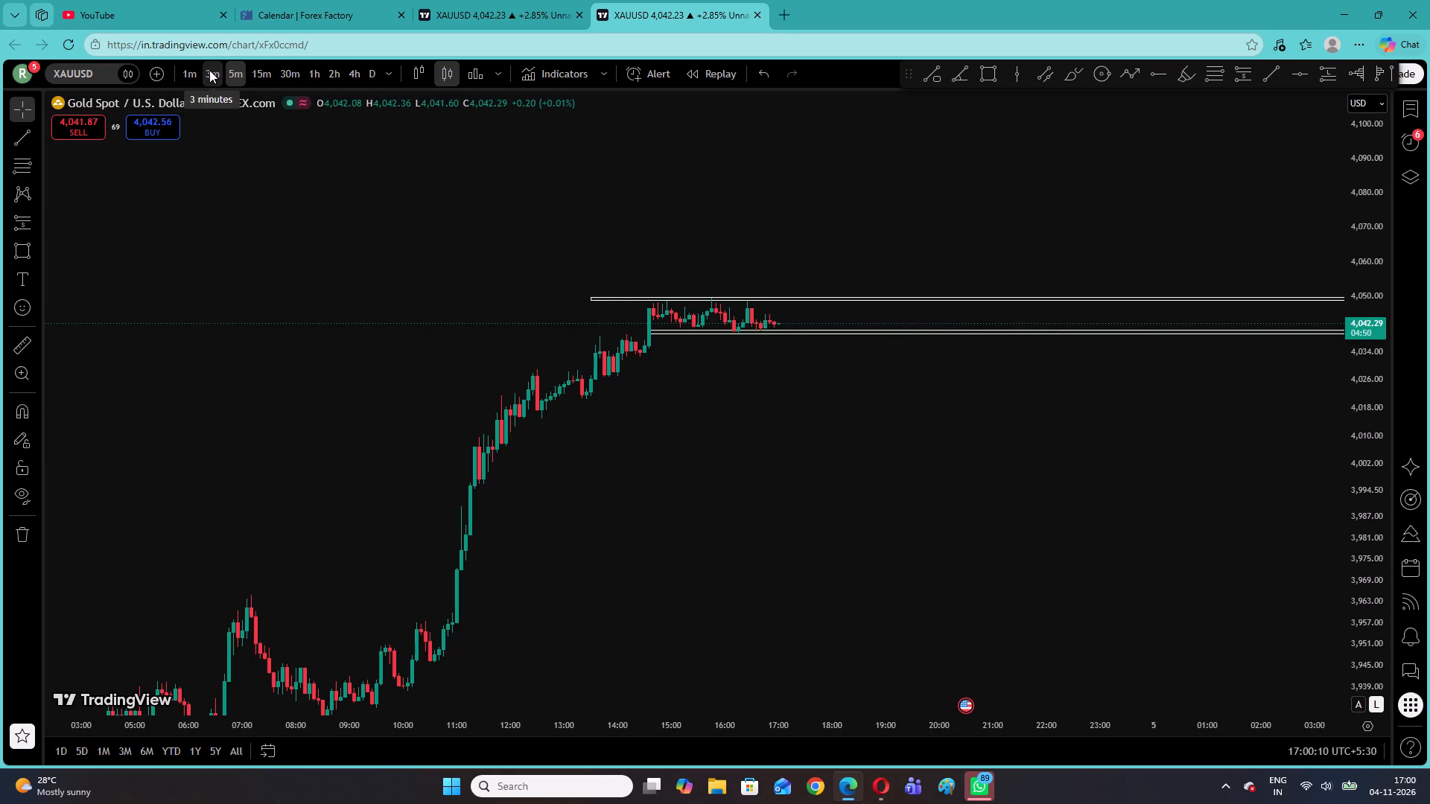
{"action": "left_click", "coordinate": [209, 70]}
Examine the price action between the upper and lower rectangles on the 1-minute chart.
{"action": "left_click", "coordinate": [186, 76]}
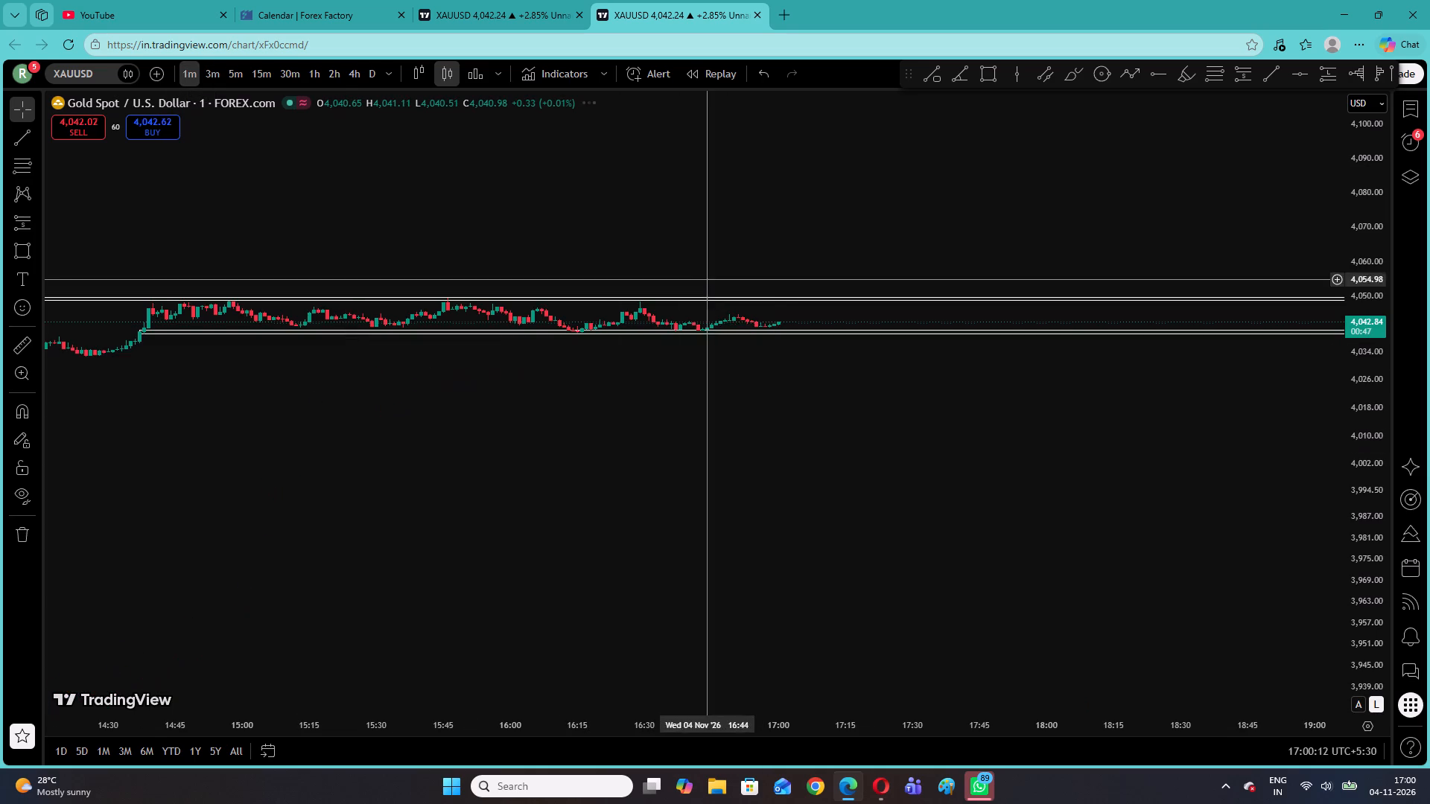
{"action": "right_click", "coordinate": [707, 278]}
{"action": "left_click", "coordinate": [740, 290]}
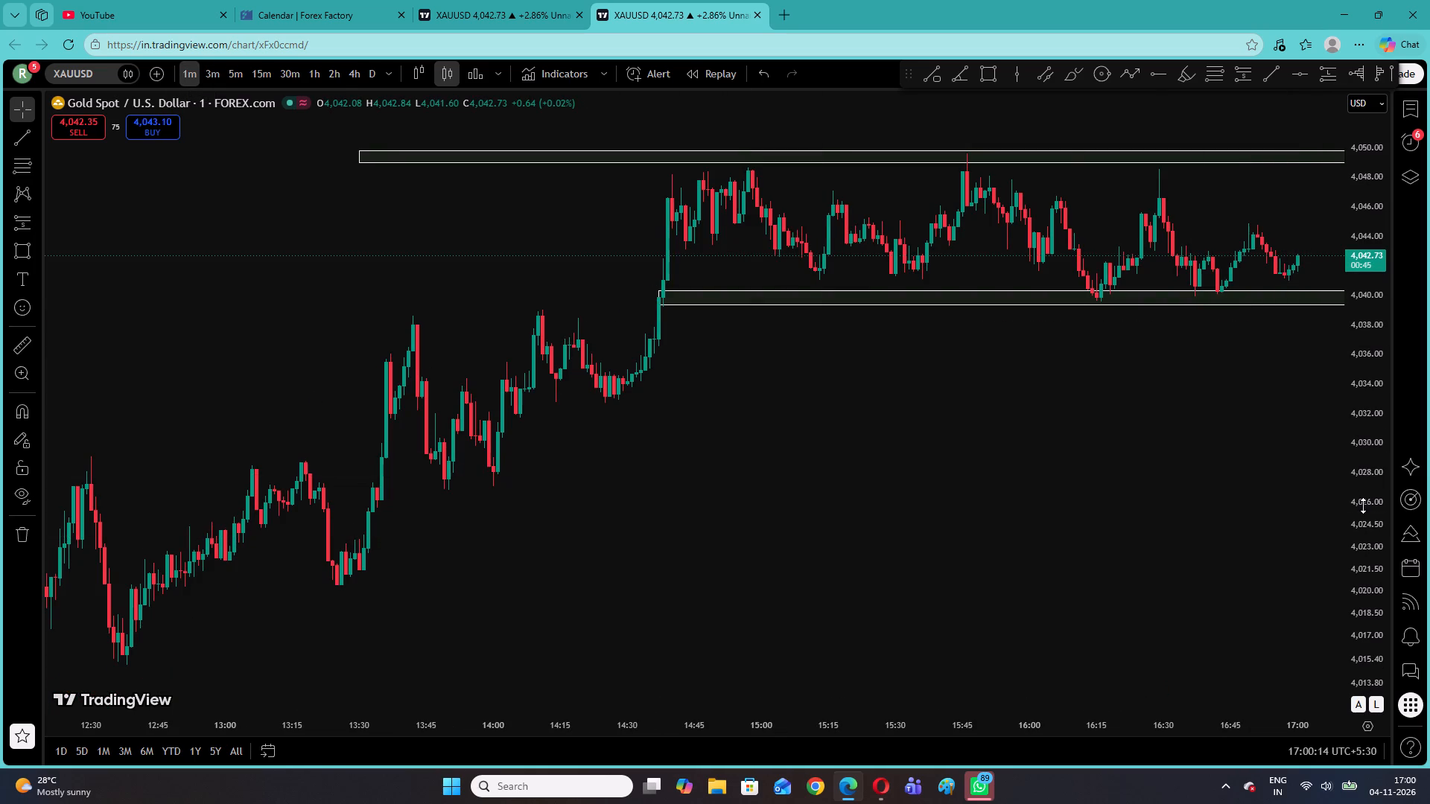
{"action": "left_click_drag", "start_coordinate": [1363, 506], "coordinate": [1331, 381]}
{"action": "left_click_drag", "start_coordinate": [1318, 363], "coordinate": [989, 563]}
{"action": "left_click_drag", "start_coordinate": [1358, 601], "coordinate": [1361, 596]}
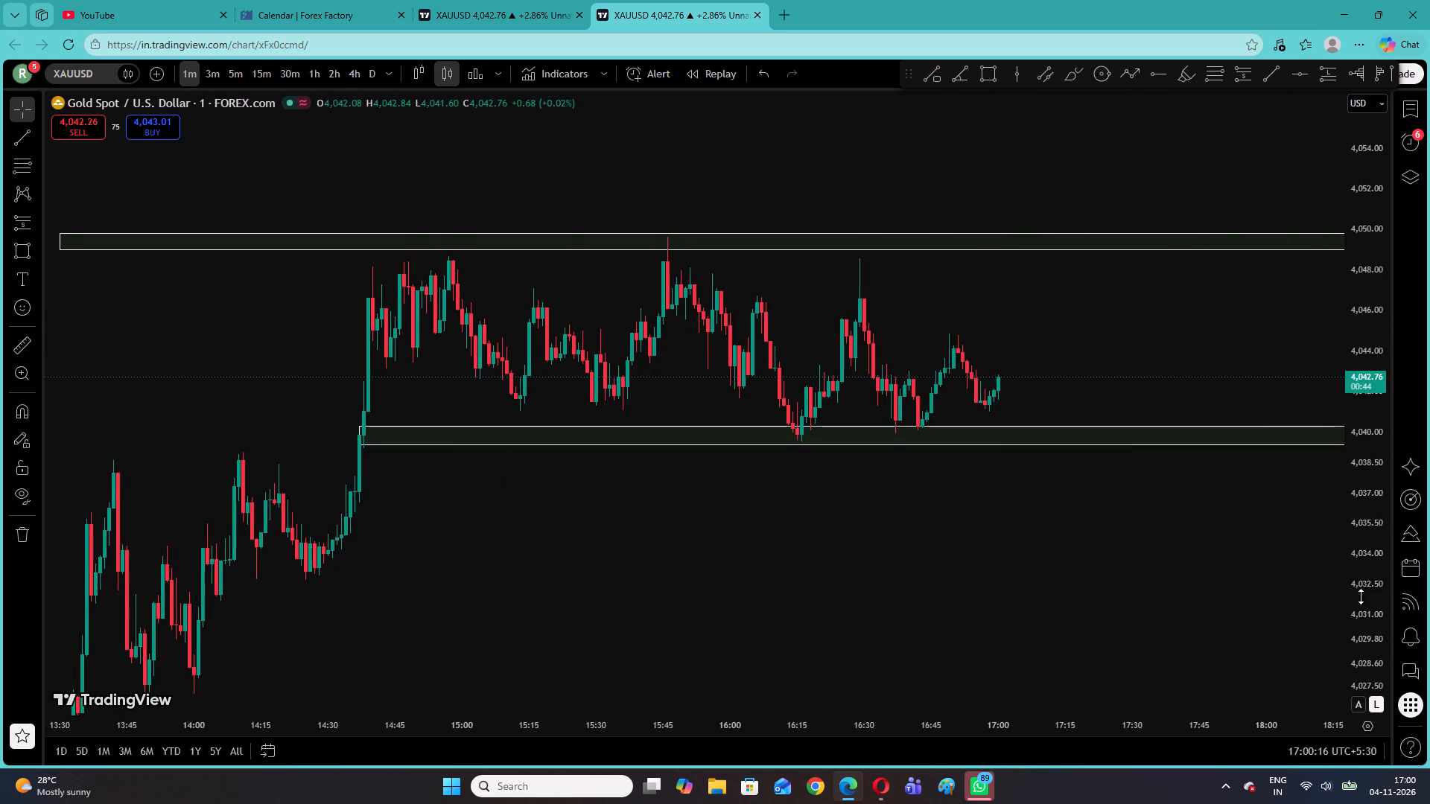
{"action": "left_click_drag", "start_coordinate": [1361, 596], "coordinate": [1356, 270]}
{"action": "left_click_drag", "start_coordinate": [1151, 330], "coordinate": [796, 375]}
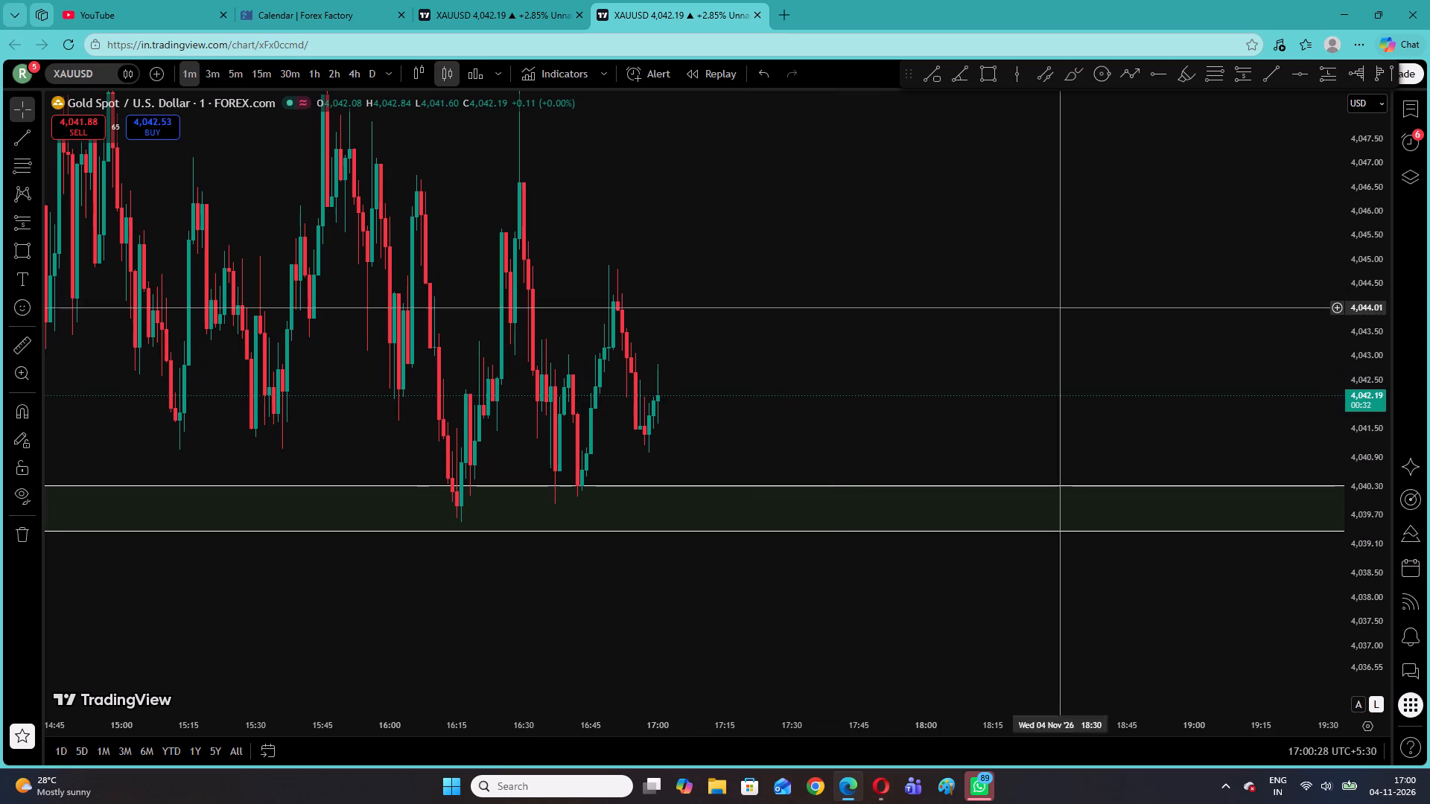
{"action": "left_click_drag", "start_coordinate": [1357, 328], "coordinate": [1329, 515]}
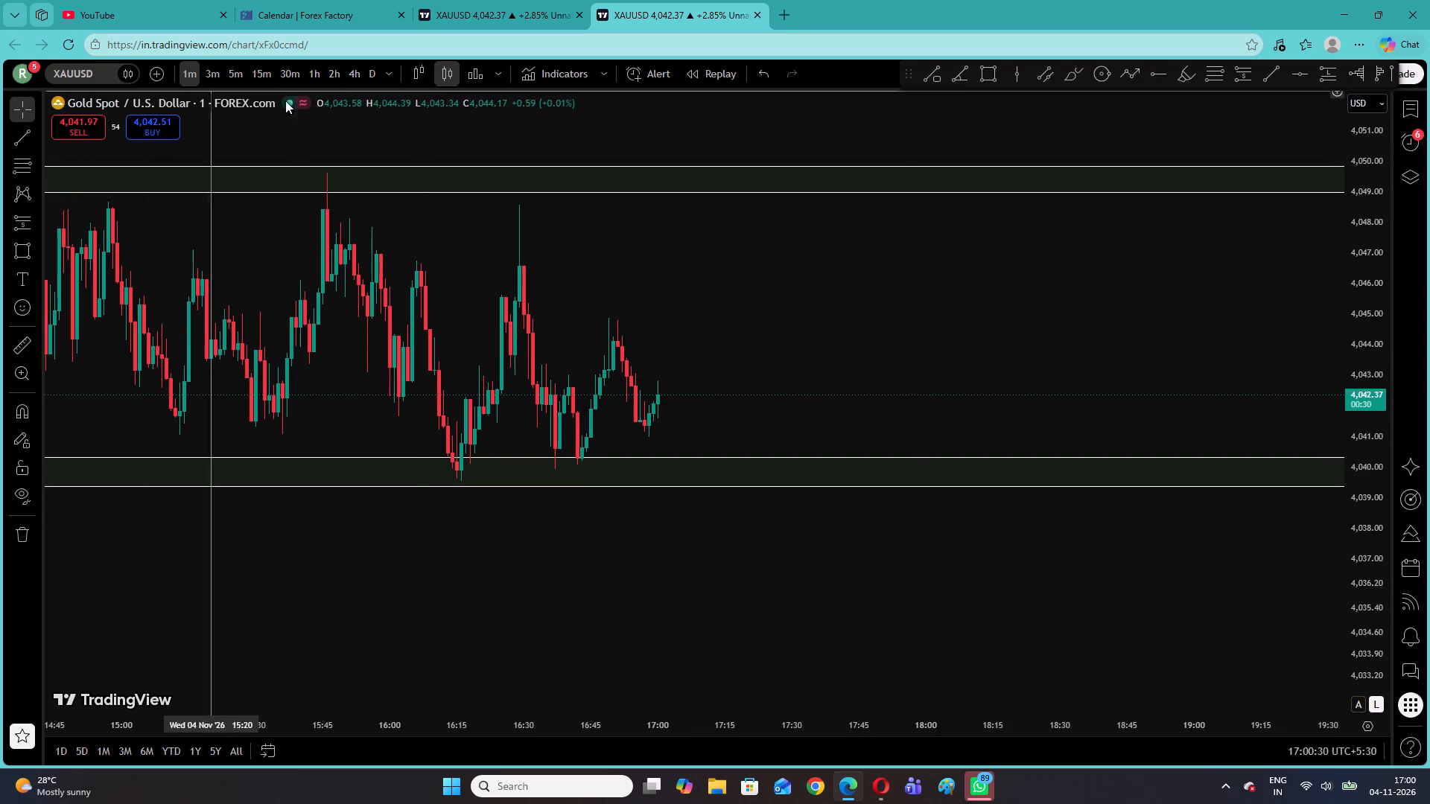
Examine the swings leading up to the two rectangles on the 30-minute chart, back to late October.
{"action": "left_click", "coordinate": [282, 74]}
{"action": "right_click", "coordinate": [721, 276]}
{"action": "left_click", "coordinate": [780, 291]}
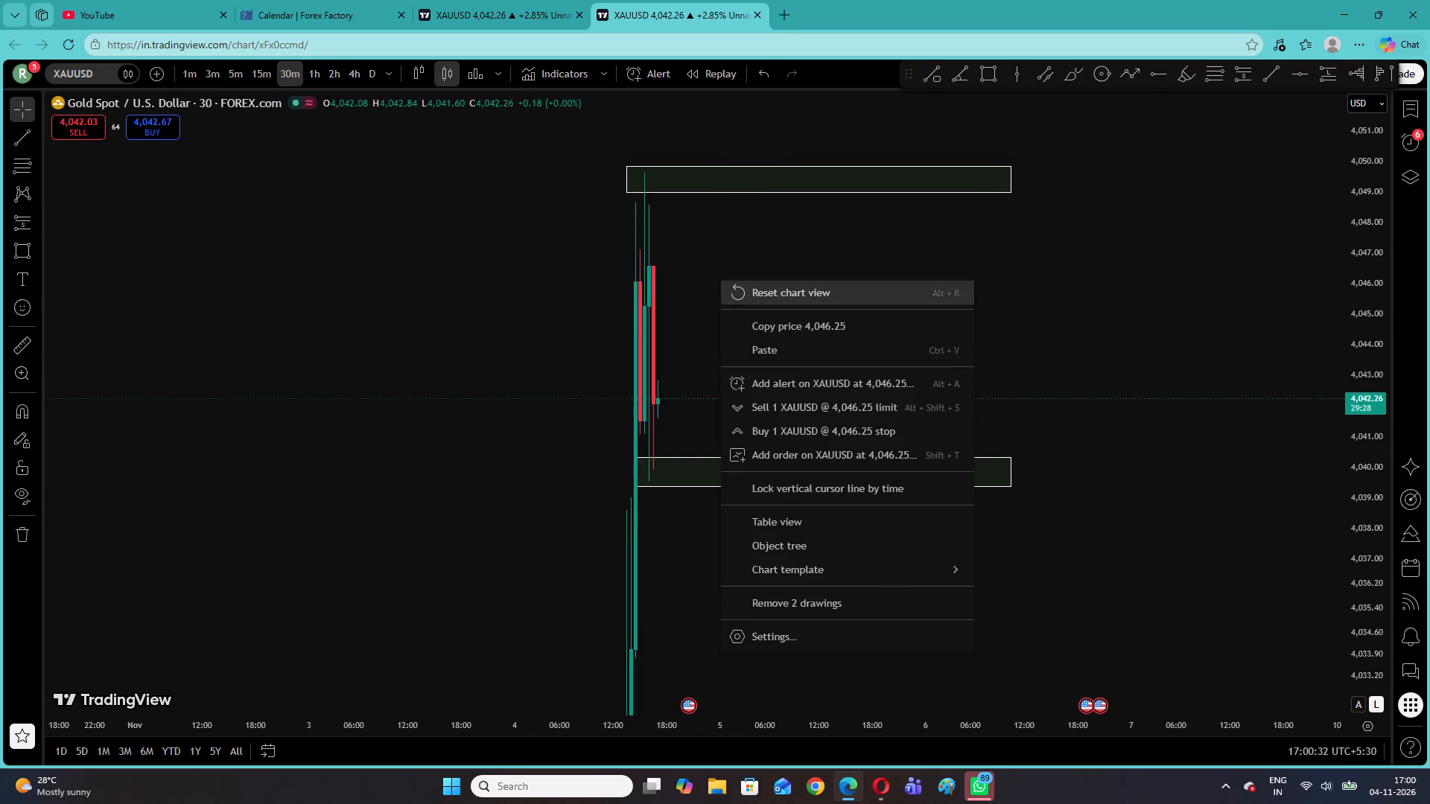
{"action": "left_click_drag", "start_coordinate": [1359, 451], "coordinate": [1359, 481]}
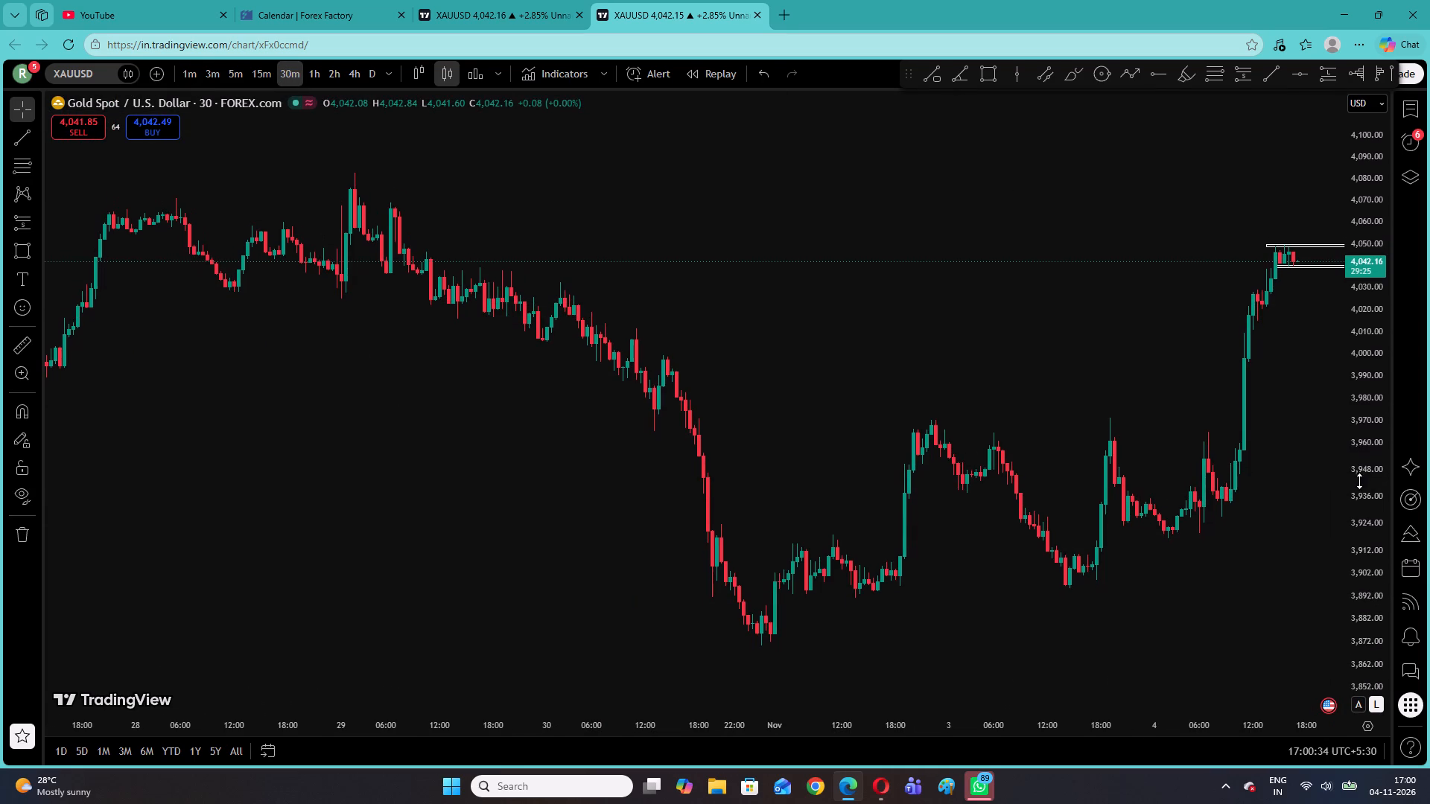
{"action": "left_click_drag", "start_coordinate": [1359, 481], "coordinate": [1362, 480]}
{"action": "left_click_drag", "start_coordinate": [1208, 564], "coordinate": [868, 476]}
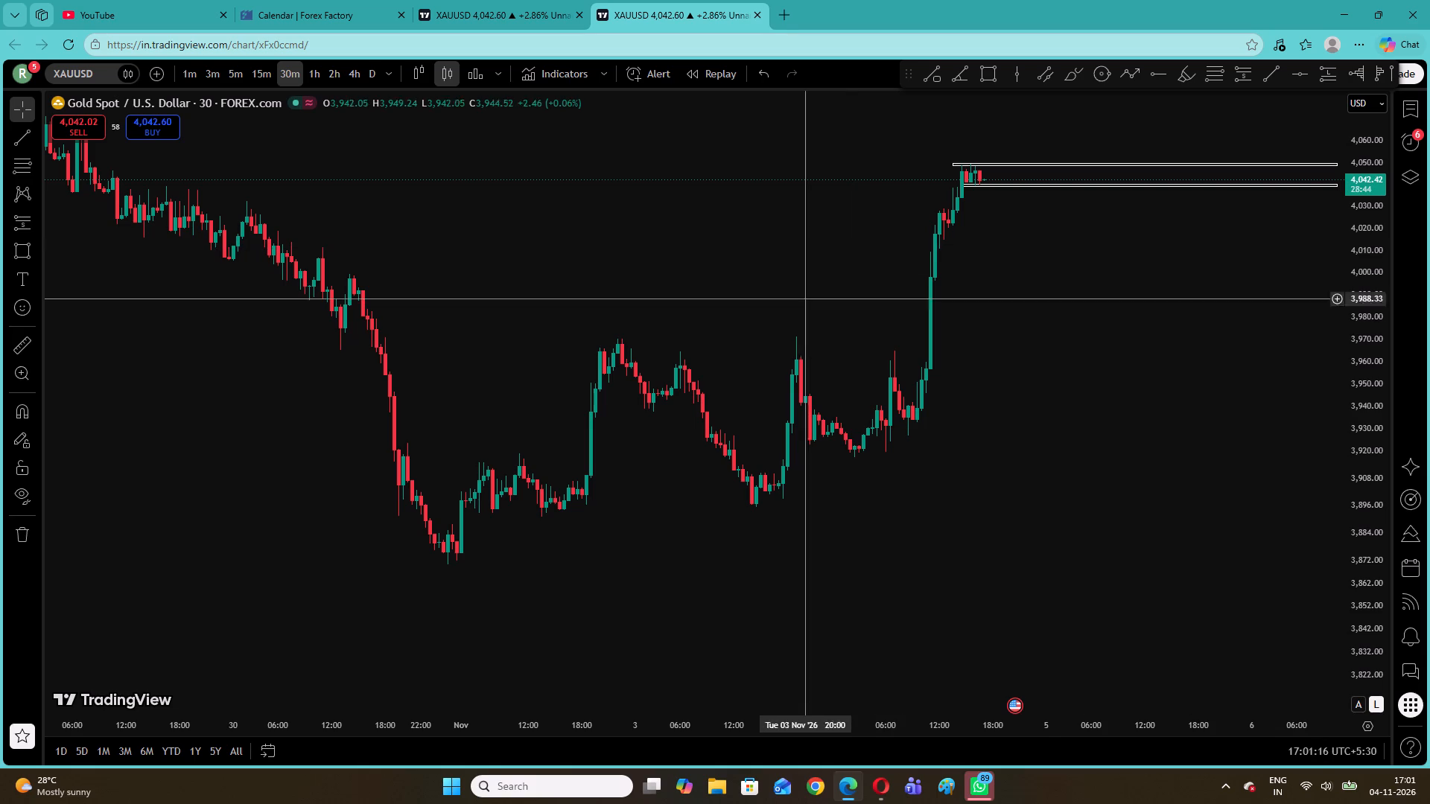
{"action": "left_click_drag", "start_coordinate": [362, 350], "coordinate": [978, 573]}
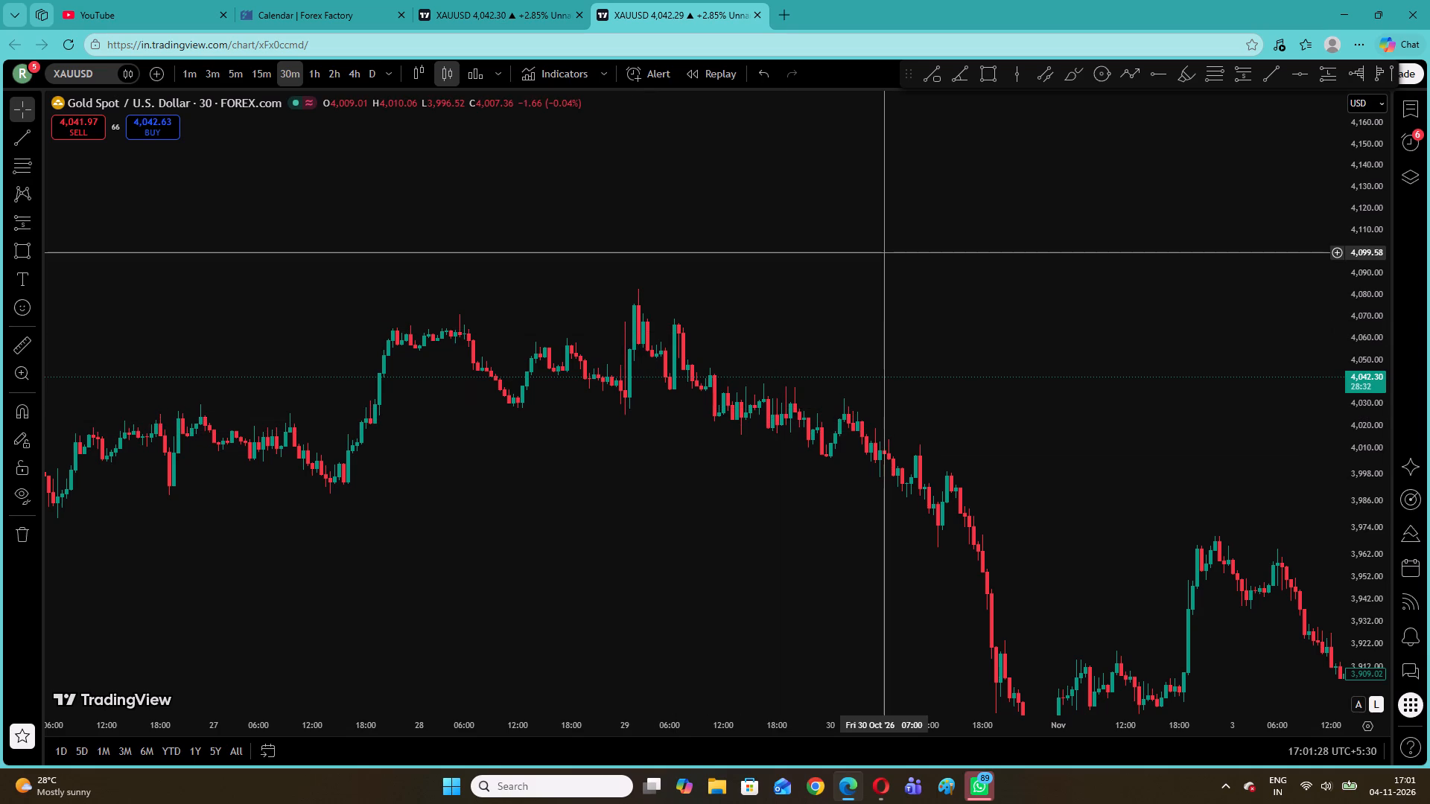
{"action": "left_click_drag", "start_coordinate": [998, 269], "coordinate": [399, 194]}
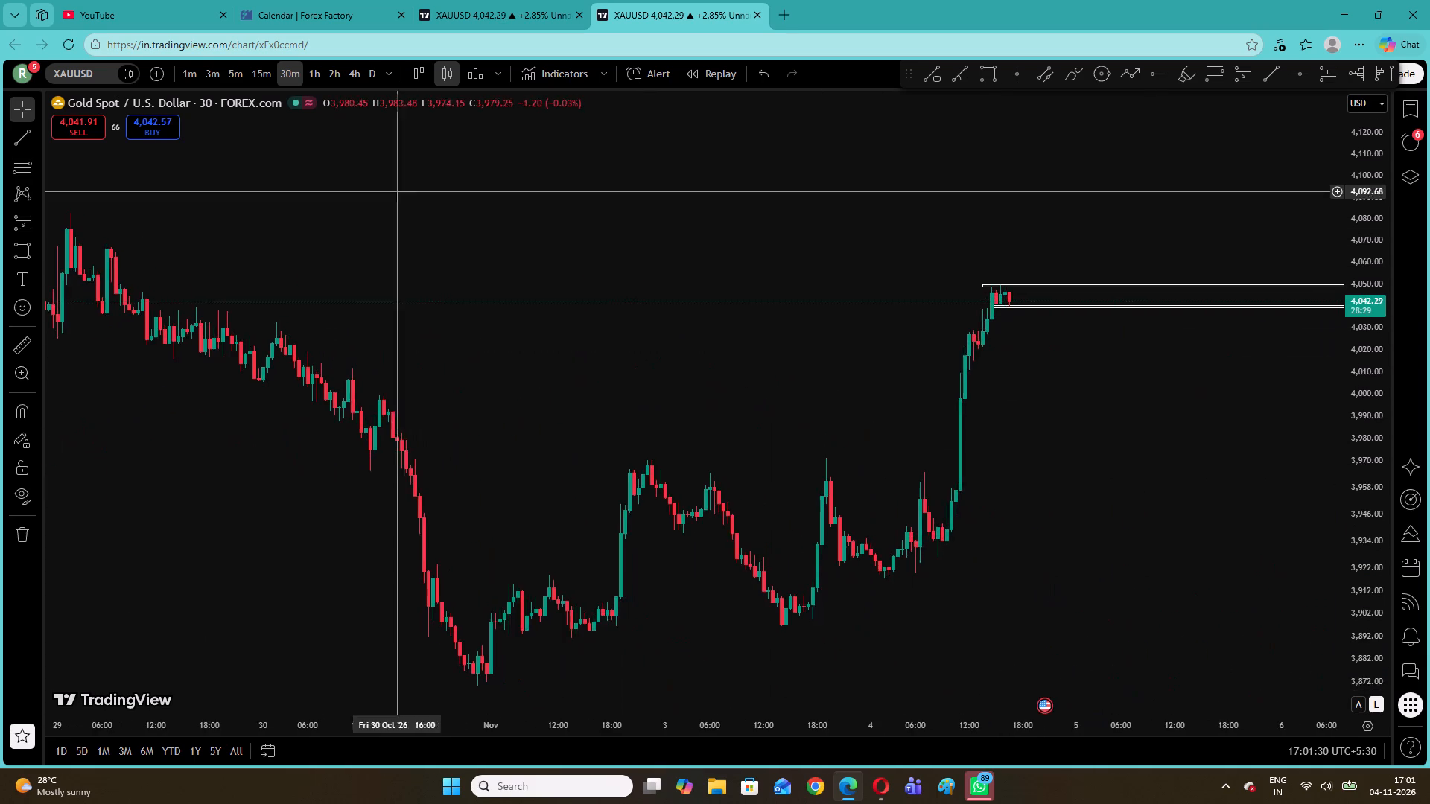
{"action": "left_click_drag", "start_coordinate": [932, 239], "coordinate": [531, 299]}
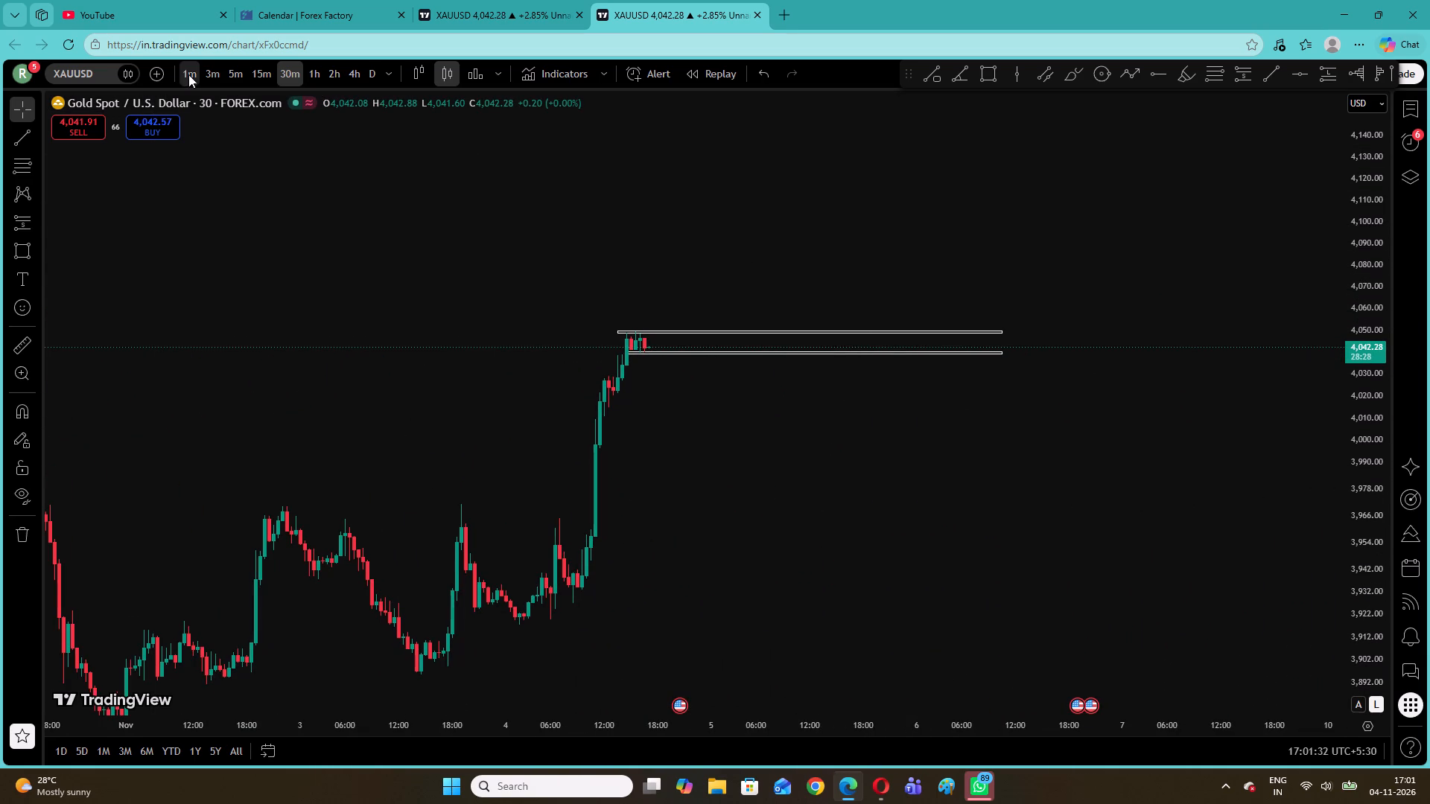
Examine the latest candles between the two rectangles again on the 1-minute chart.
{"action": "left_click", "coordinate": [191, 72]}
{"action": "right_click", "coordinate": [652, 264]}
{"action": "left_click", "coordinate": [687, 274]}
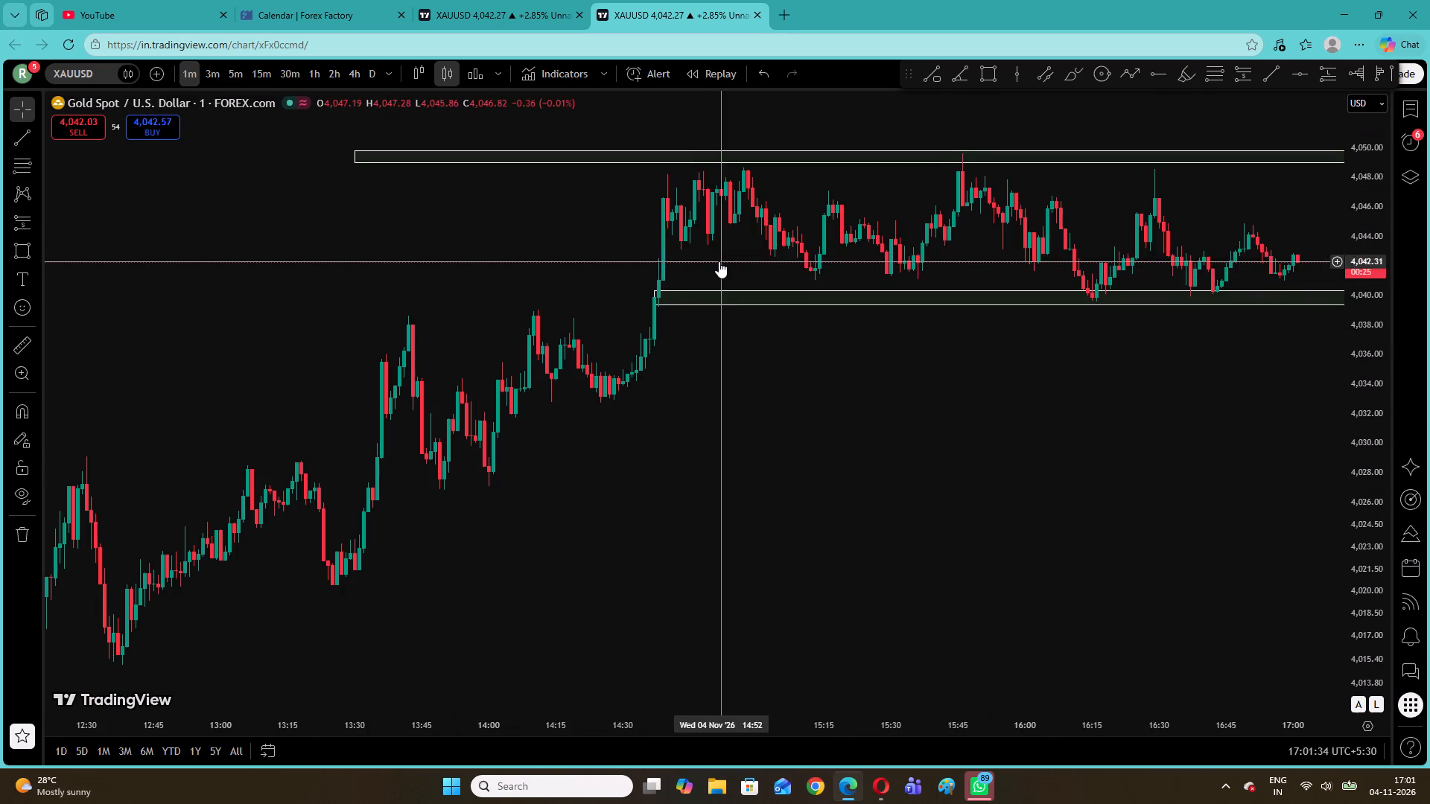
{"action": "left_click_drag", "start_coordinate": [1379, 507], "coordinate": [1372, 342]}
{"action": "left_click_drag", "start_coordinate": [1305, 339], "coordinate": [1013, 462]}
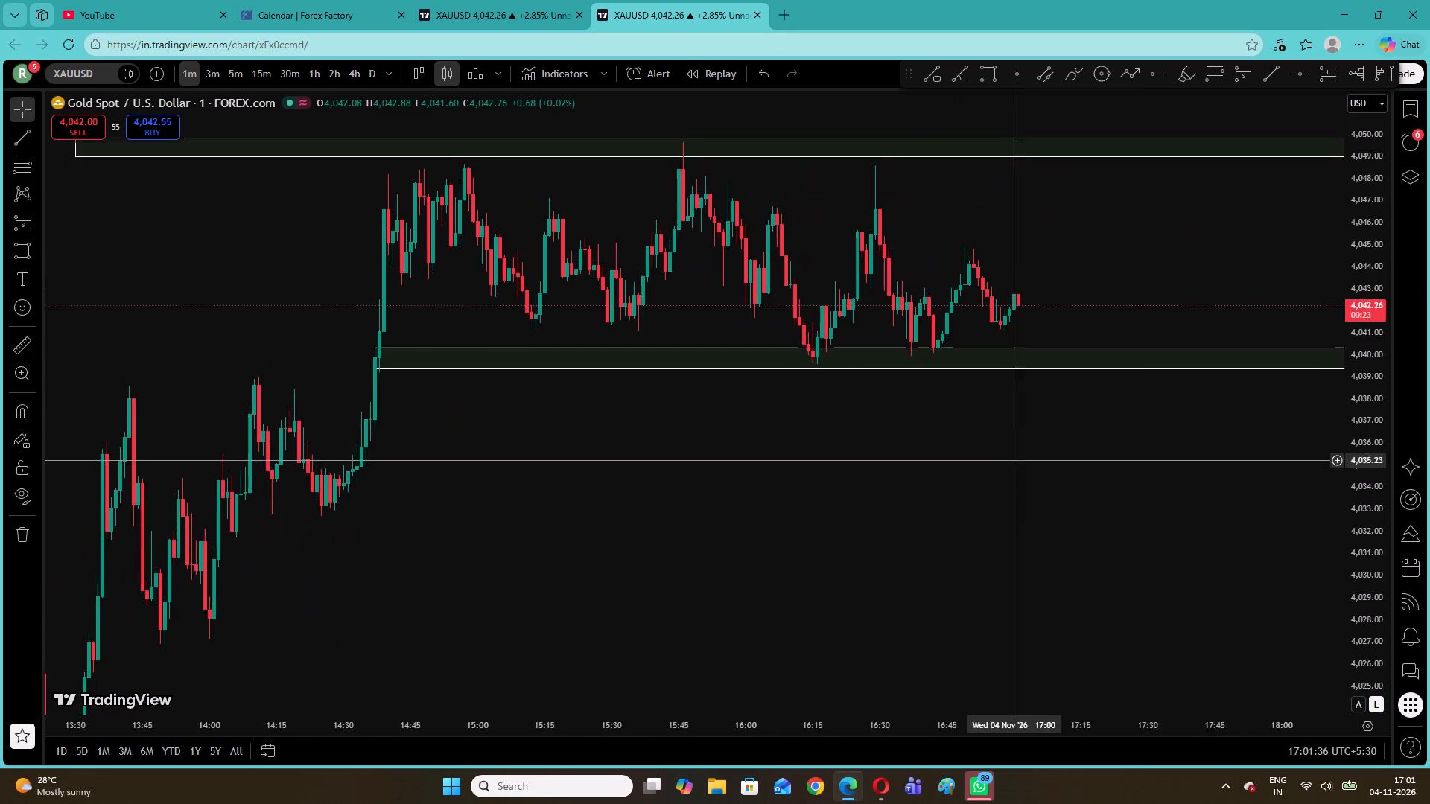
{"action": "left_click_drag", "start_coordinate": [1013, 462], "coordinate": [1011, 462]}
{"action": "left_click_drag", "start_coordinate": [1198, 218], "coordinate": [1000, 320]}
{"action": "left_click_drag", "start_coordinate": [1356, 401], "coordinate": [1367, 342]}
In the other XAUUSD chart with the MA ribbon, check the price around the rectangles on the 1-hour, 2-hour and 5-minute timeframes.
{"action": "left_click", "coordinate": [485, 0]}
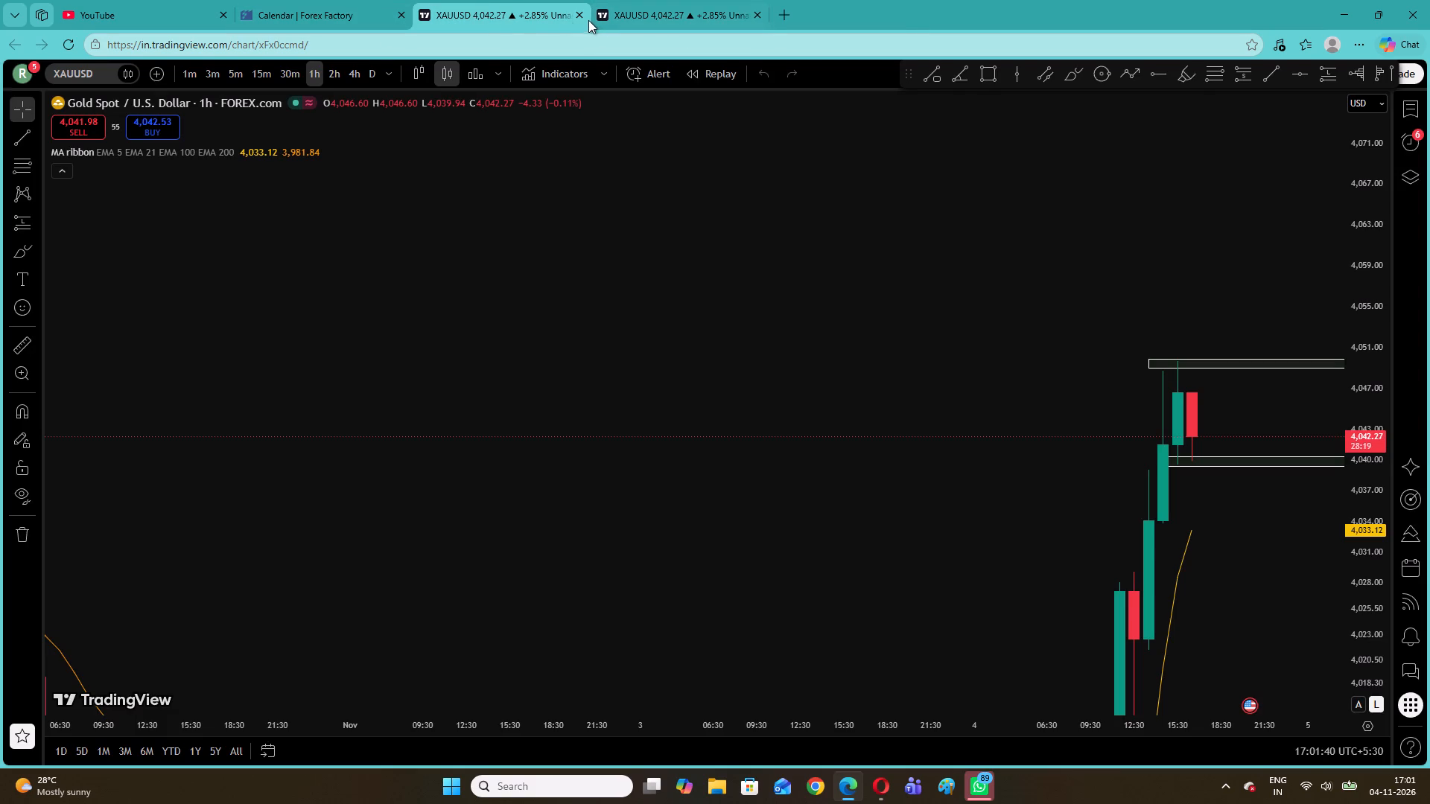
{"action": "right_click", "coordinate": [578, 162]}
{"action": "left_click", "coordinate": [611, 172]}
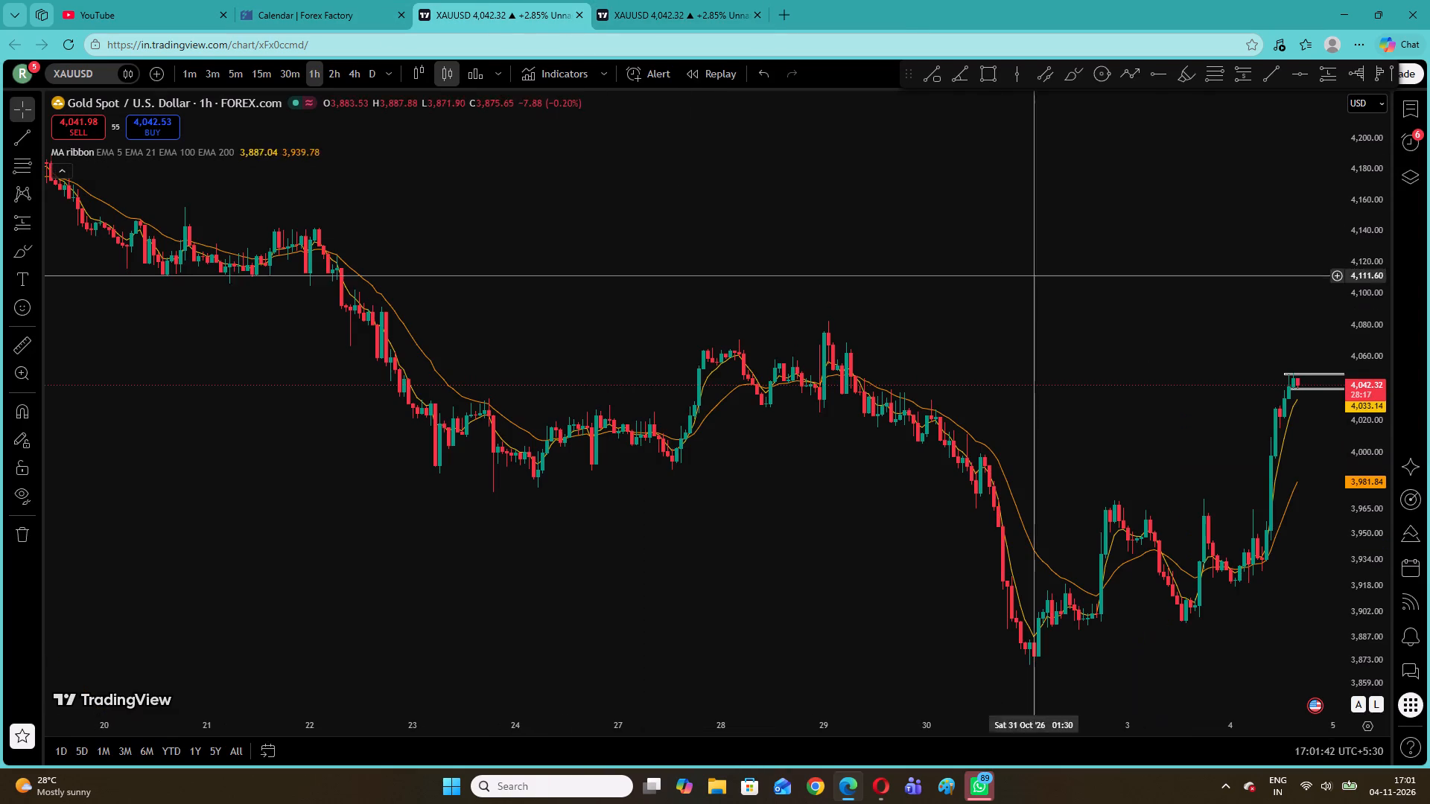
{"action": "left_click_drag", "start_coordinate": [1383, 453], "coordinate": [1342, 287]}
{"action": "left_click_drag", "start_coordinate": [1318, 267], "coordinate": [1007, 278]}
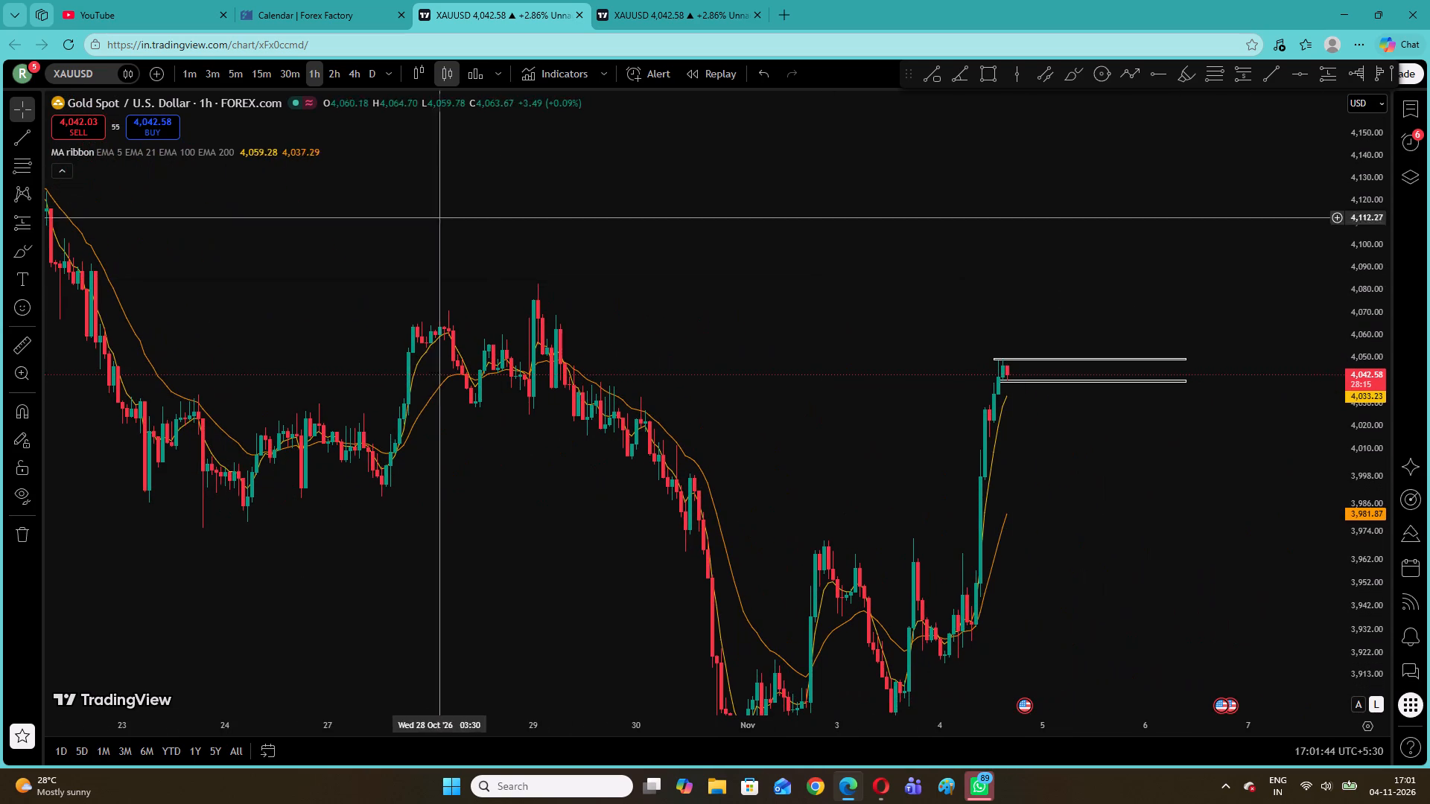
{"action": "left_click", "coordinate": [329, 72]}
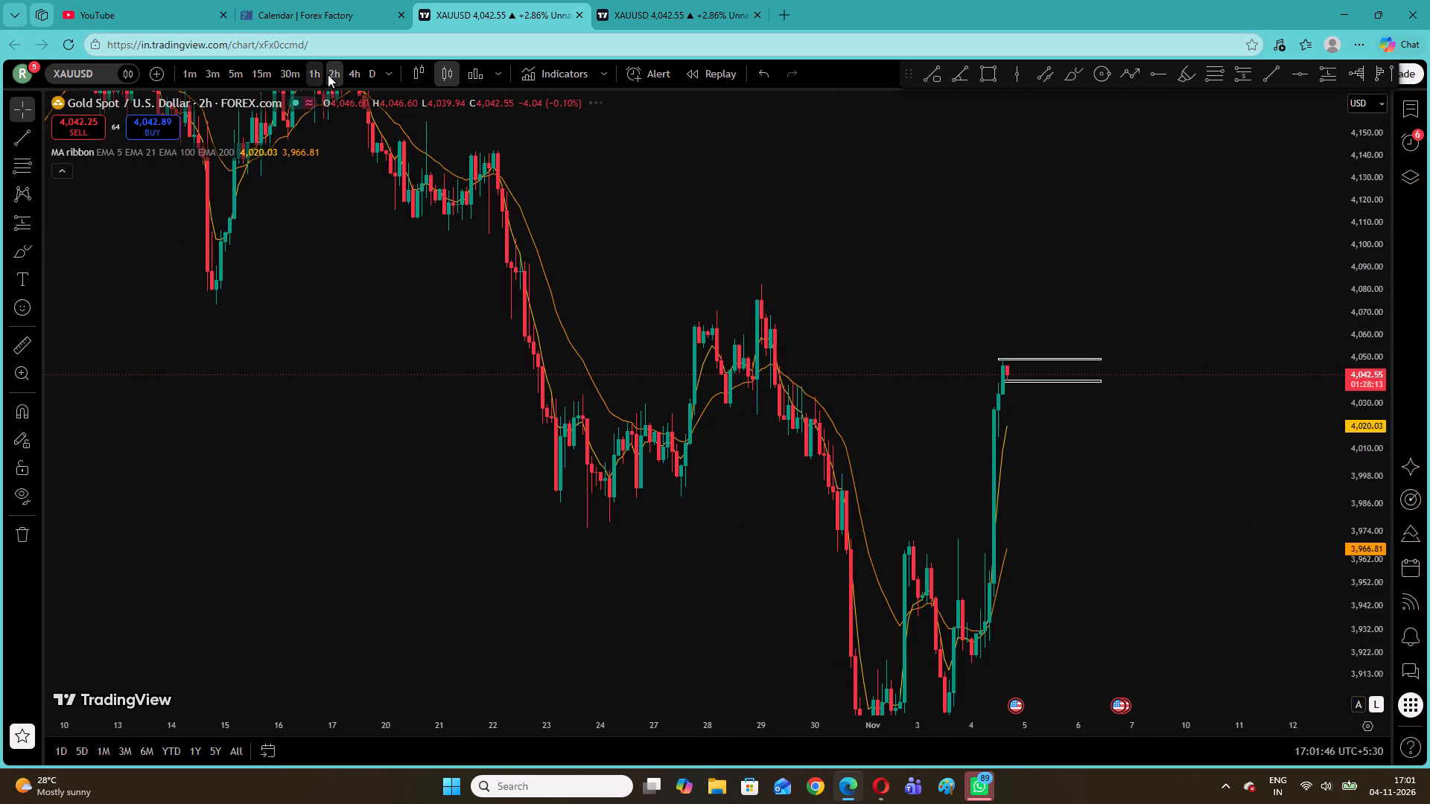
{"action": "left_click", "coordinate": [234, 67]}
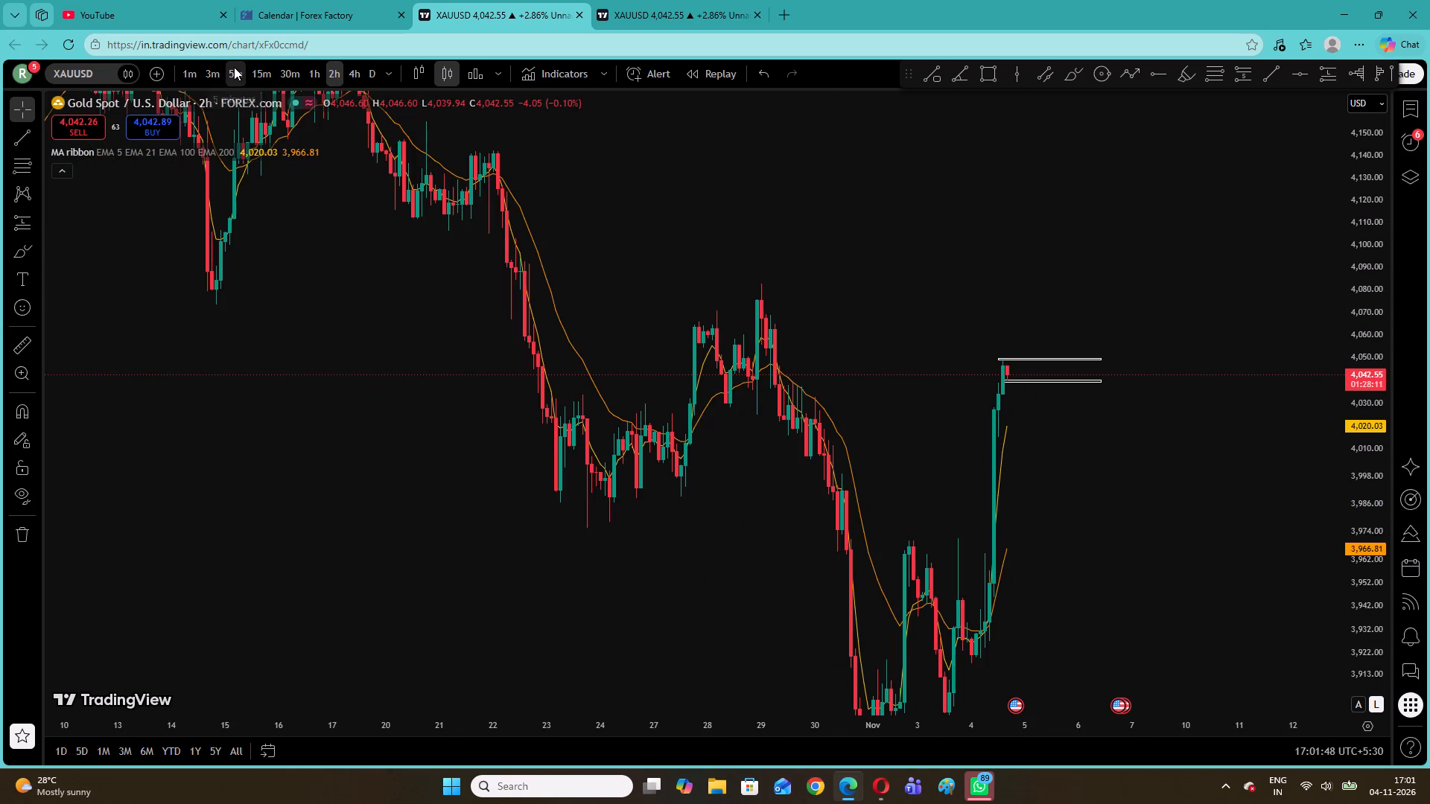
{"action": "right_click", "coordinate": [803, 193]}
{"action": "left_click", "coordinate": [824, 211]}
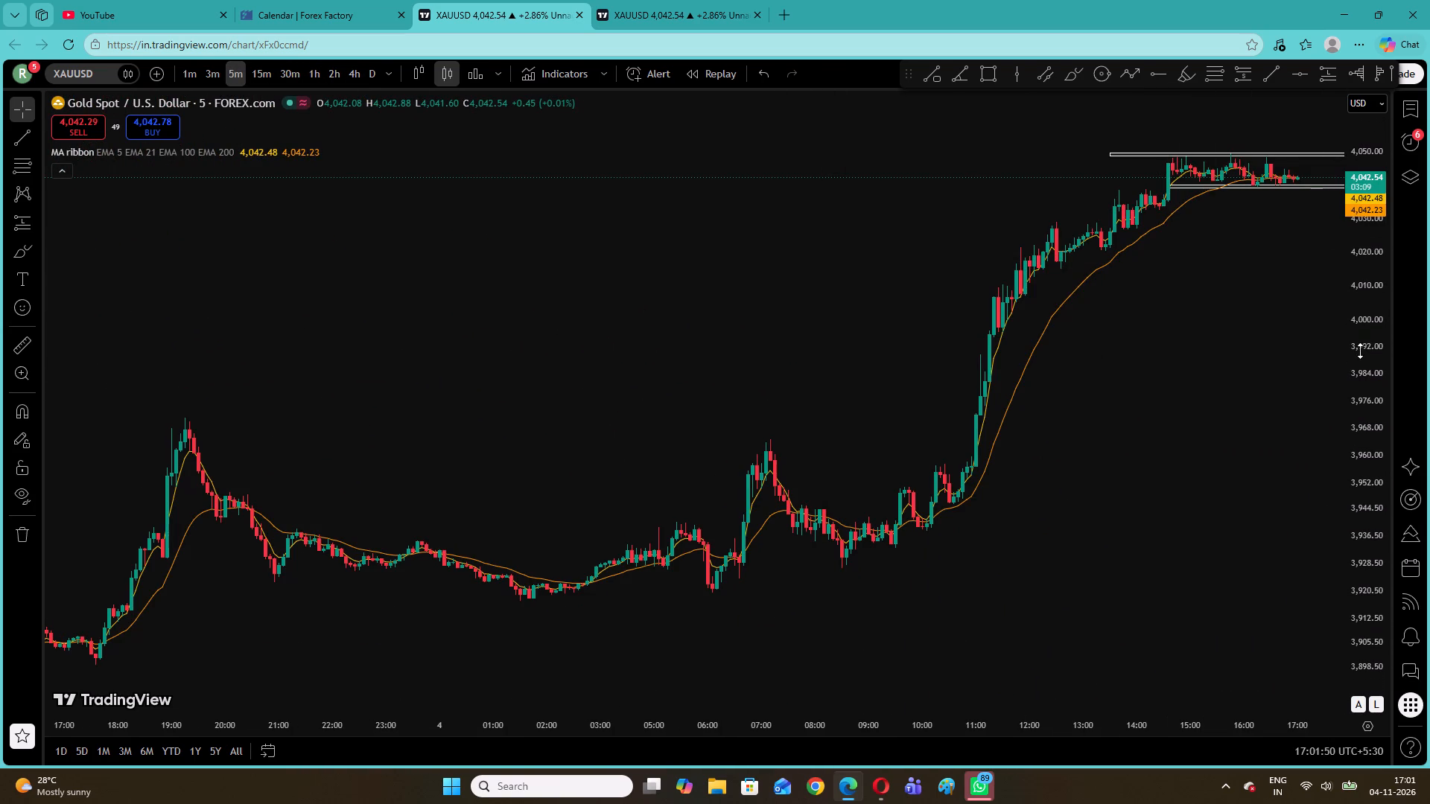
{"action": "left_click_drag", "start_coordinate": [1365, 467], "coordinate": [1338, 296]}
{"action": "left_click_drag", "start_coordinate": [1240, 253], "coordinate": [896, 561]}
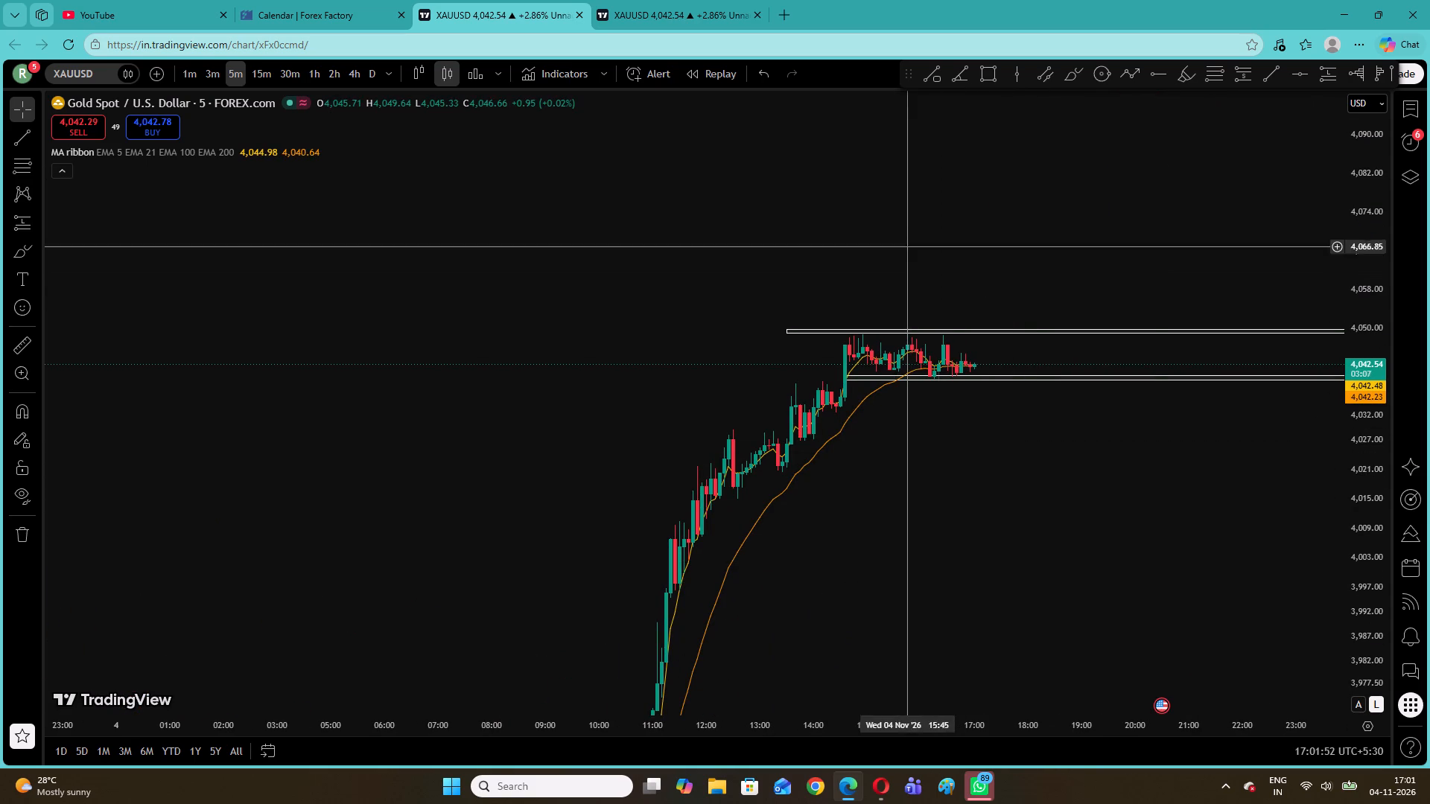
Remove both rectangle drawings from the chart with the MA ribbon.
{"action": "right_click", "coordinate": [904, 236]}
{"action": "left_click", "coordinate": [1027, 558]}
On the 1-hour chart, draw a horizontal ray at the recent high, 4,049.56, starting from 4 Nov 12:30.
{"action": "left_click_drag", "start_coordinate": [987, 441], "coordinate": [744, 529]}
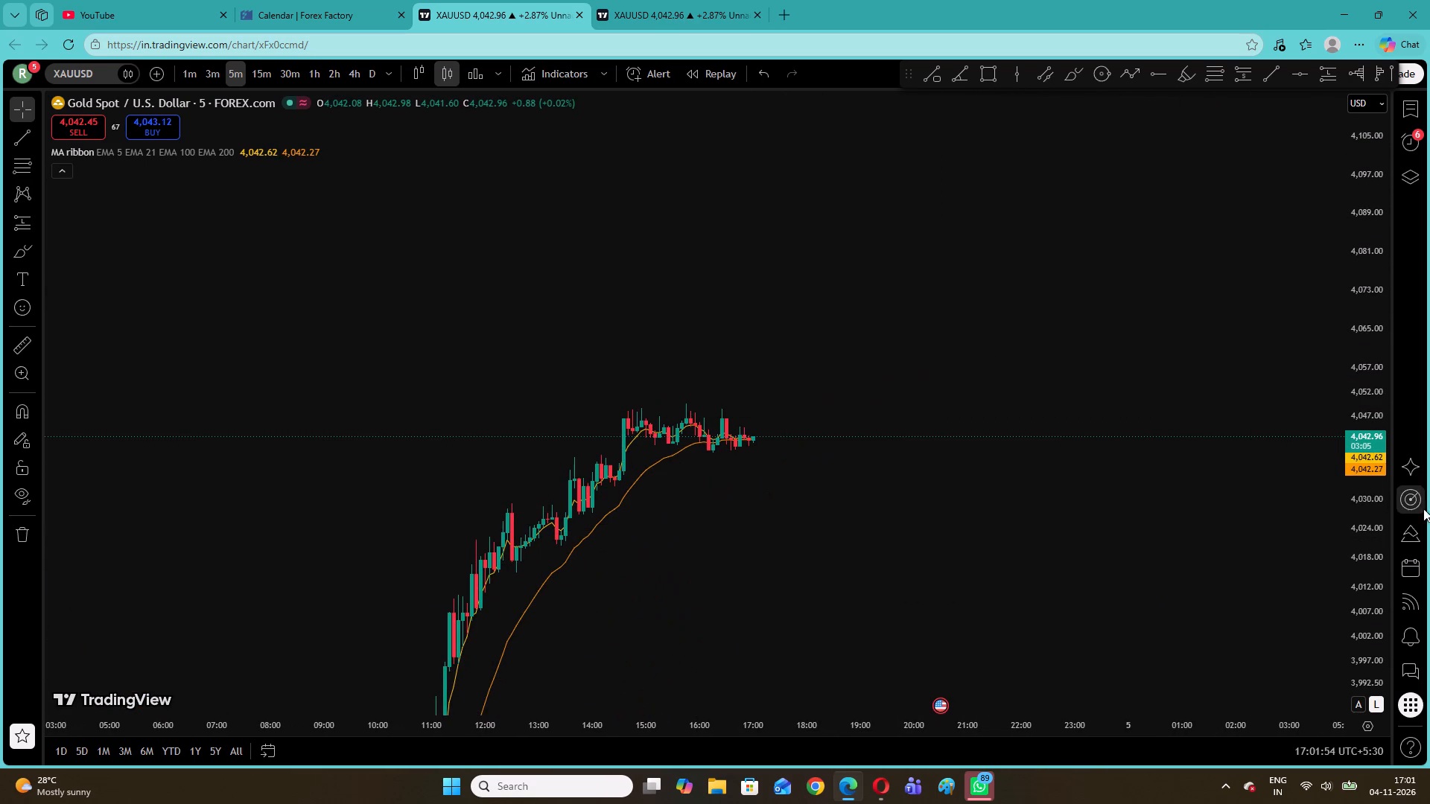
{"action": "left_click_drag", "start_coordinate": [1368, 562], "coordinate": [1341, 252]}
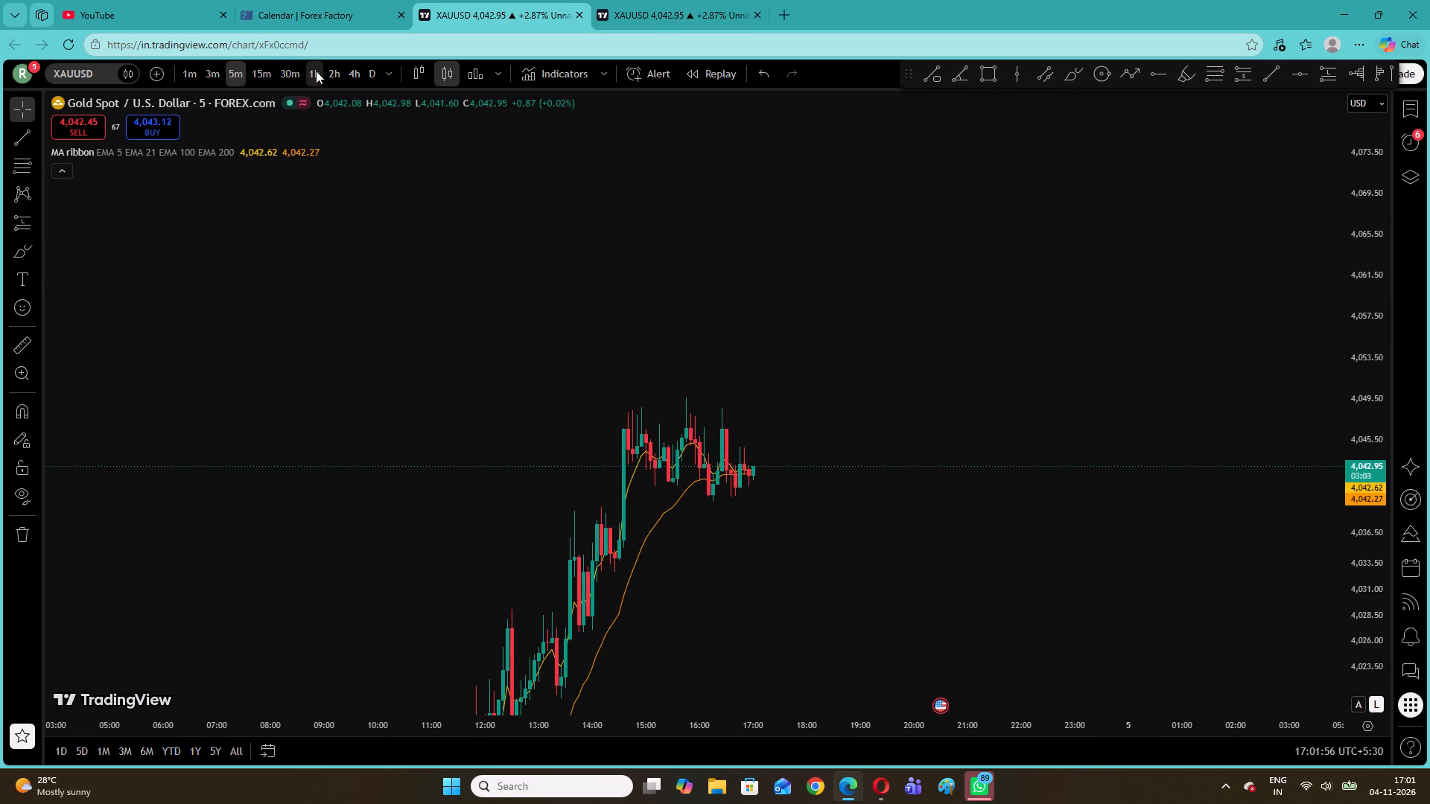
{"action": "left_click", "coordinate": [316, 71]}
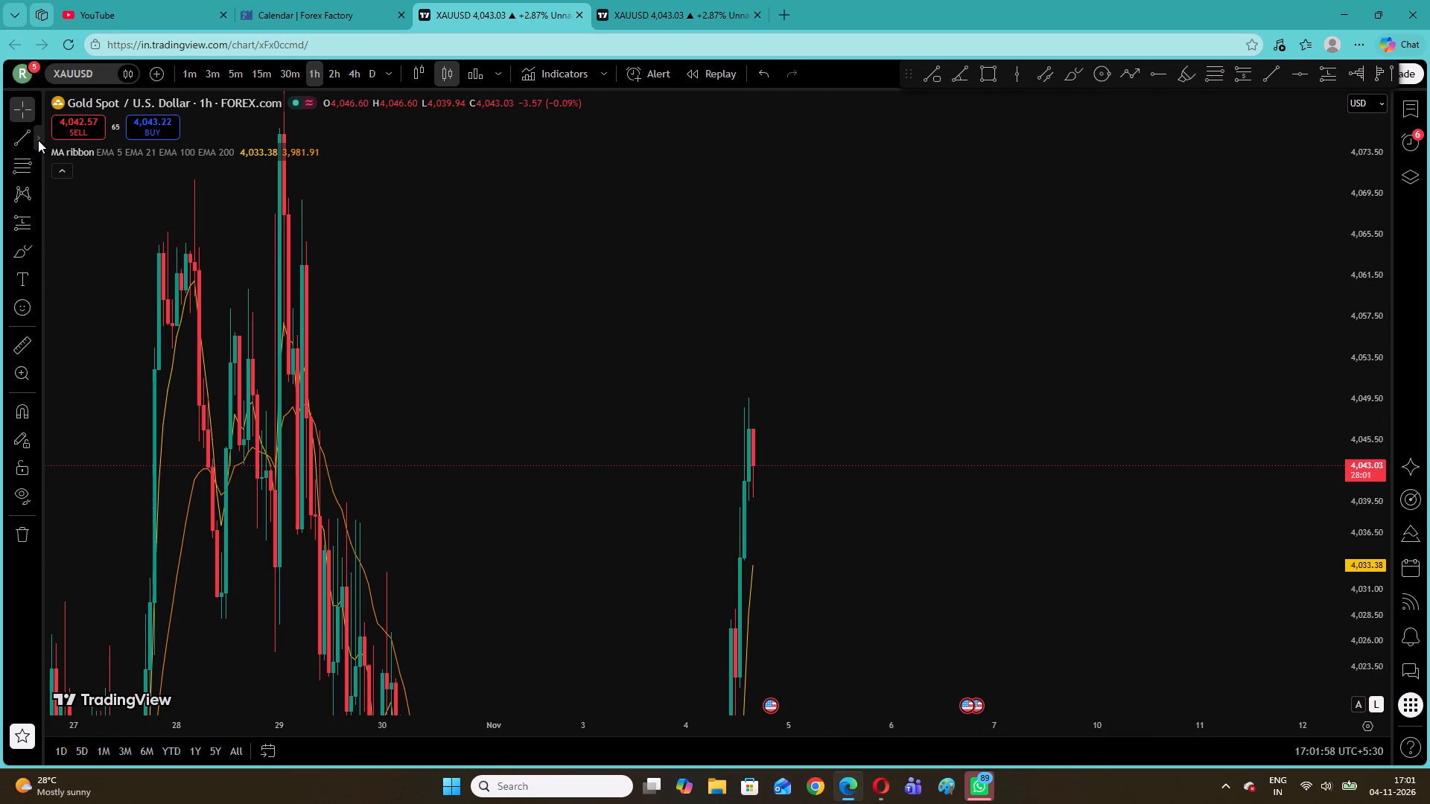
{"action": "left_click", "coordinate": [38, 140]}
{"action": "left_click", "coordinate": [92, 337]}
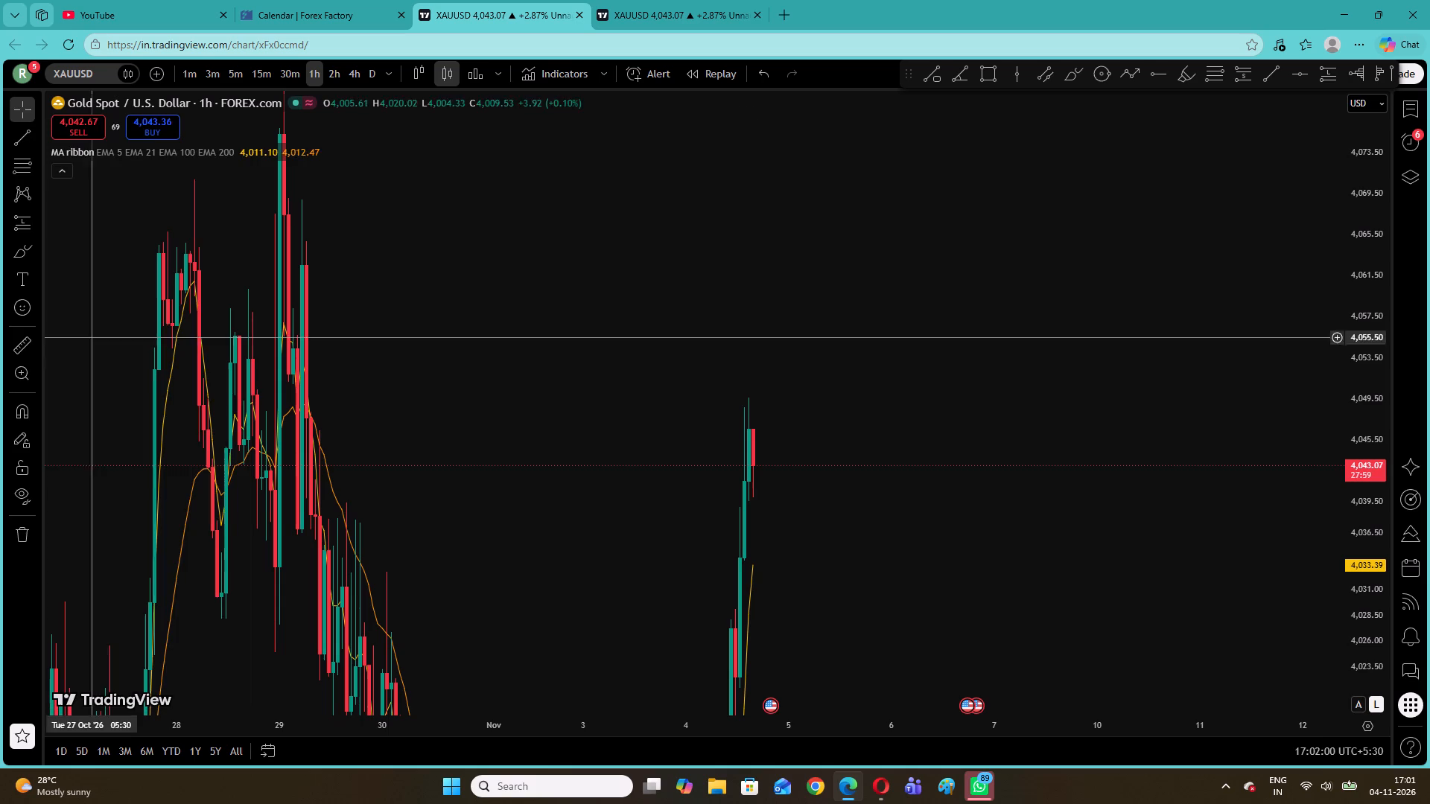
{"action": "left_click", "coordinate": [735, 398]}
{"action": "left_click", "coordinate": [632, 357]}
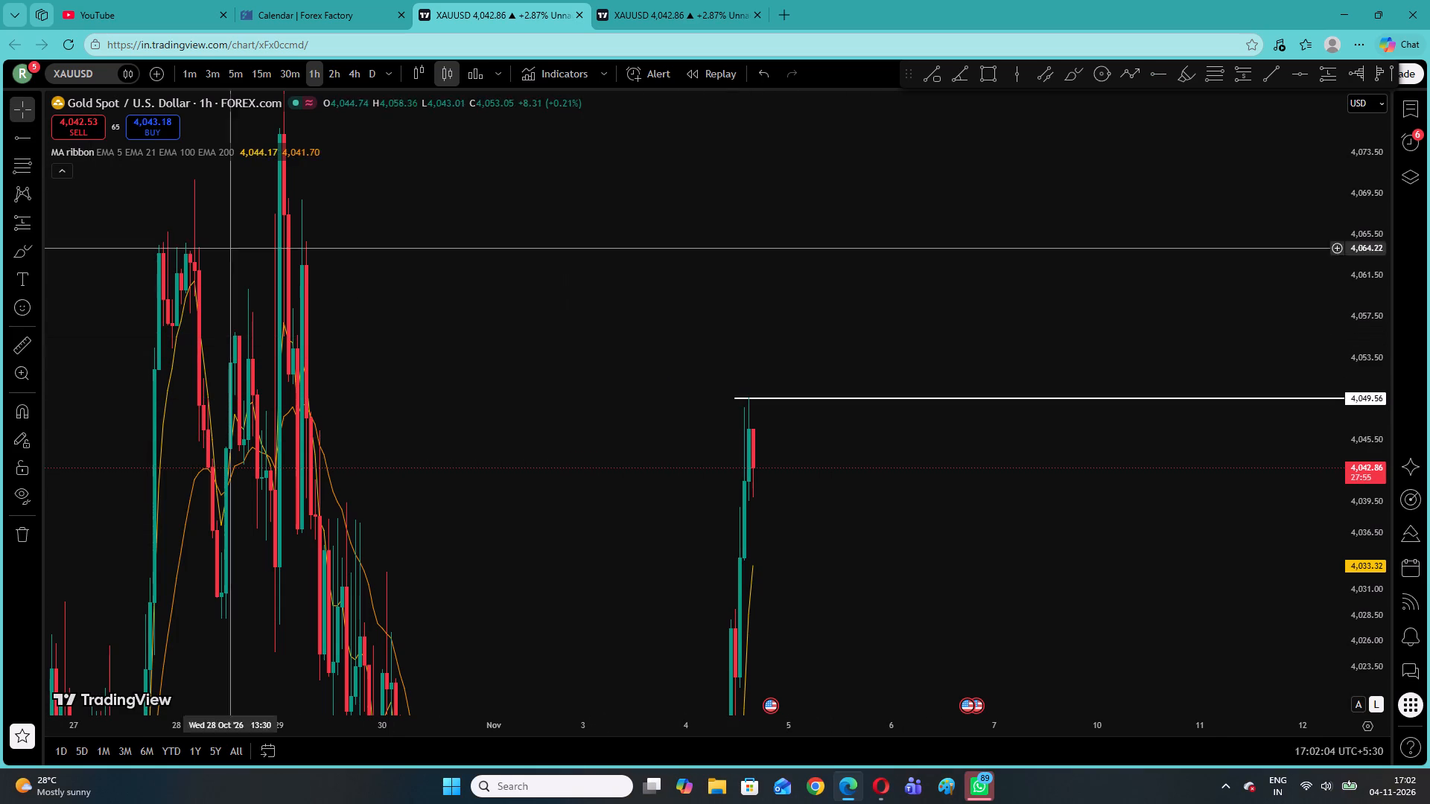
Draw a second horizontal ray at the low of the 4 Nov candles, at 4,039.73.
{"action": "left_click", "coordinate": [25, 140]}
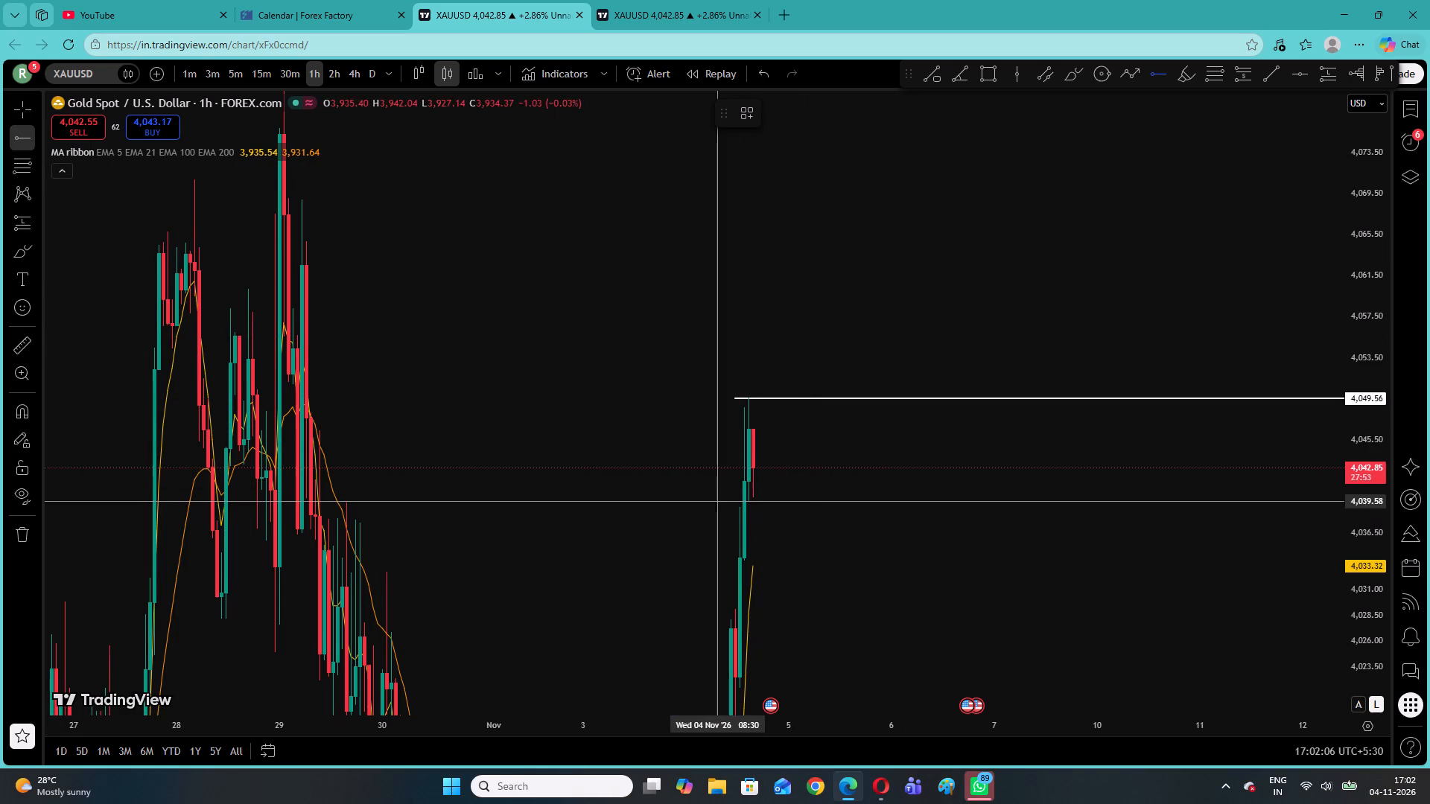
{"action": "left_click", "coordinate": [744, 500]}
{"action": "left_click", "coordinate": [651, 460]}
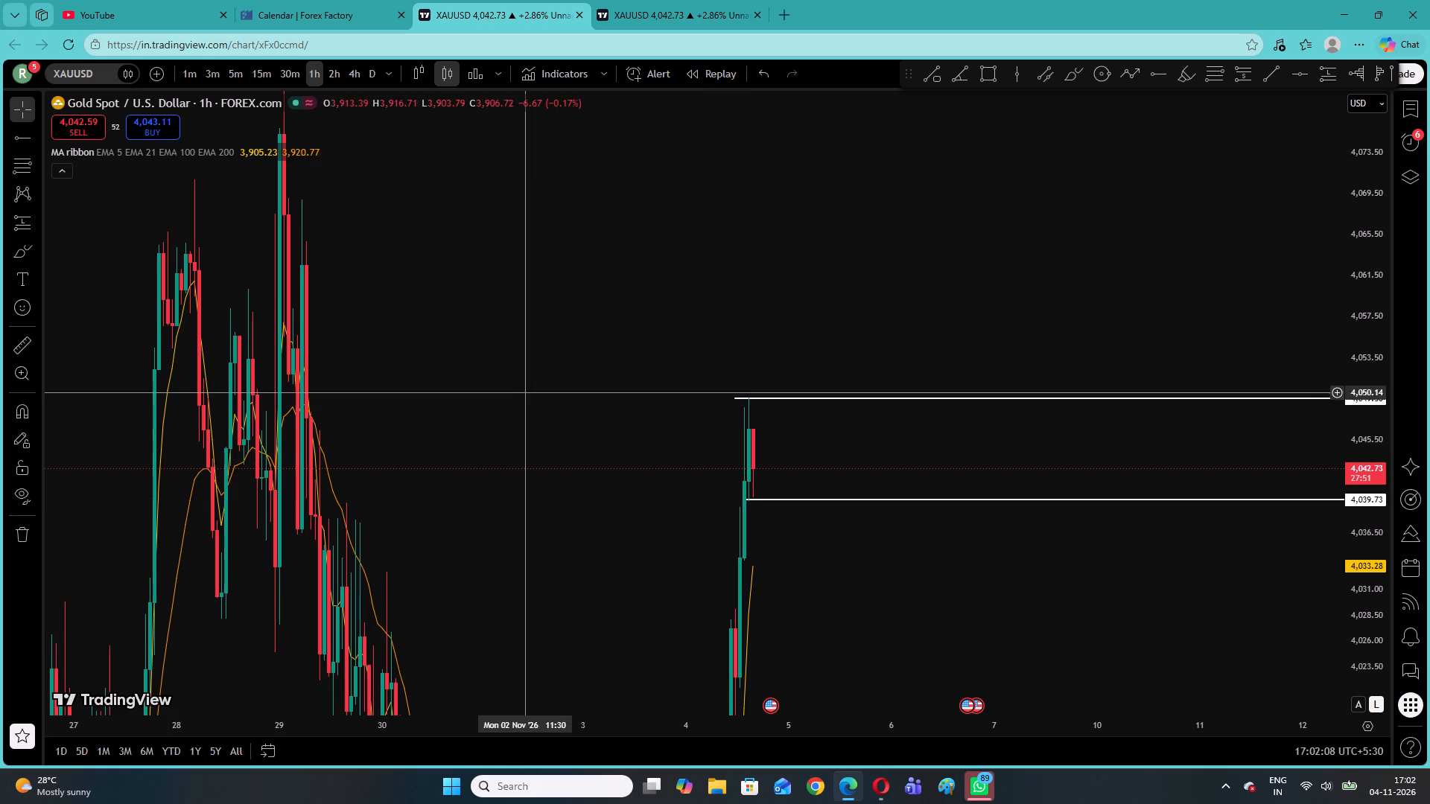
On the 1-minute chart, move the lower horizontal ray to the 4 Nov 16:14 low, at 4,039.64.
{"action": "left_click", "coordinate": [243, 71]}
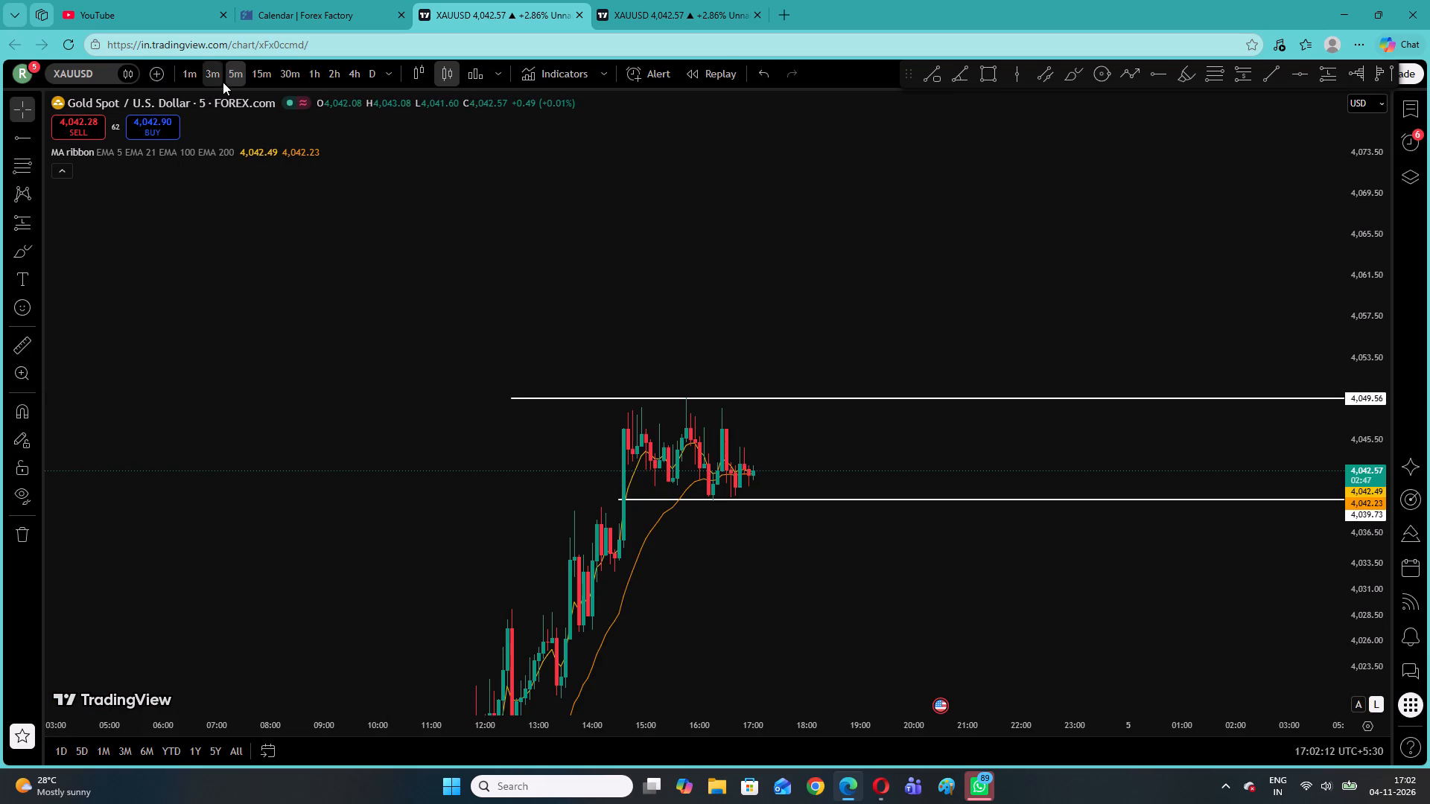
{"action": "left_click", "coordinate": [189, 76]}
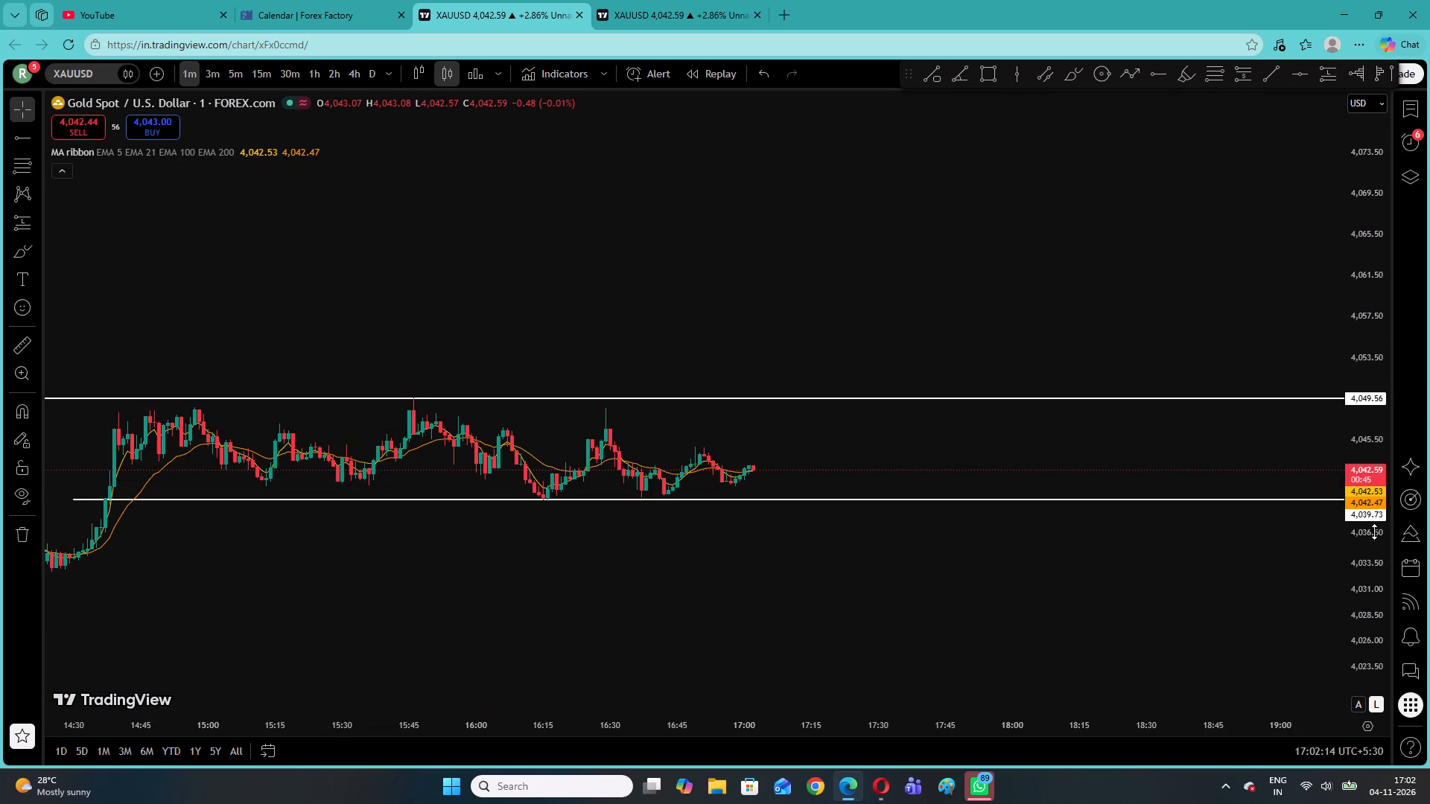
{"action": "left_click_drag", "start_coordinate": [1370, 538], "coordinate": [1349, 427]}
{"action": "left_click_drag", "start_coordinate": [1209, 442], "coordinate": [1187, 289]}
{"action": "left_click_drag", "start_coordinate": [1372, 578], "coordinate": [1328, 220]}
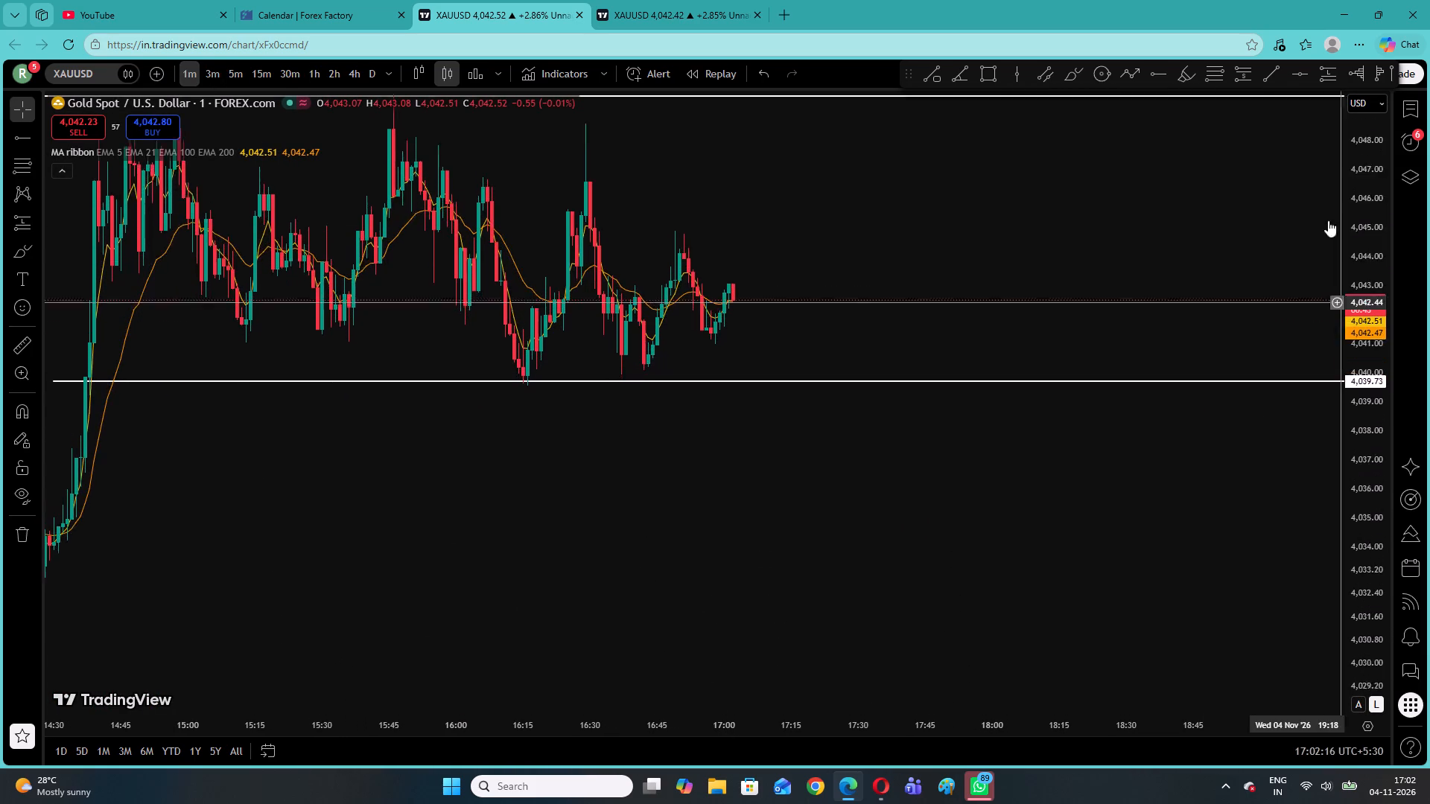
{"action": "left_click_drag", "start_coordinate": [1328, 220], "coordinate": [1323, 161]}
{"action": "left_click_drag", "start_coordinate": [854, 247], "coordinate": [1101, 363]}
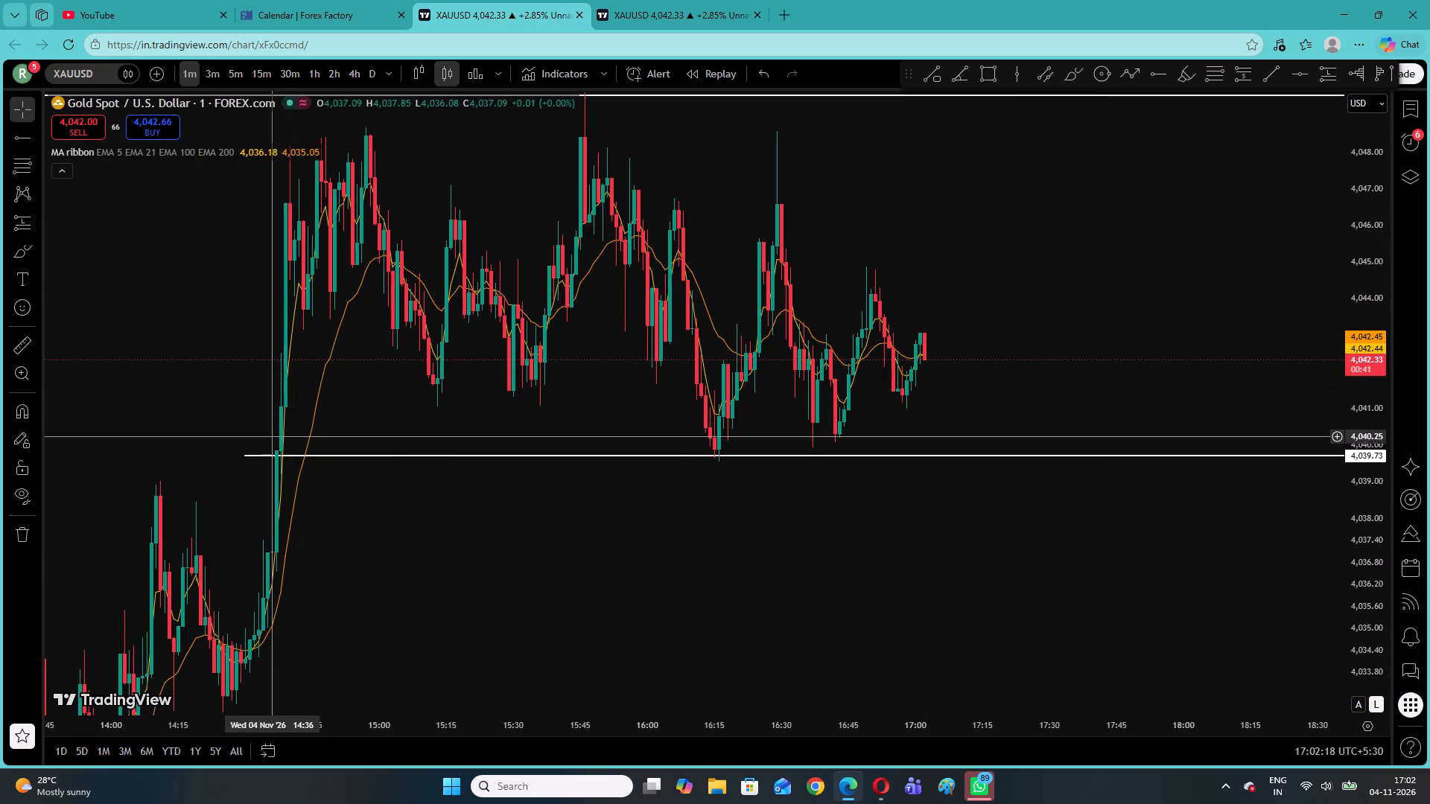
{"action": "left_click_drag", "start_coordinate": [247, 456], "coordinate": [709, 459]}
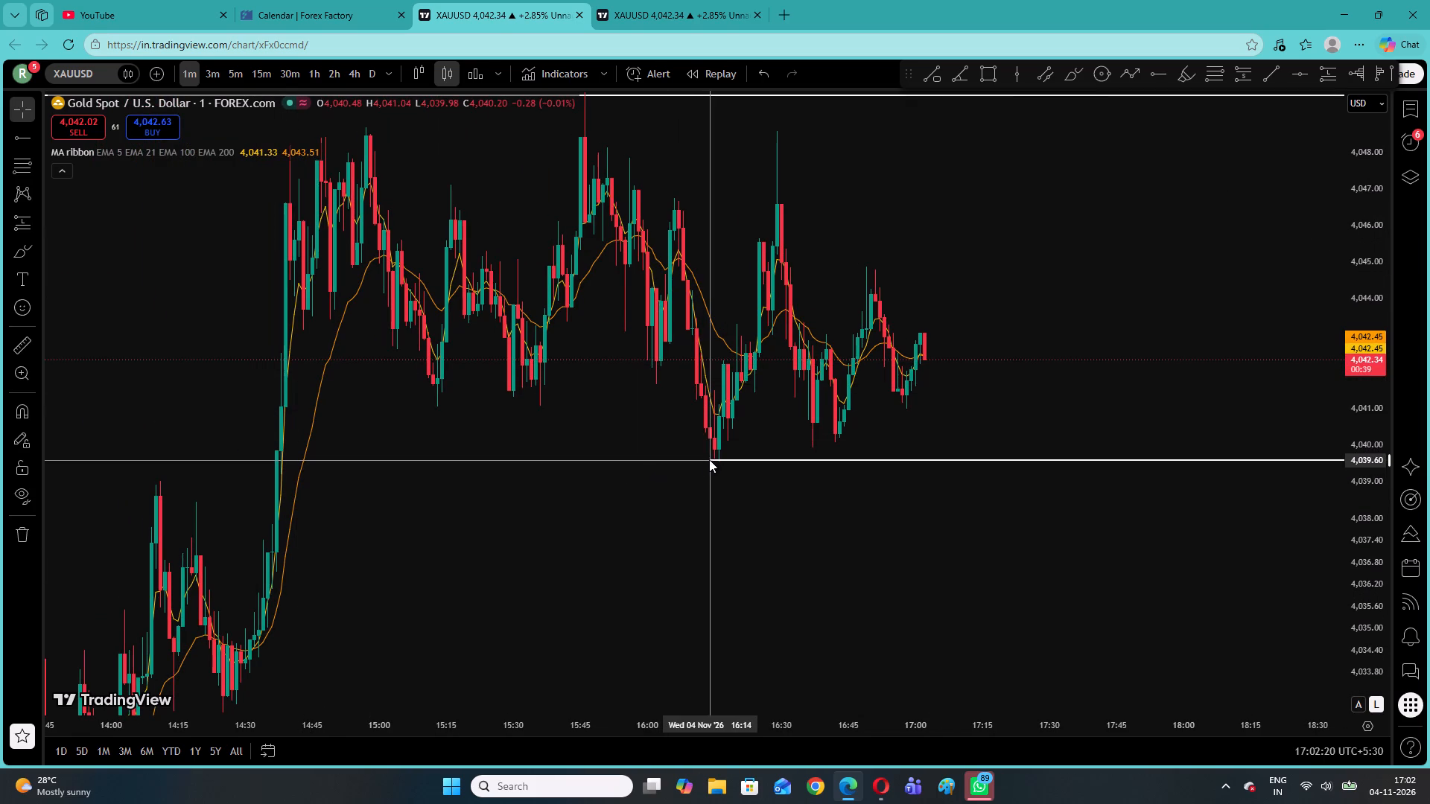
{"action": "left_click_drag", "start_coordinate": [709, 459], "coordinate": [709, 459]}
{"action": "left_click", "coordinate": [601, 428]}
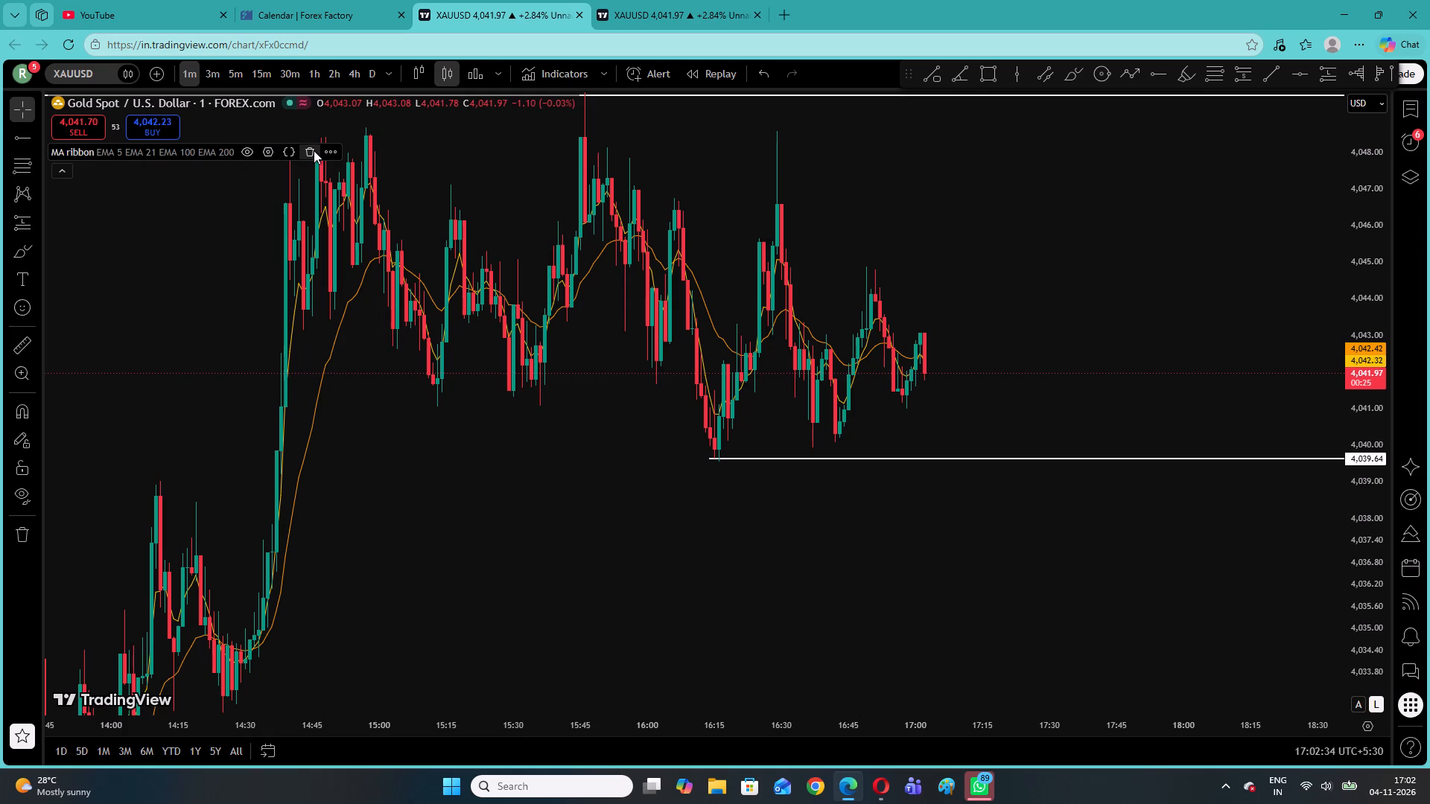
Remove the MA ribbon indicator from the chart.
{"action": "left_click", "coordinate": [314, 150]}
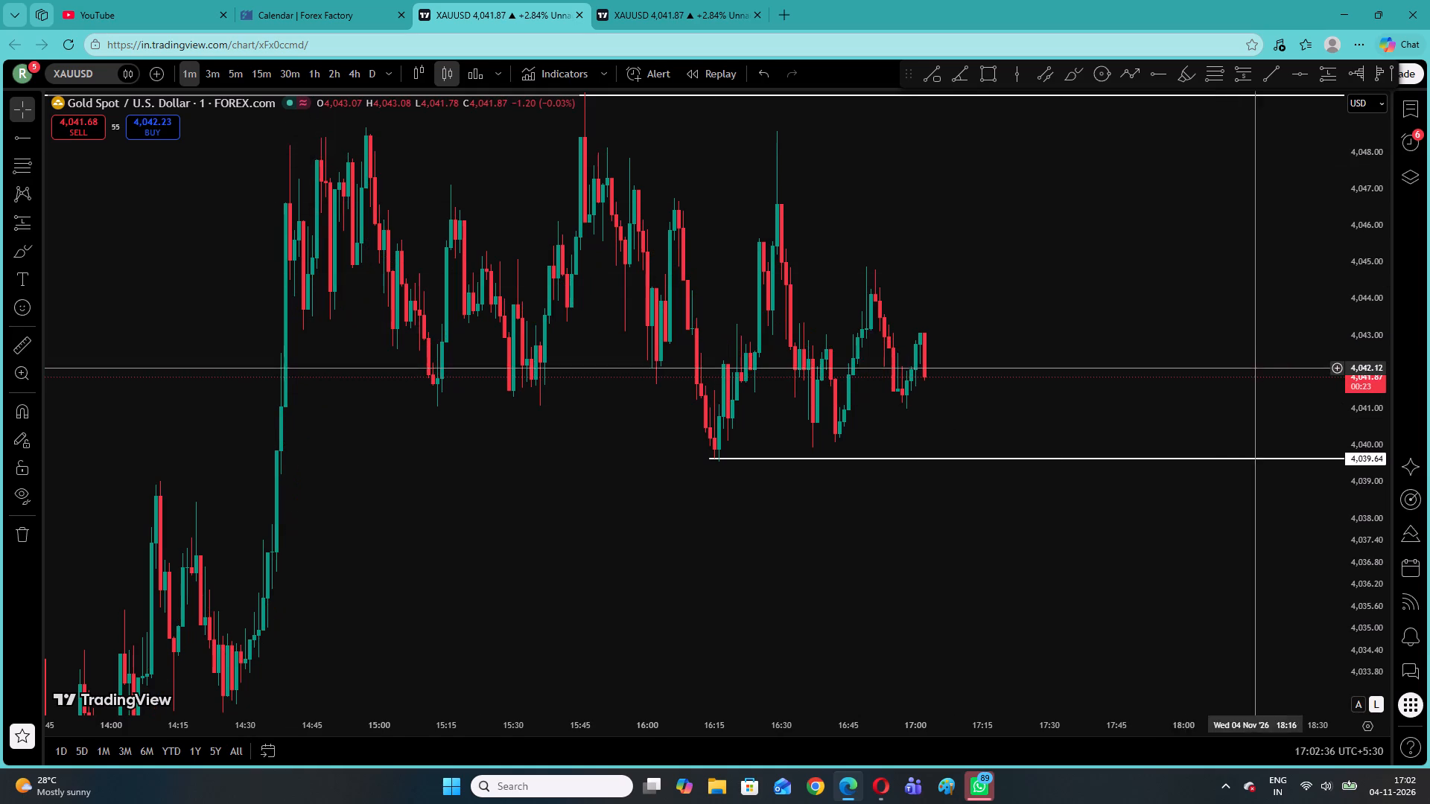
Examine the 1-minute price action between the 4,049.56 and 4,039.64 rays, from the earlier swings to the latest candles.
{"action": "left_click_drag", "start_coordinate": [1369, 351], "coordinate": [1364, 526]}
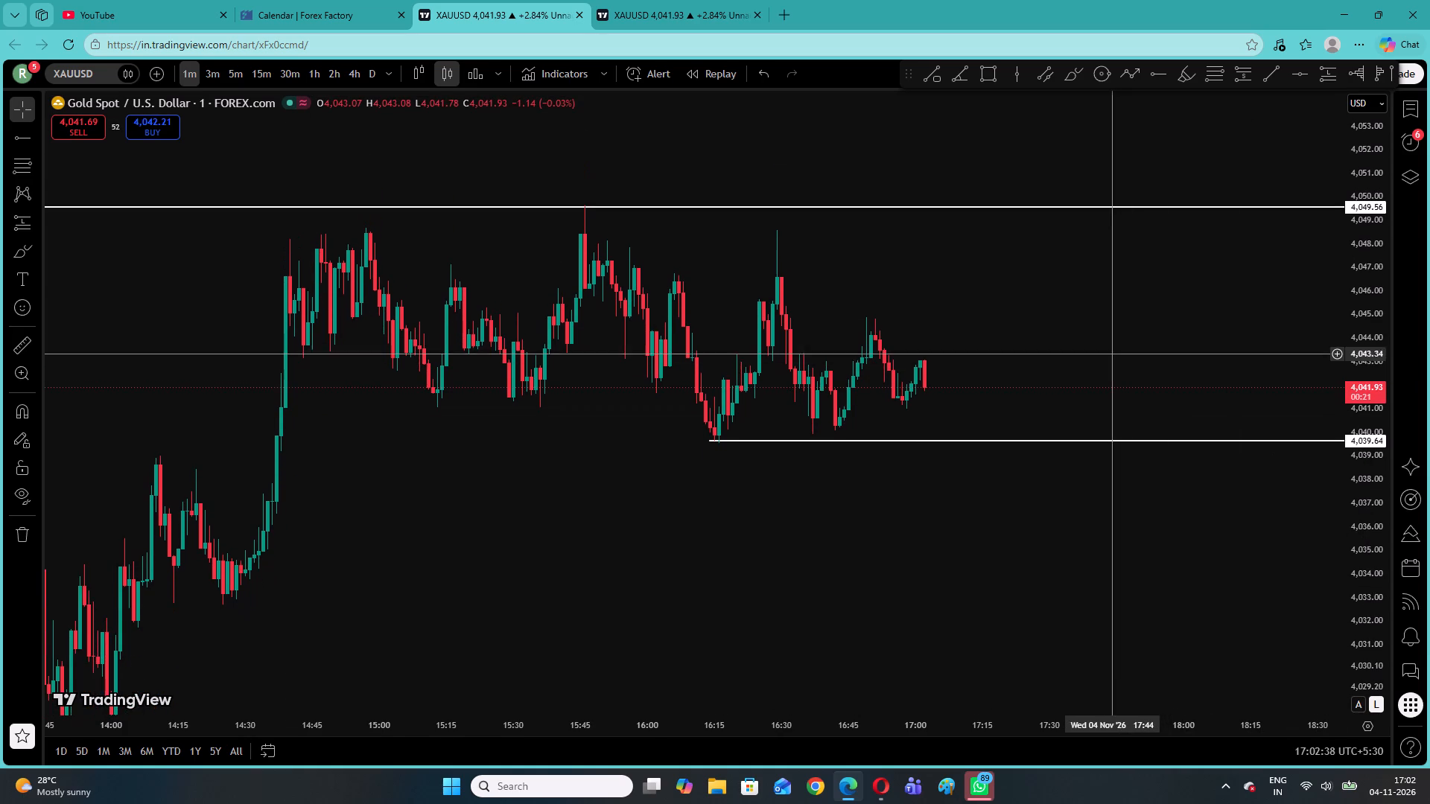
{"action": "left_click_drag", "start_coordinate": [1084, 346], "coordinate": [1252, 364]}
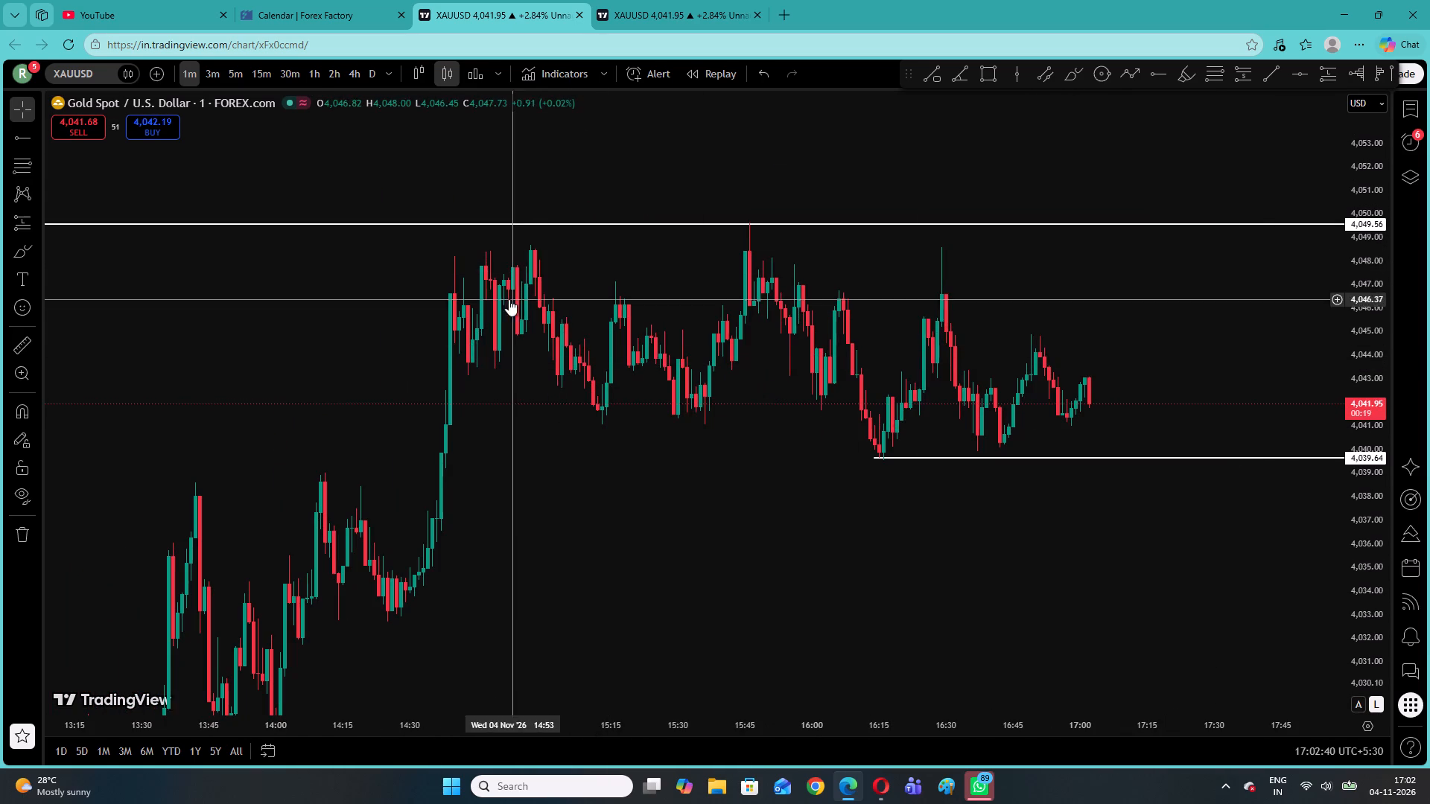
{"action": "left_click_drag", "start_coordinate": [508, 299], "coordinate": [400, 345]}
{"action": "left_click_drag", "start_coordinate": [1014, 403], "coordinate": [956, 376]}
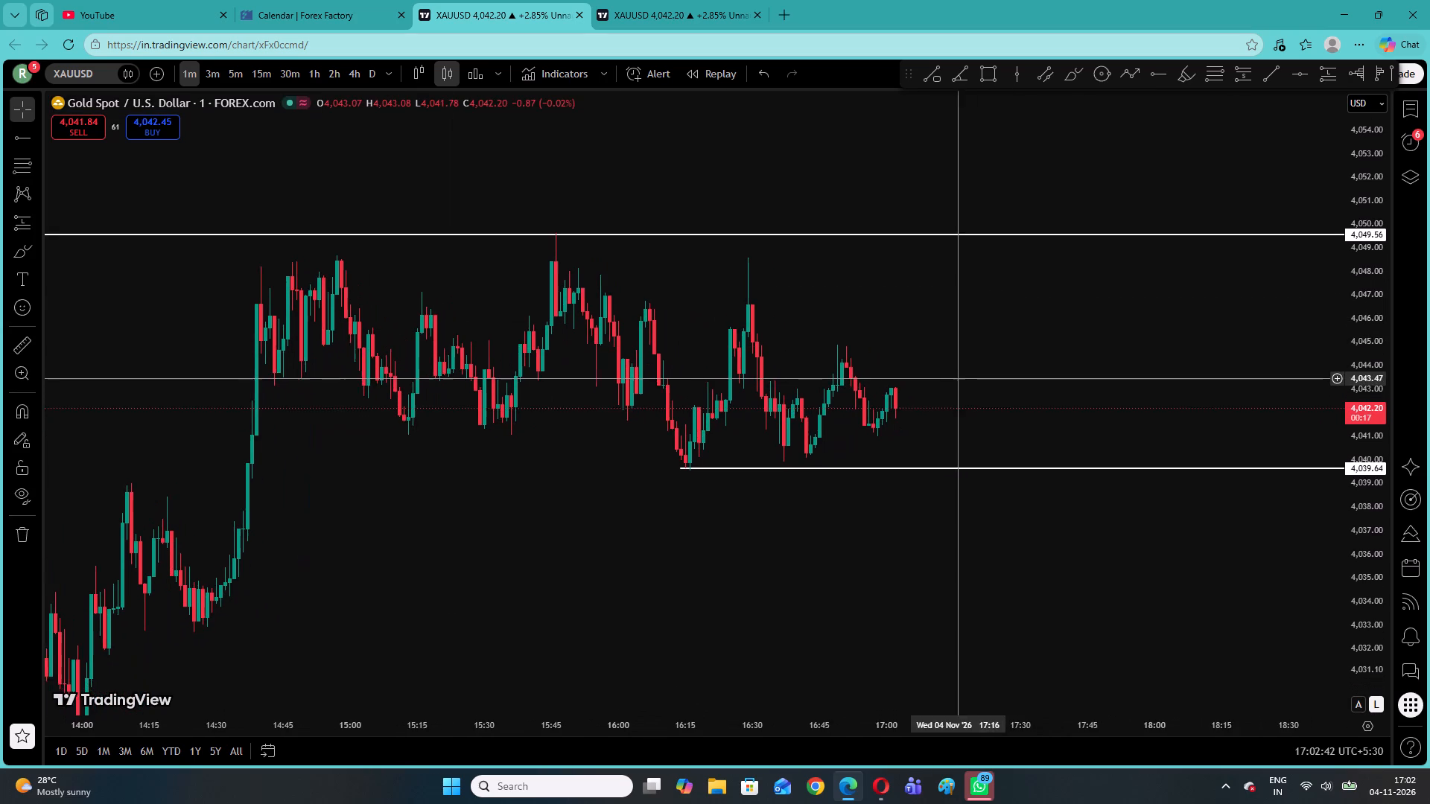
{"action": "left_click_drag", "start_coordinate": [956, 376], "coordinate": [953, 374]}
{"action": "left_click_drag", "start_coordinate": [1376, 561], "coordinate": [1335, 336]}
{"action": "left_click_drag", "start_coordinate": [1093, 341], "coordinate": [1053, 337]}
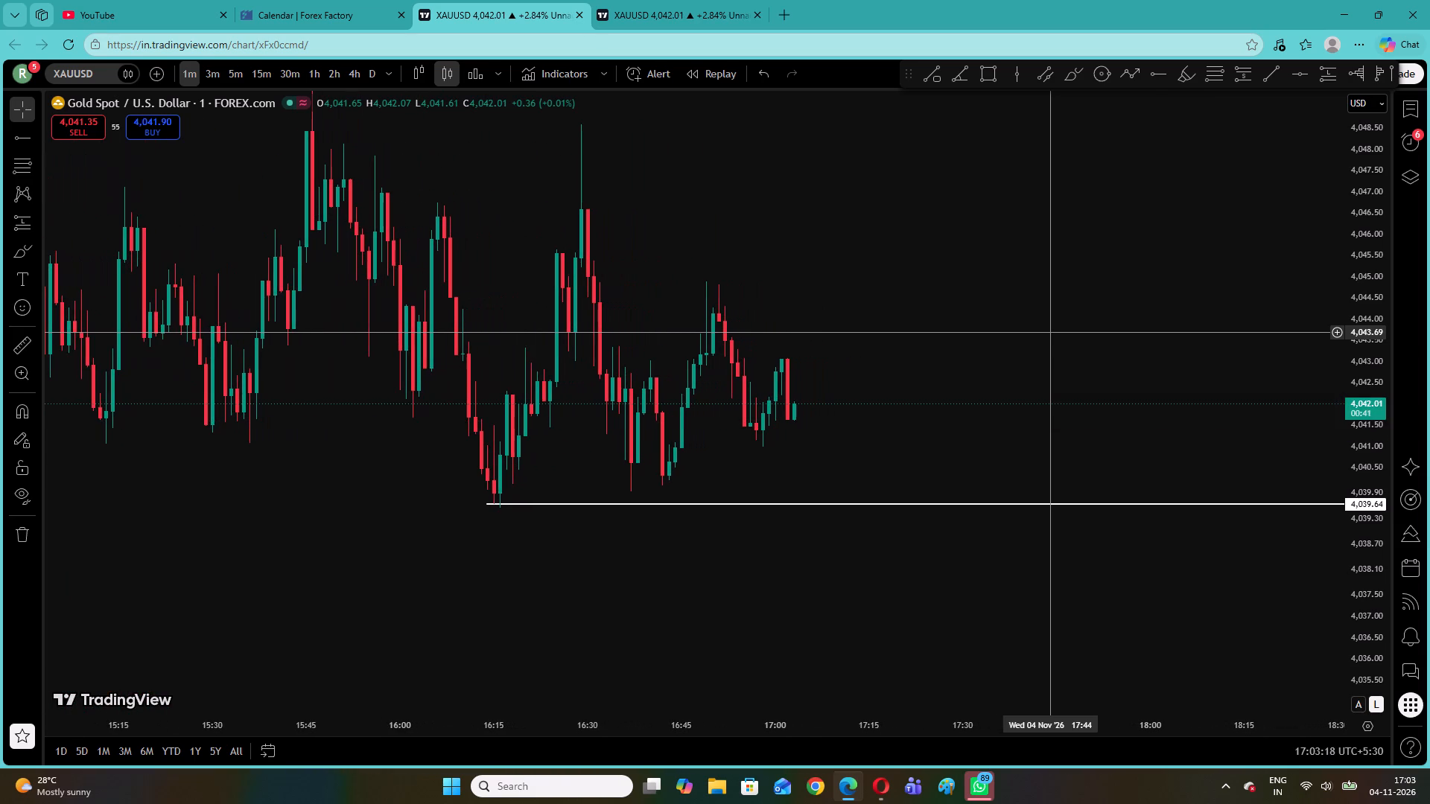
{"action": "left_click_drag", "start_coordinate": [690, 214], "coordinate": [852, 232]}
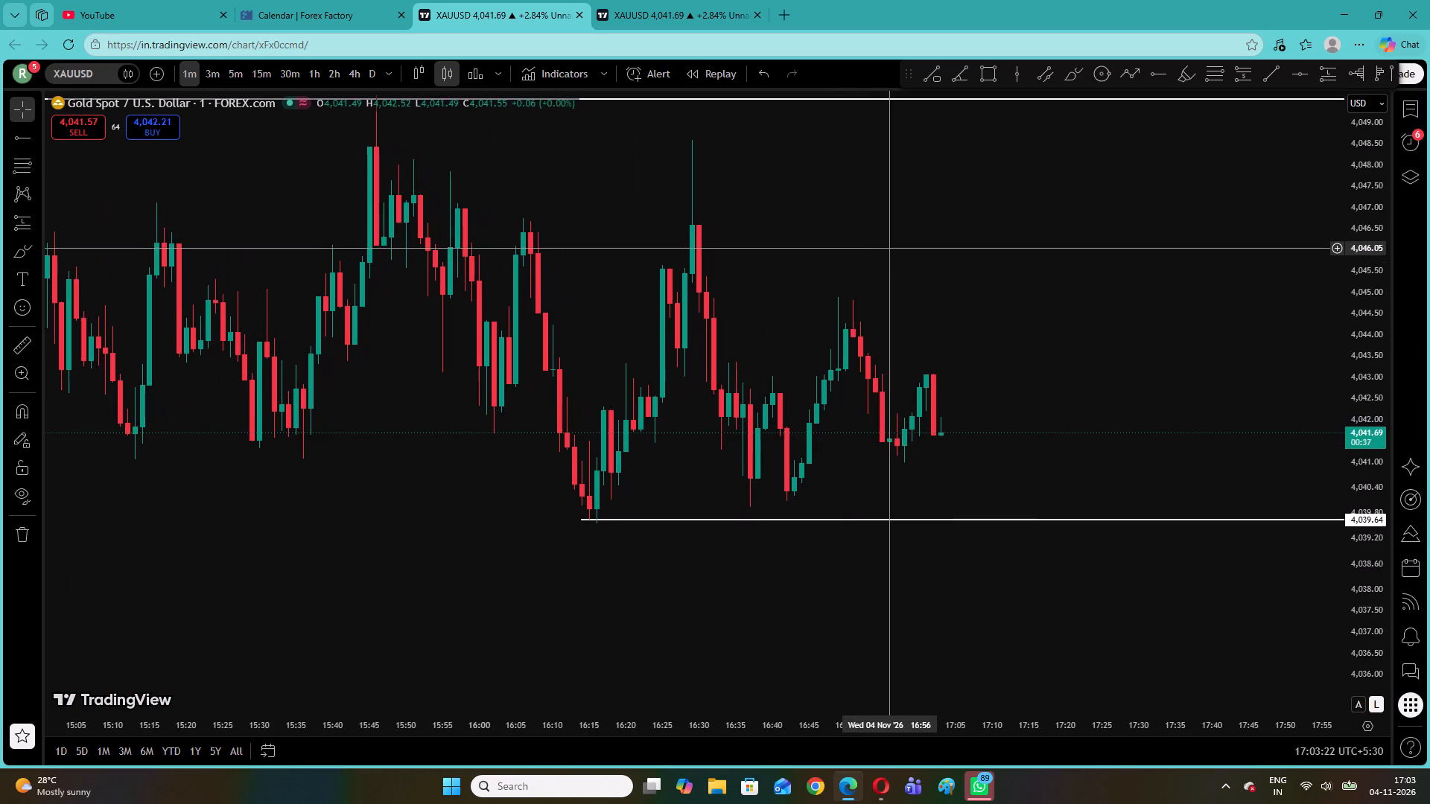
{"action": "left_click_drag", "start_coordinate": [913, 209], "coordinate": [991, 303]}
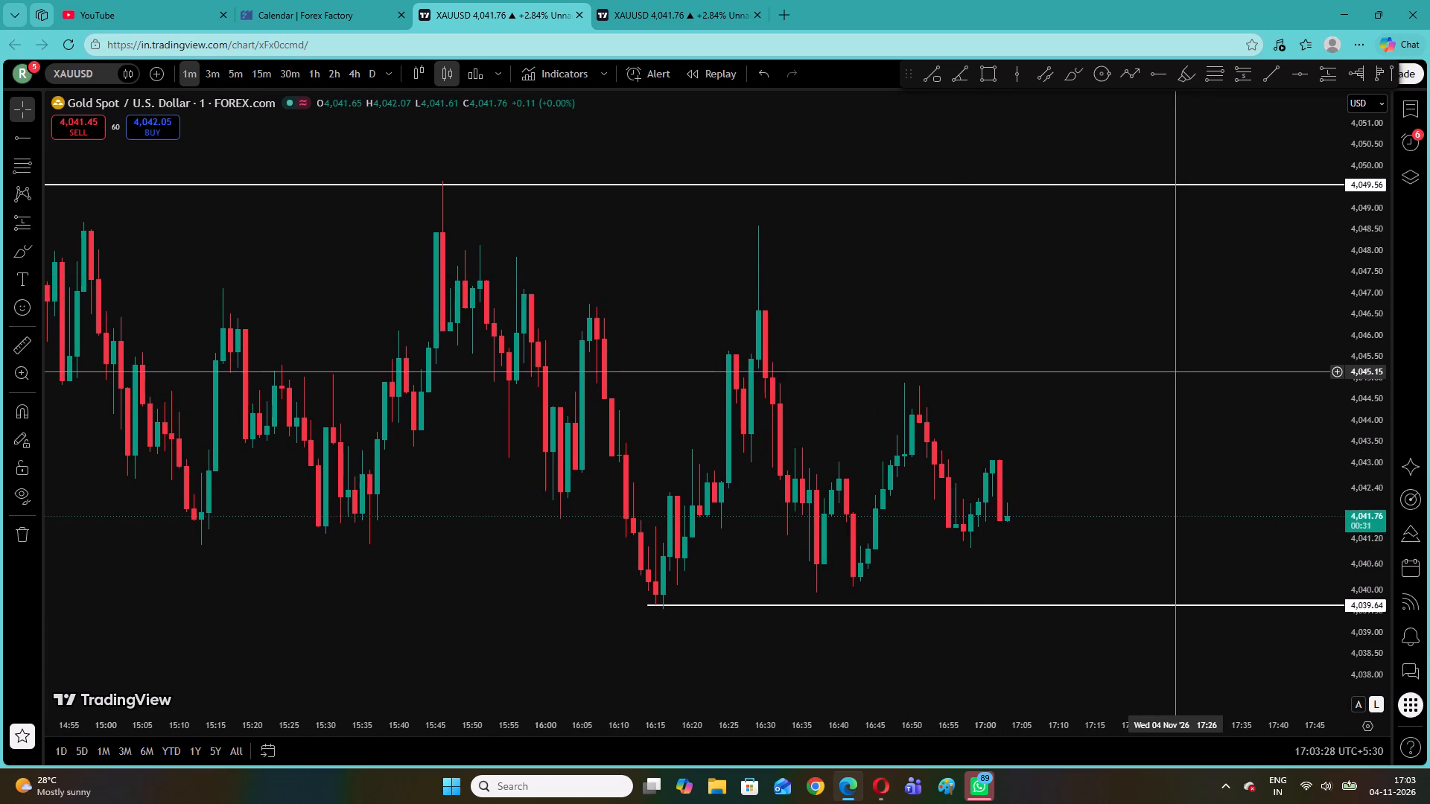
{"action": "left_click_drag", "start_coordinate": [912, 365], "coordinate": [1125, 366]}
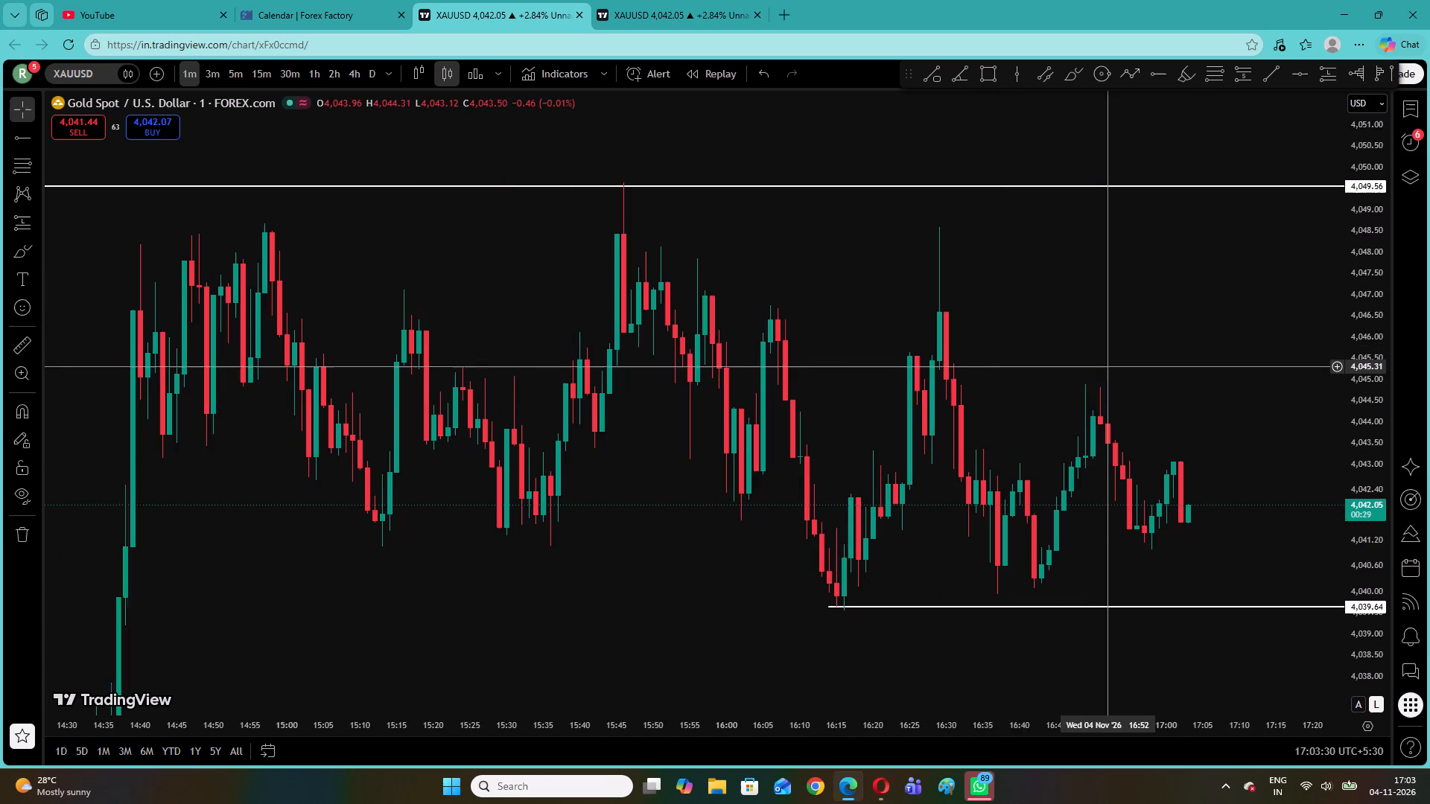
{"action": "left_click_drag", "start_coordinate": [1125, 366], "coordinate": [1044, 317]}
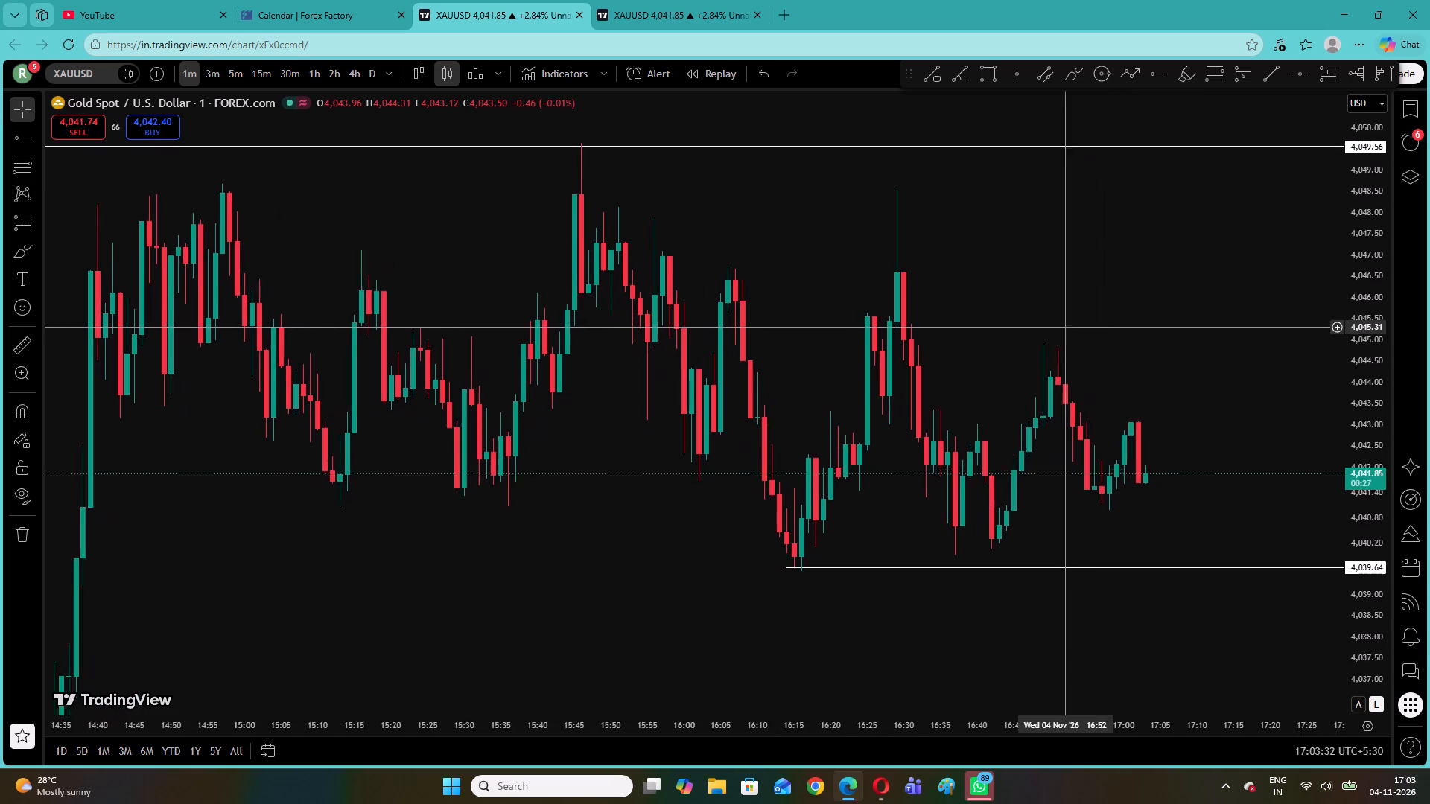
{"action": "left_click_drag", "start_coordinate": [1044, 317], "coordinate": [948, 331]}
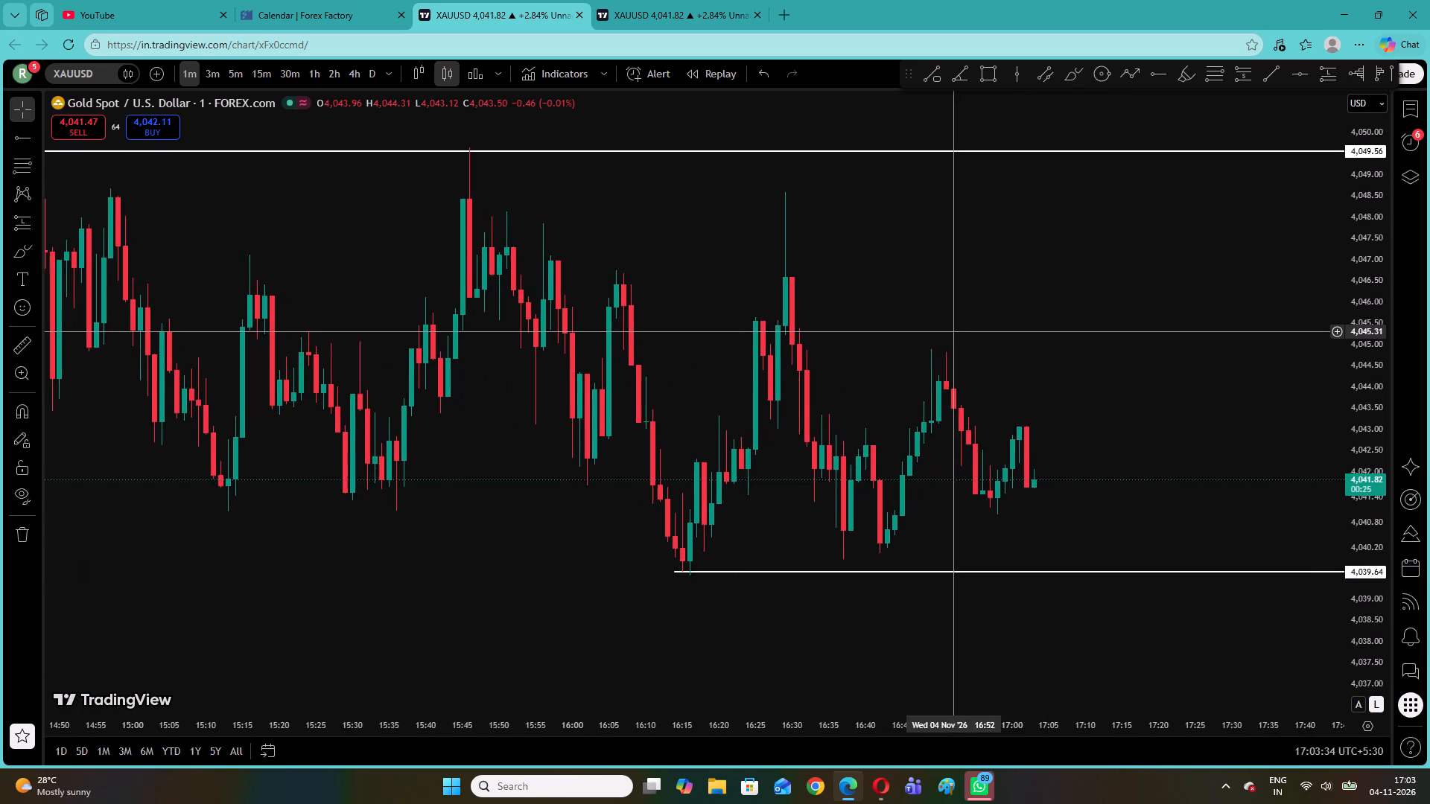
{"action": "left_click_drag", "start_coordinate": [948, 331], "coordinate": [868, 309]}
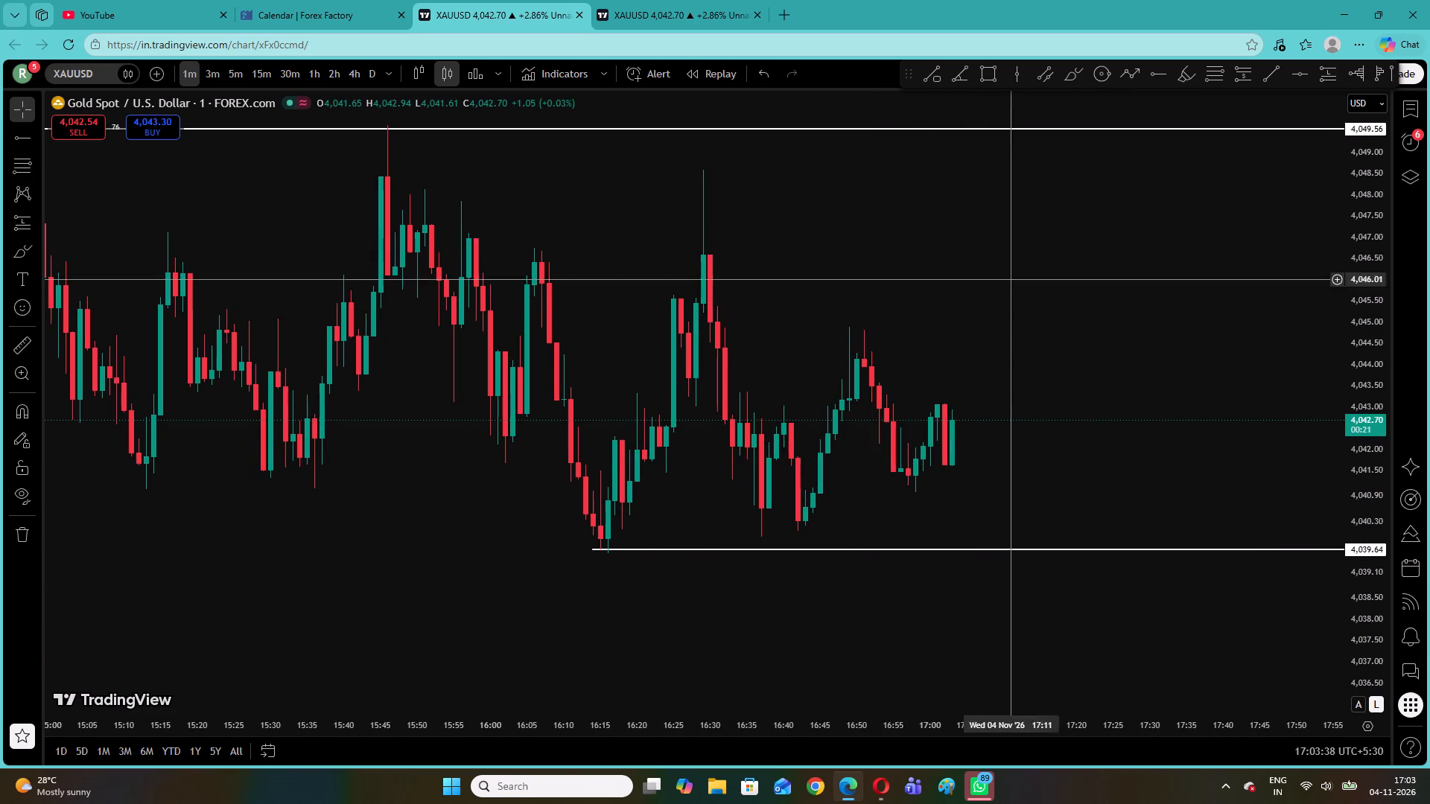
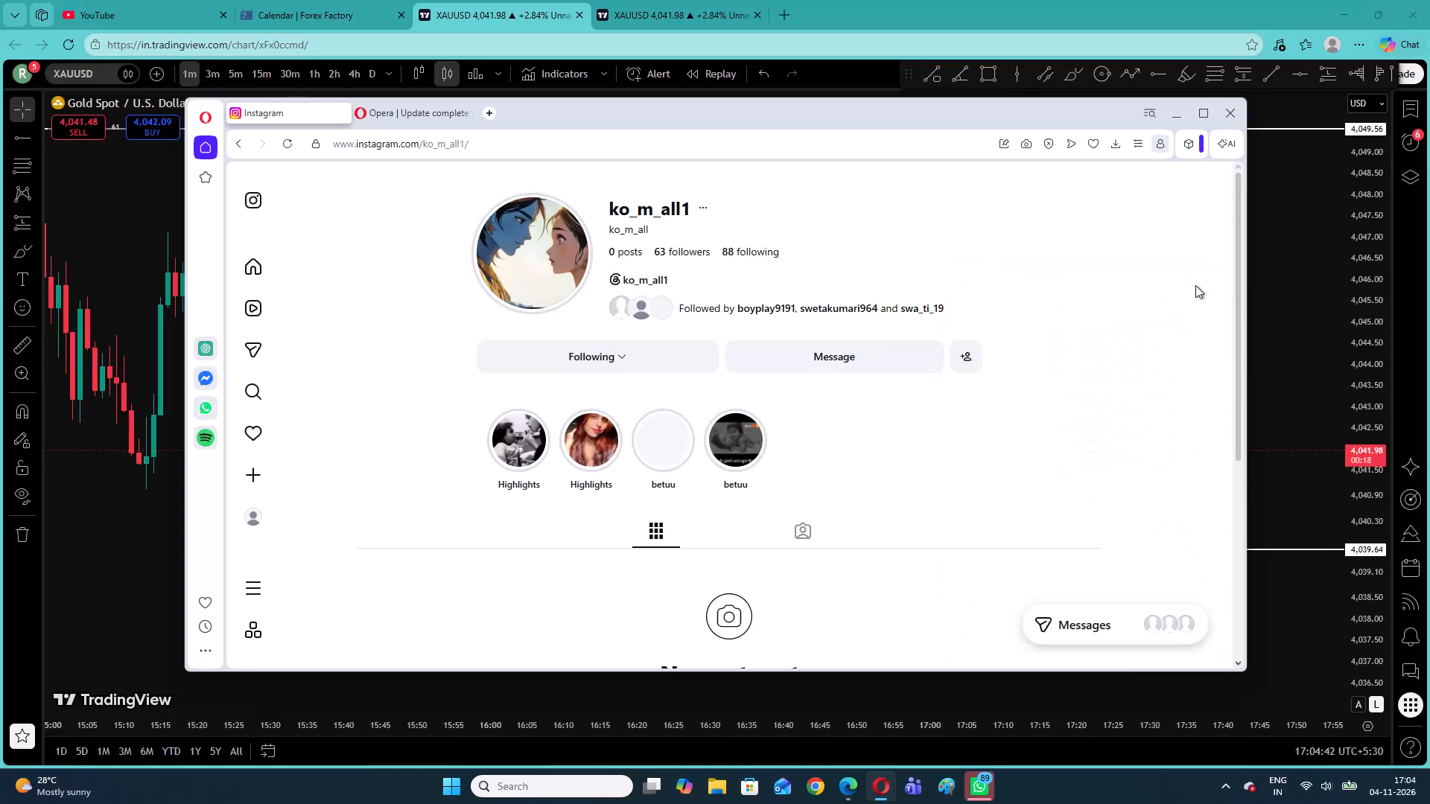
Look through the open Instagram profile's list of followed accounts, close the list, and return to the XAUUSD chart in Edge.
{"action": "left_click", "coordinate": [741, 253]}
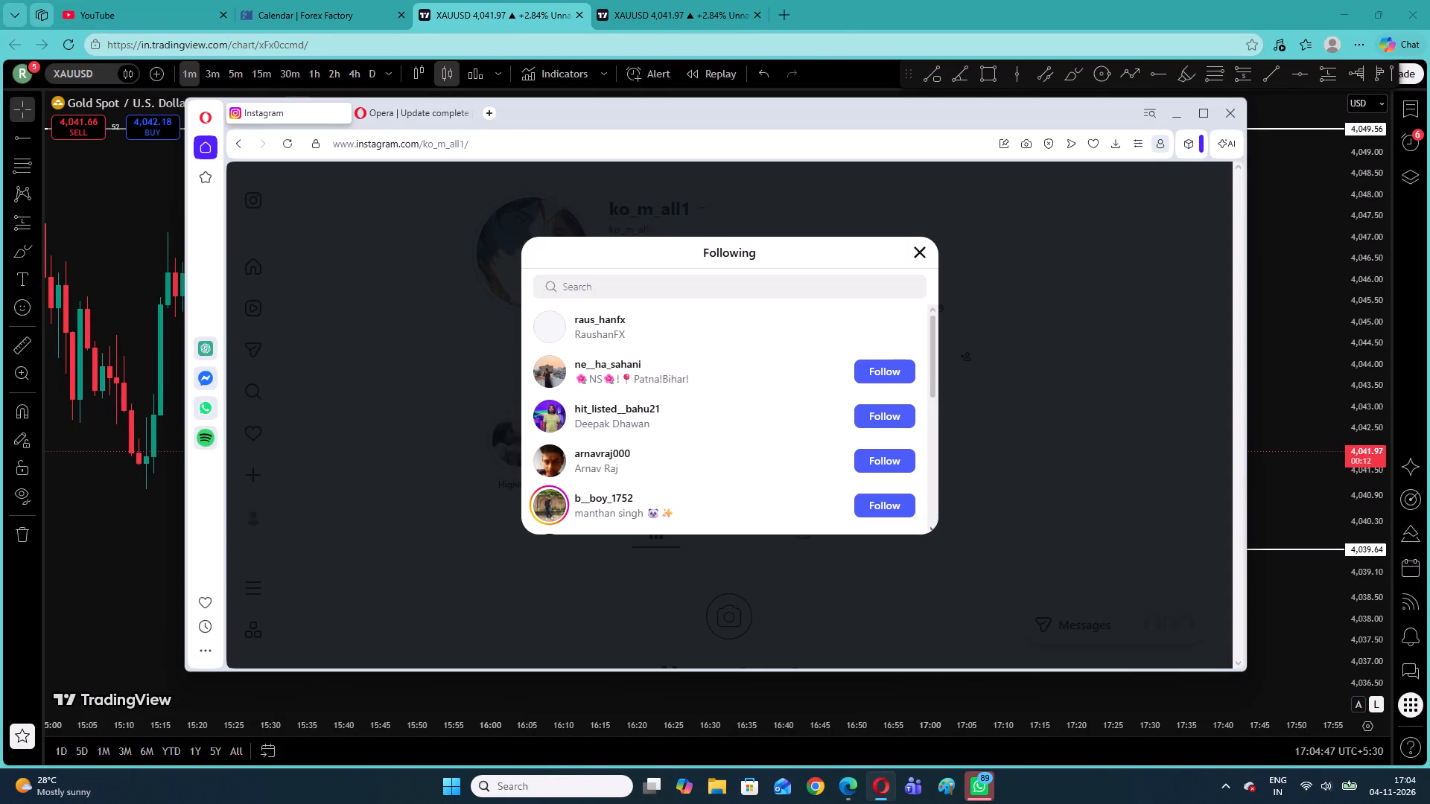
{"action": "scroll", "coordinate": [632, 453], "scroll_direction": "down", "scroll_amount": 1}
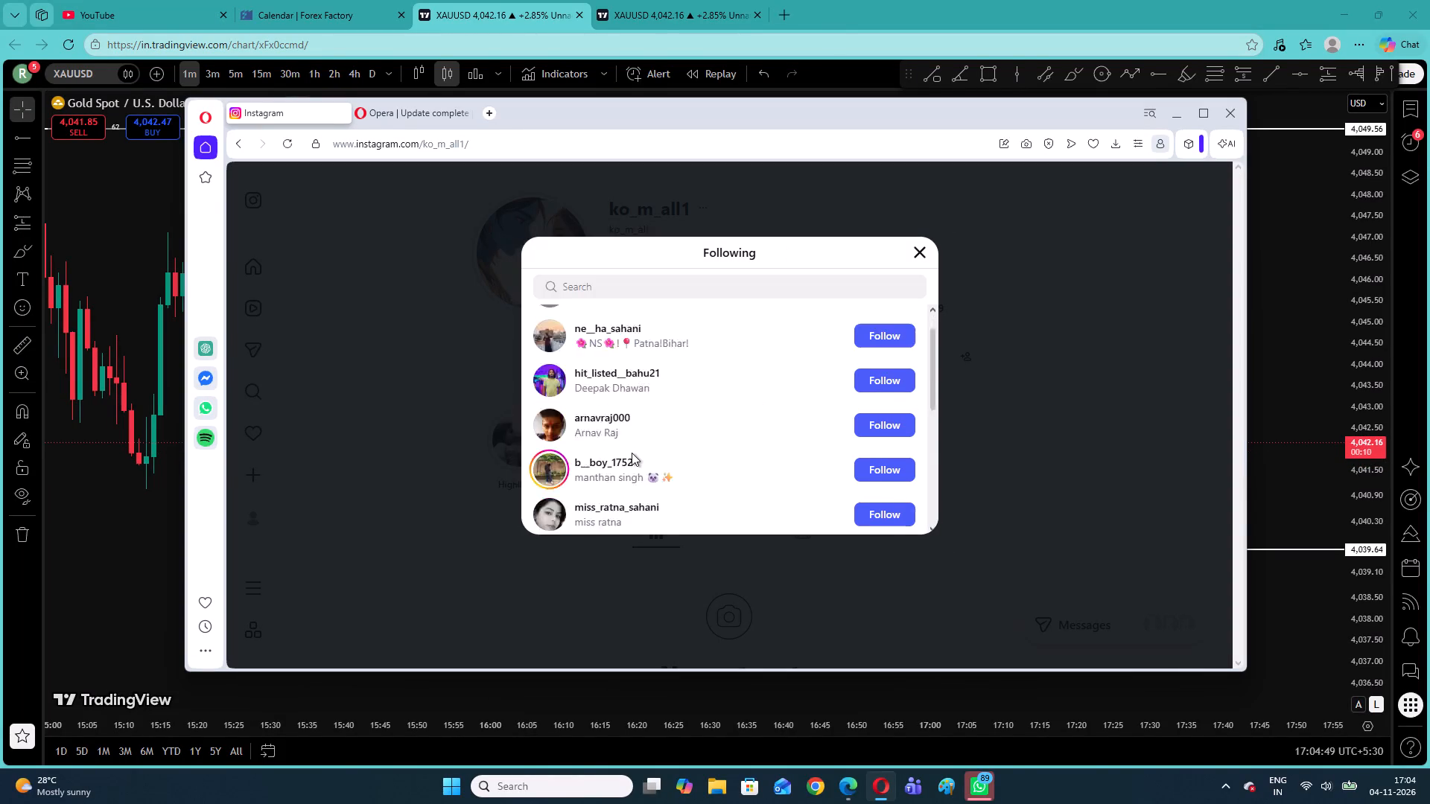
{"action": "scroll", "coordinate": [632, 453], "scroll_direction": "down", "scroll_amount": 5}
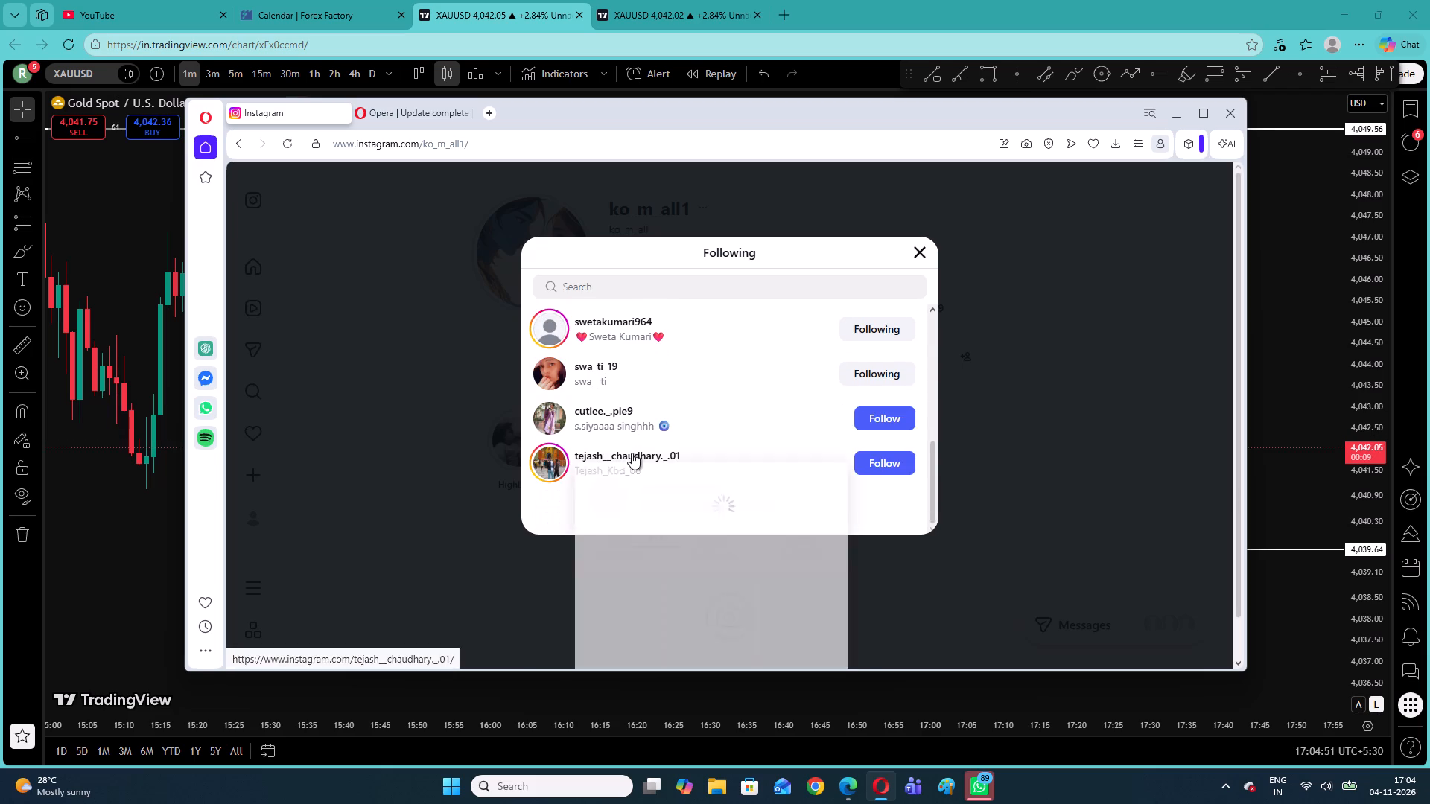
{"action": "left_click", "coordinate": [922, 249]}
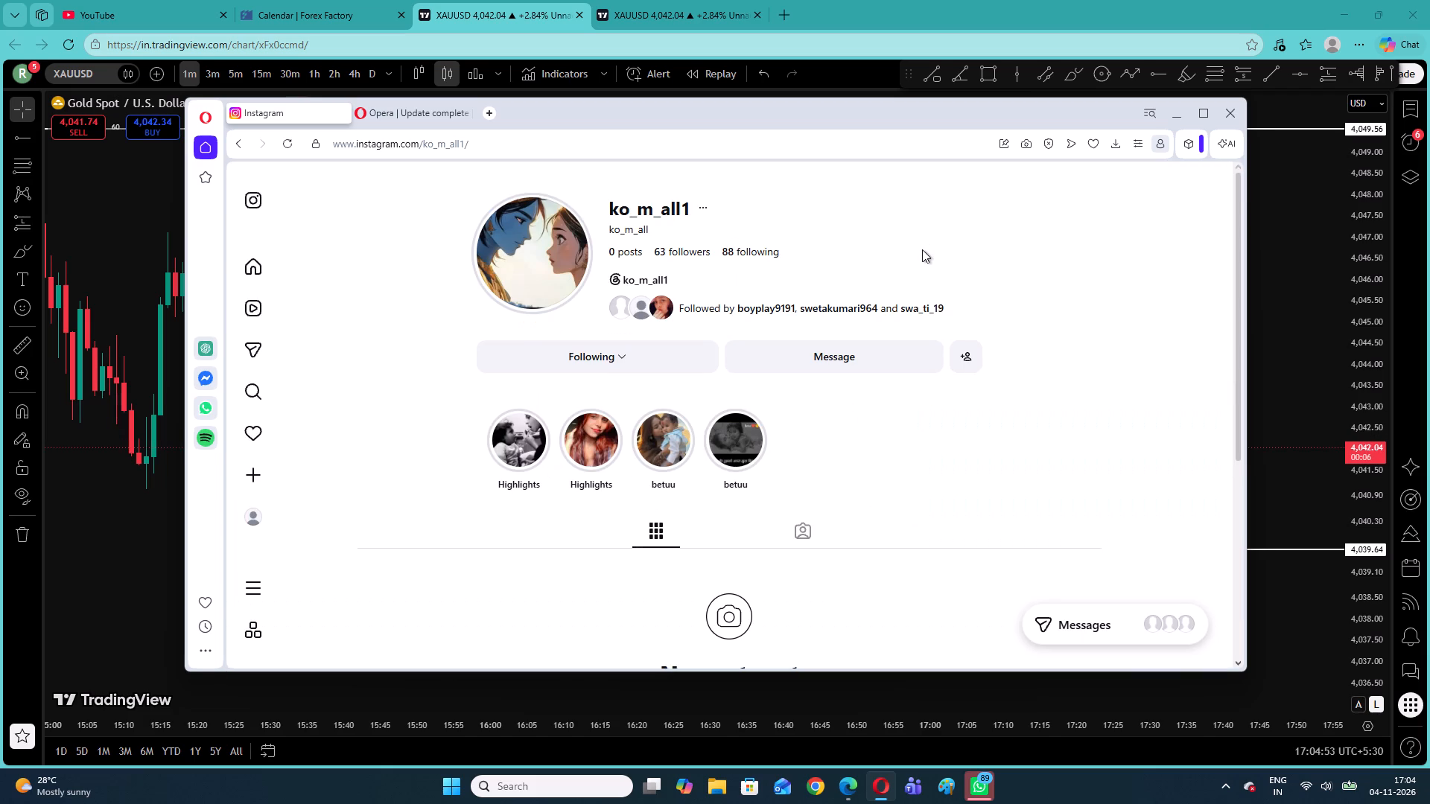
{"action": "left_click", "coordinate": [1174, 113]}
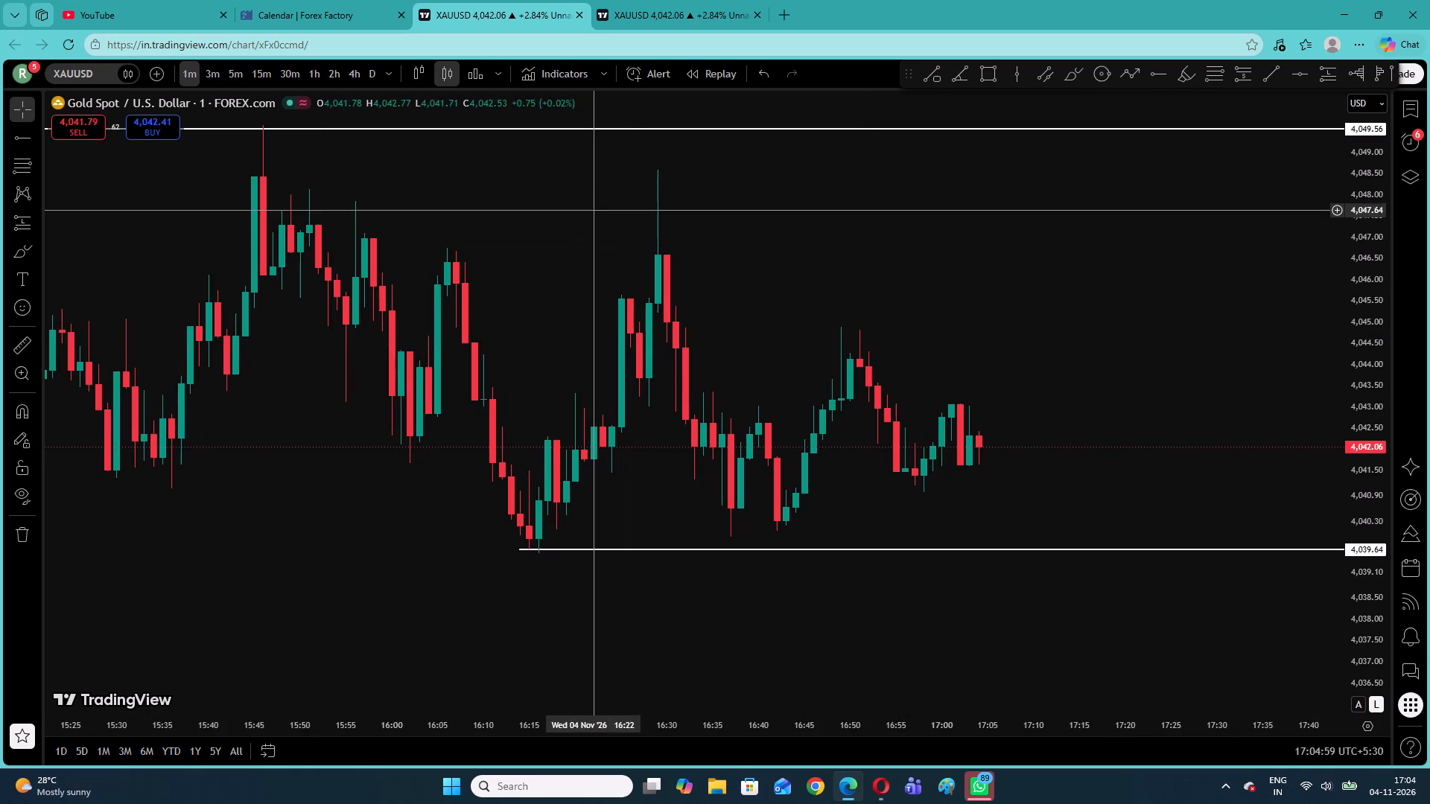
Switch the XAUUSD chart to the 5-minute timeframe, showing the candles around the 4,049.56 and 4,039.64 rays.
{"action": "left_click", "coordinate": [232, 65]}
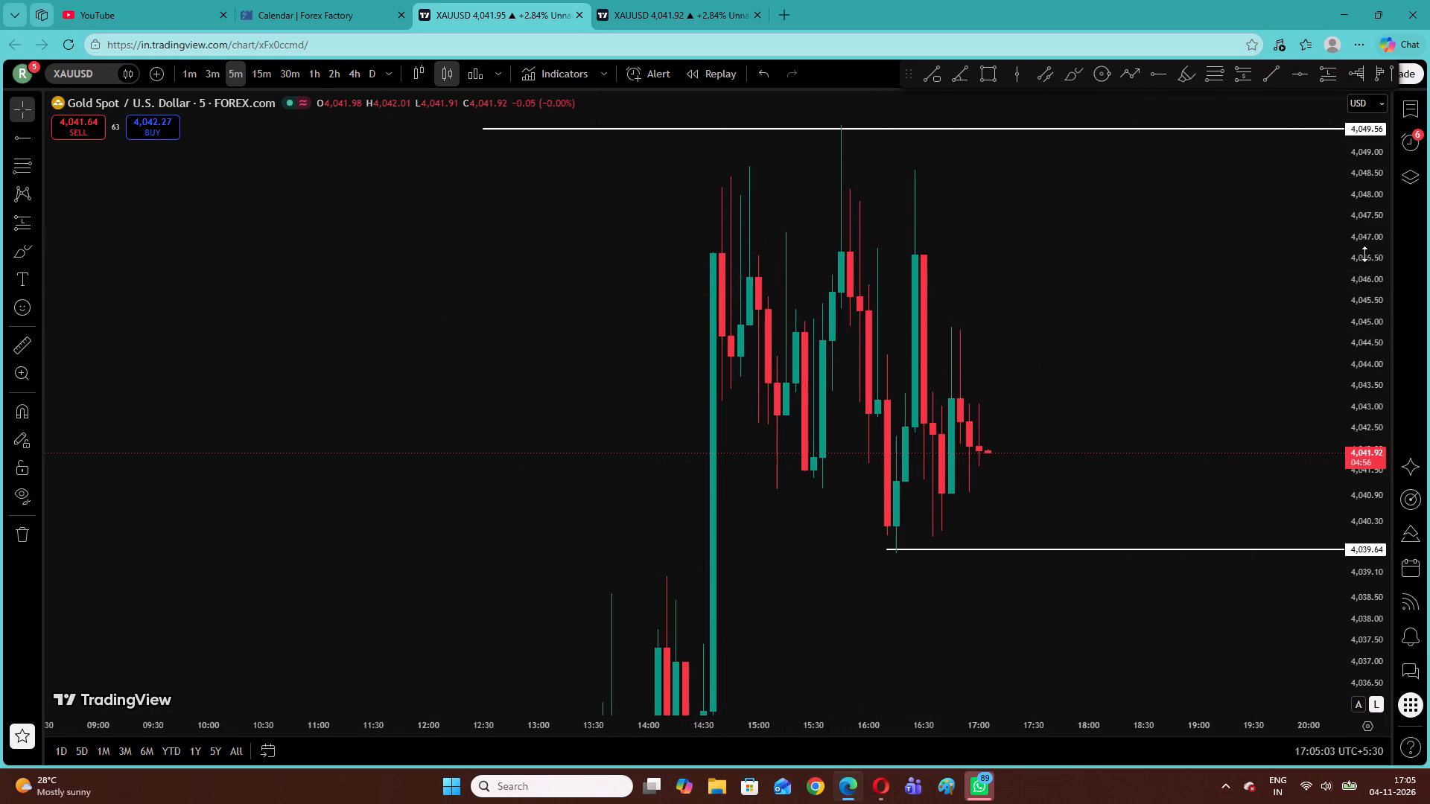
{"action": "left_click_drag", "start_coordinate": [1365, 254], "coordinate": [1351, 468]}
{"action": "left_click_drag", "start_coordinate": [1210, 411], "coordinate": [973, 349]}
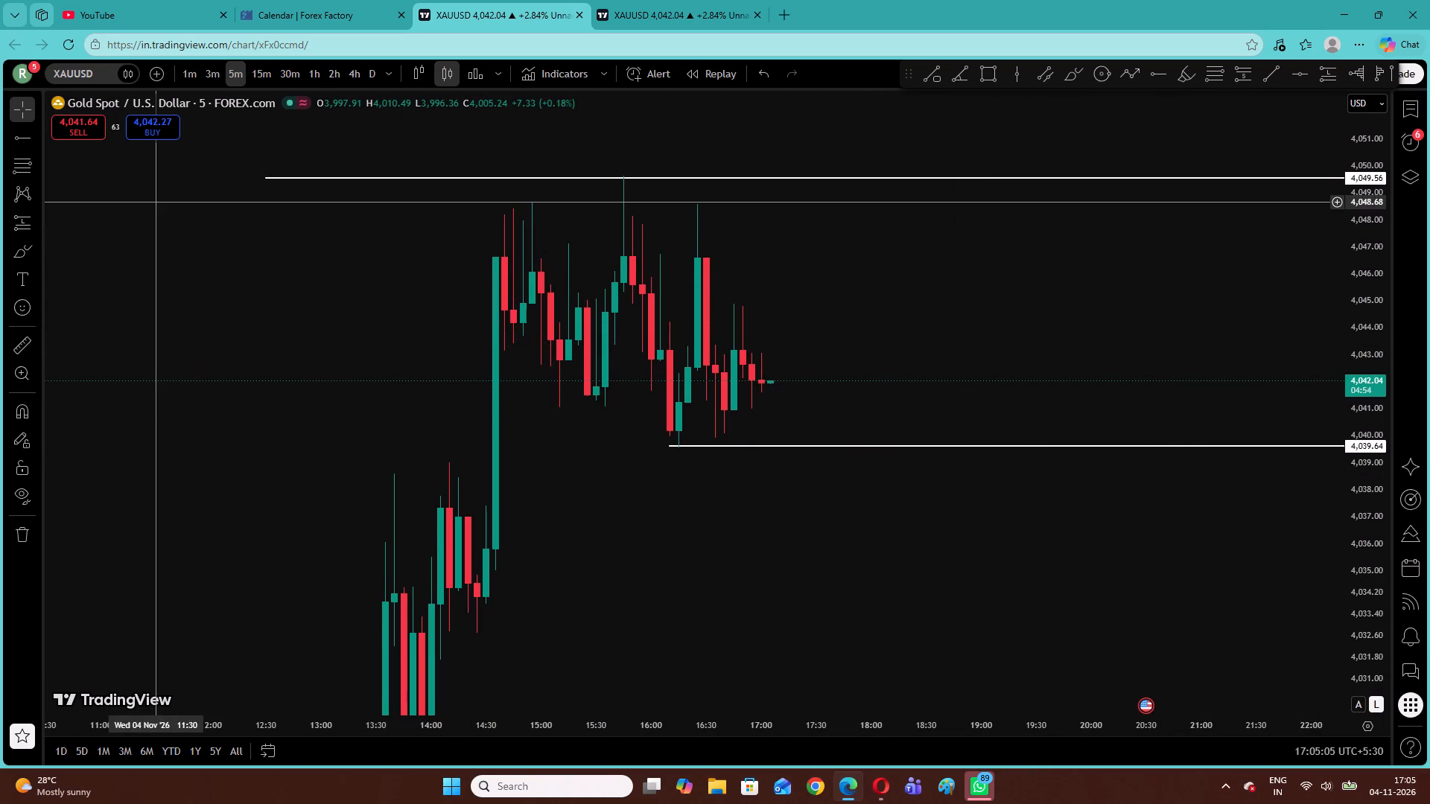
On the 5-minute chart, draw a rectangle zone from about 4,034.89 to 4,032.66, starting at 4 Nov 14:20 and extended to about 22:00.
{"action": "left_click", "coordinate": [306, 71]}
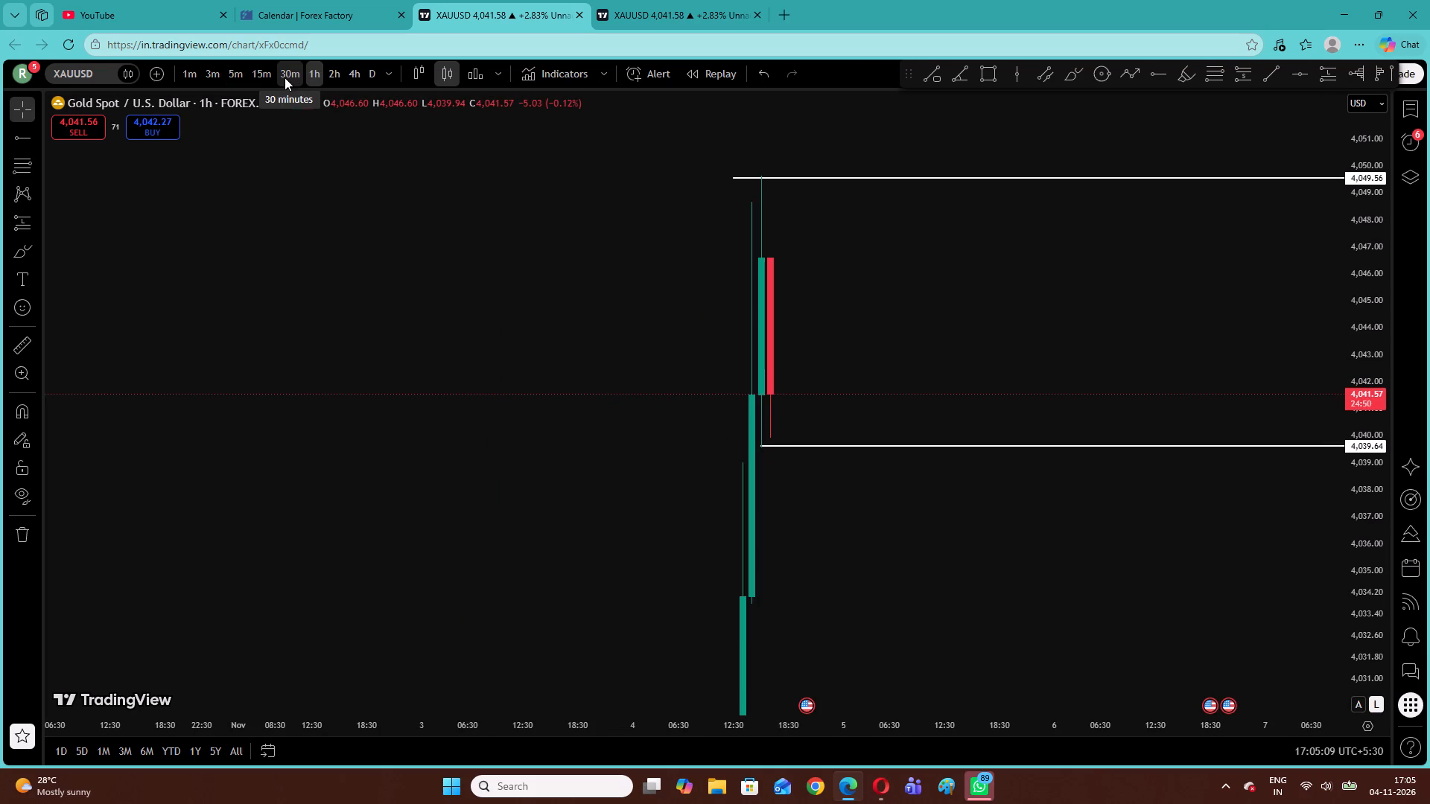
{"action": "left_click", "coordinate": [285, 77]}
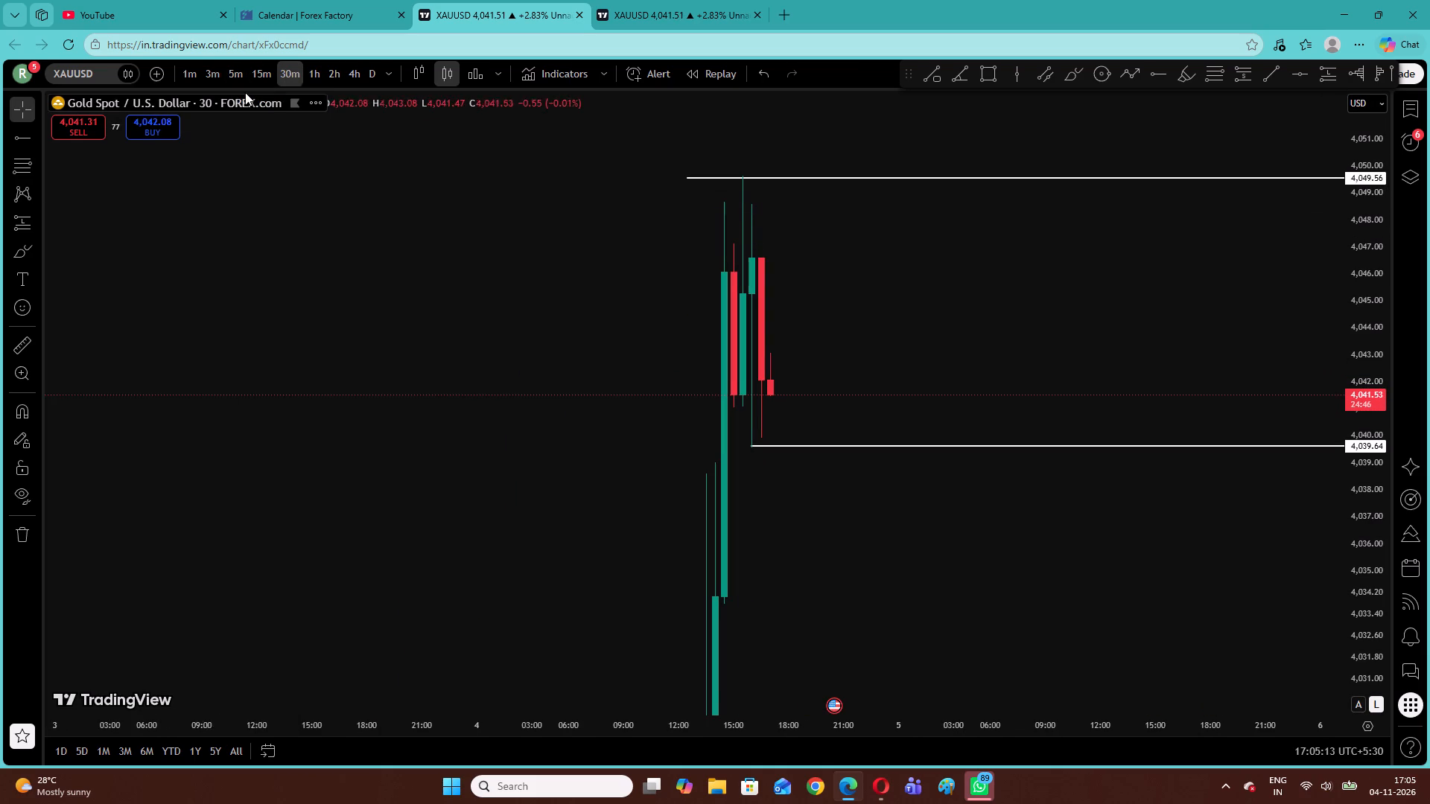
{"action": "left_click", "coordinate": [232, 74]}
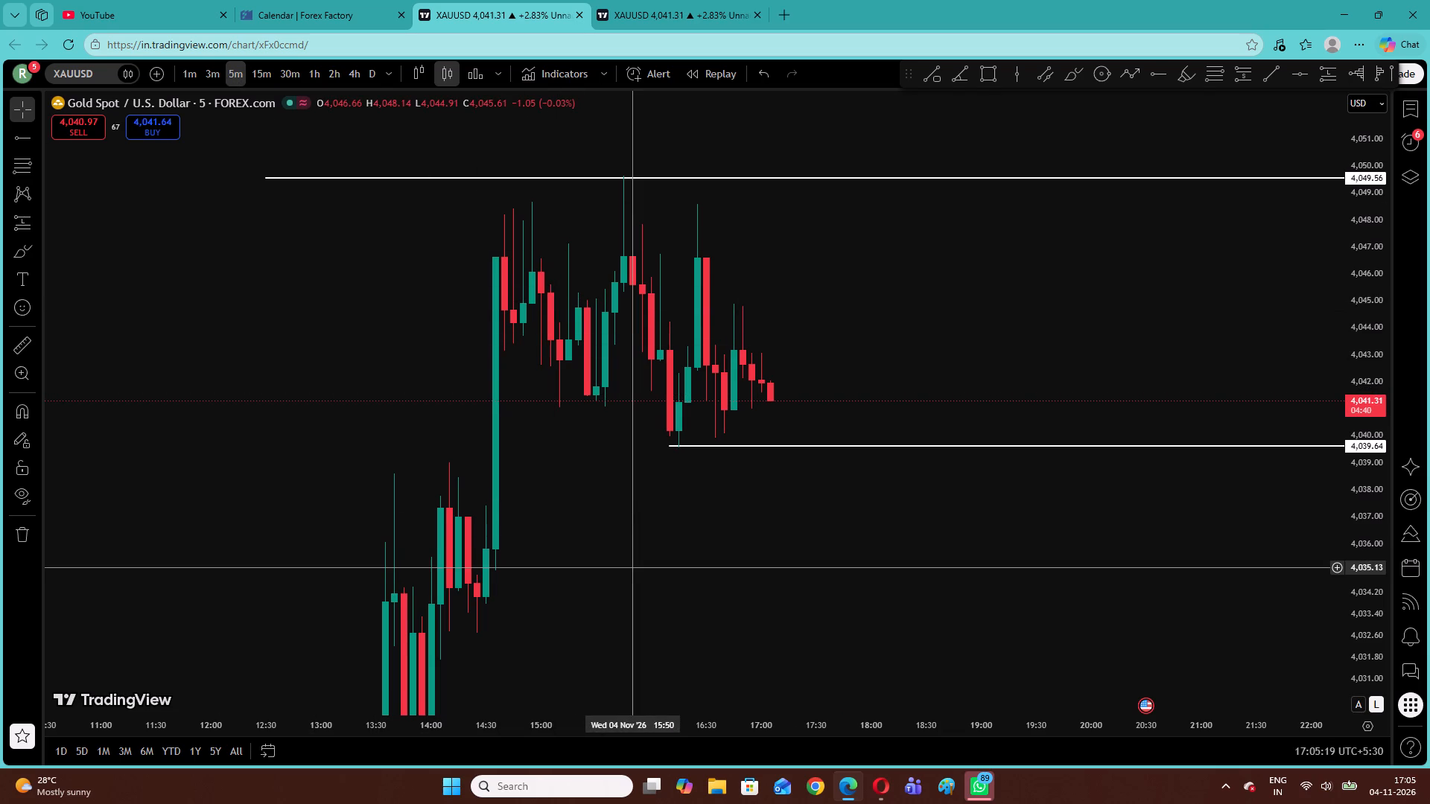
{"action": "left_click_drag", "start_coordinate": [629, 575], "coordinate": [570, 460]}
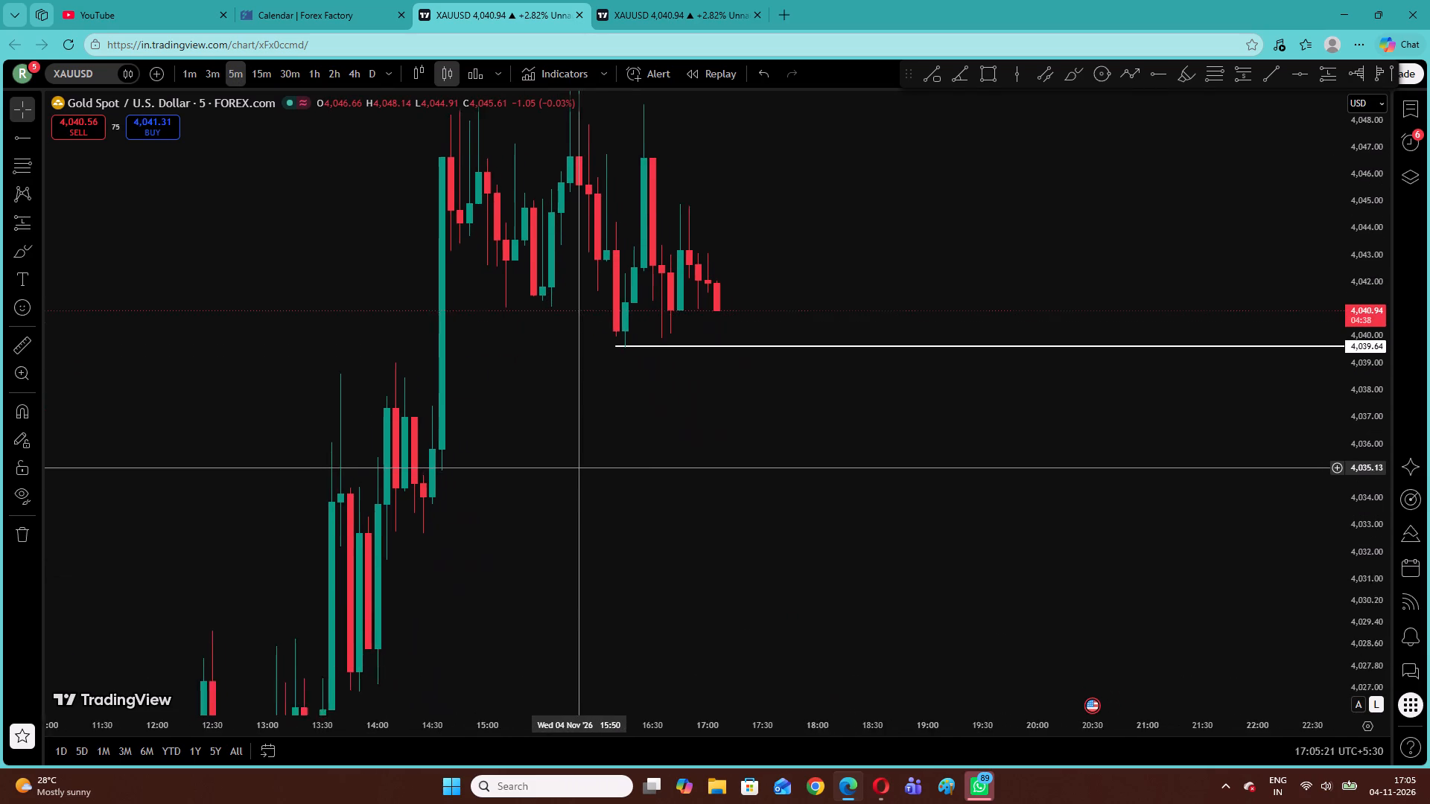
{"action": "left_click_drag", "start_coordinate": [570, 460], "coordinate": [533, 443]}
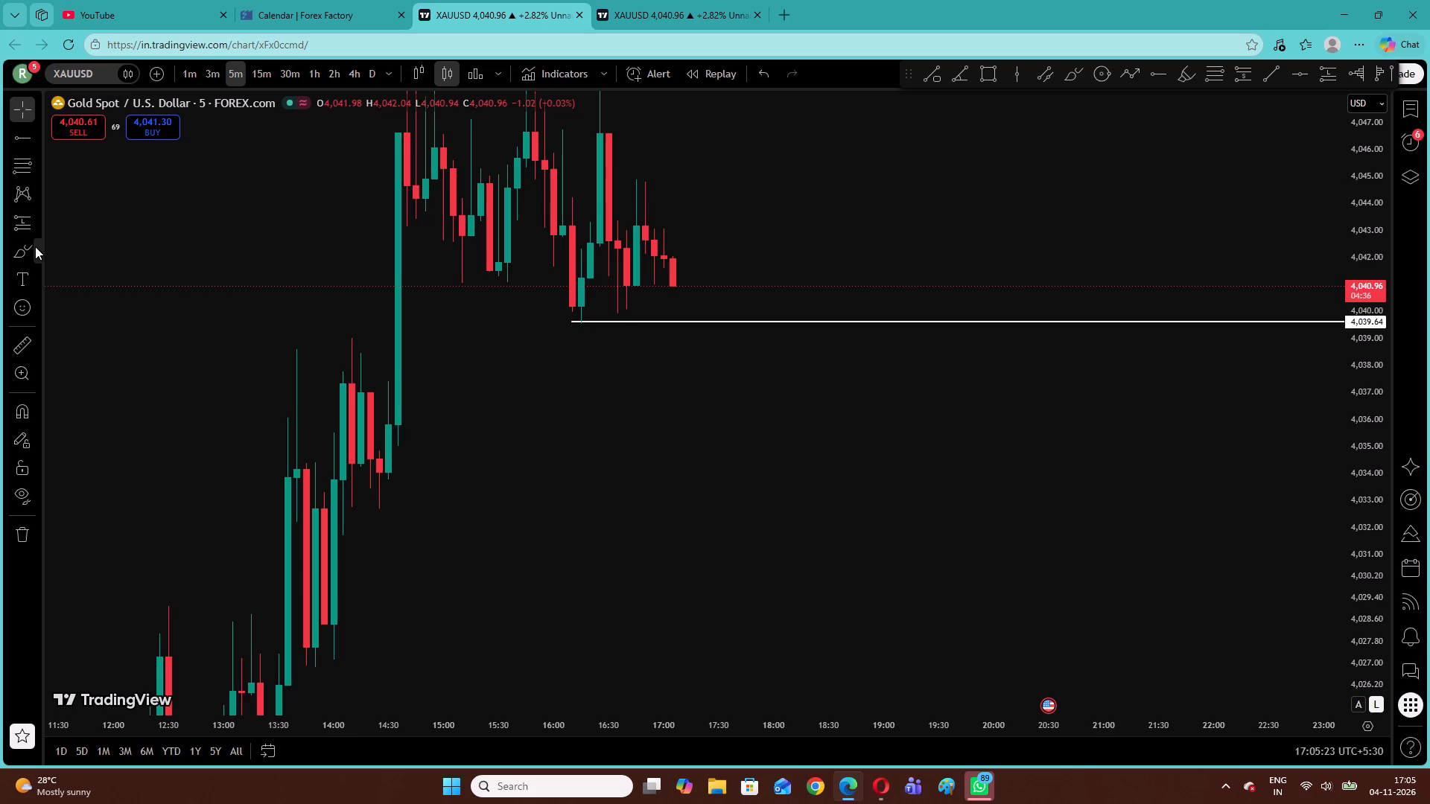
{"action": "left_click", "coordinate": [35, 246]}
{"action": "left_click", "coordinate": [86, 475]}
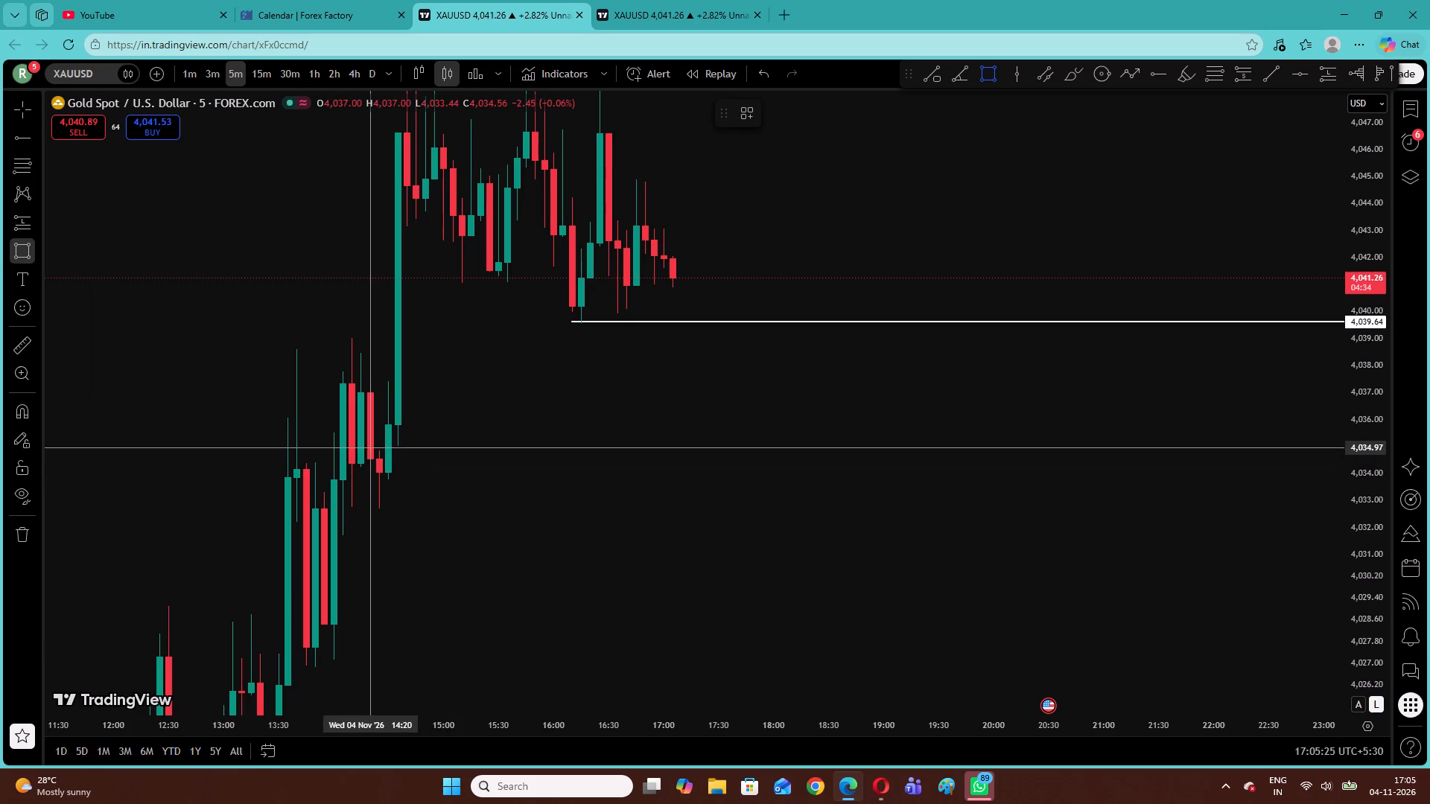
{"action": "left_click", "coordinate": [368, 450]}
{"action": "left_click", "coordinate": [526, 510]}
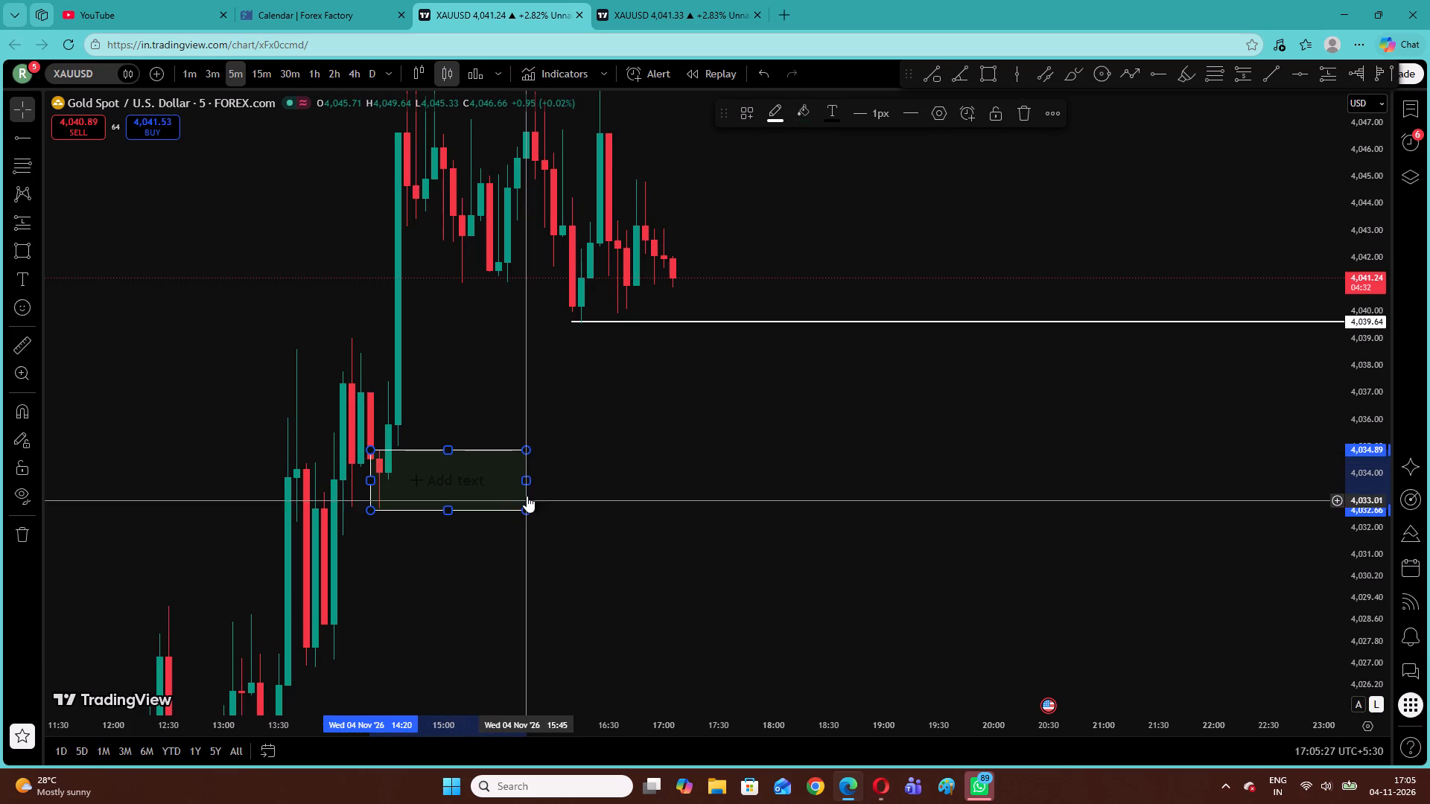
{"action": "left_click_drag", "start_coordinate": [525, 479], "coordinate": [1213, 499]}
{"action": "left_click_drag", "start_coordinate": [725, 384], "coordinate": [716, 379]}
On the 5-minute XAUUSD chart, extend the end of the 4,034.89–4,032.66 rectangle zone to about 22:45 on 4 Nov.
{"action": "left_click", "coordinate": [285, 66]}
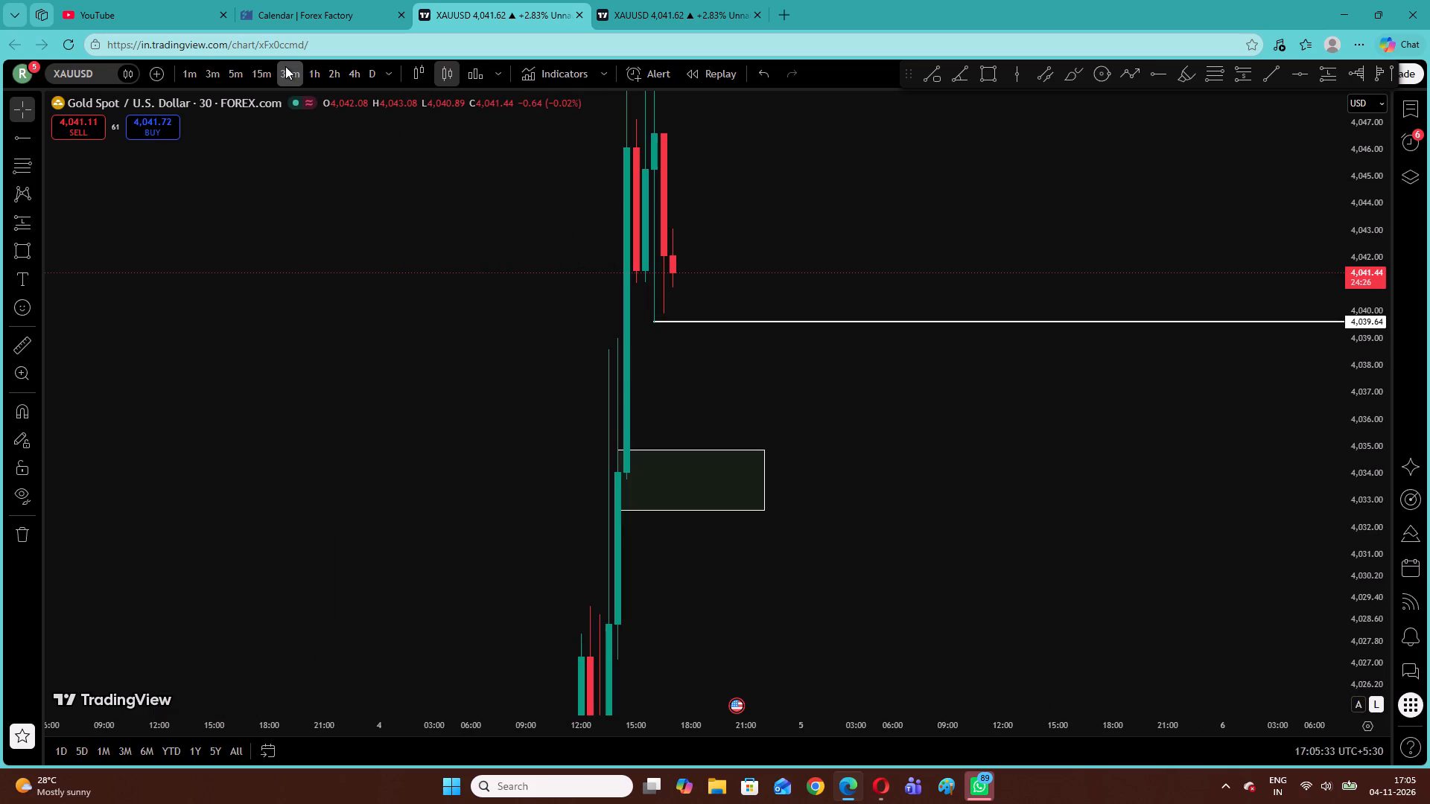
{"action": "left_click", "coordinate": [232, 73]}
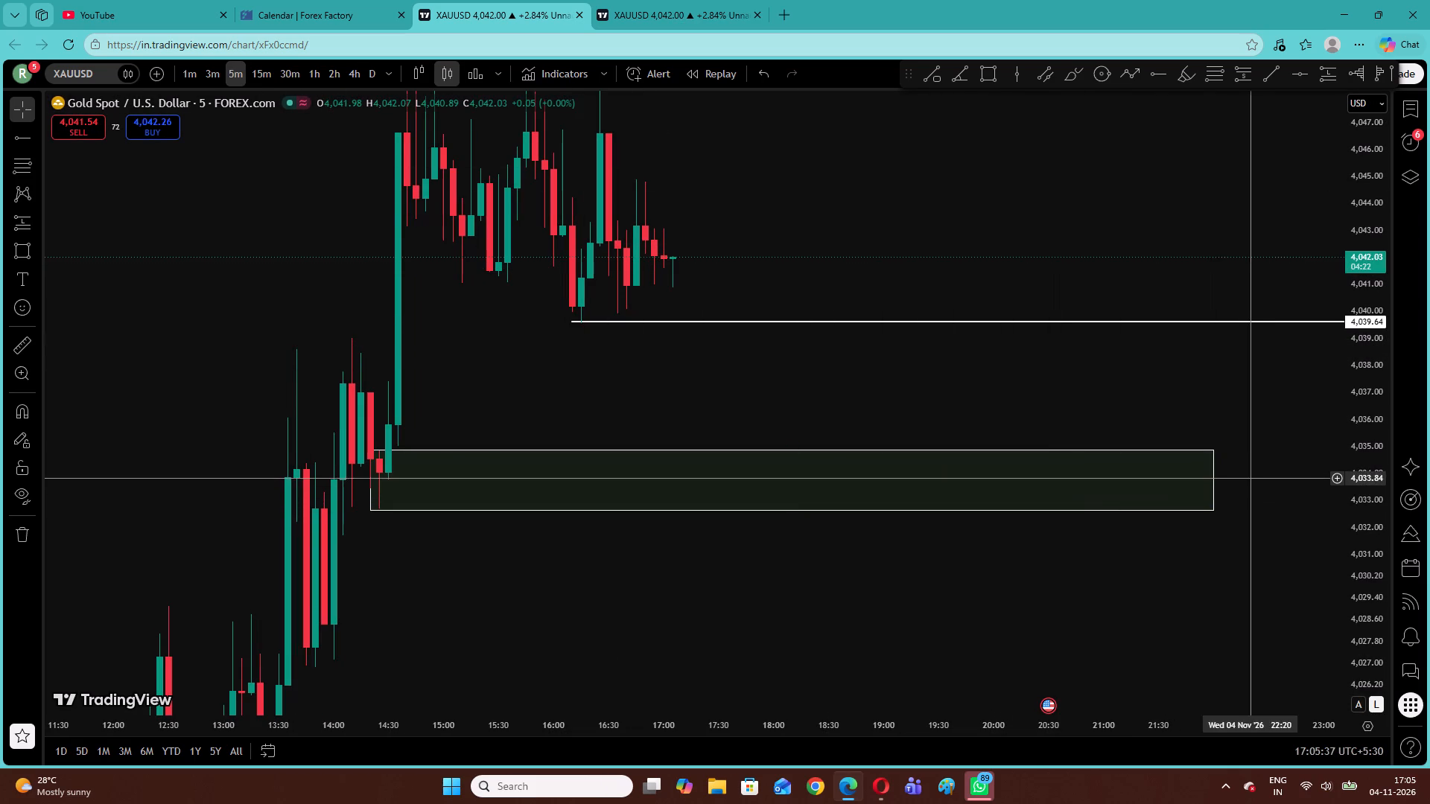
{"action": "left_click_drag", "start_coordinate": [1210, 481], "coordinate": [1299, 482]}
{"action": "left_click_drag", "start_coordinate": [1135, 383], "coordinate": [913, 425]}
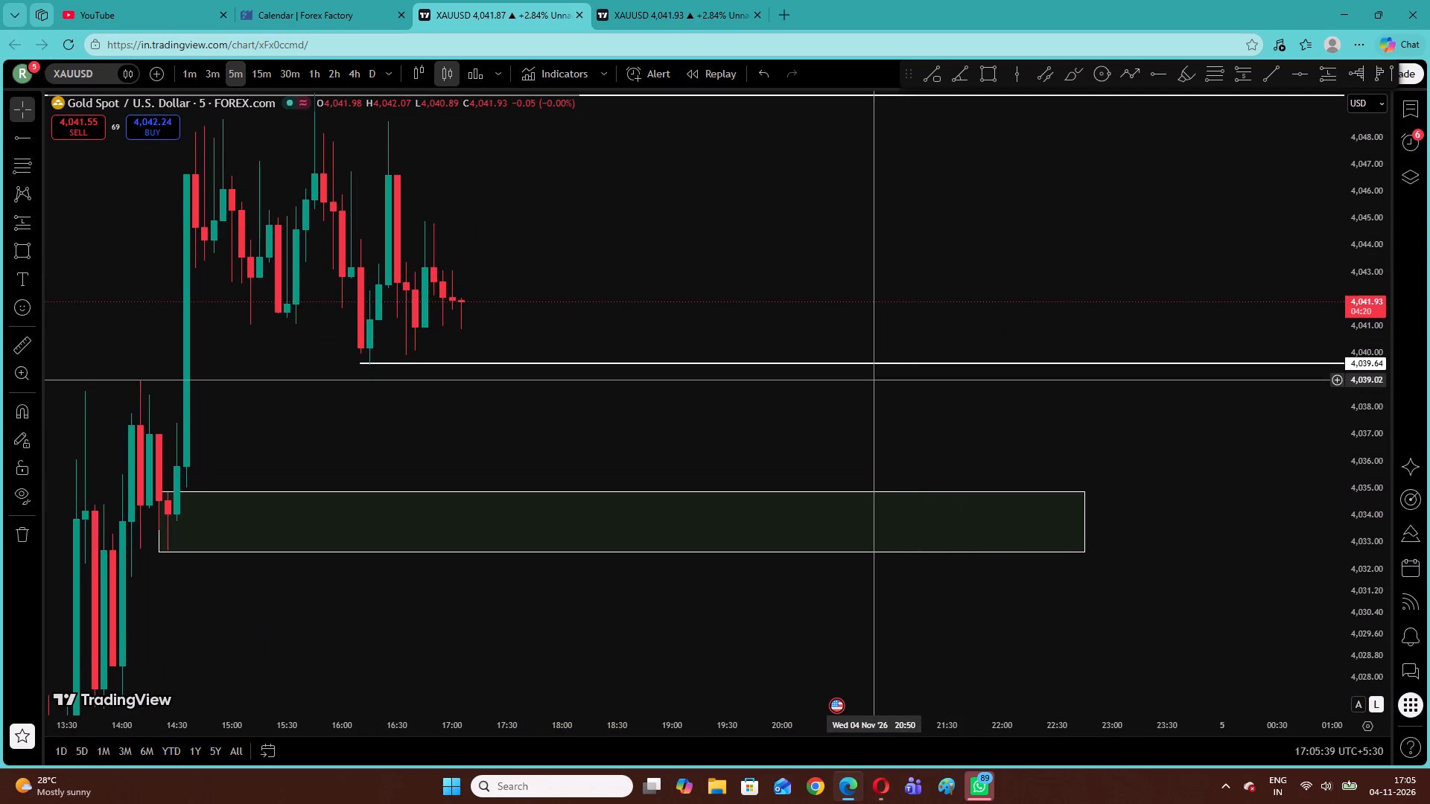
{"action": "left_click_drag", "start_coordinate": [772, 263], "coordinate": [958, 406]}
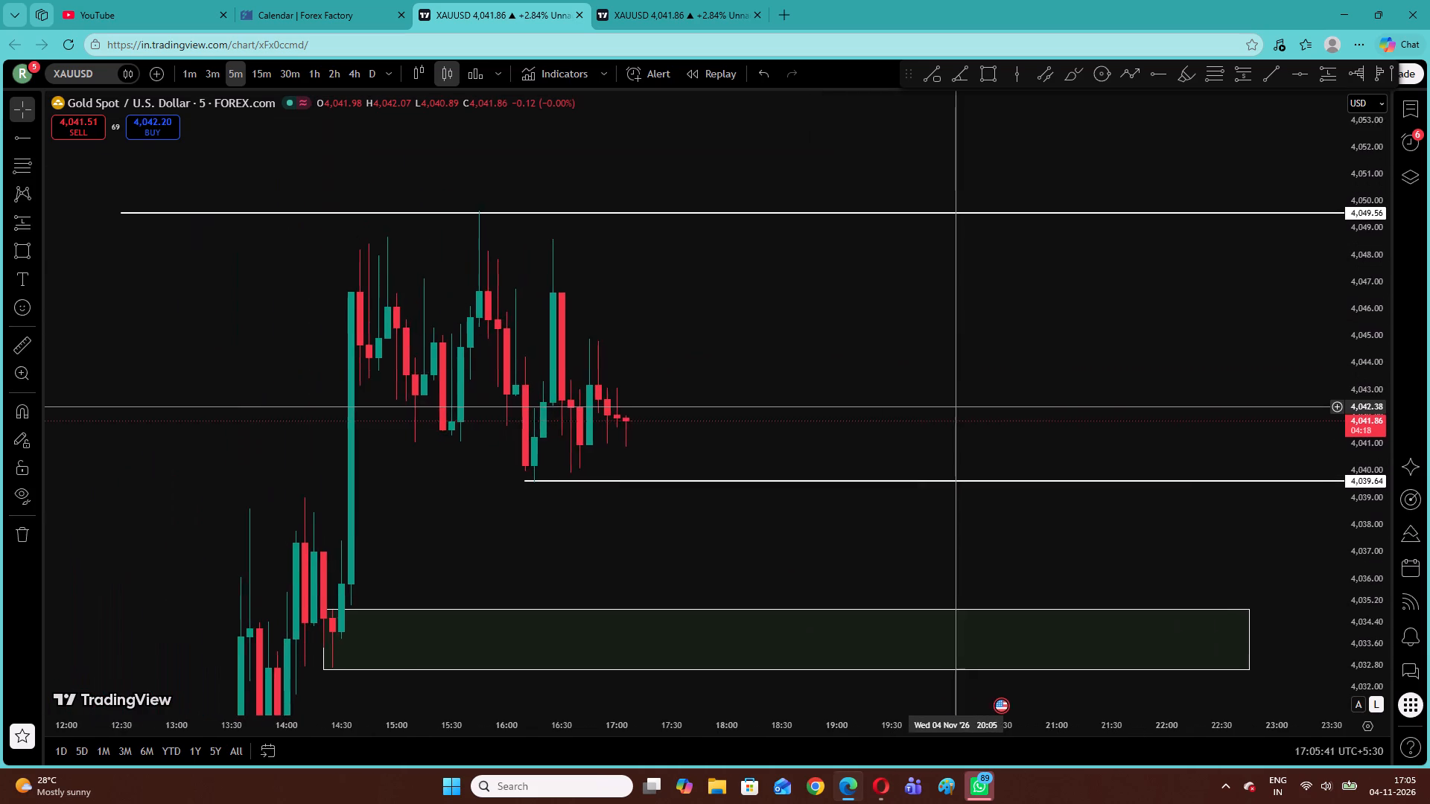
{"action": "left_click_drag", "start_coordinate": [958, 406], "coordinate": [939, 374]}
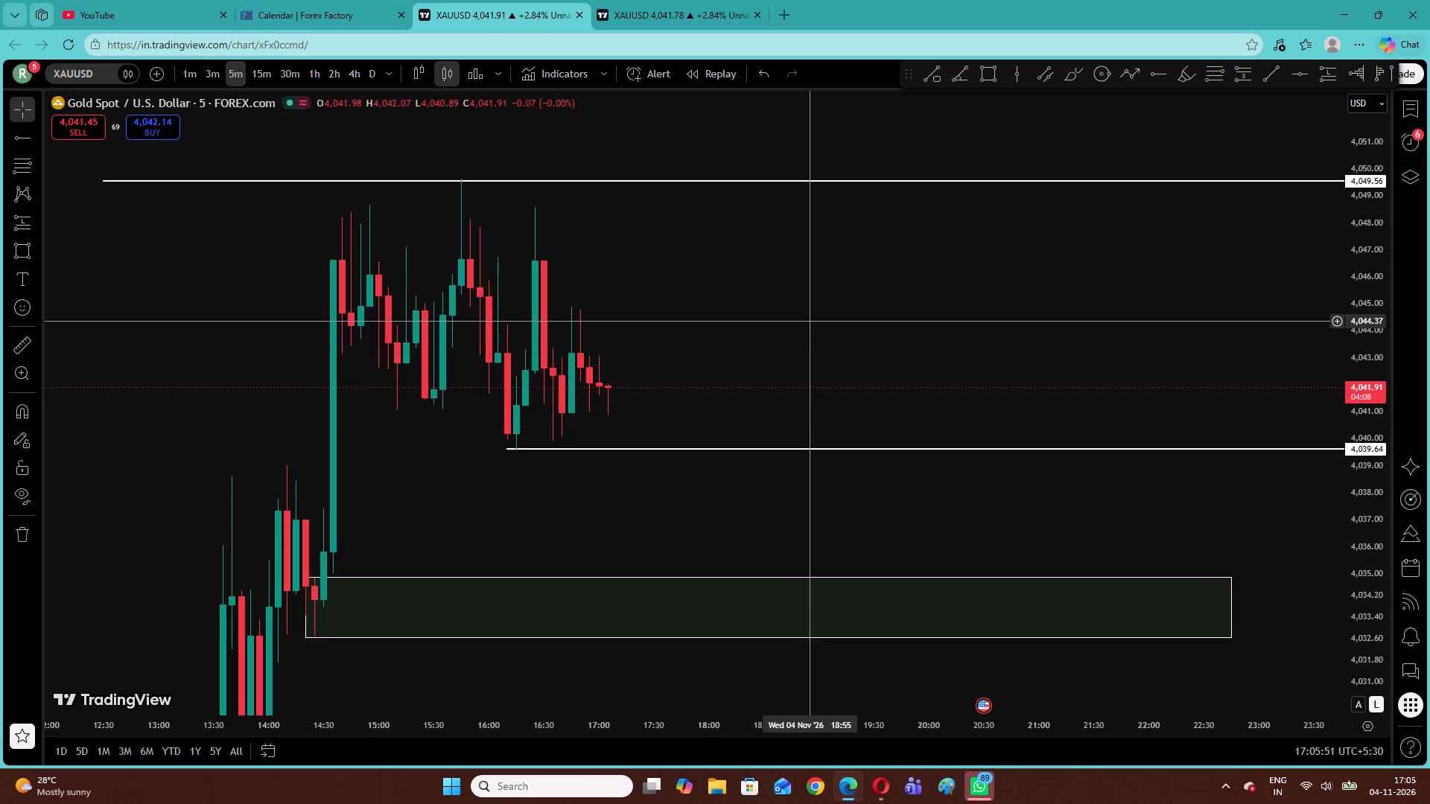
{"action": "left_click", "coordinate": [874, 795]}
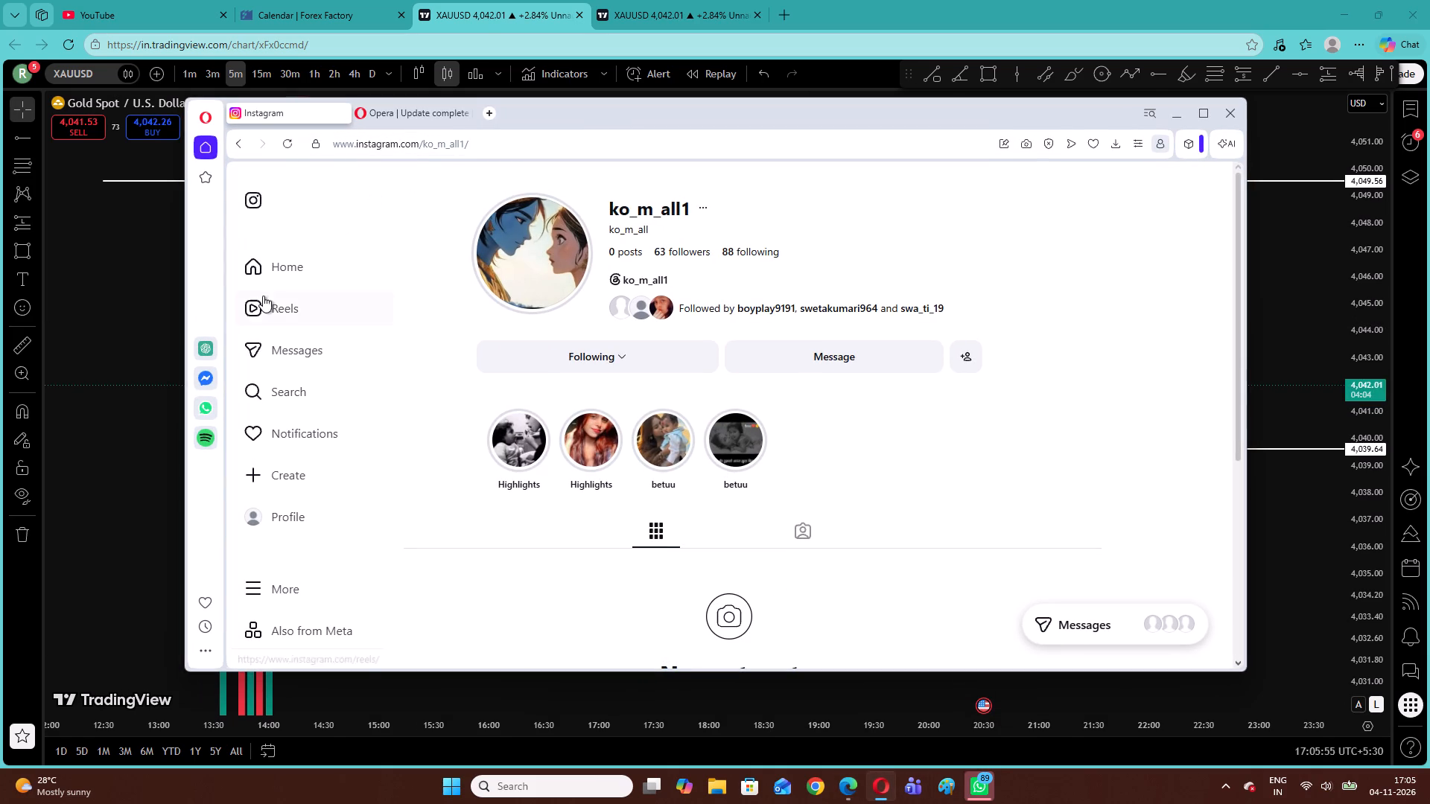
{"action": "left_click", "coordinate": [271, 398]}
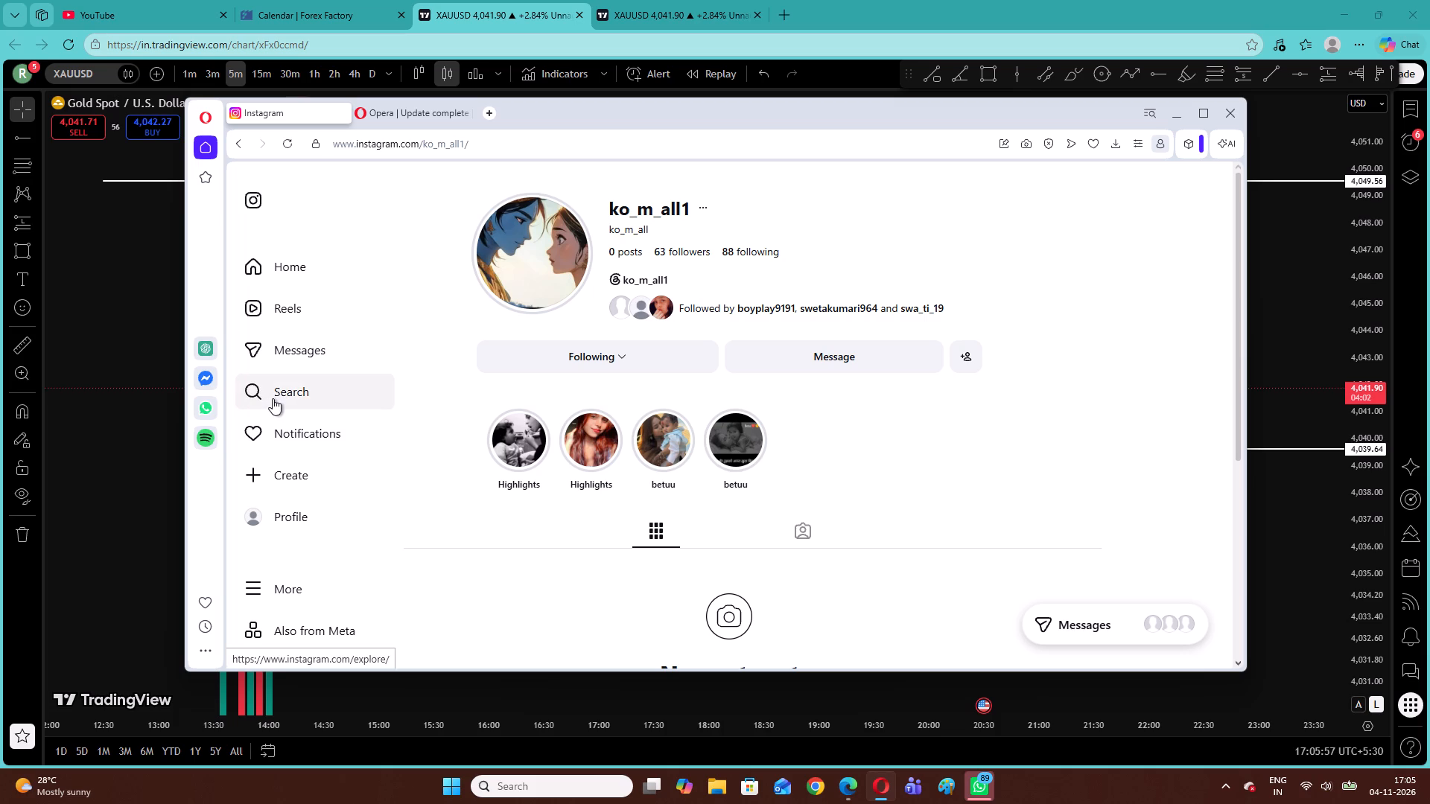
{"action": "left_click", "coordinate": [313, 396]}
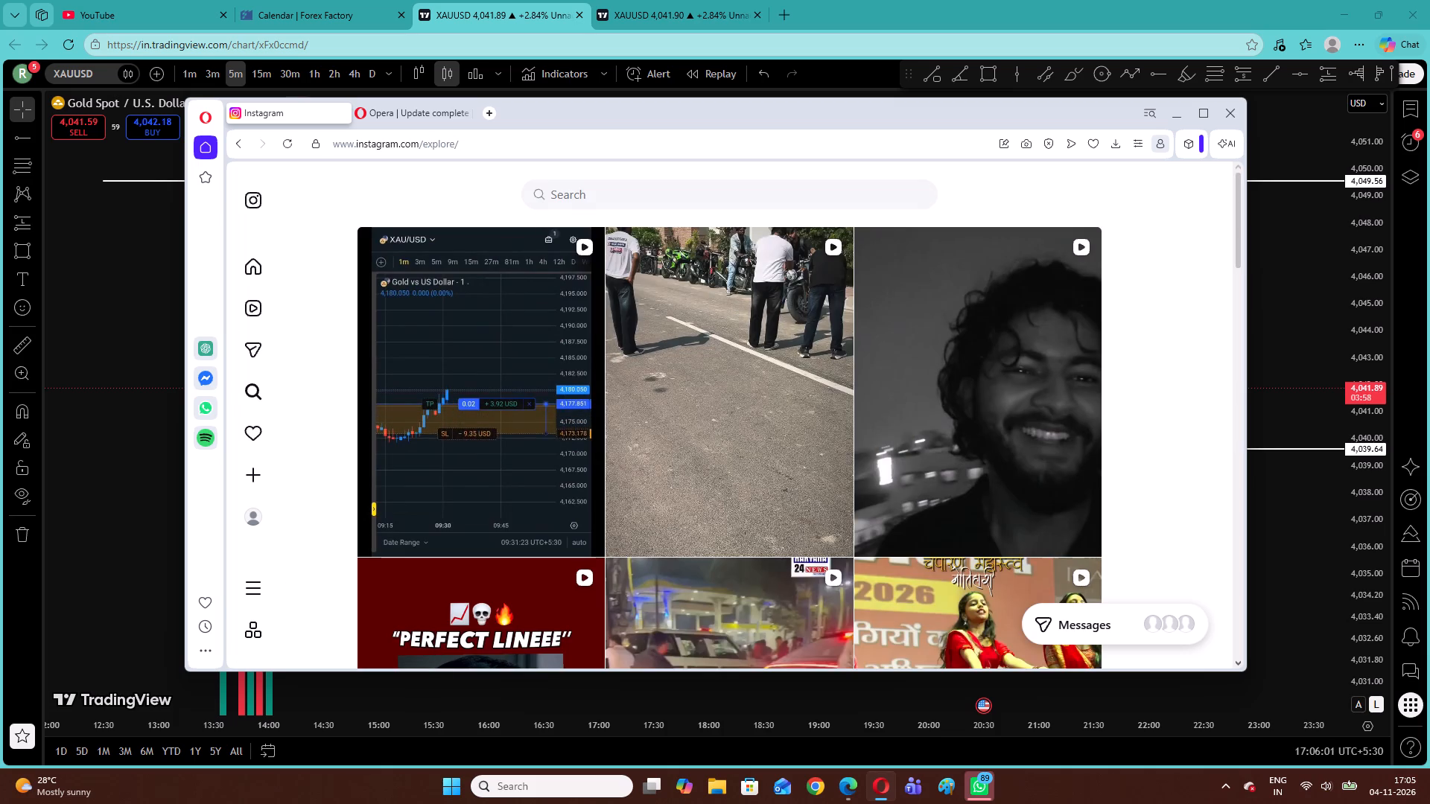
{"action": "left_click", "coordinate": [593, 197]}
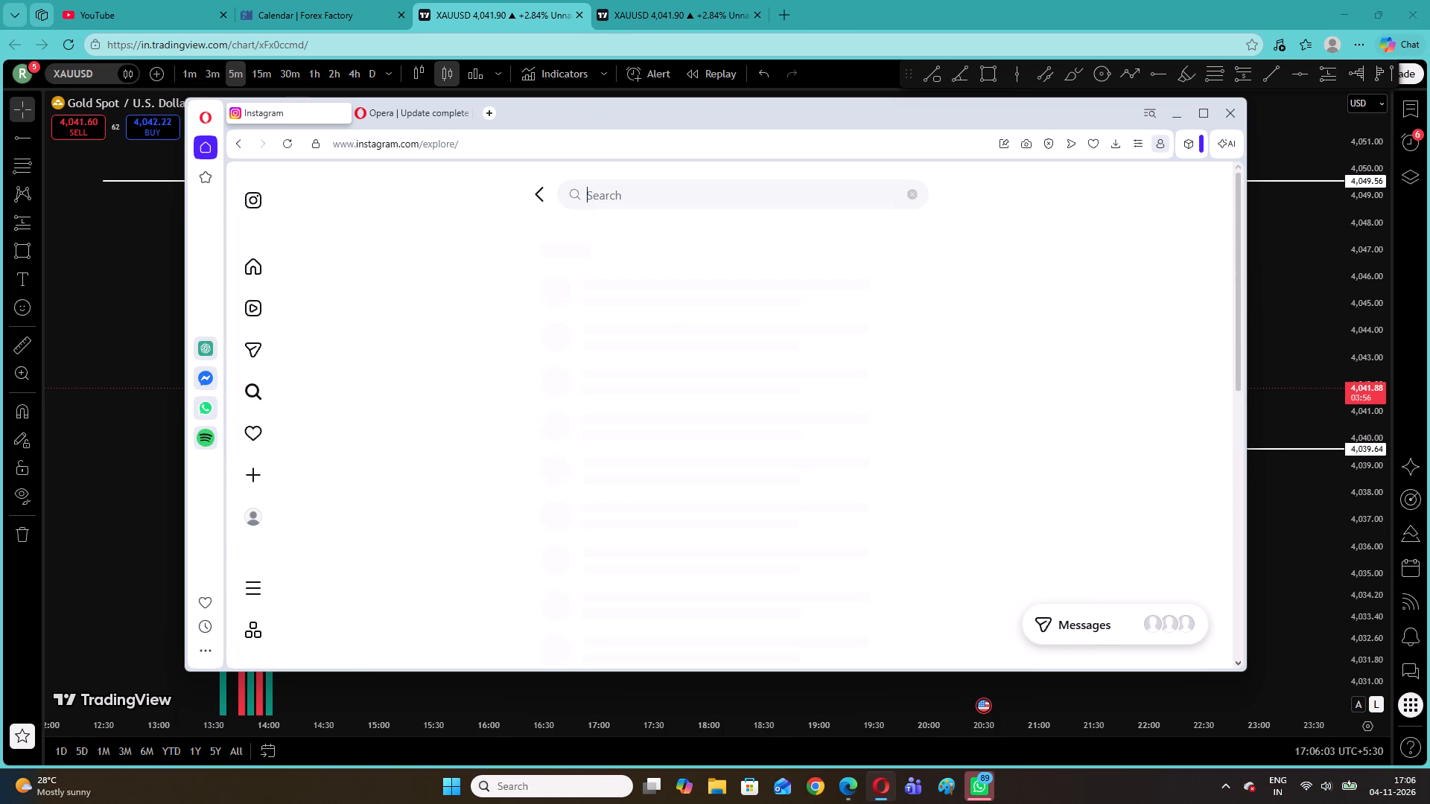
{"action": "left_click", "coordinate": [593, 197]}
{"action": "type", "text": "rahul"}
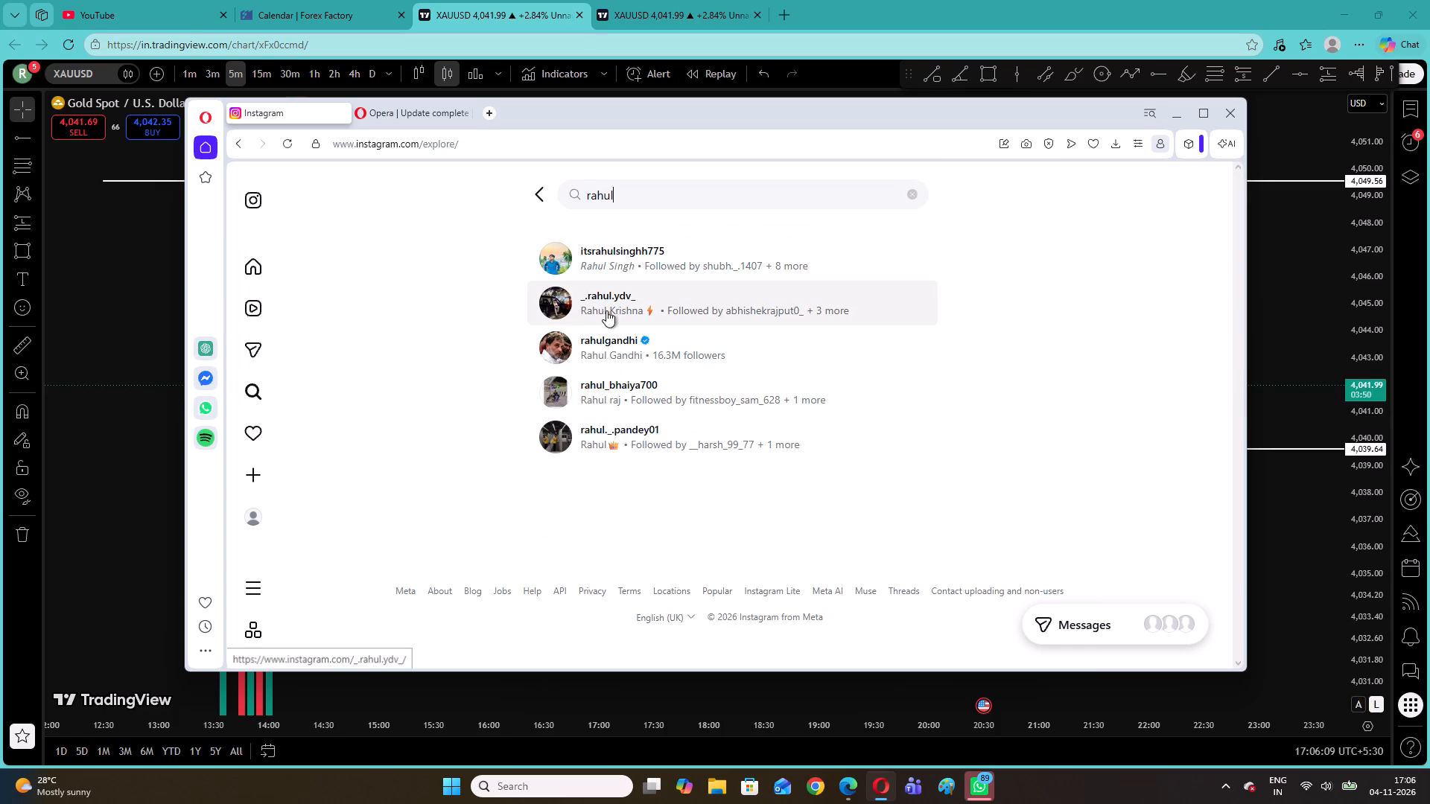
{"action": "left_click", "coordinate": [647, 208]}
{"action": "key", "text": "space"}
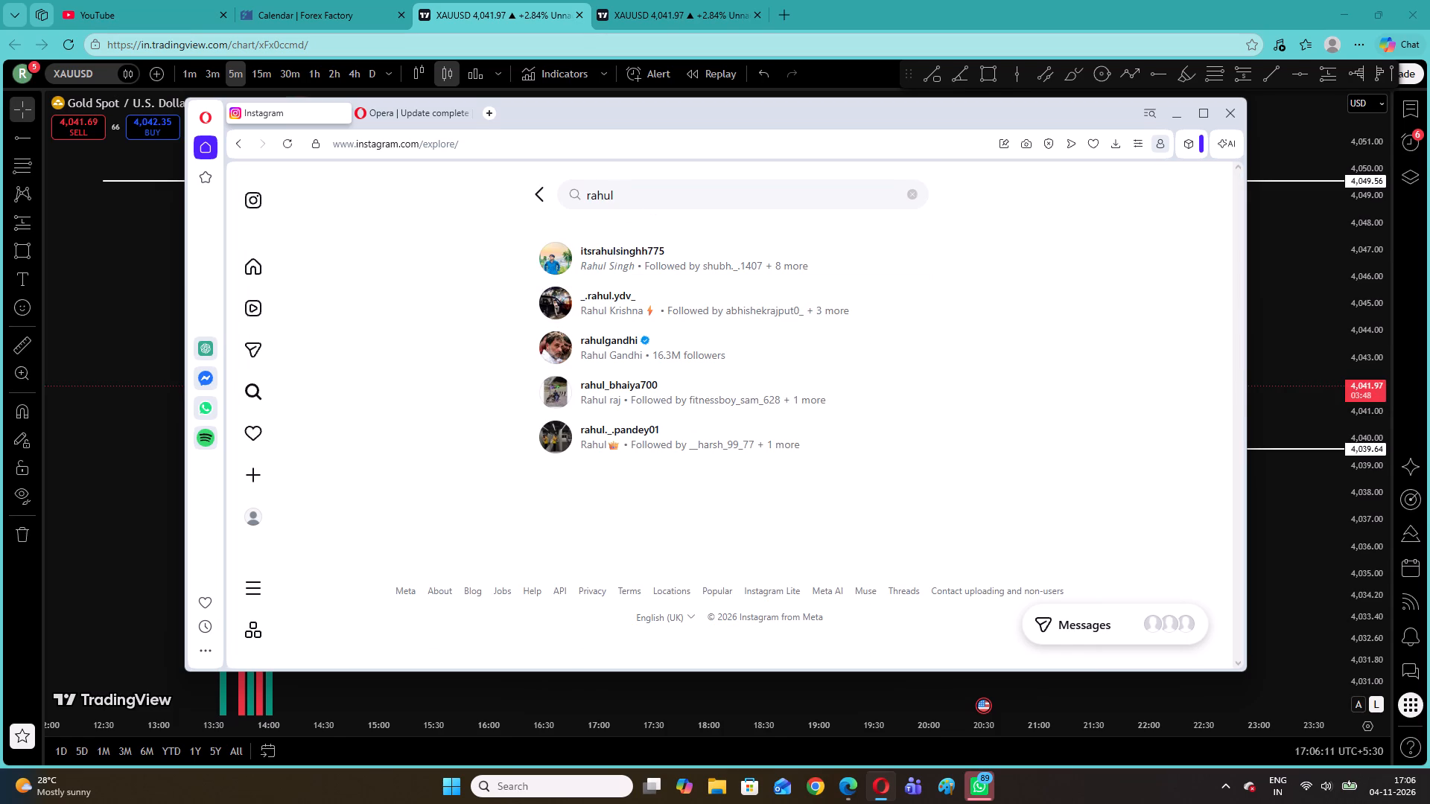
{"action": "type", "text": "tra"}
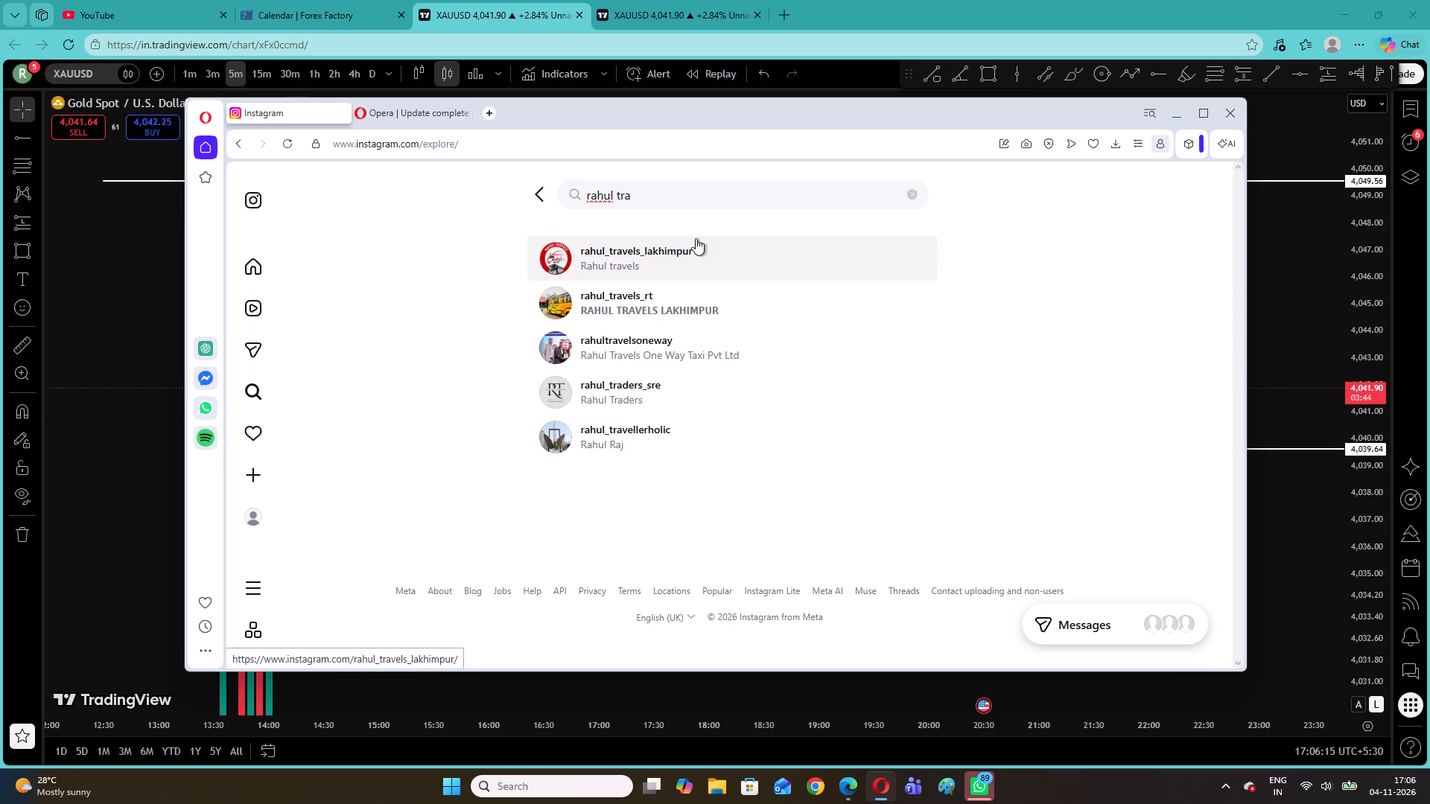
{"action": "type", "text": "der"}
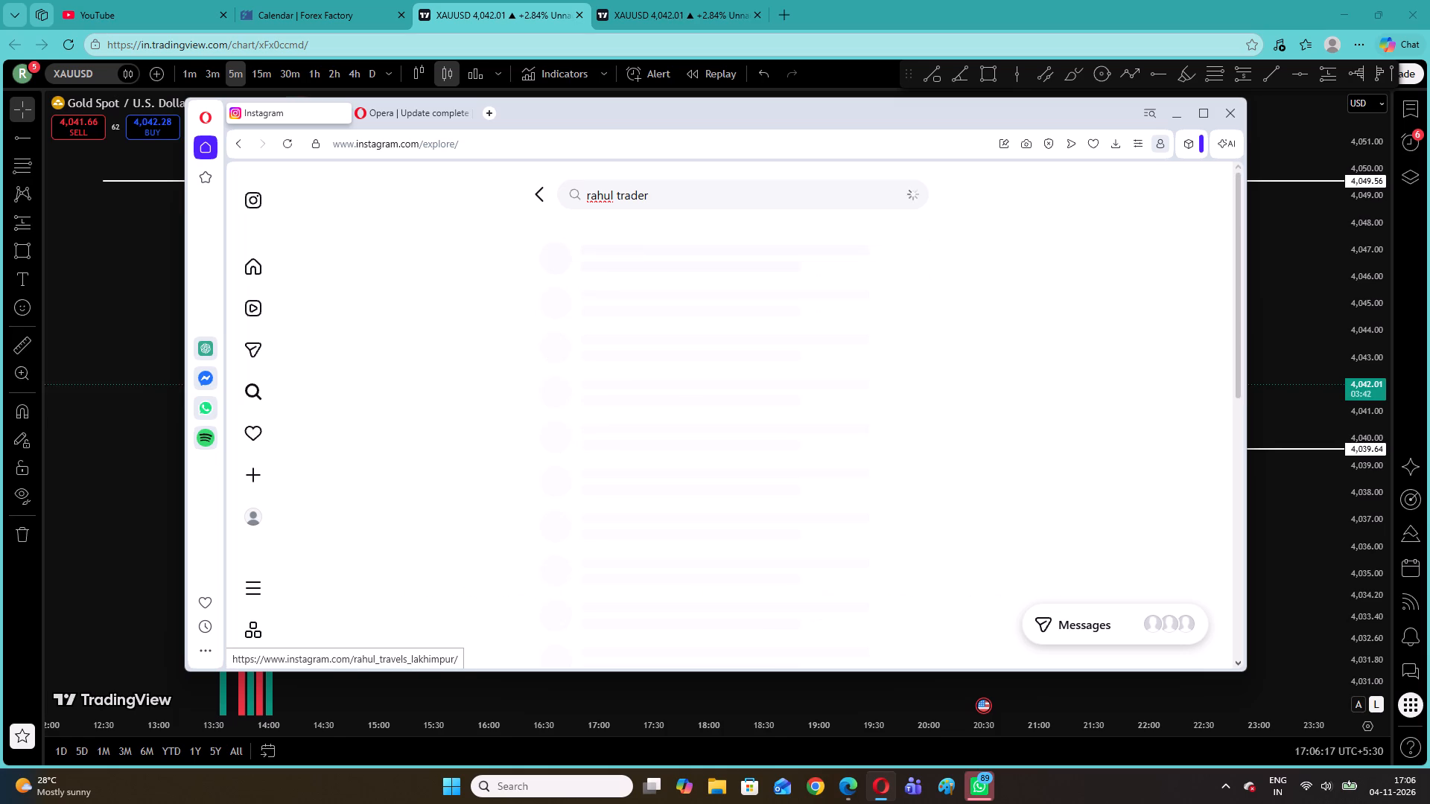
{"action": "left_click", "coordinate": [676, 275]}
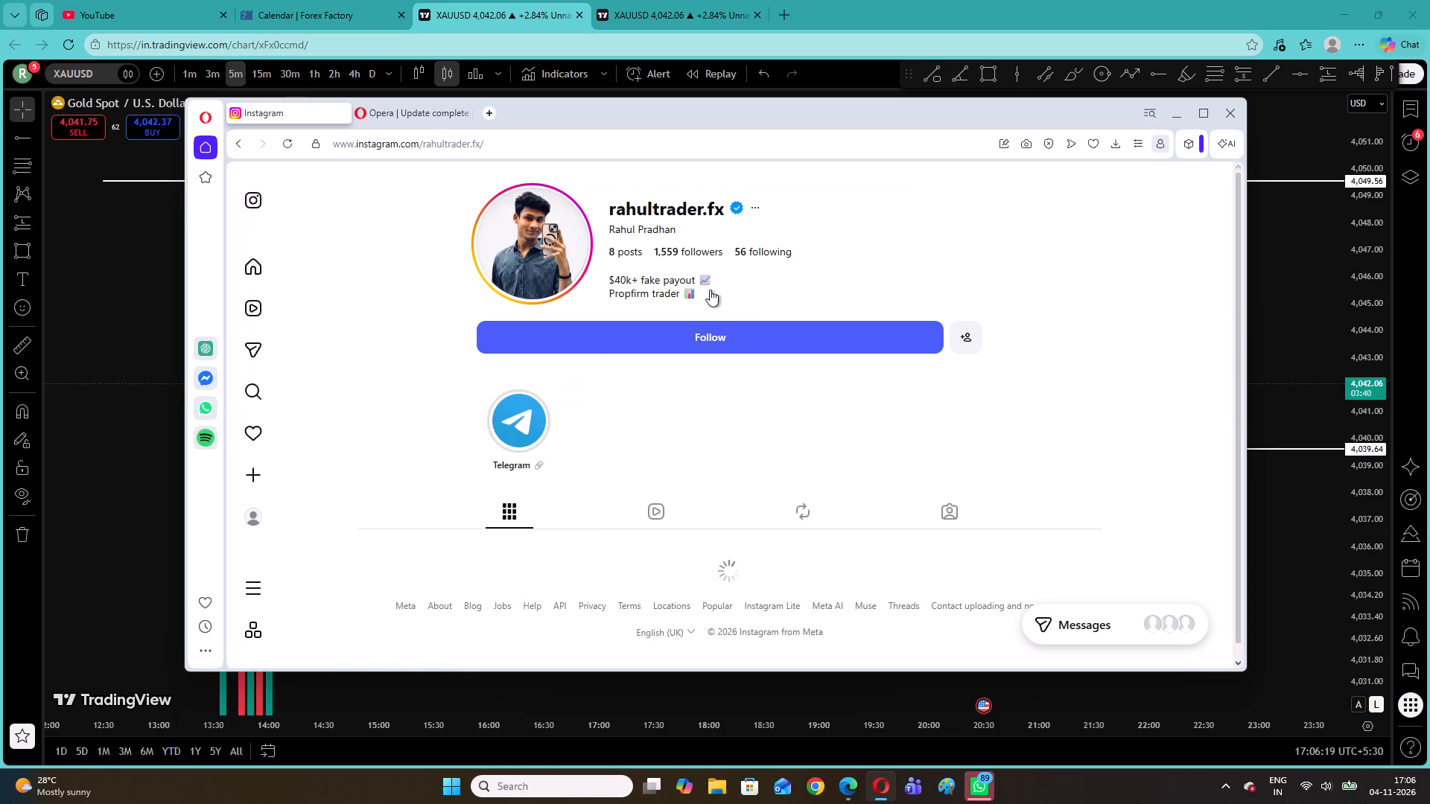
View the trader profile's story and watch the video in its first post.
{"action": "left_click", "coordinate": [540, 249]}
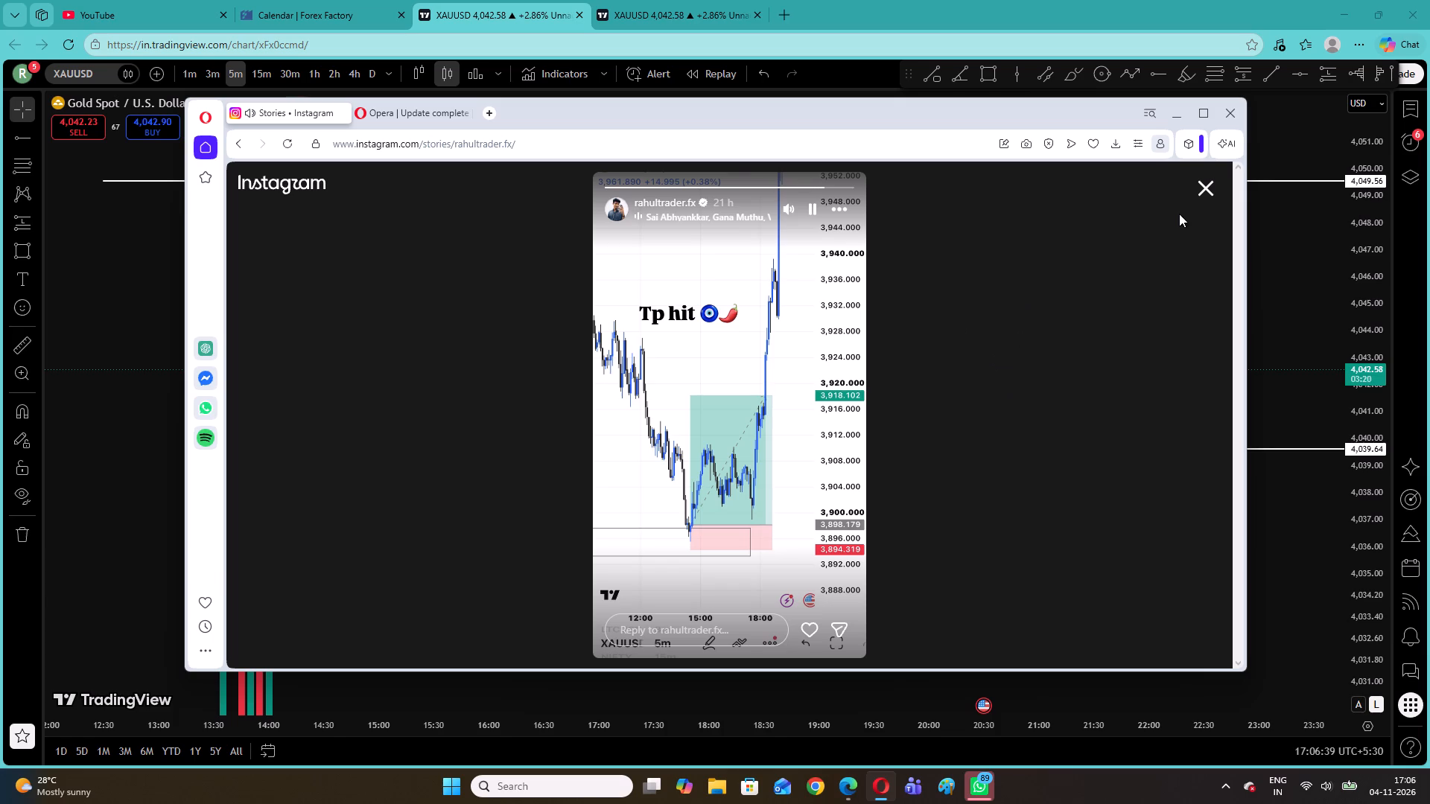
{"action": "left_click", "coordinate": [1203, 182]}
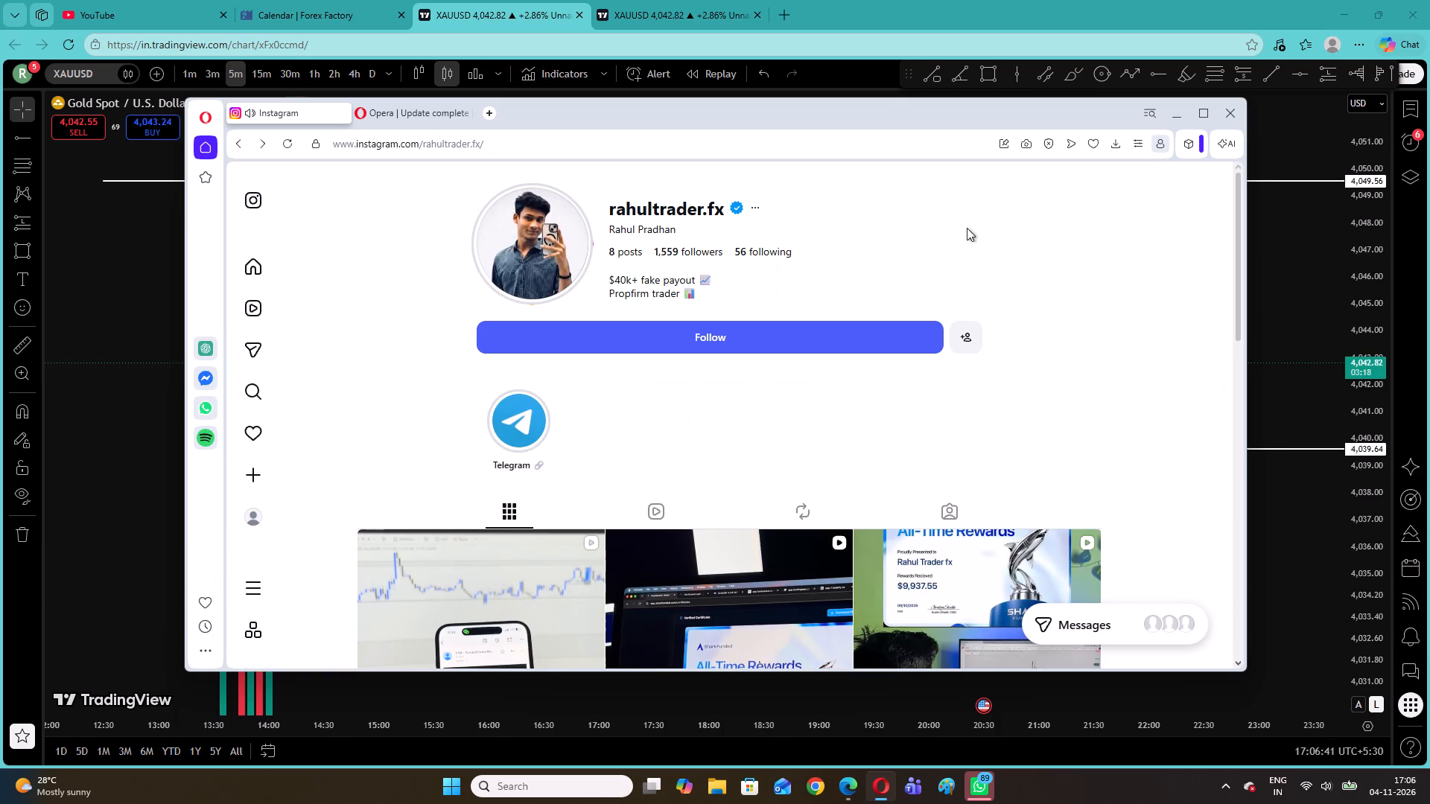
{"action": "scroll", "coordinate": [1026, 321], "scroll_direction": "down", "scroll_amount": 5}
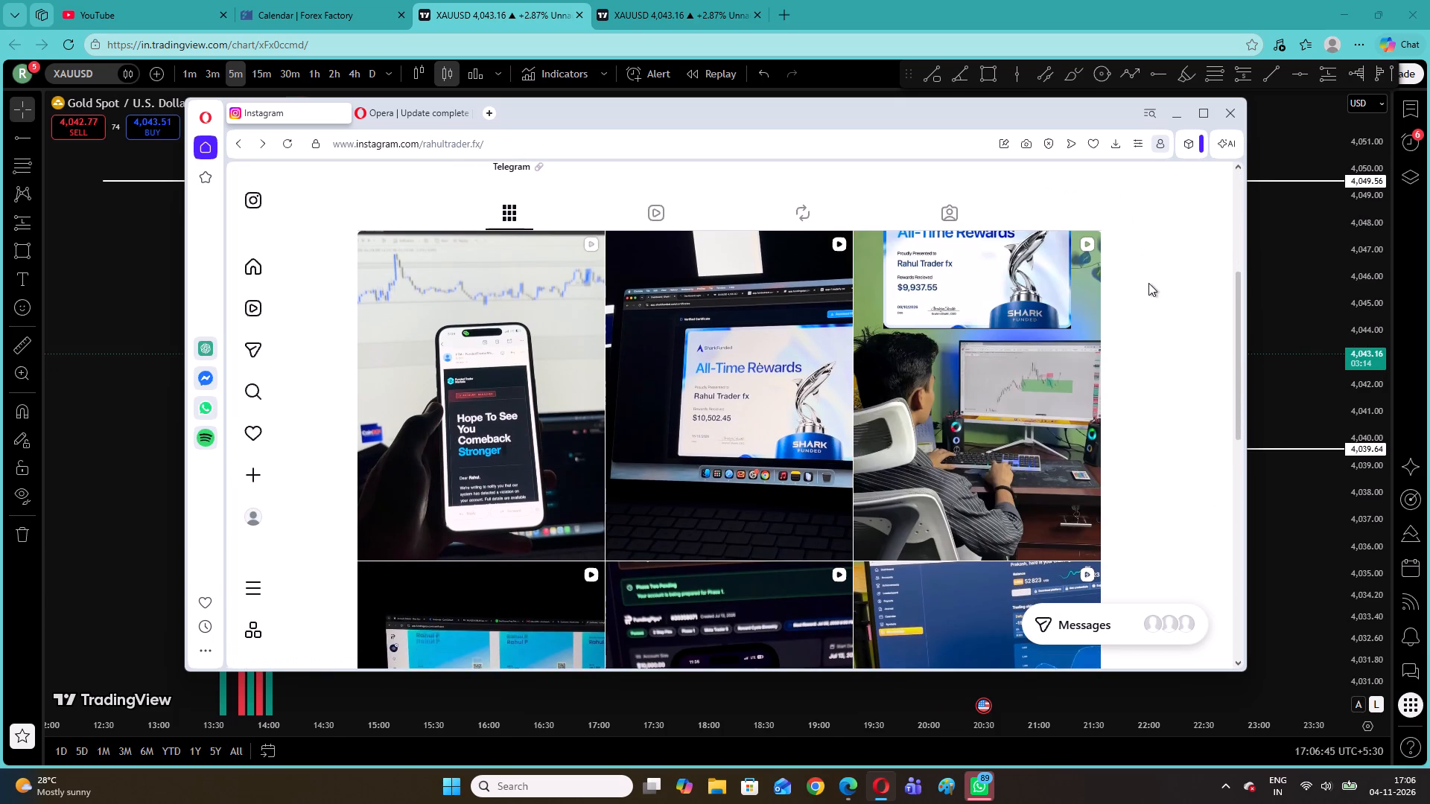
{"action": "left_click", "coordinate": [483, 366]}
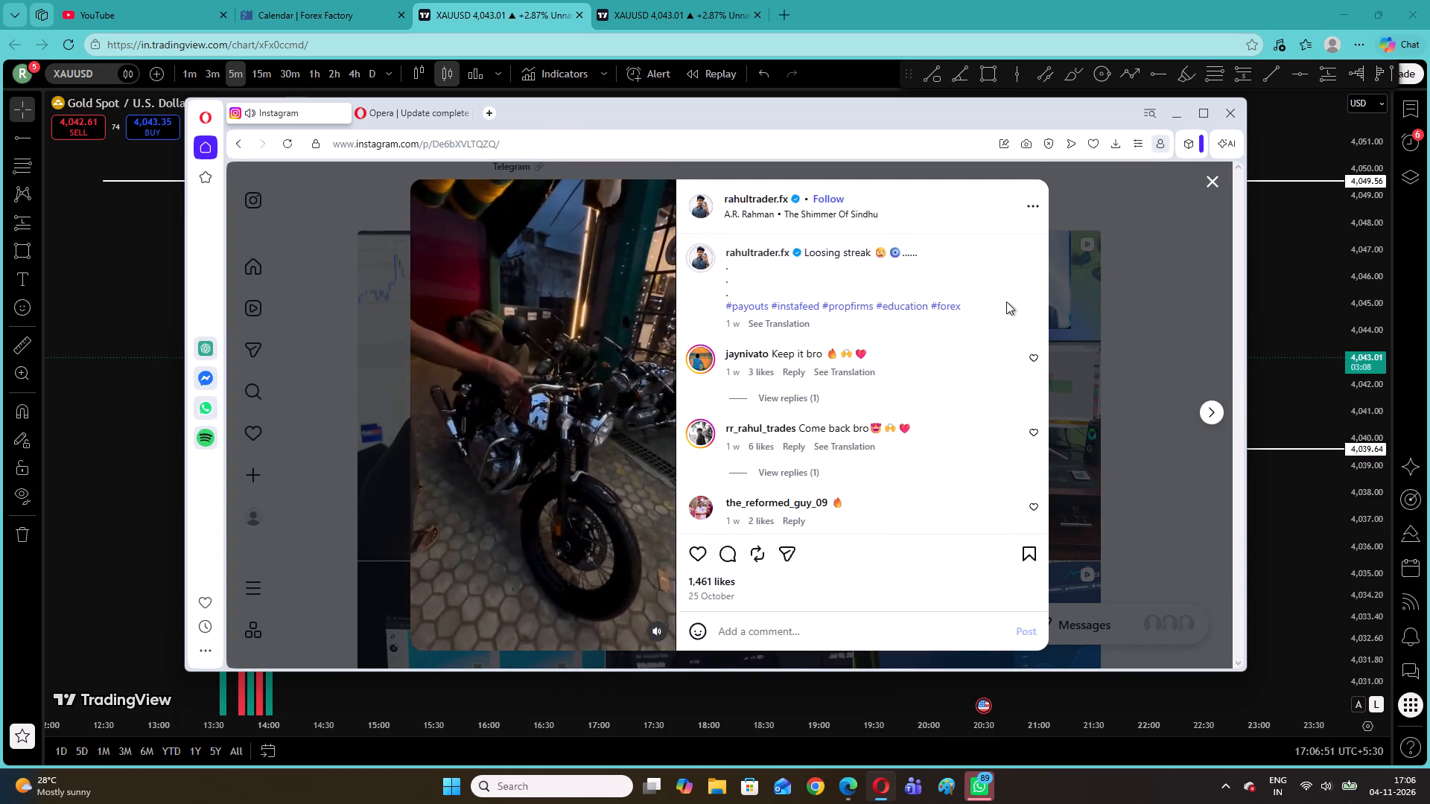
{"action": "left_click", "coordinate": [1211, 176]}
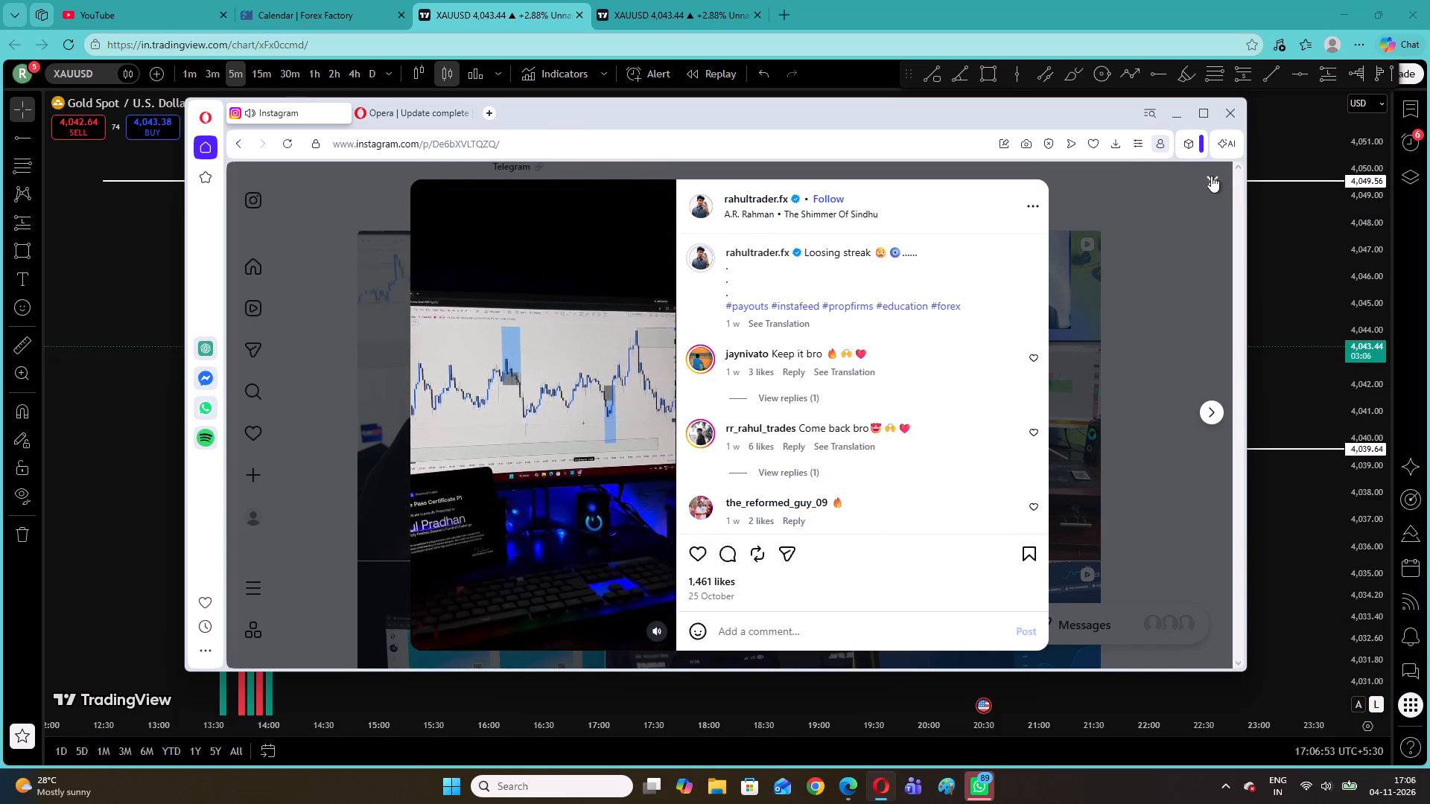
{"action": "left_click", "coordinate": [527, 388]}
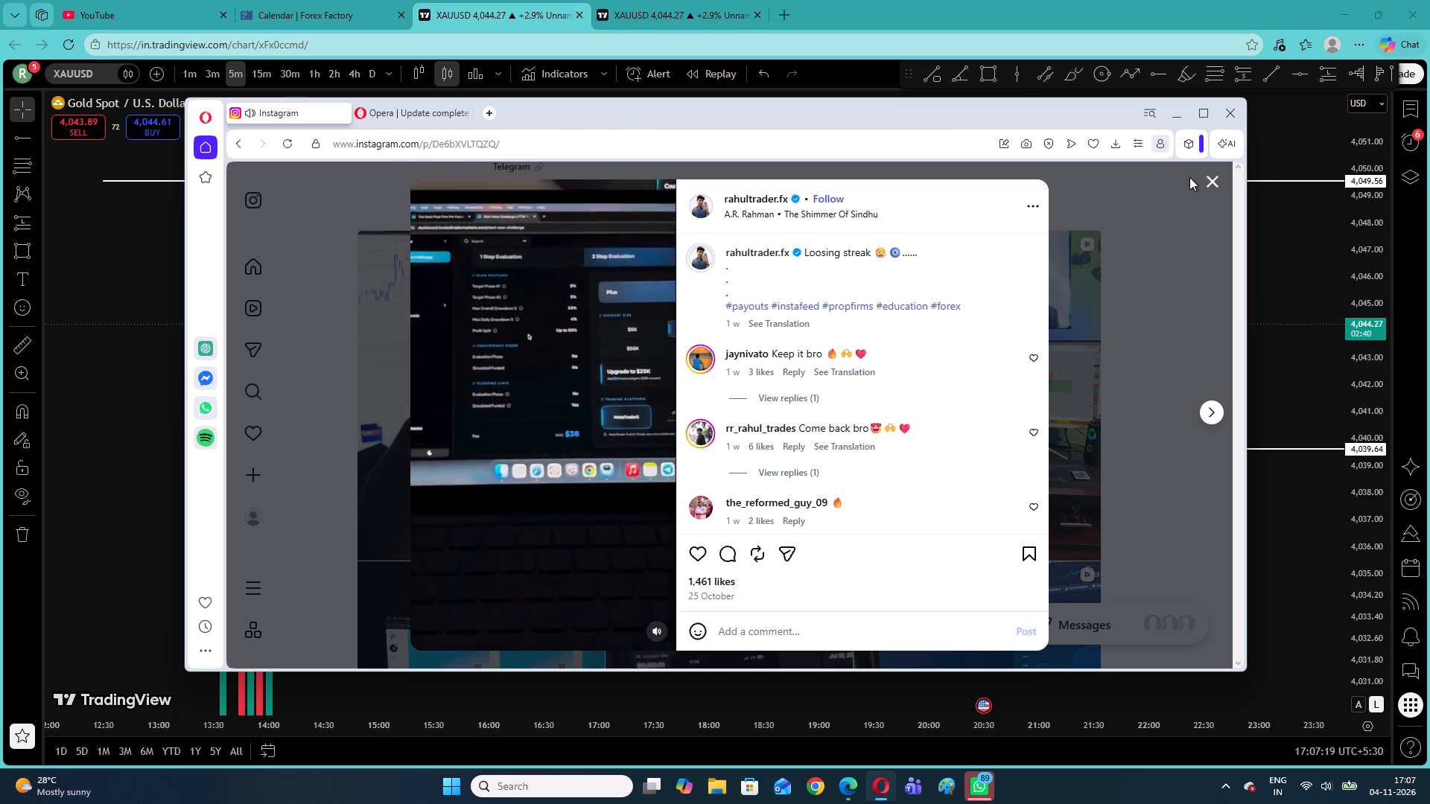
{"action": "left_click", "coordinate": [1213, 177]}
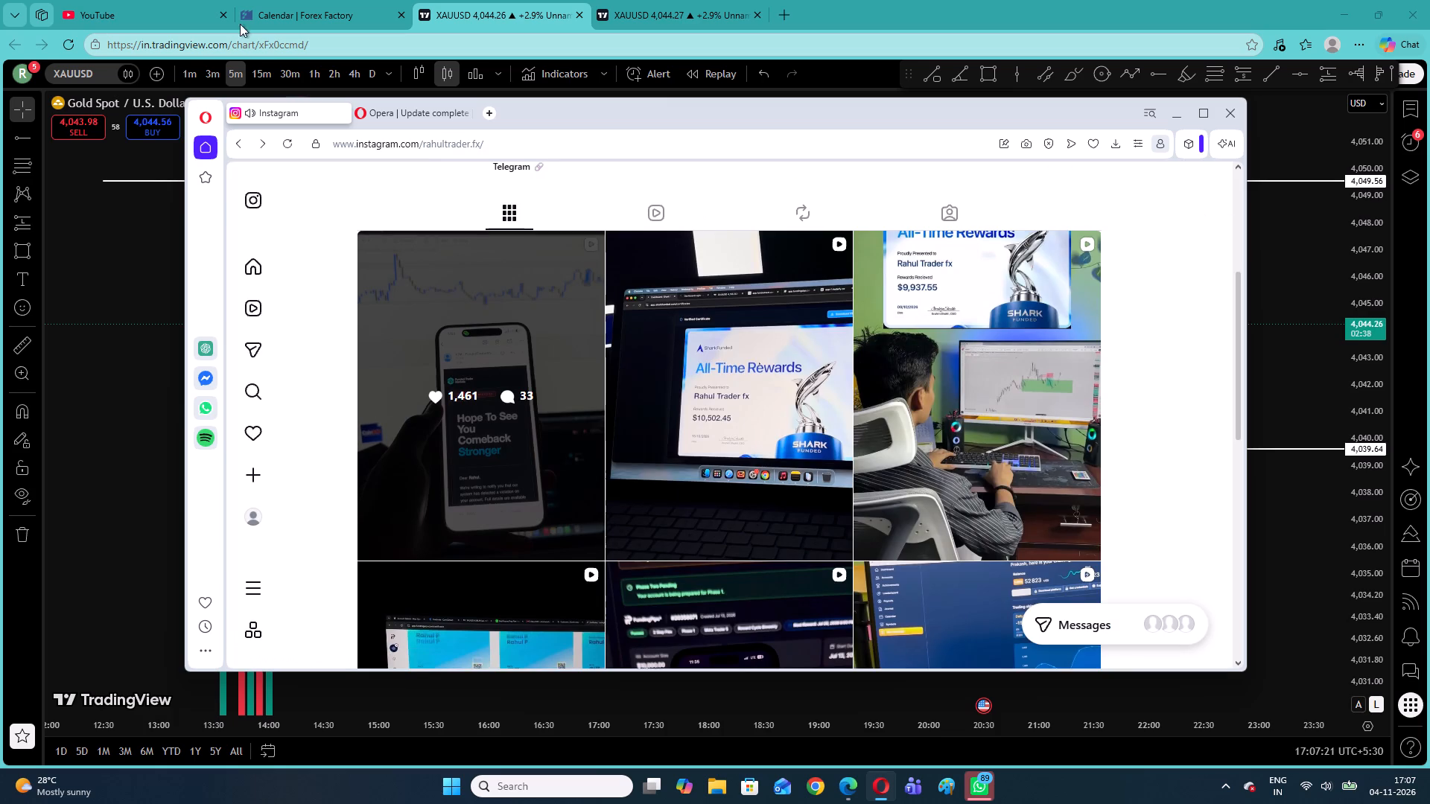
Switch back to the second XAUUSD chart in Edge and examine the rays and zone on the 5-minute and 1-hour timeframes.
{"action": "left_click", "coordinate": [617, 3]}
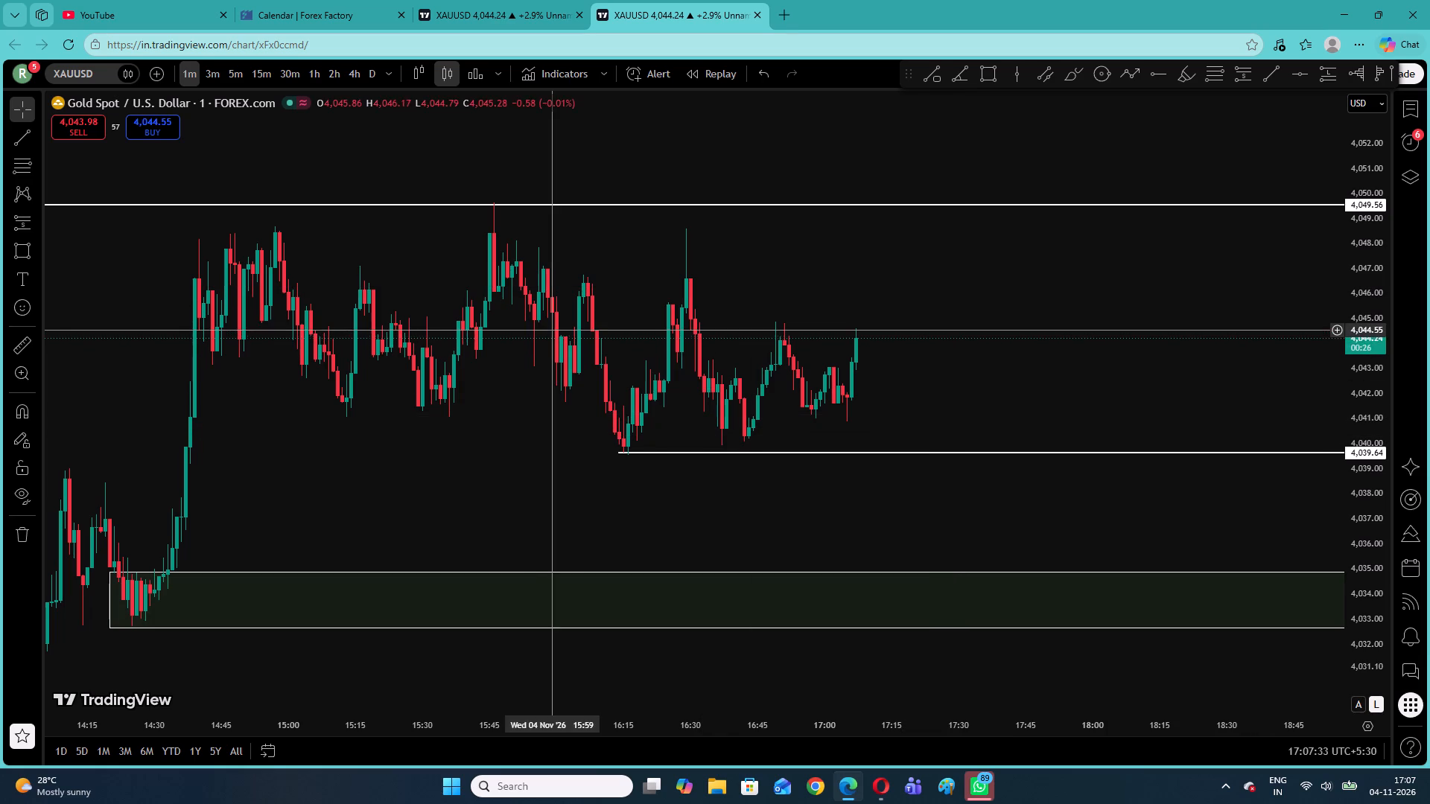
{"action": "left_click", "coordinate": [212, 80]}
{"action": "left_click", "coordinate": [232, 74]}
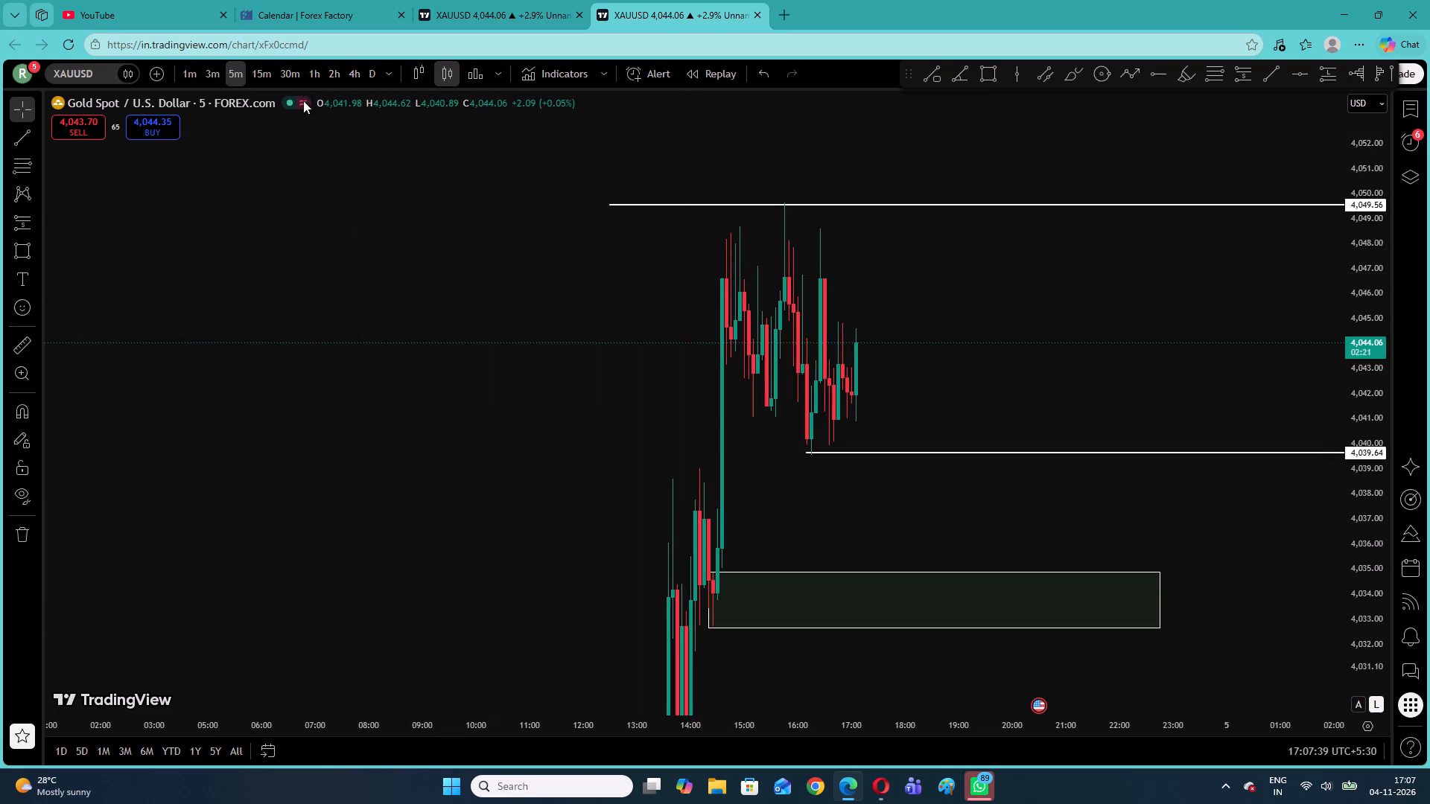
{"action": "left_click", "coordinate": [312, 71]}
{"action": "left_click_drag", "start_coordinate": [1370, 520], "coordinate": [1365, 642]}
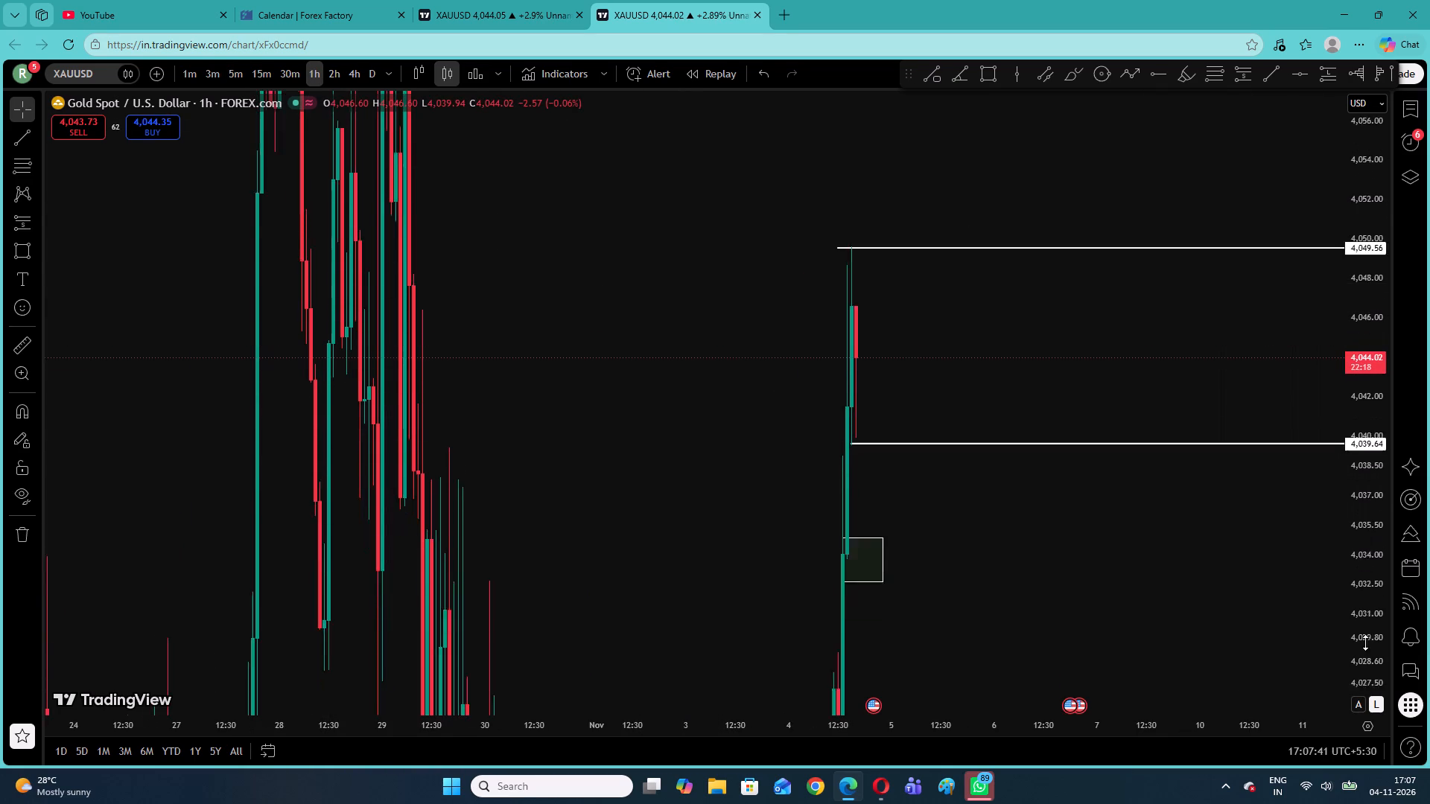
{"action": "left_click_drag", "start_coordinate": [1365, 642], "coordinate": [1363, 713]}
{"action": "left_click_drag", "start_coordinate": [1038, 605], "coordinate": [931, 541]}
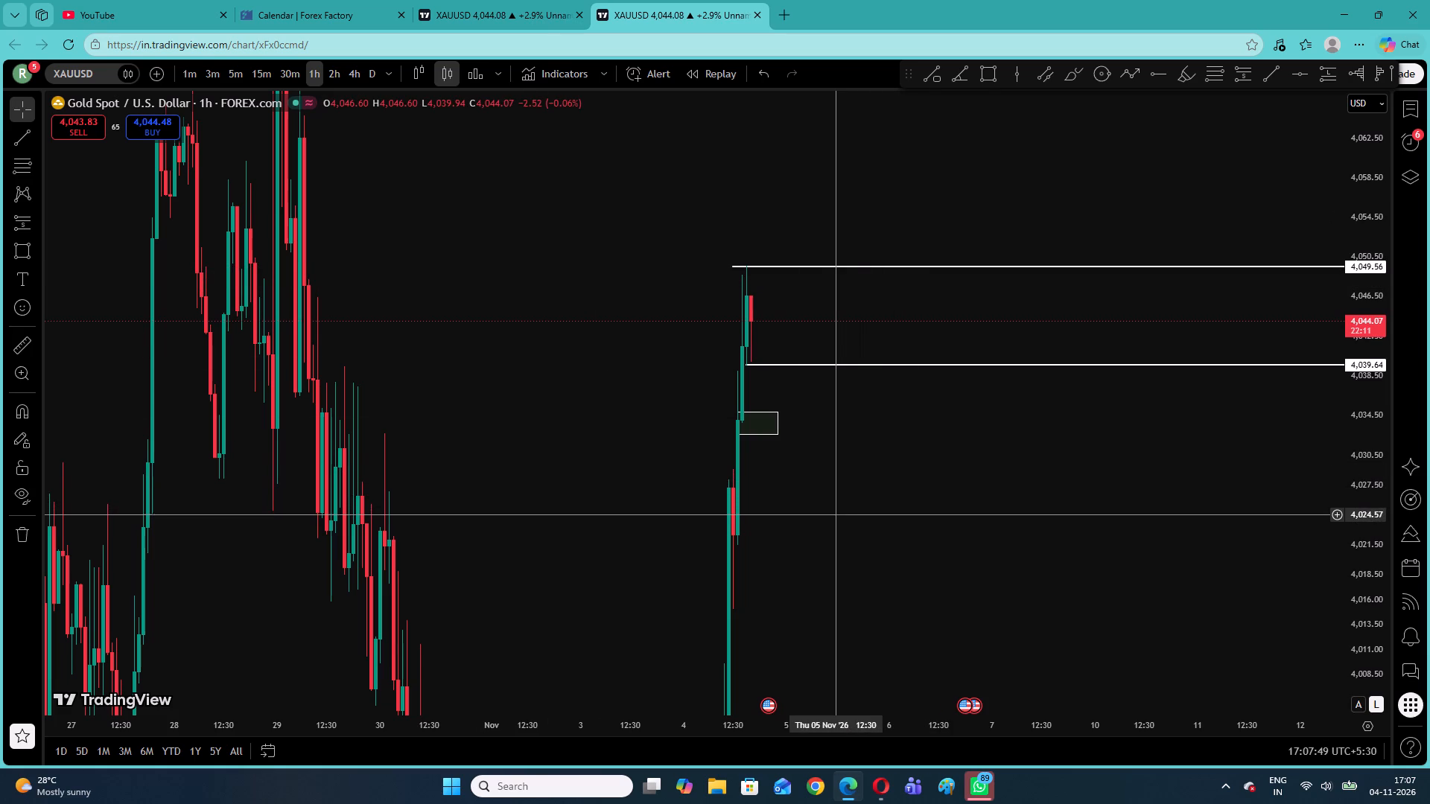
{"action": "left_click_drag", "start_coordinate": [859, 512], "coordinate": [820, 444]}
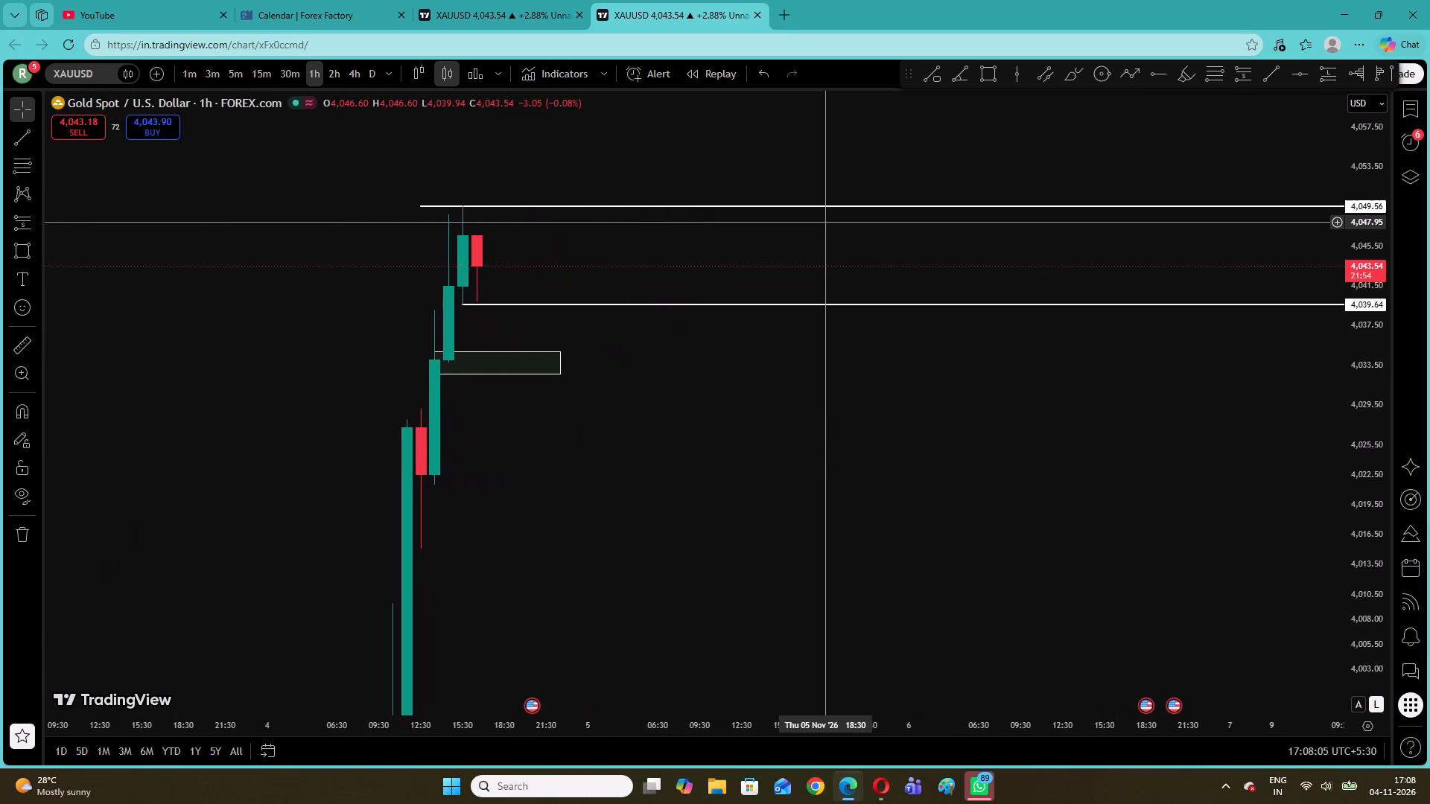
On the 1-hour chart, move the upper horizontal ray to the body top of the 4 Nov 15:30 candle, at 4,046.83.
{"action": "left_click_drag", "start_coordinate": [620, 230], "coordinate": [624, 286]}
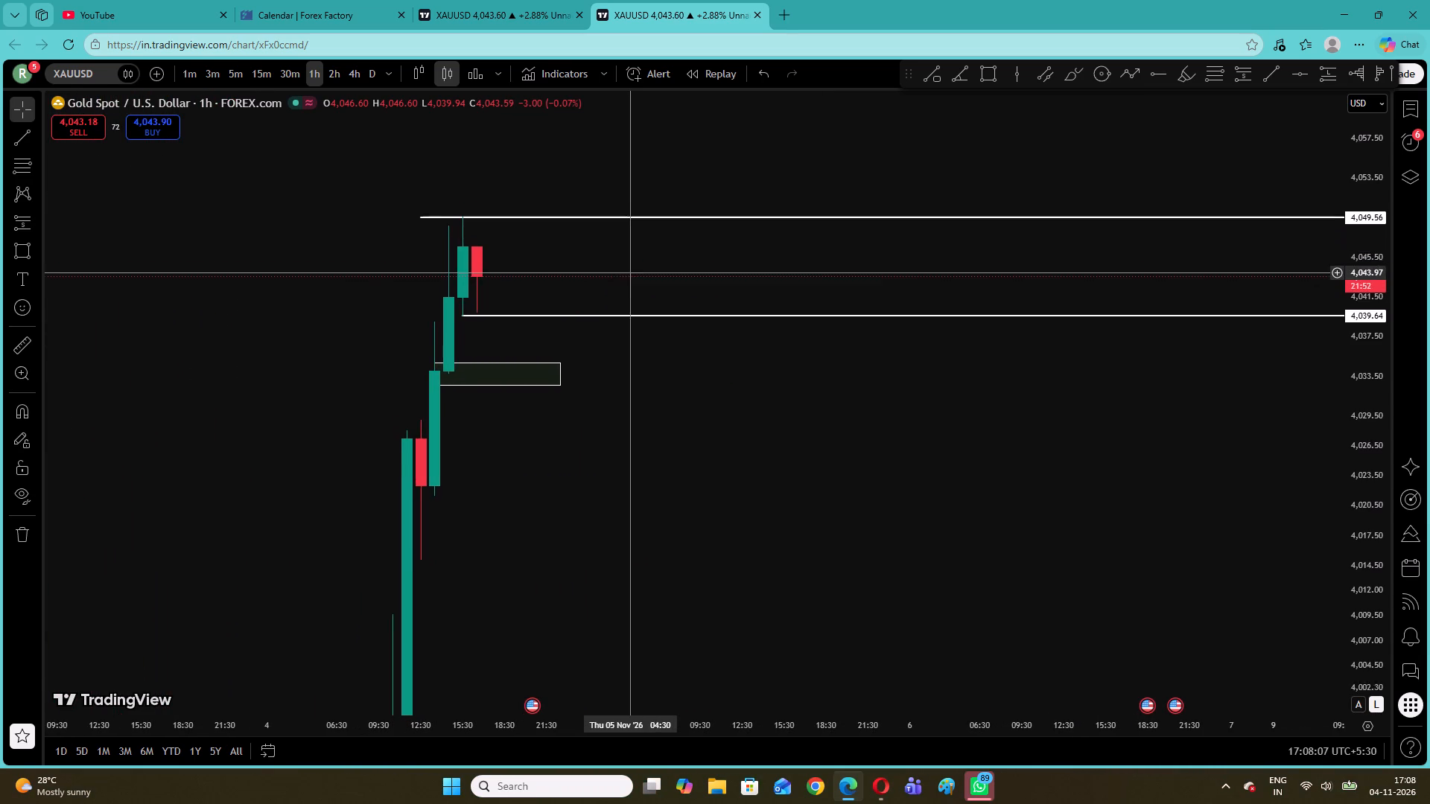
{"action": "left_click_drag", "start_coordinate": [624, 286], "coordinate": [624, 294]}
{"action": "left_click_drag", "start_coordinate": [422, 238], "coordinate": [460, 255]}
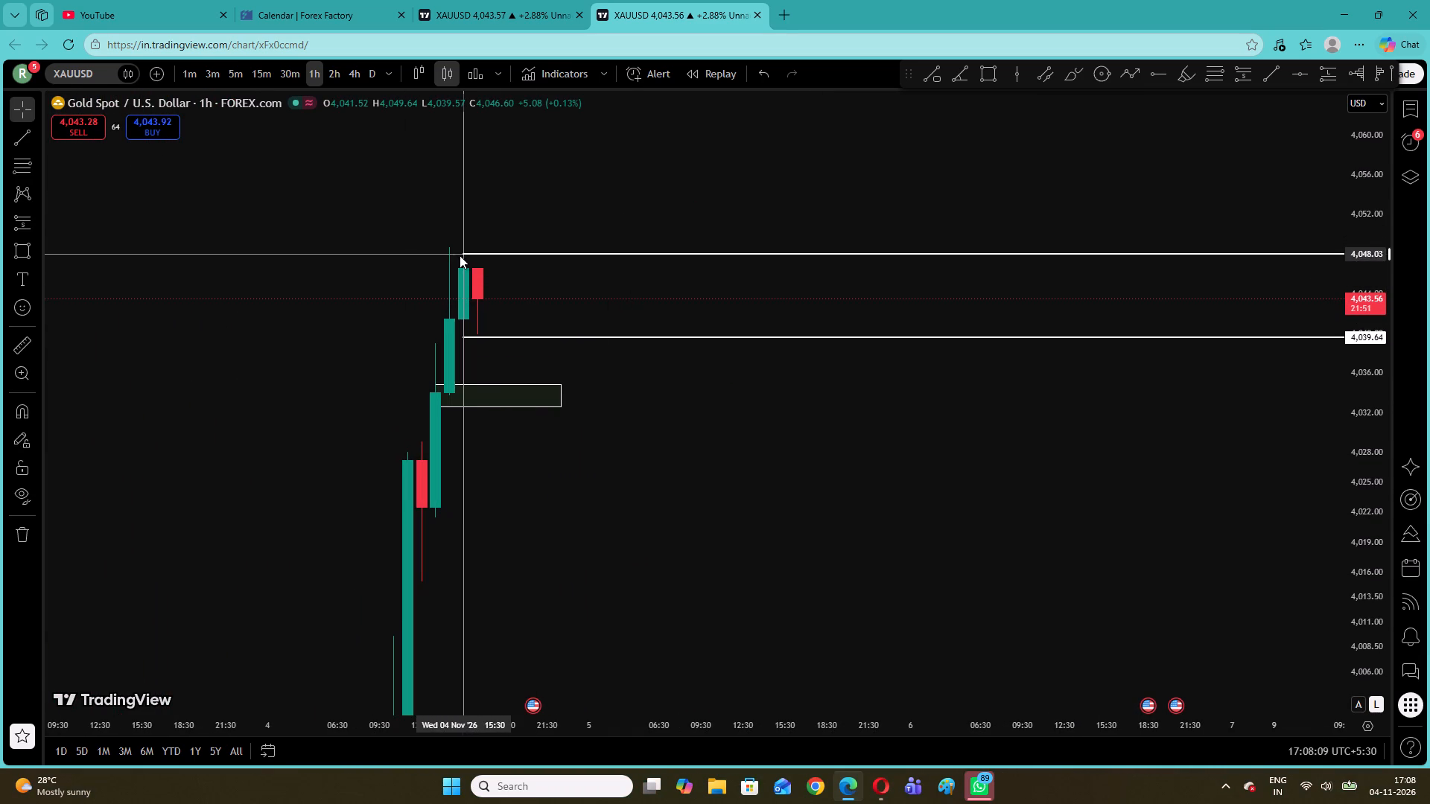
{"action": "left_click_drag", "start_coordinate": [460, 255], "coordinate": [460, 266]}
{"action": "left_click", "coordinate": [518, 228]}
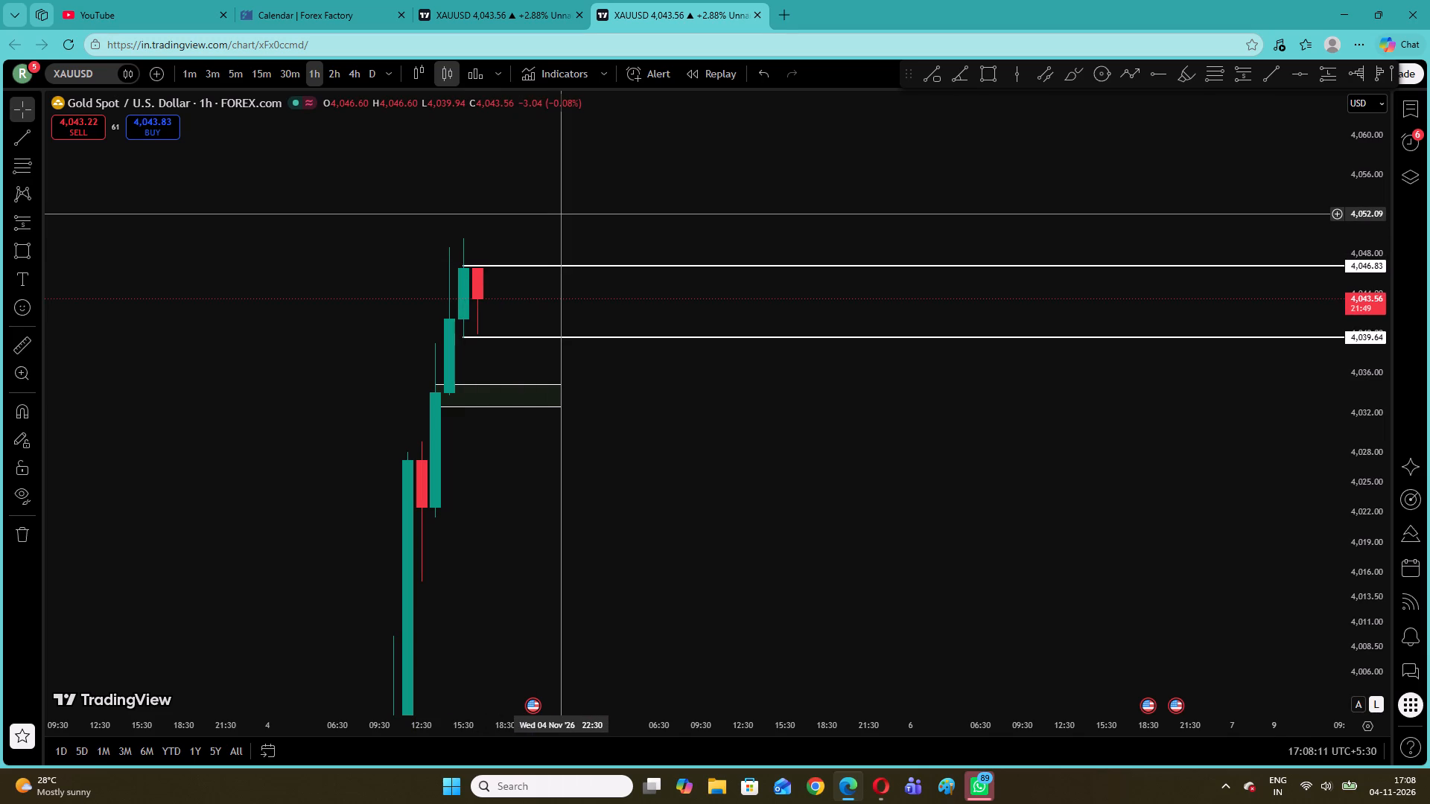
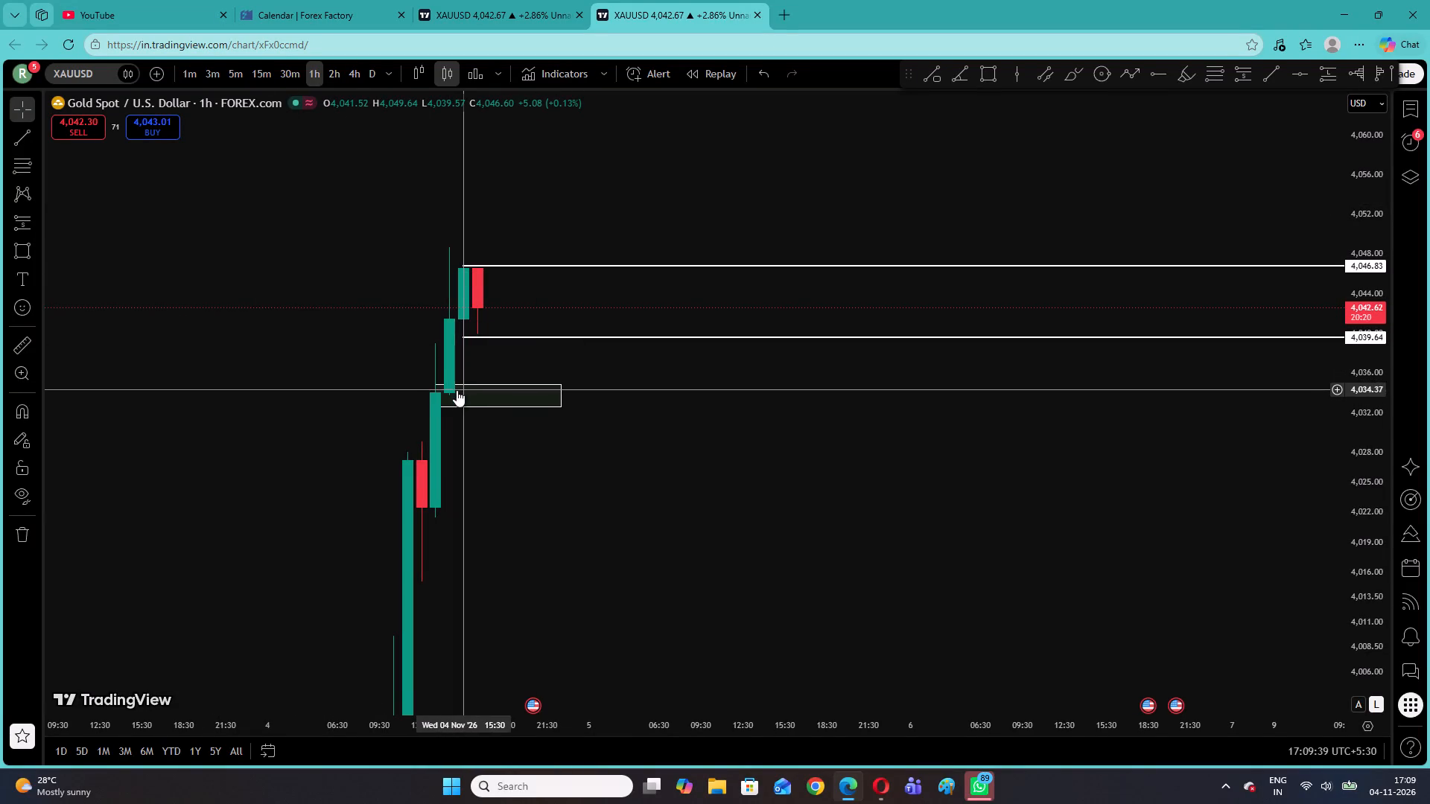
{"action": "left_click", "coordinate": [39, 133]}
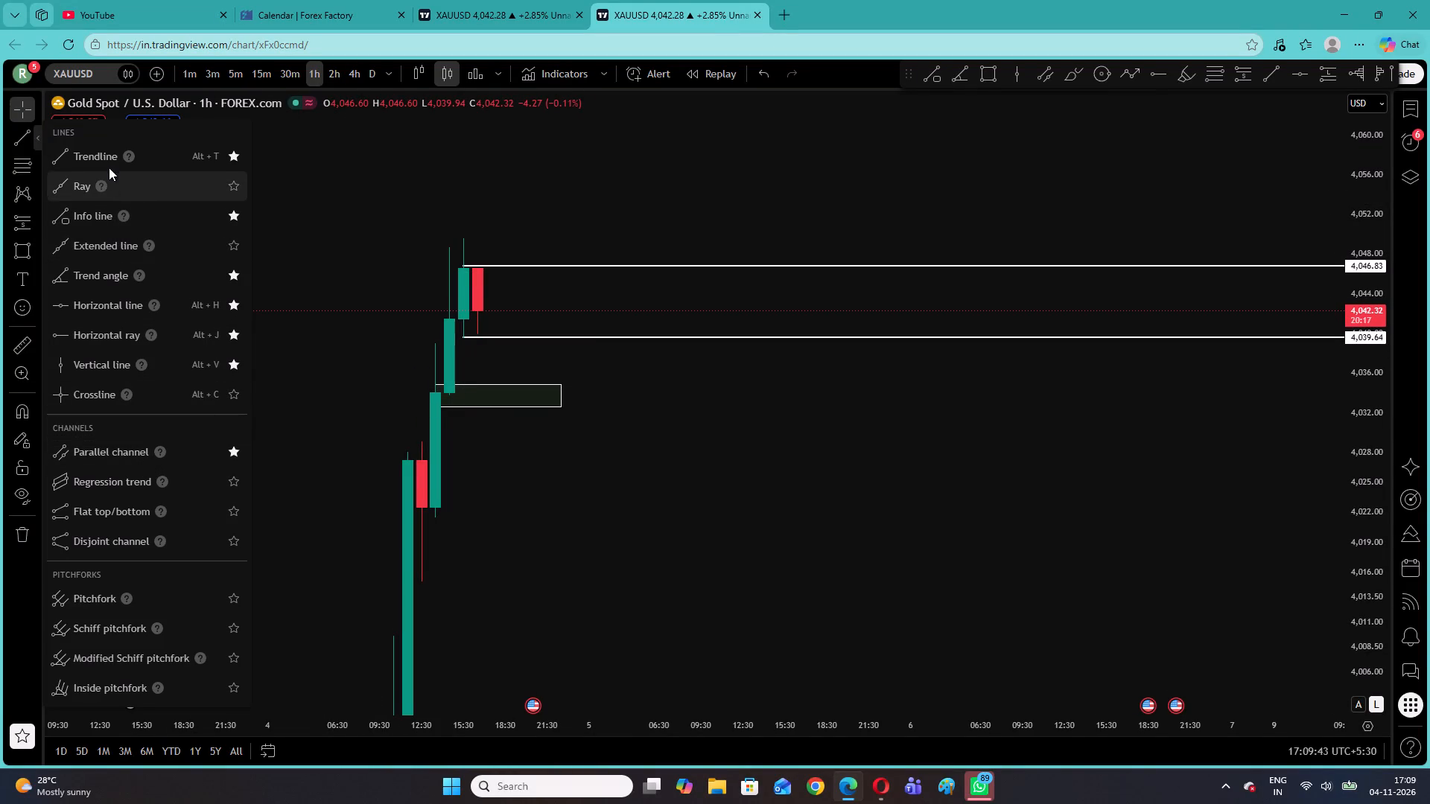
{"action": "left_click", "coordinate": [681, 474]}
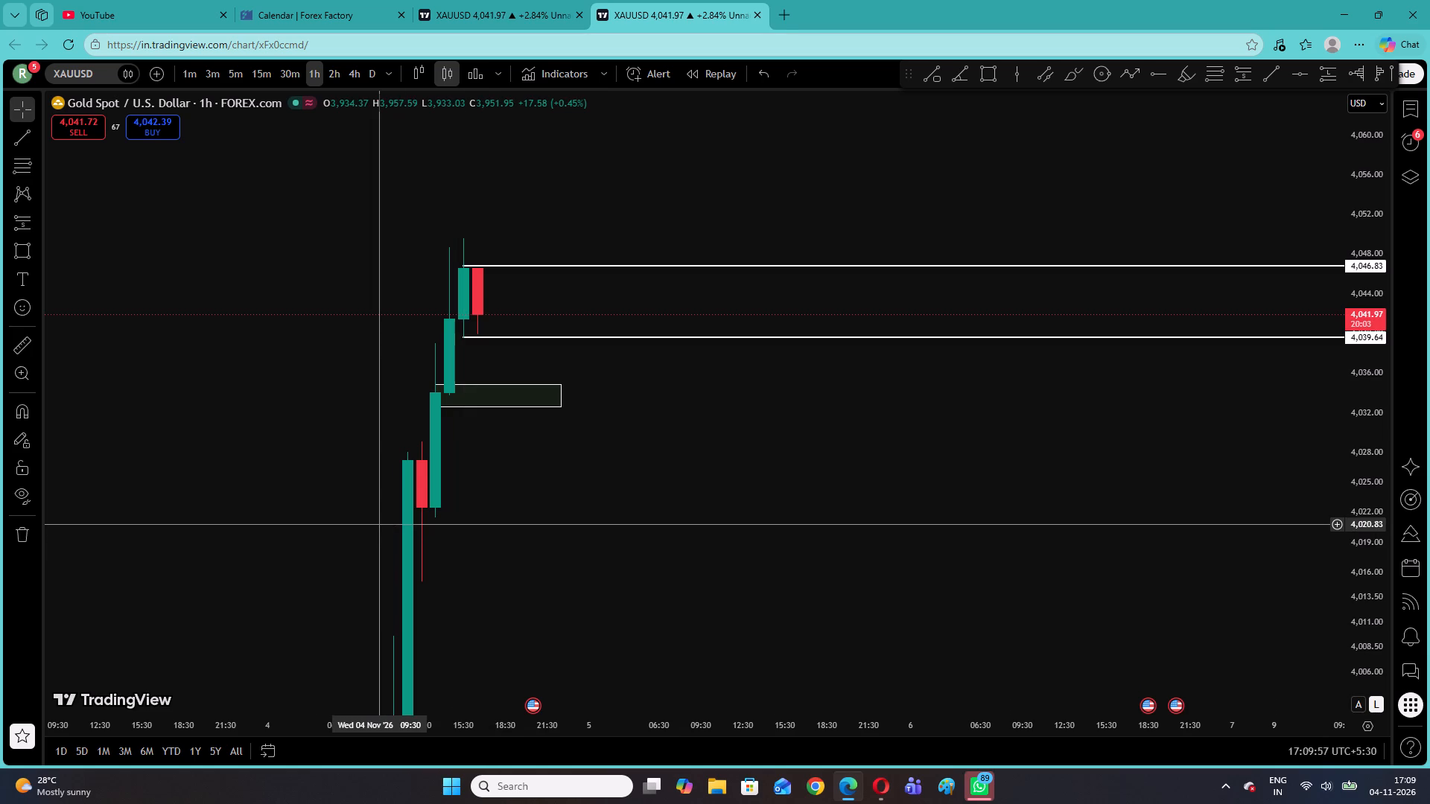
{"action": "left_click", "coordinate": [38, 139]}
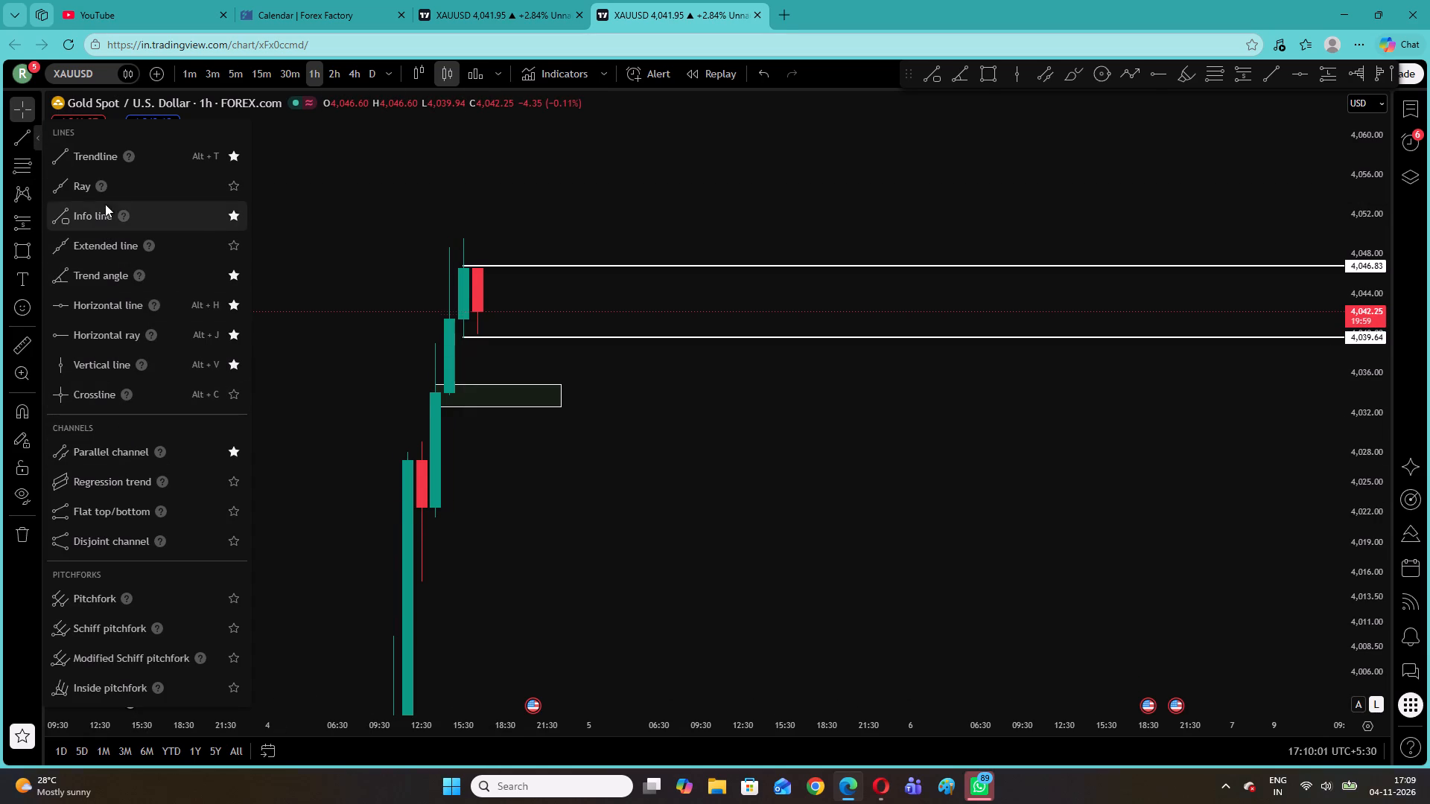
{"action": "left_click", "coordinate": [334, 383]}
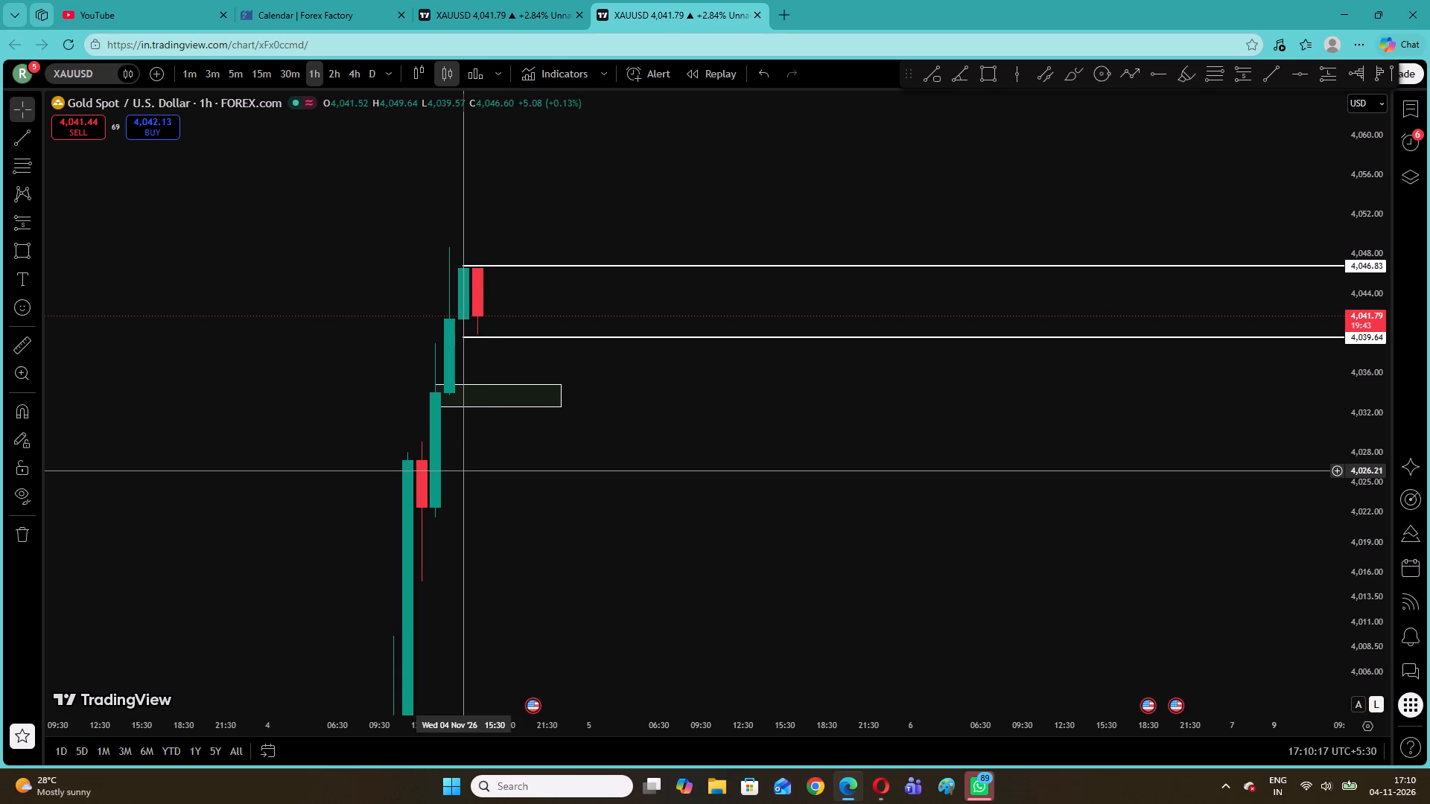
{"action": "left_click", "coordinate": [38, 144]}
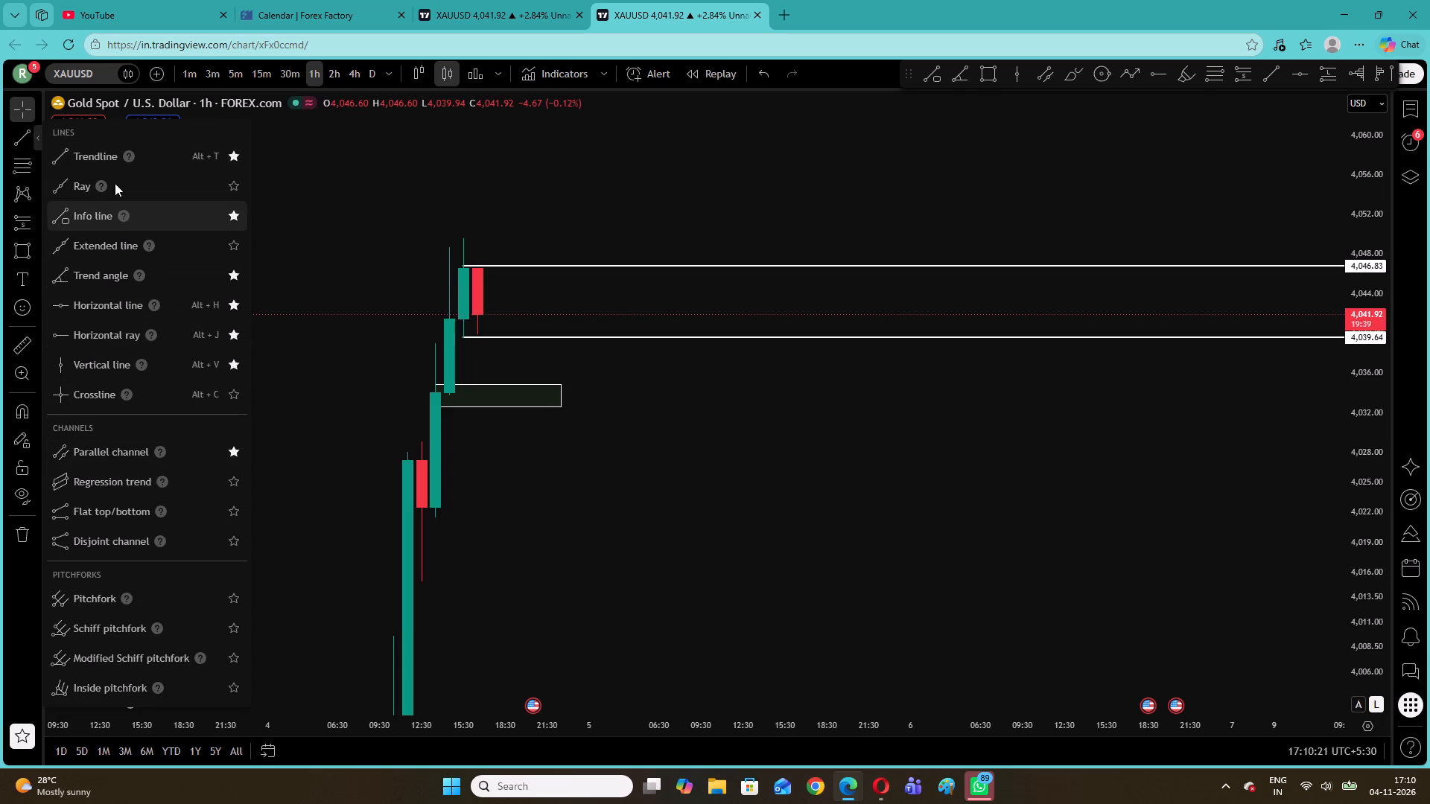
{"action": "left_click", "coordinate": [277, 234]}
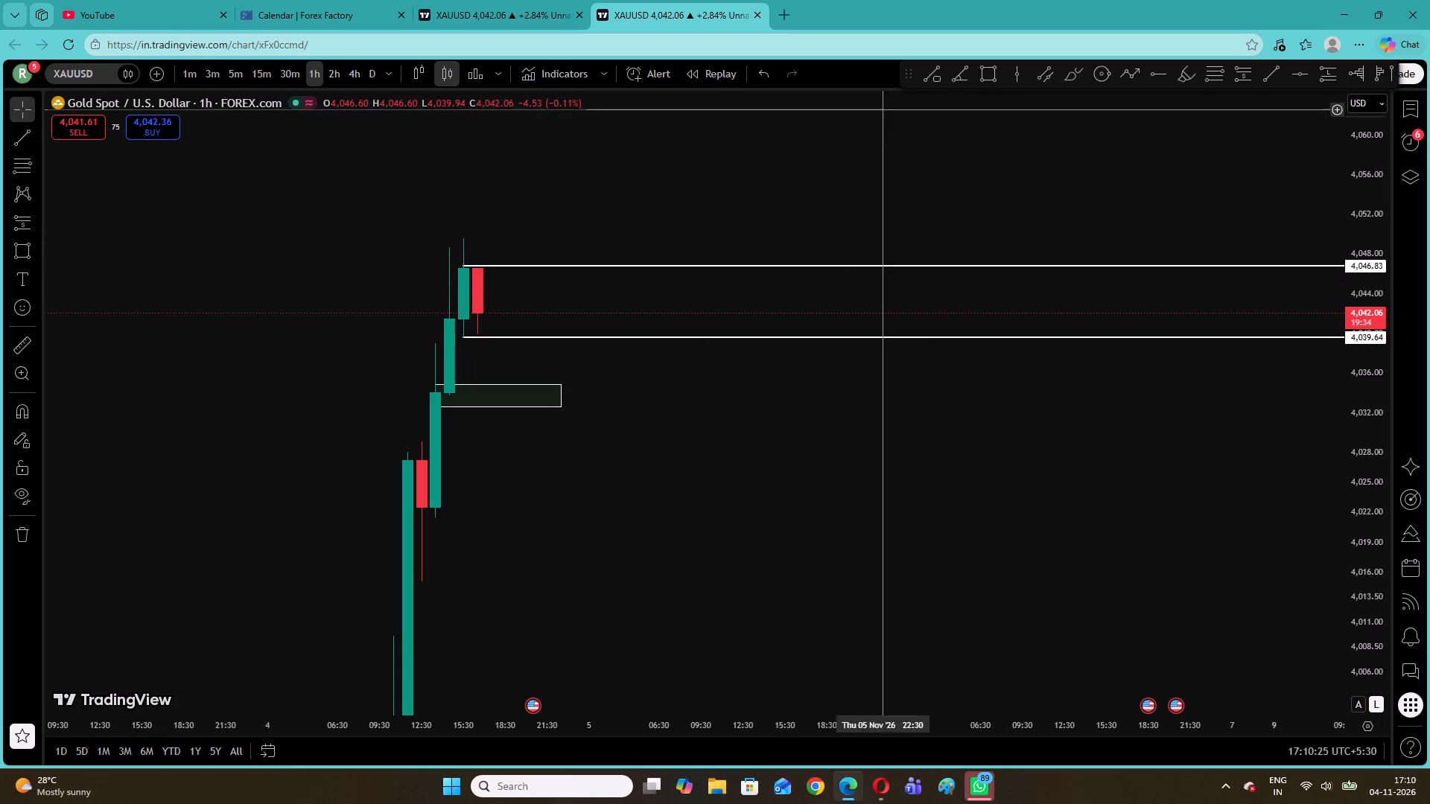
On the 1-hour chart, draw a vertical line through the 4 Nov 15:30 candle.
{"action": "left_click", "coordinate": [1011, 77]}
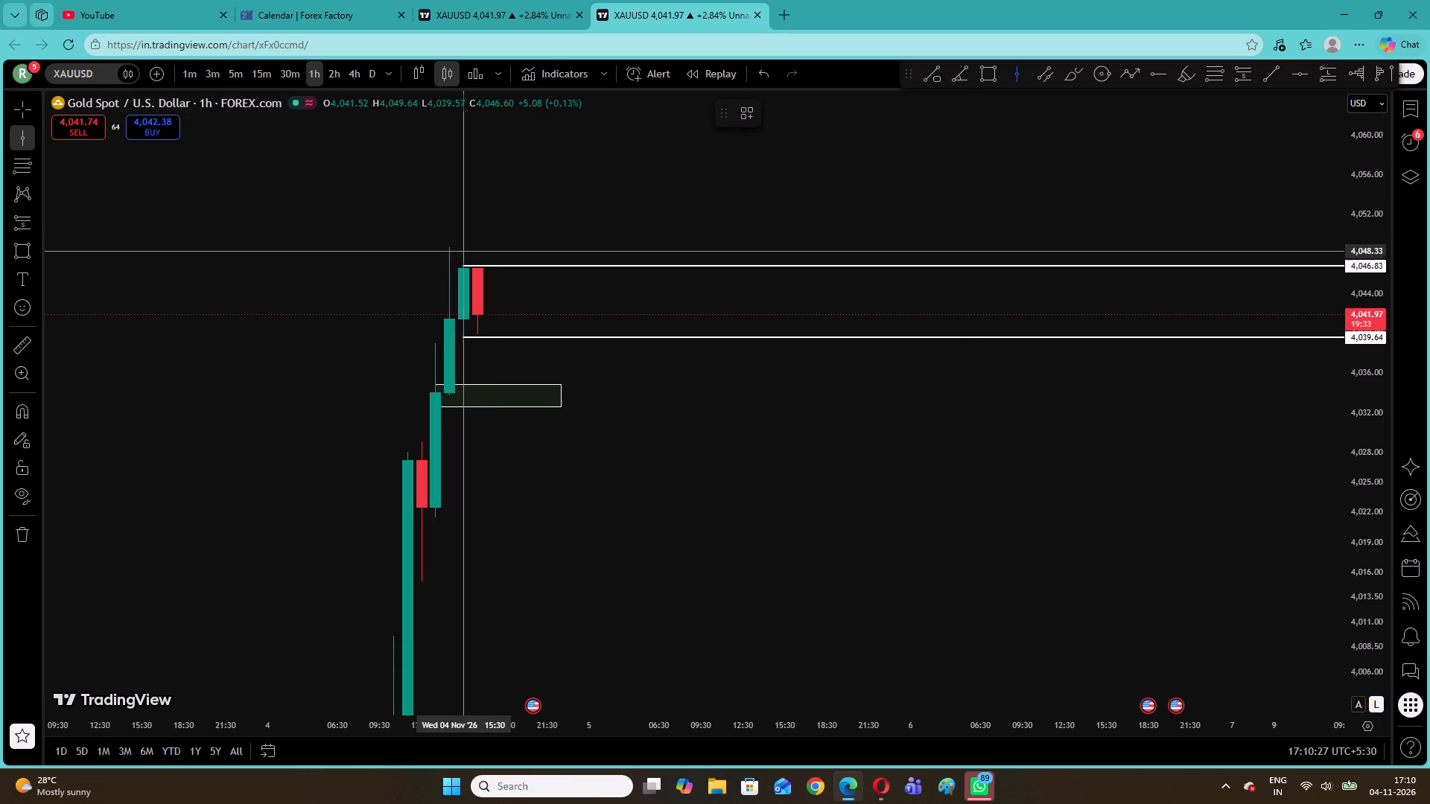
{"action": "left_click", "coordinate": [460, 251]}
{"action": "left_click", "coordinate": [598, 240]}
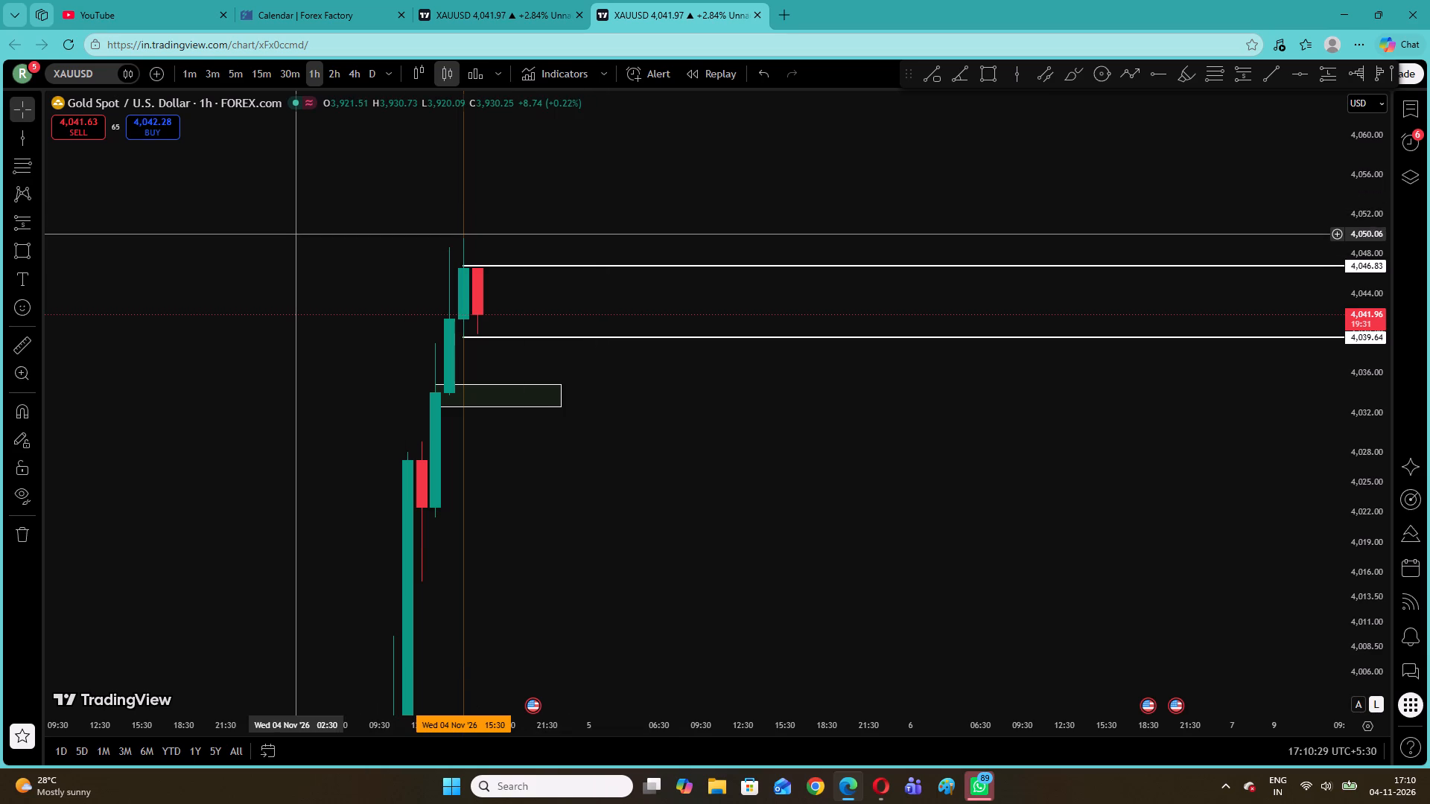
Switch to the 5-minute chart and delete the rectangle zone below the range.
{"action": "left_click", "coordinate": [238, 77]}
{"action": "left_click_drag", "start_coordinate": [350, 147], "coordinate": [739, 204]}
{"action": "left_click", "coordinate": [663, 211]}
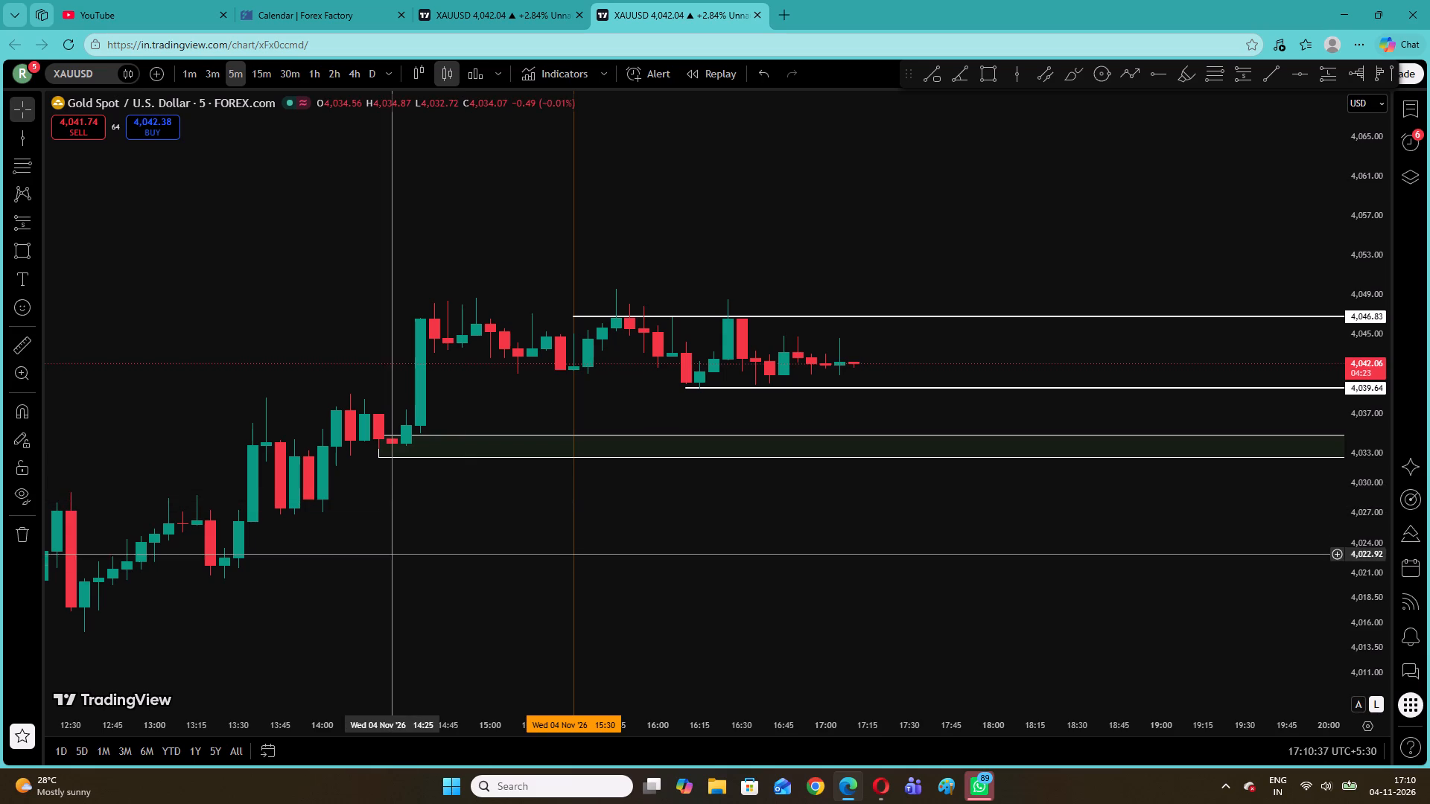
{"action": "left_click_drag", "start_coordinate": [387, 581], "coordinate": [456, 543]}
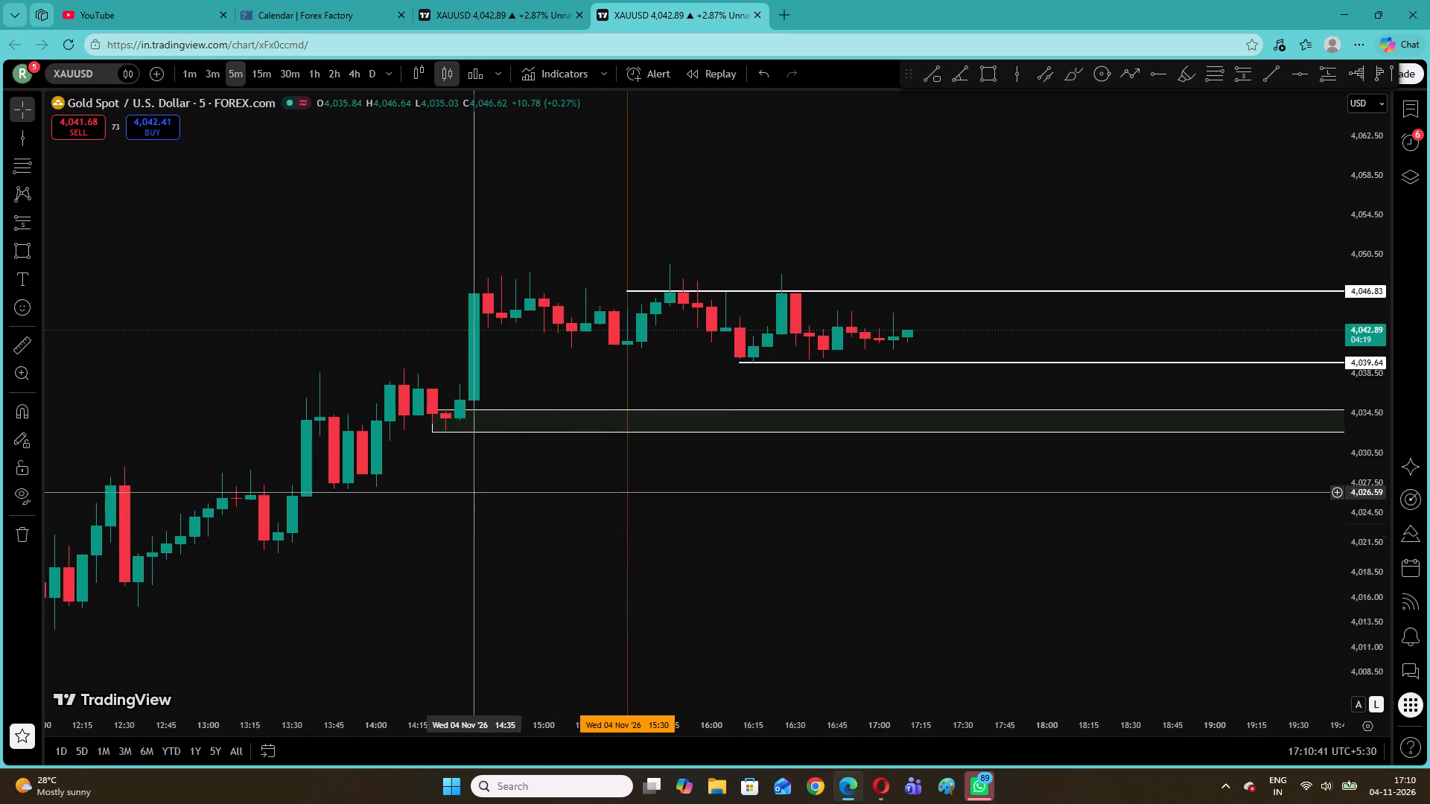
{"action": "left_click", "coordinate": [516, 409]}
{"action": "left_click", "coordinate": [1023, 109]}
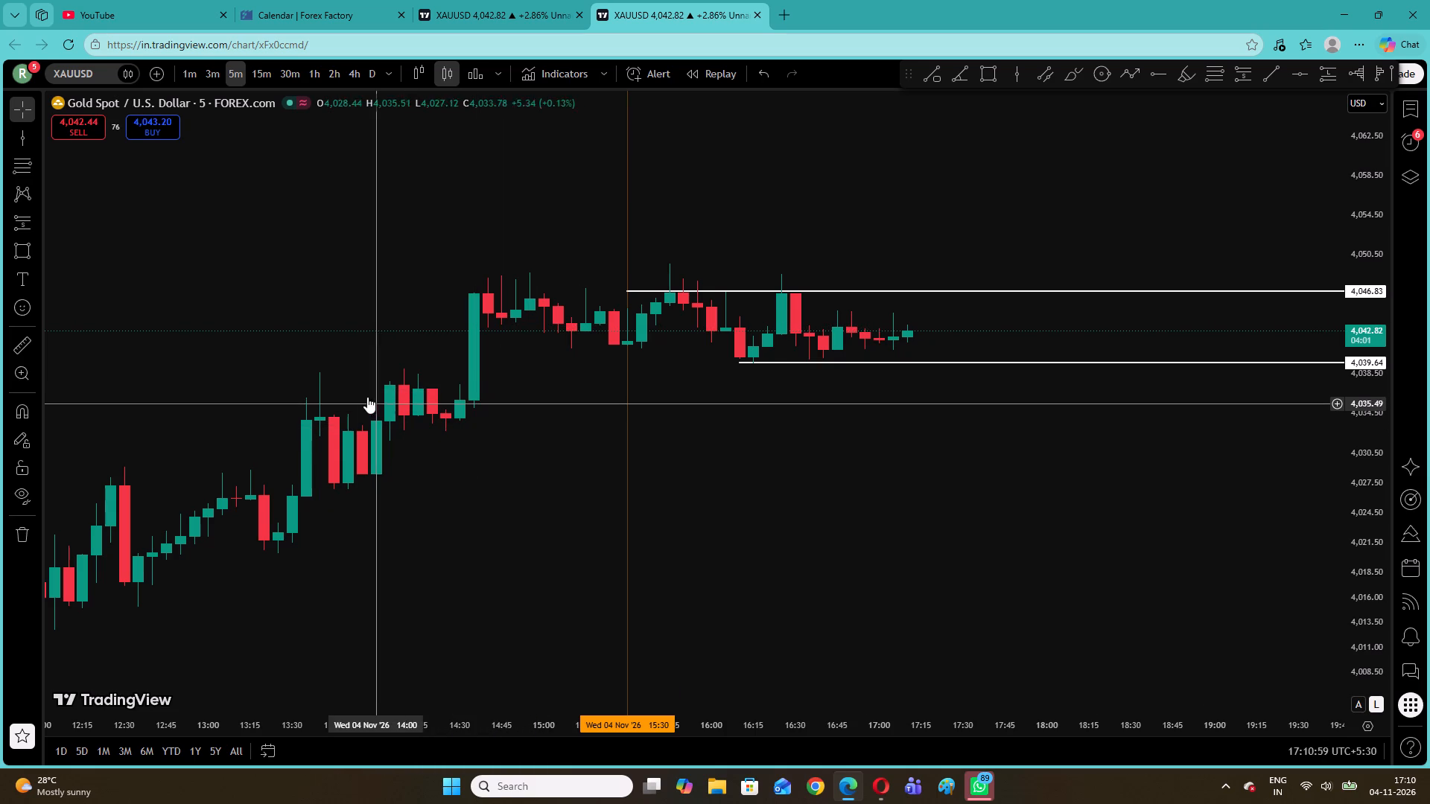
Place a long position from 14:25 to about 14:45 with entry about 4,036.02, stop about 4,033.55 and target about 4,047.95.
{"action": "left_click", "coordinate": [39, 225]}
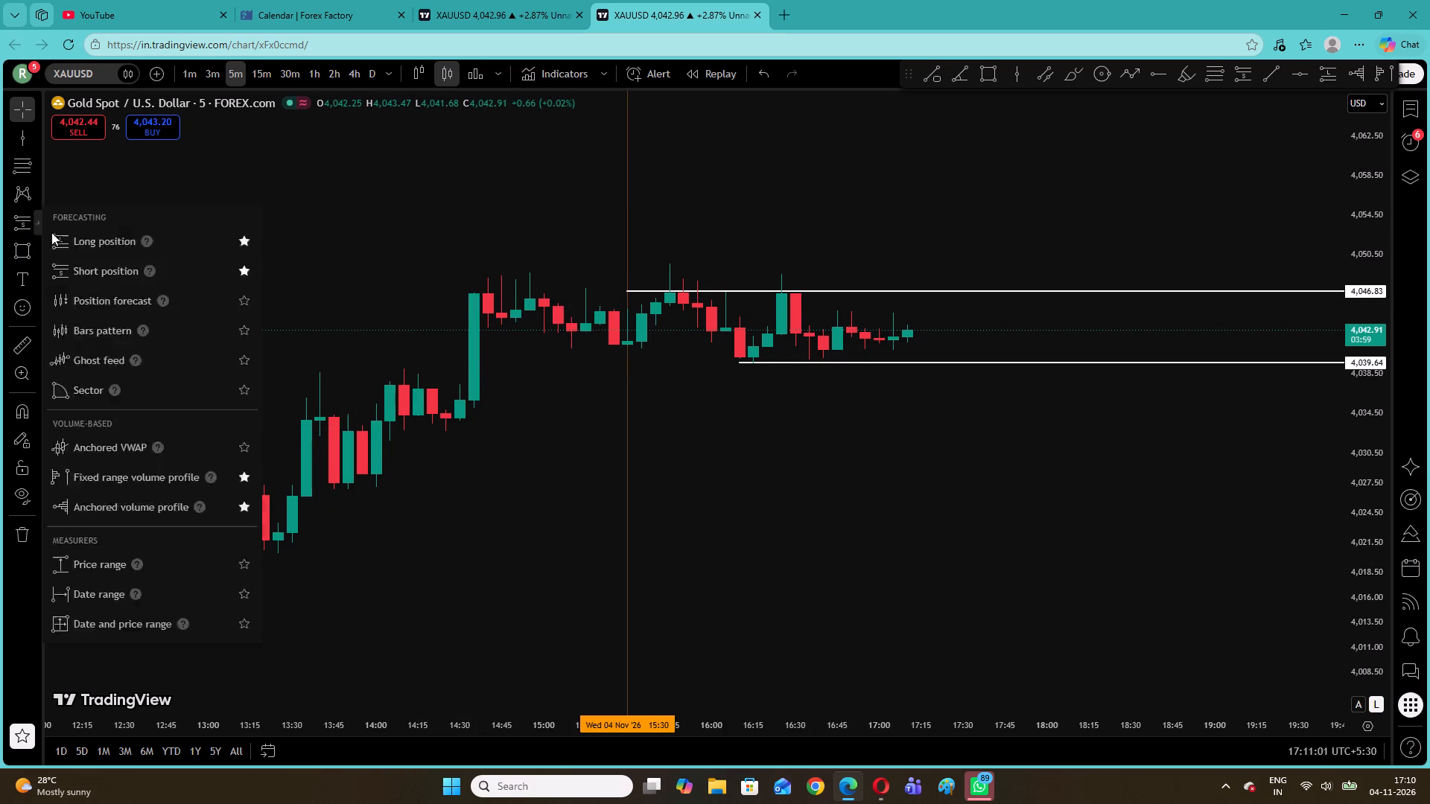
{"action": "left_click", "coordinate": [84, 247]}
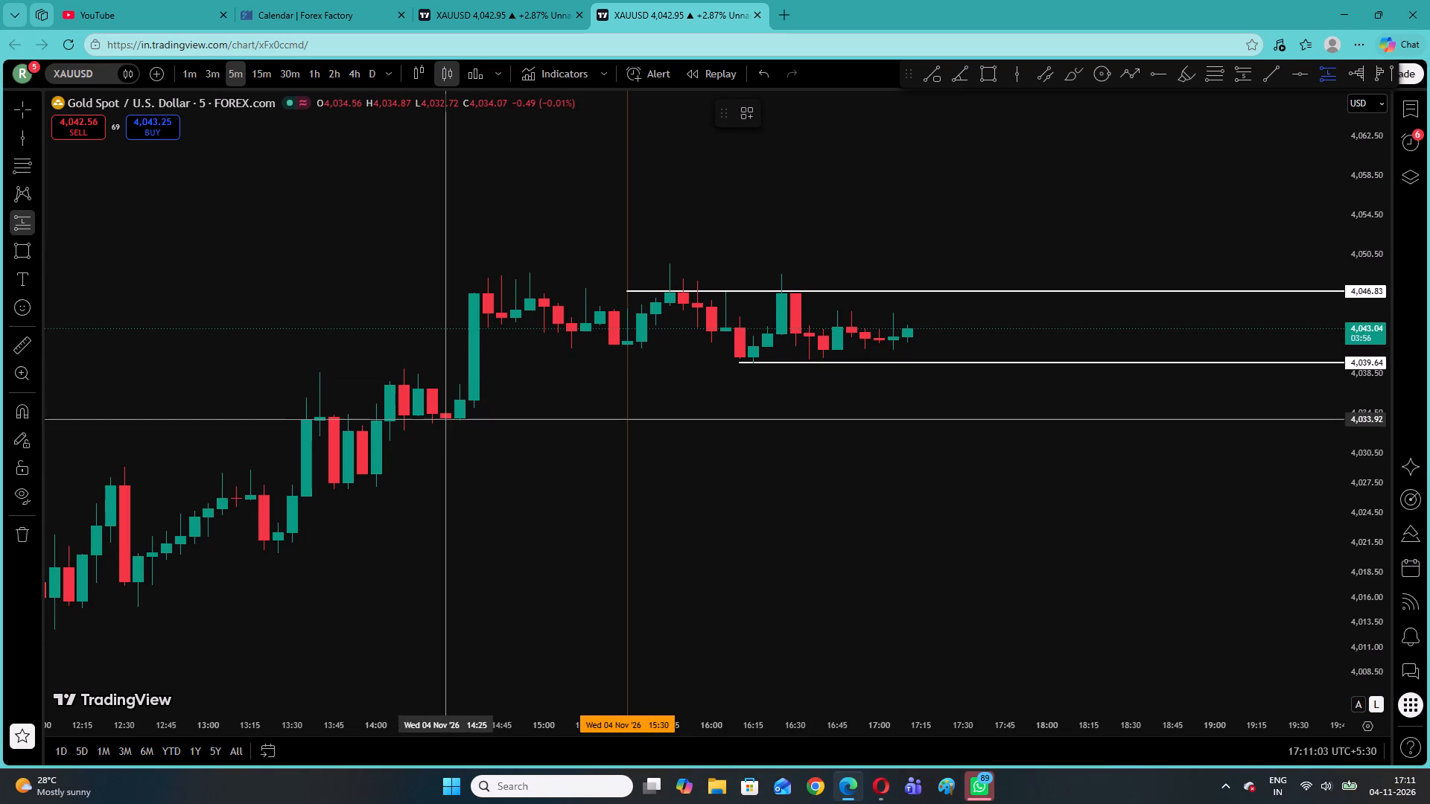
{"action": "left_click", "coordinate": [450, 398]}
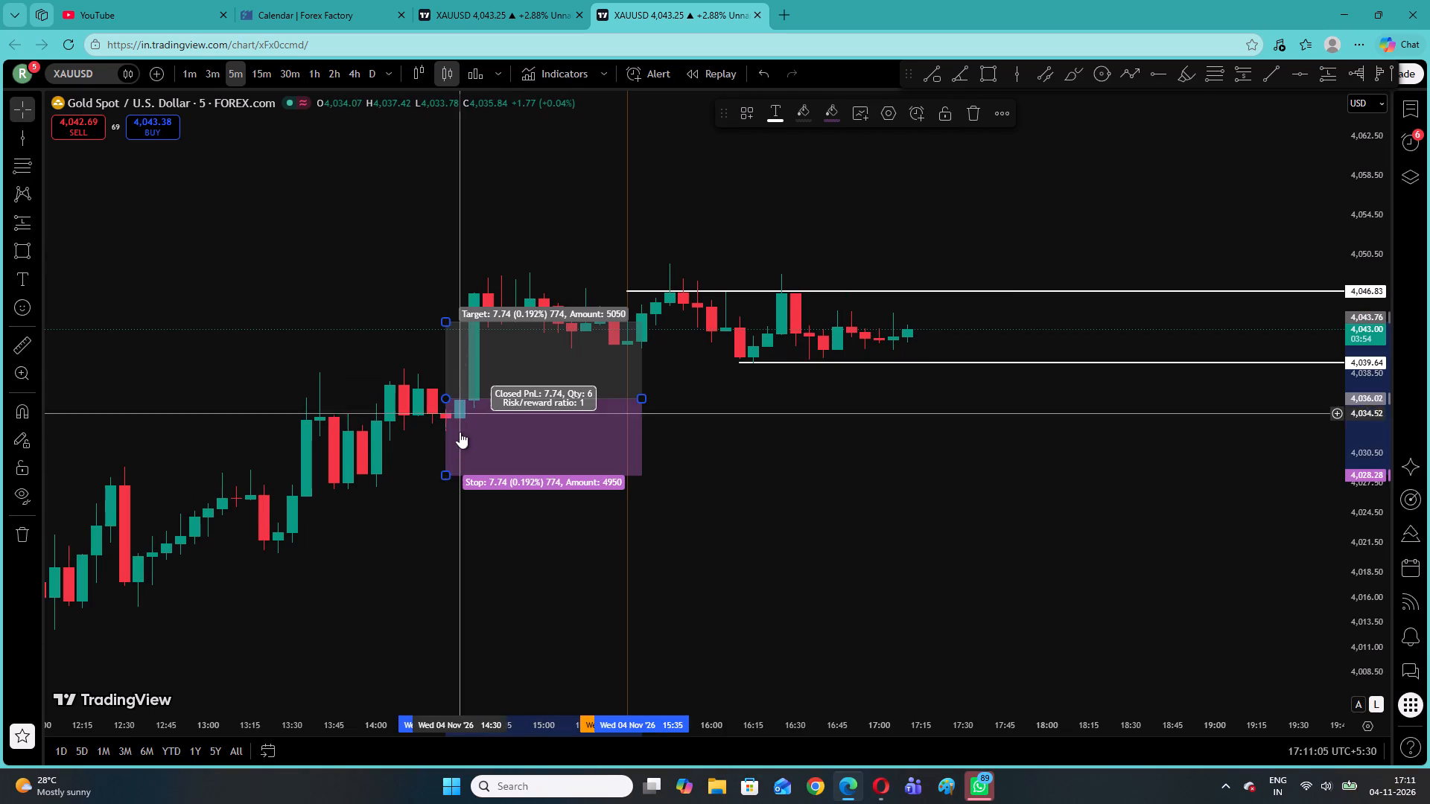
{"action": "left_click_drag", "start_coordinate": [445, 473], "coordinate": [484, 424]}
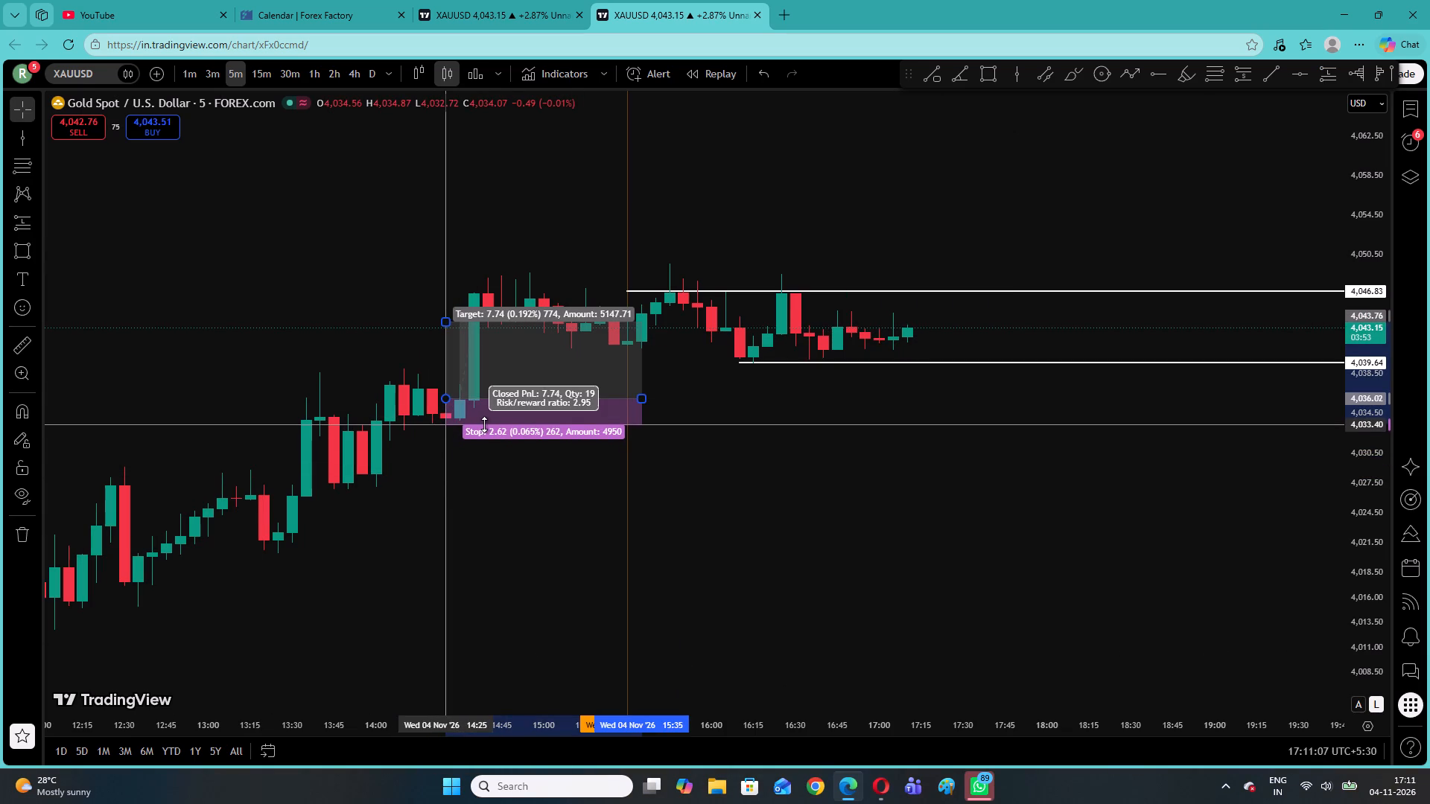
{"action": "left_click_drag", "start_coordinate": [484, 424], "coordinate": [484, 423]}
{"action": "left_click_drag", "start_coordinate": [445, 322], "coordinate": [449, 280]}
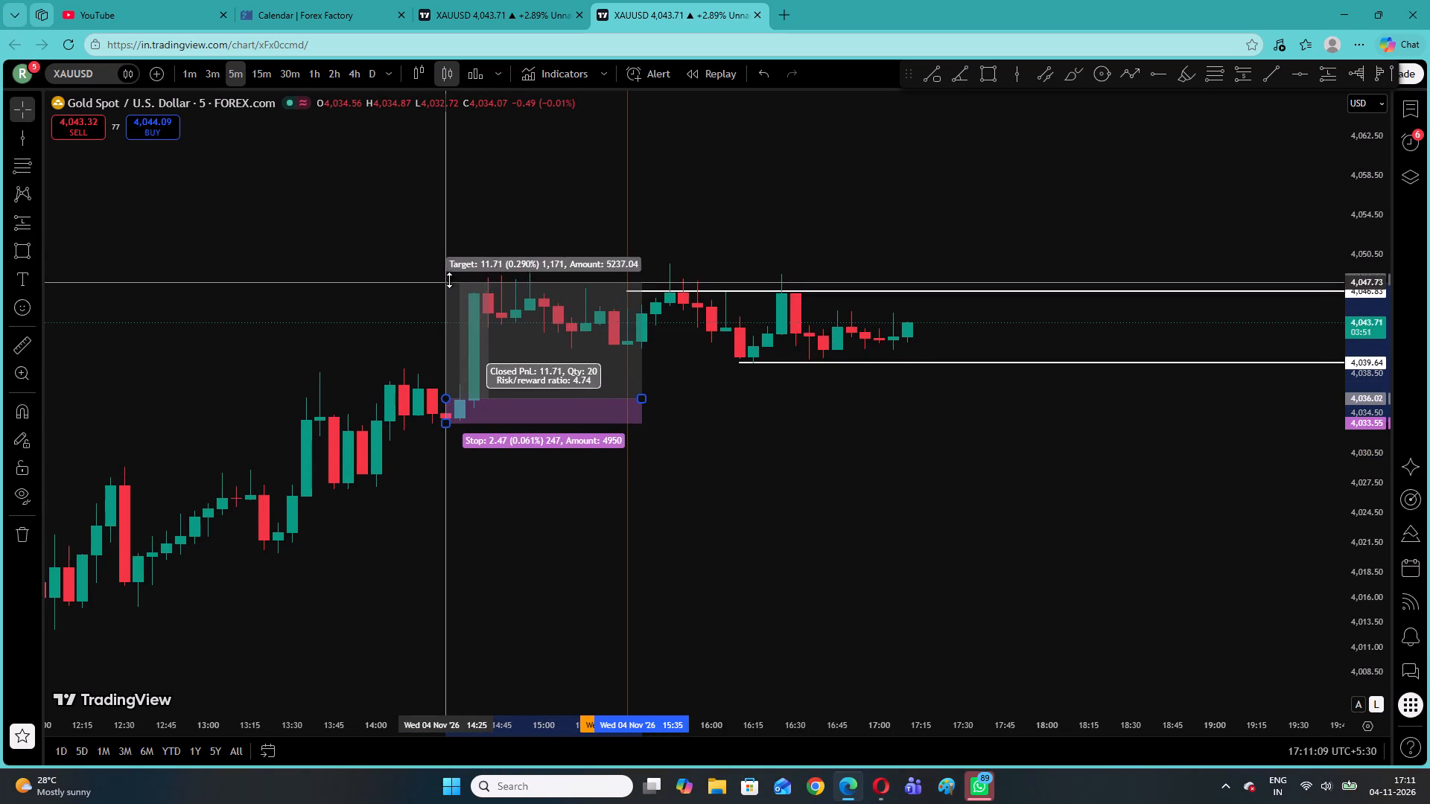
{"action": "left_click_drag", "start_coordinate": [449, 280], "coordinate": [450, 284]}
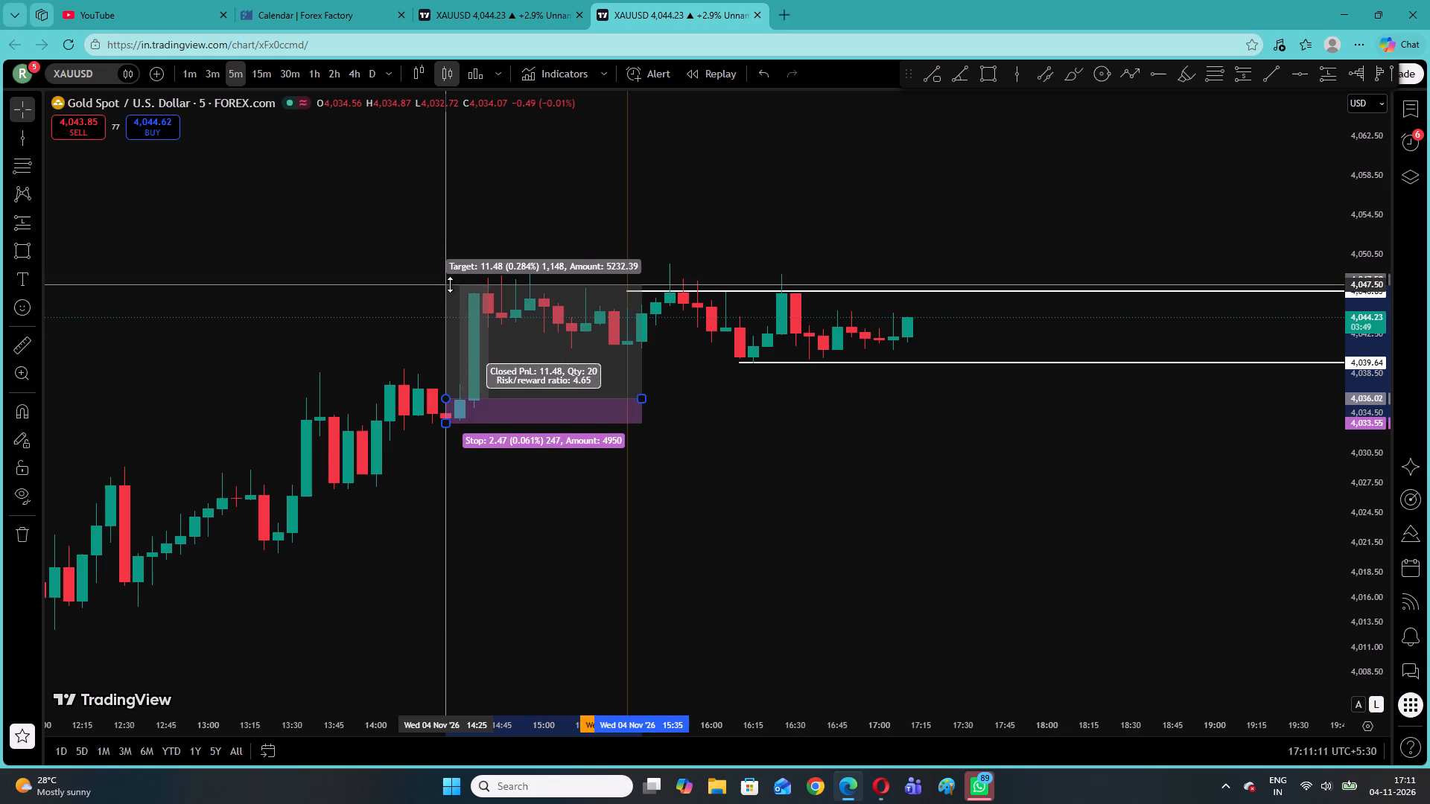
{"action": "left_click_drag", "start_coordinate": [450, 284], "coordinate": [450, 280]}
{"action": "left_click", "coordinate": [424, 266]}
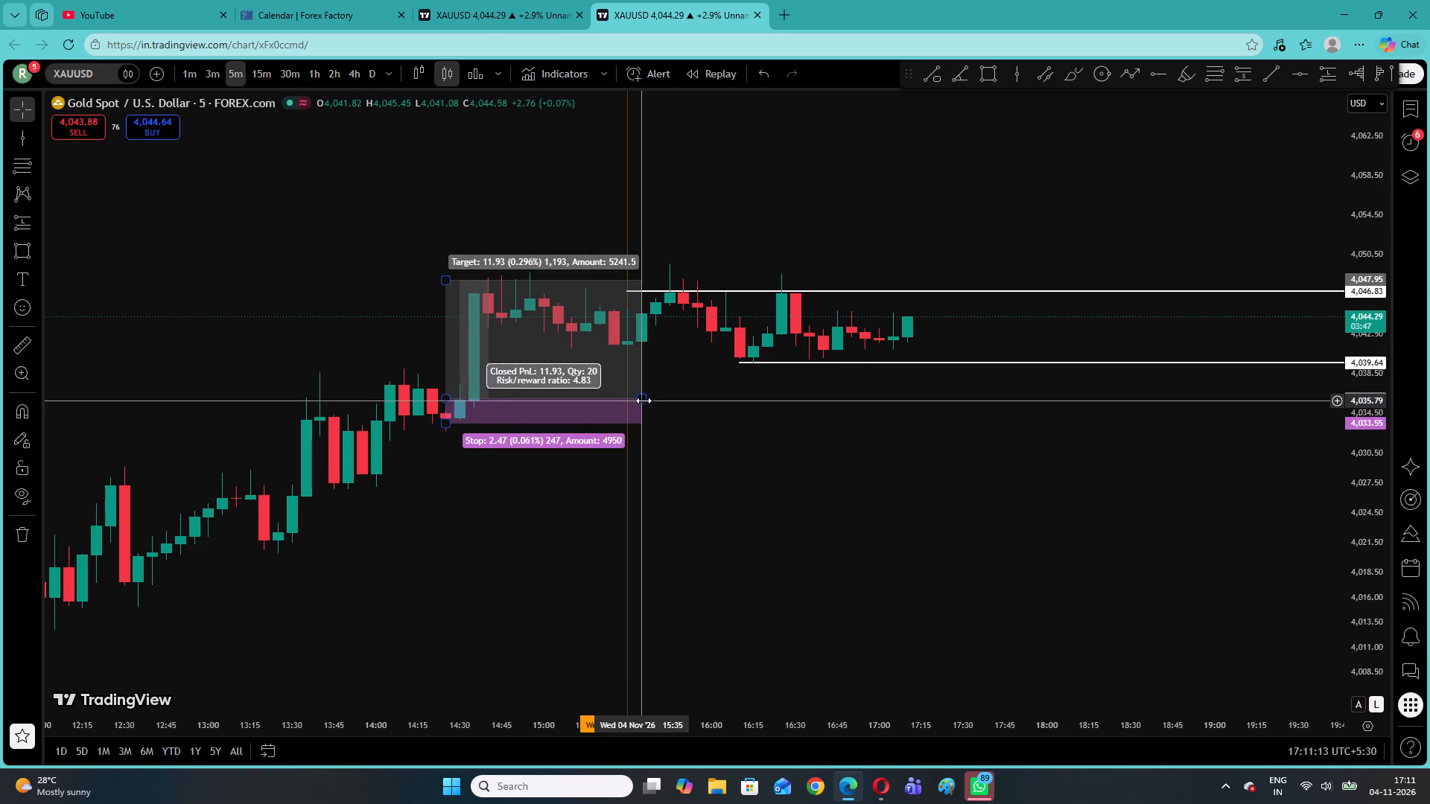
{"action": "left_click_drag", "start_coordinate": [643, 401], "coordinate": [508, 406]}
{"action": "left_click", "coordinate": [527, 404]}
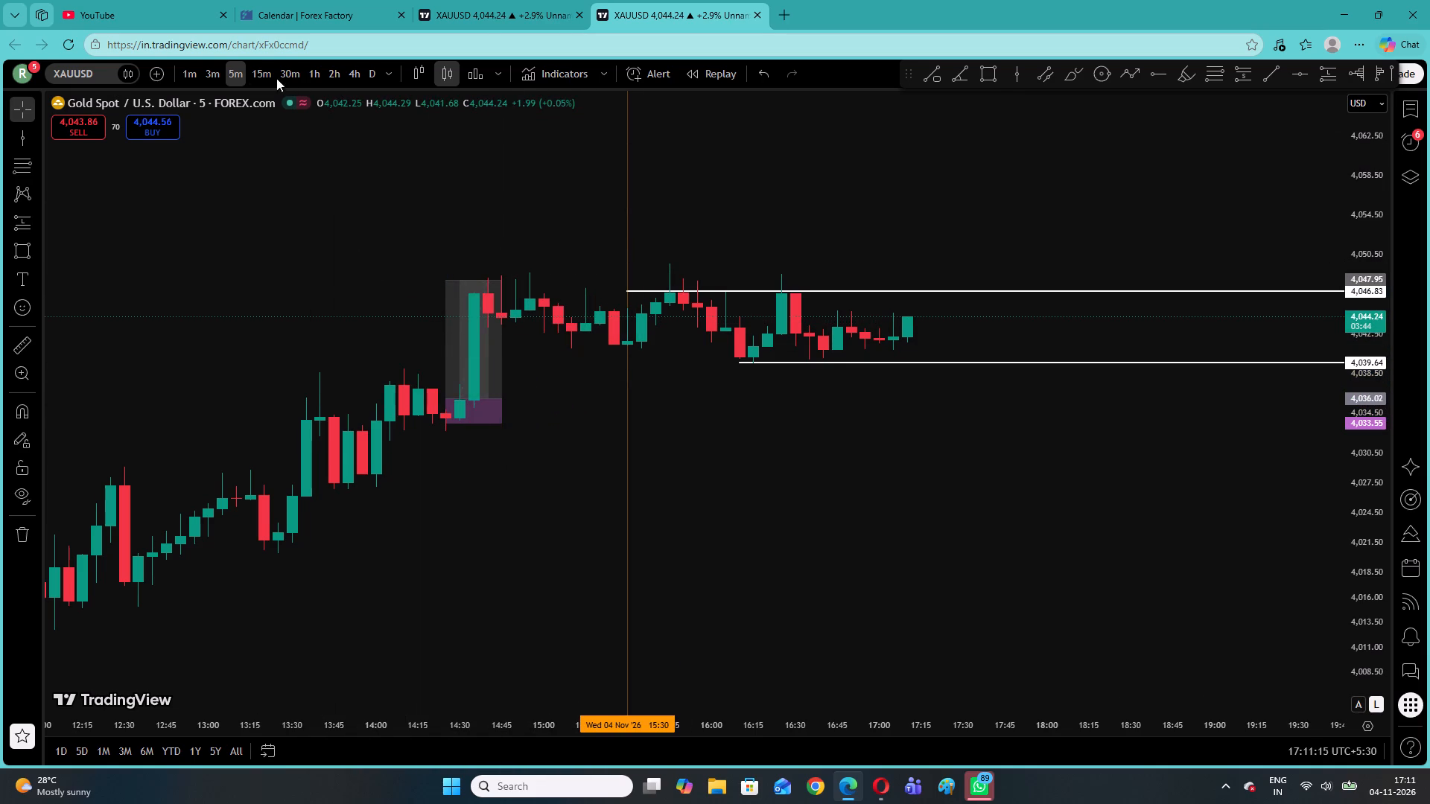
Examine the long position and the range rays on the 15-minute, 30-minute and 1-hour charts, finishing on the 5-minute chart.
{"action": "left_click", "coordinate": [261, 74]}
{"action": "left_click", "coordinate": [287, 74]}
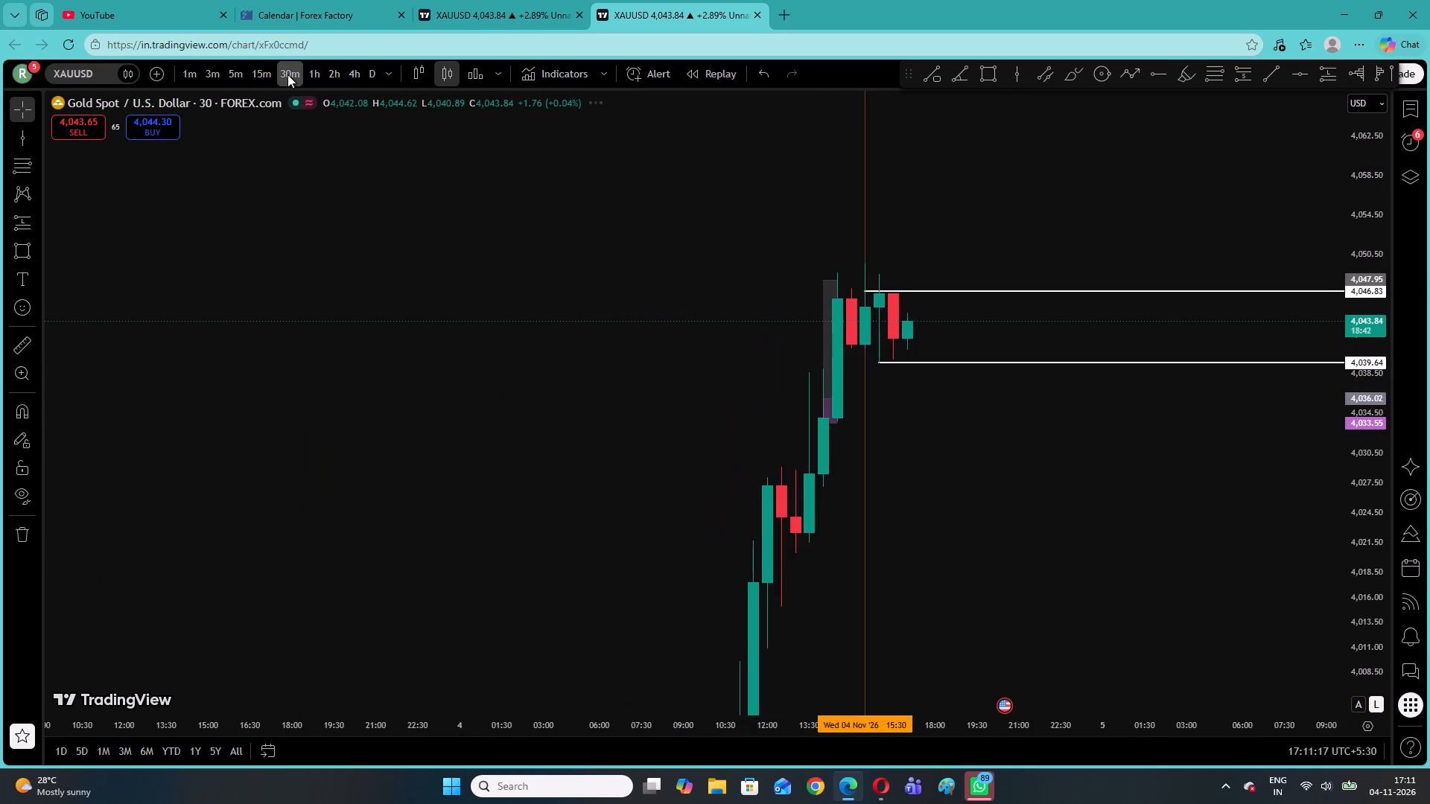
{"action": "left_click", "coordinate": [317, 77]}
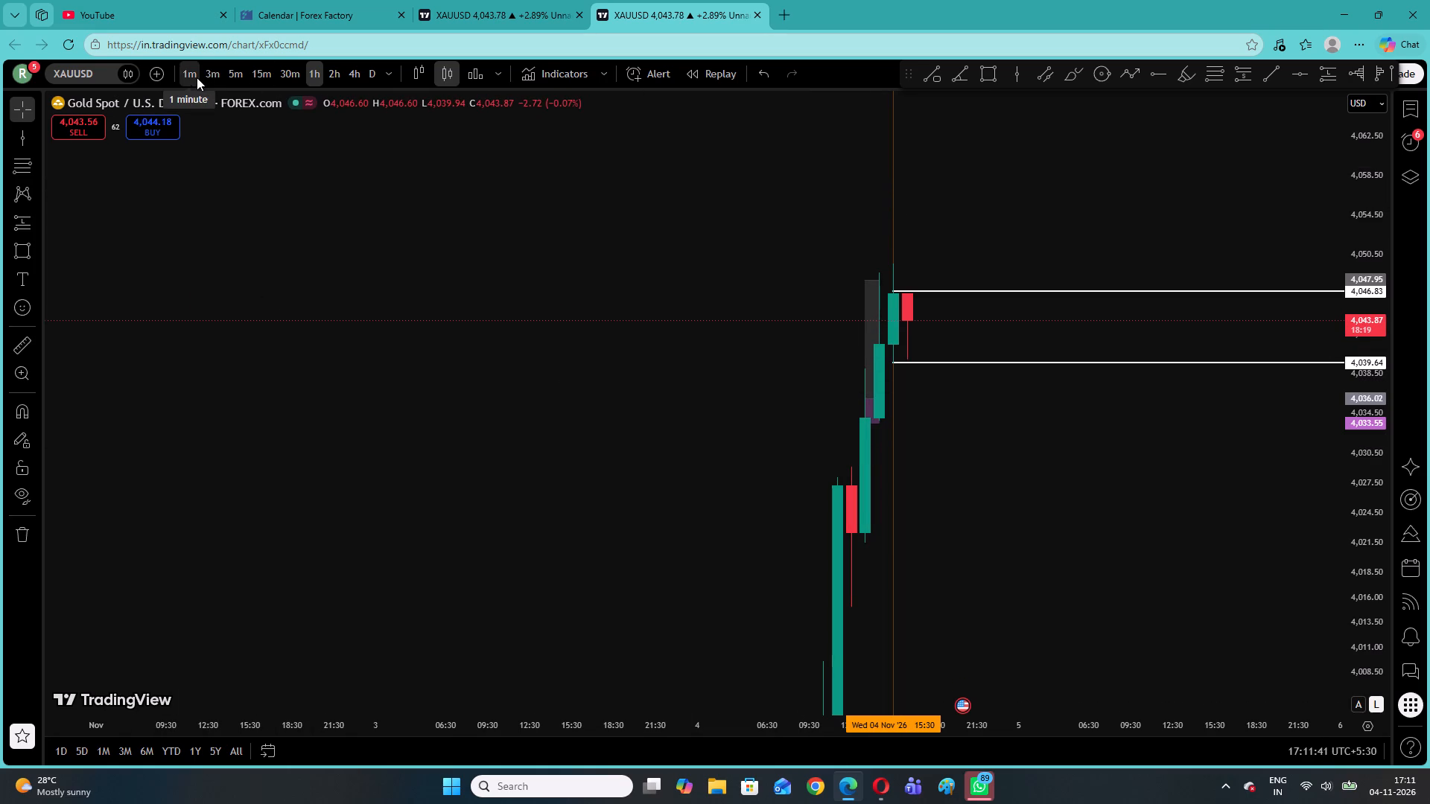
{"action": "left_click", "coordinate": [233, 77]}
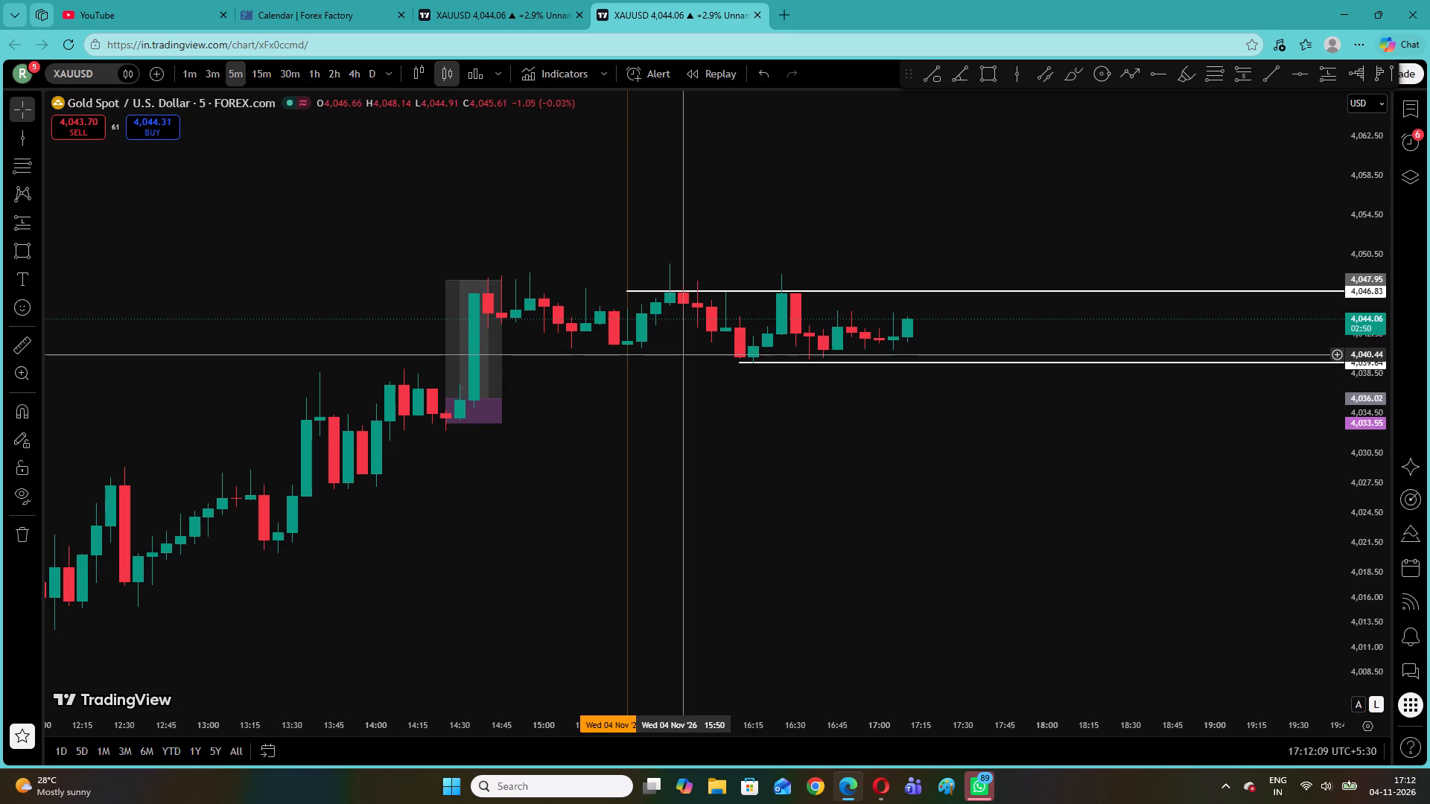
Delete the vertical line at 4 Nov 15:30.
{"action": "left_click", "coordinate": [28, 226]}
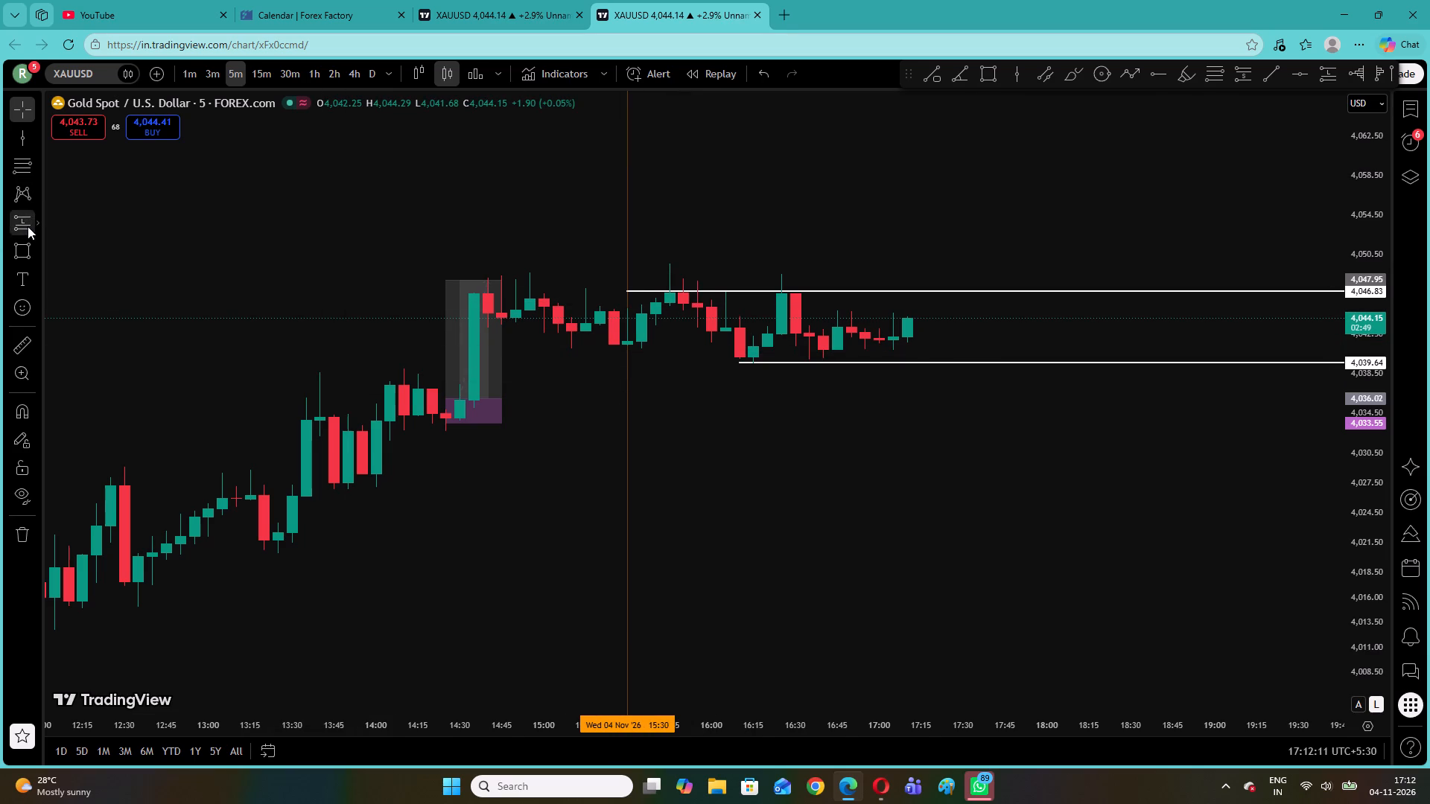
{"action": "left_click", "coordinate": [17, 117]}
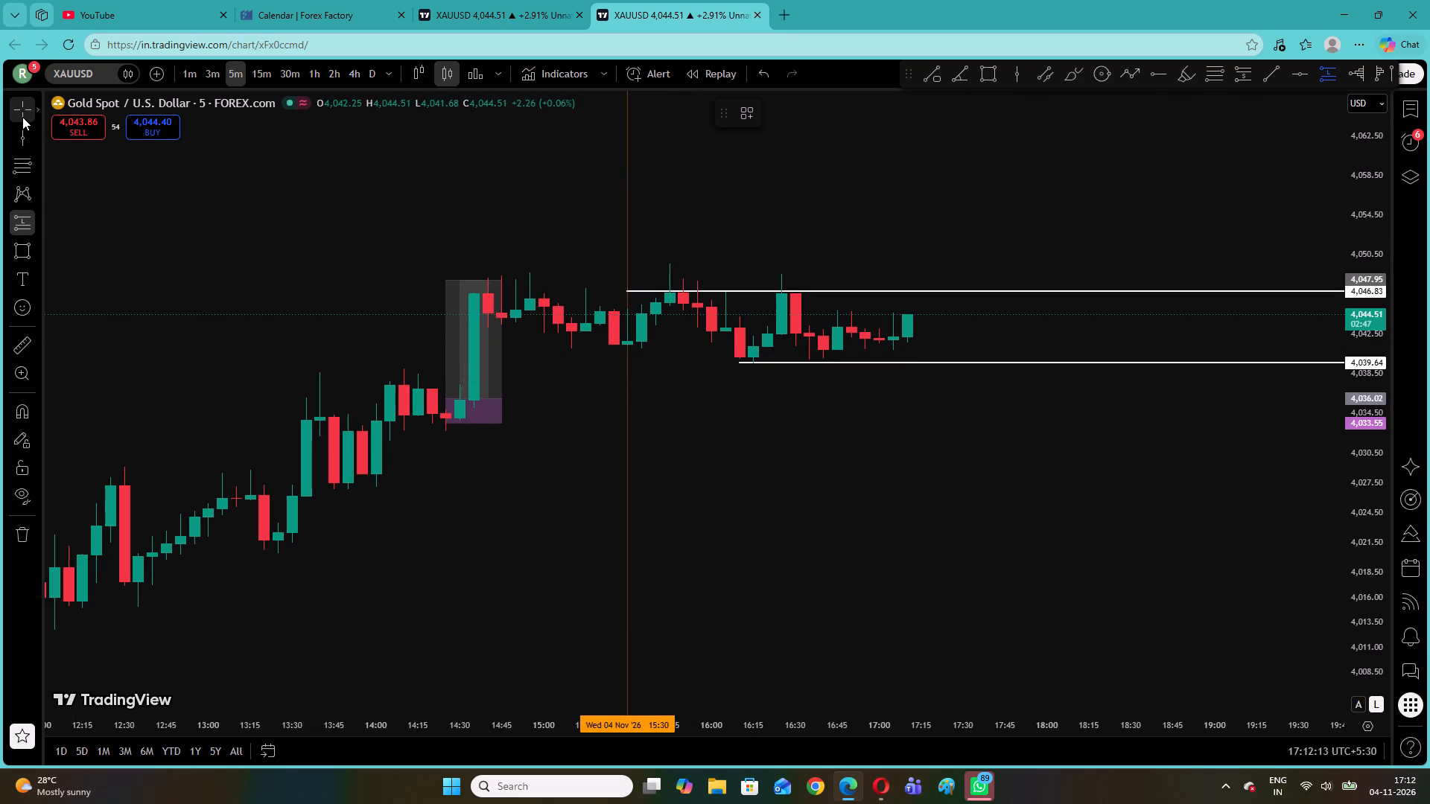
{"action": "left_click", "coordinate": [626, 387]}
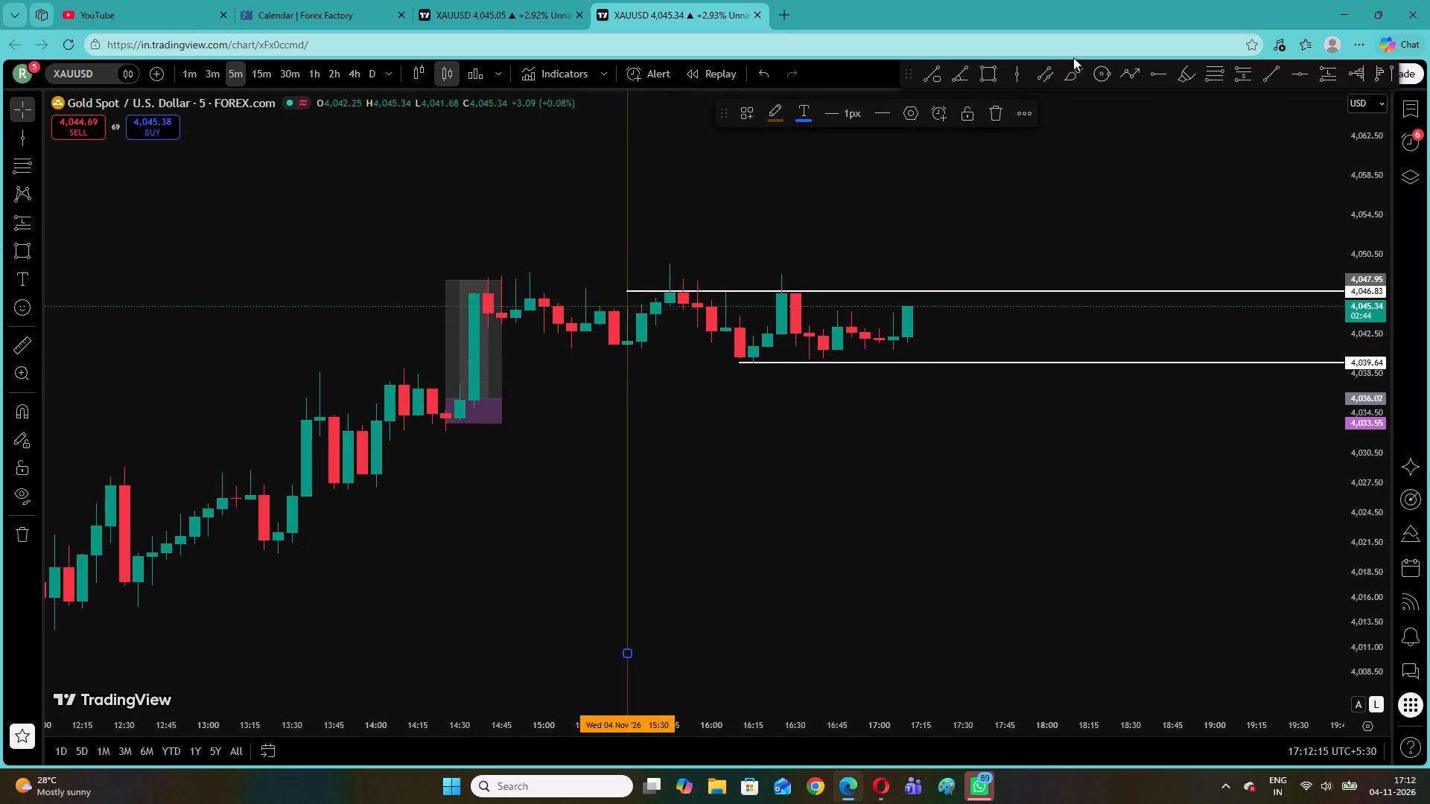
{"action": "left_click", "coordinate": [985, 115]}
Remove all three remaining drawings from the chart, including the two horizontal rays and the long position.
{"action": "left_click_drag", "start_coordinate": [775, 179], "coordinate": [754, 255]}
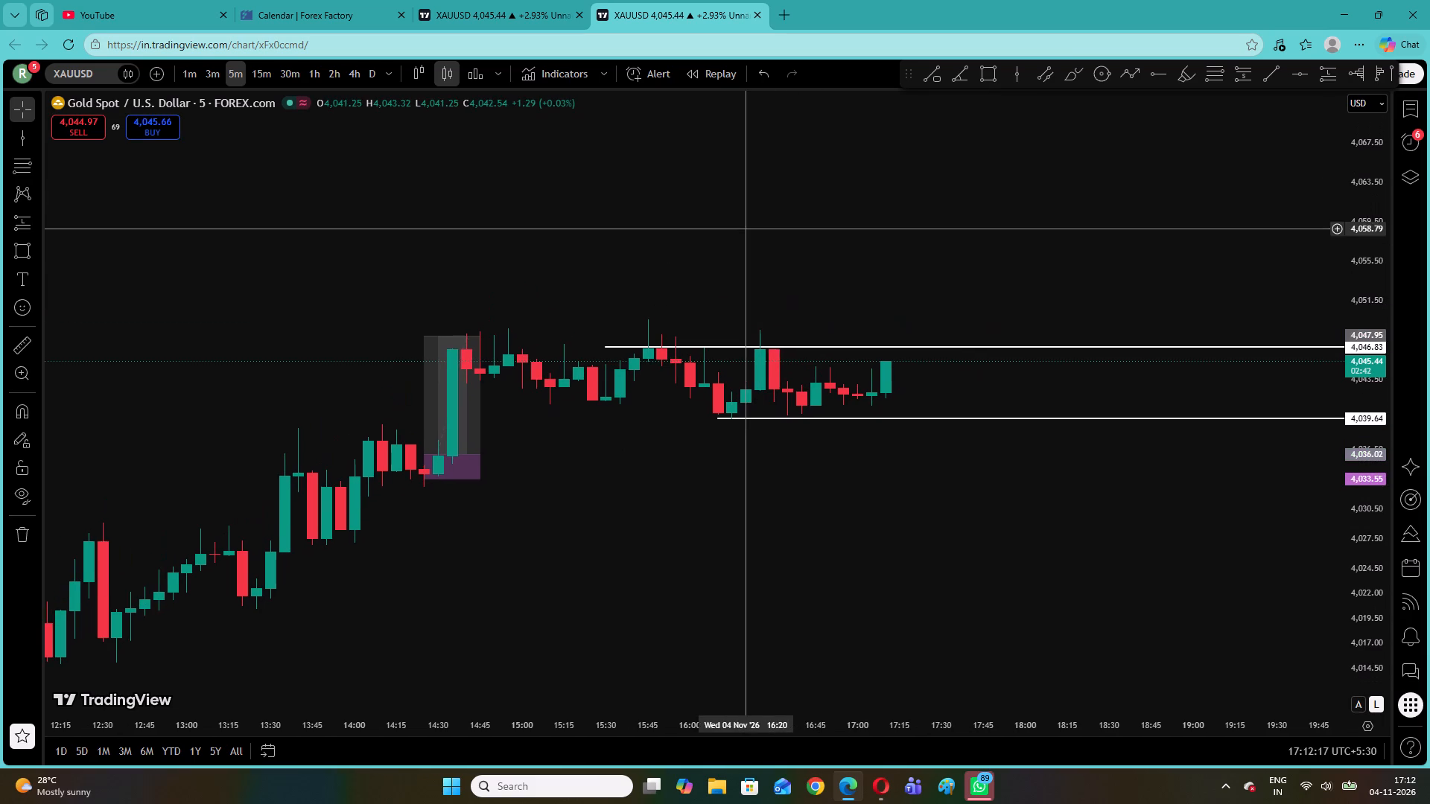
{"action": "right_click", "coordinate": [1014, 250]}
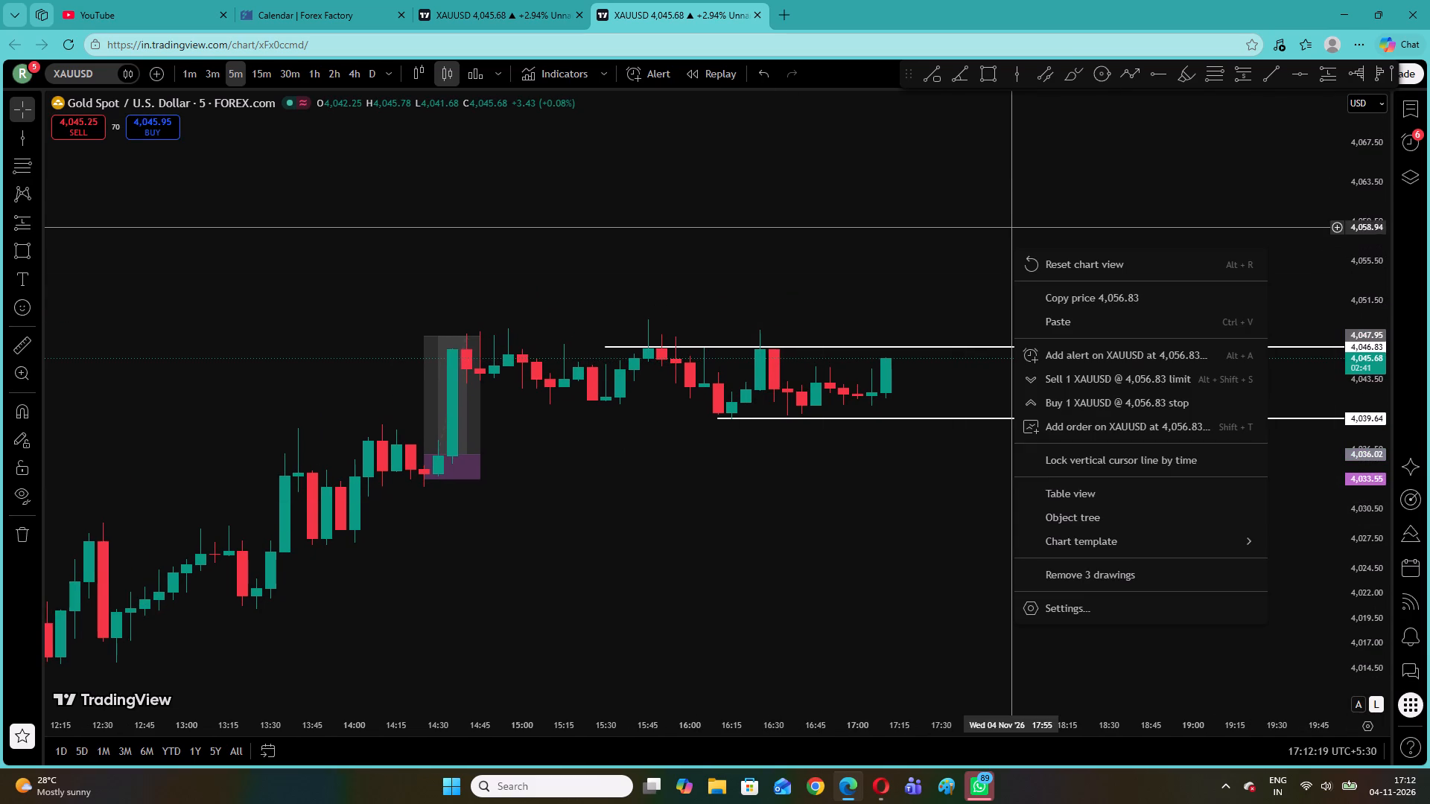
{"action": "left_click", "coordinate": [1103, 579]}
Place a long position from 15:25 to about 15:50 with entry about 4,041.90, stop about 4,040.94 and target about 4,046.74.
{"action": "left_click_drag", "start_coordinate": [1365, 609], "coordinate": [1365, 552]}
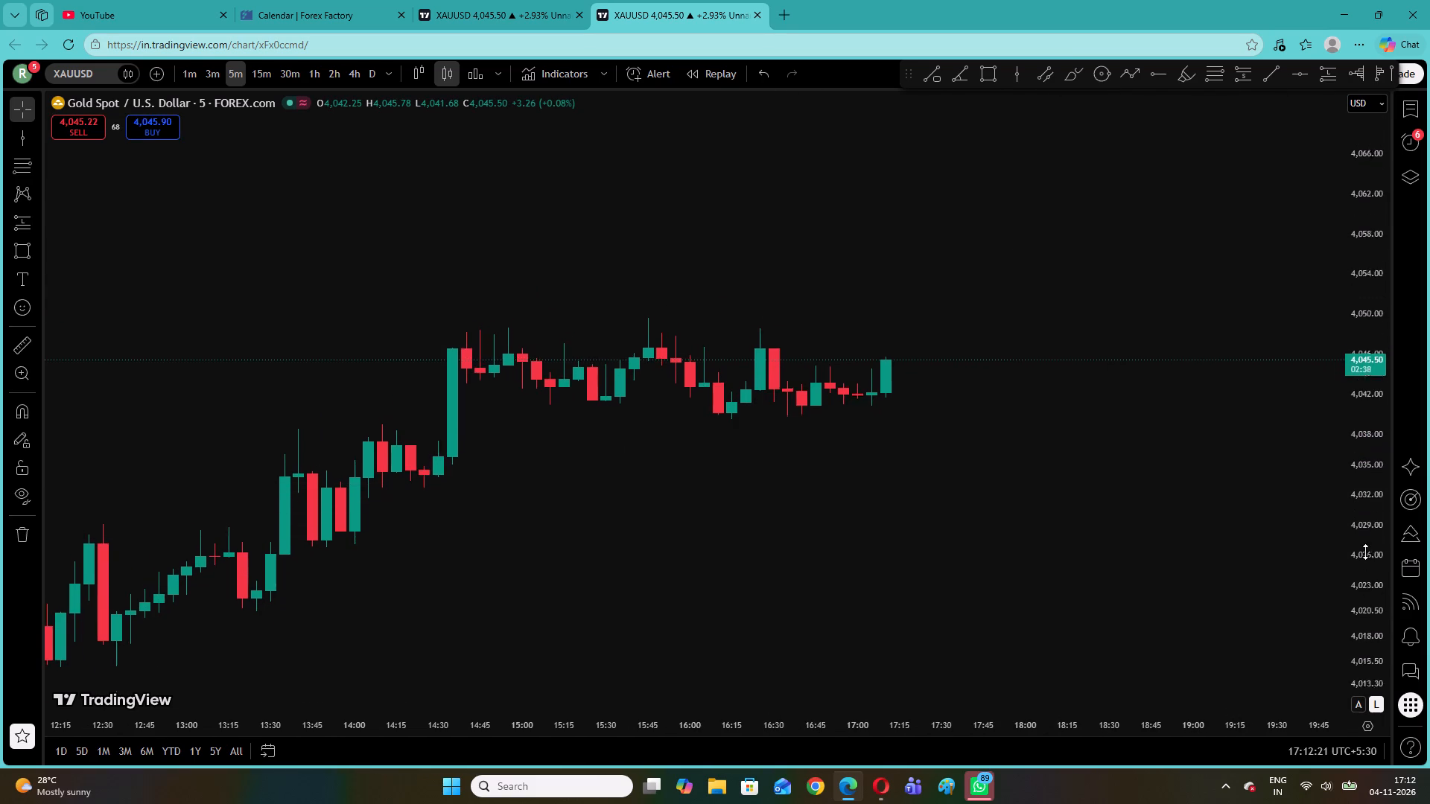
{"action": "left_click_drag", "start_coordinate": [1365, 552], "coordinate": [1337, 94]}
{"action": "left_click_drag", "start_coordinate": [708, 319], "coordinate": [492, 415]}
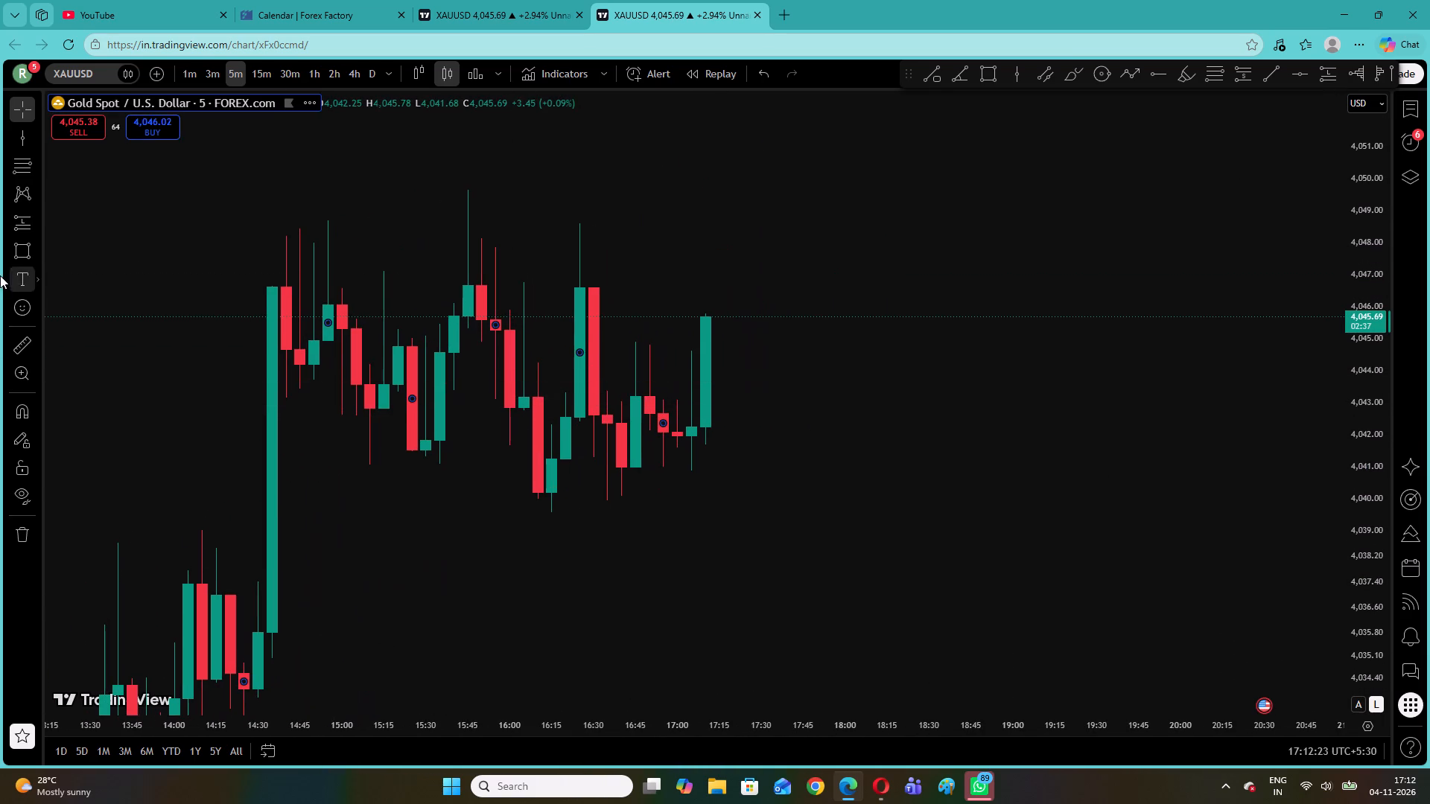
{"action": "left_click", "coordinate": [37, 227]}
{"action": "left_click", "coordinate": [66, 237]}
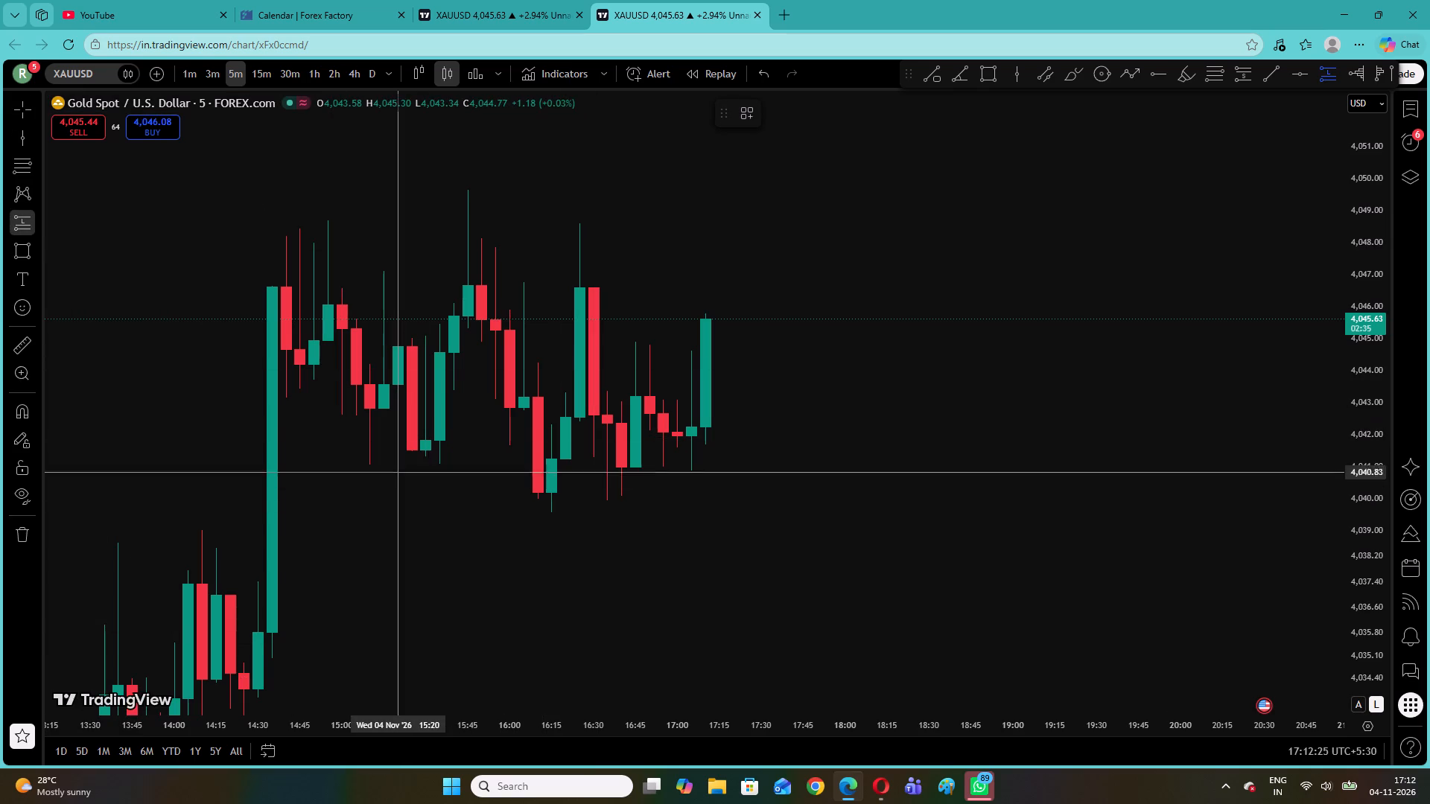
{"action": "left_click", "coordinate": [413, 438]}
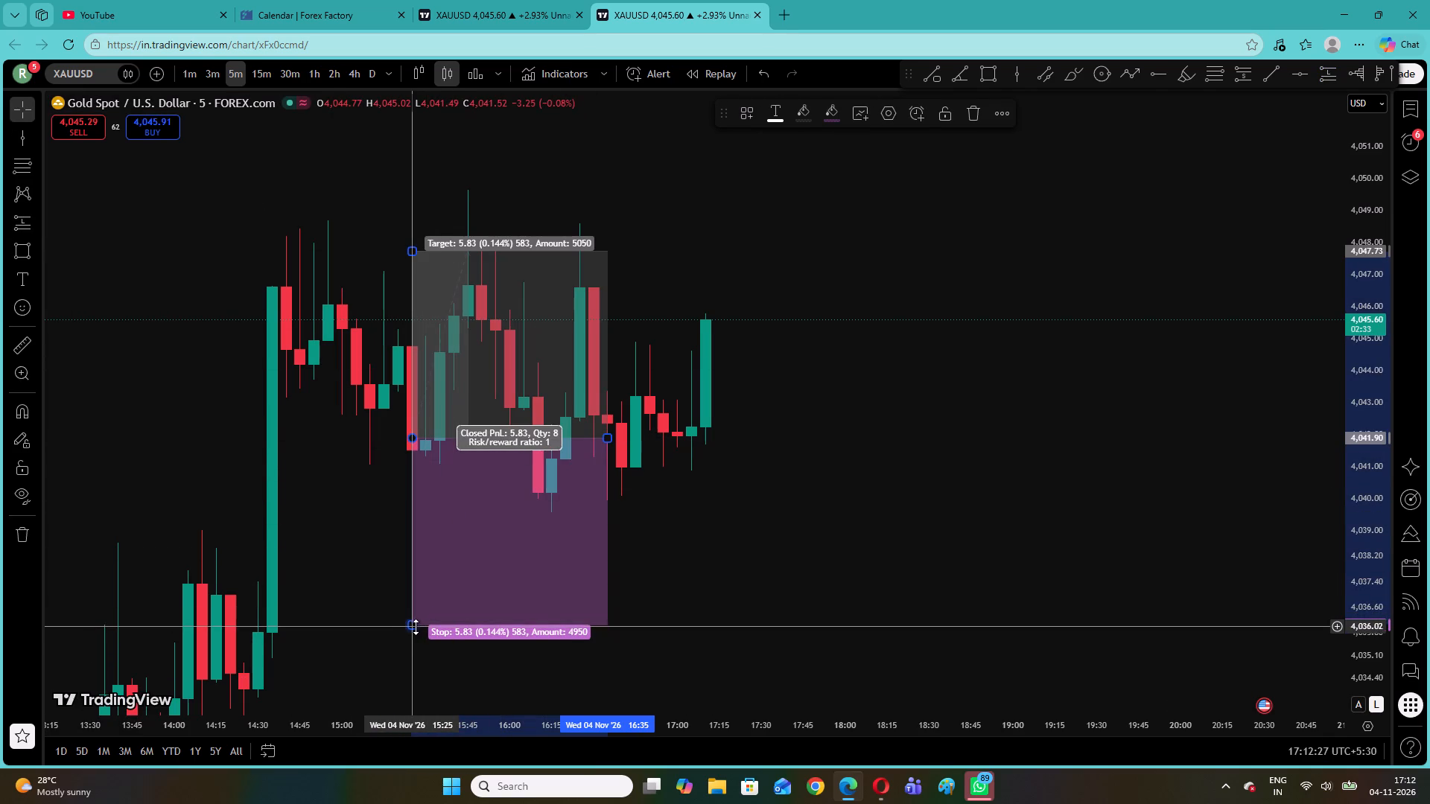
{"action": "left_click_drag", "start_coordinate": [415, 628], "coordinate": [441, 457]}
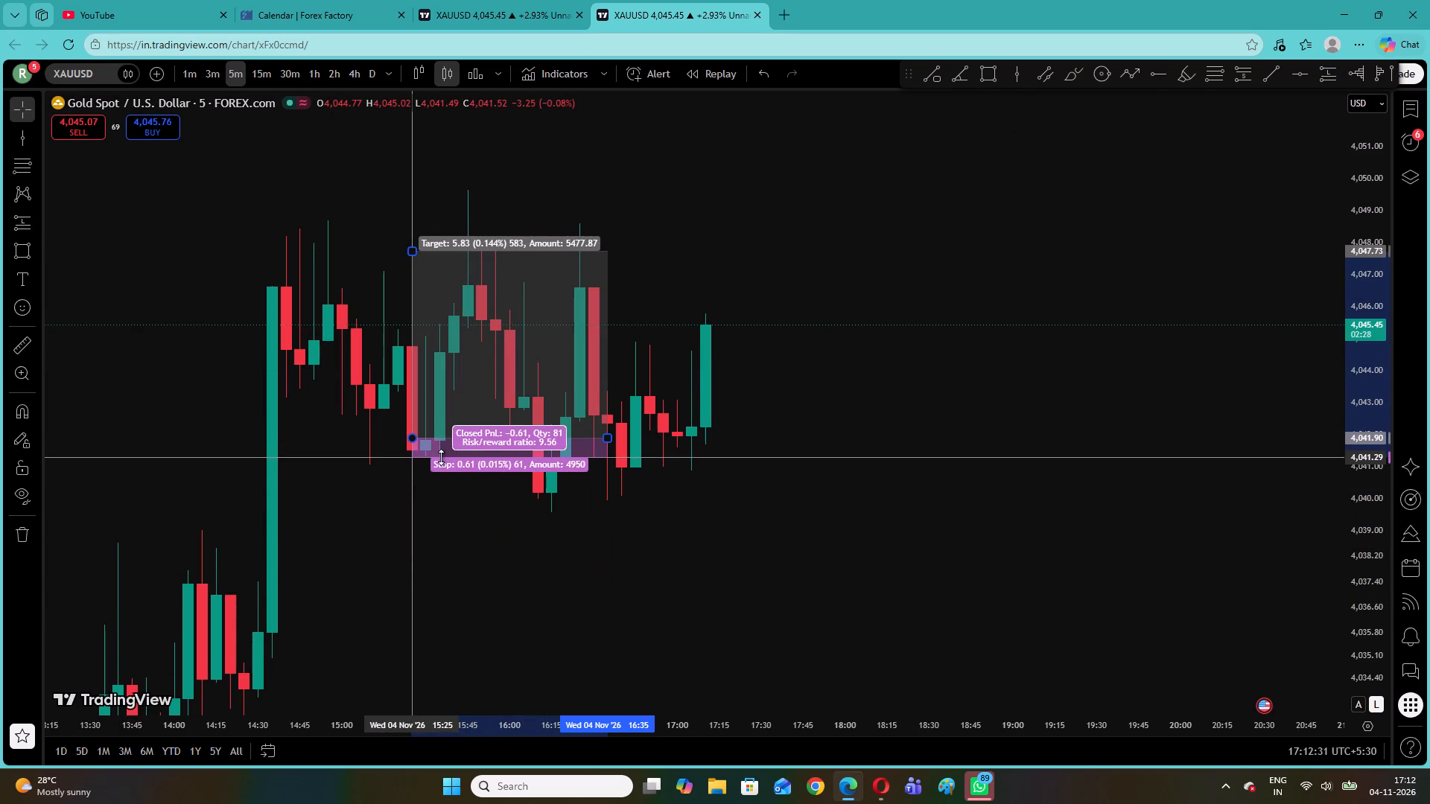
{"action": "left_click_drag", "start_coordinate": [441, 457], "coordinate": [451, 468]}
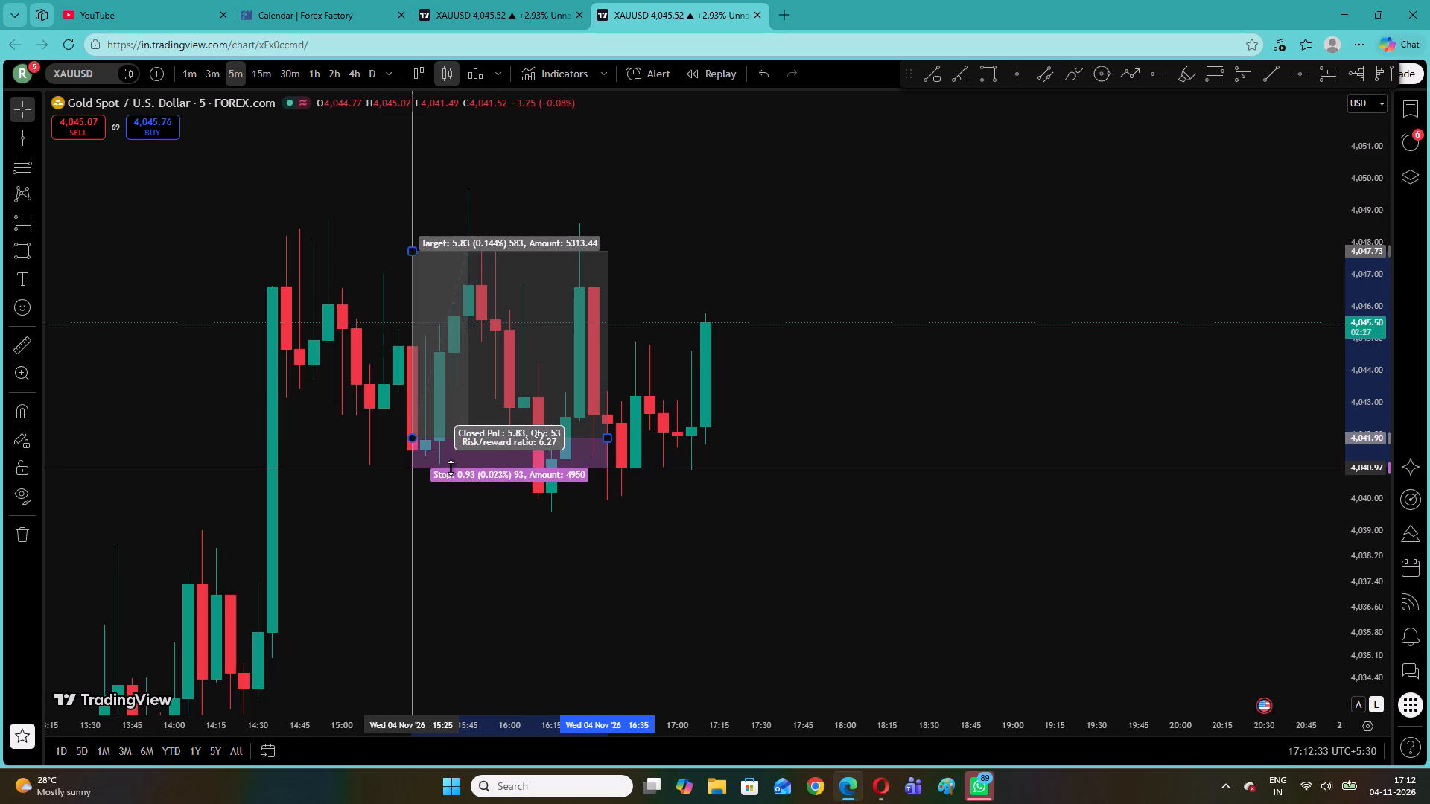
{"action": "left_click_drag", "start_coordinate": [451, 468], "coordinate": [451, 468]}
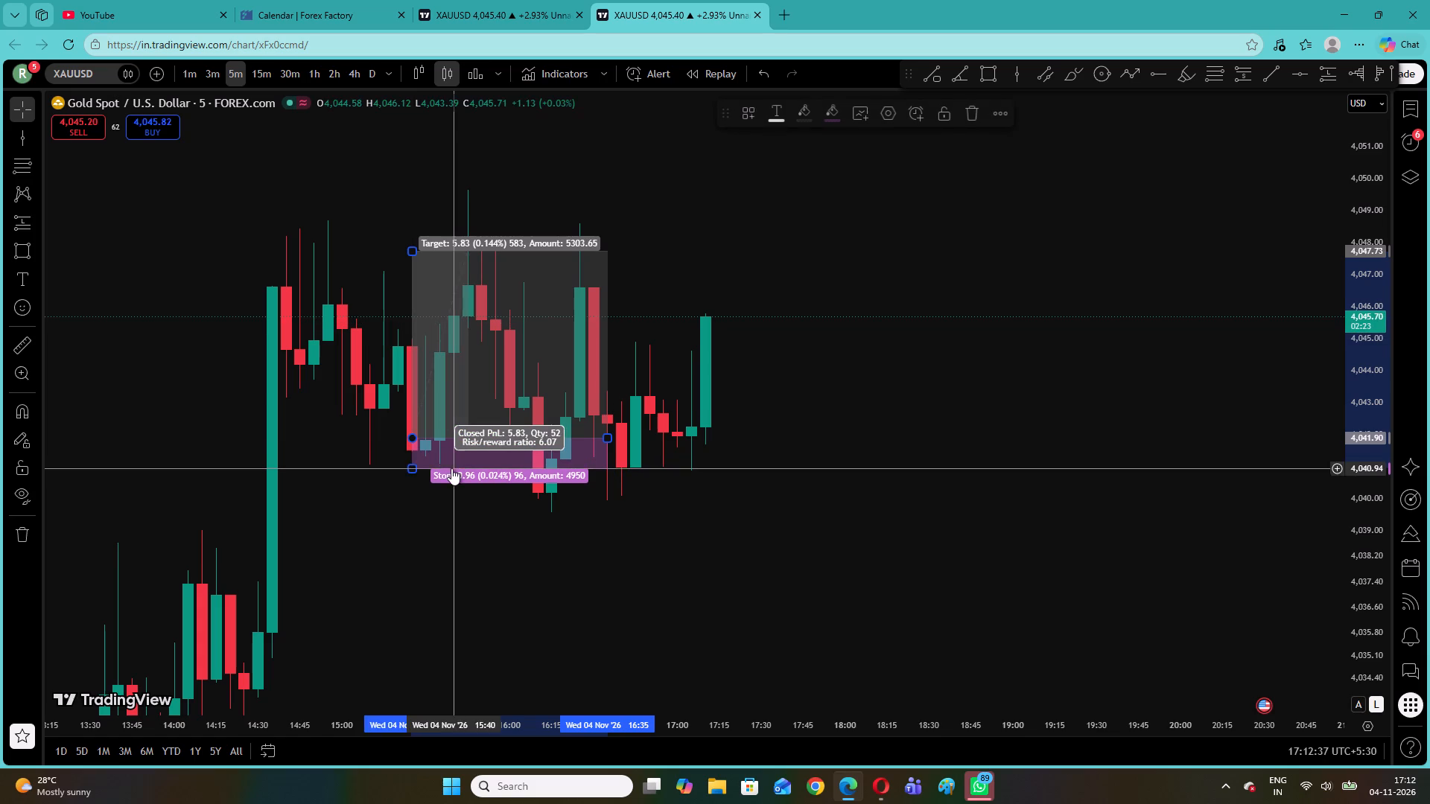
{"action": "left_click_drag", "start_coordinate": [414, 253], "coordinate": [418, 267]}
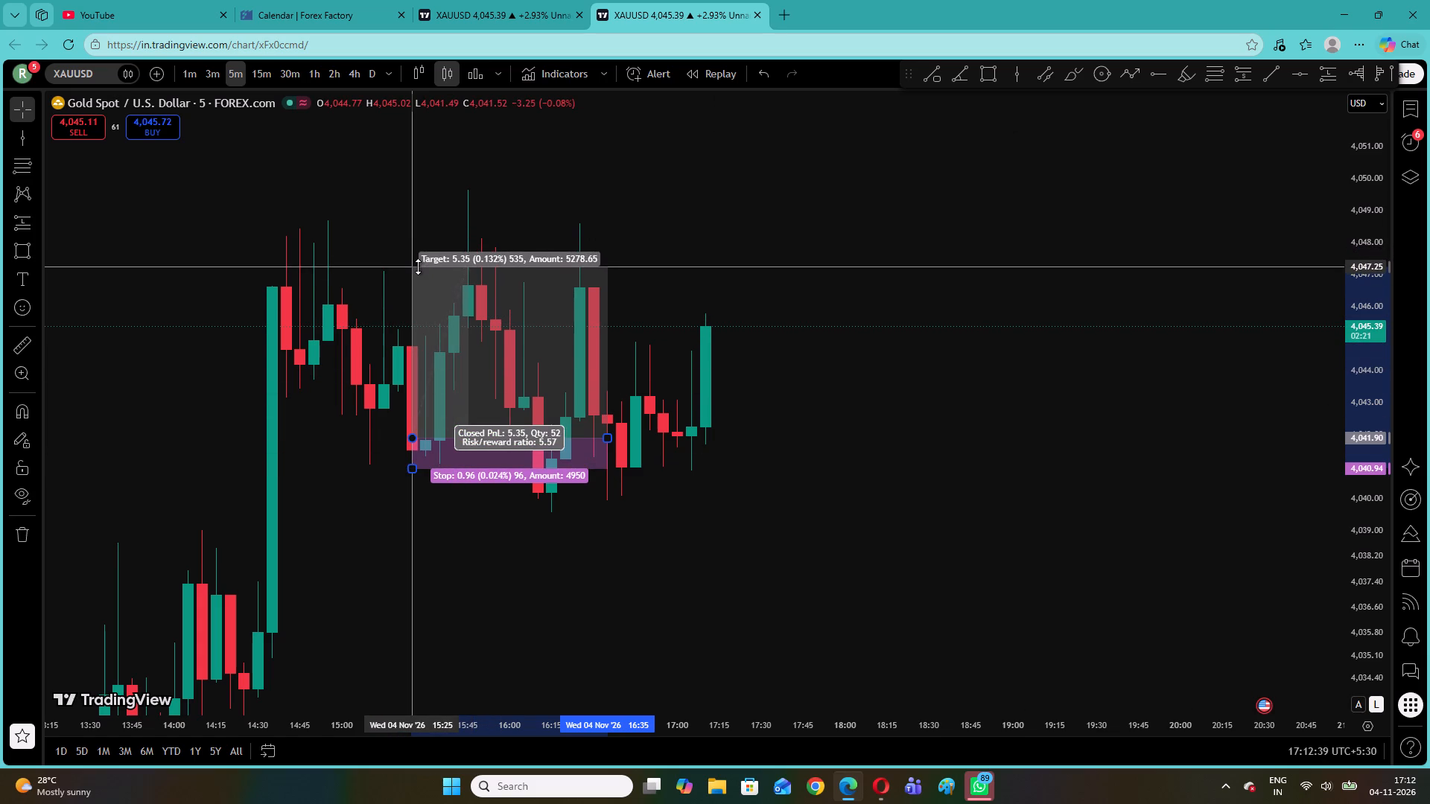
{"action": "left_click_drag", "start_coordinate": [418, 267], "coordinate": [416, 281]}
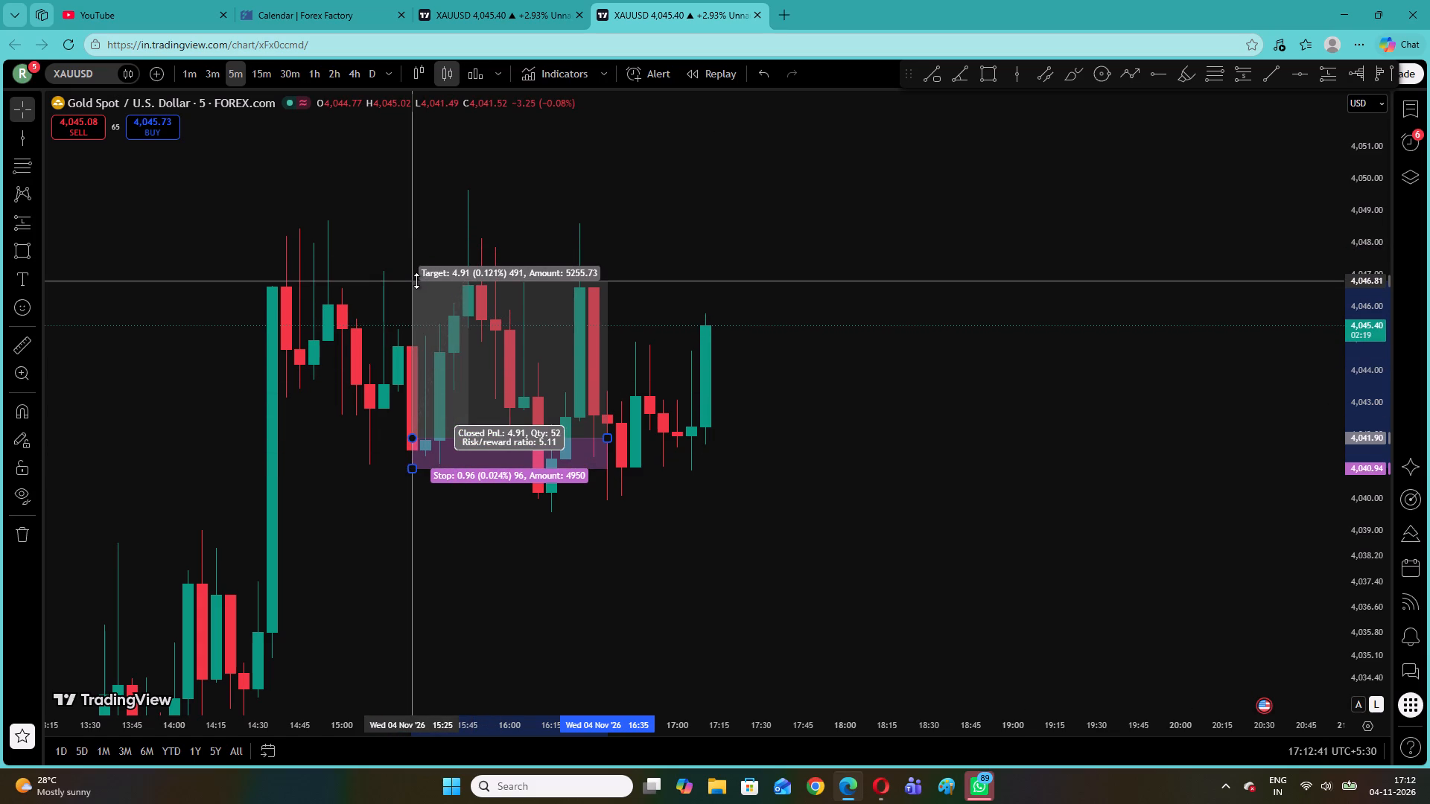
{"action": "left_click_drag", "start_coordinate": [416, 281], "coordinate": [416, 283]}
{"action": "left_click", "coordinate": [411, 243]}
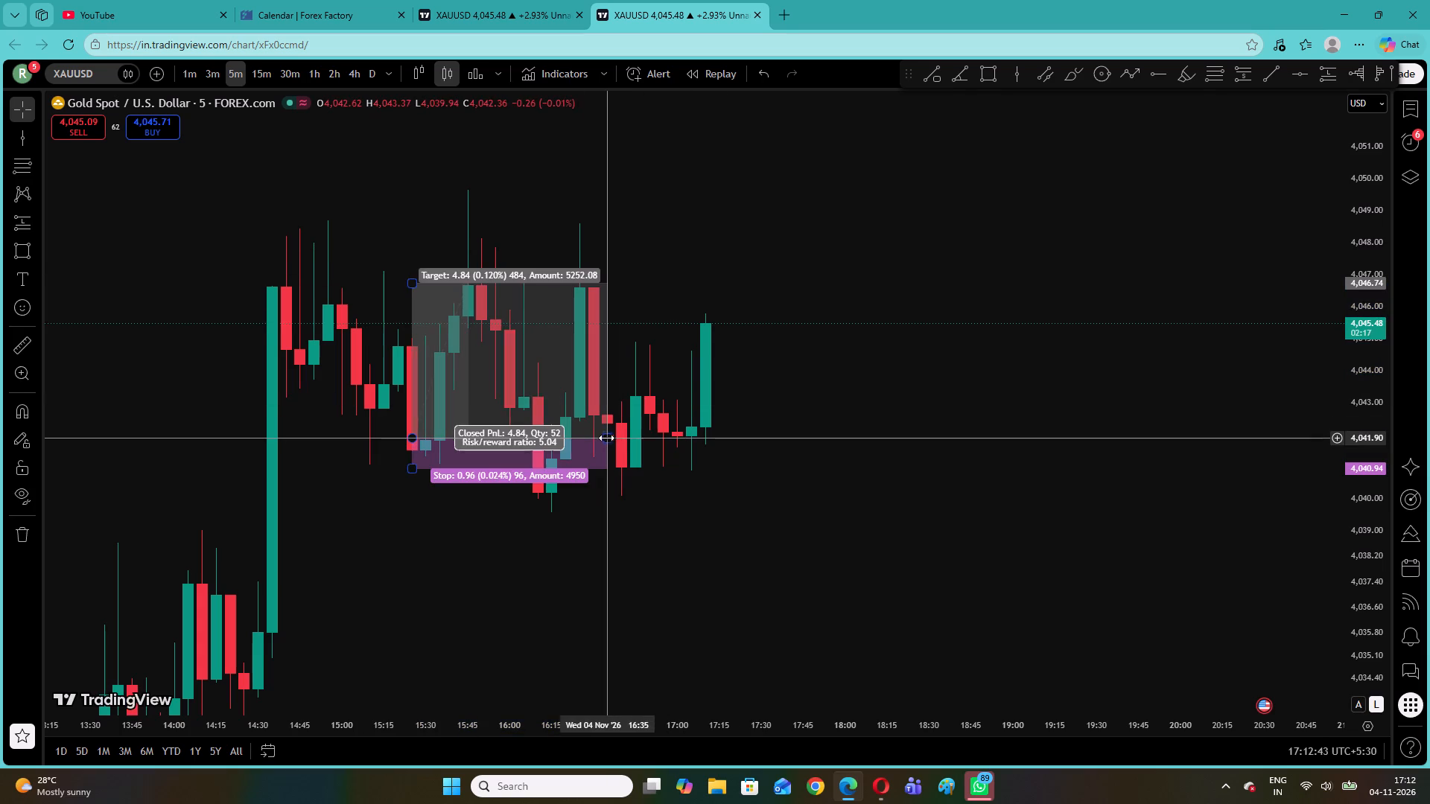
{"action": "left_click_drag", "start_coordinate": [603, 438], "coordinate": [485, 440]}
{"action": "left_click", "coordinate": [521, 428]}
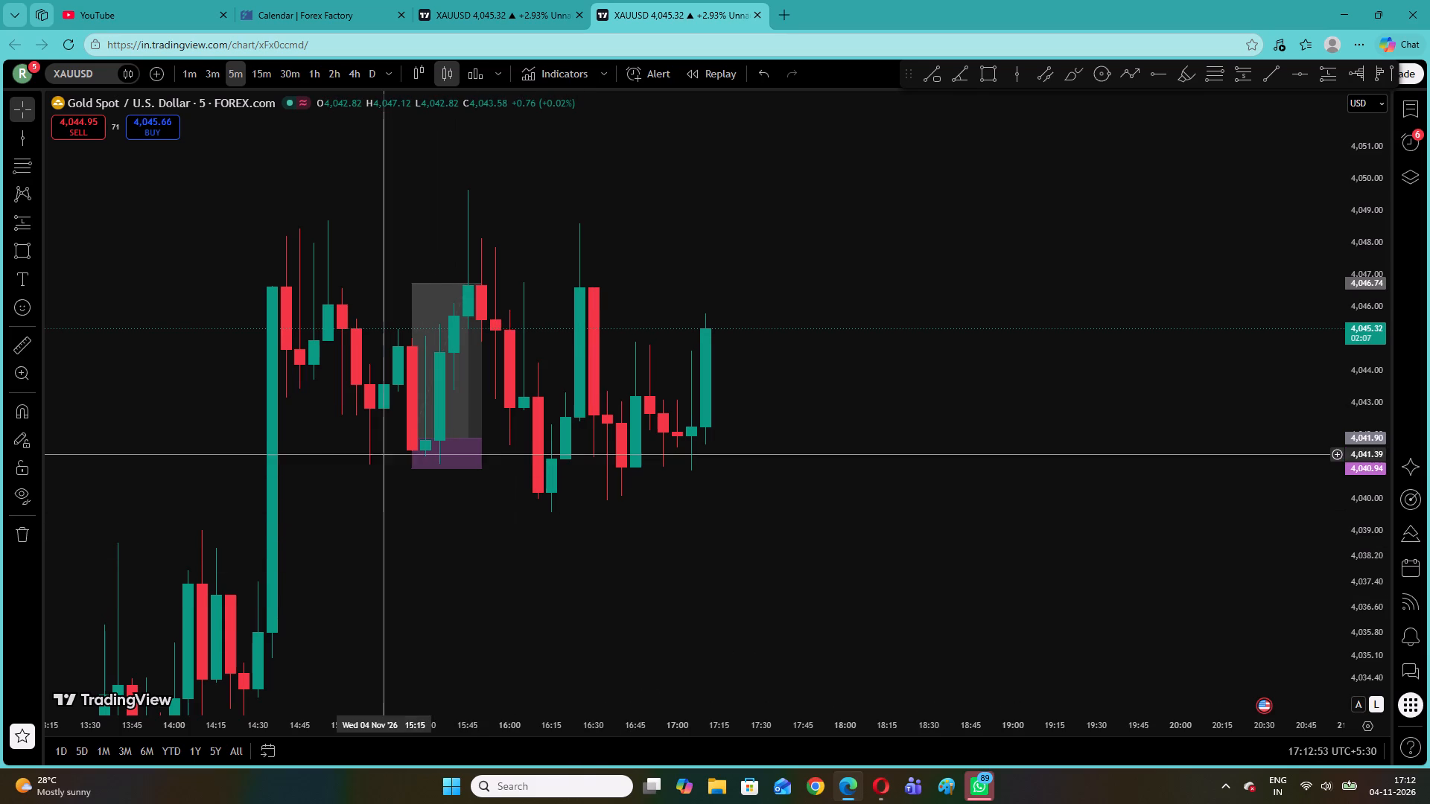
Examine the long position on the 1-hour chart, finishing back on the 5-minute chart.
{"action": "left_click", "coordinate": [314, 74]}
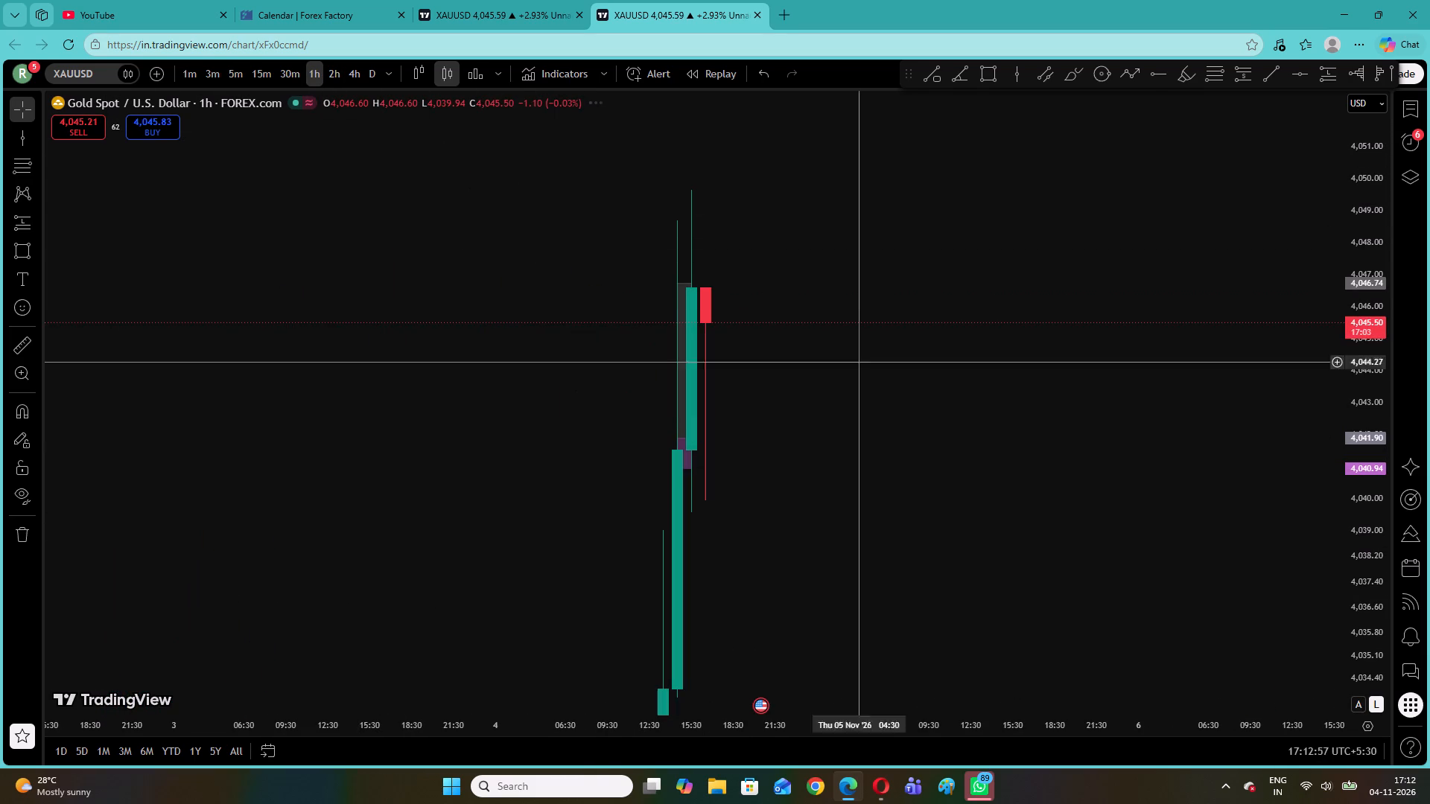
{"action": "left_click_drag", "start_coordinate": [1363, 369], "coordinate": [1374, 634]}
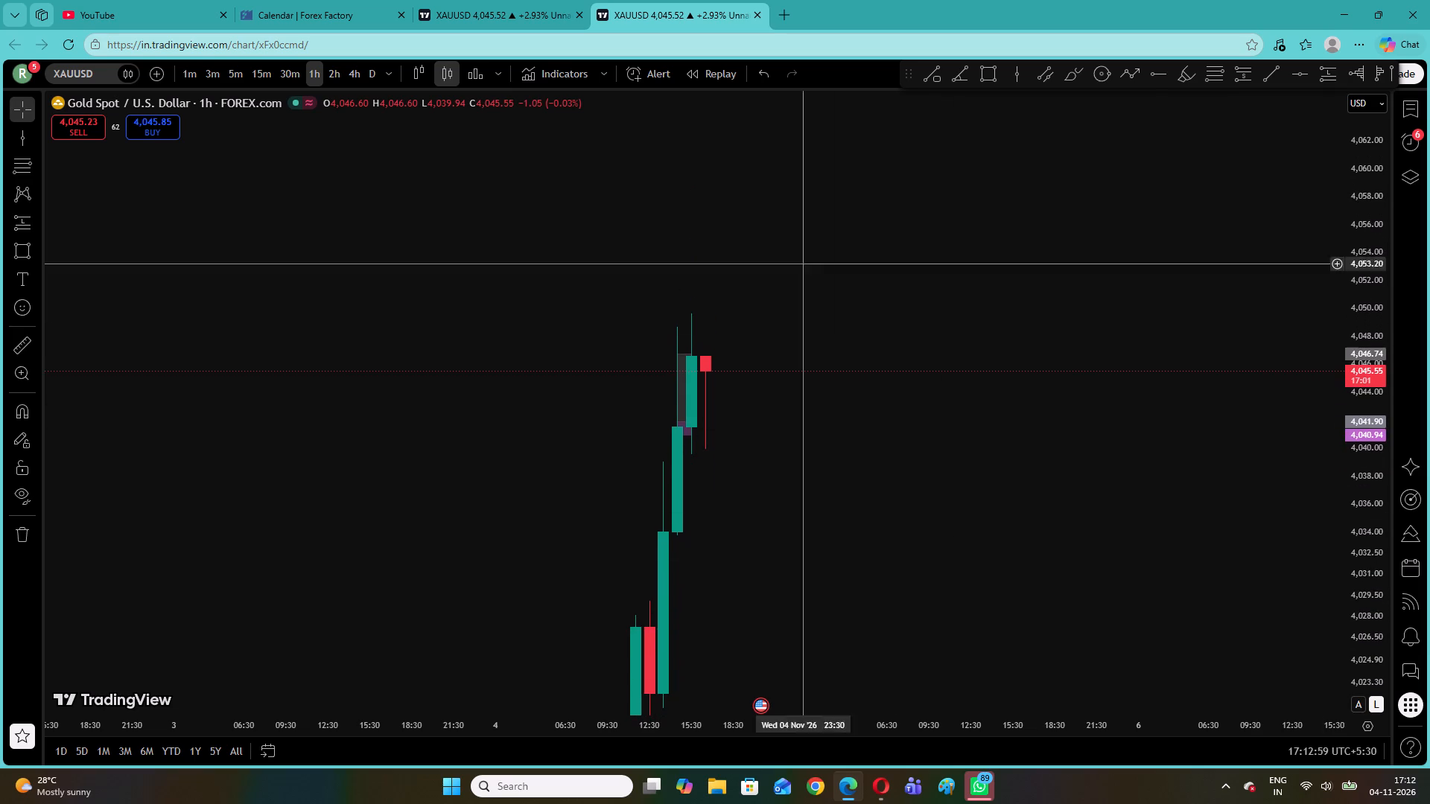
{"action": "left_click_drag", "start_coordinate": [828, 251], "coordinate": [731, 264]}
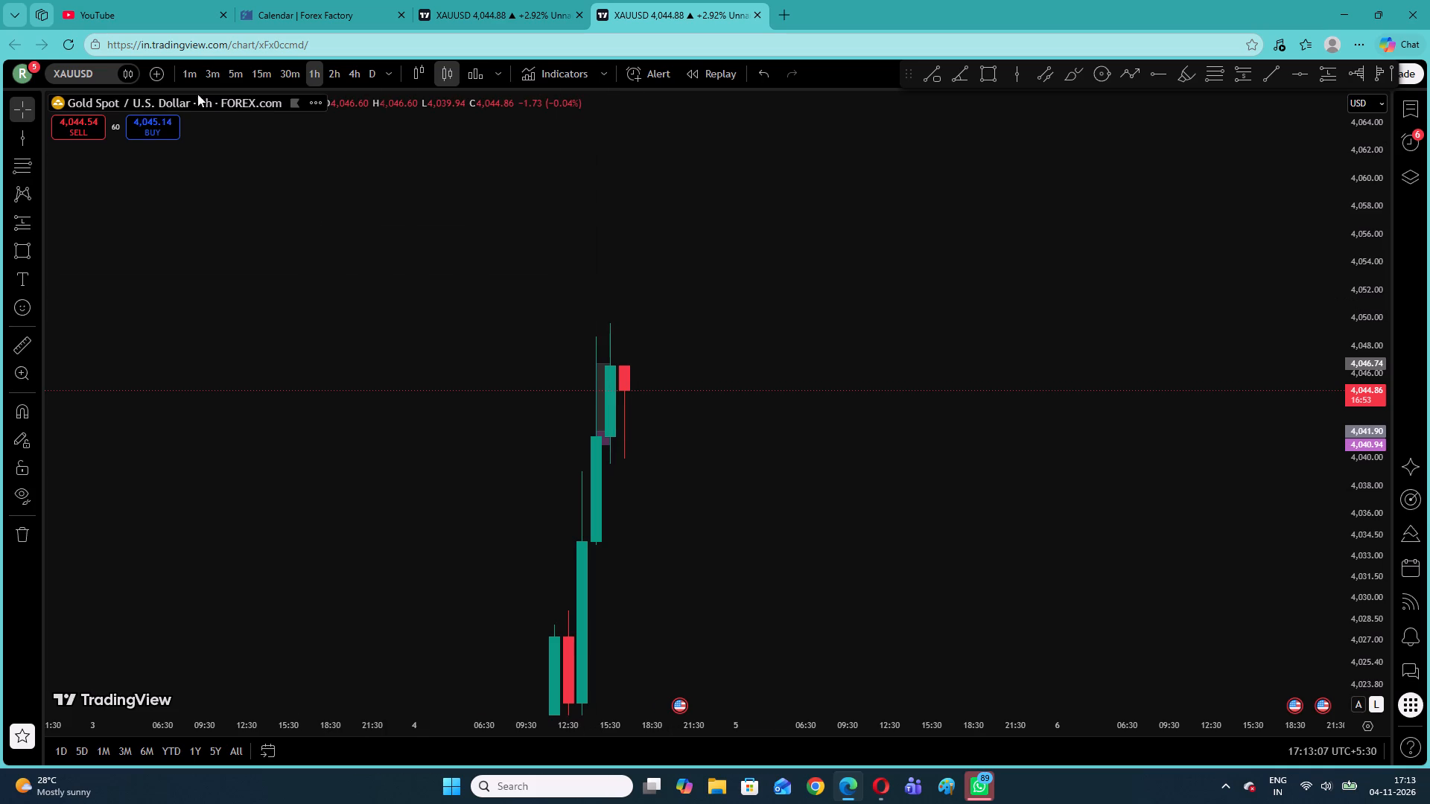
{"action": "left_click", "coordinate": [237, 75]}
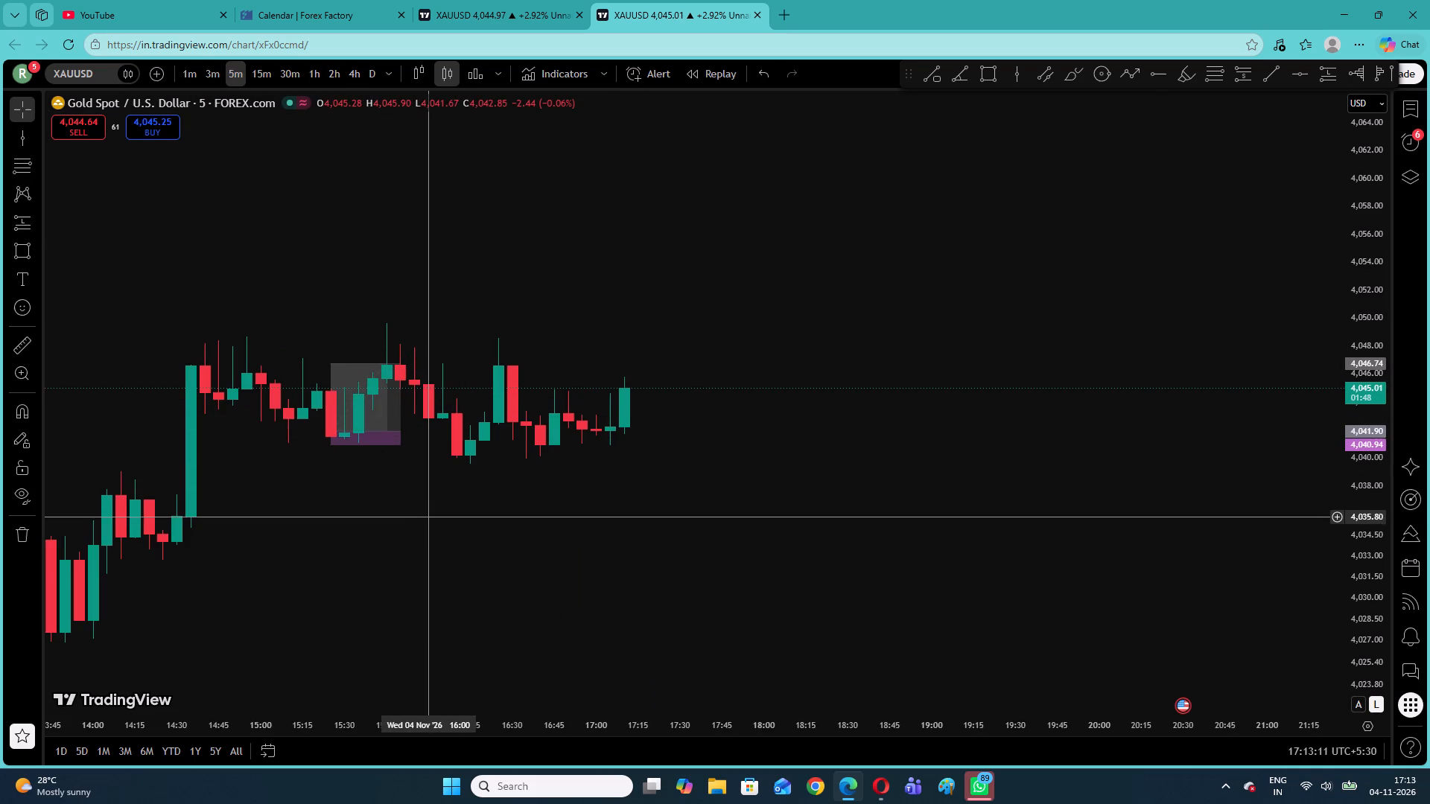
Place a second long position from 14:25 to about 14:45 with entry about 4,035.96, stop about 4,033.78 and target about 4,047.13.
{"action": "left_click_drag", "start_coordinate": [408, 522], "coordinate": [488, 486]}
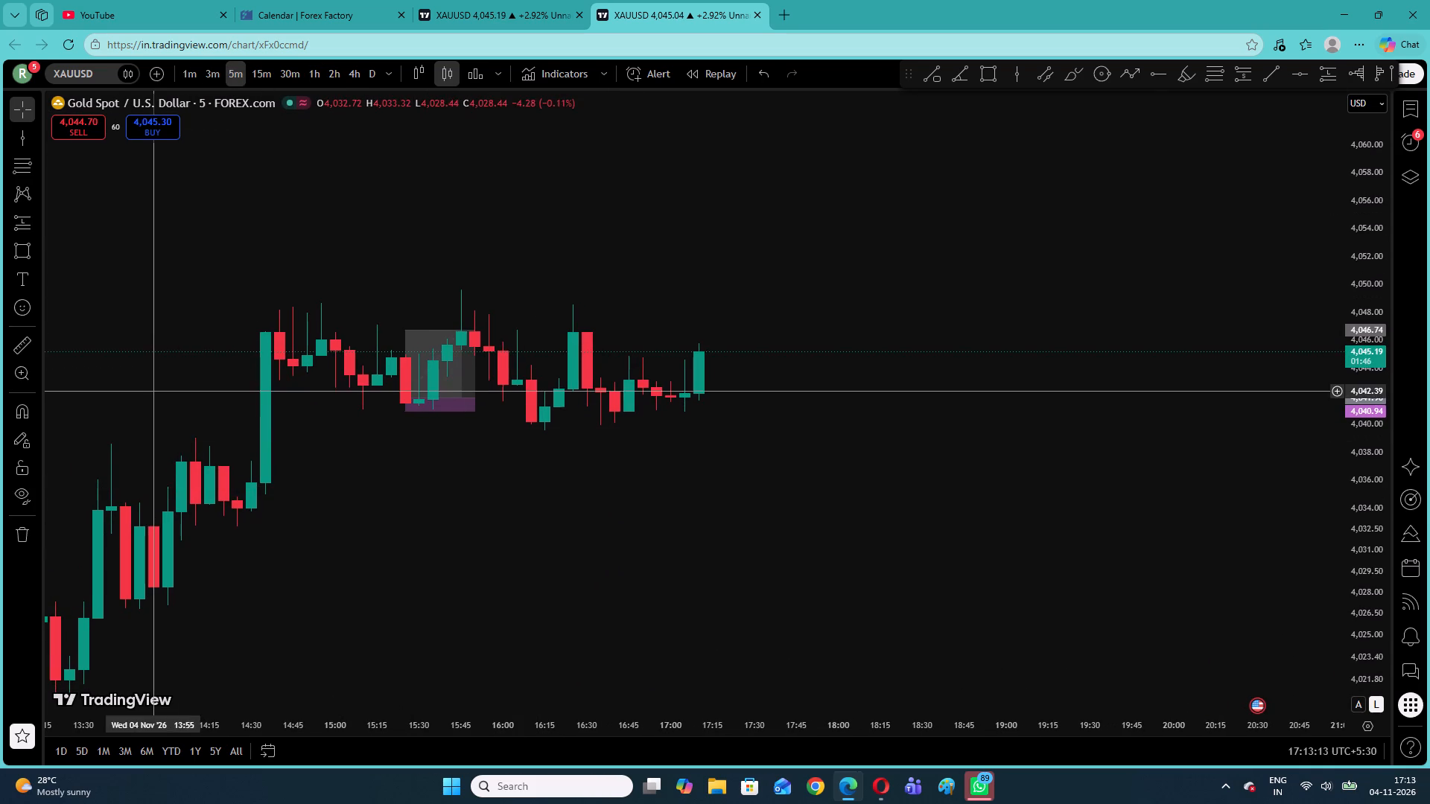
{"action": "left_click_drag", "start_coordinate": [249, 367], "coordinate": [264, 326]}
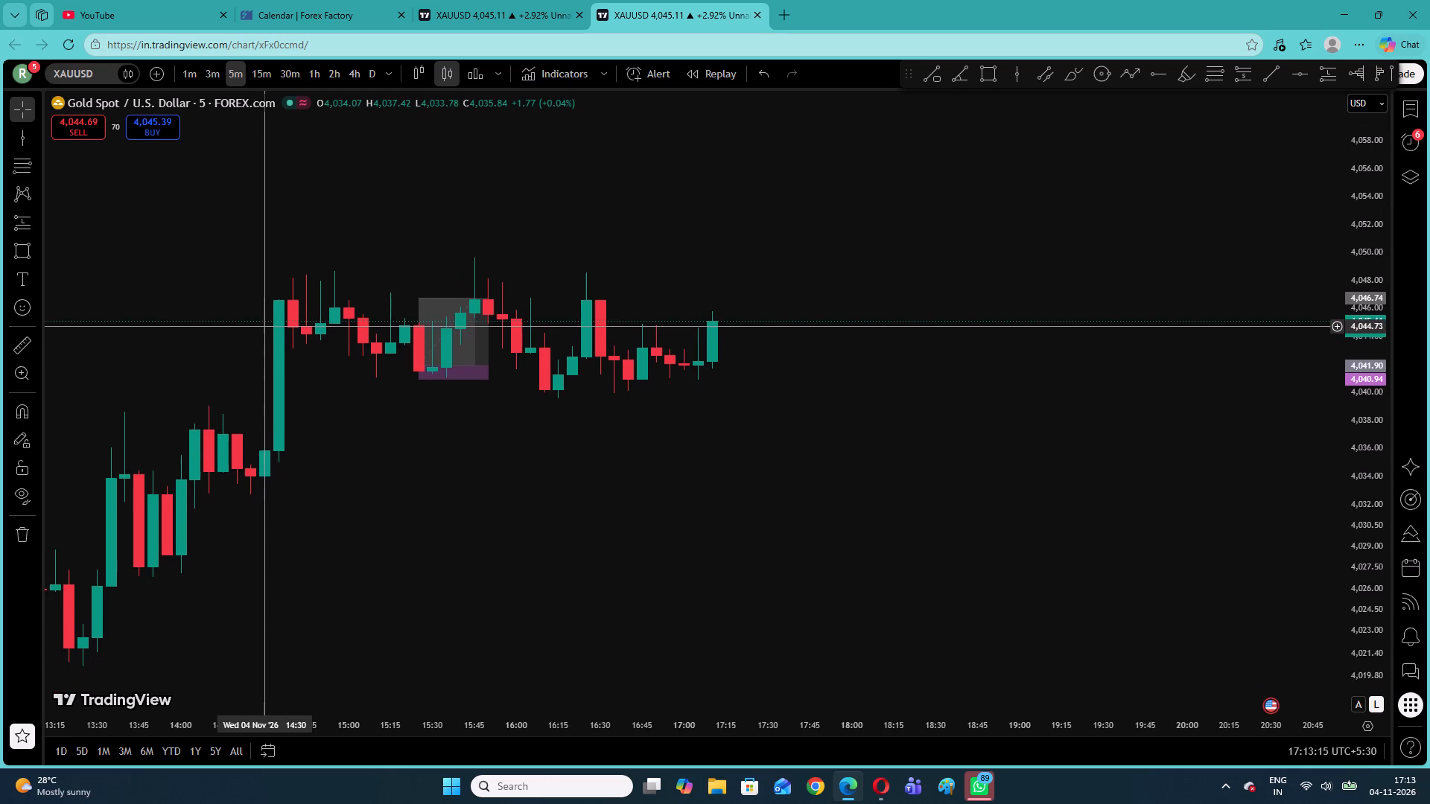
{"action": "left_click_drag", "start_coordinate": [264, 326], "coordinate": [270, 322]}
{"action": "left_click", "coordinate": [39, 220]}
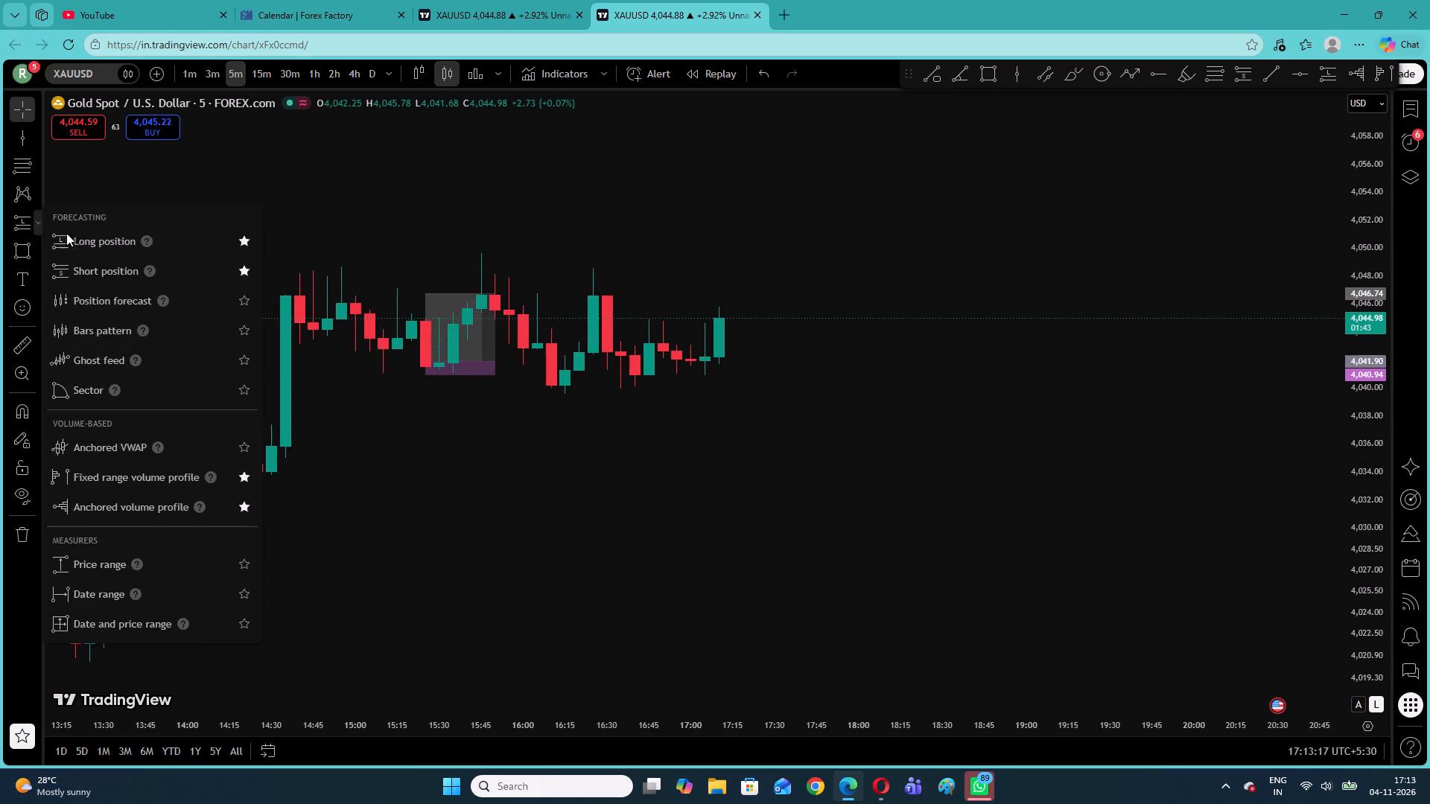
{"action": "left_click", "coordinate": [68, 234]}
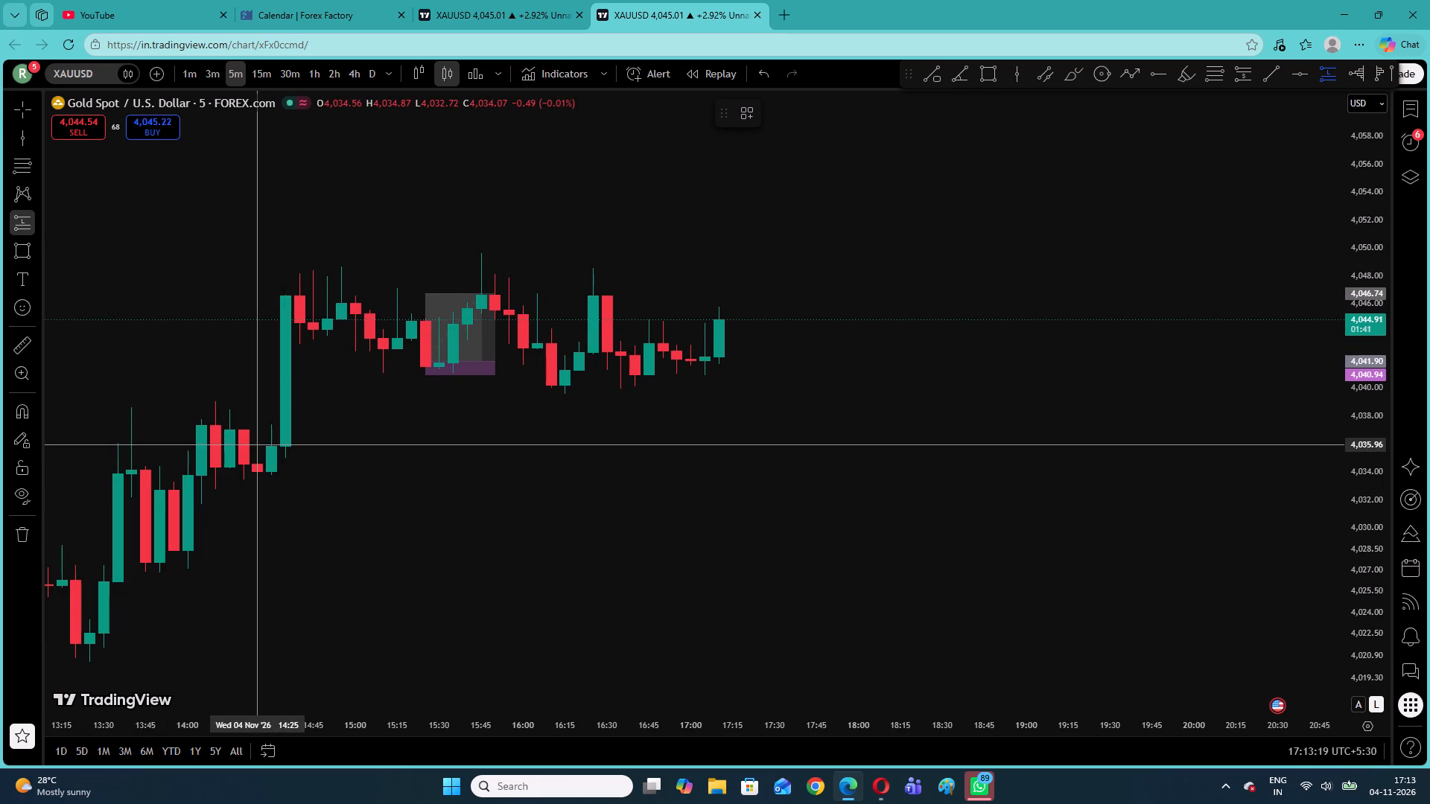
{"action": "left_click", "coordinate": [261, 444]}
{"action": "left_click_drag", "start_coordinate": [259, 526], "coordinate": [304, 476]}
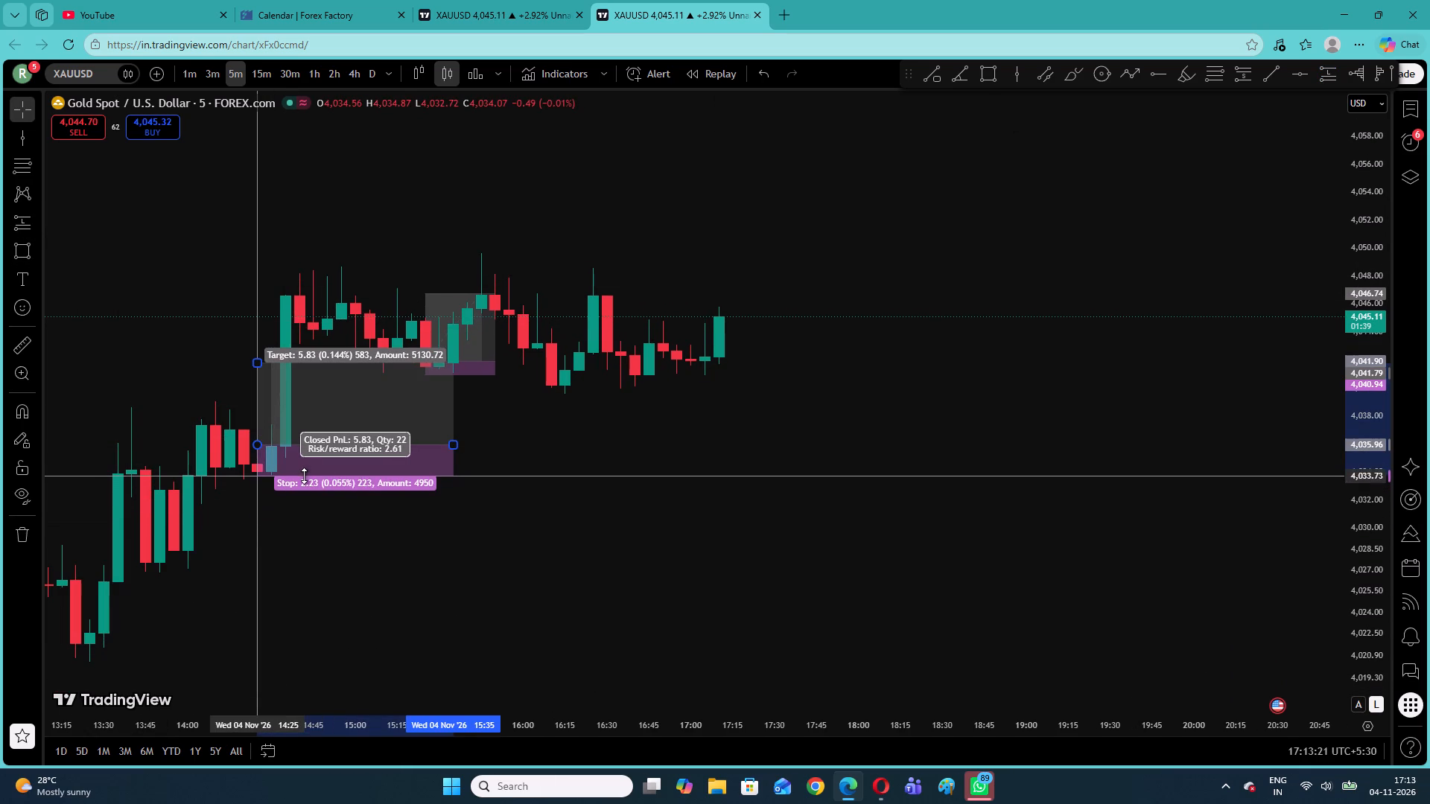
{"action": "left_click_drag", "start_coordinate": [304, 476], "coordinate": [305, 475]}
{"action": "left_click_drag", "start_coordinate": [258, 365], "coordinate": [262, 302]}
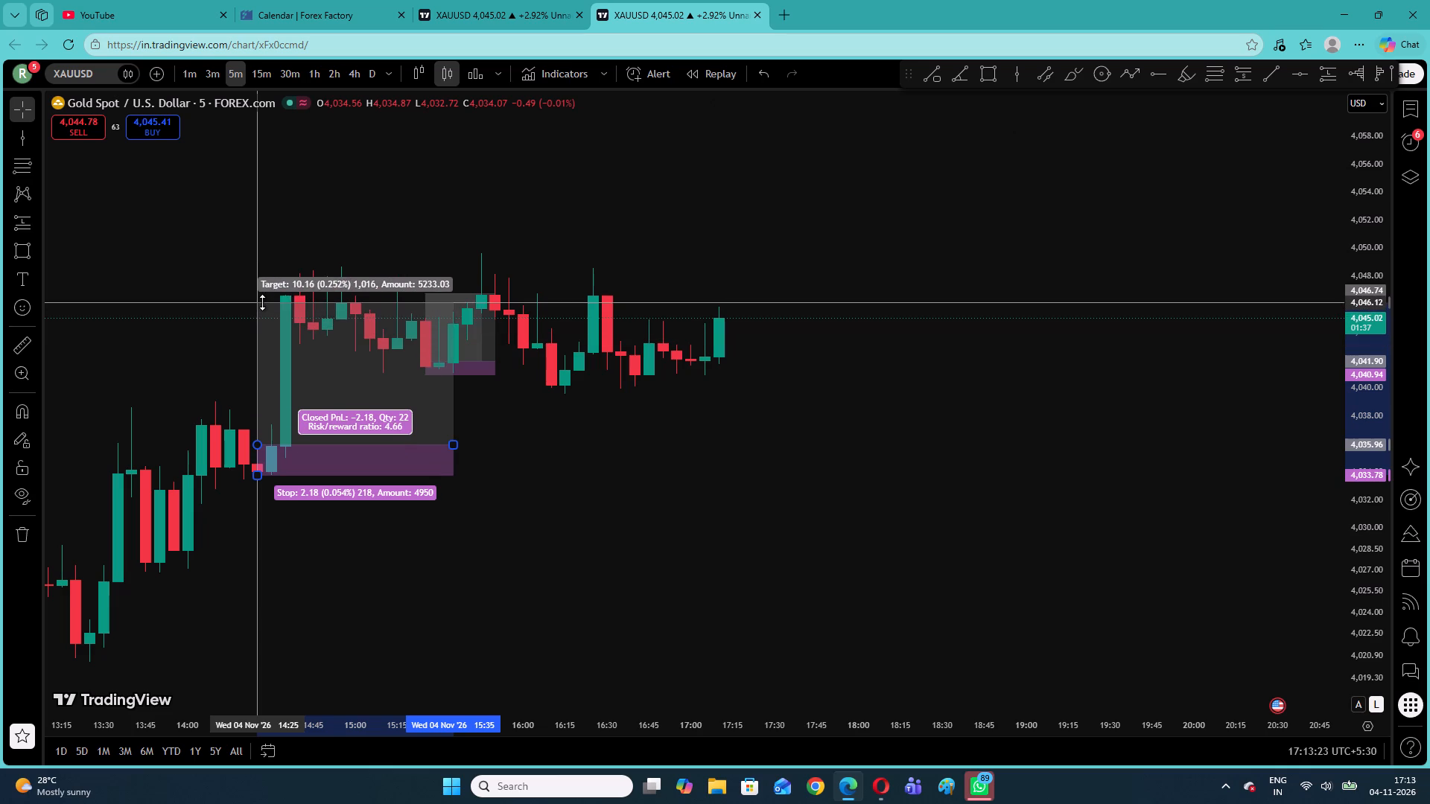
{"action": "left_click_drag", "start_coordinate": [262, 302], "coordinate": [262, 288]}
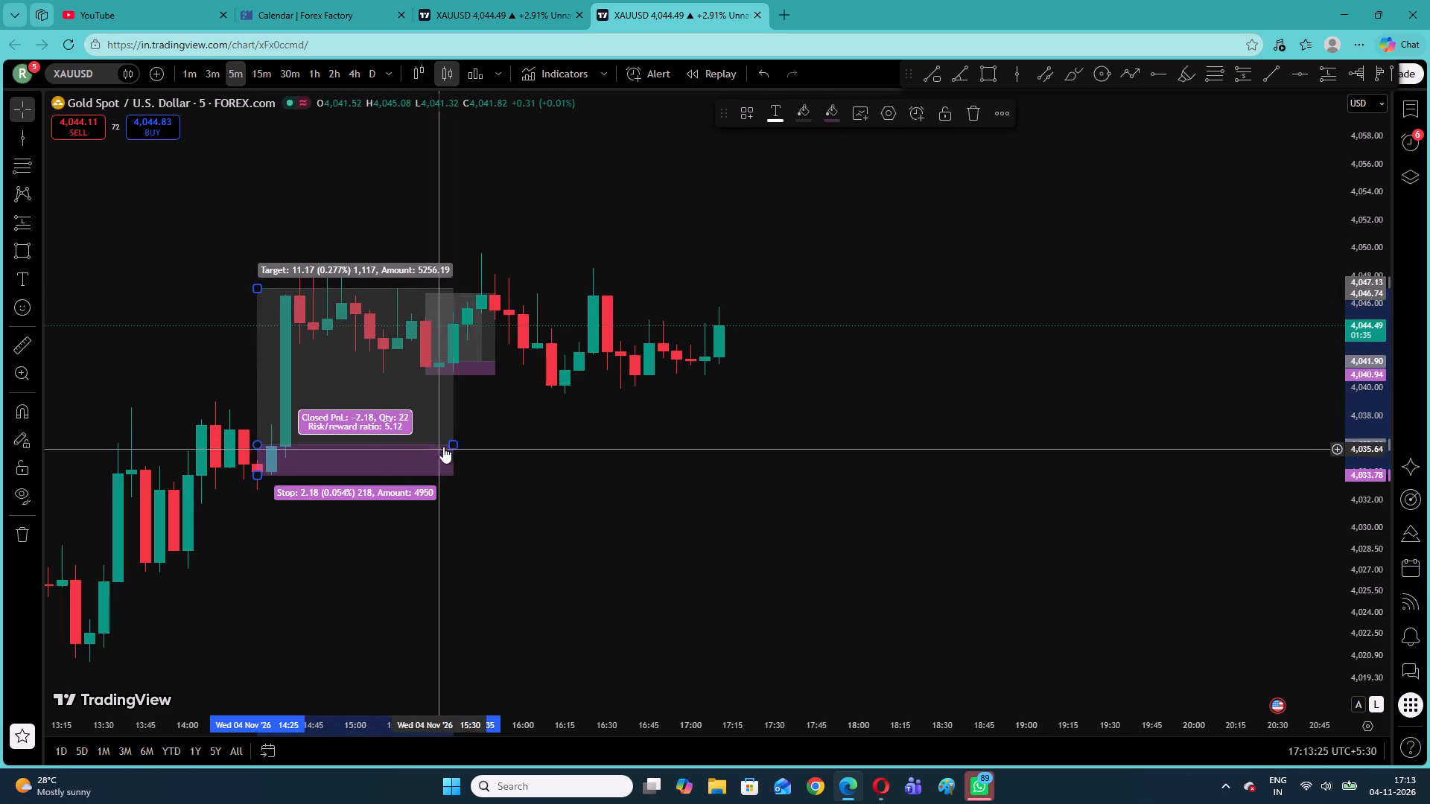
{"action": "left_click_drag", "start_coordinate": [450, 443], "coordinate": [318, 446]}
{"action": "left_click", "coordinate": [422, 435]}
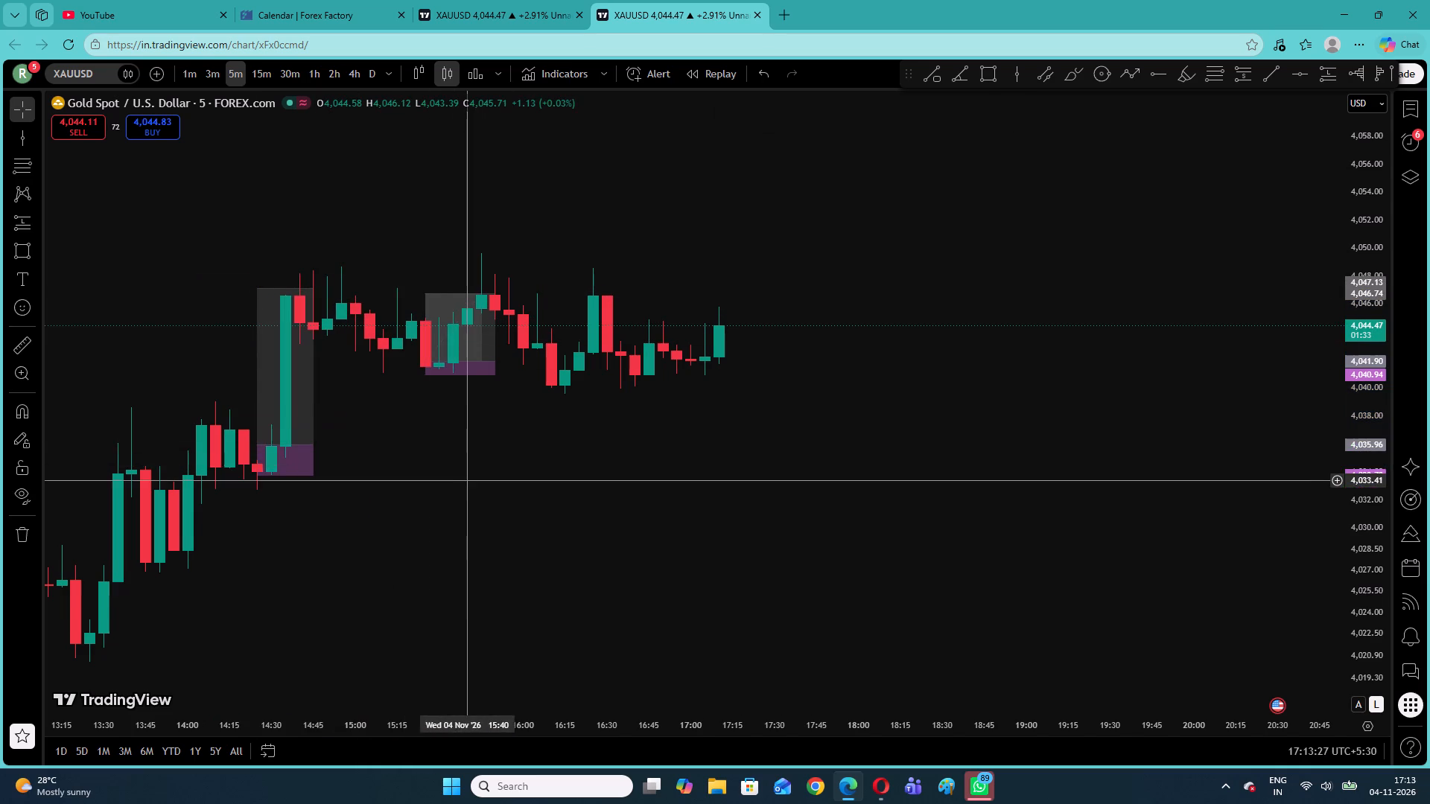
Place a third long position from 13:25 to 14:35 with entry about 4,026.10, stop about 4,021.49 and target about 4,049.26.
{"action": "left_click_drag", "start_coordinate": [465, 480], "coordinate": [578, 434]}
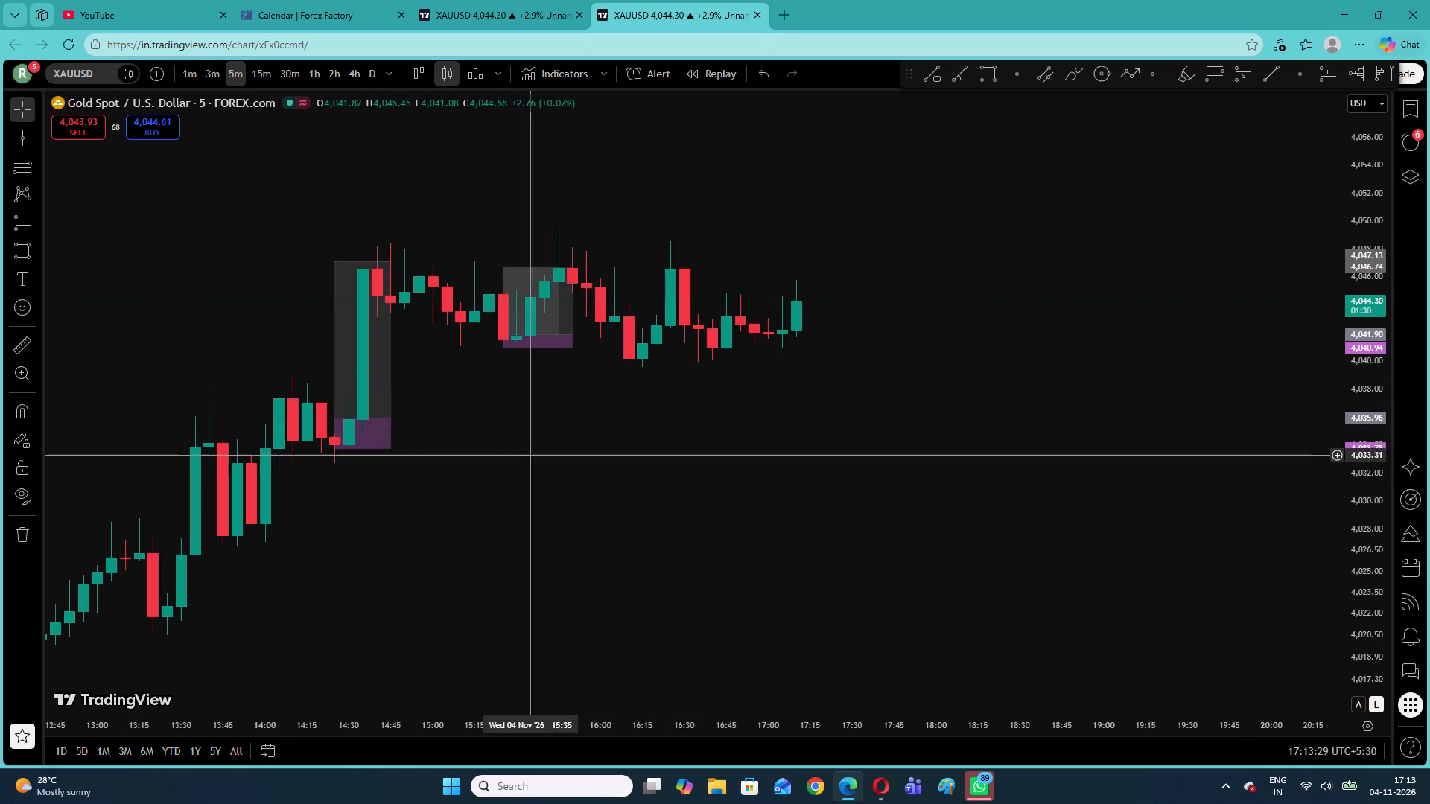
{"action": "left_click_drag", "start_coordinate": [495, 463], "coordinate": [591, 375]}
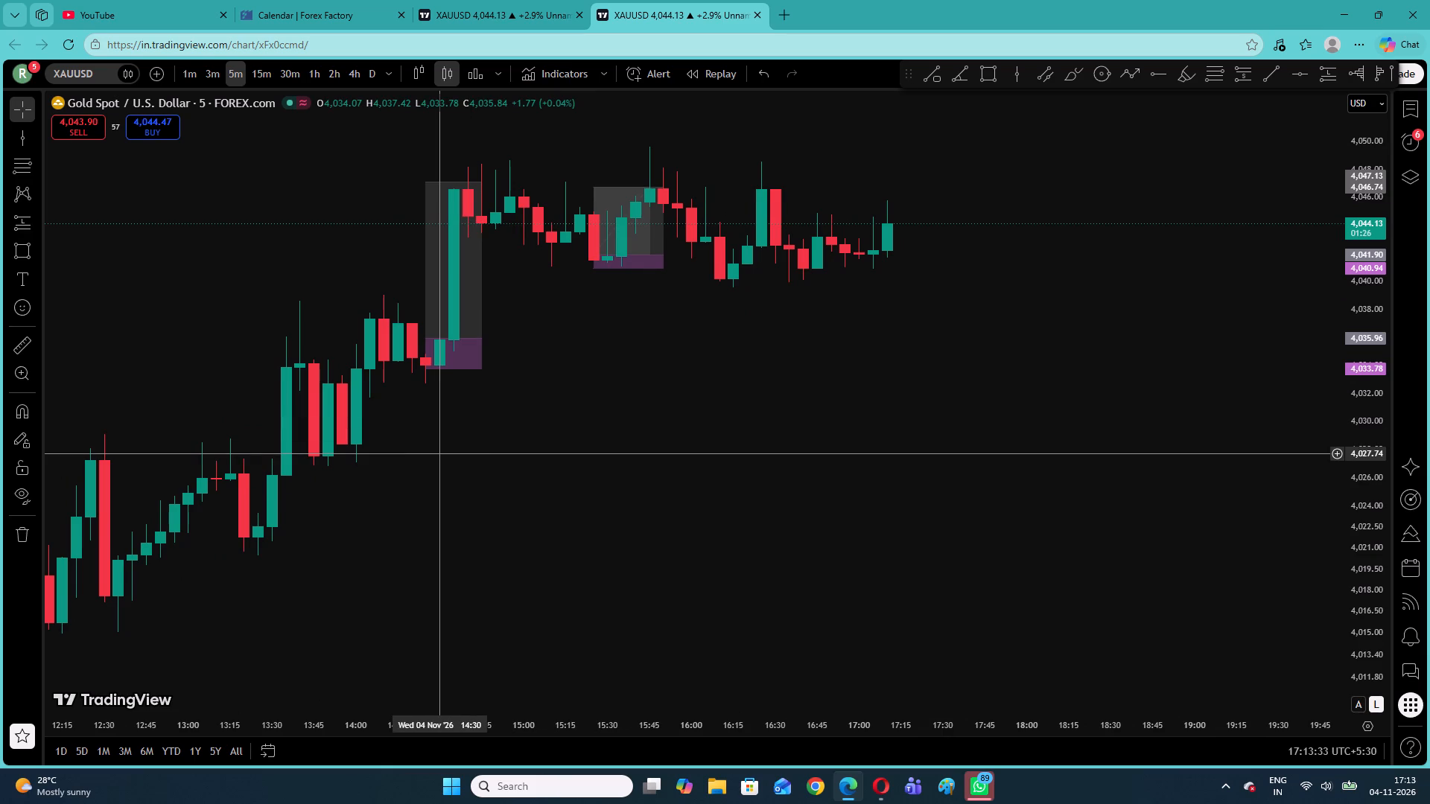
{"action": "left_click_drag", "start_coordinate": [439, 453], "coordinate": [525, 408]}
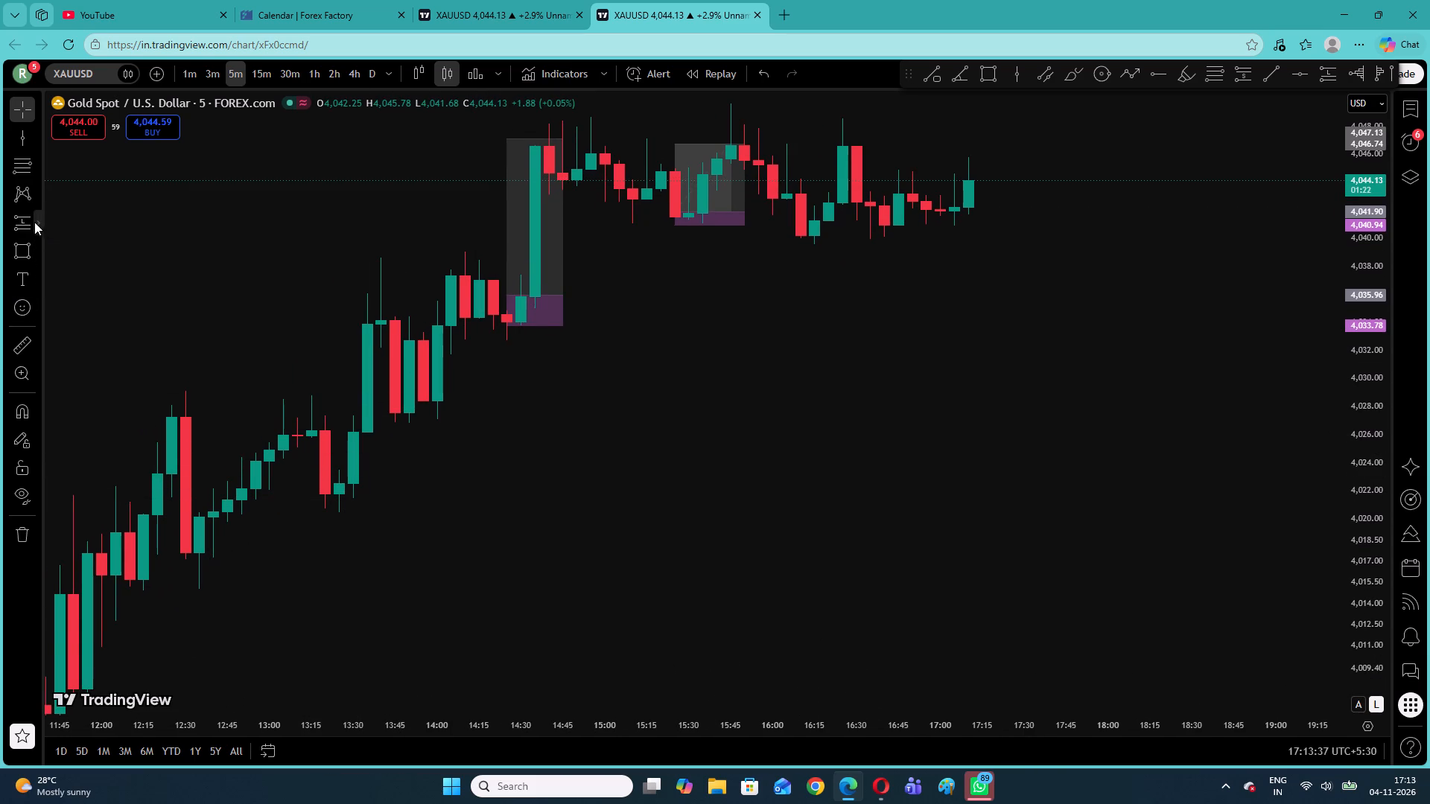
{"action": "left_click", "coordinate": [34, 222]}
{"action": "left_click", "coordinate": [72, 251]}
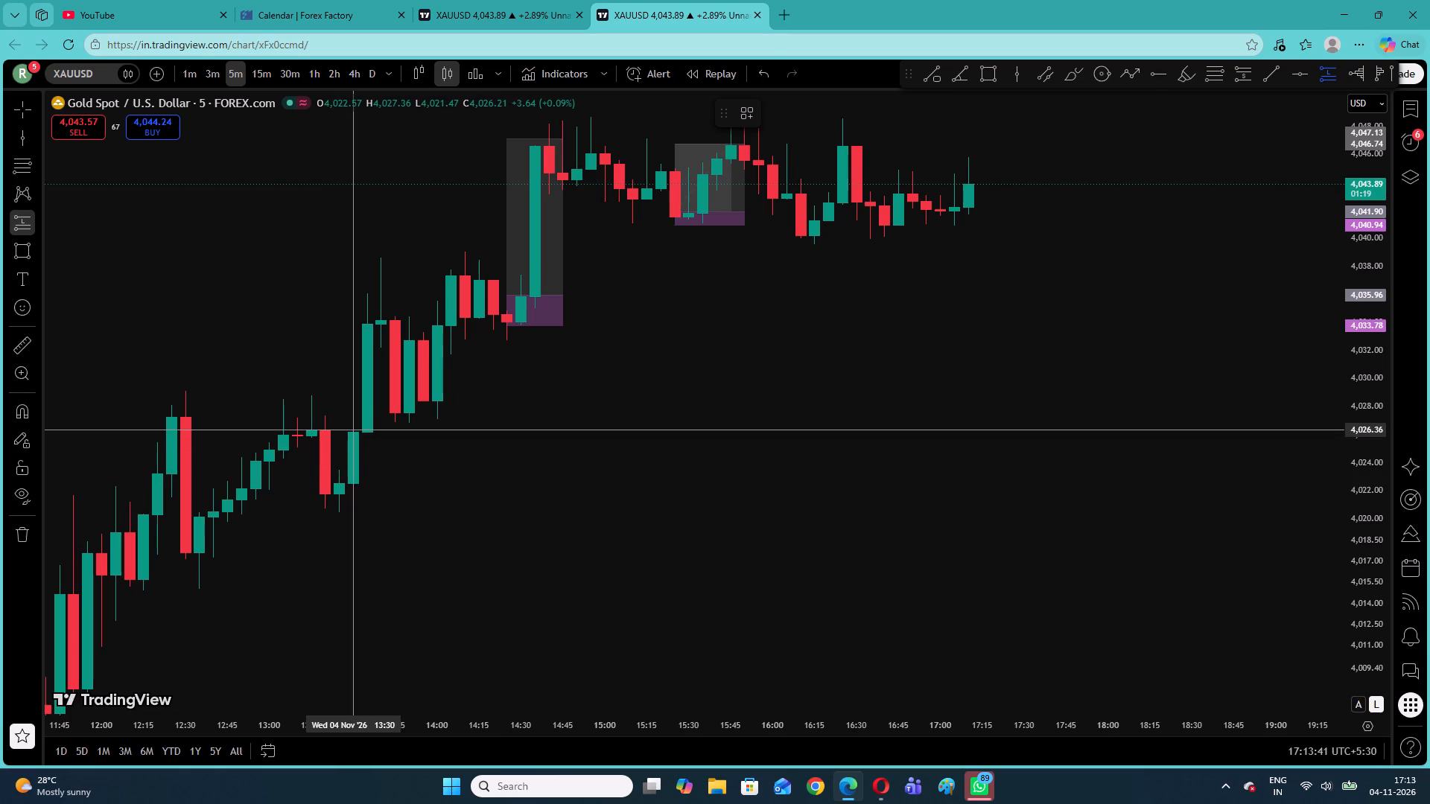
{"action": "left_click", "coordinate": [341, 433]}
{"action": "left_click_drag", "start_coordinate": [340, 564], "coordinate": [376, 509]}
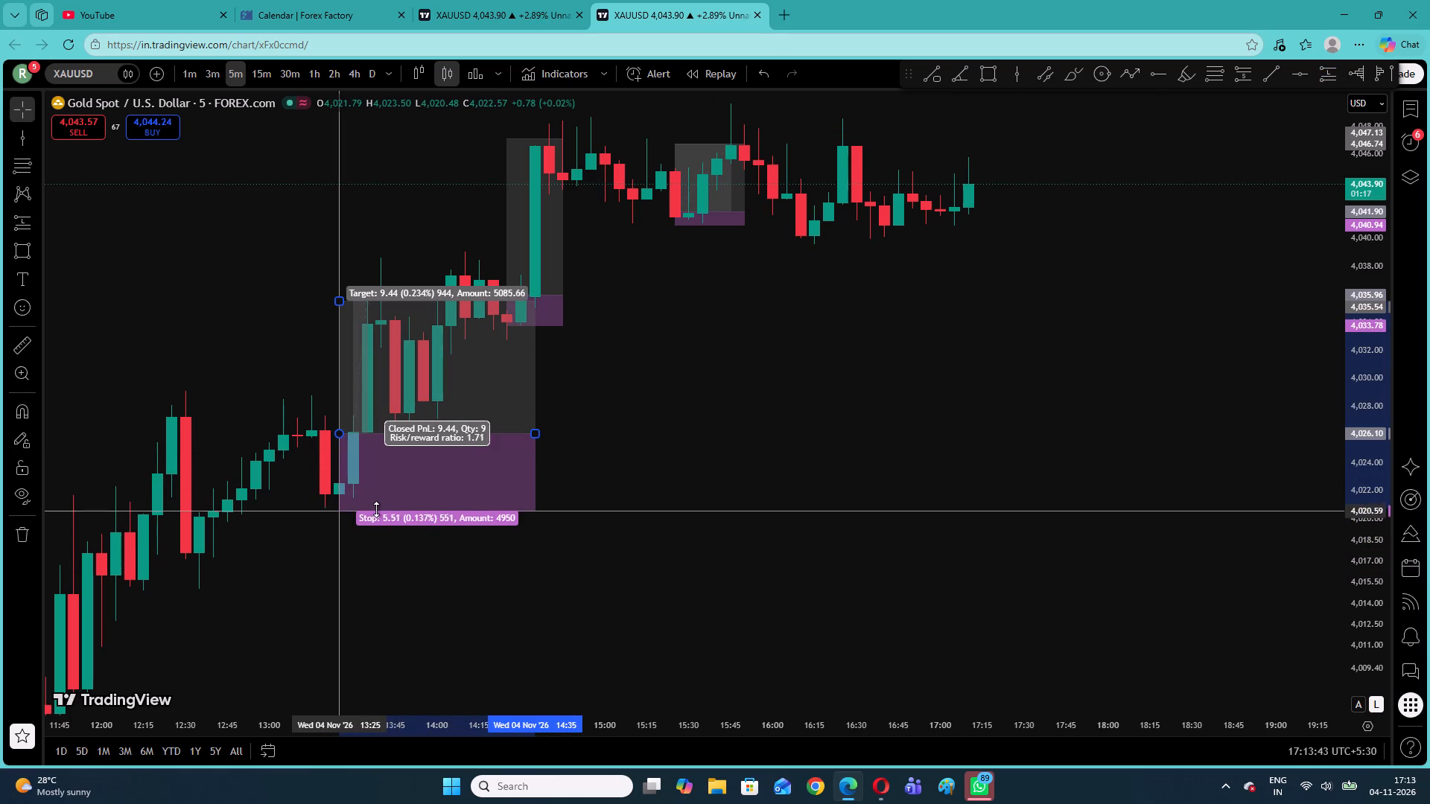
{"action": "left_click_drag", "start_coordinate": [376, 509], "coordinate": [384, 498]}
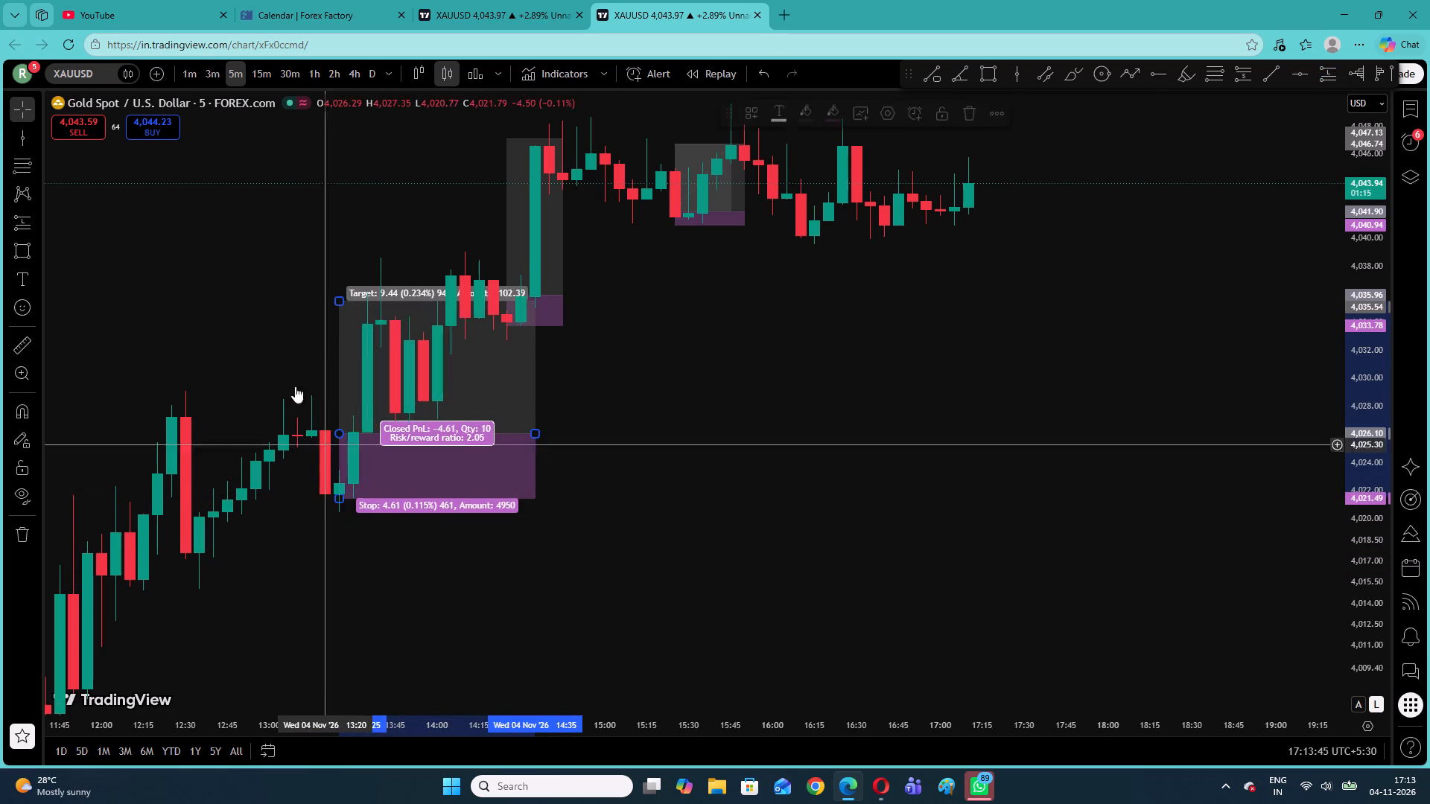
{"action": "left_click_drag", "start_coordinate": [267, 348], "coordinate": [190, 505]}
{"action": "left_click_drag", "start_coordinate": [274, 447], "coordinate": [259, 371]}
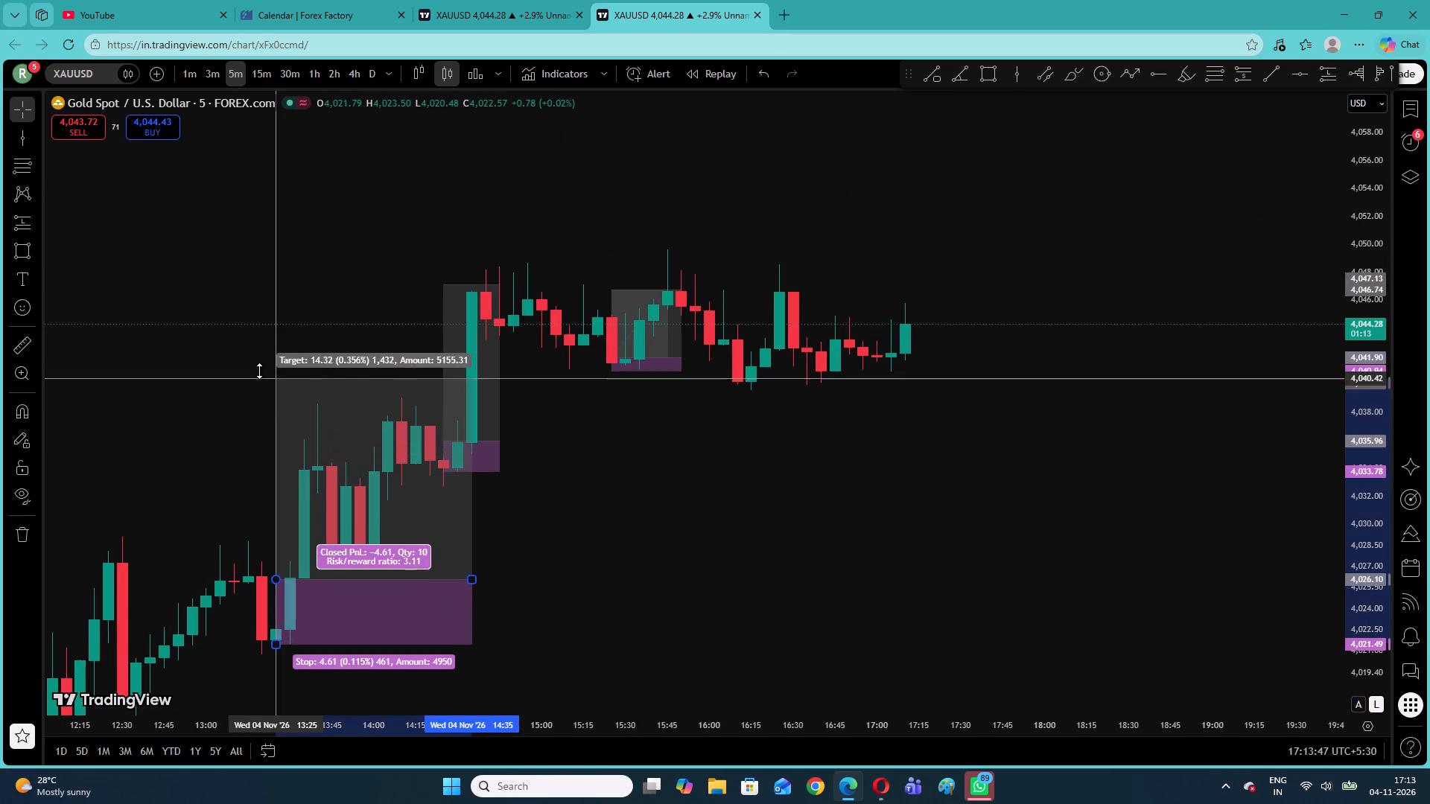
{"action": "left_click_drag", "start_coordinate": [259, 371], "coordinate": [263, 289]}
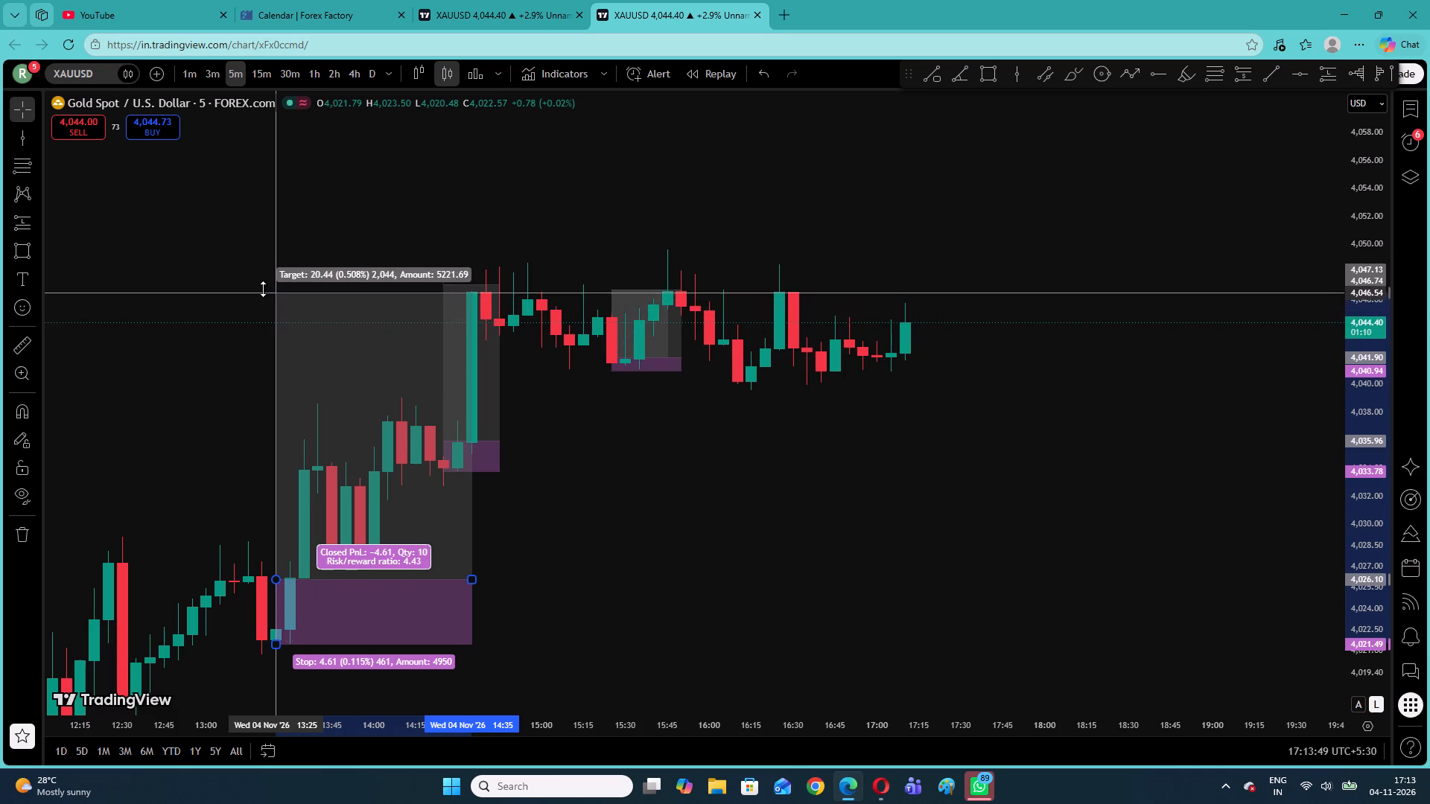
{"action": "left_click_drag", "start_coordinate": [263, 289], "coordinate": [264, 264]}
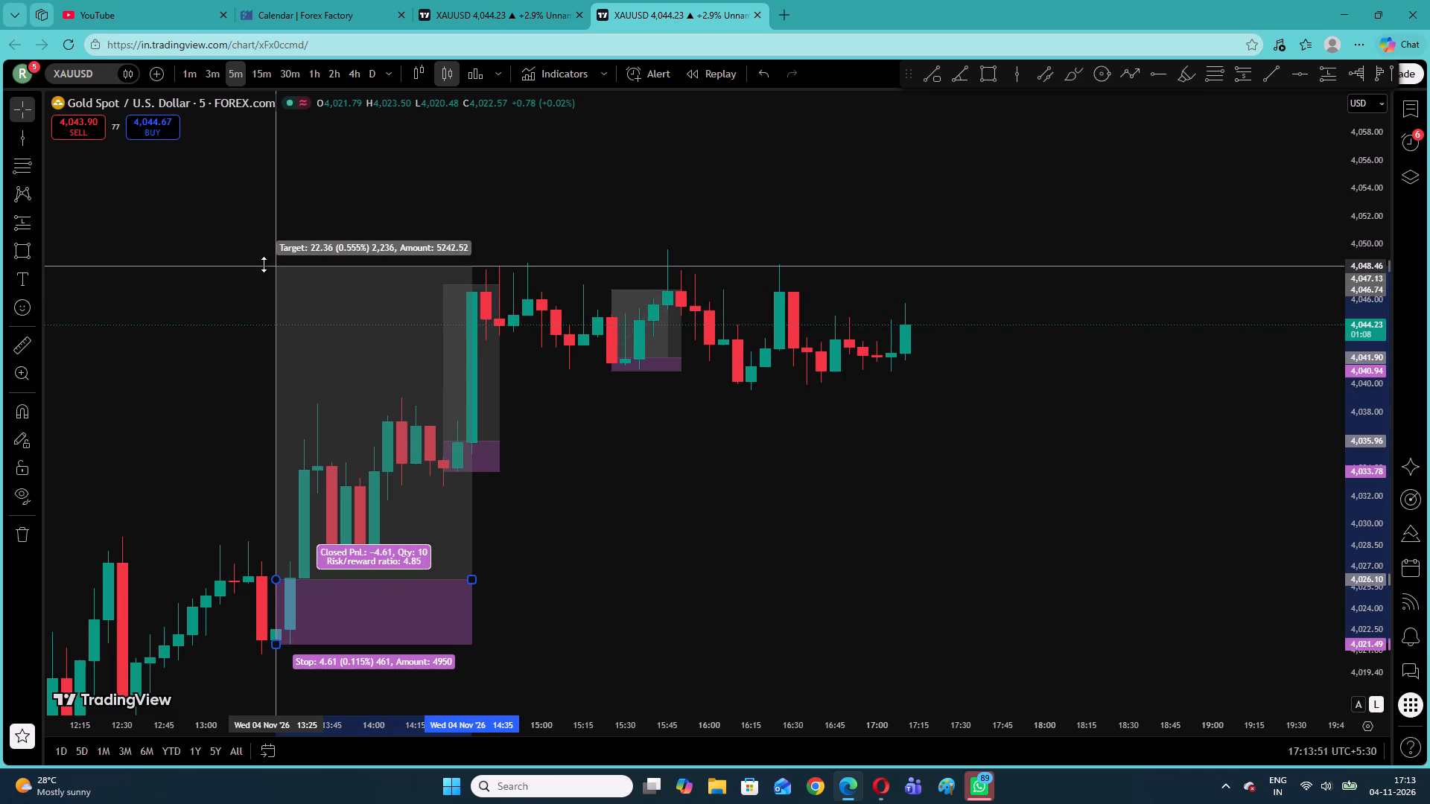
{"action": "left_click_drag", "start_coordinate": [264, 264], "coordinate": [264, 255]}
{"action": "left_click", "coordinate": [203, 258]}
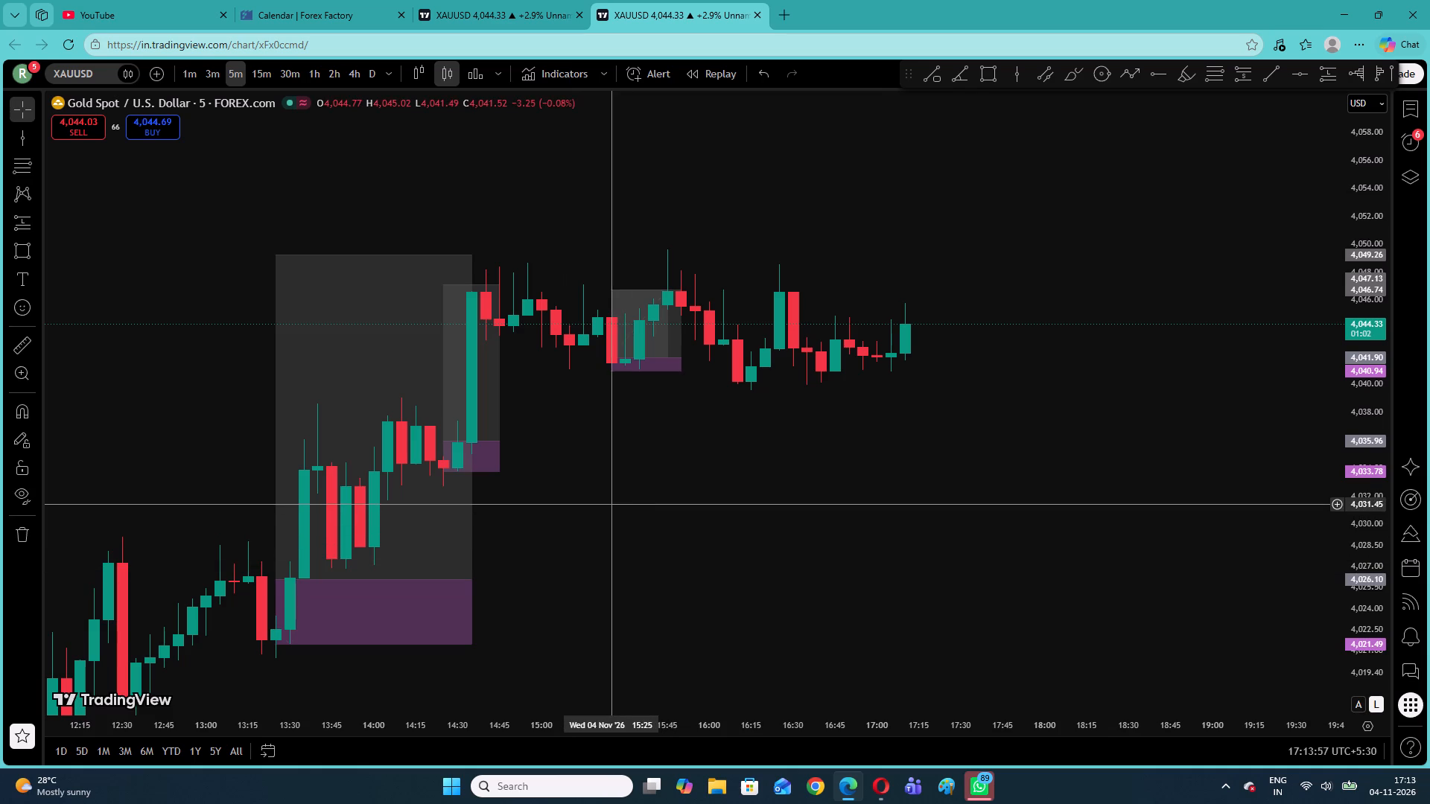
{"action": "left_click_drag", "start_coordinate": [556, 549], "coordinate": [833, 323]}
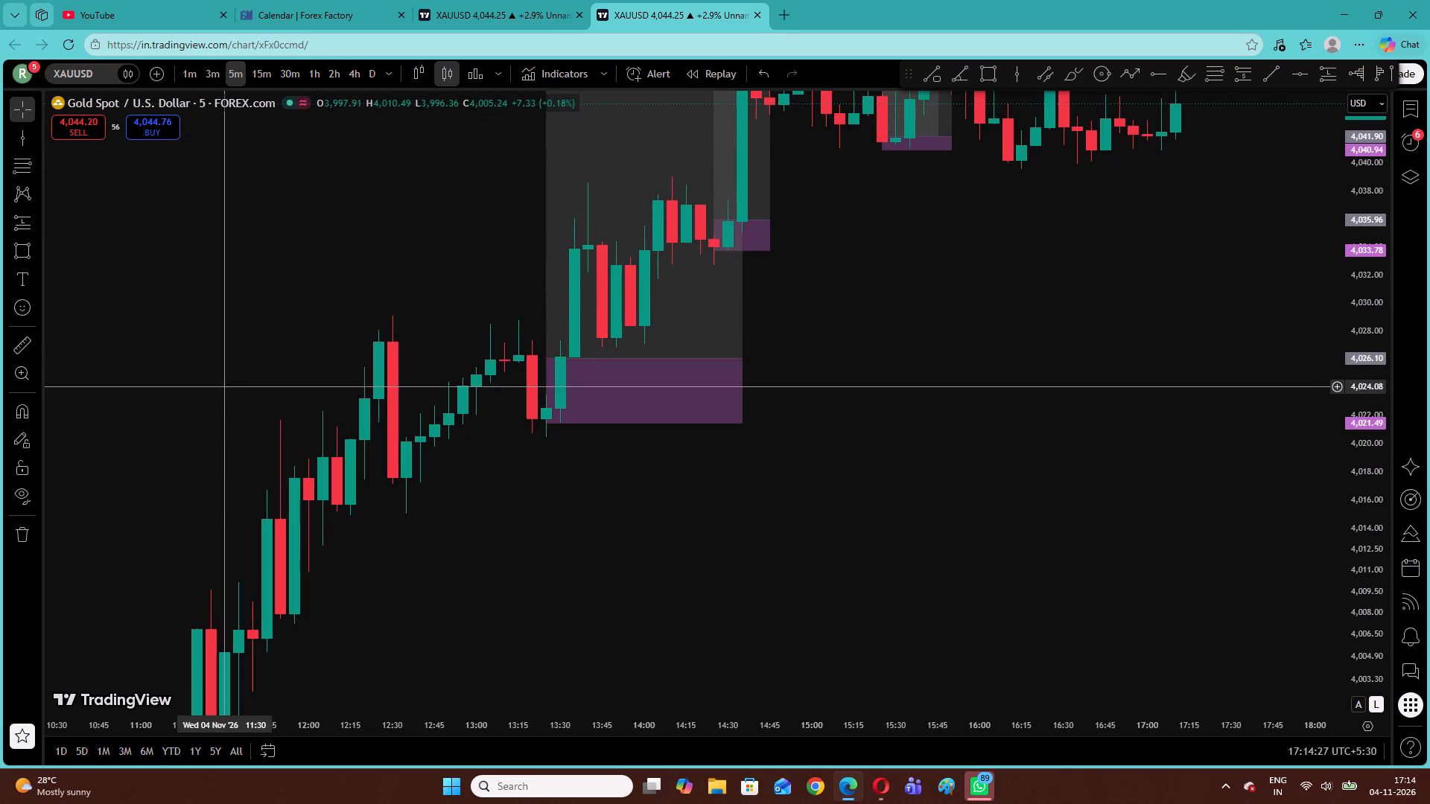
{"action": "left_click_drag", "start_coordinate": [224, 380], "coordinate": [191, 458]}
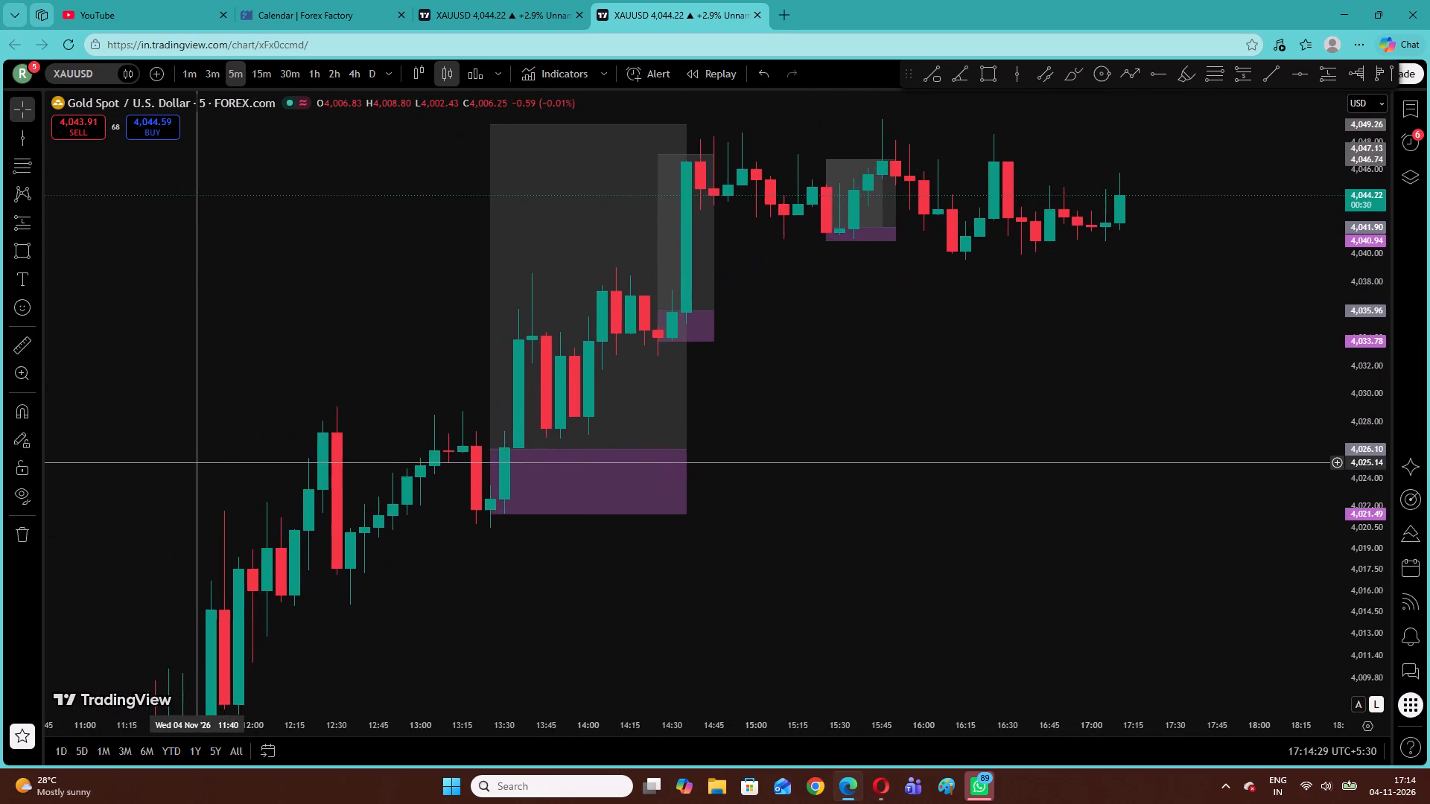
Extend the end of the long position that starts at 13:25 to 14:40.
{"action": "left_click_drag", "start_coordinate": [191, 458], "coordinate": [429, 294]}
{"action": "left_click_drag", "start_coordinate": [504, 588], "coordinate": [442, 517]}
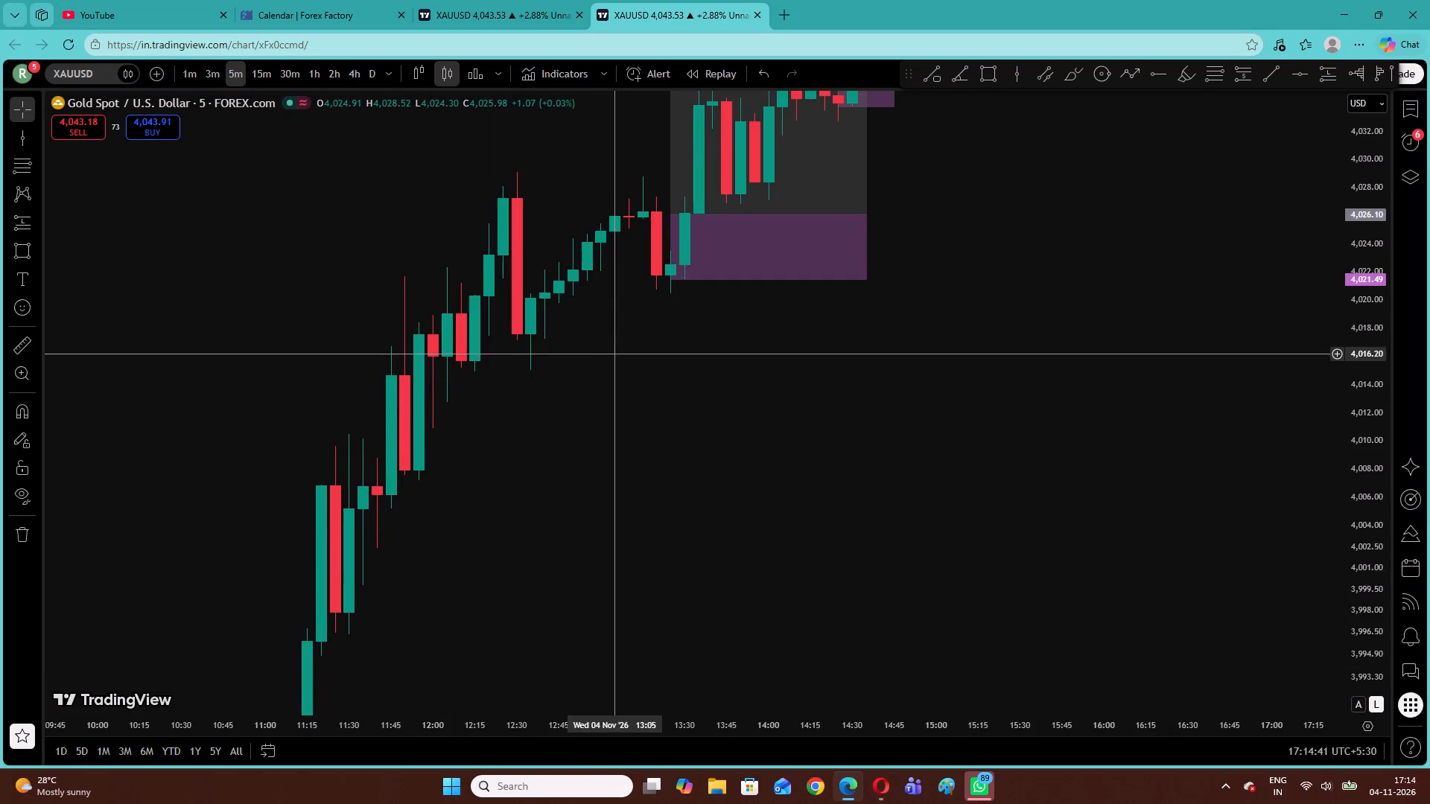
{"action": "left_click_drag", "start_coordinate": [621, 353], "coordinate": [346, 602]}
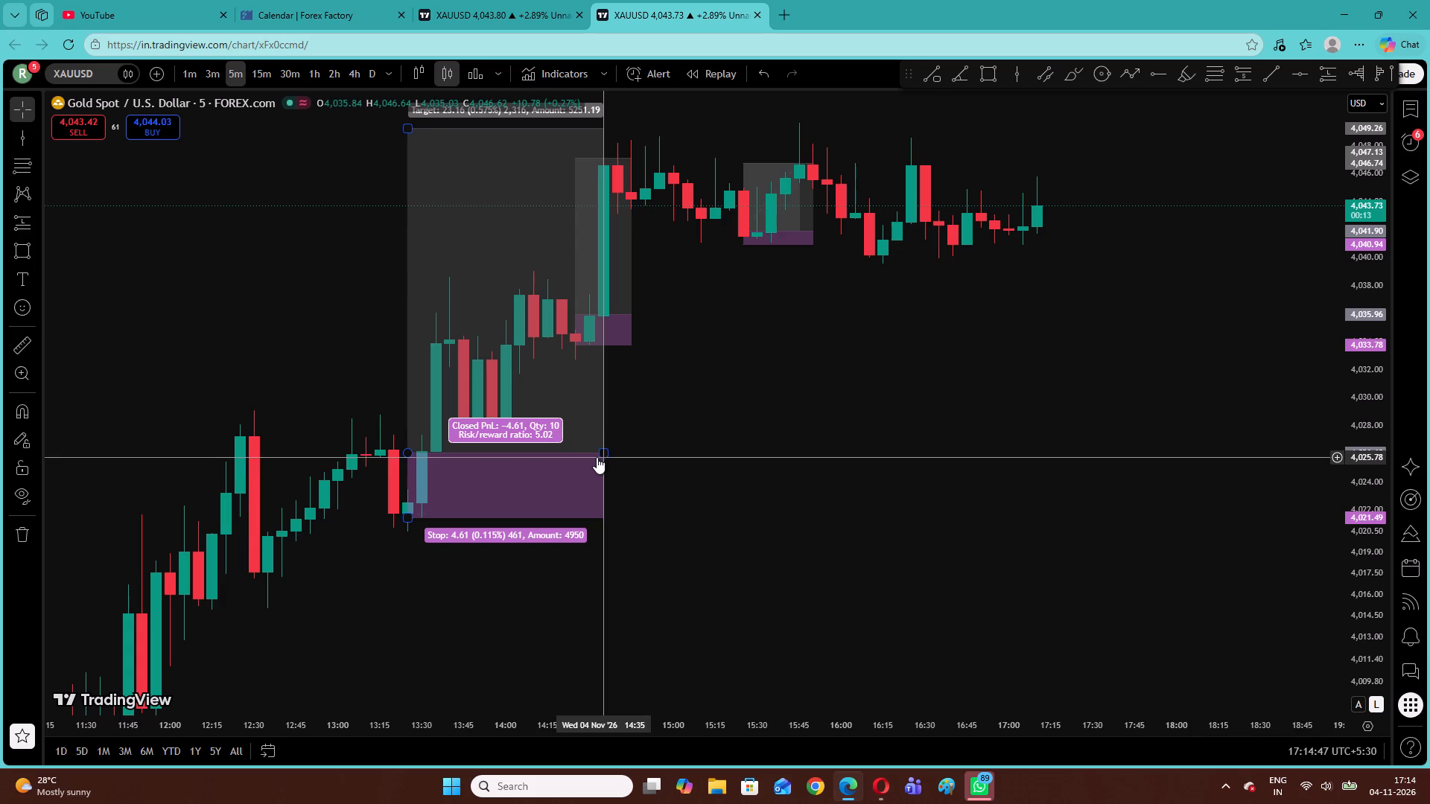
{"action": "left_click_drag", "start_coordinate": [679, 430], "coordinate": [644, 508]}
{"action": "left_click_drag", "start_coordinate": [565, 511], "coordinate": [644, 520]}
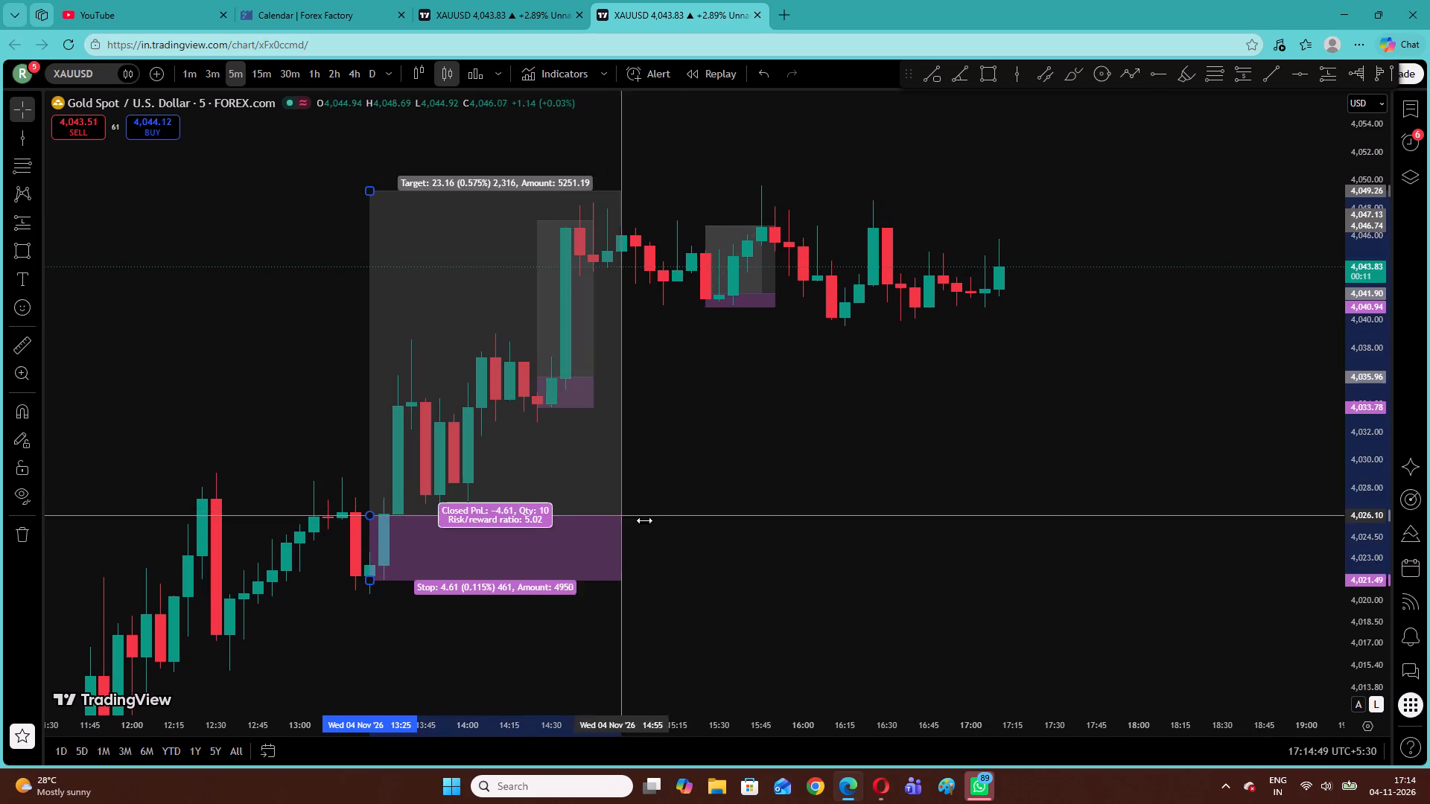
{"action": "left_click_drag", "start_coordinate": [644, 520], "coordinate": [512, 542]}
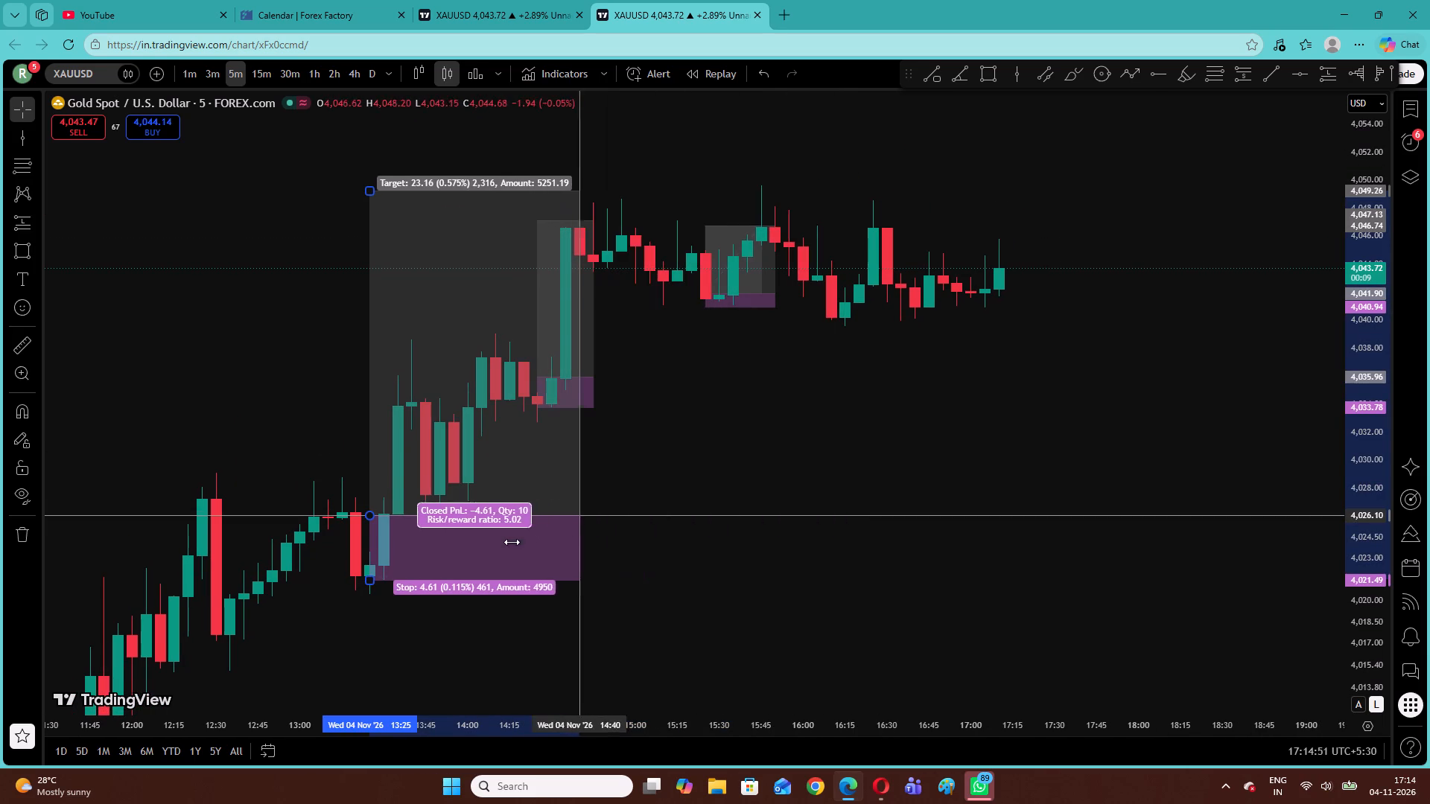
{"action": "left_click_drag", "start_coordinate": [512, 542], "coordinate": [582, 536]}
{"action": "left_click", "coordinate": [768, 510]}
Place a fourth long position from 11:25 to 12:35 with entry about 4,005.31 and stop about 3,996.32.
{"action": "left_click_drag", "start_coordinate": [731, 543], "coordinate": [894, 359]}
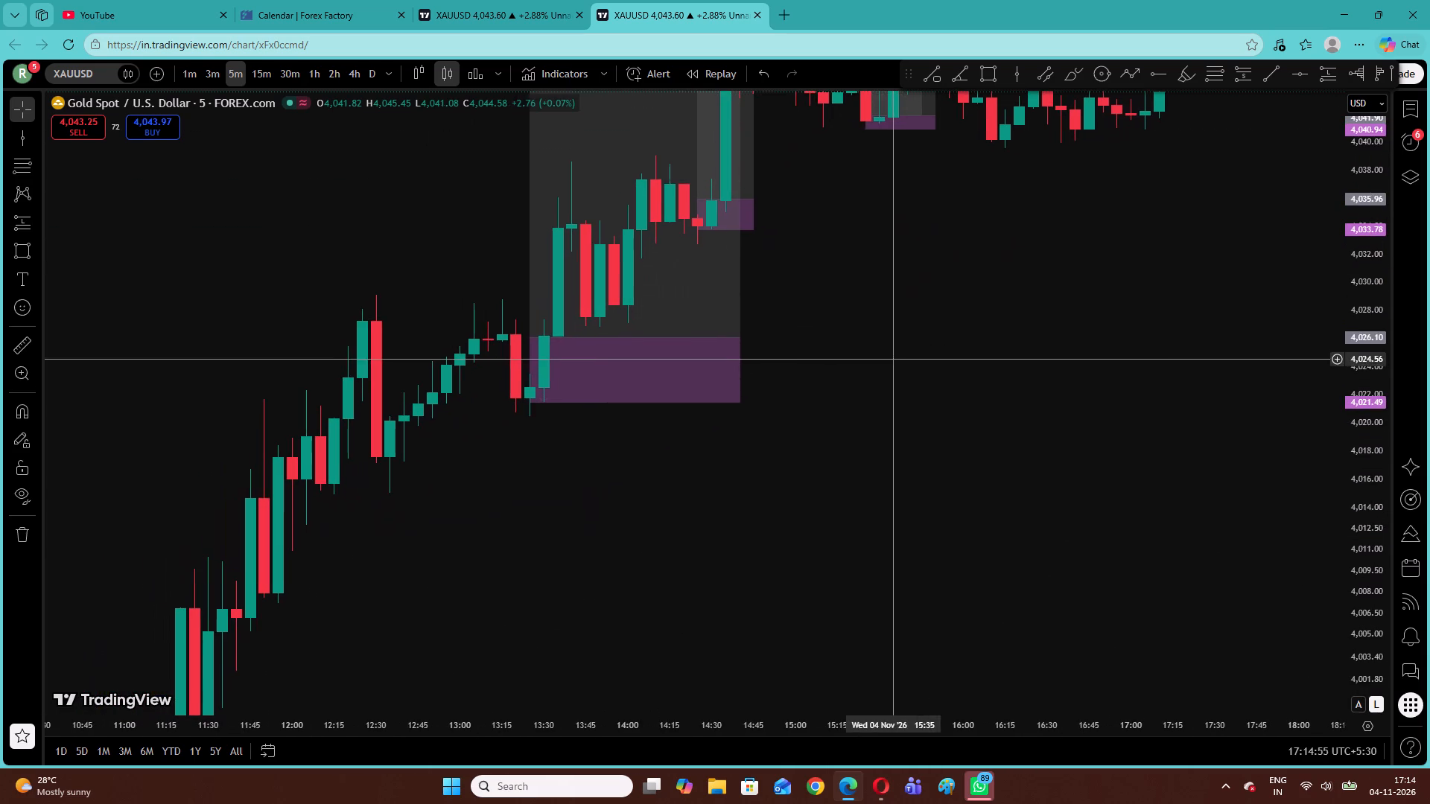
{"action": "left_click_drag", "start_coordinate": [576, 572], "coordinate": [678, 482]}
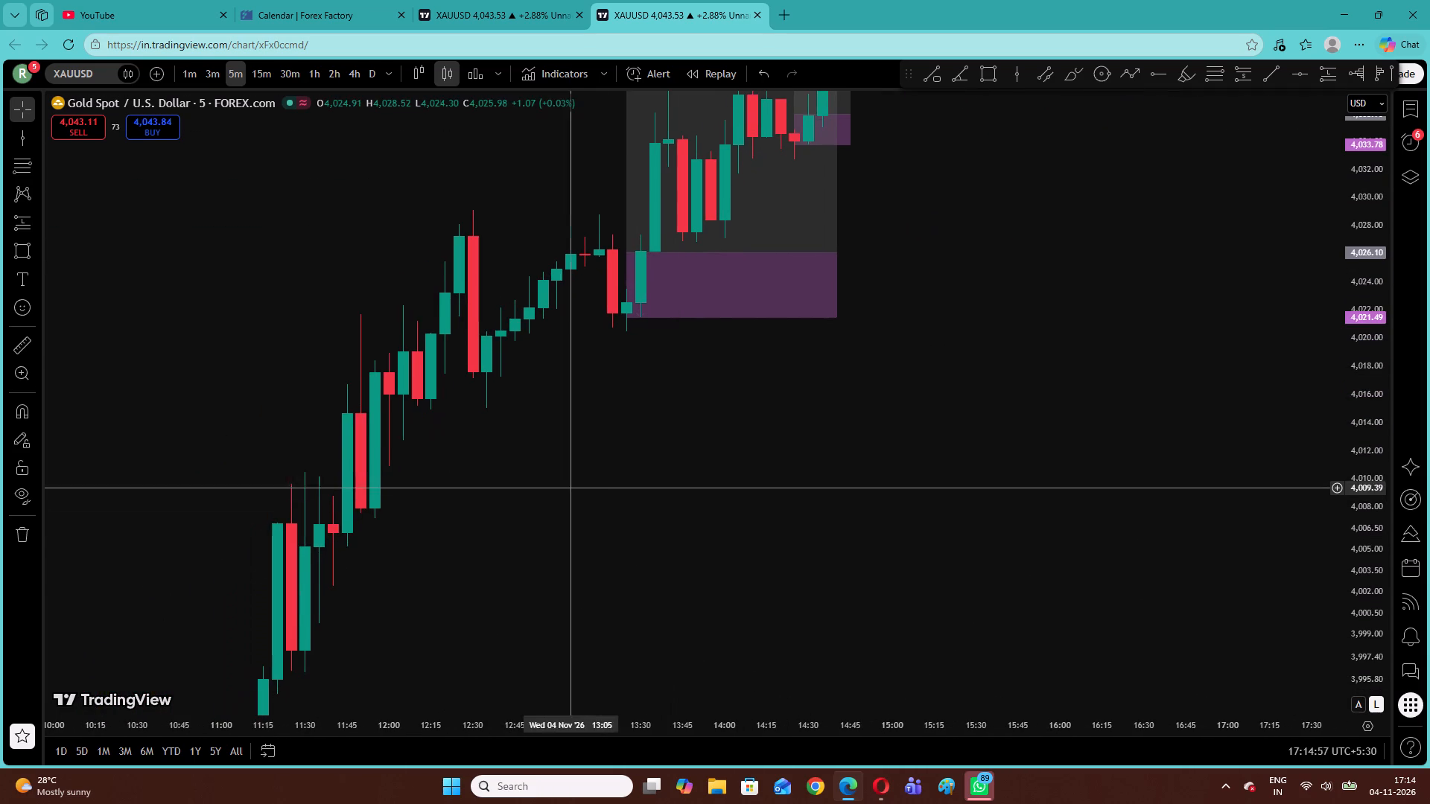
{"action": "left_click_drag", "start_coordinate": [381, 558], "coordinate": [467, 342]}
{"action": "left_click_drag", "start_coordinate": [425, 517], "coordinate": [438, 336]}
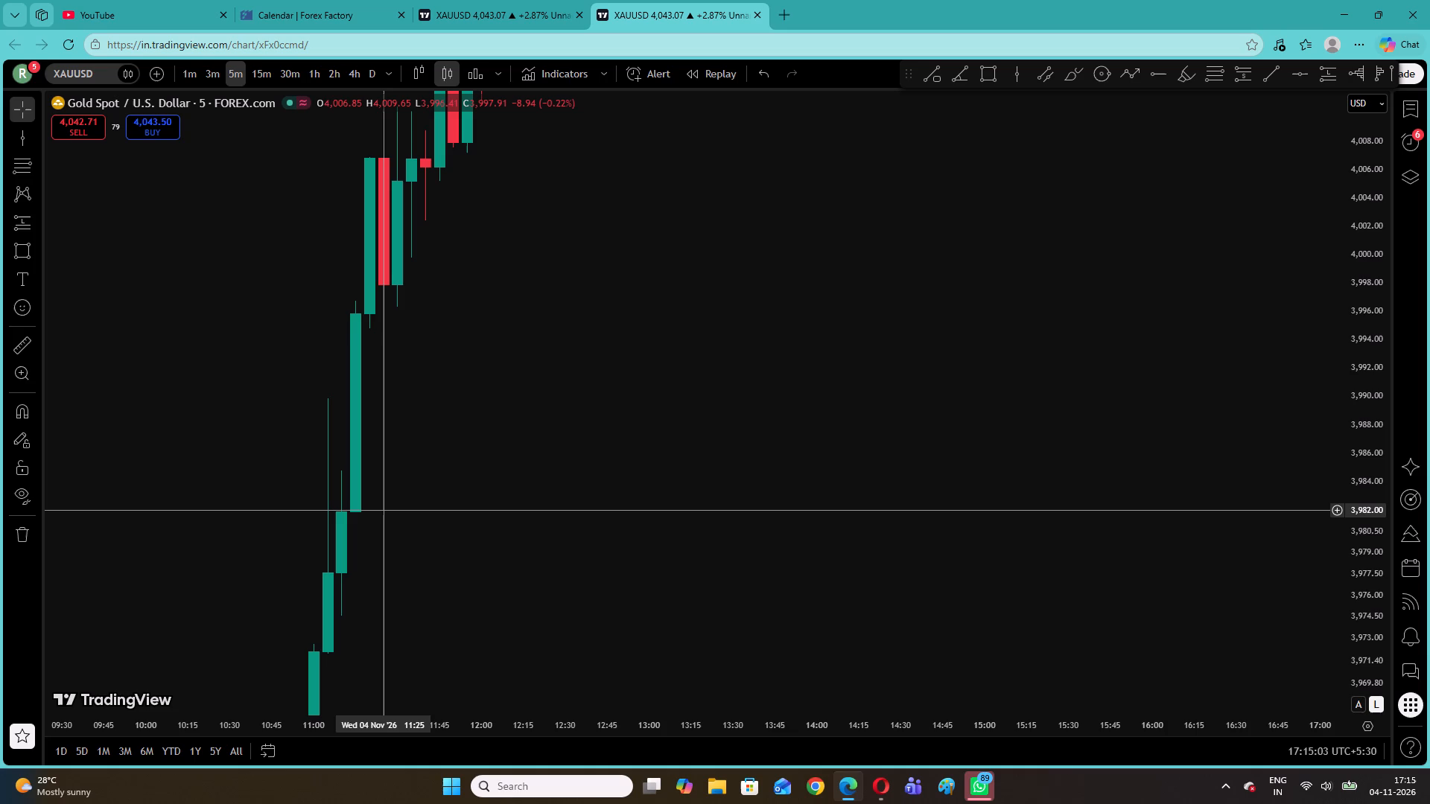
{"action": "left_click_drag", "start_coordinate": [465, 284], "coordinate": [430, 508]}
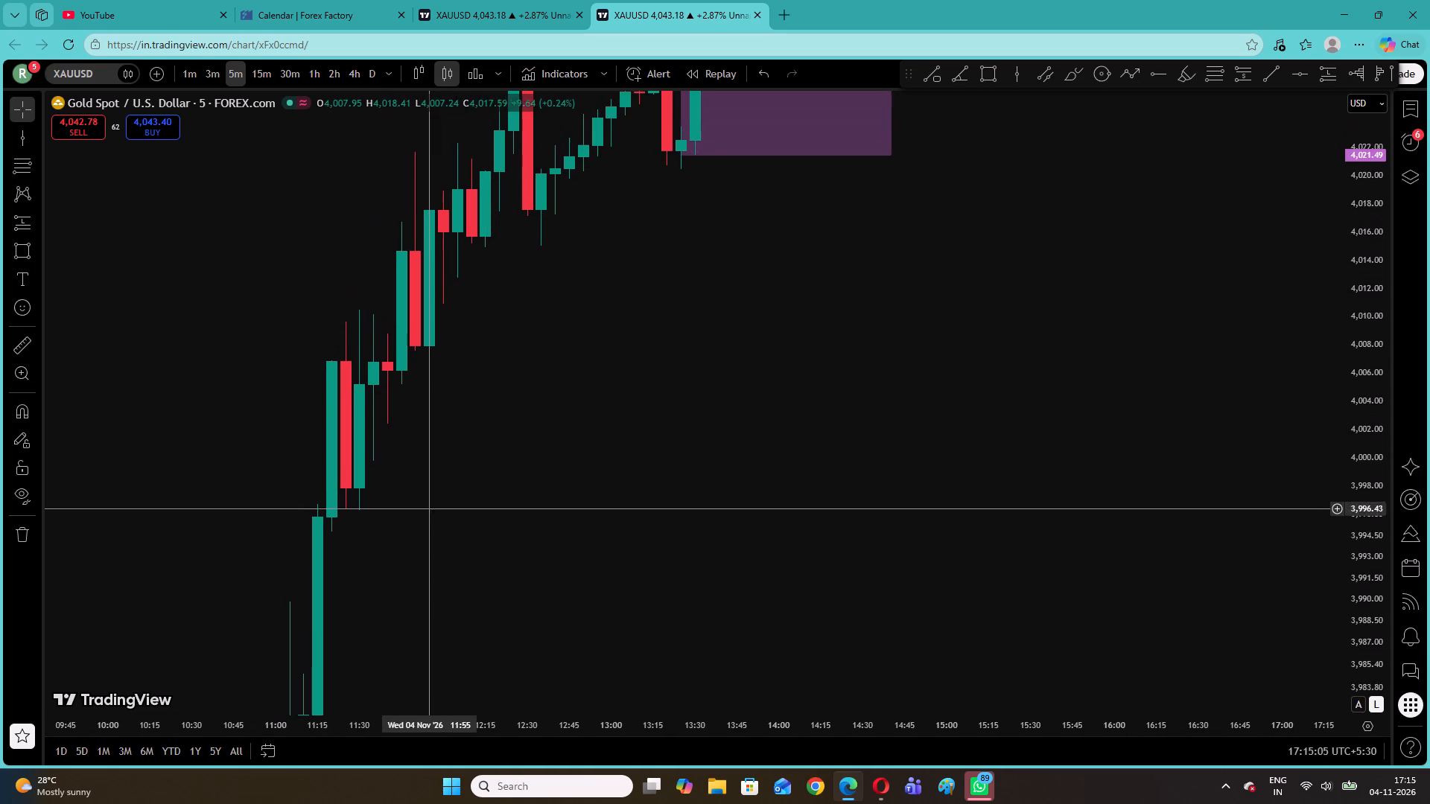
{"action": "left_click_drag", "start_coordinate": [1370, 363], "coordinate": [1335, 508]}
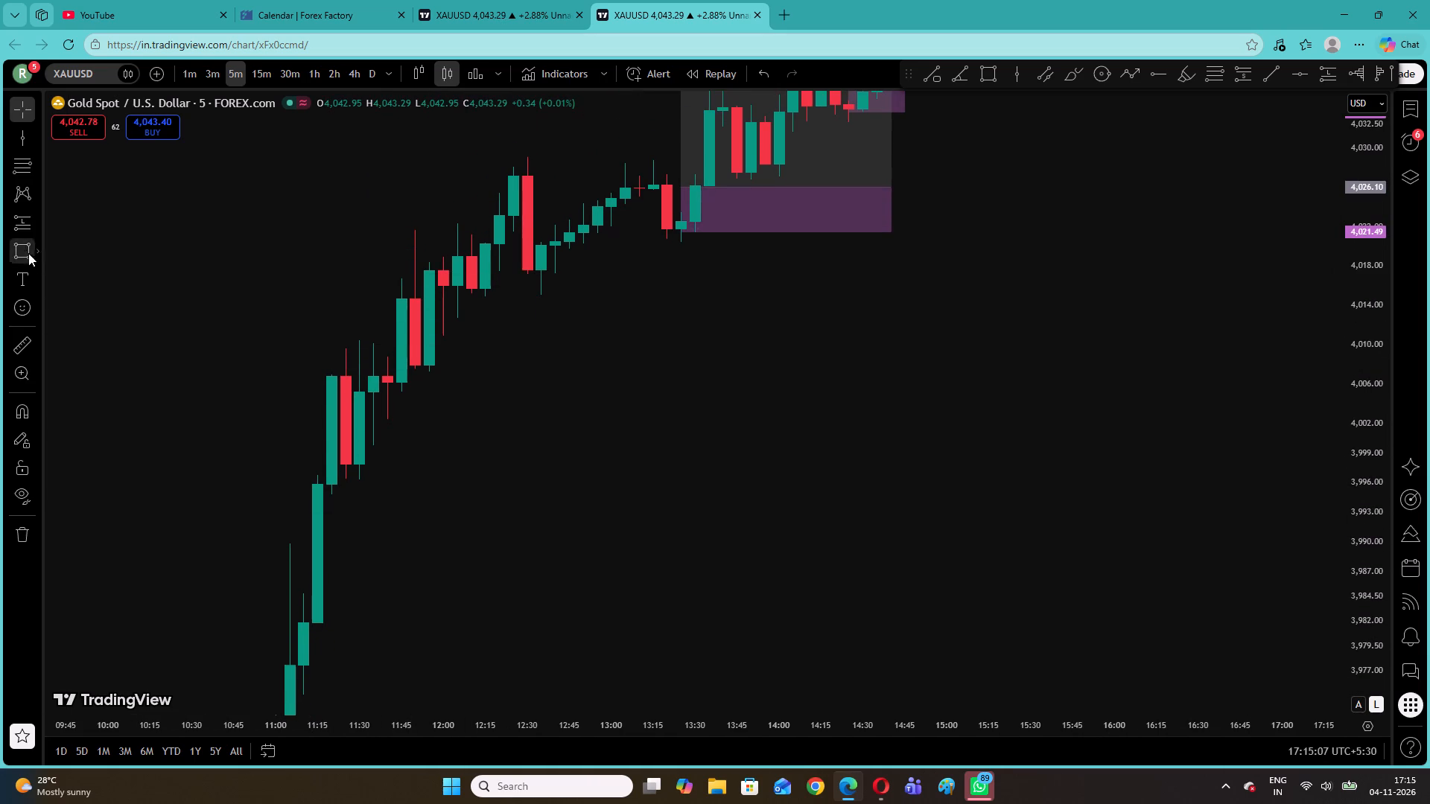
{"action": "left_click", "coordinate": [32, 217]}
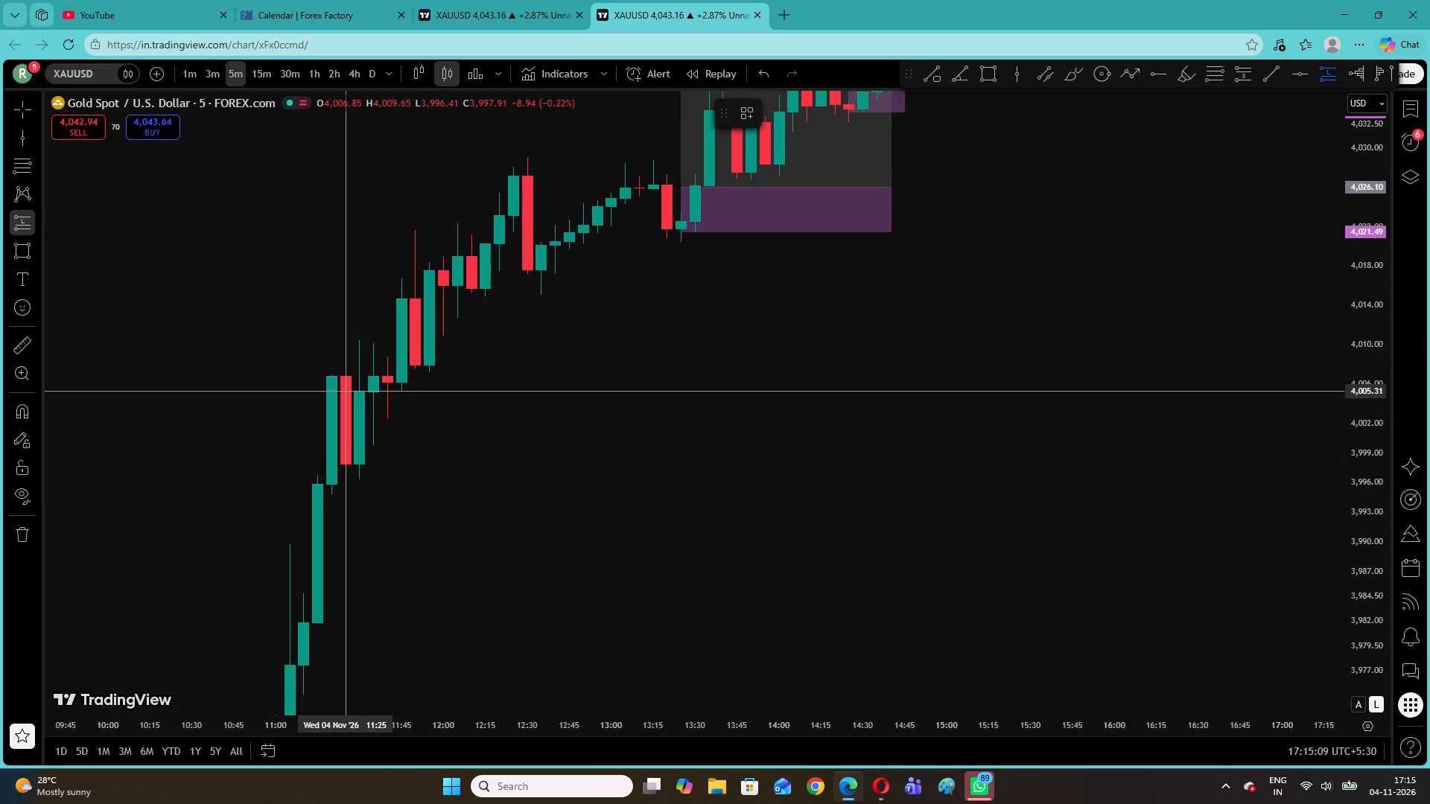
{"action": "left_click", "coordinate": [346, 391]}
{"action": "left_click_drag", "start_coordinate": [344, 613], "coordinate": [365, 524]}
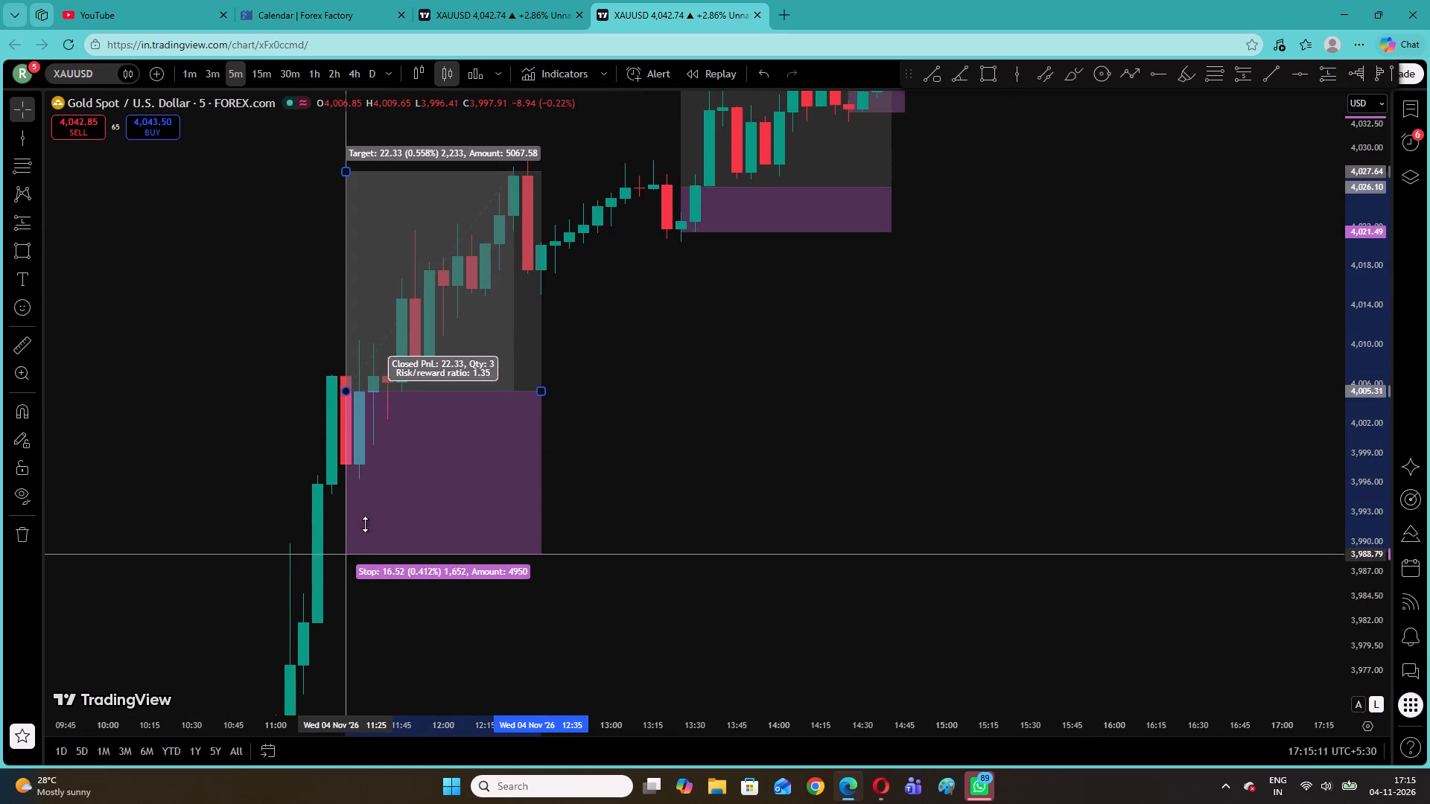
{"action": "left_click_drag", "start_coordinate": [365, 524], "coordinate": [387, 479]}
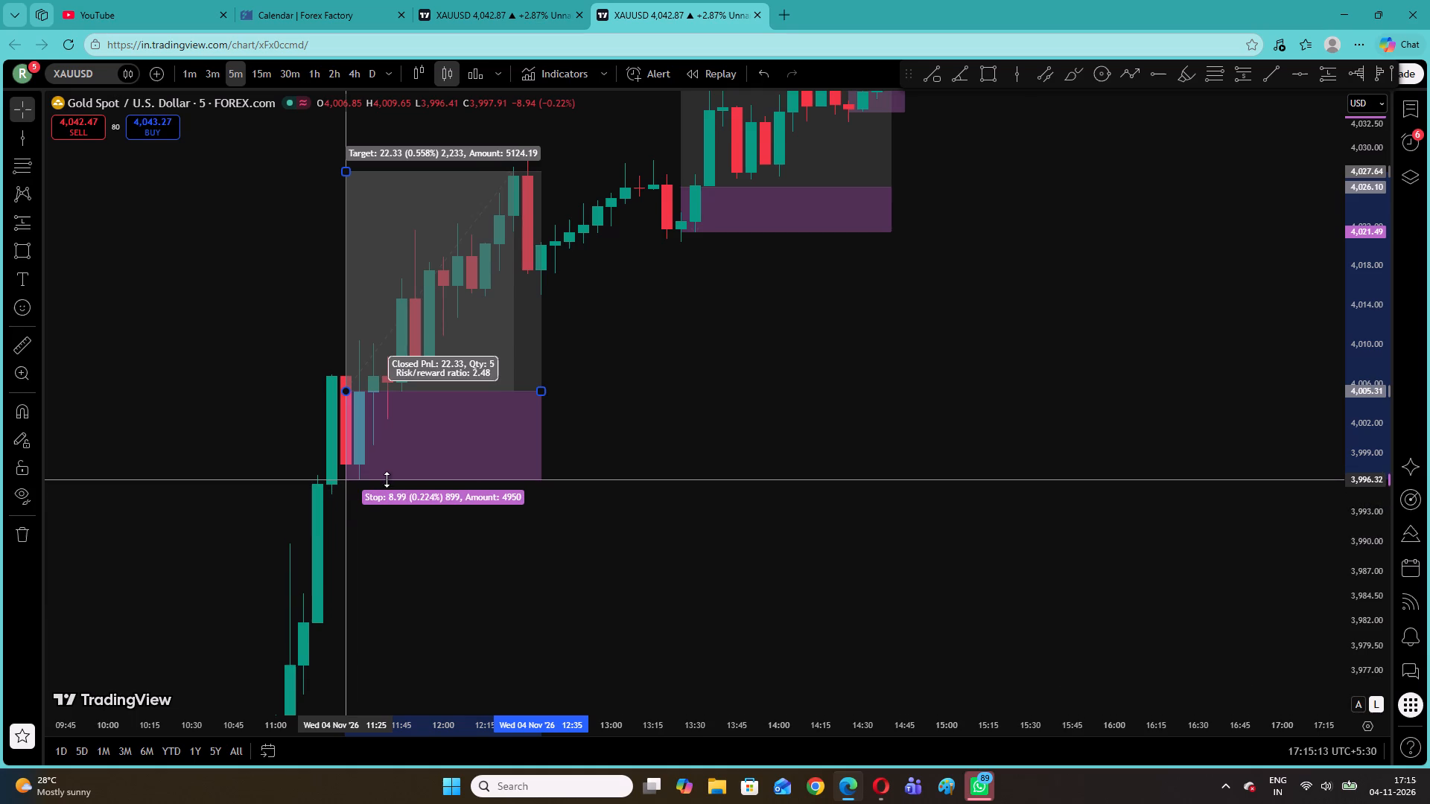
{"action": "left_click_drag", "start_coordinate": [387, 479], "coordinate": [387, 479]}
Raise the target of the long position starting at 11:25 to about 4,051.00.
{"action": "left_click_drag", "start_coordinate": [277, 237], "coordinate": [264, 562]}
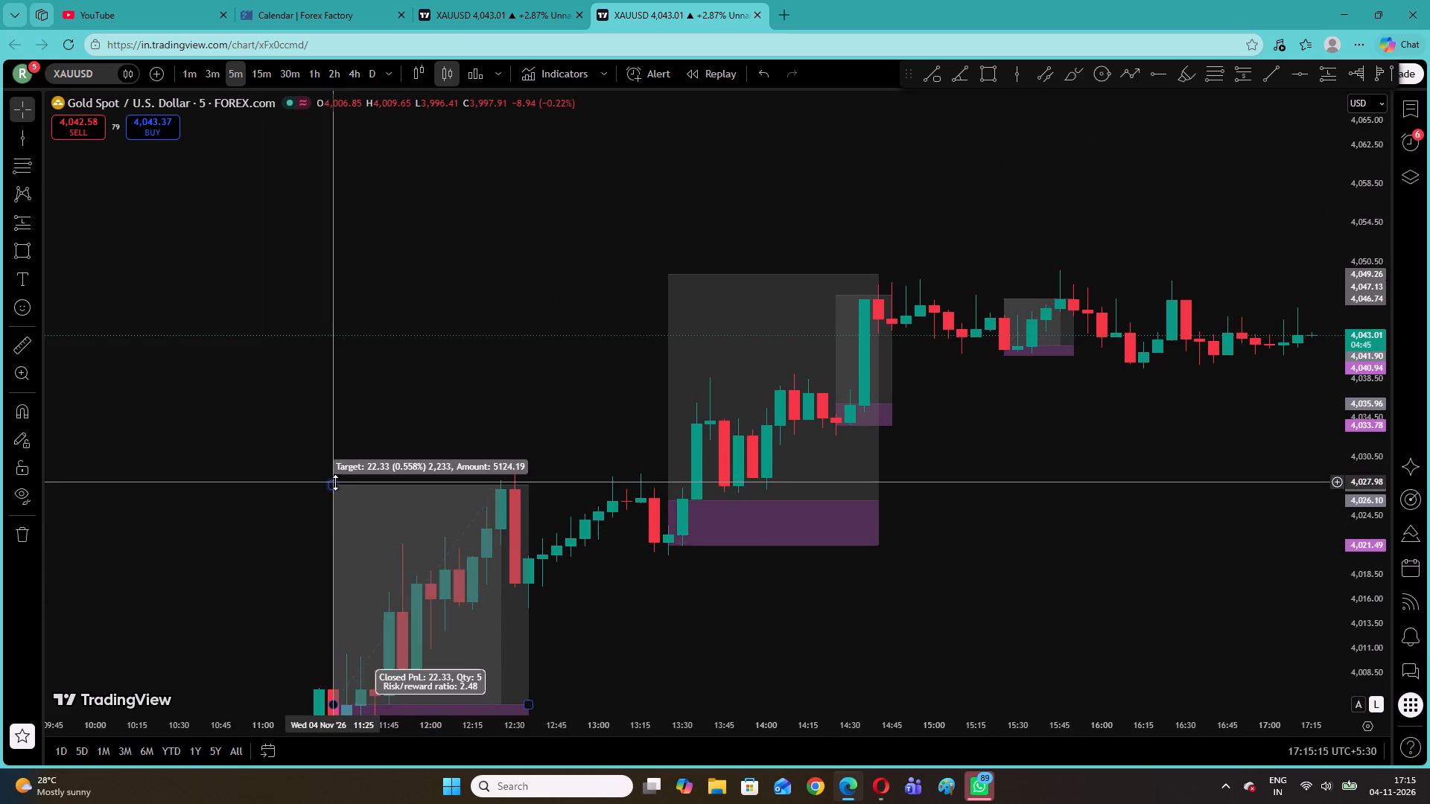
{"action": "left_click_drag", "start_coordinate": [335, 482], "coordinate": [345, 346]}
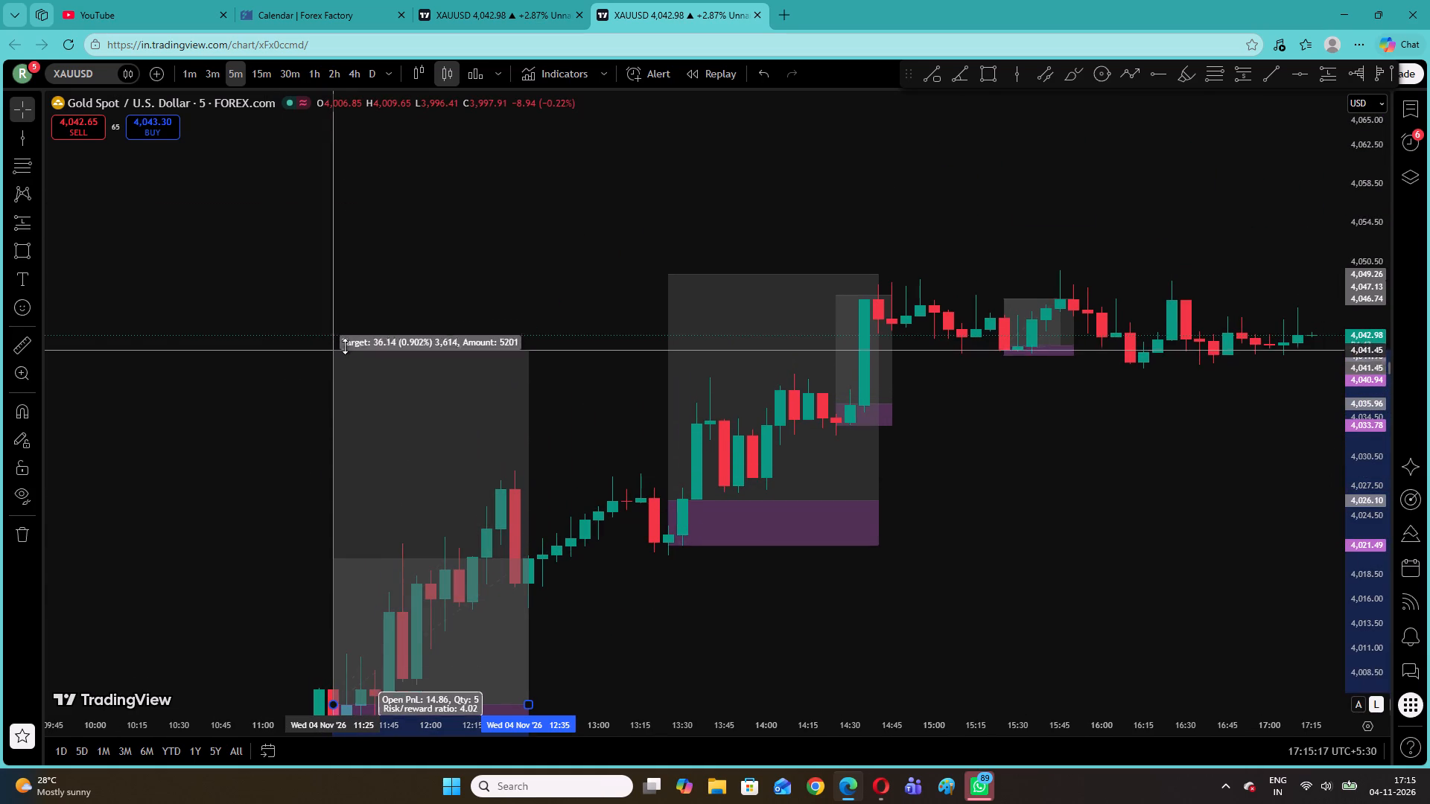
{"action": "left_click_drag", "start_coordinate": [345, 346], "coordinate": [340, 306]}
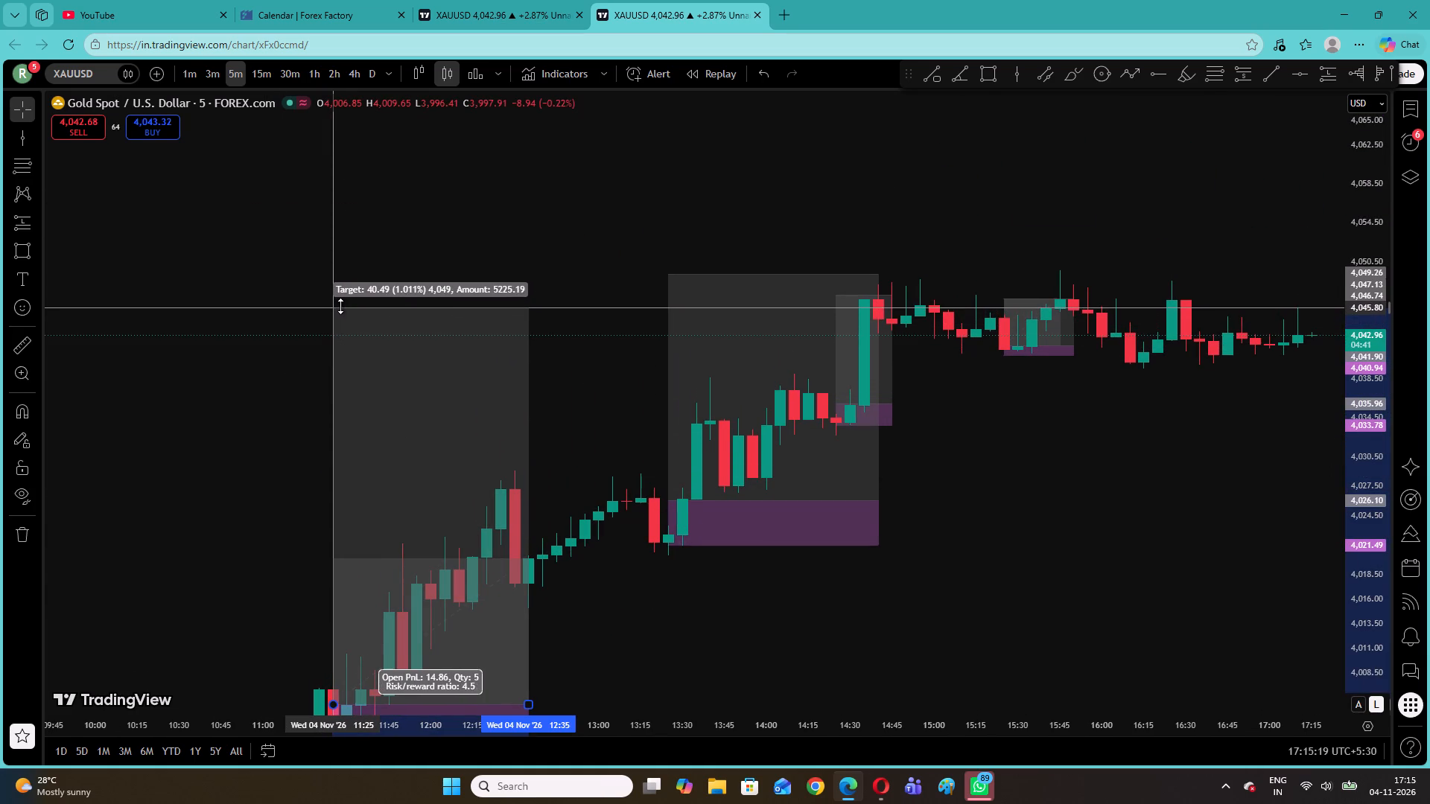
{"action": "left_click_drag", "start_coordinate": [340, 306], "coordinate": [340, 290]}
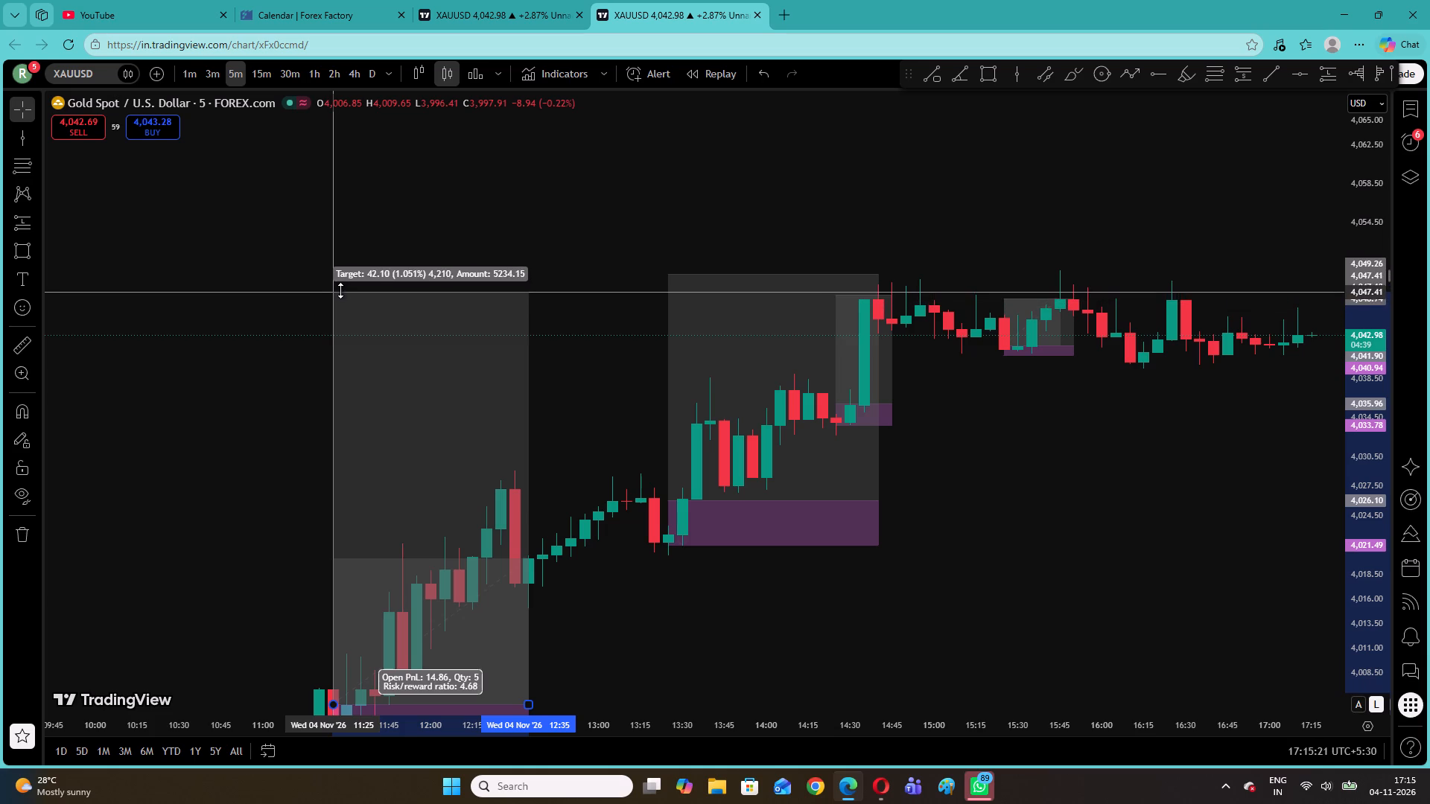
{"action": "left_click_drag", "start_coordinate": [340, 290], "coordinate": [339, 275]}
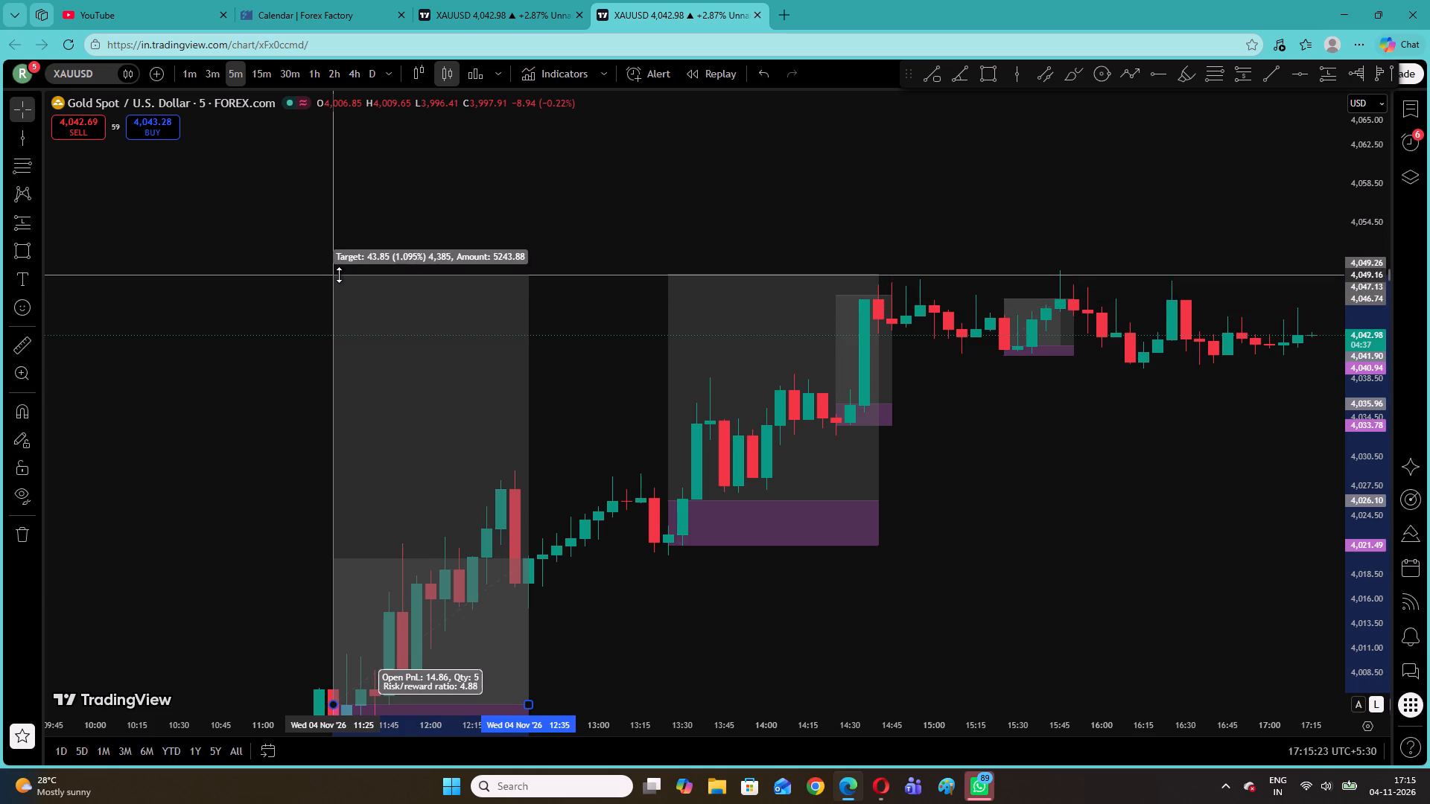
{"action": "left_click_drag", "start_coordinate": [339, 275], "coordinate": [339, 265]}
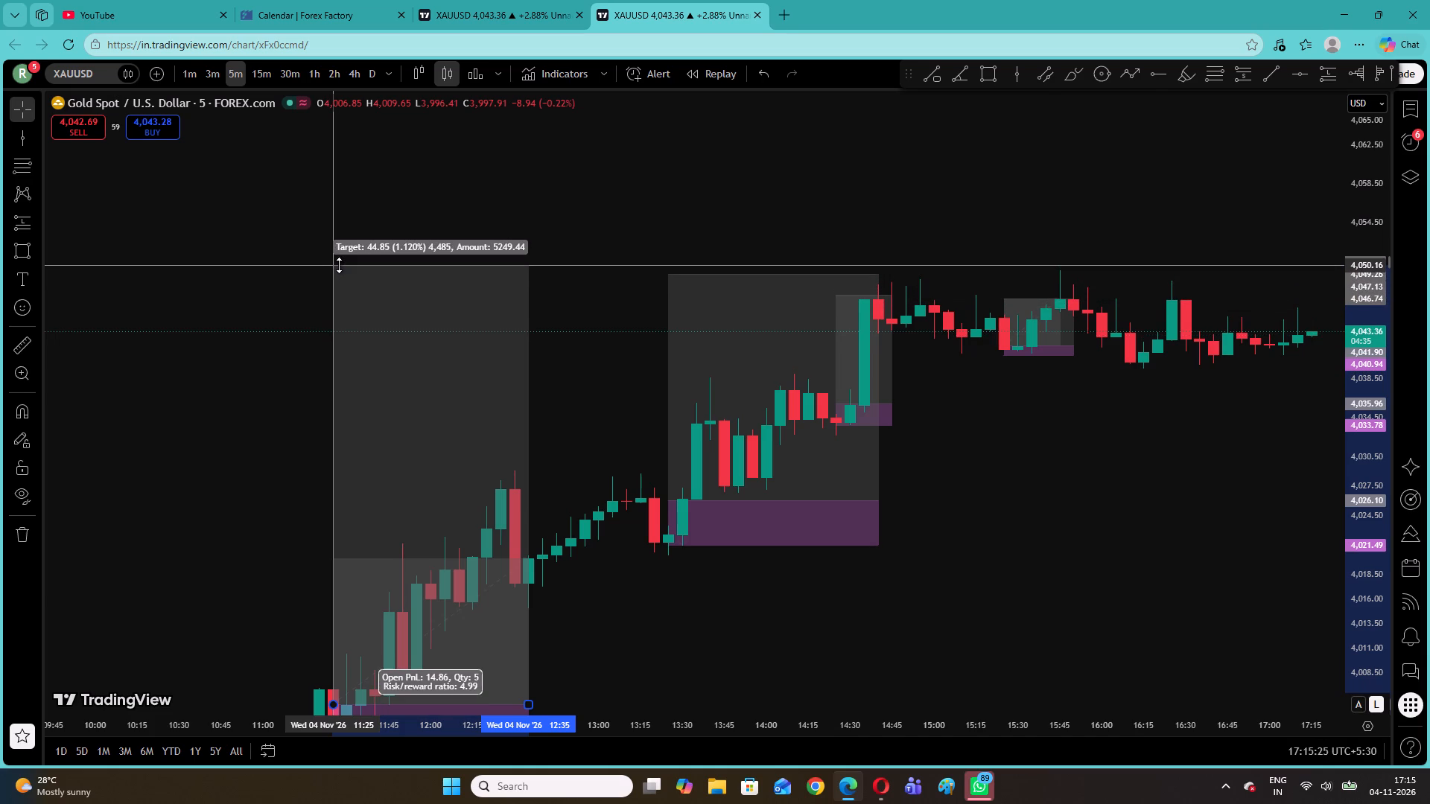
{"action": "left_click_drag", "start_coordinate": [339, 265], "coordinate": [339, 257]}
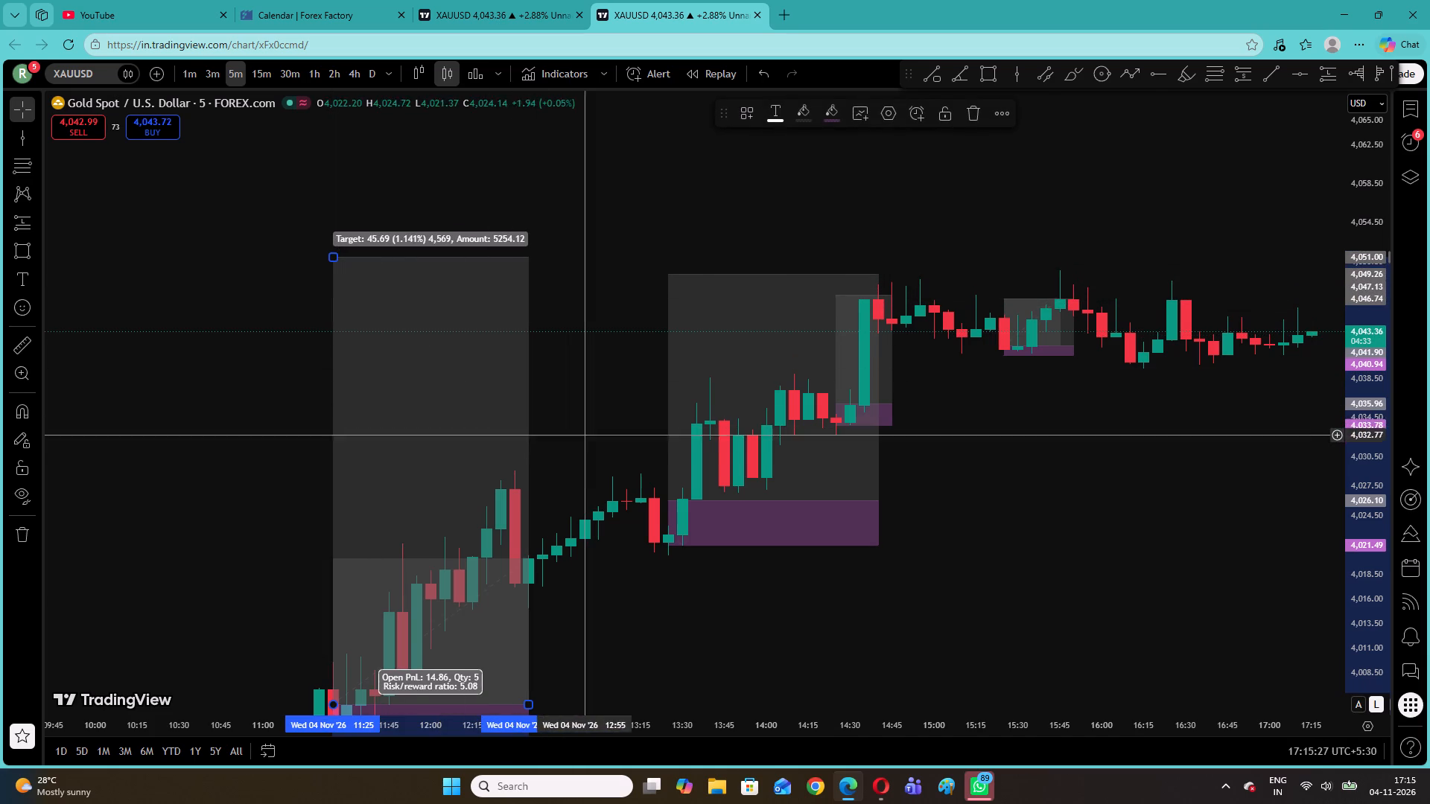
Place a fifth long position from 10:25 to 11:35 with entry about 3,946.41 and target about 3,970.72.
{"action": "left_click_drag", "start_coordinate": [621, 452], "coordinate": [358, 327]}
{"action": "left_click_drag", "start_coordinate": [734, 560], "coordinate": [1150, 400]}
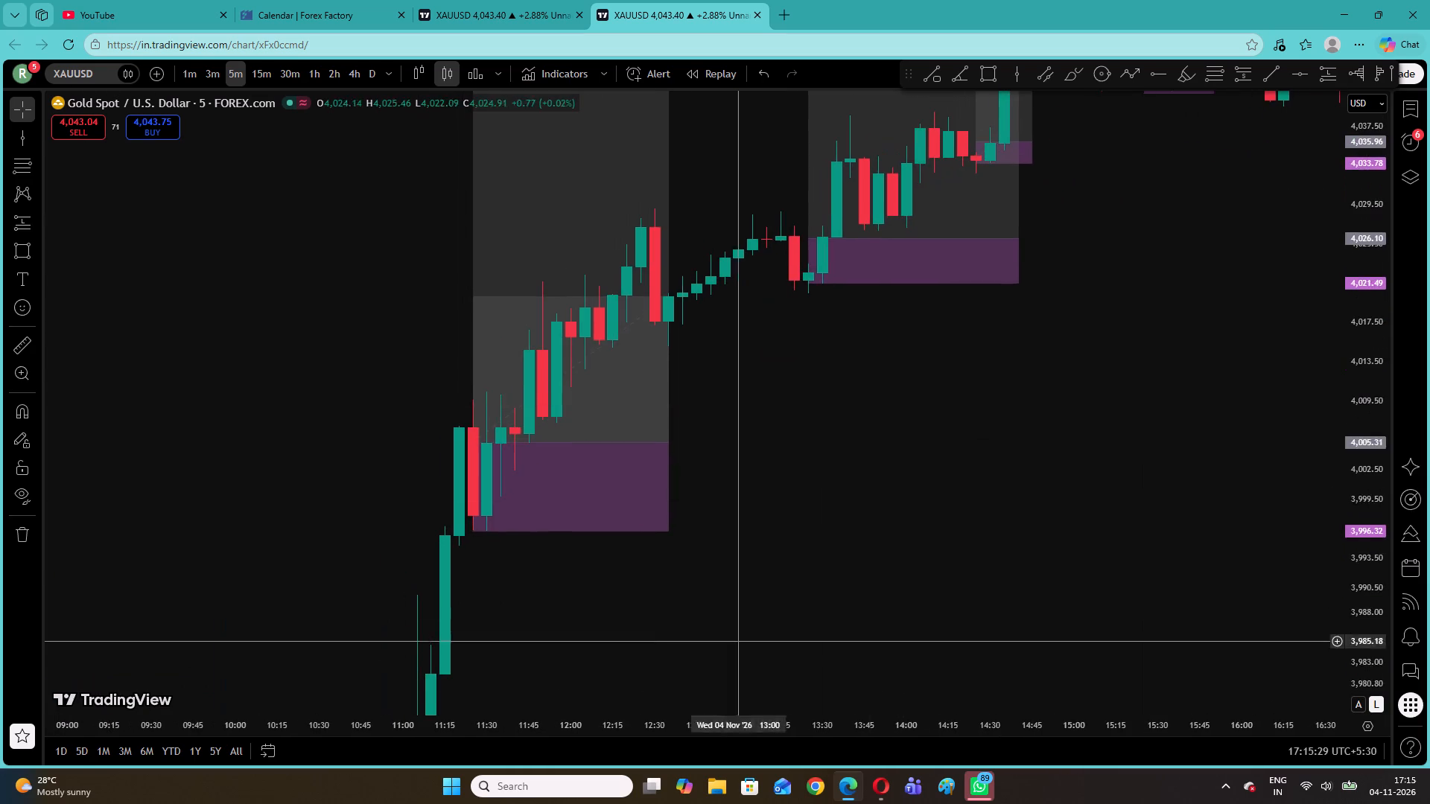
{"action": "left_click_drag", "start_coordinate": [648, 652], "coordinate": [857, 374]}
{"action": "left_click_drag", "start_coordinate": [697, 593], "coordinate": [643, 392]}
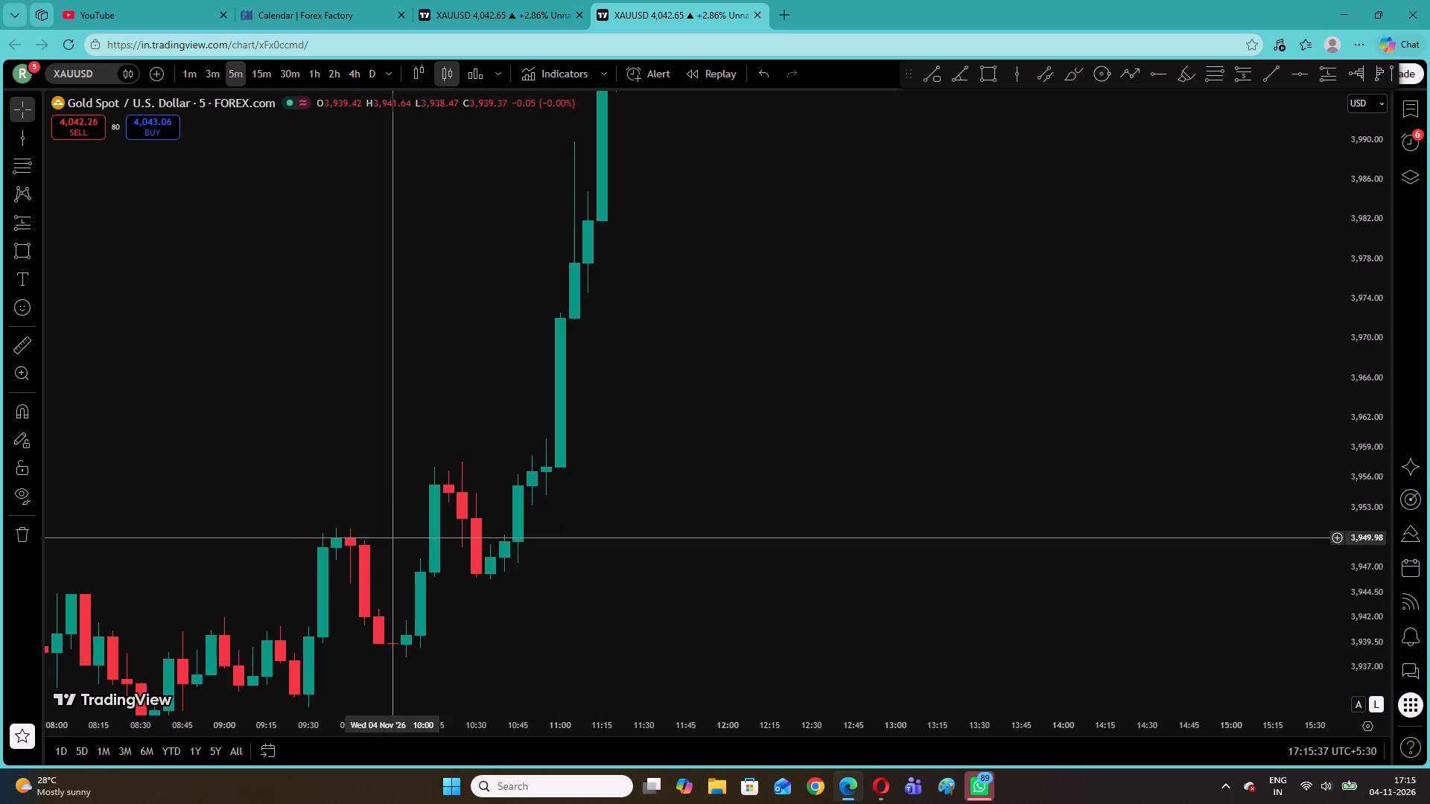
{"action": "left_click", "coordinate": [25, 226]}
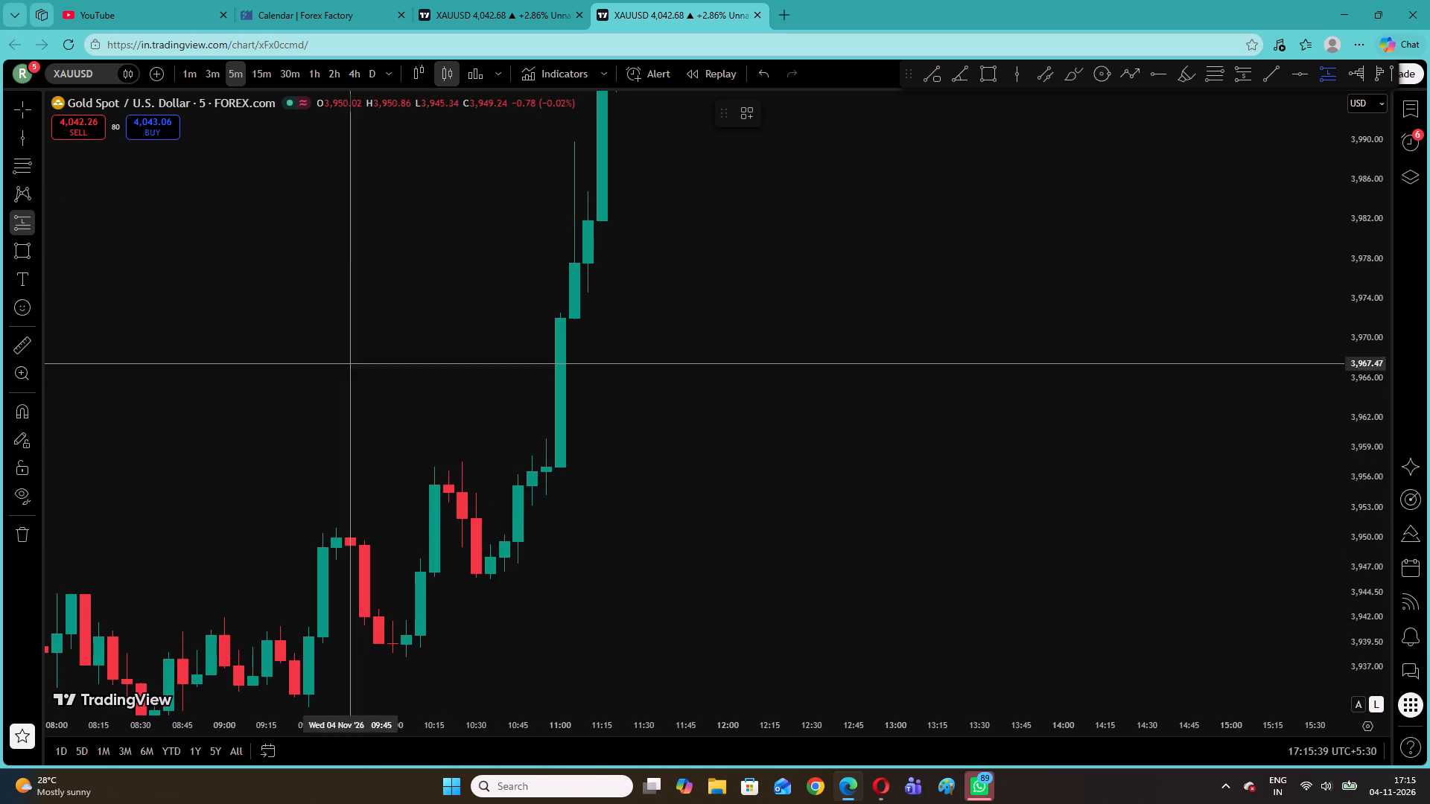
{"action": "left_click", "coordinate": [463, 573]}
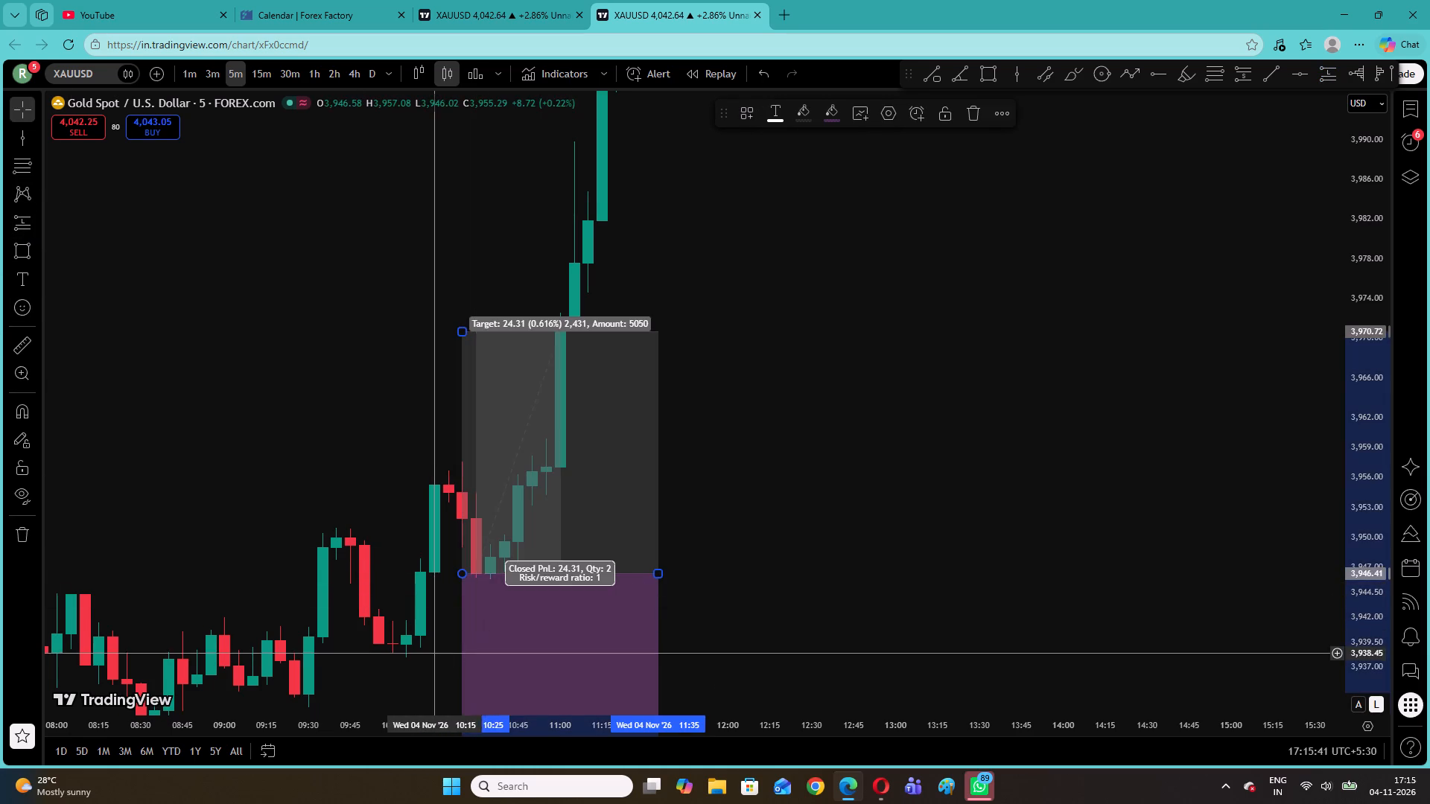
{"action": "left_click_drag", "start_coordinate": [435, 650], "coordinate": [437, 607]}
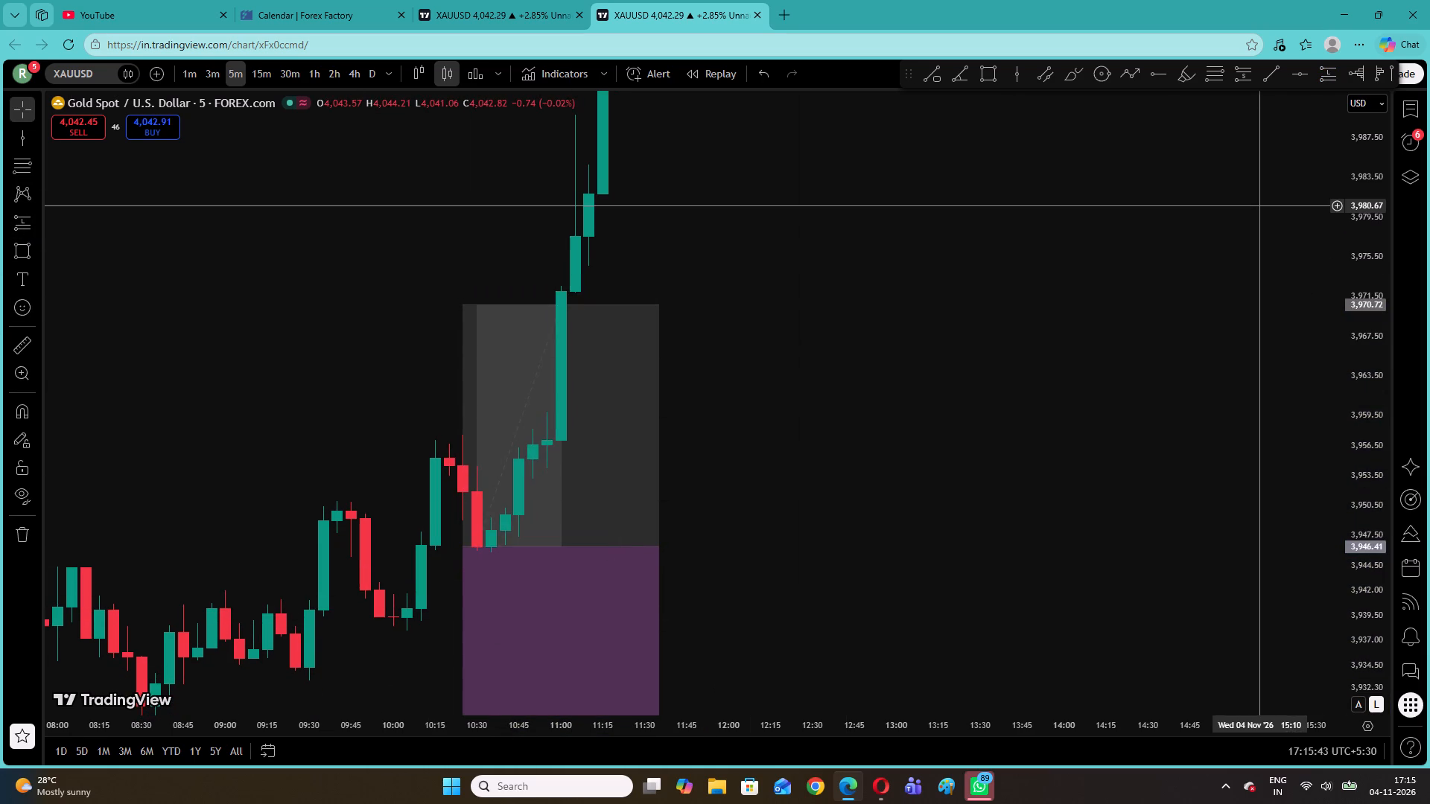
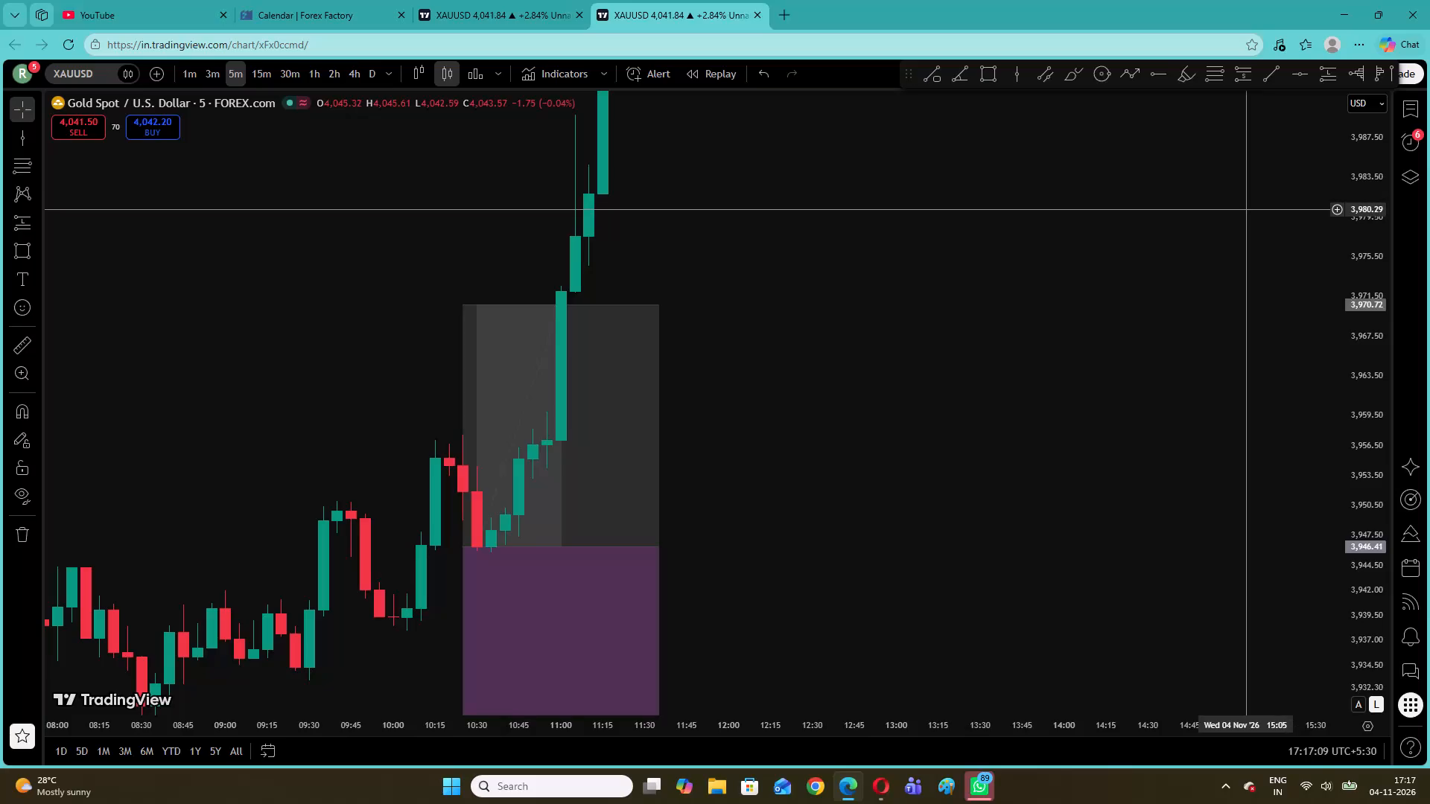
Raise the stop of the long position starting at 10:25 to about 3,944.29.
{"action": "right_click", "coordinate": [775, 246]}
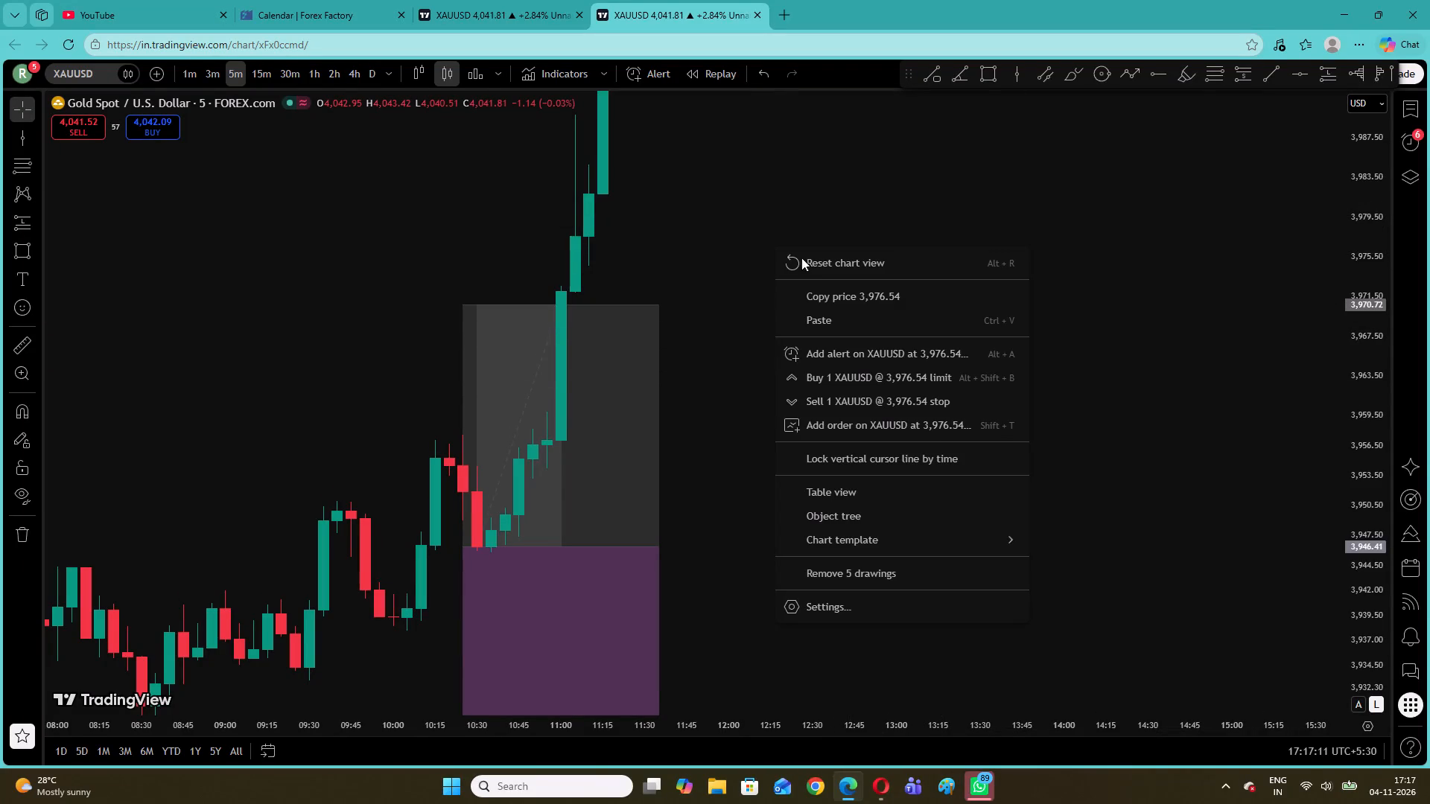
{"action": "left_click", "coordinate": [722, 389]}
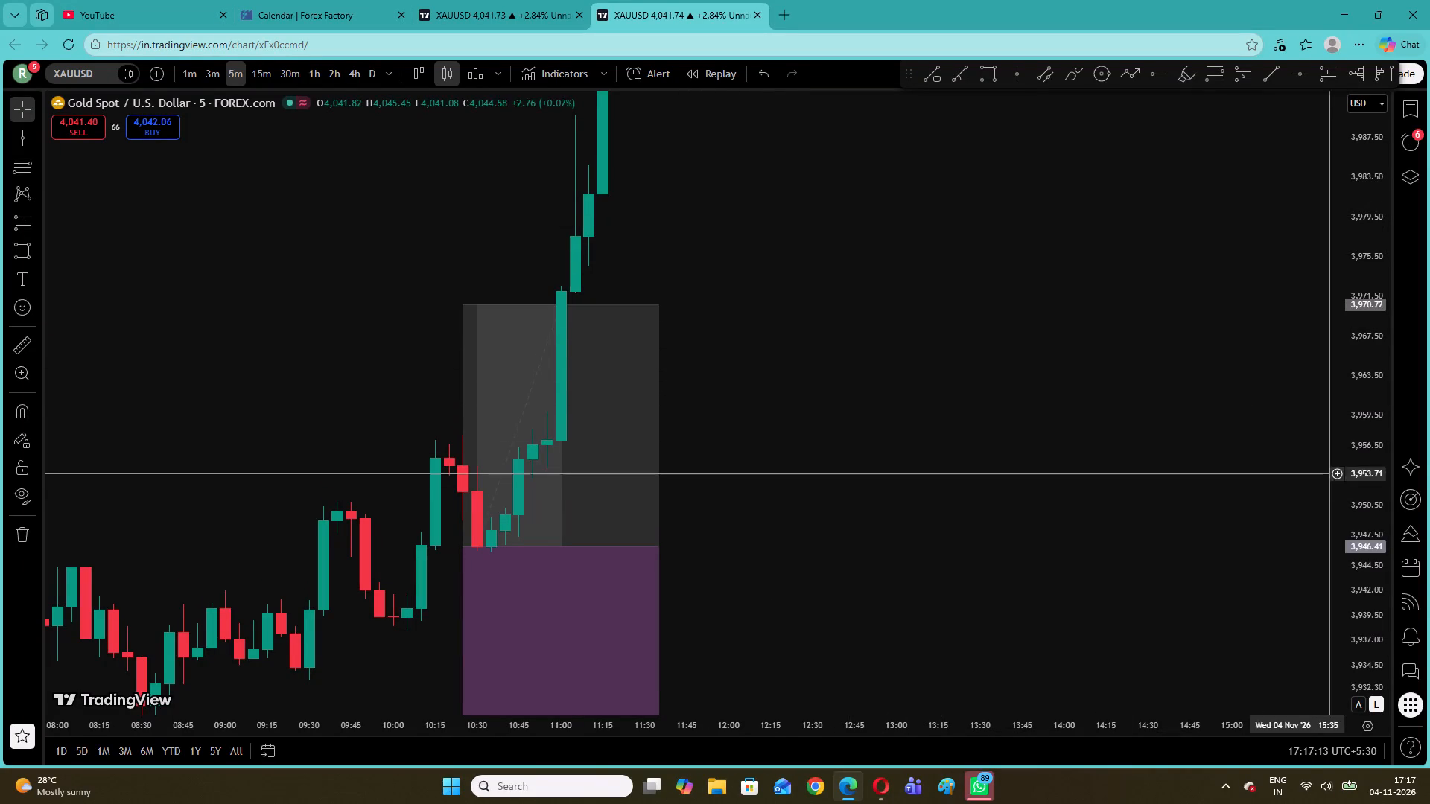
{"action": "left_click_drag", "start_coordinate": [1361, 424], "coordinate": [1347, 560]}
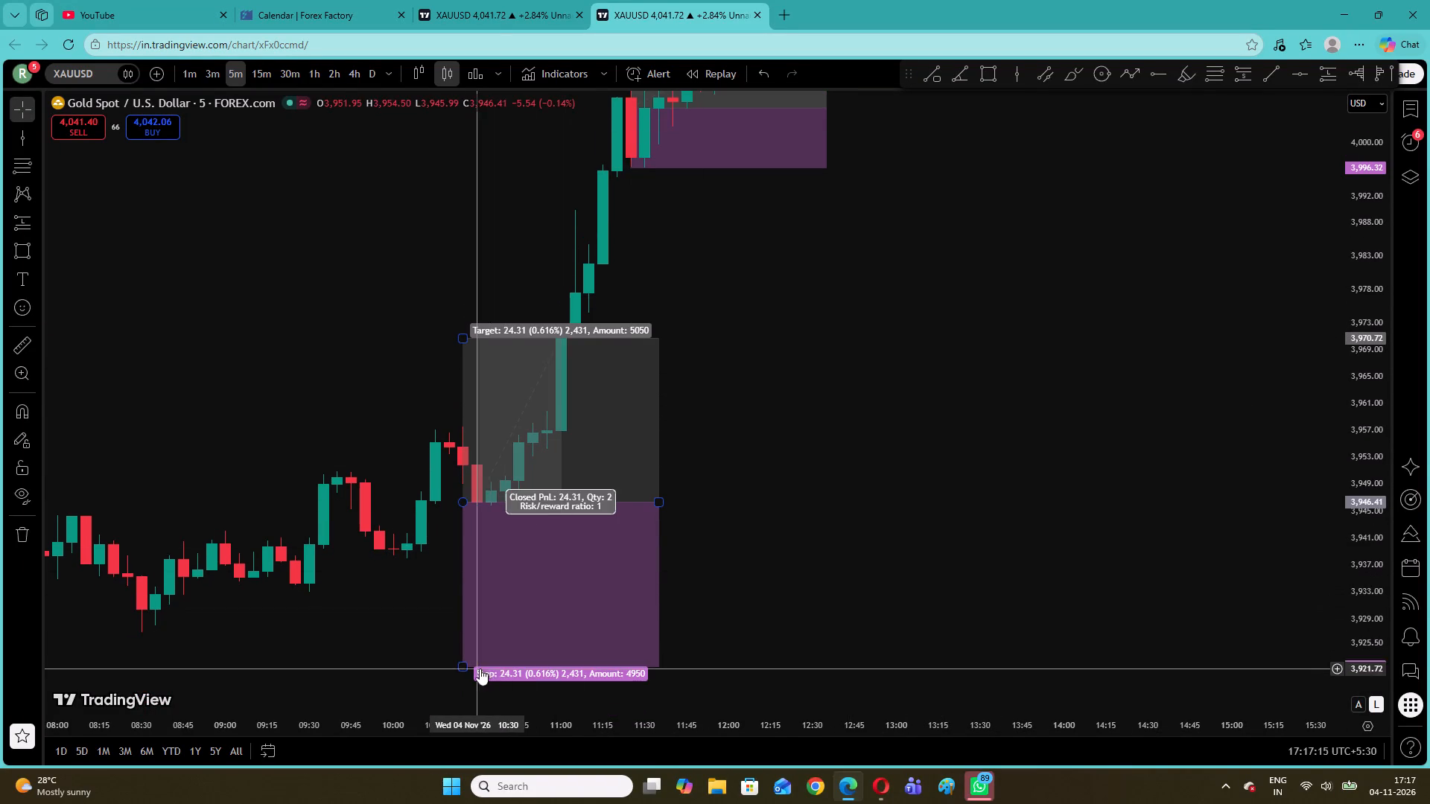
{"action": "left_click_drag", "start_coordinate": [461, 669], "coordinate": [541, 516]}
{"action": "left_click", "coordinate": [900, 386]}
Switch the gold chart to the 1-minute timeframe and reset the chart view.
{"action": "left_click_drag", "start_coordinate": [944, 293], "coordinate": [608, 727]}
{"action": "left_click_drag", "start_coordinate": [1036, 462], "coordinate": [553, 628]}
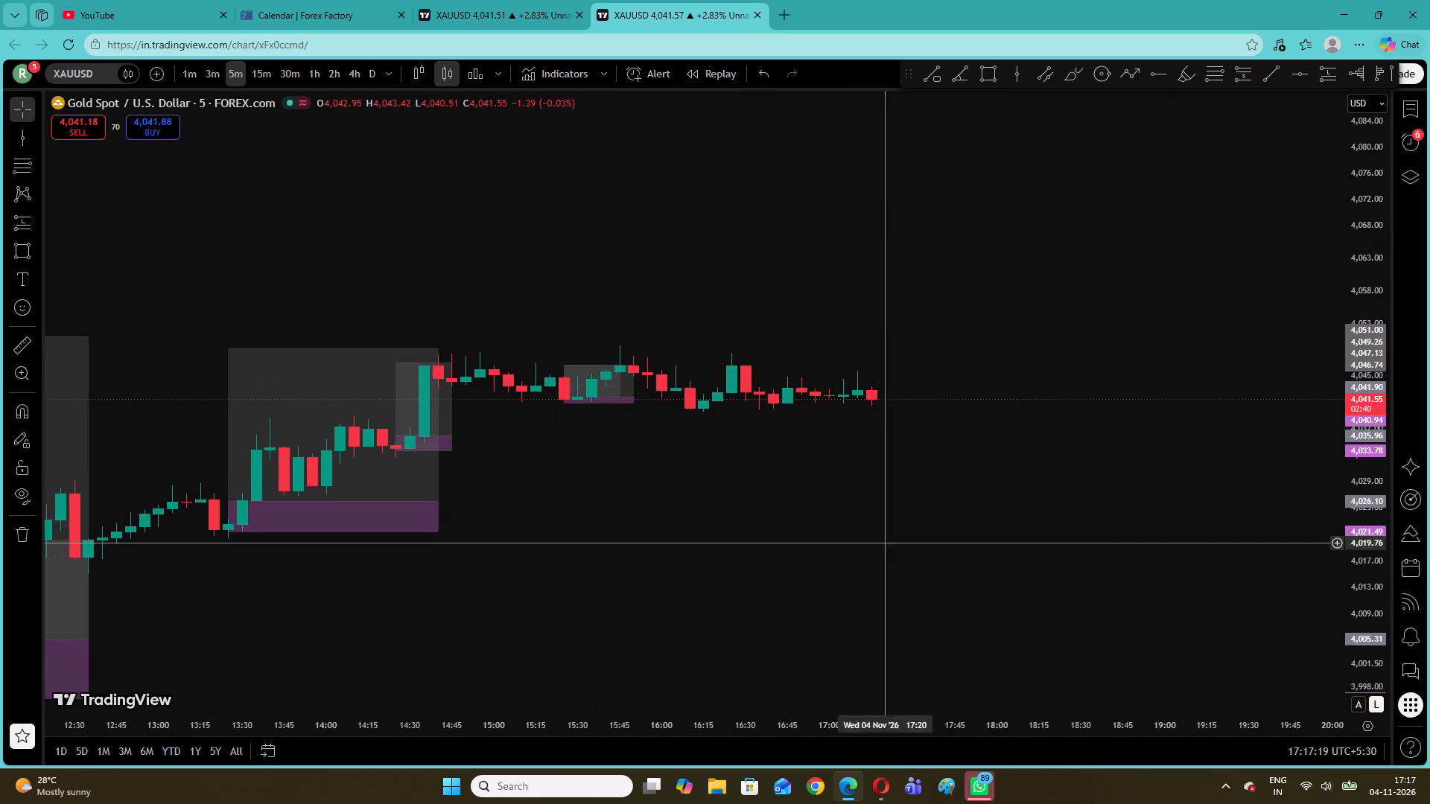
{"action": "left_click_drag", "start_coordinate": [1370, 532], "coordinate": [1342, 233]}
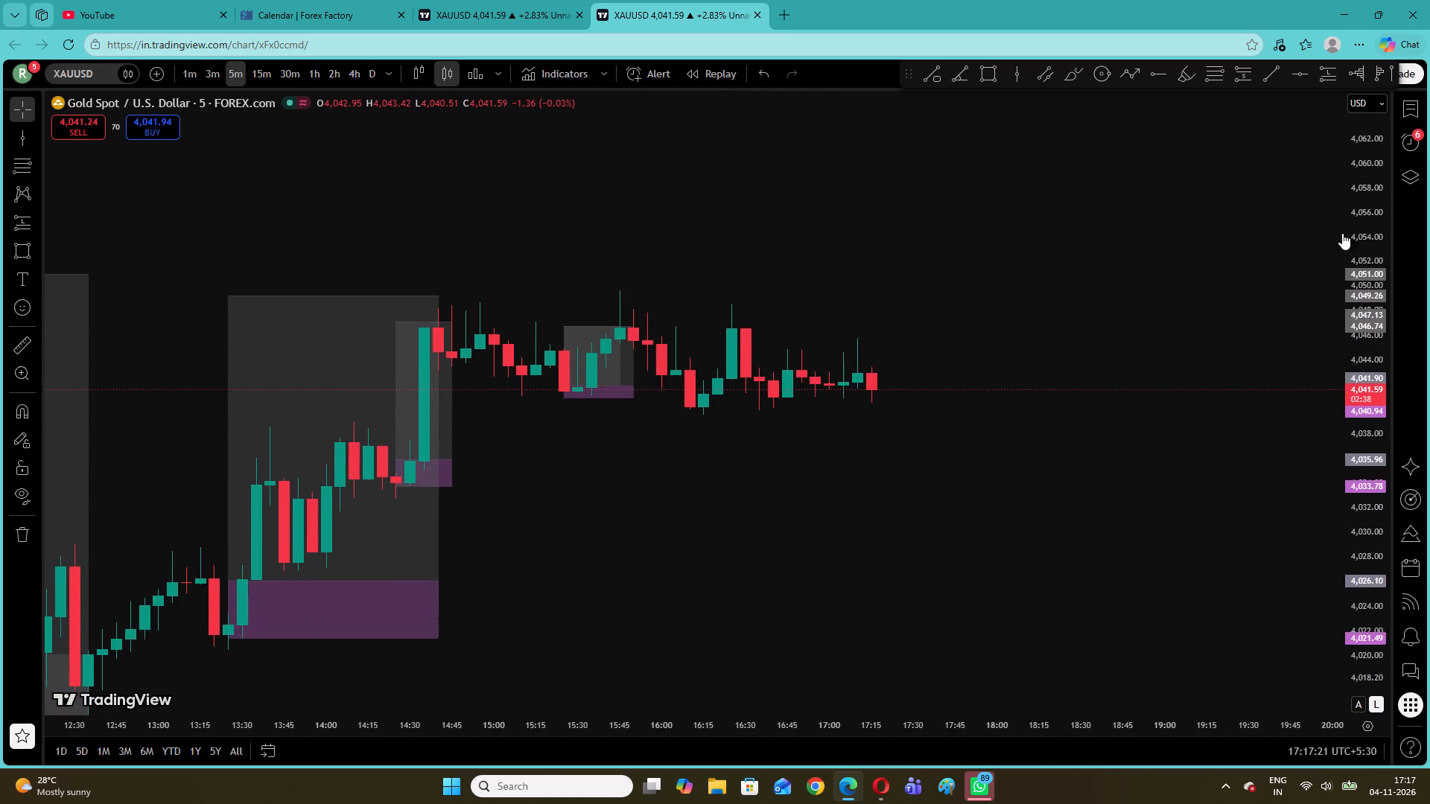
{"action": "left_click_drag", "start_coordinate": [1342, 233], "coordinate": [1339, 197]}
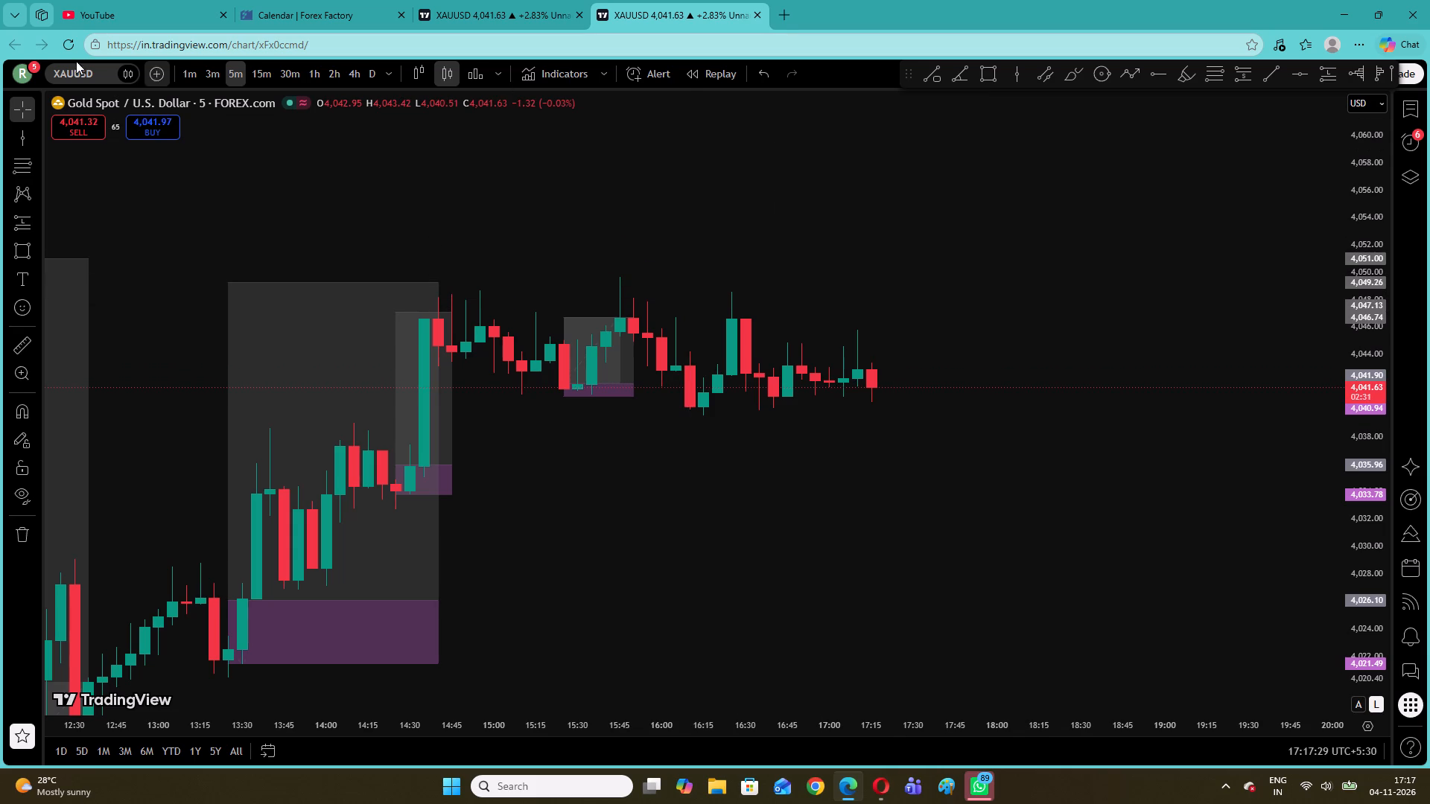
{"action": "left_click", "coordinate": [190, 66]}
{"action": "right_click", "coordinate": [637, 314]}
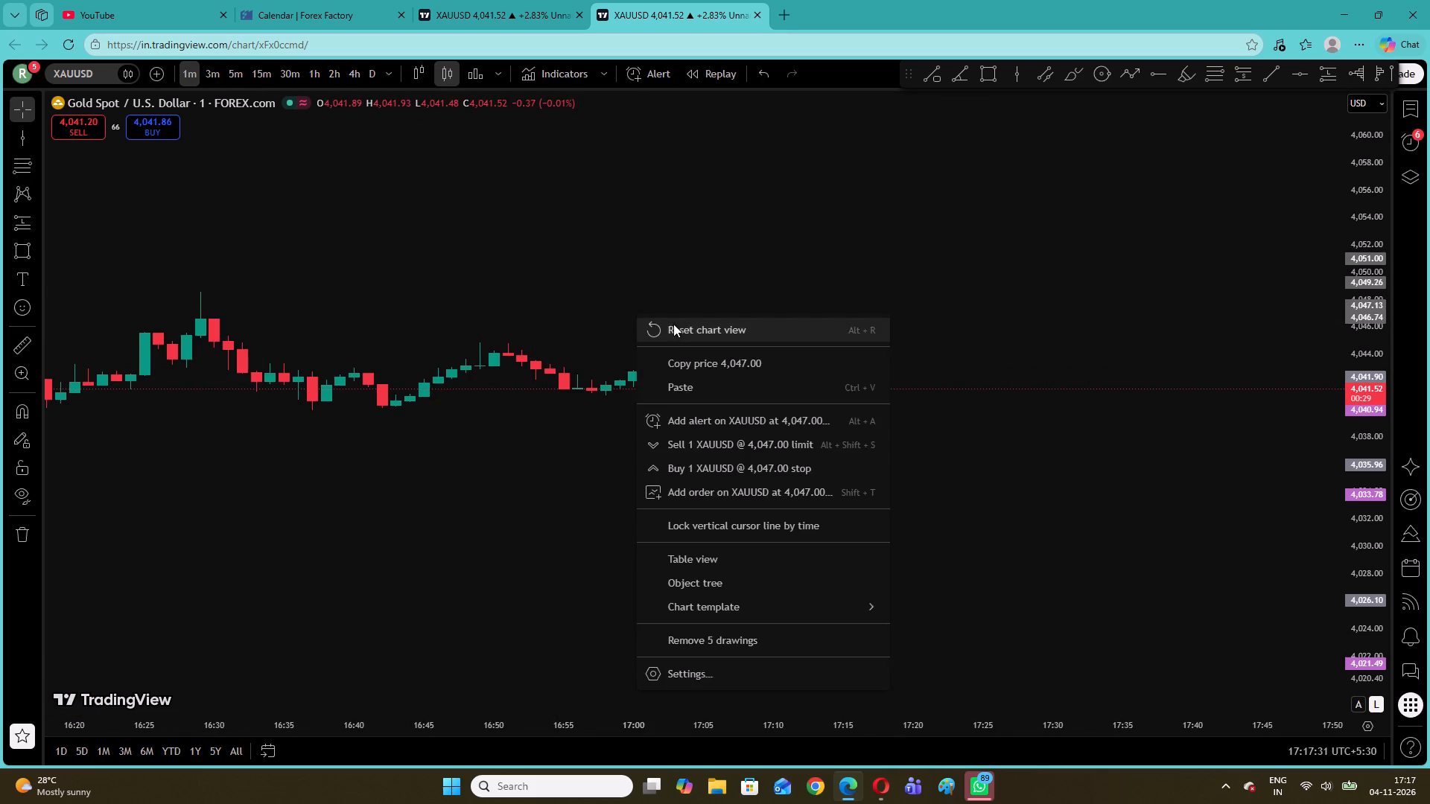
{"action": "left_click", "coordinate": [673, 334]}
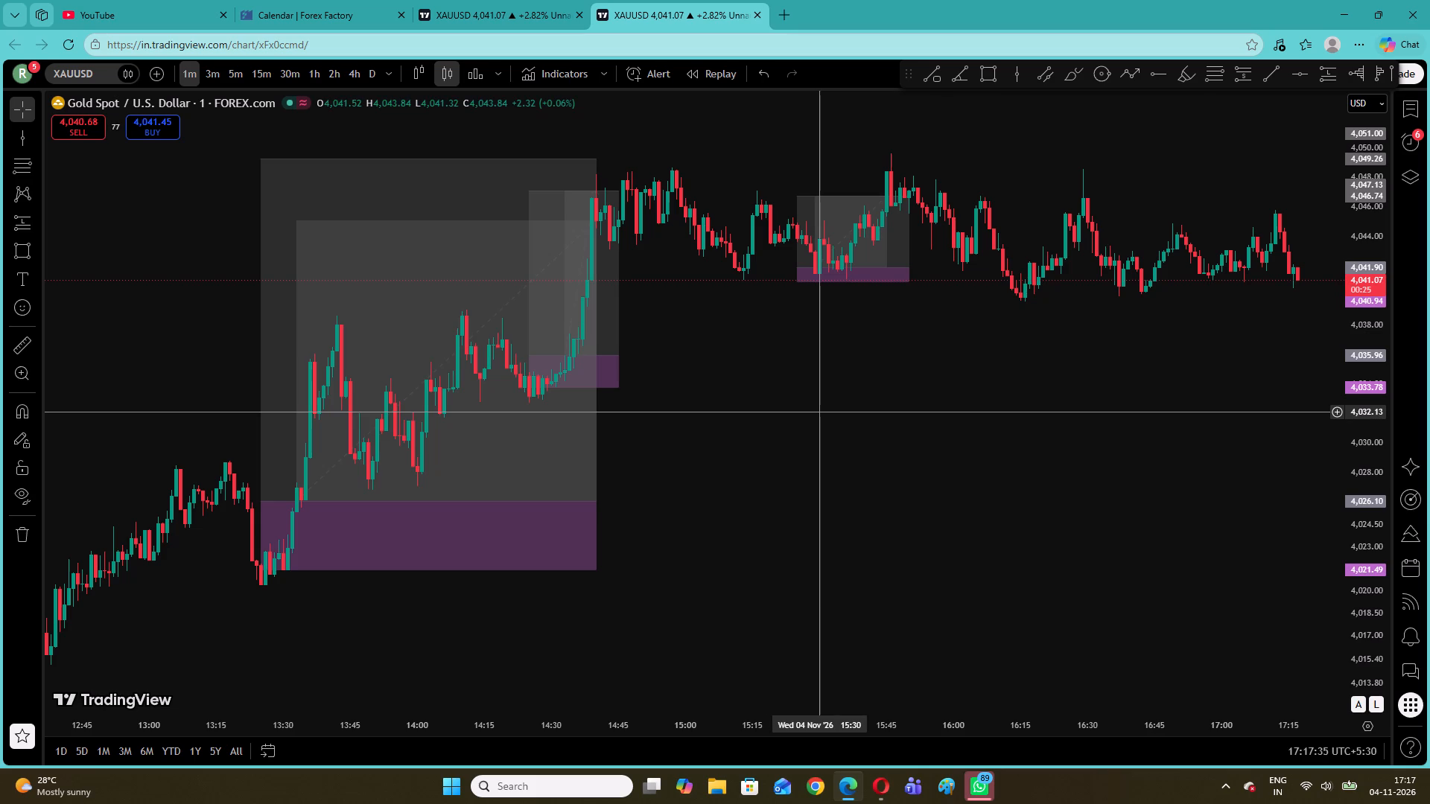
Examine the price action around the marked long positions on the 1-minute chart, from the latest back to the one starting at 10:25.
{"action": "left_click_drag", "start_coordinate": [1362, 480], "coordinate": [1366, 287]}
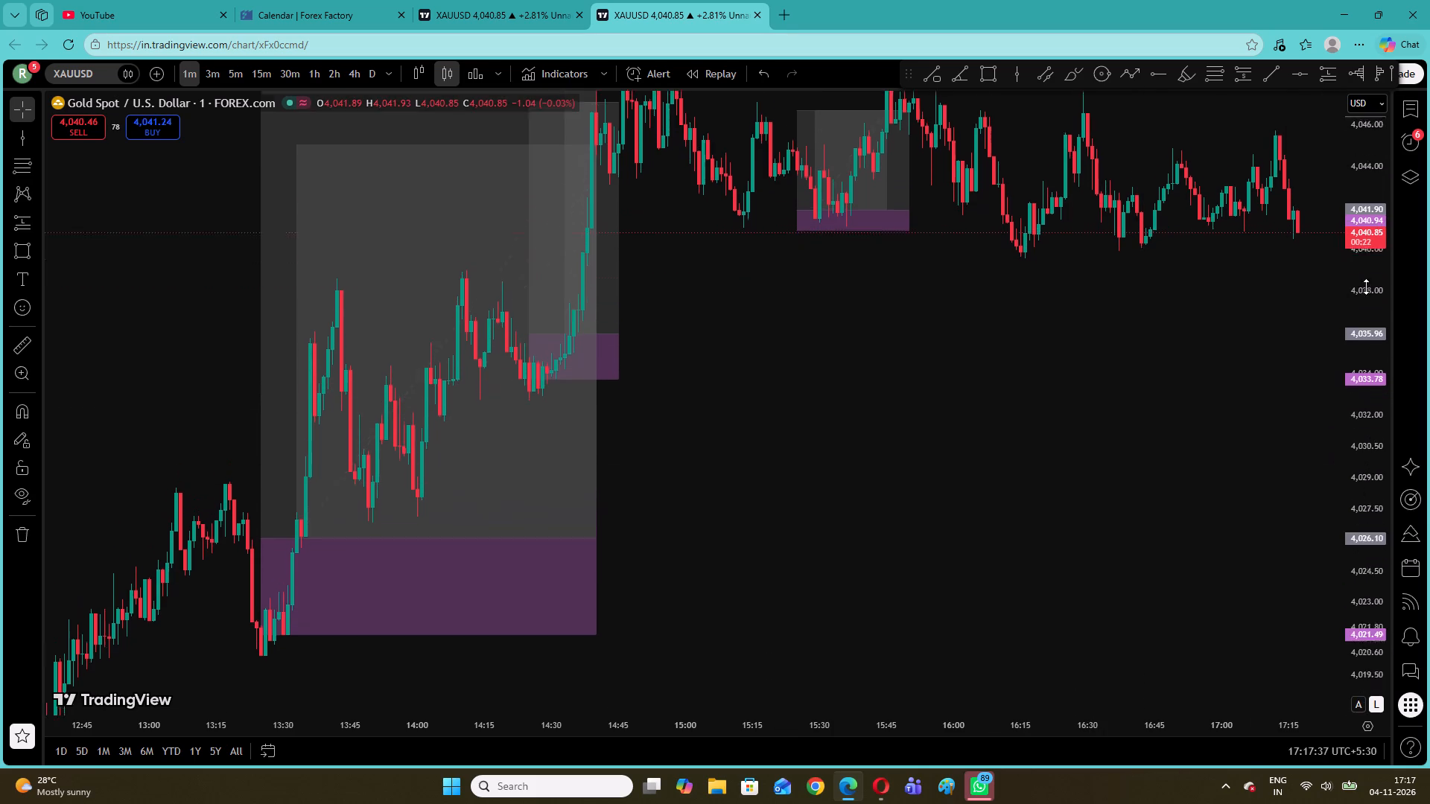
{"action": "left_click_drag", "start_coordinate": [1366, 287], "coordinate": [1361, 209]}
{"action": "left_click_drag", "start_coordinate": [990, 280], "coordinate": [909, 538]}
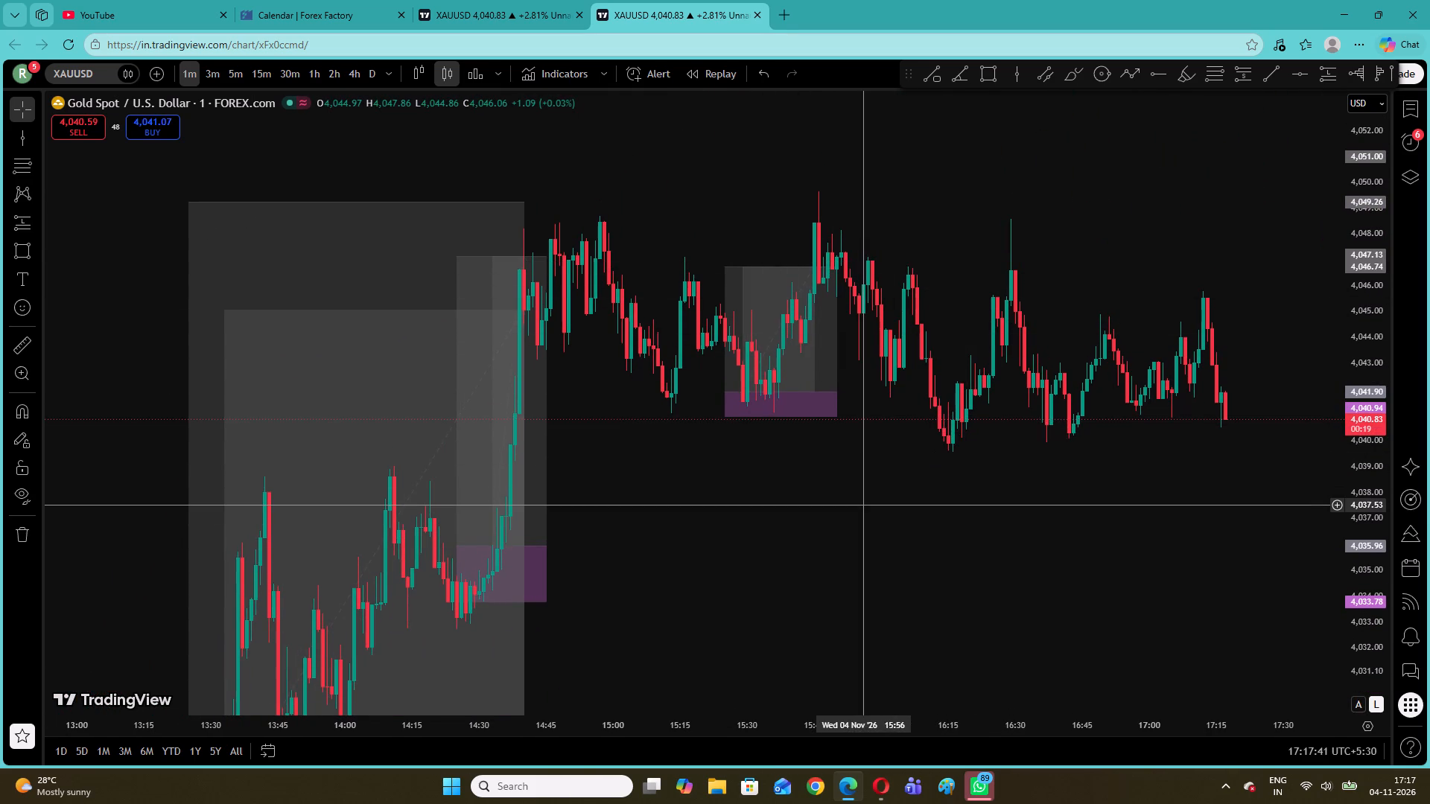
{"action": "left_click_drag", "start_coordinate": [868, 505], "coordinate": [1136, 254]}
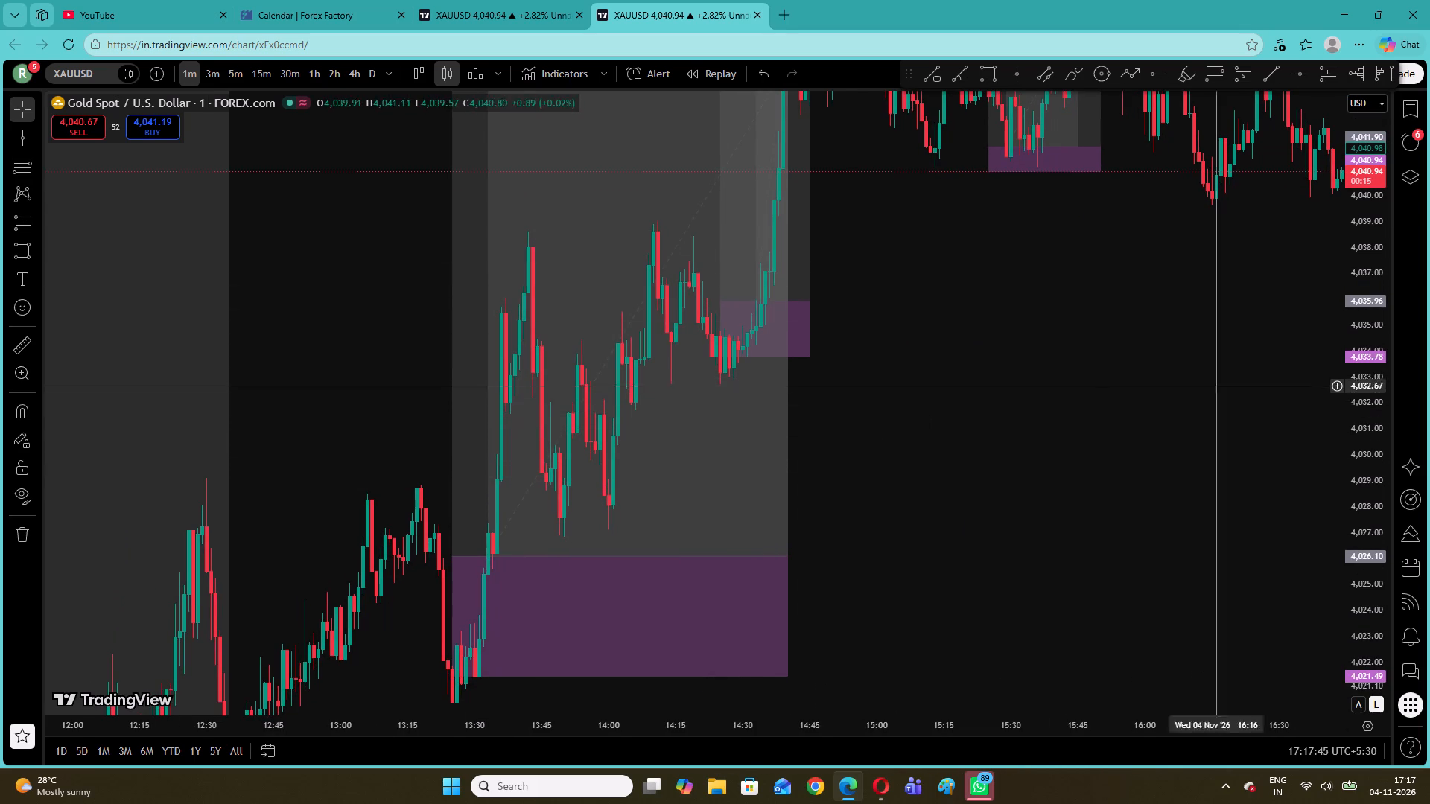
{"action": "left_click_drag", "start_coordinate": [1358, 414], "coordinate": [1341, 522]}
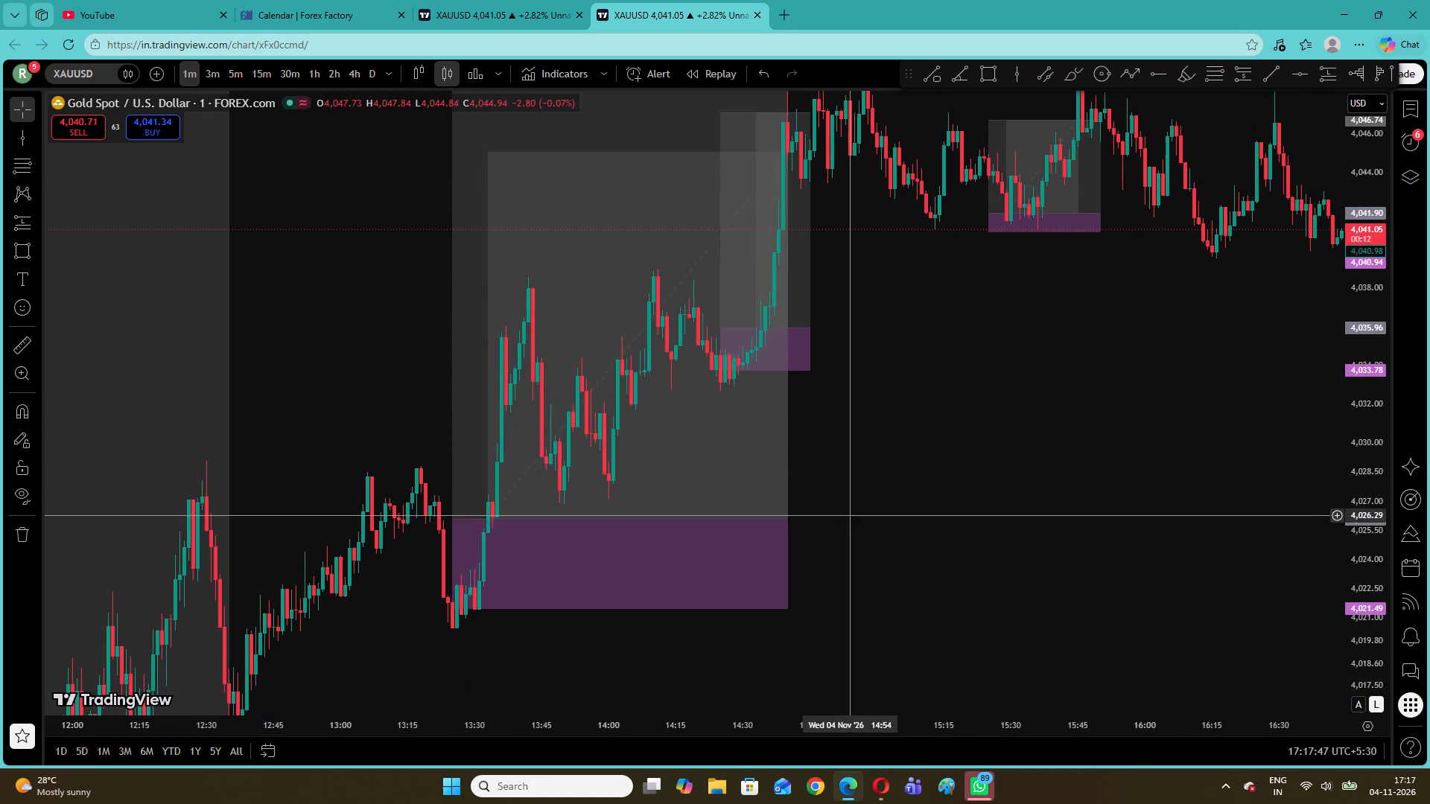
{"action": "left_click_drag", "start_coordinate": [849, 515], "coordinate": [960, 377]}
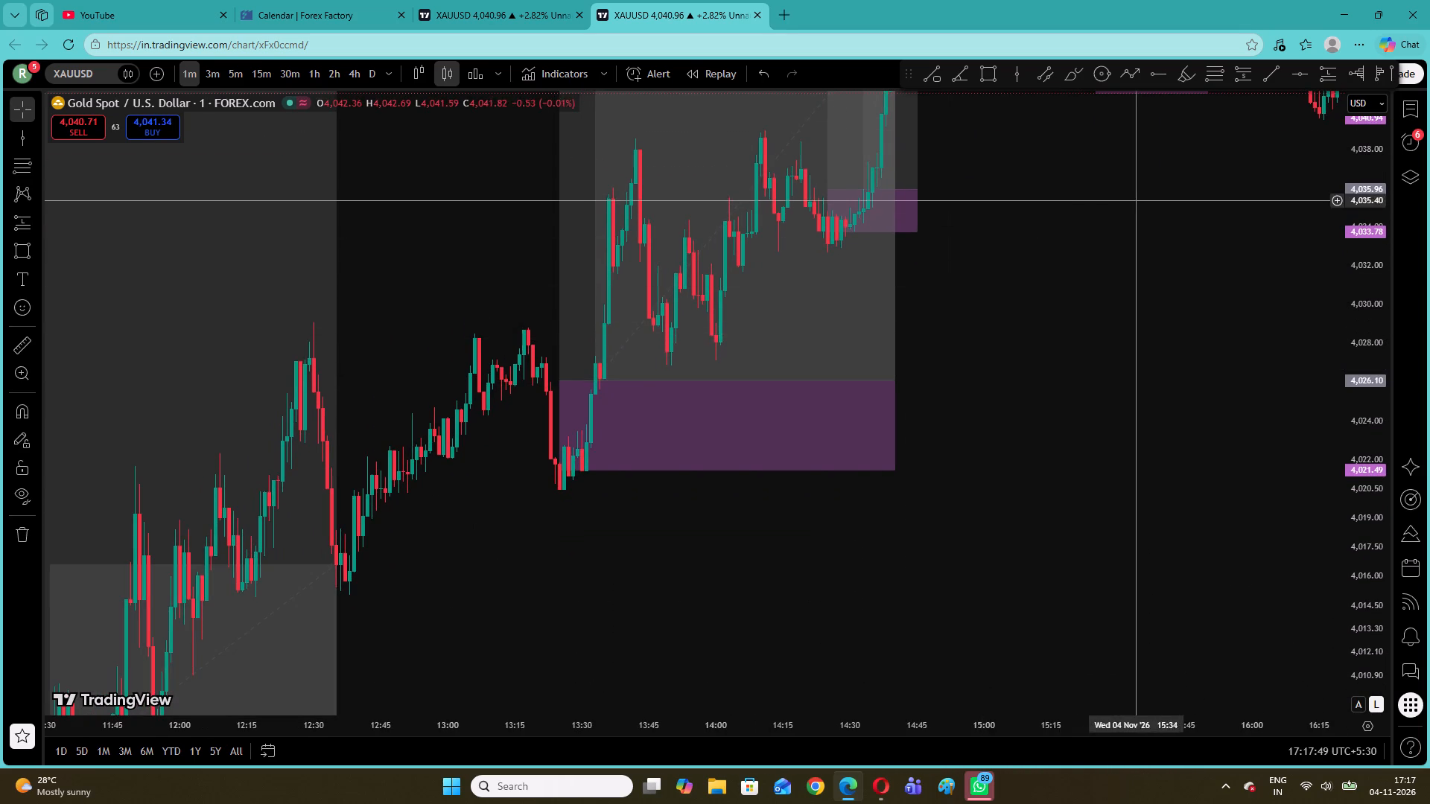
{"action": "left_click_drag", "start_coordinate": [1140, 208], "coordinate": [846, 649]}
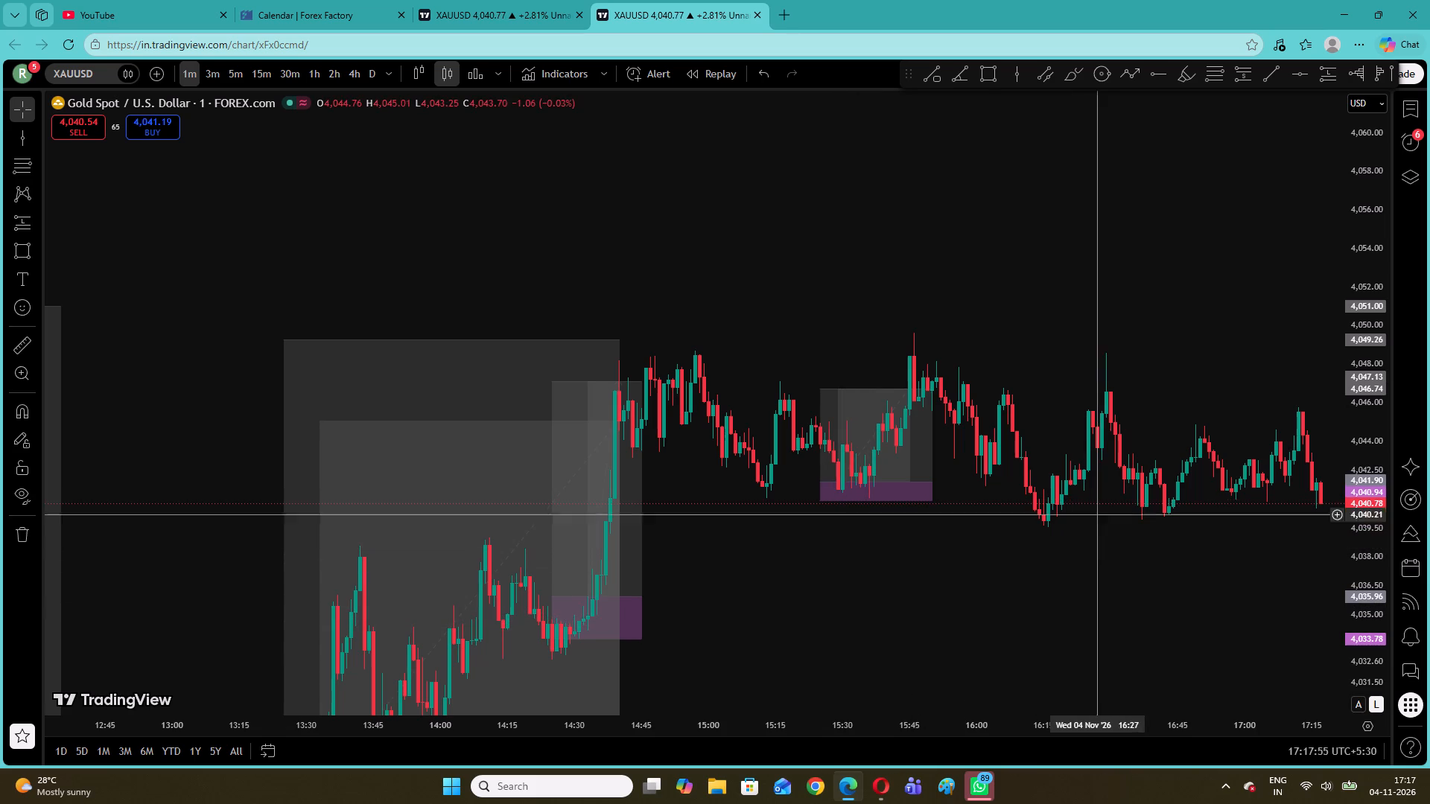
{"action": "left_click_drag", "start_coordinate": [883, 550], "coordinate": [1163, 282]}
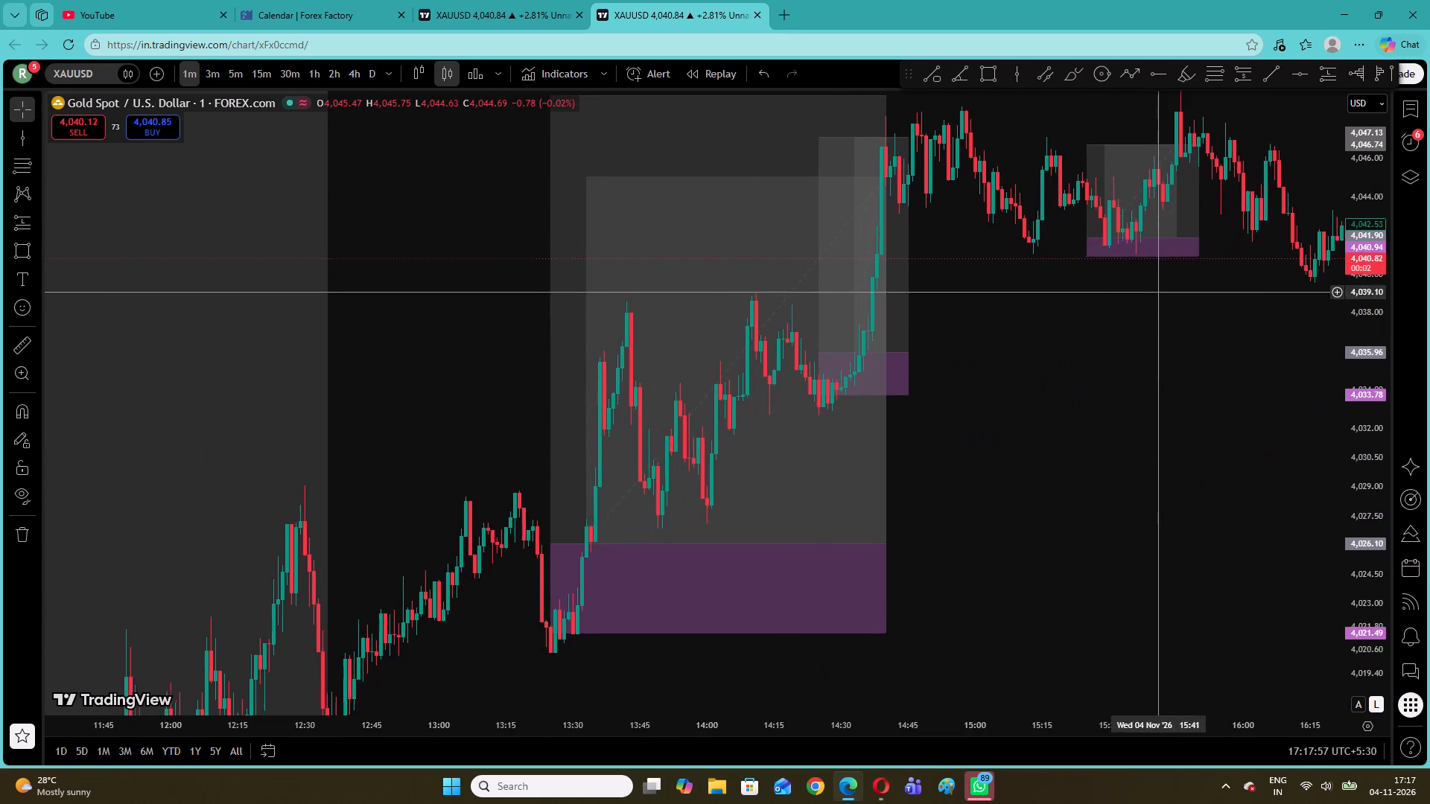
{"action": "left_click_drag", "start_coordinate": [1163, 282], "coordinate": [1164, 281]}
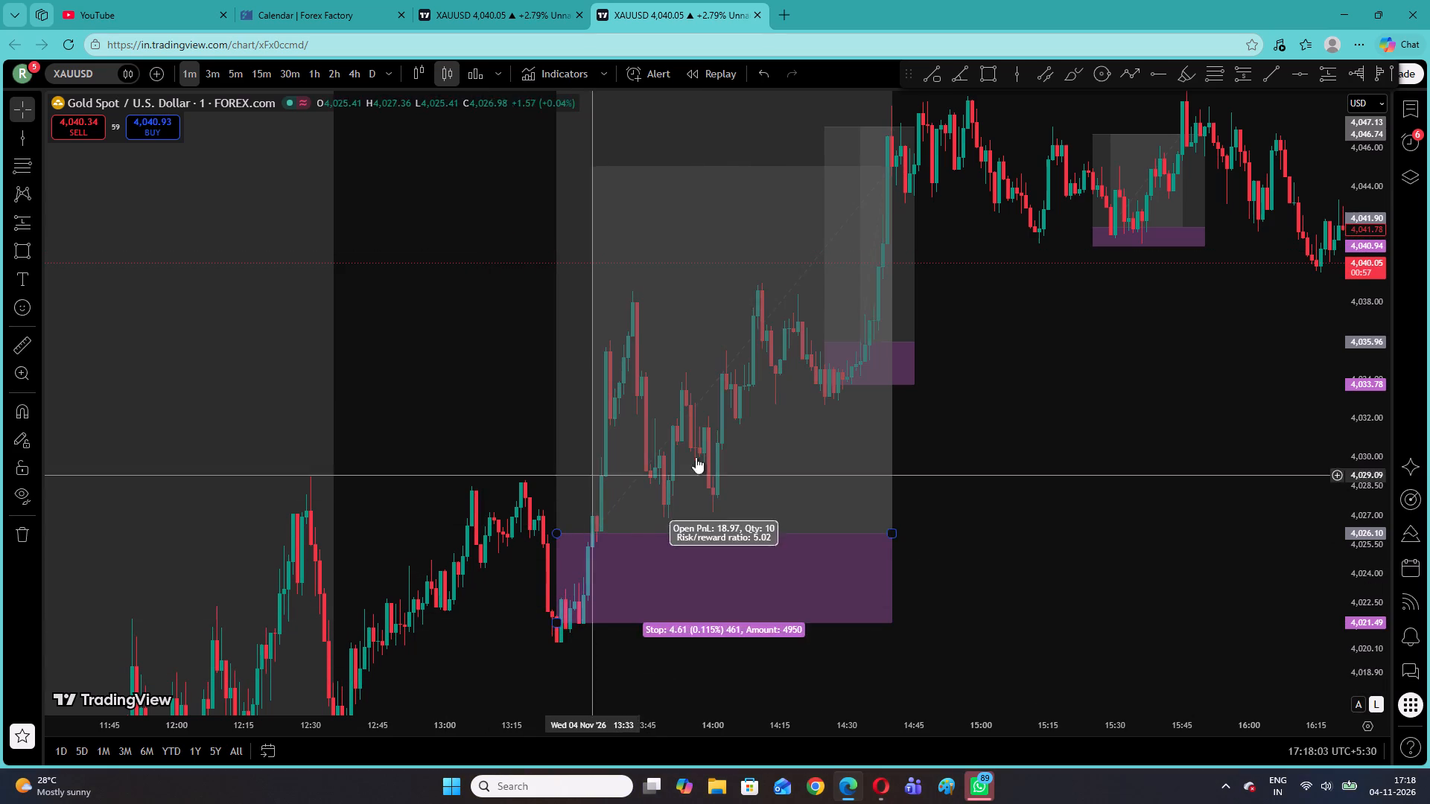
{"action": "left_click_drag", "start_coordinate": [1239, 406], "coordinate": [972, 544]}
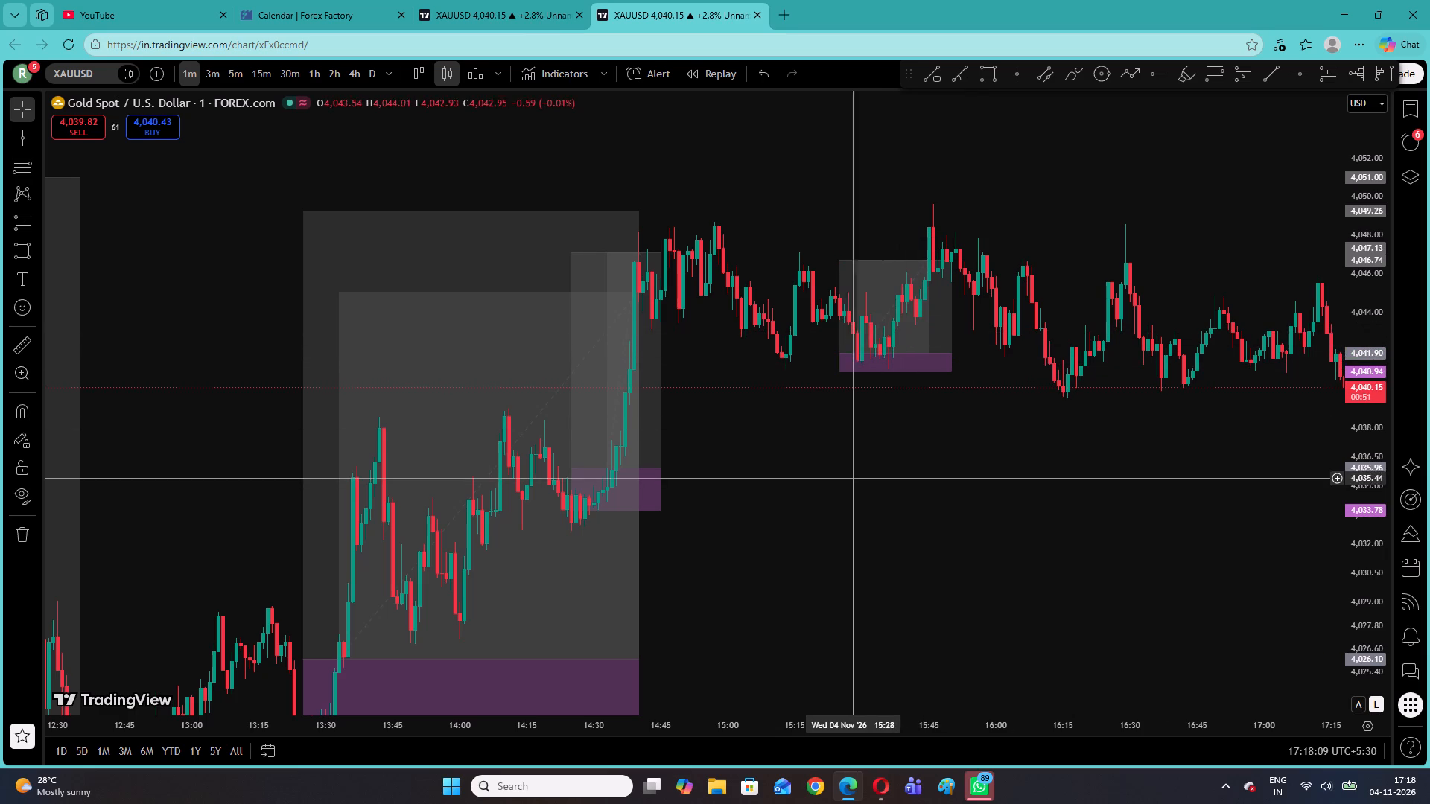
{"action": "left_click_drag", "start_coordinate": [796, 481], "coordinate": [1231, 114]}
{"action": "left_click_drag", "start_coordinate": [912, 462], "coordinate": [922, 441]}
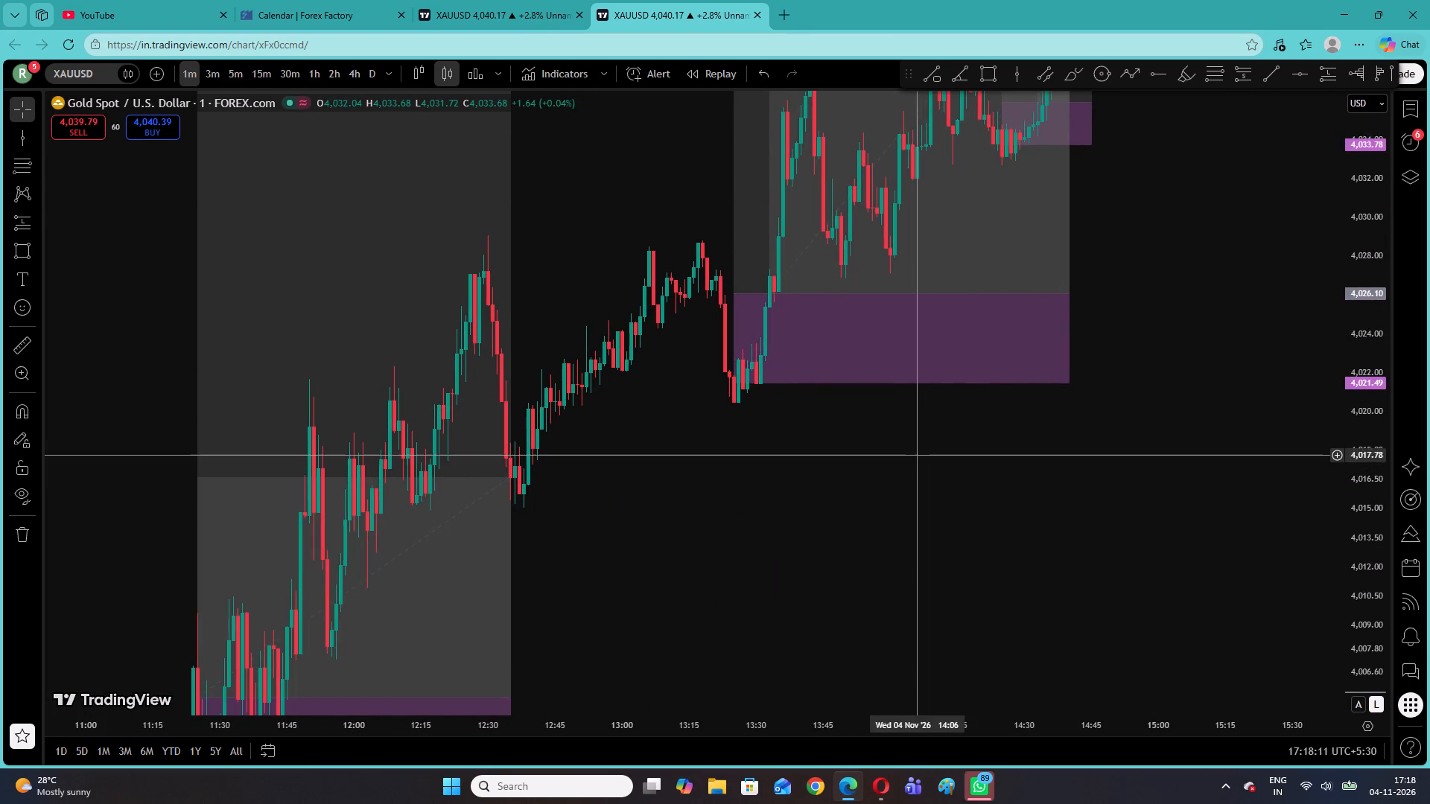
{"action": "left_click_drag", "start_coordinate": [922, 441], "coordinate": [1011, 293]}
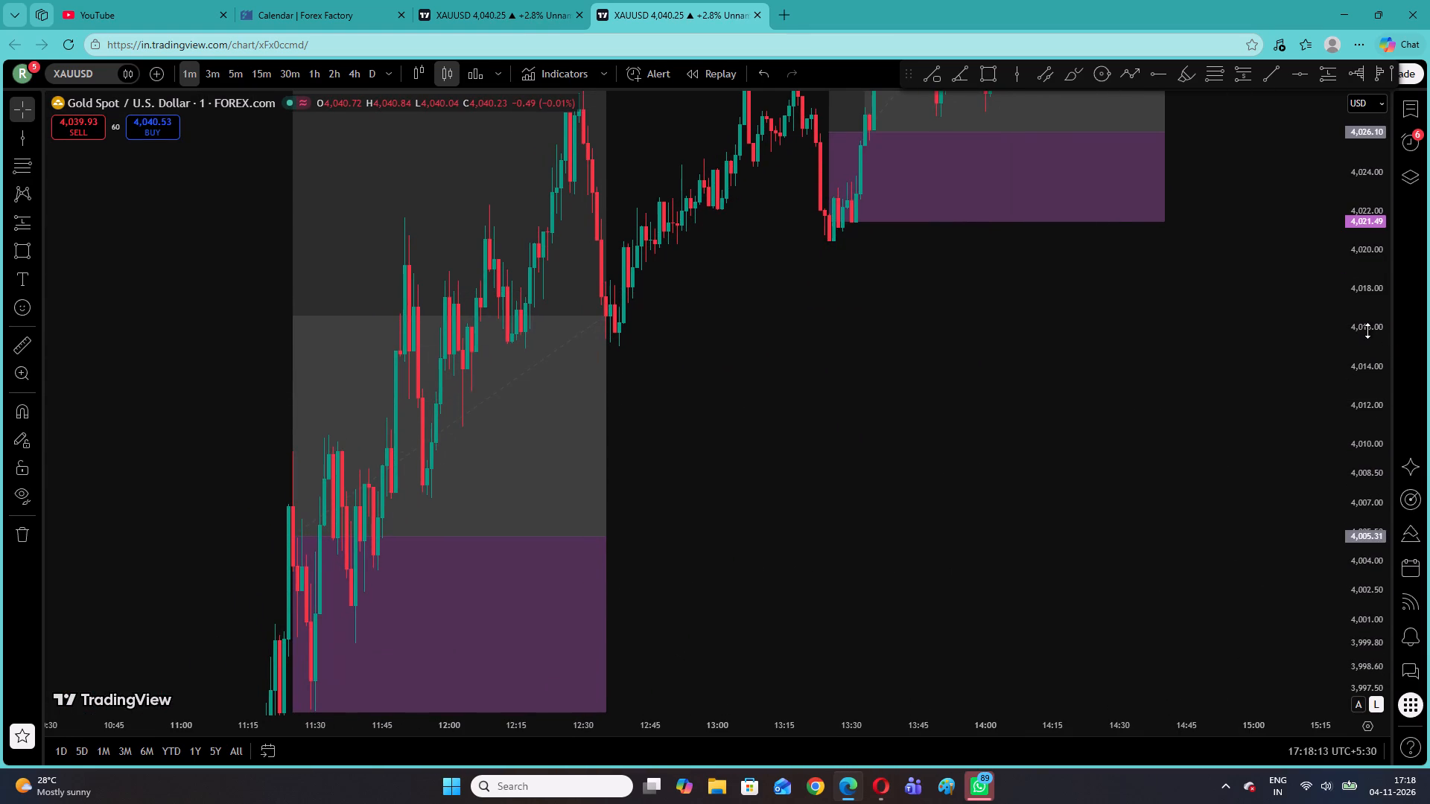
{"action": "left_click_drag", "start_coordinate": [1367, 330], "coordinate": [1355, 507]}
{"action": "left_click_drag", "start_coordinate": [824, 485], "coordinate": [889, 368]}
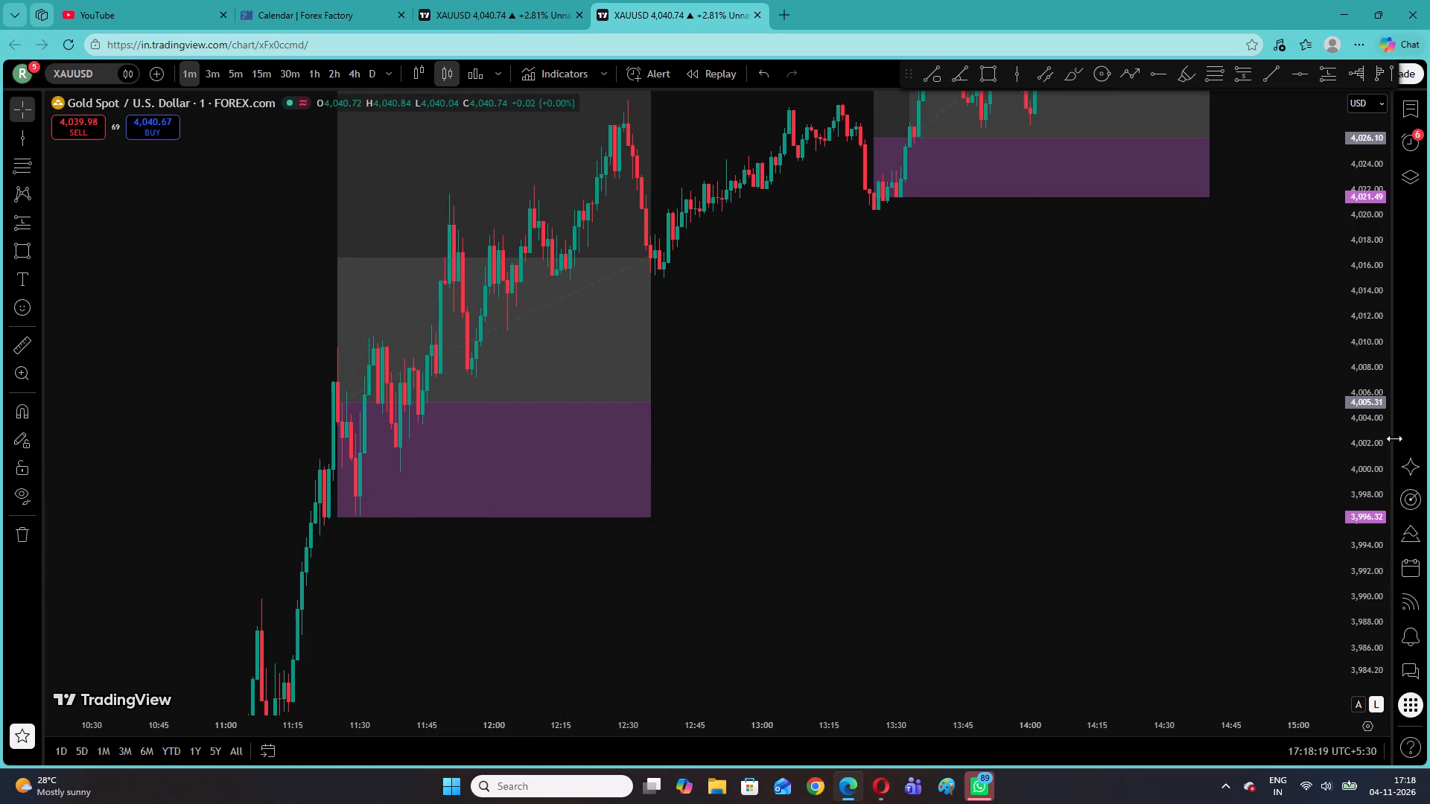
{"action": "left_click_drag", "start_coordinate": [1379, 416], "coordinate": [1353, 578]}
{"action": "left_click_drag", "start_coordinate": [363, 628], "coordinate": [805, 277]}
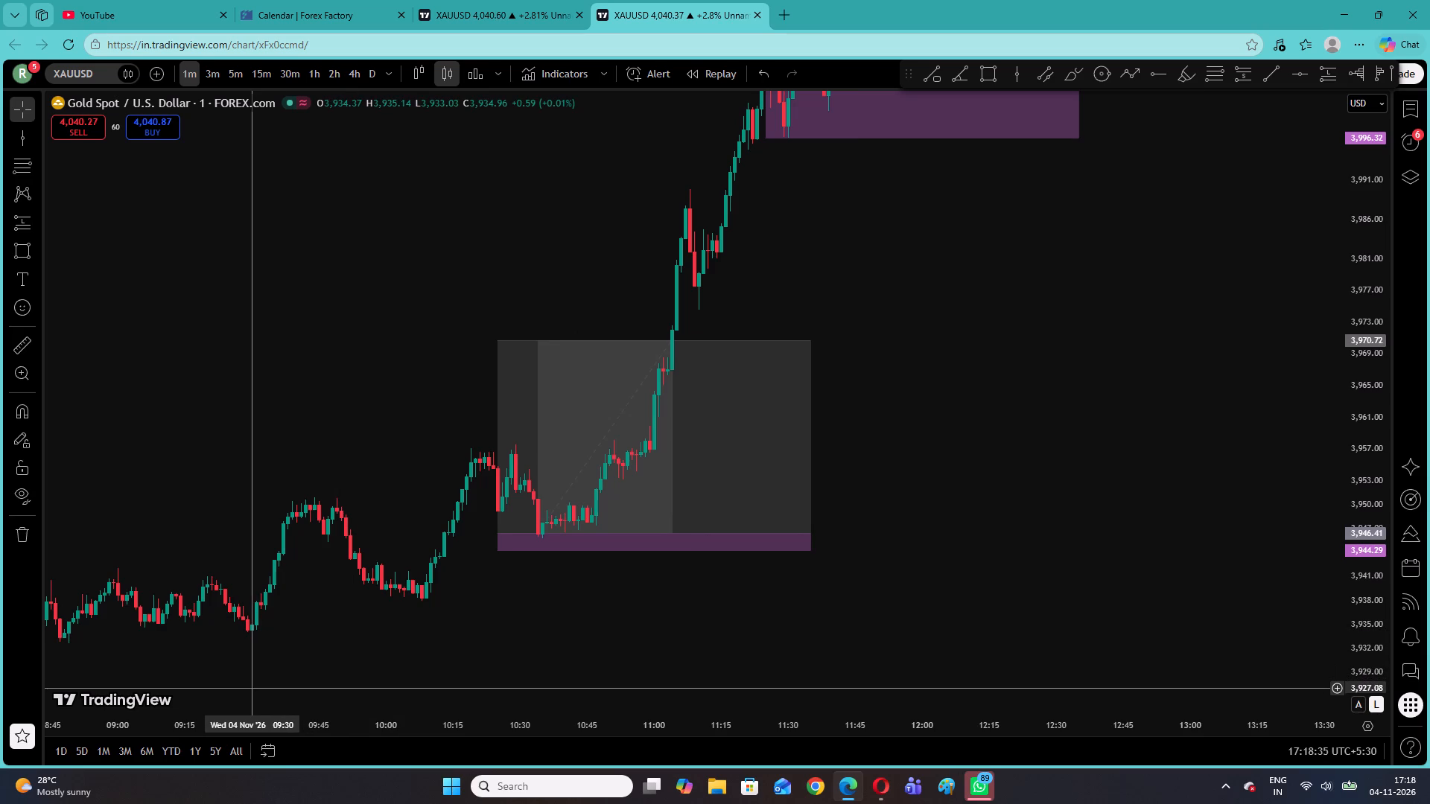
{"action": "left_click_drag", "start_coordinate": [320, 638], "coordinate": [563, 534]}
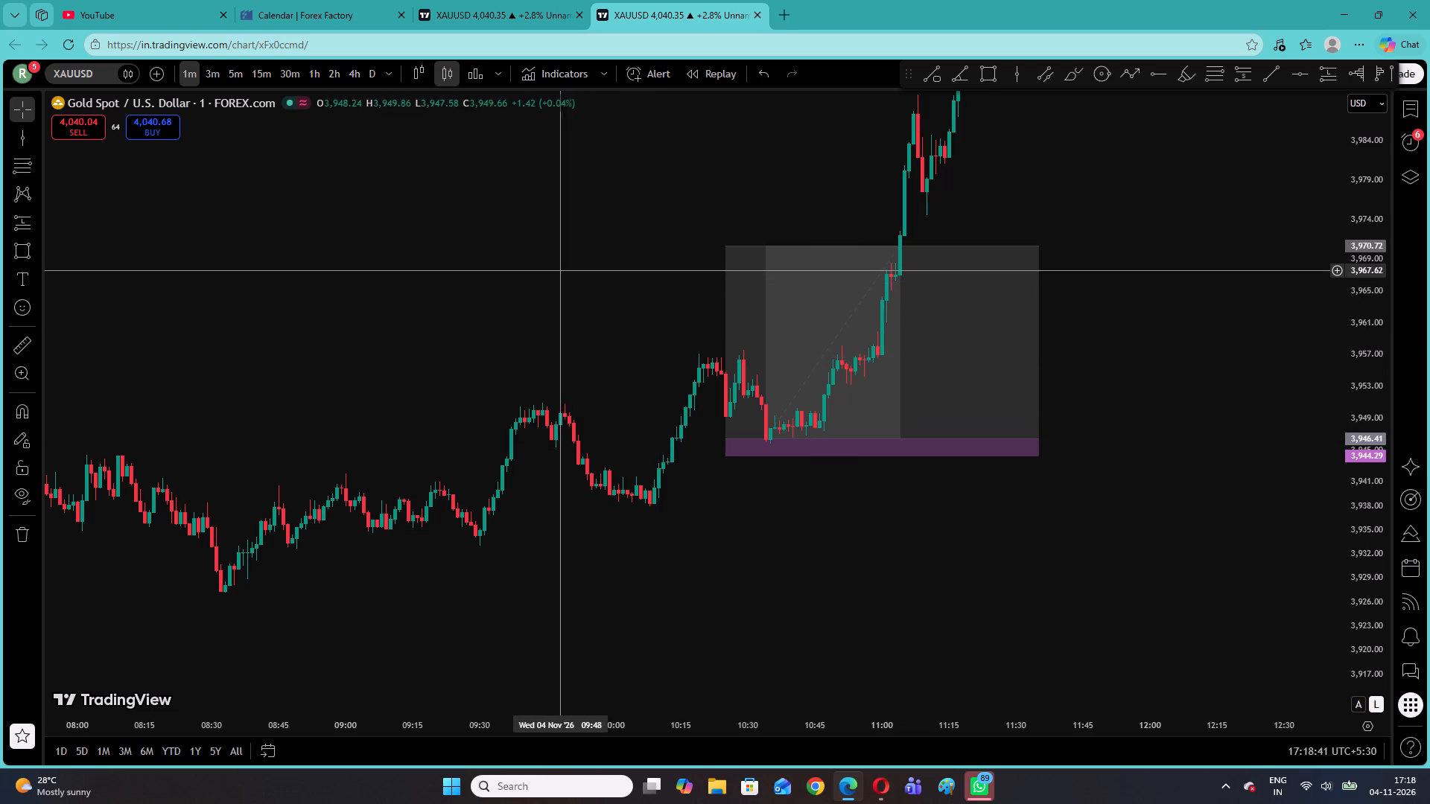
Add the favourite Moving average ribbon indicator to the chart.
{"action": "left_click", "coordinate": [559, 71]}
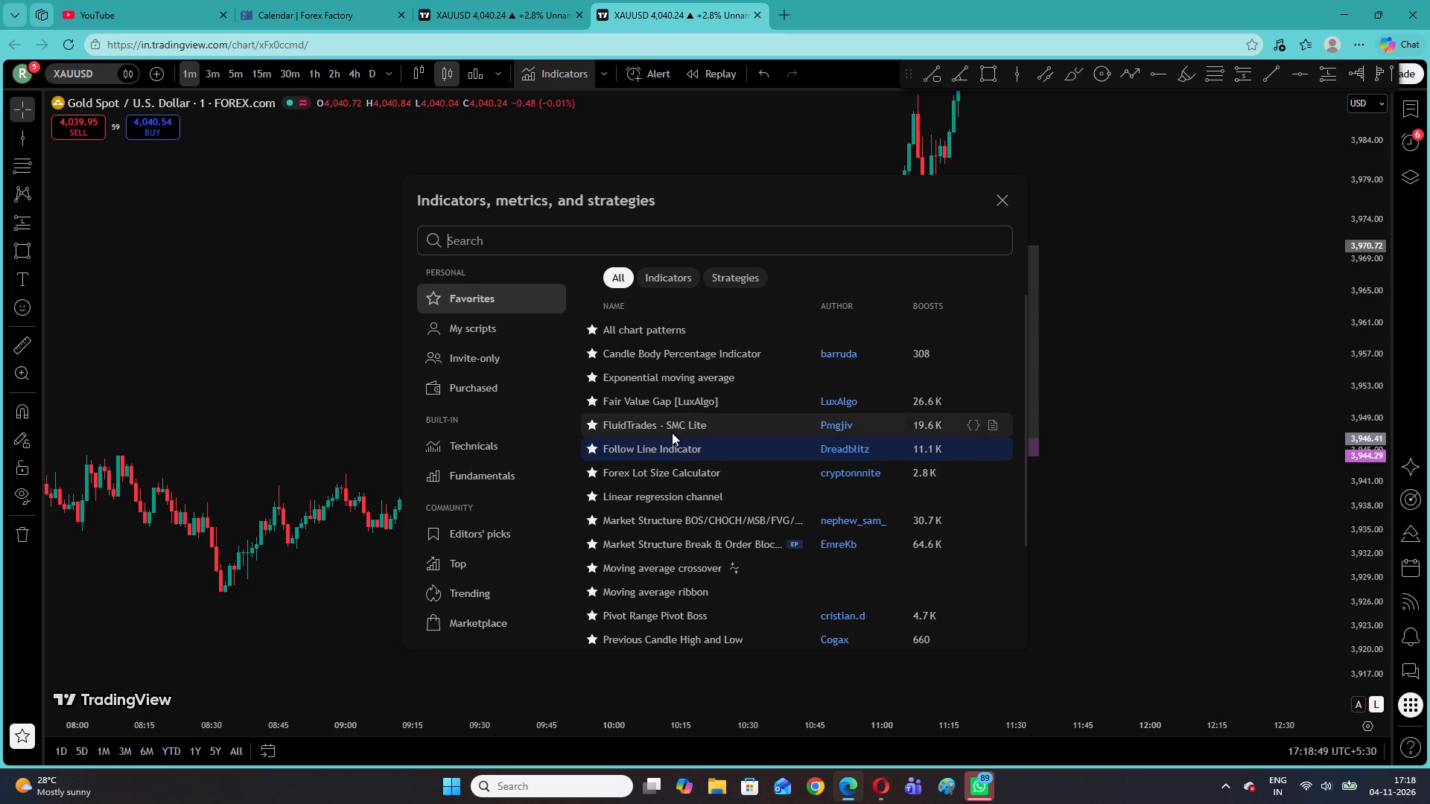
{"action": "left_click", "coordinate": [708, 597]}
{"action": "left_click", "coordinate": [1010, 193]}
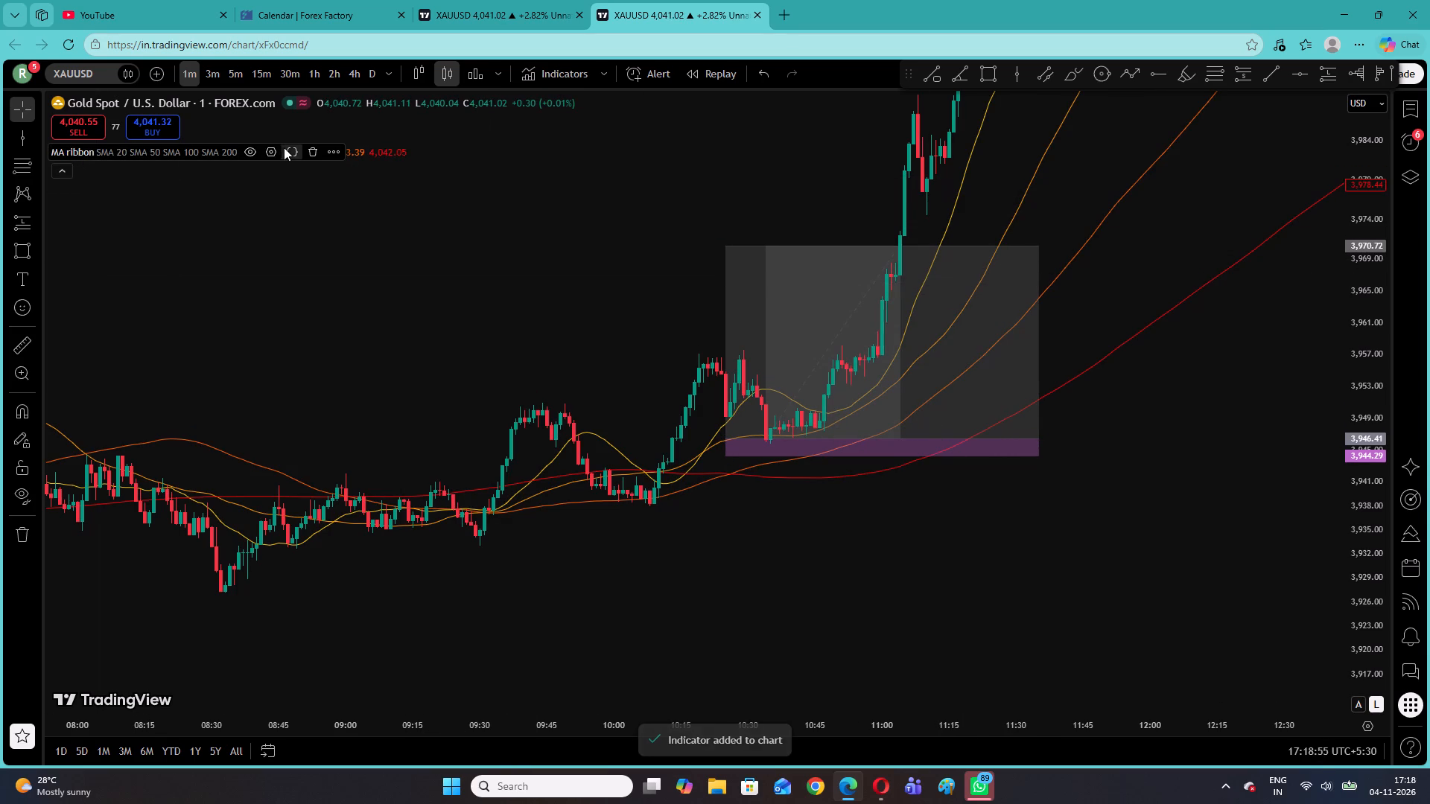
Disable MA #2 and MA #3 in the moving average ribbon, keeping the 20 and 200 lengths.
{"action": "left_click", "coordinate": [272, 150]}
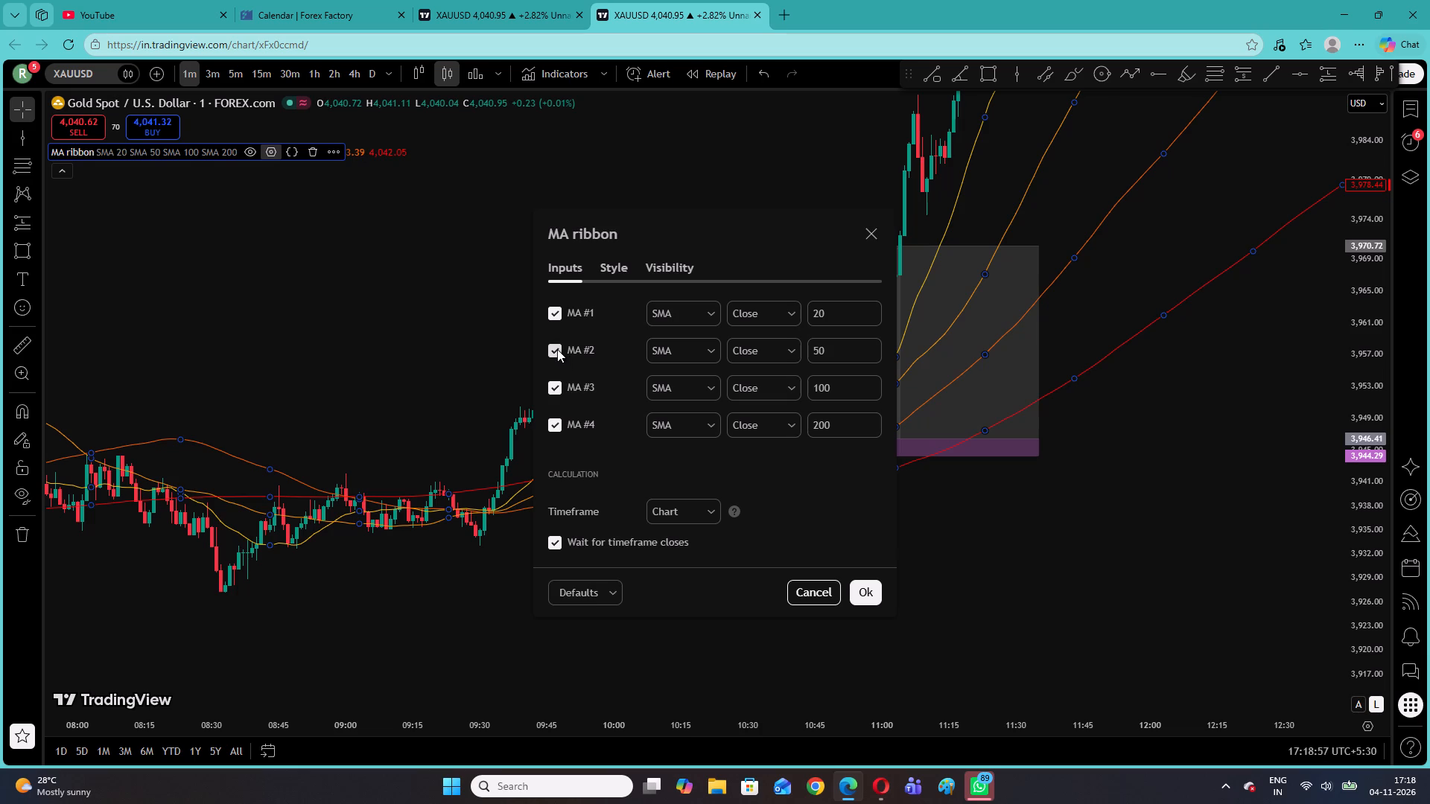
{"action": "left_click", "coordinate": [557, 349]}
{"action": "left_click", "coordinate": [554, 389]}
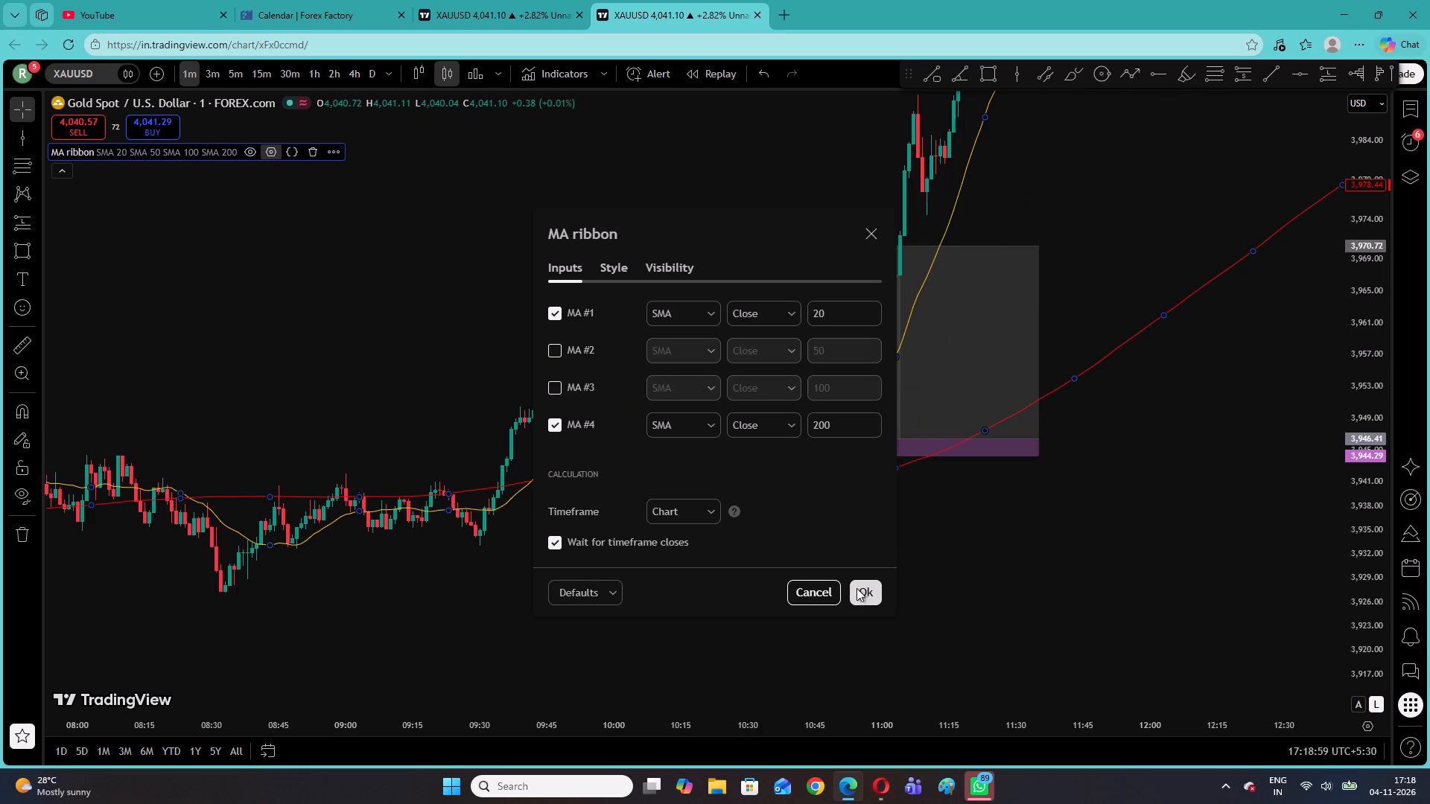
{"action": "left_click", "coordinate": [857, 588]}
{"action": "left_click", "coordinate": [620, 293]}
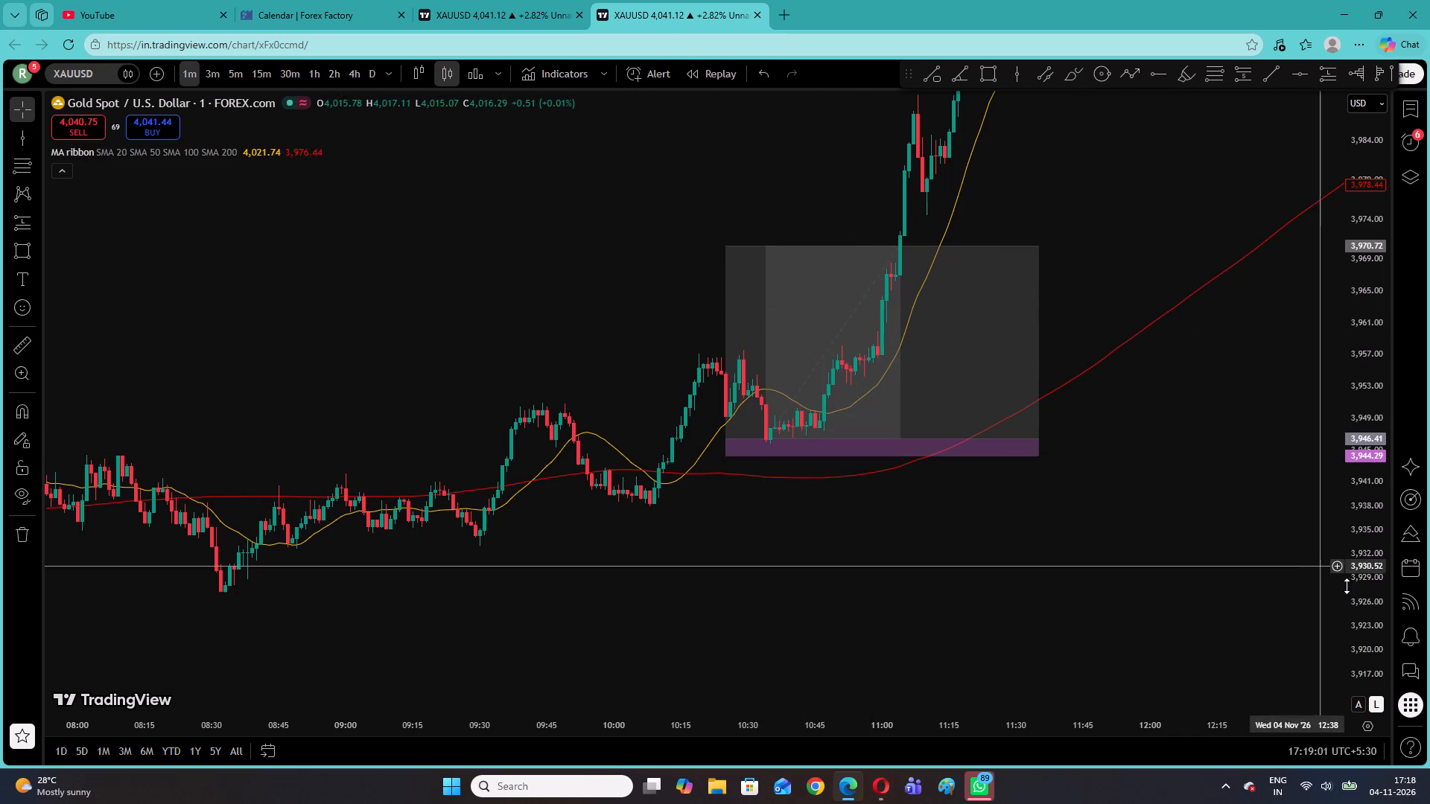
In the ribbon's inputs, enable MA #2 again and set both MA #1 and MA #2 to EMA.
{"action": "left_click_drag", "start_coordinate": [1354, 588], "coordinate": [1337, 438]}
{"action": "left_click_drag", "start_coordinate": [1032, 582], "coordinate": [1083, 467]}
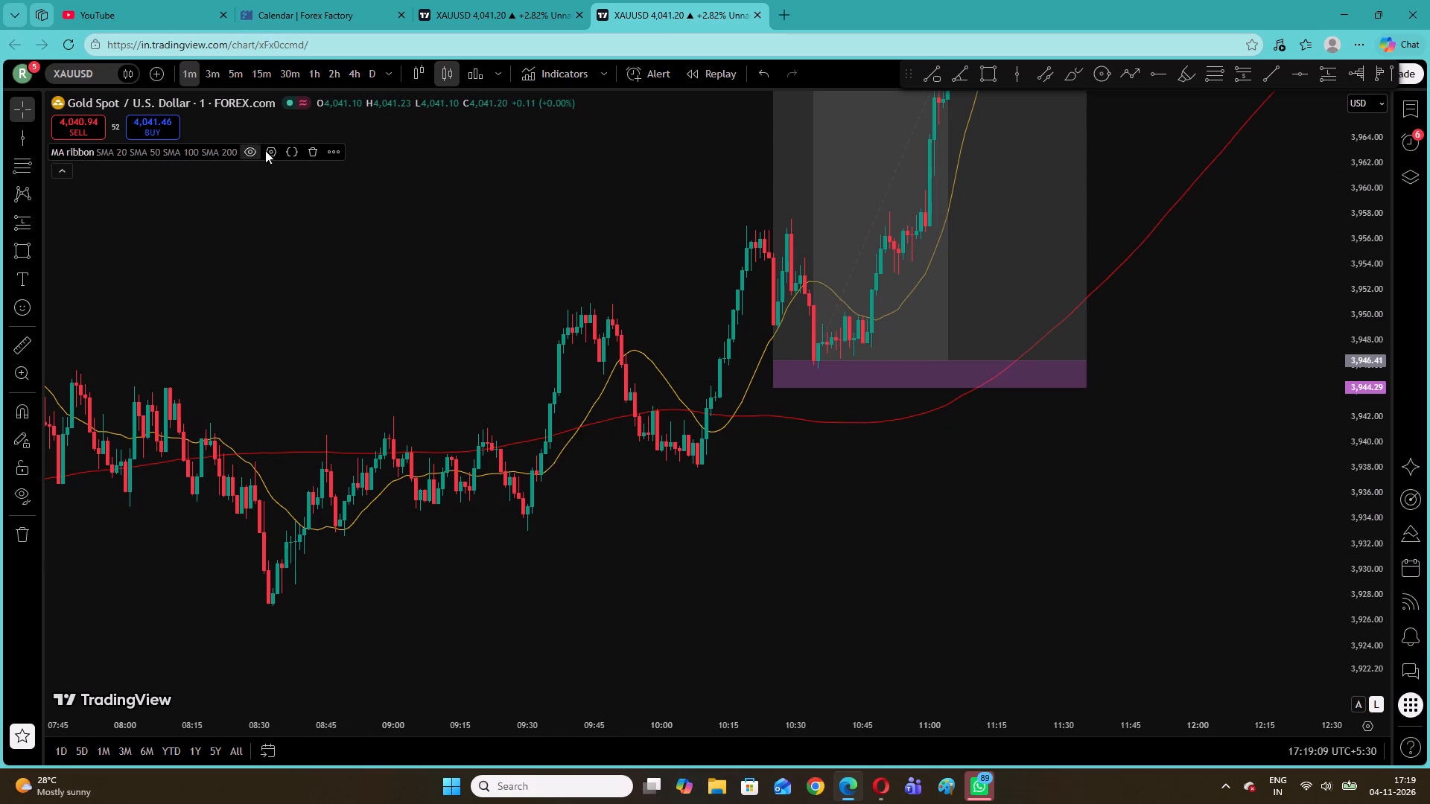
{"action": "left_click", "coordinate": [266, 149]}
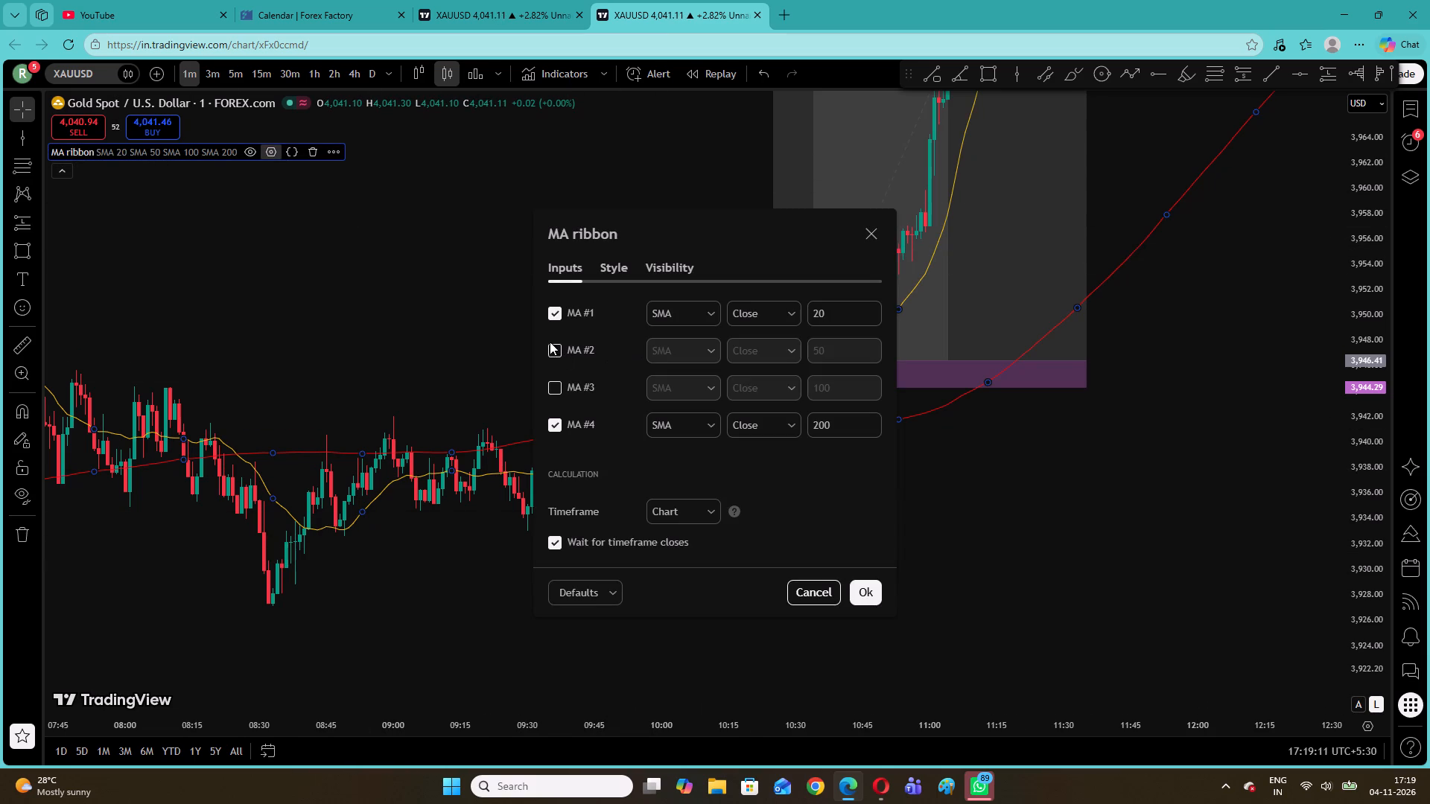
{"action": "left_click", "coordinate": [547, 342]}
{"action": "left_click", "coordinate": [561, 354]}
{"action": "left_click", "coordinate": [704, 313]}
{"action": "left_click", "coordinate": [704, 363]}
{"action": "left_click", "coordinate": [704, 364]}
{"action": "left_click", "coordinate": [704, 352]}
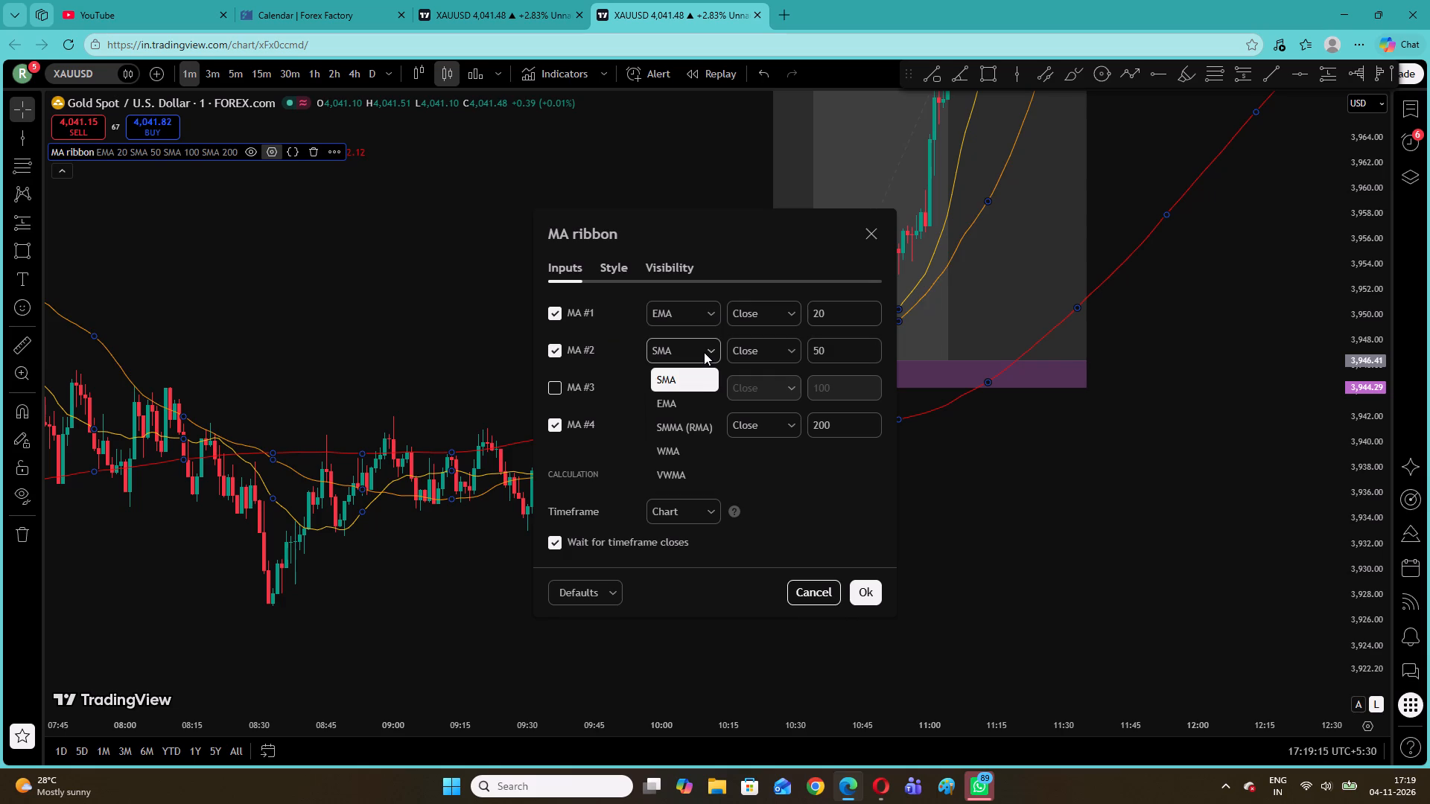
{"action": "left_click", "coordinate": [693, 401]}
Enable MA #3 in the ribbon and set both MA #3 and MA #4 to EMA.
{"action": "left_click", "coordinate": [700, 377]}
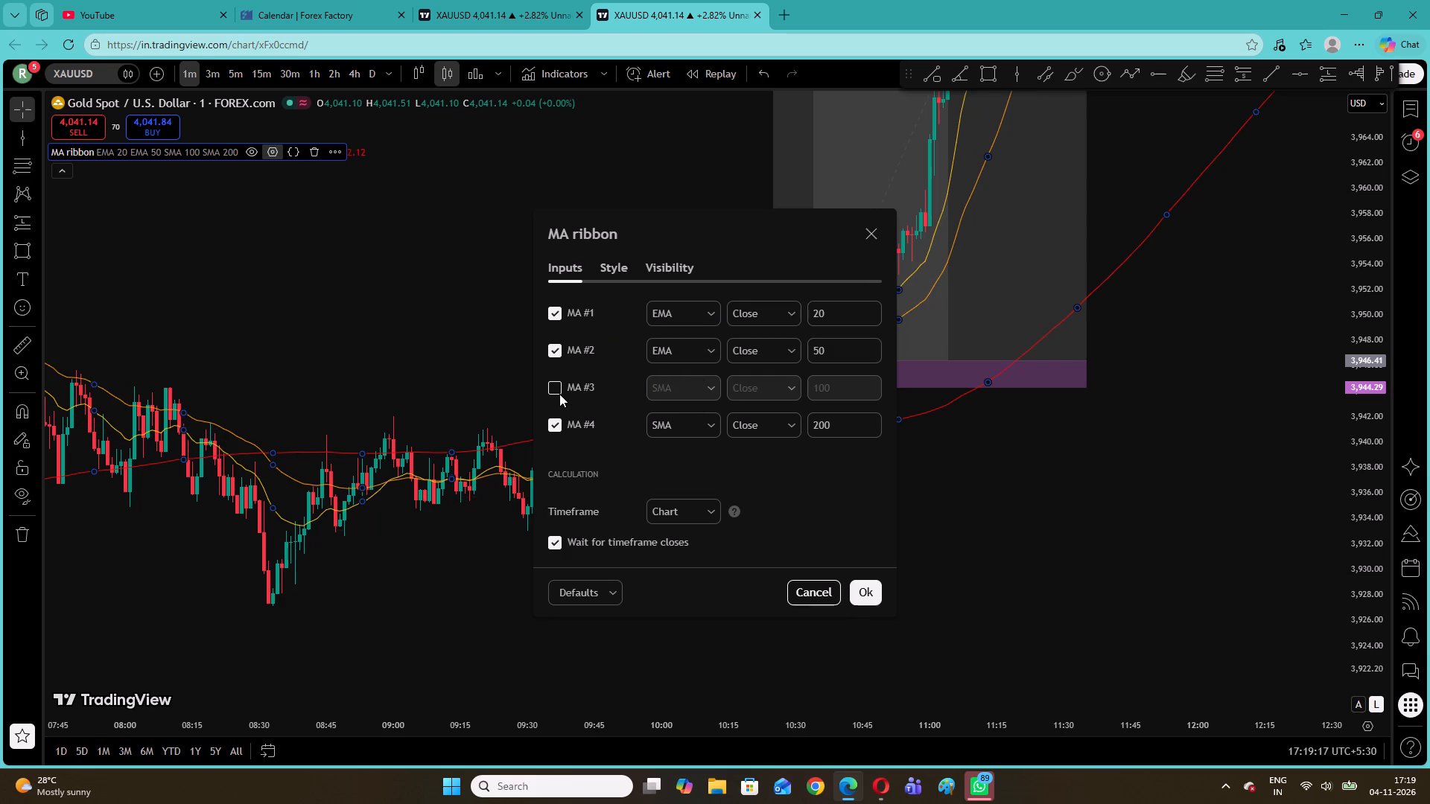
{"action": "left_click", "coordinate": [555, 389]}
{"action": "left_click", "coordinate": [696, 385]}
{"action": "left_click", "coordinate": [702, 386]}
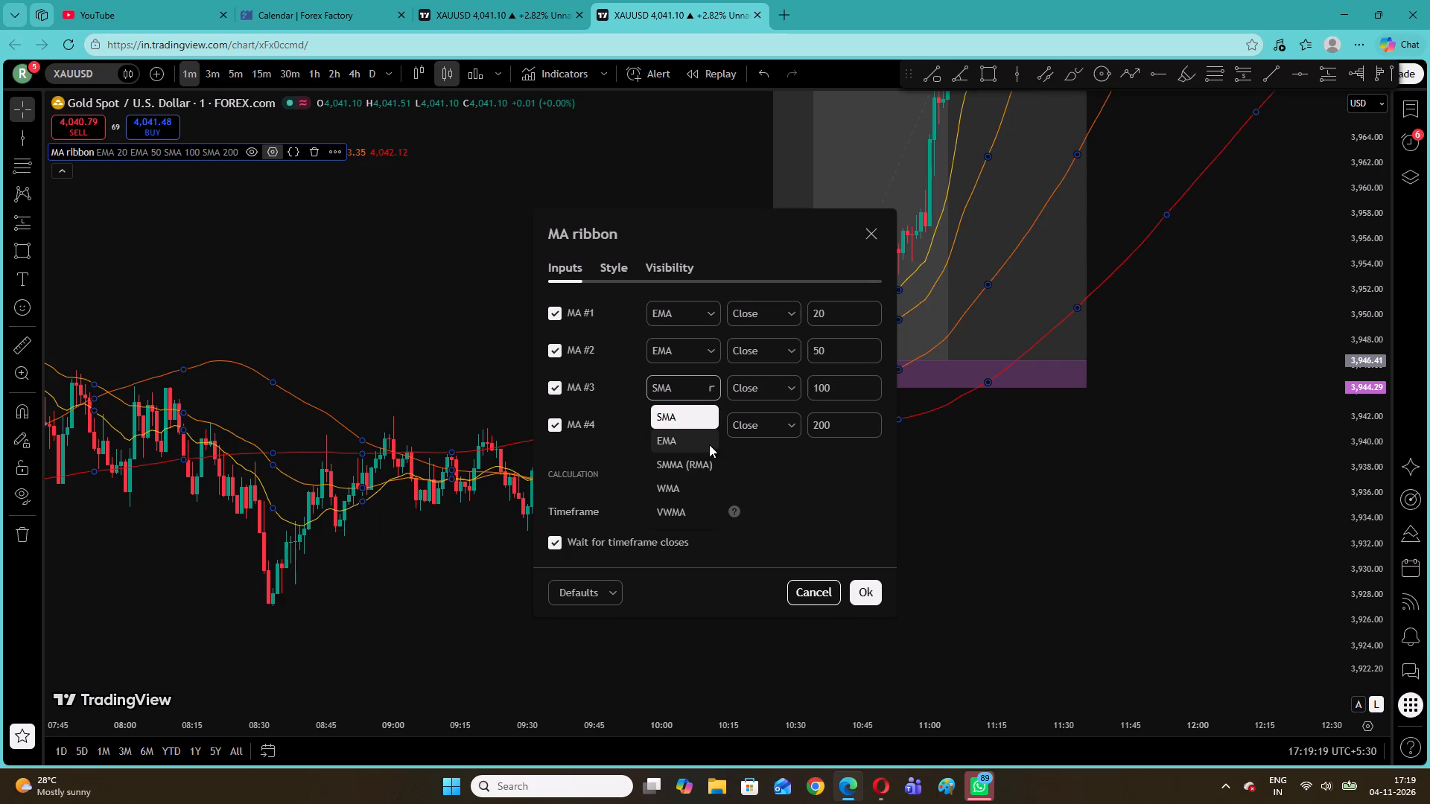
{"action": "left_click", "coordinate": [701, 446]}
{"action": "left_click", "coordinate": [709, 424]}
{"action": "left_click", "coordinate": [705, 474]}
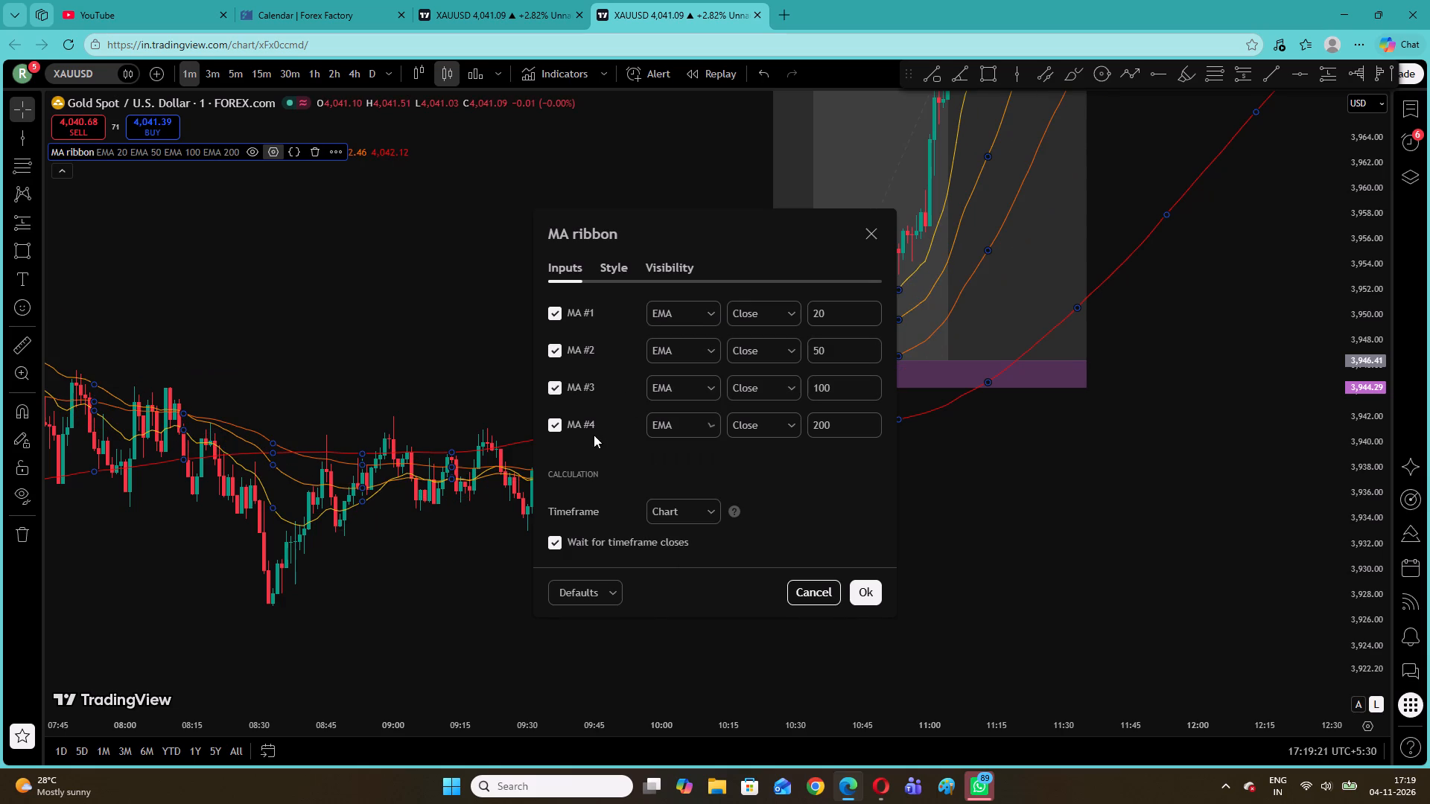
Disable MA #3 in the ribbon's inputs.
{"action": "left_click", "coordinate": [558, 385]}
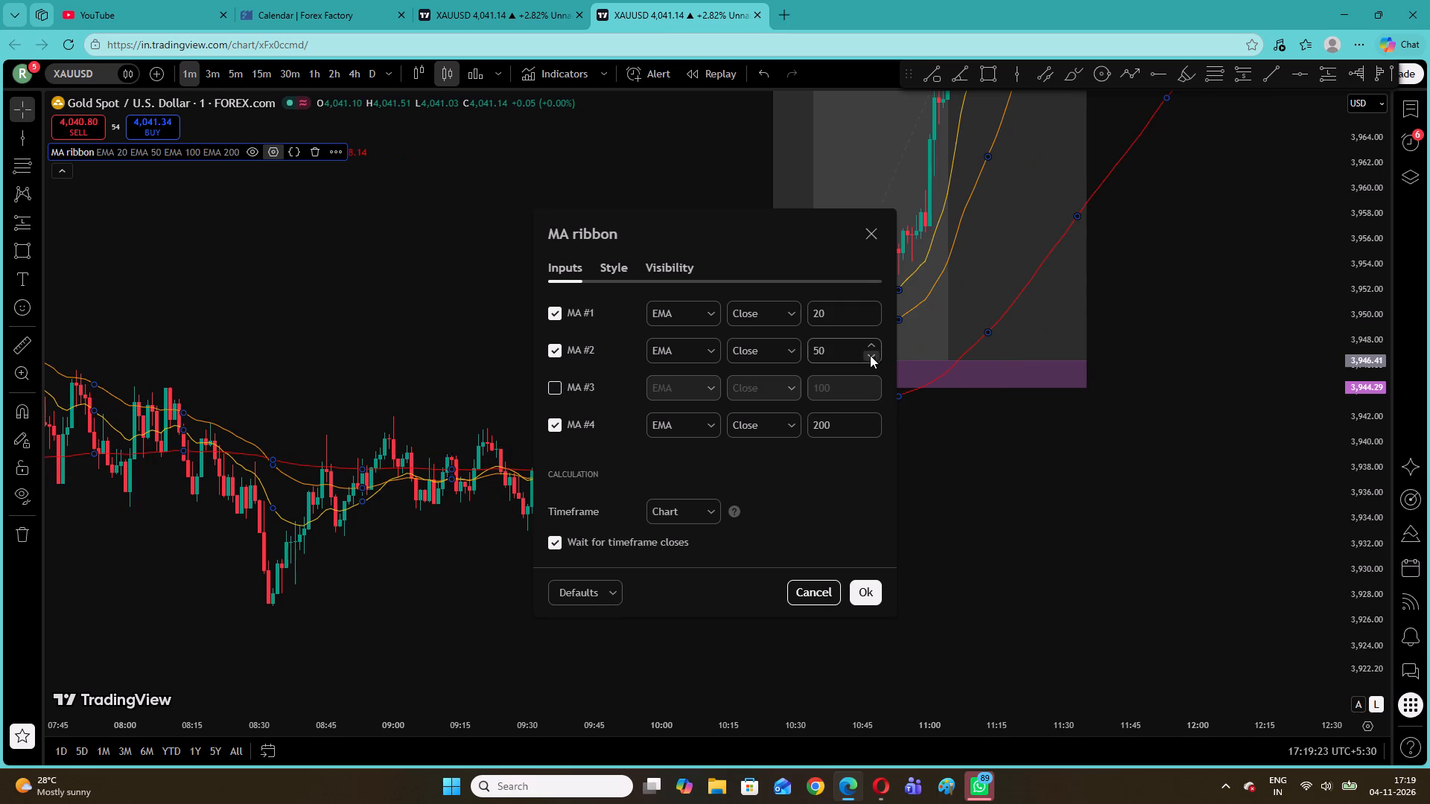
Set the length of MA #2 to 5 in the moving average ribbon's inputs and apply it.
{"action": "left_click", "coordinate": [848, 355]}
{"action": "left_click", "coordinate": [848, 355]}
{"action": "key", "text": "BackSpace"}
{"action": "key", "text": "BackSpace"}
{"action": "key", "text": "5"}
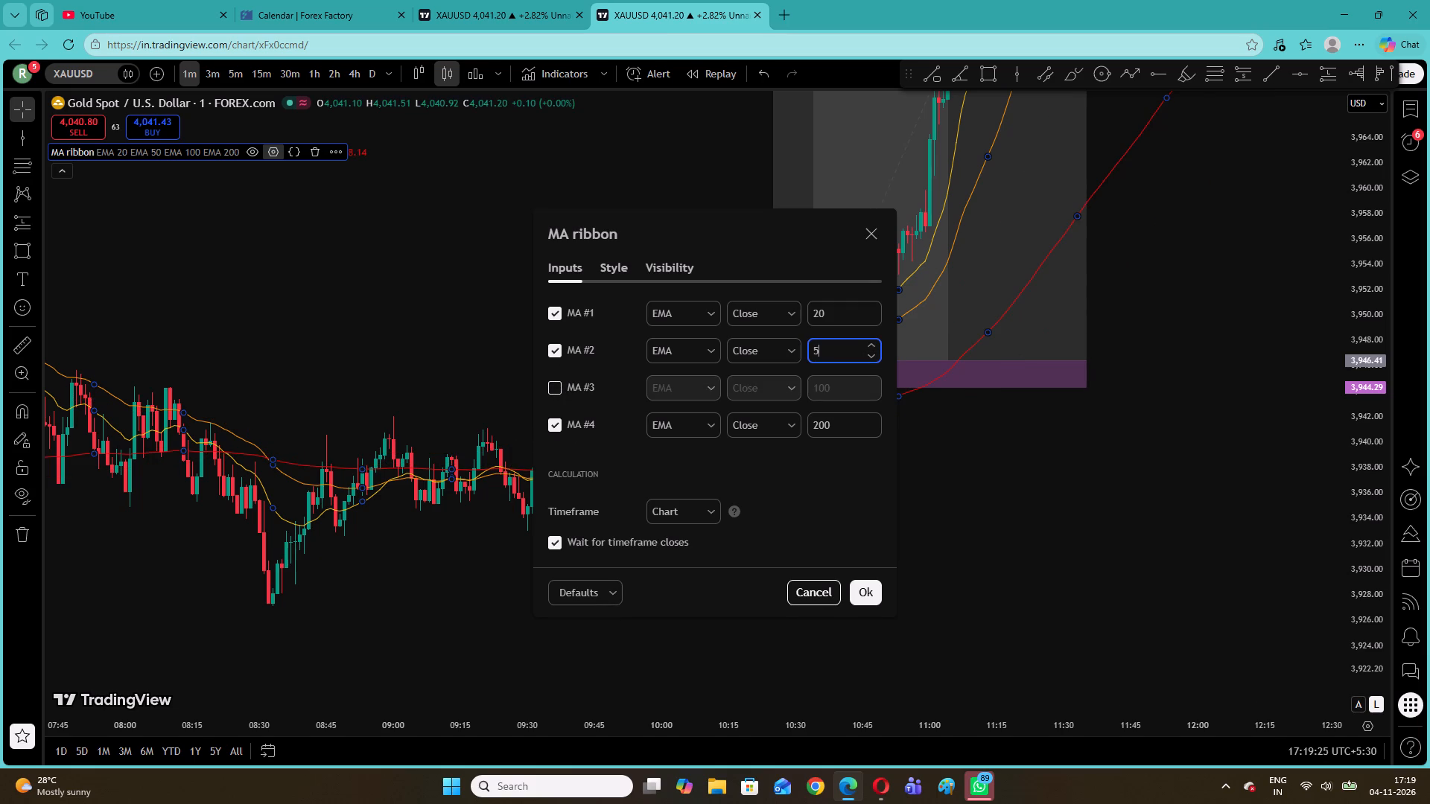
{"action": "left_click", "coordinate": [862, 593]}
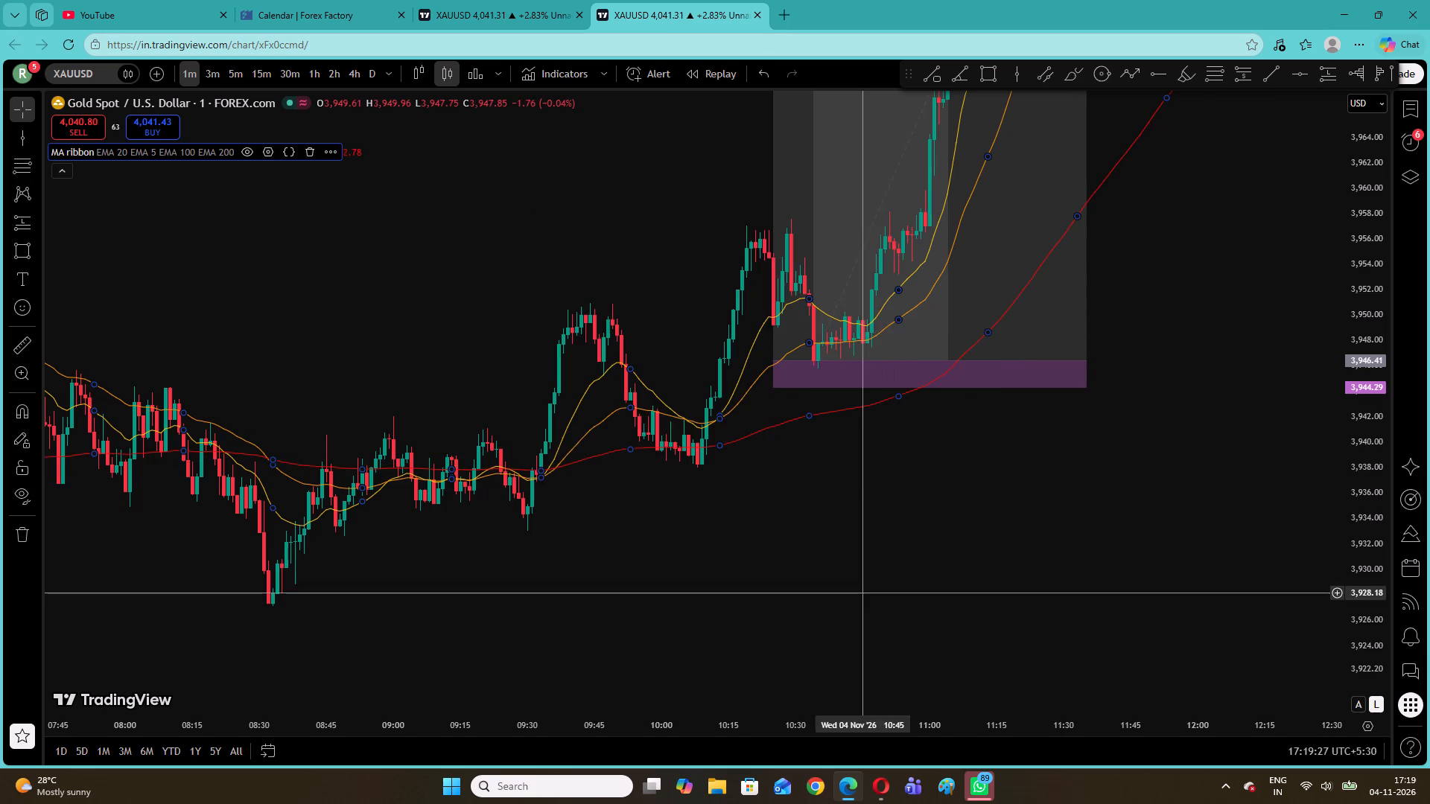
{"action": "left_click", "coordinate": [448, 246]}
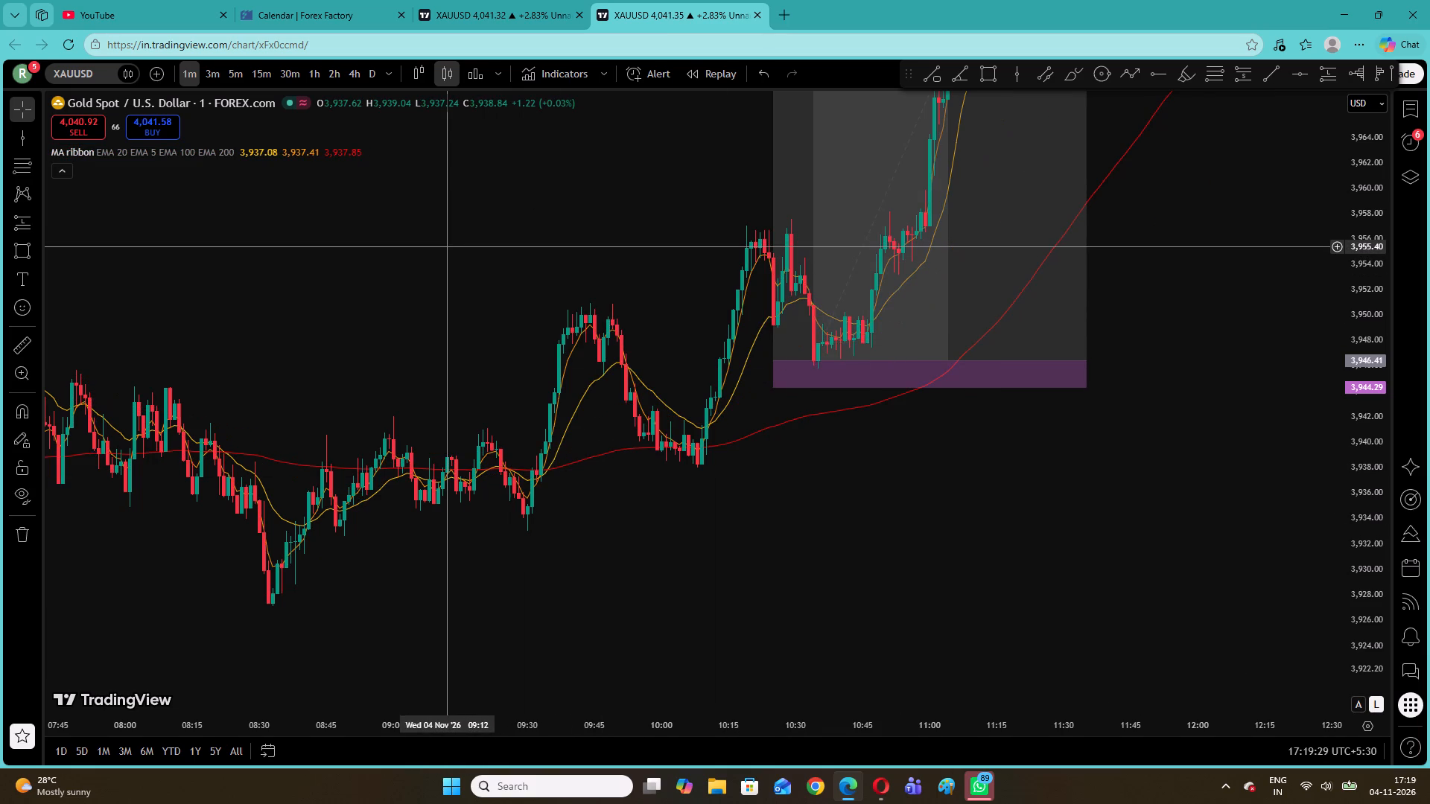
Recheck the moving average ribbon's input settings.
{"action": "left_click", "coordinate": [273, 152]}
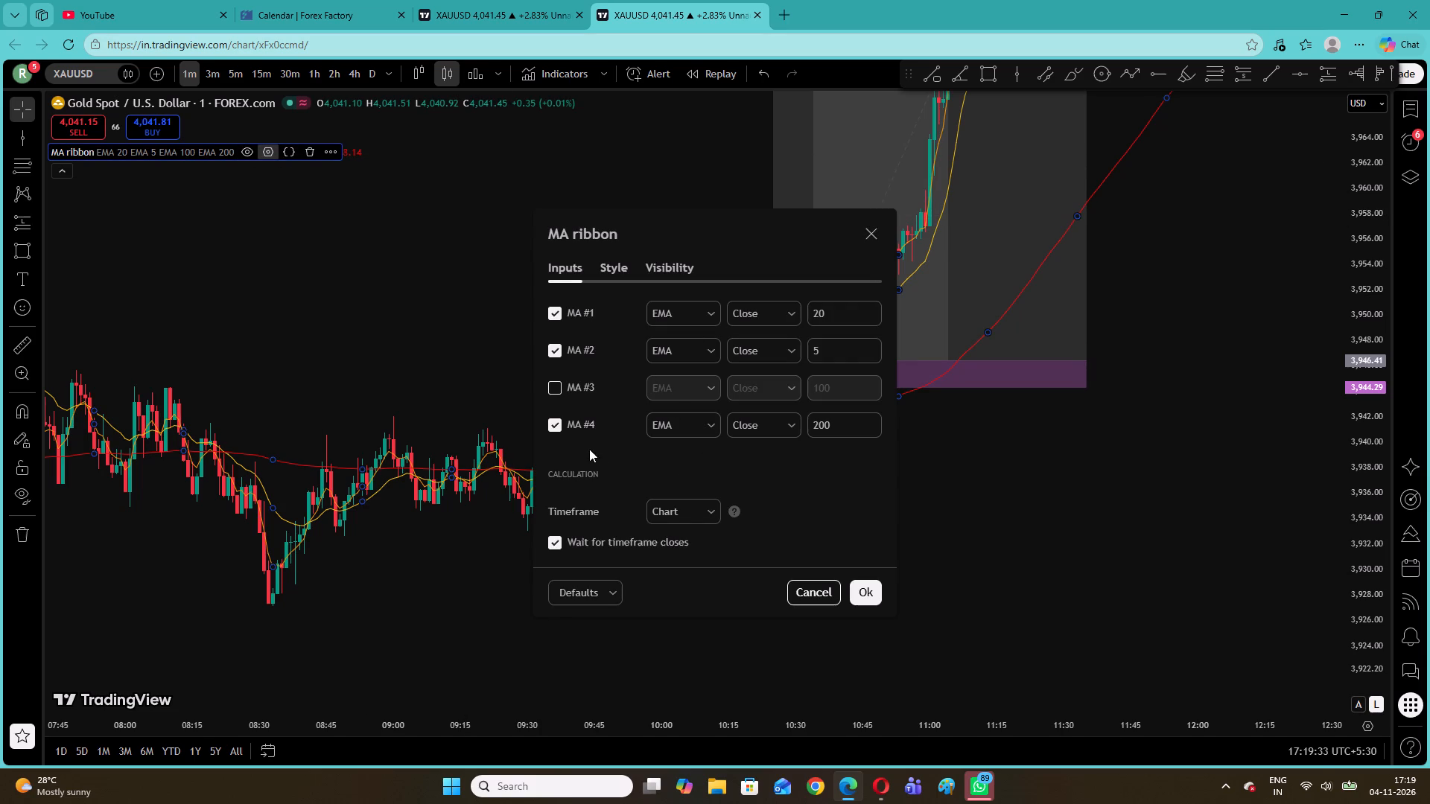
{"action": "left_click", "coordinate": [867, 594]}
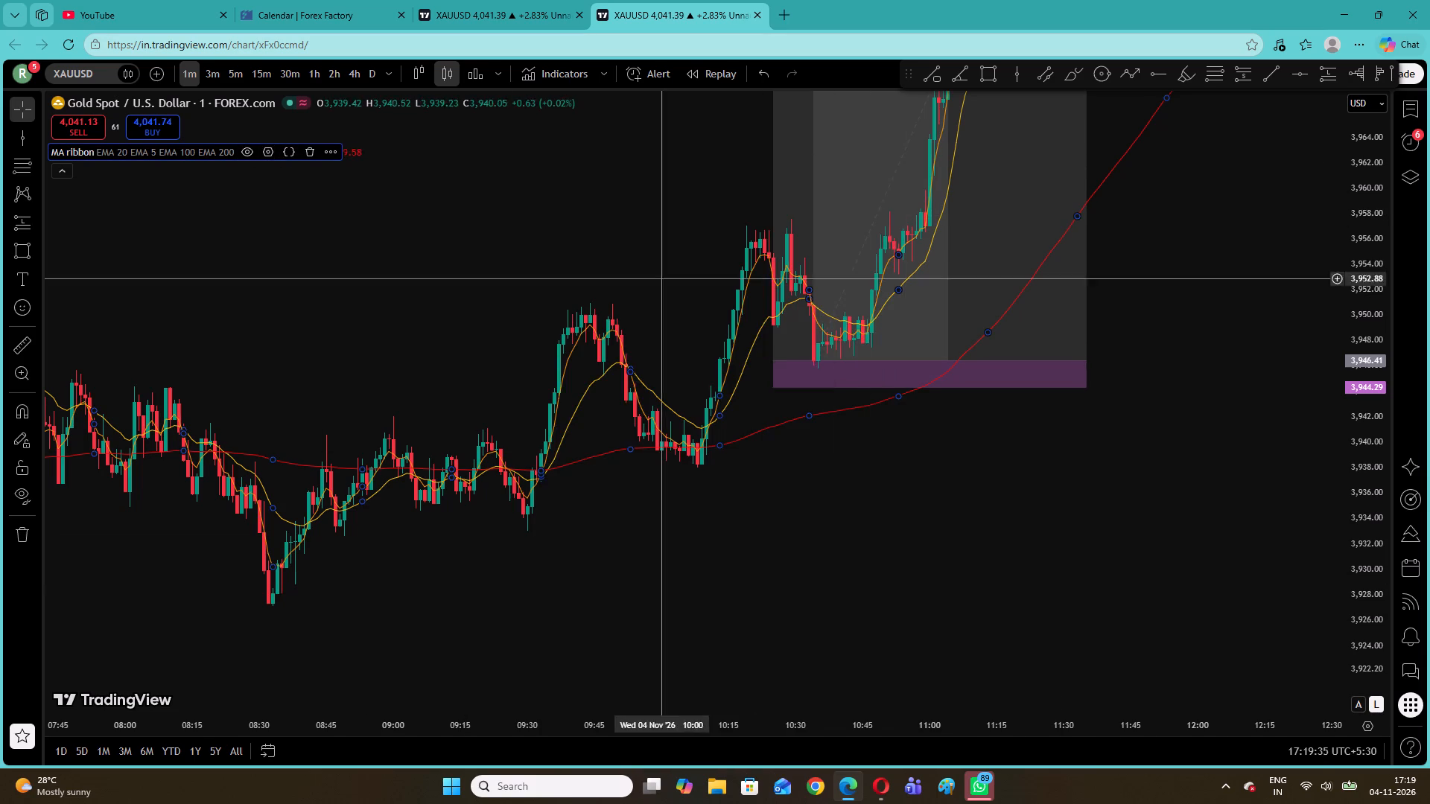
{"action": "left_click", "coordinate": [632, 190]}
Examine the 5, 20 and 200 EMAs against price from the earliest example long trade to the latest candles and back.
{"action": "left_click_drag", "start_coordinate": [655, 188], "coordinate": [530, 445]}
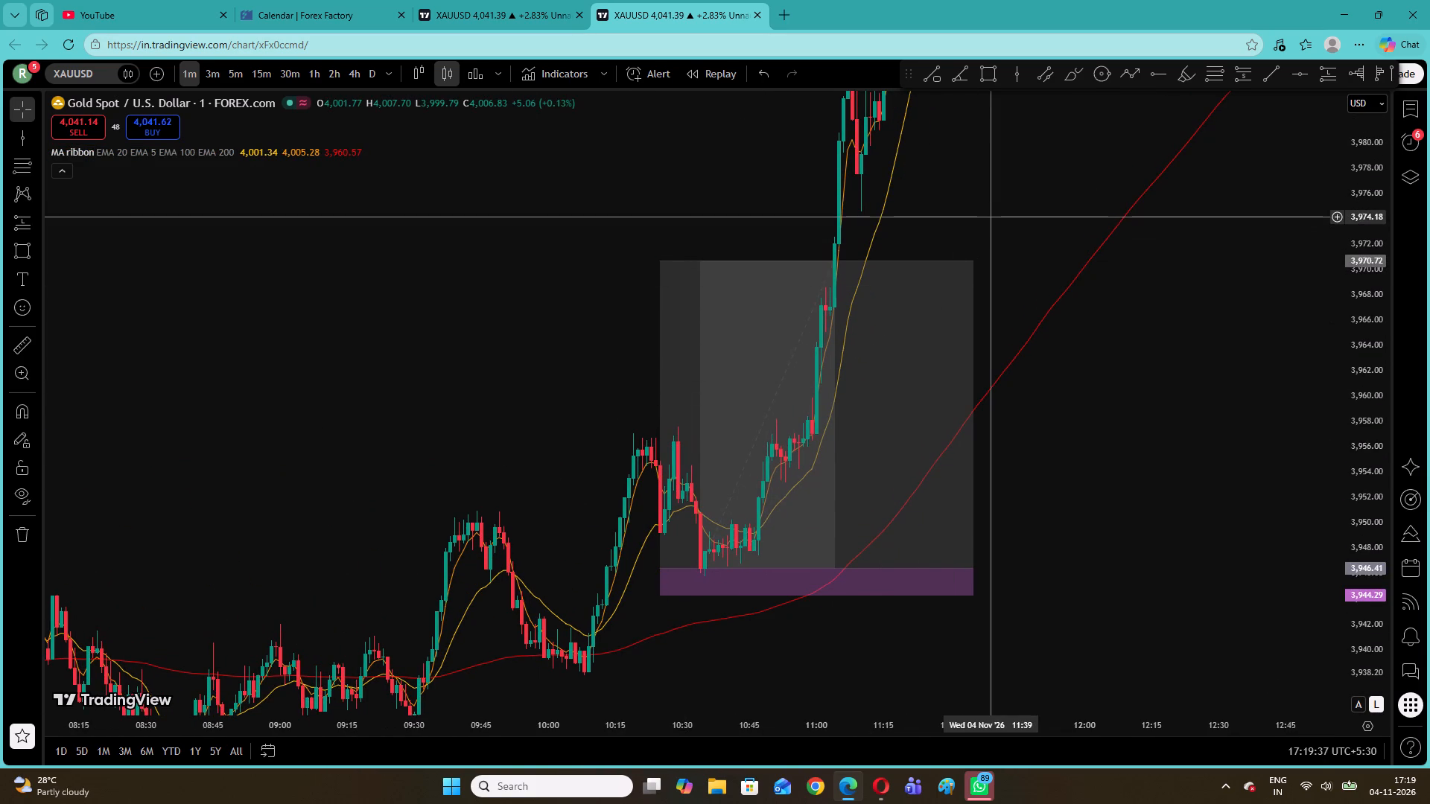
{"action": "left_click_drag", "start_coordinate": [1105, 203], "coordinate": [813, 599]}
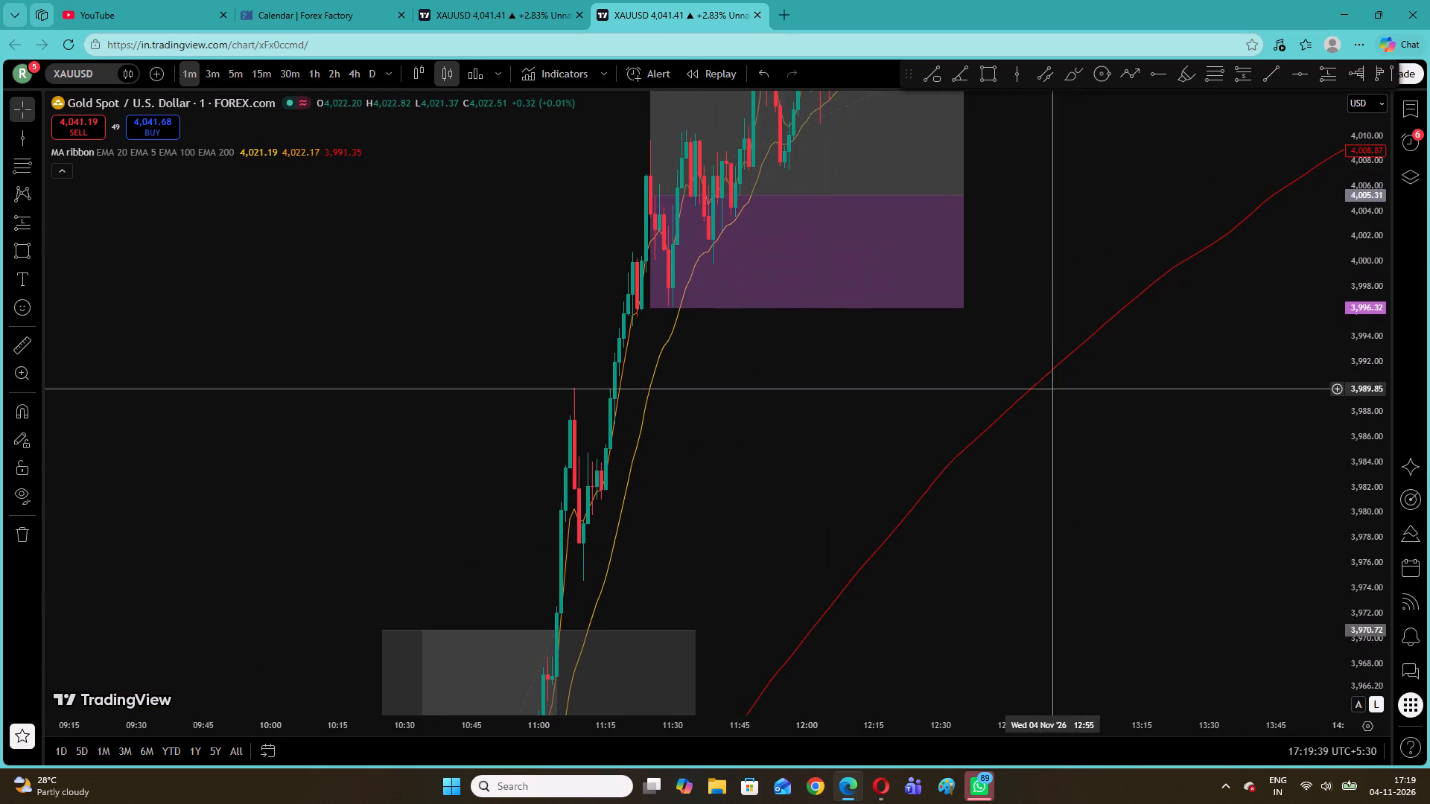
{"action": "left_click_drag", "start_coordinate": [1060, 352], "coordinate": [811, 619]}
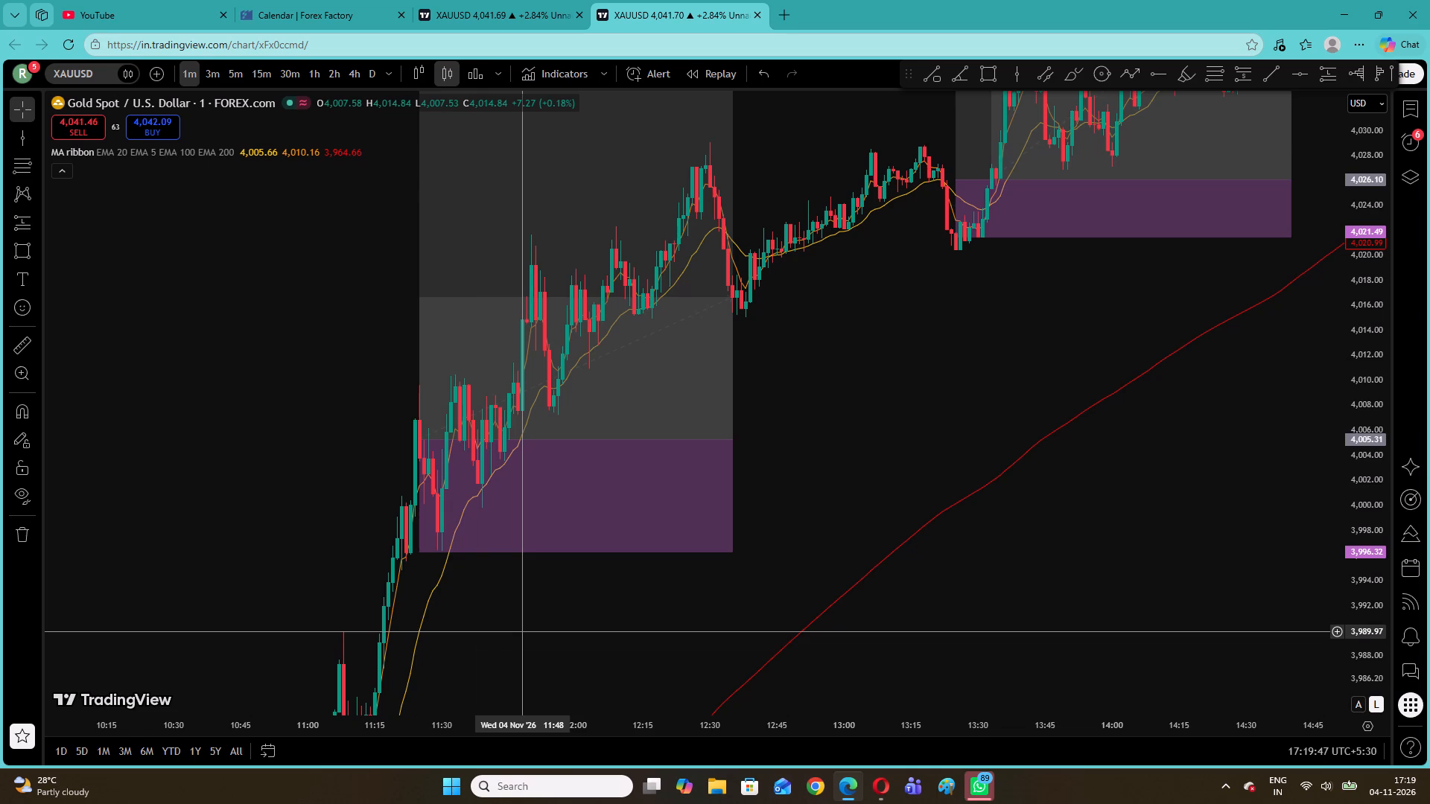
{"action": "left_click_drag", "start_coordinate": [1011, 302], "coordinate": [635, 510]}
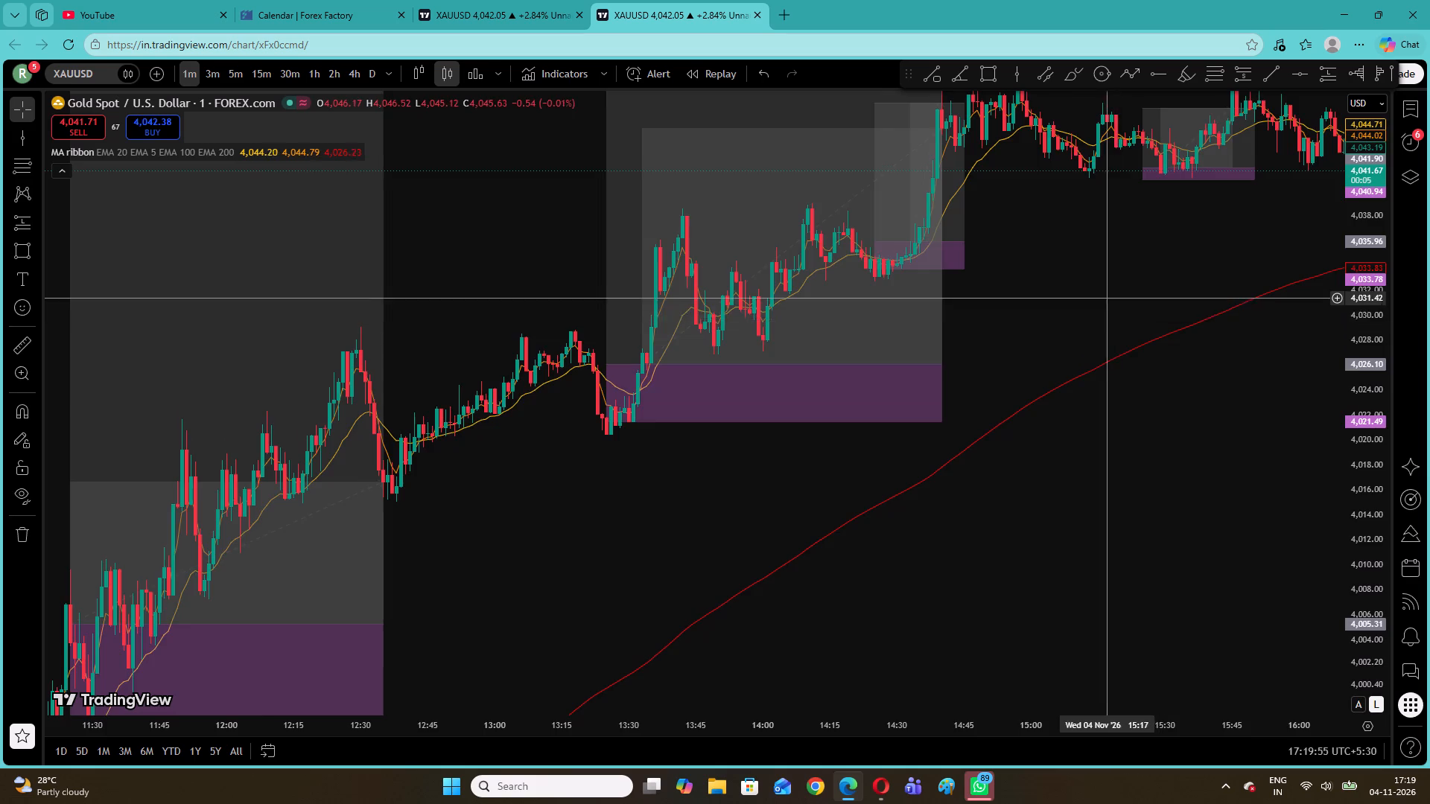
{"action": "left_click_drag", "start_coordinate": [1106, 297], "coordinate": [585, 596]}
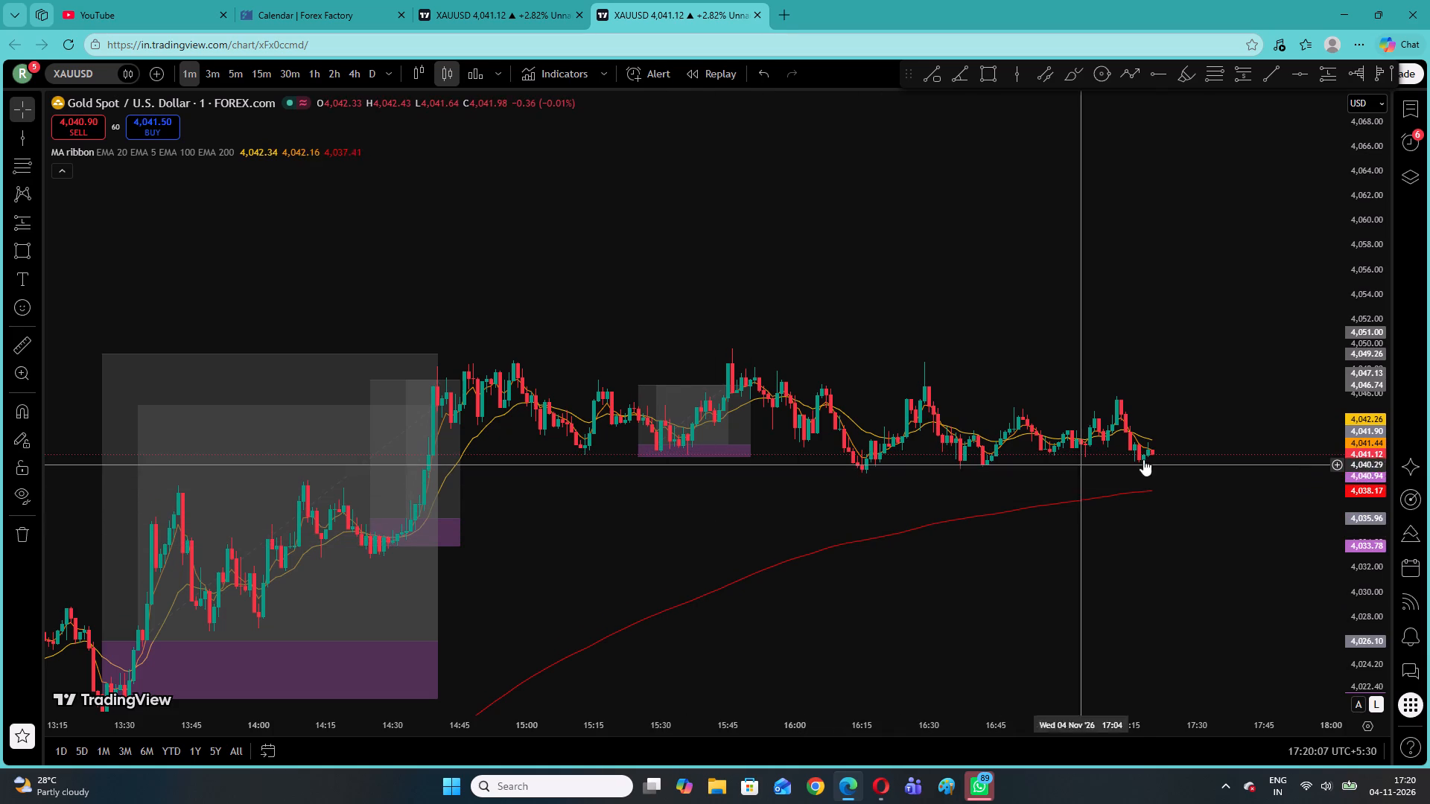
{"action": "left_click_drag", "start_coordinate": [1373, 494], "coordinate": [1364, 360]}
{"action": "left_click_drag", "start_coordinate": [745, 566], "coordinate": [1030, 262]}
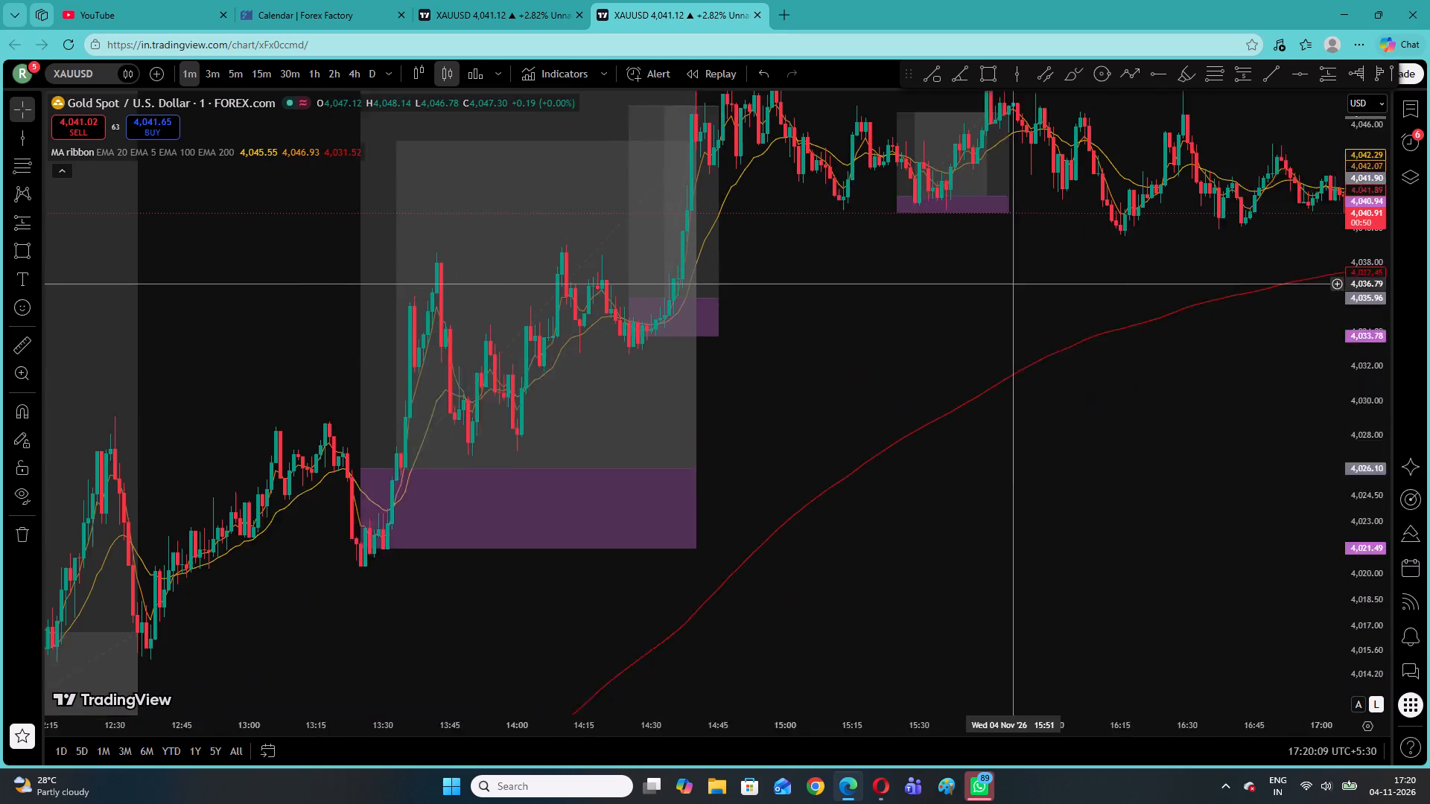
{"action": "left_click_drag", "start_coordinate": [1030, 262], "coordinate": [1033, 252]}
{"action": "left_click_drag", "start_coordinate": [711, 555], "coordinate": [1027, 433]}
{"action": "left_click_drag", "start_coordinate": [626, 582], "coordinate": [914, 183]}
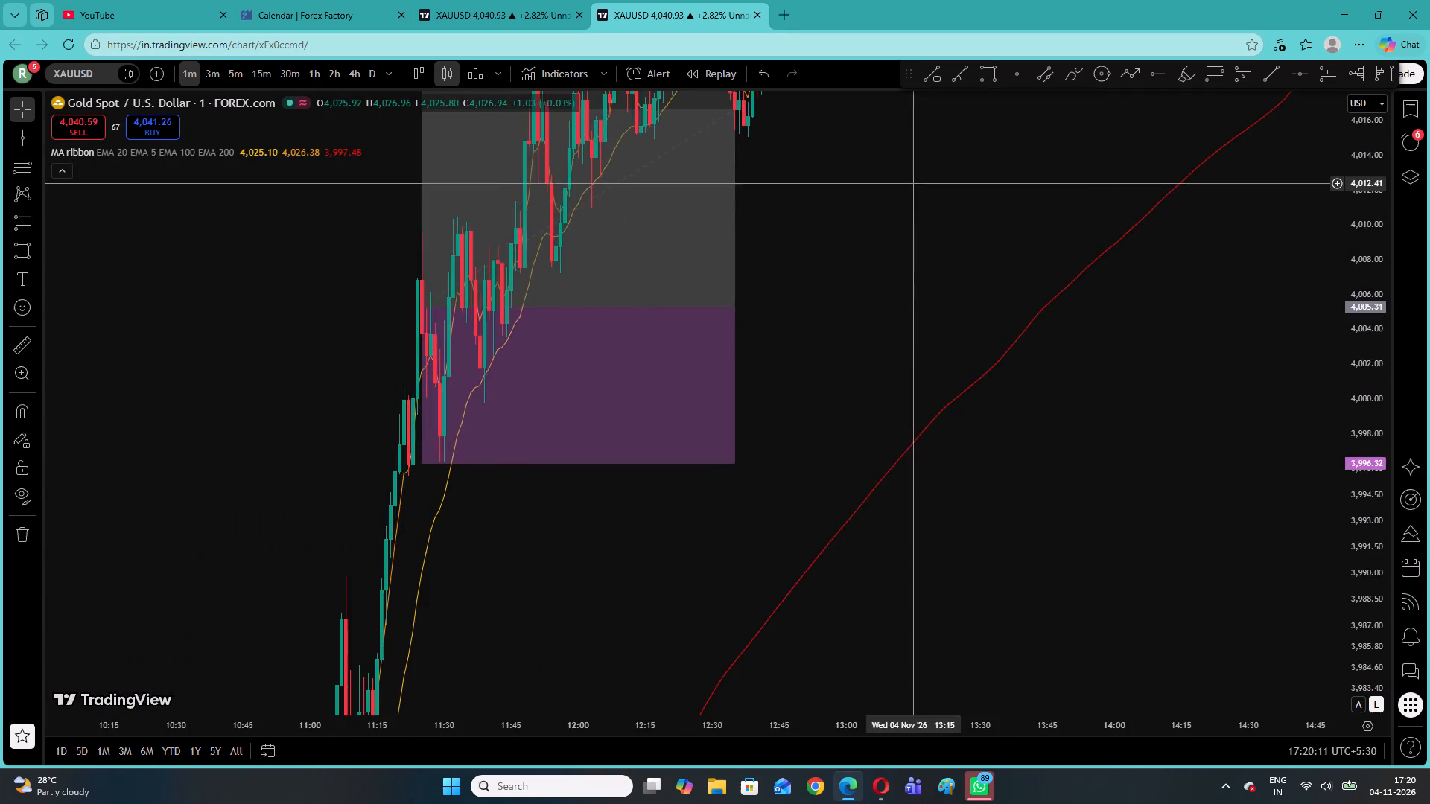
{"action": "left_click_drag", "start_coordinate": [761, 487], "coordinate": [1175, 59]}
{"action": "left_click_drag", "start_coordinate": [883, 397], "coordinate": [855, 51]}
{"action": "left_click_drag", "start_coordinate": [939, 460], "coordinate": [943, 398]}
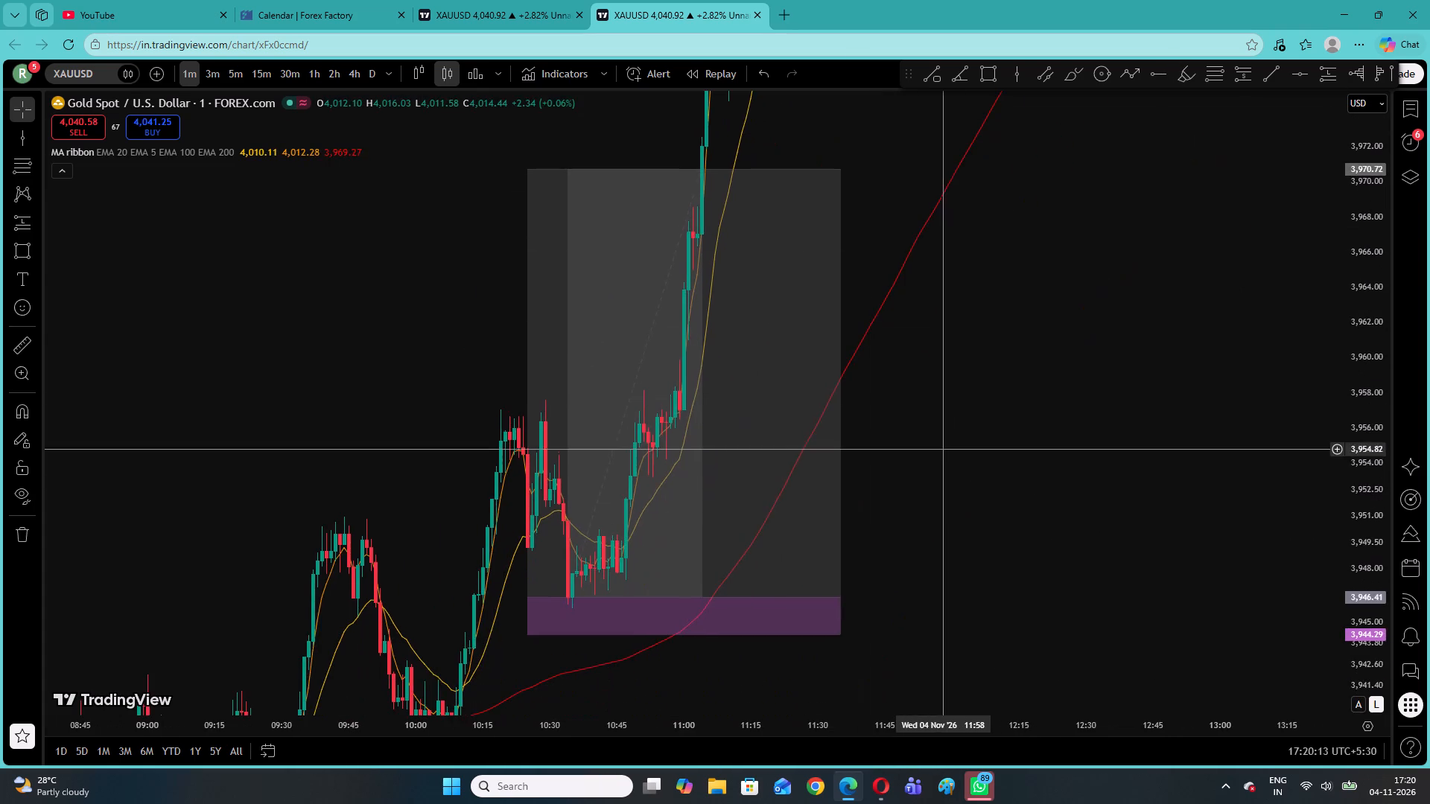
{"action": "left_click_drag", "start_coordinate": [943, 398], "coordinate": [974, 272]}
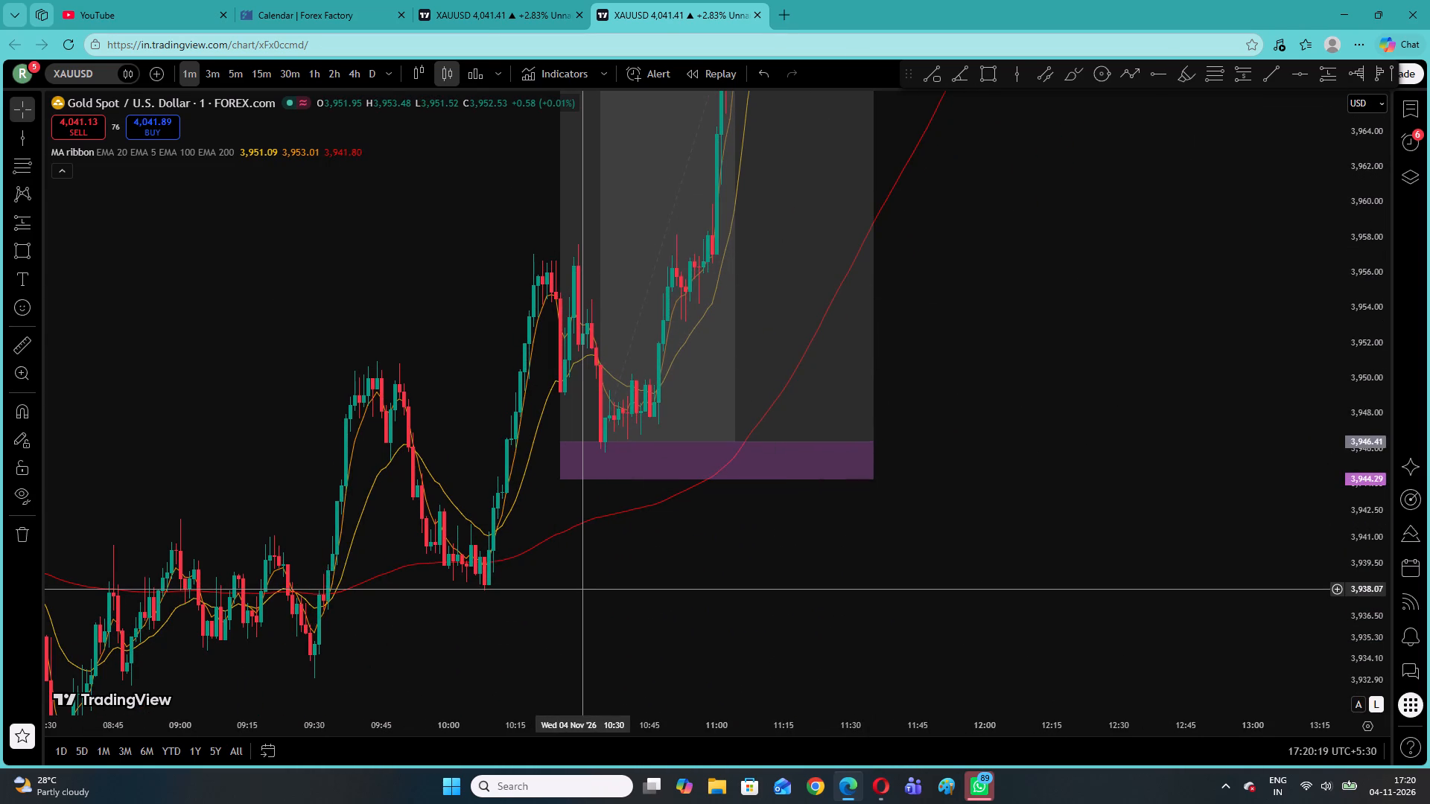
Examine how price crosses the 5, 20 and 200 EMAs around the 10:30 long trade and in the earlier morning session.
{"action": "left_click_drag", "start_coordinate": [1148, 108], "coordinate": [827, 610]}
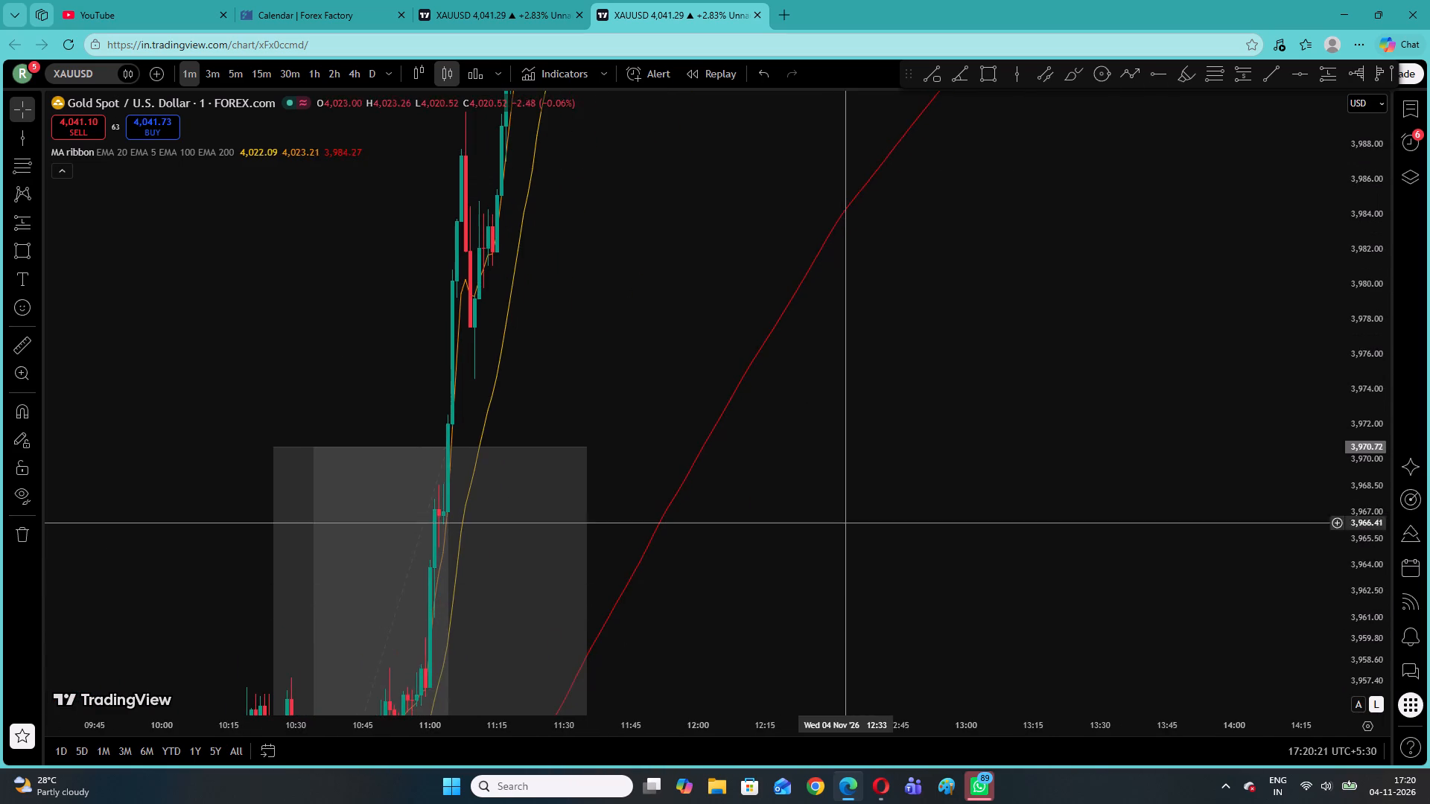
{"action": "left_click_drag", "start_coordinate": [873, 248], "coordinate": [634, 696]}
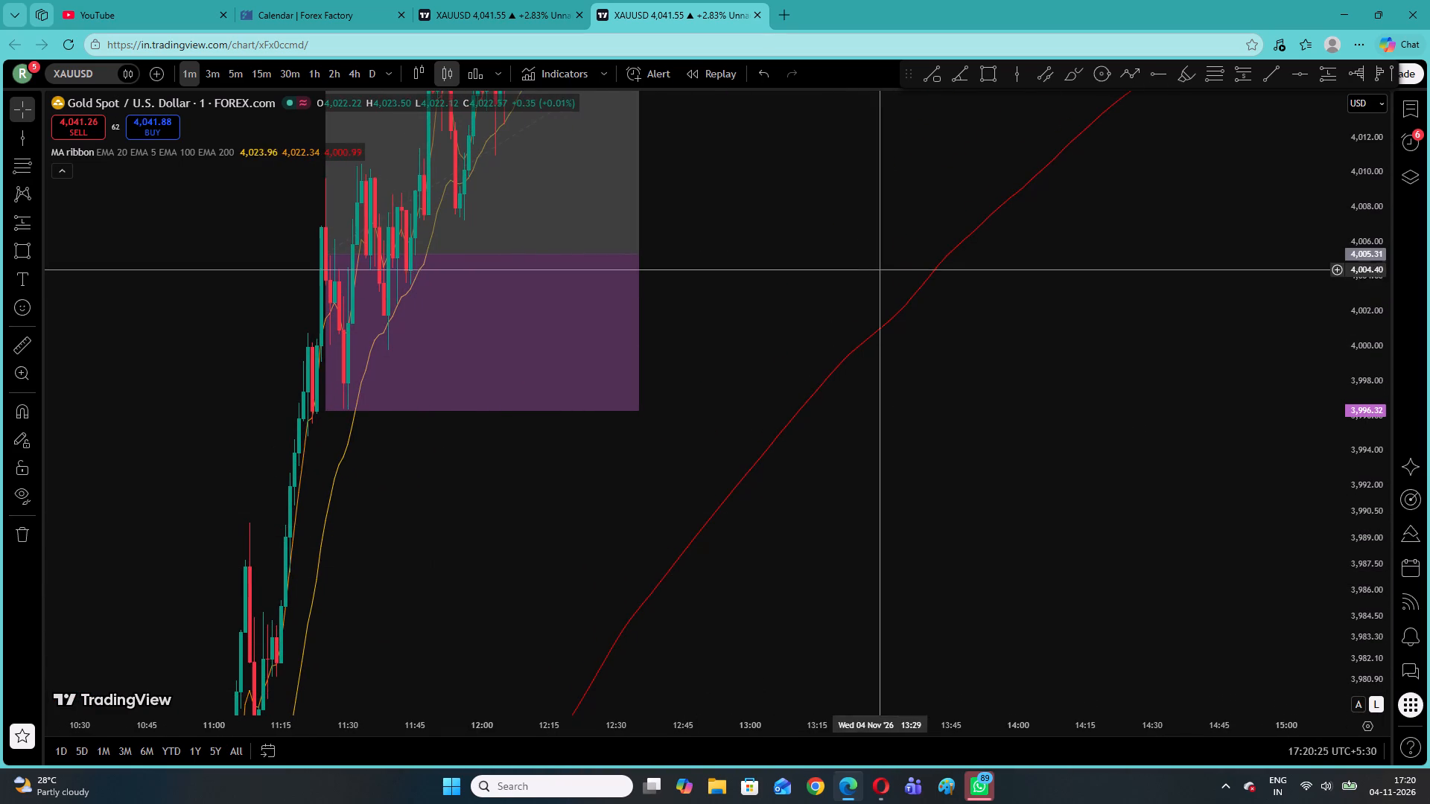
{"action": "left_click_drag", "start_coordinate": [416, 559], "coordinate": [1105, 210]}
{"action": "left_click_drag", "start_coordinate": [876, 526], "coordinate": [857, 208]}
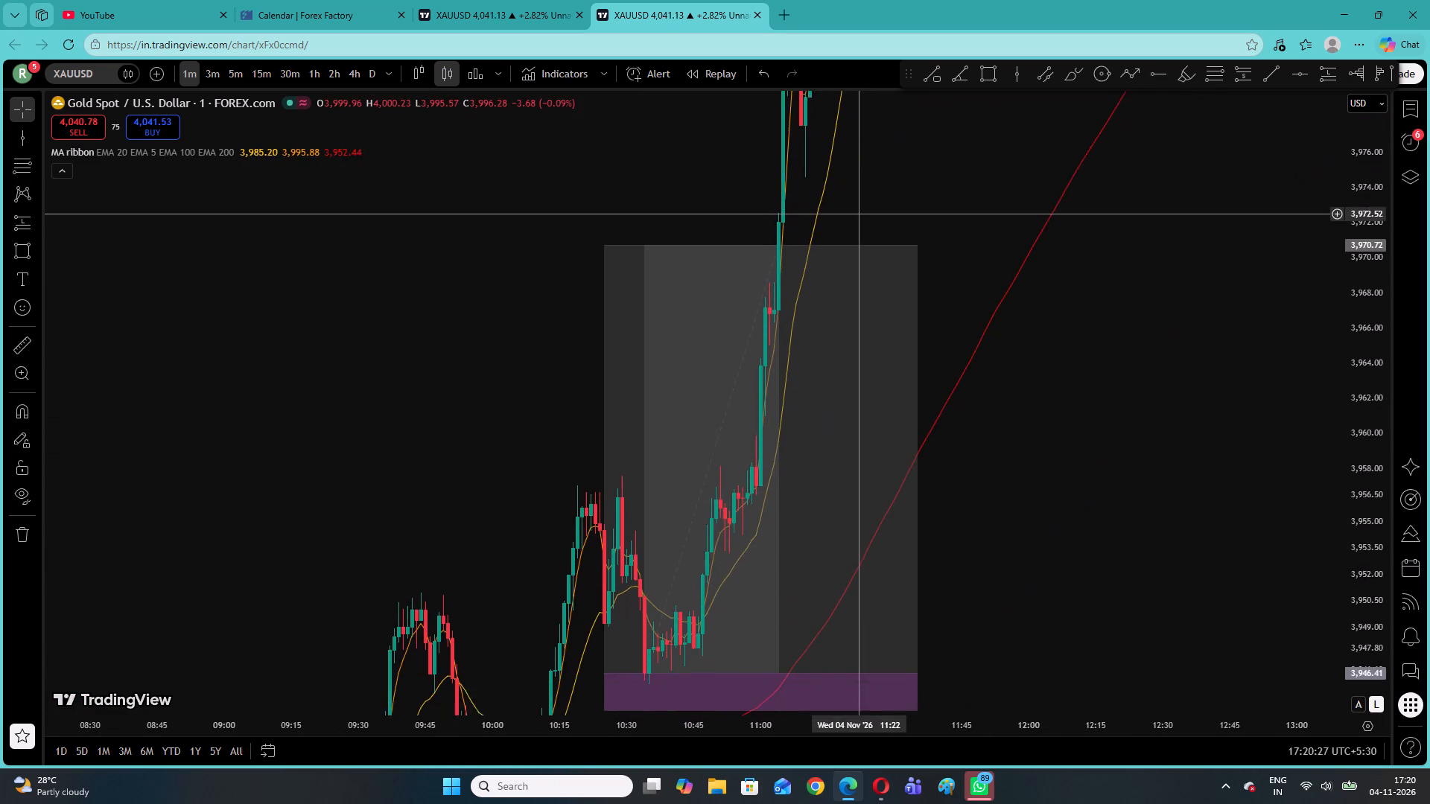
{"action": "left_click_drag", "start_coordinate": [857, 208], "coordinate": [857, 200]}
{"action": "left_click_drag", "start_coordinate": [1046, 561], "coordinate": [1013, 234]}
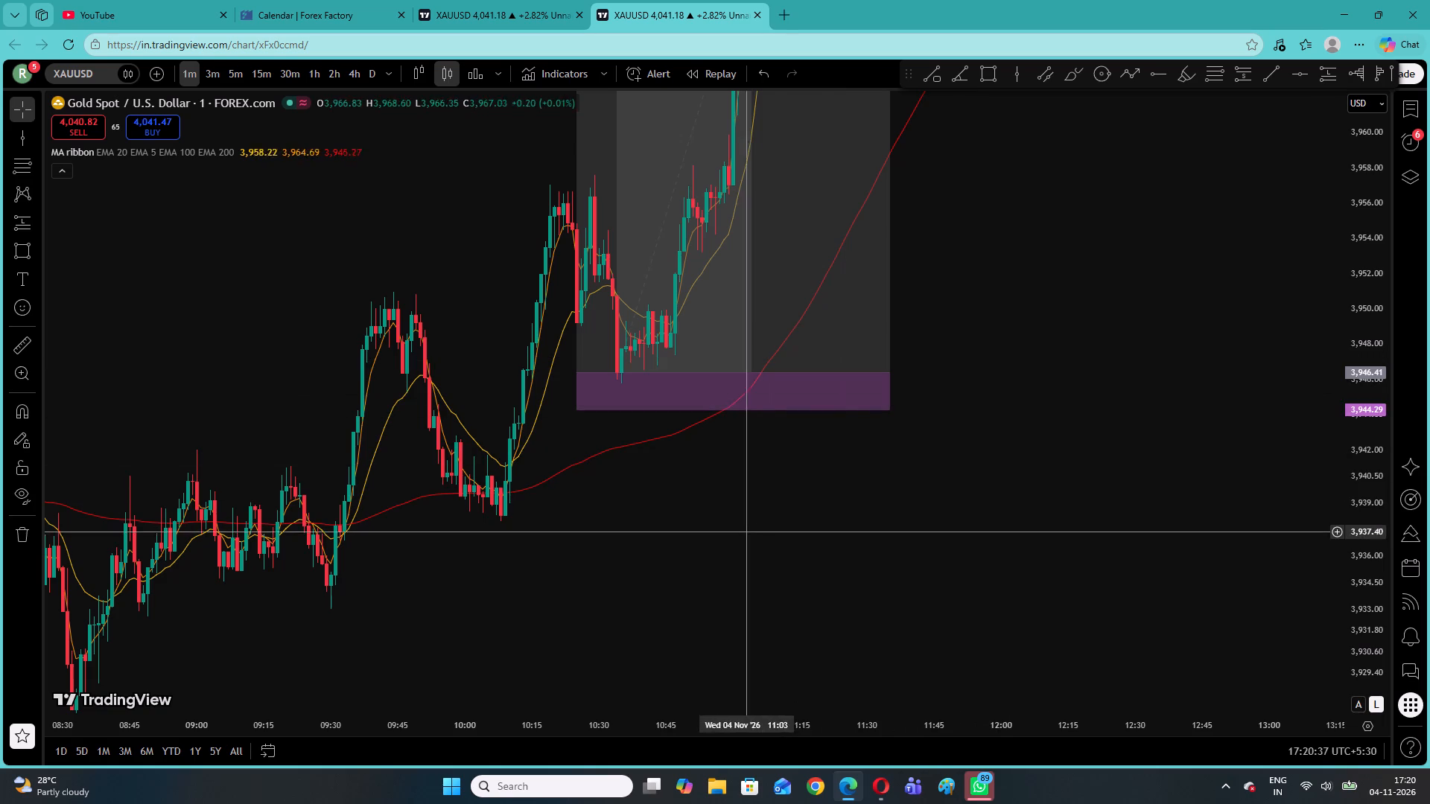
{"action": "left_click_drag", "start_coordinate": [461, 624], "coordinate": [611, 553]}
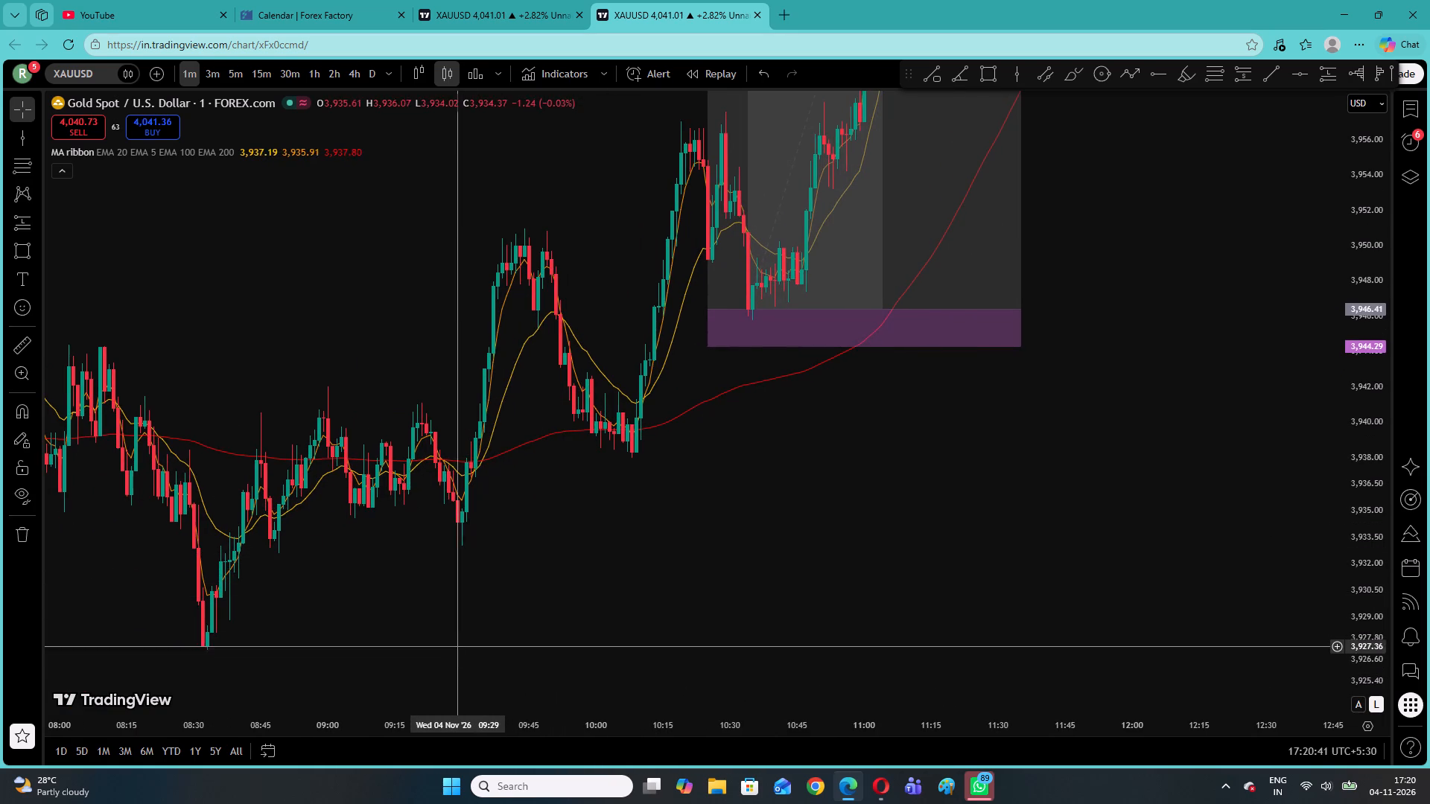
{"action": "left_click_drag", "start_coordinate": [423, 602], "coordinate": [611, 584]}
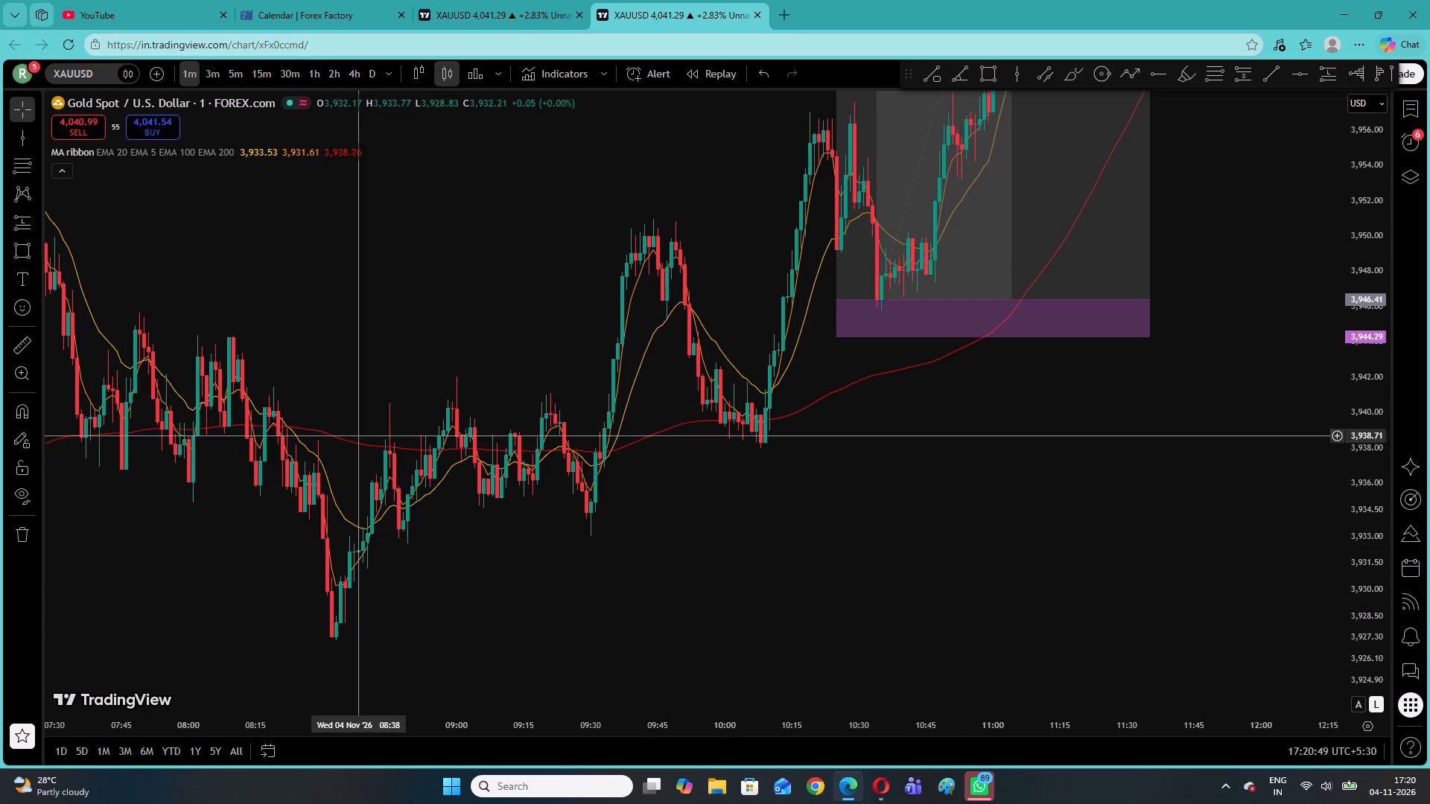
{"action": "left_click_drag", "start_coordinate": [435, 287], "coordinate": [765, 385]}
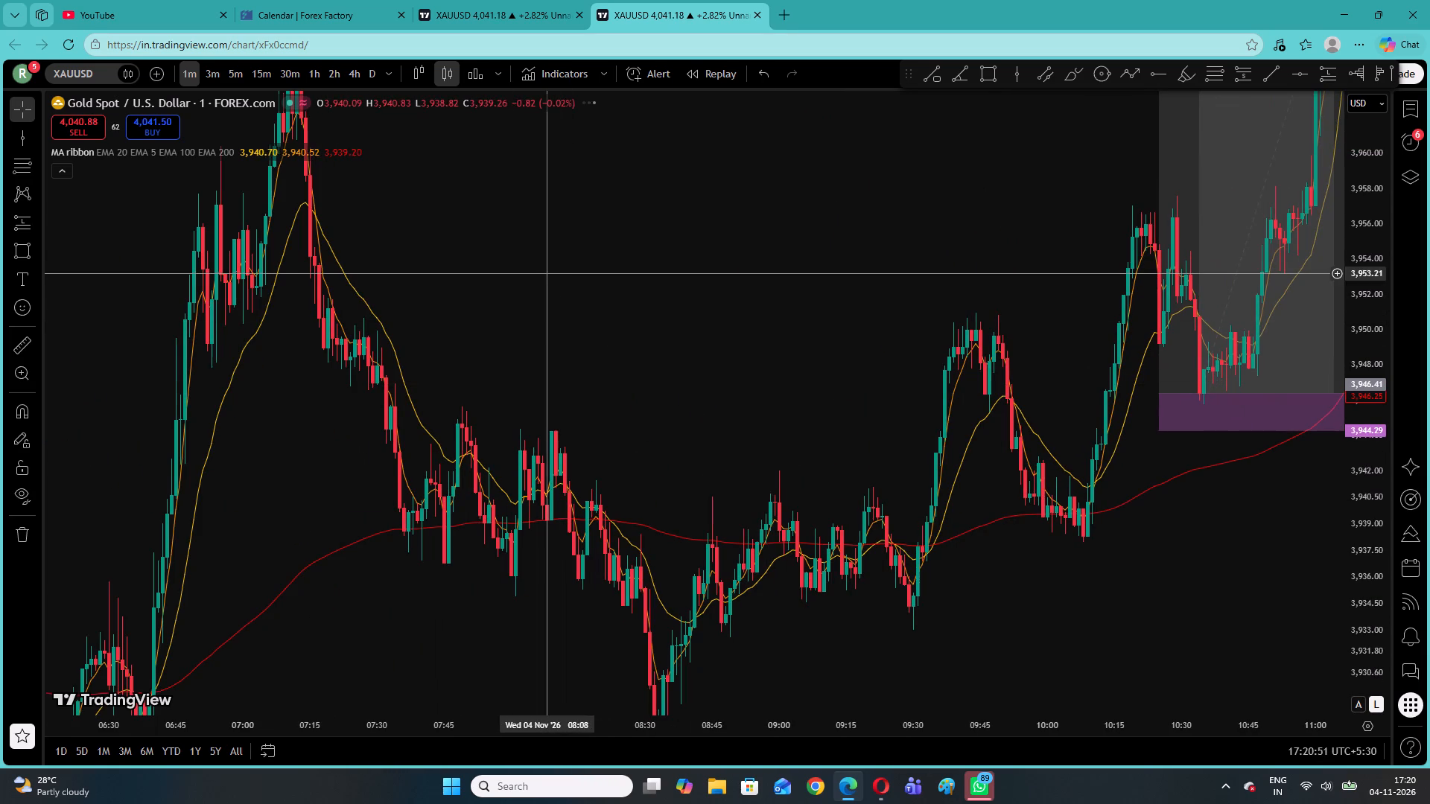
{"action": "left_click_drag", "start_coordinate": [419, 226], "coordinate": [525, 319]}
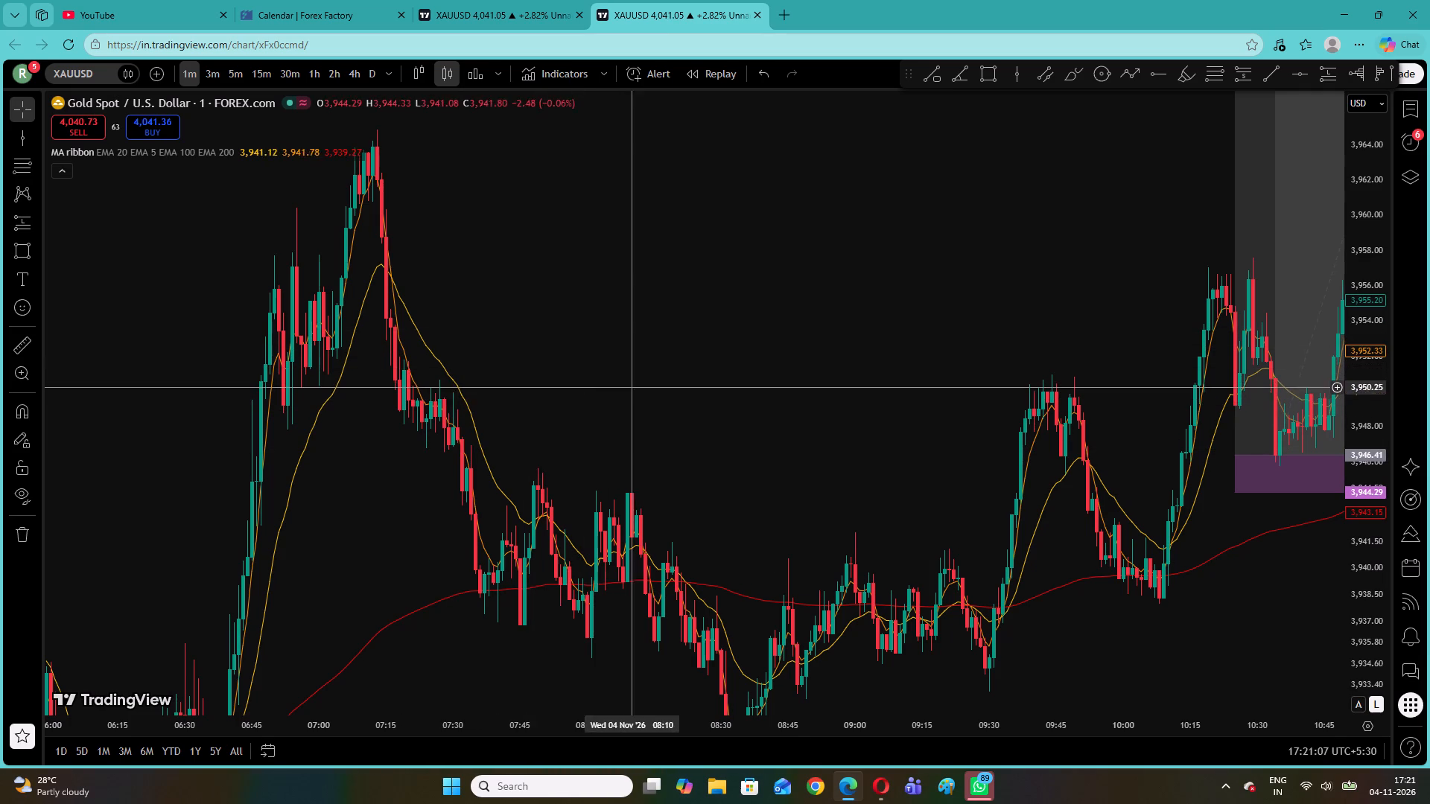
{"action": "left_click_drag", "start_coordinate": [629, 386], "coordinate": [312, 280]}
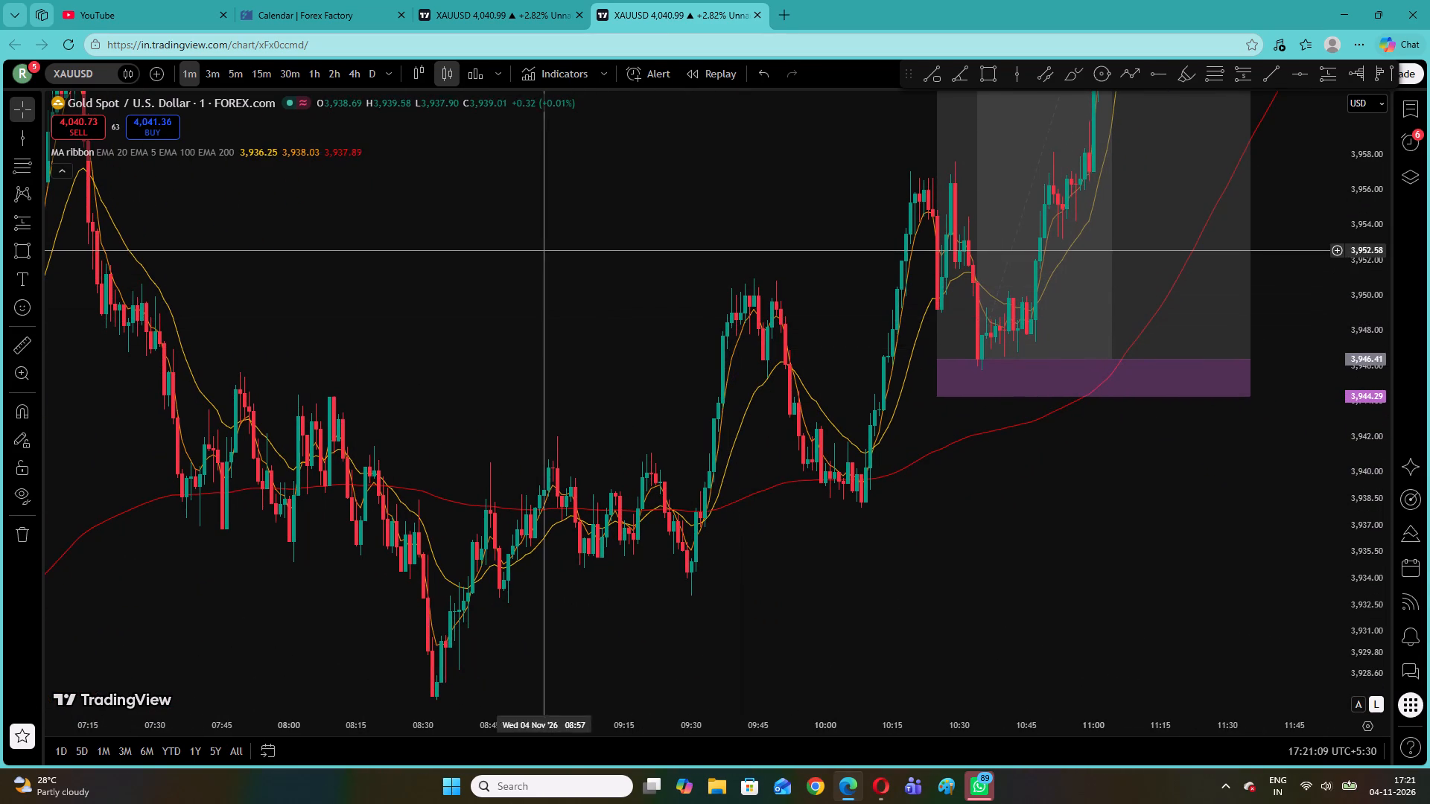
{"action": "left_click_drag", "start_coordinate": [801, 210], "coordinate": [141, 434]}
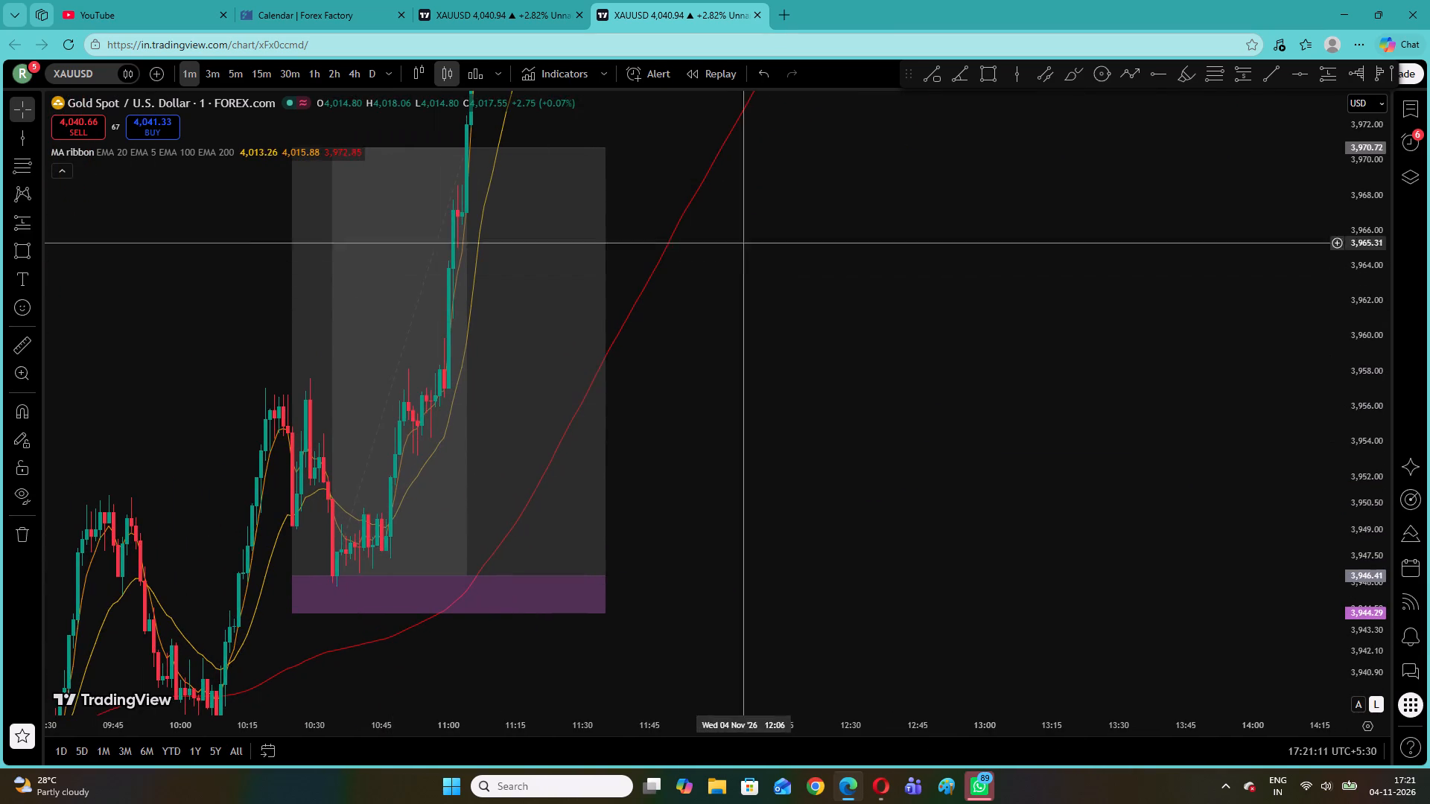
Disable MA #1, the 20-length EMA, in the moving average ribbon's inputs.
{"action": "right_click", "coordinate": [723, 211]}
{"action": "left_click", "coordinate": [784, 227]}
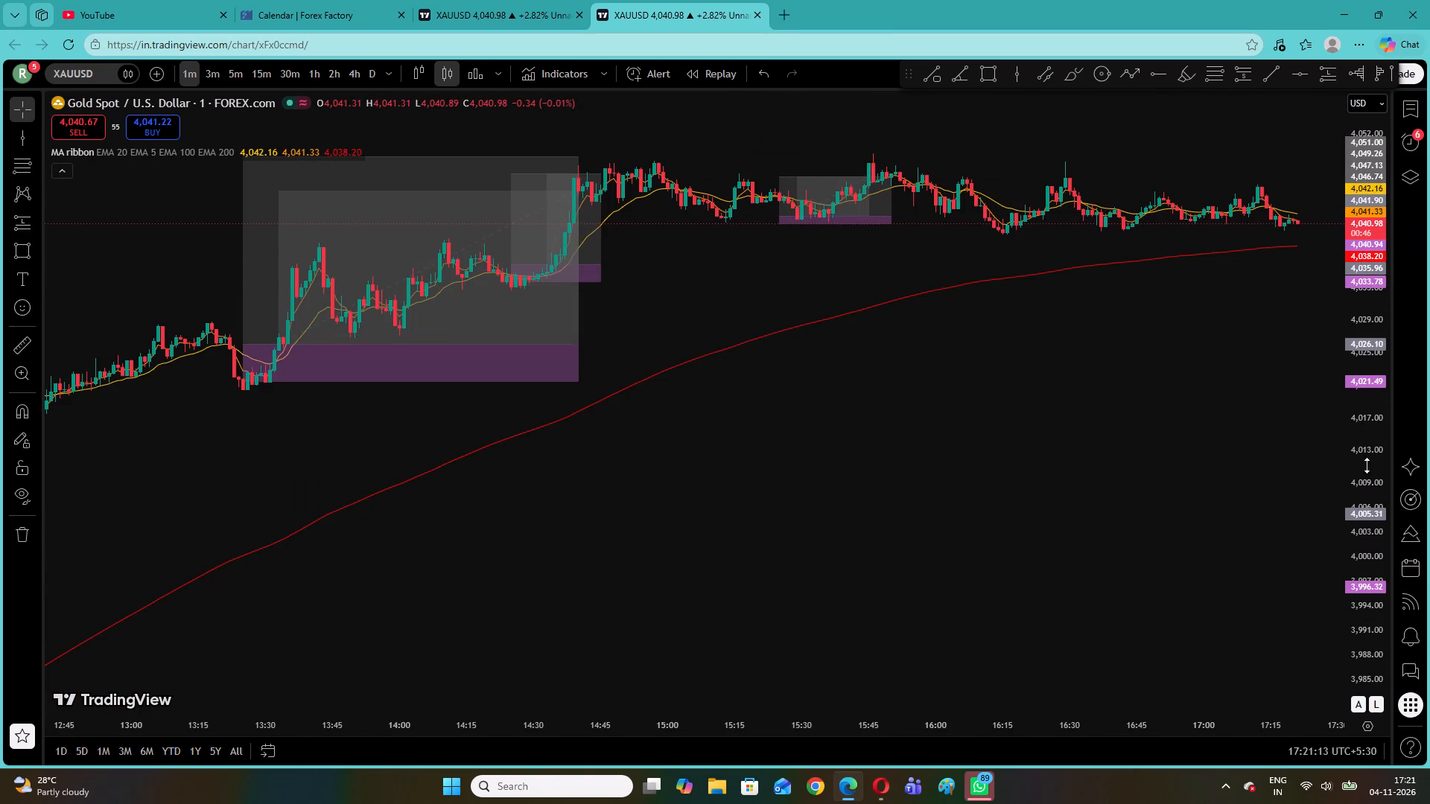
{"action": "left_click_drag", "start_coordinate": [1373, 487], "coordinate": [1308, 143]}
{"action": "left_click_drag", "start_coordinate": [1259, 208], "coordinate": [949, 608]}
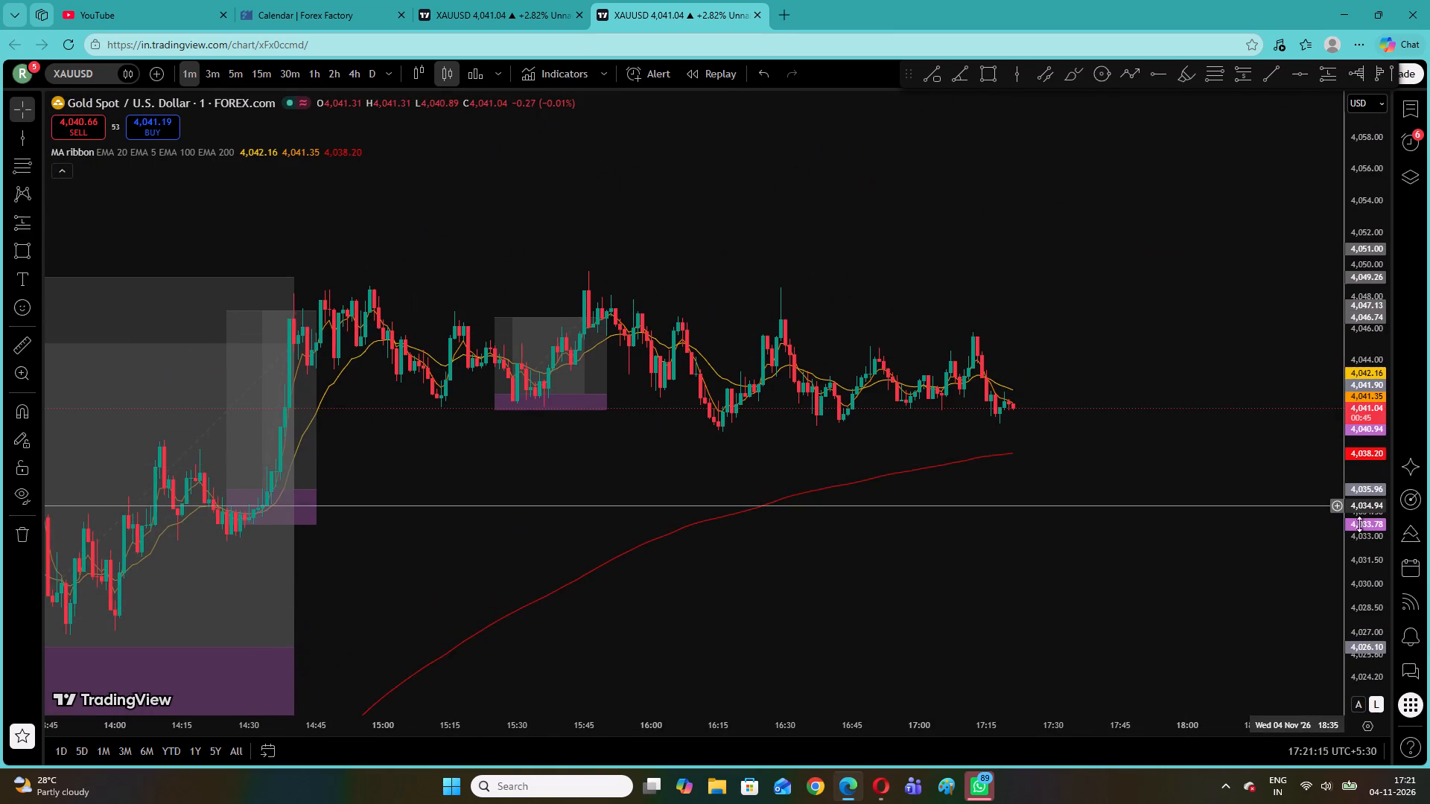
{"action": "left_click_drag", "start_coordinate": [1370, 537], "coordinate": [1307, 154]}
{"action": "left_click_drag", "start_coordinate": [1245, 293], "coordinate": [1046, 314]}
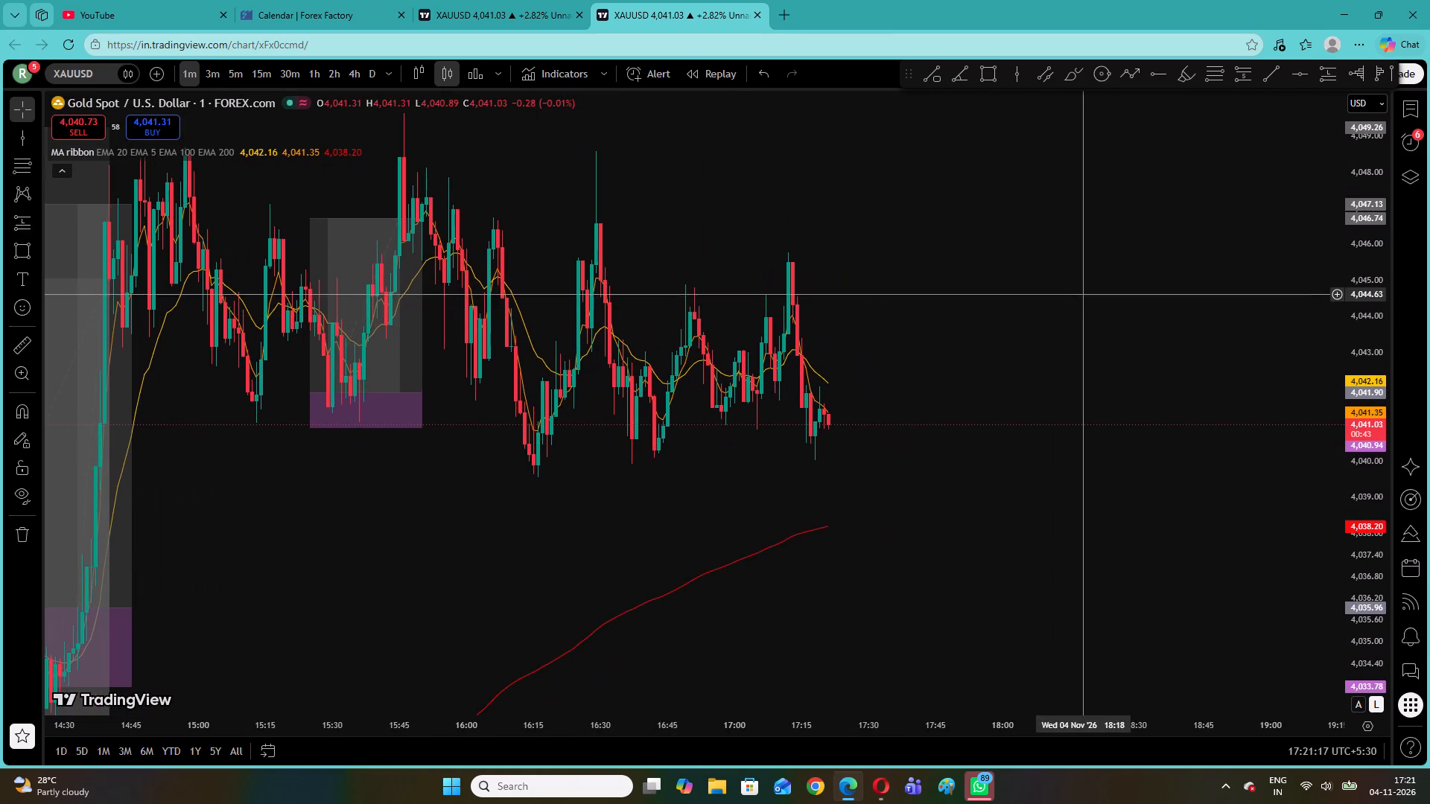
{"action": "left_click", "coordinate": [269, 152]}
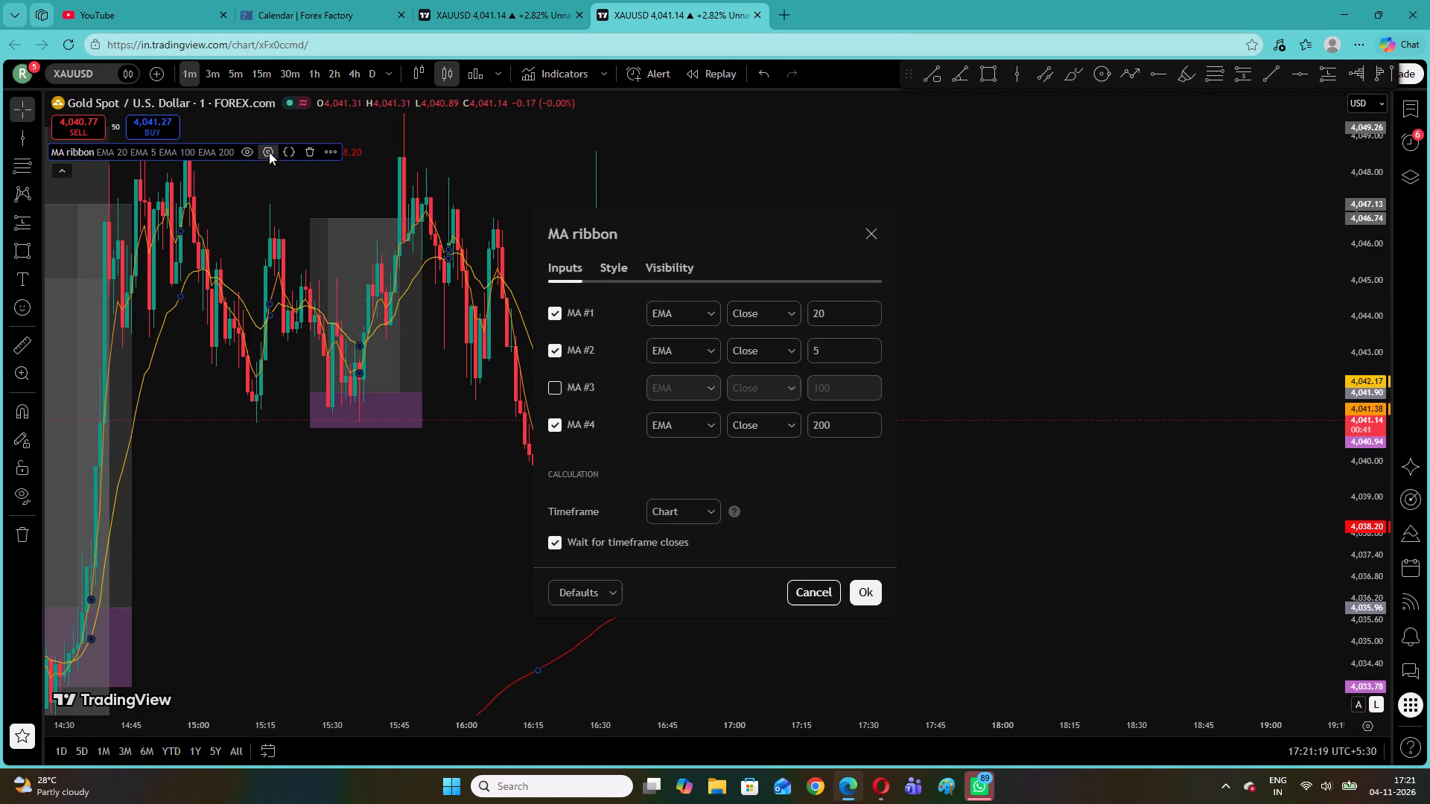
{"action": "left_click", "coordinate": [554, 310]}
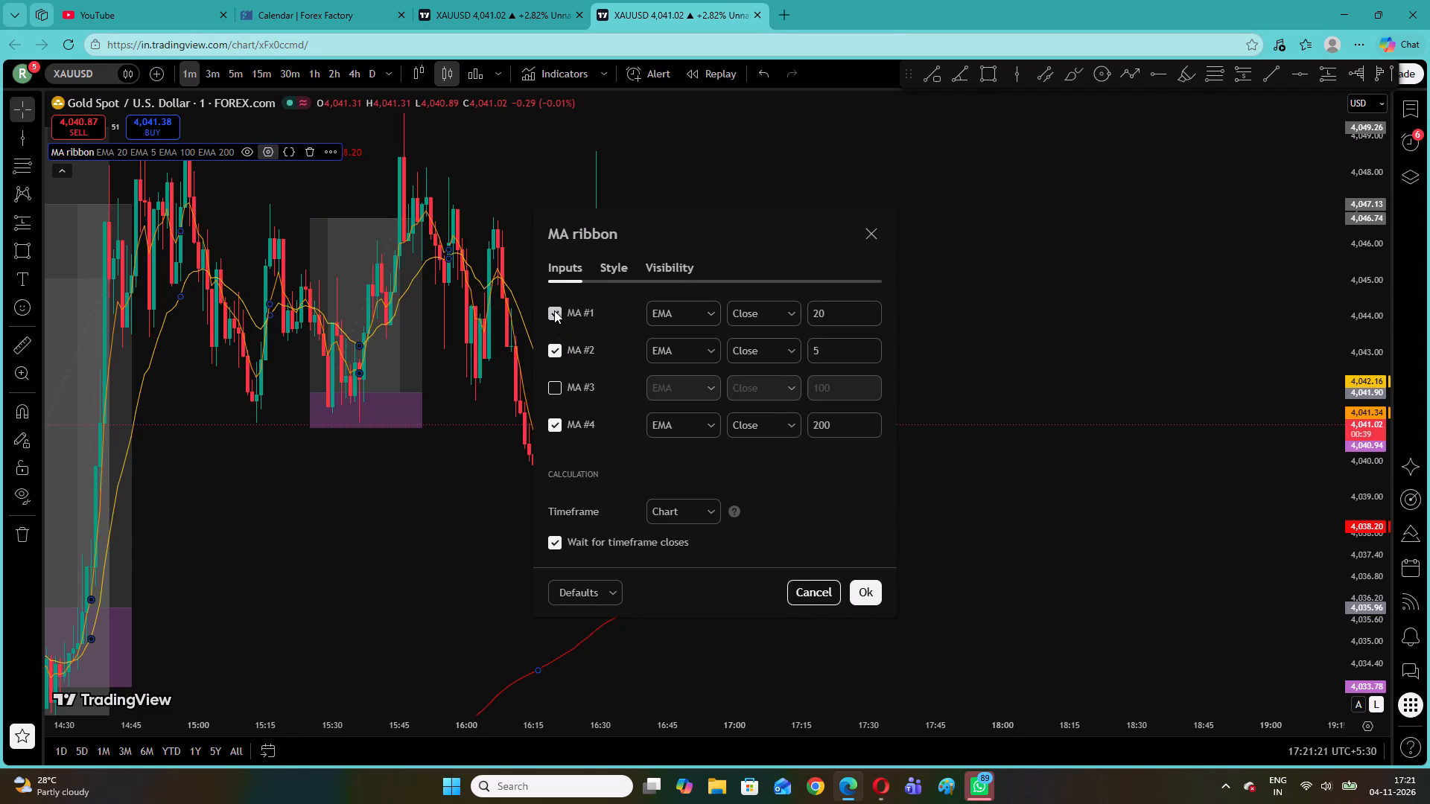
{"action": "left_click", "coordinate": [862, 590]}
{"action": "left_click", "coordinate": [910, 252]}
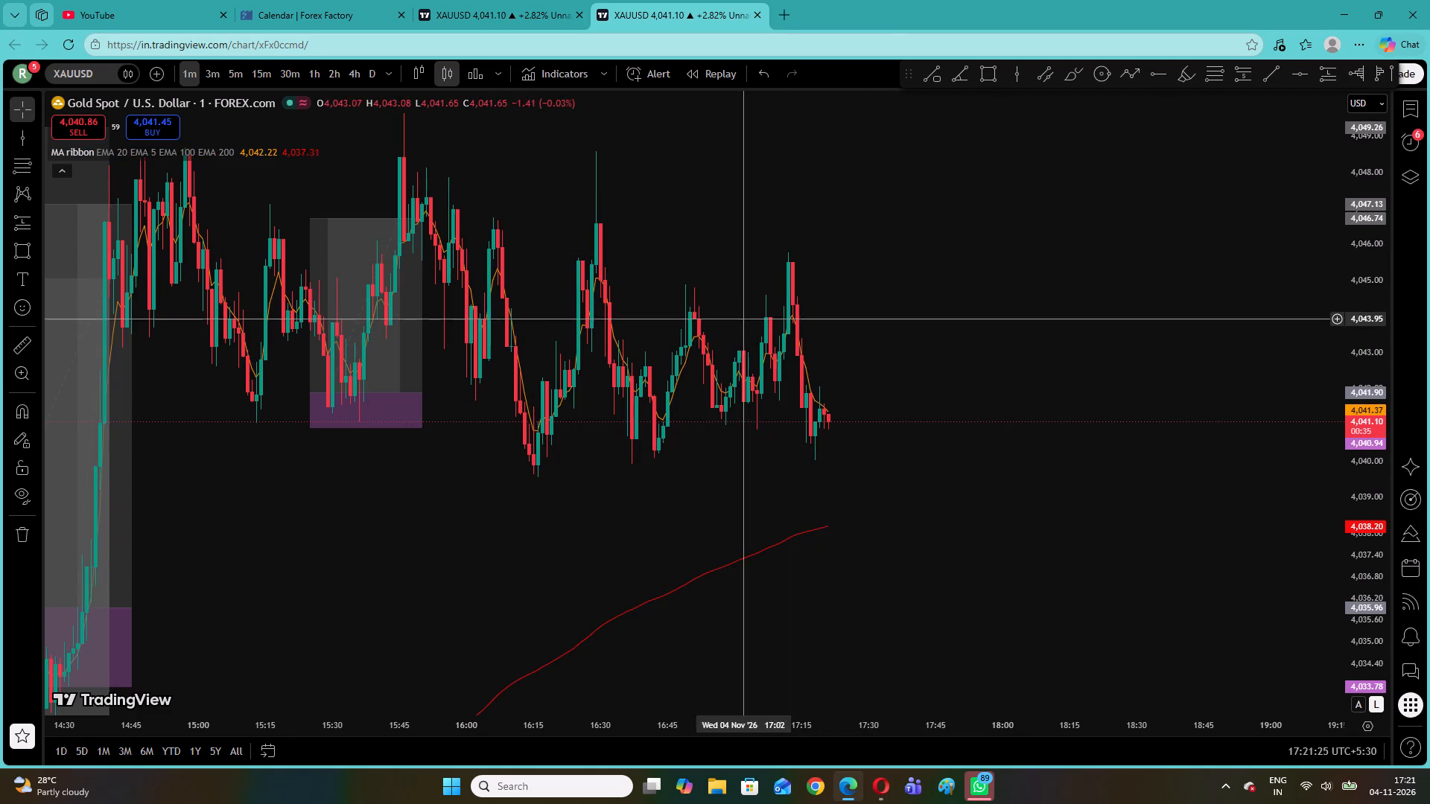
Switch the gold chart to the 1-hour timeframe and then to 5 minutes.
{"action": "left_click", "coordinate": [311, 77]}
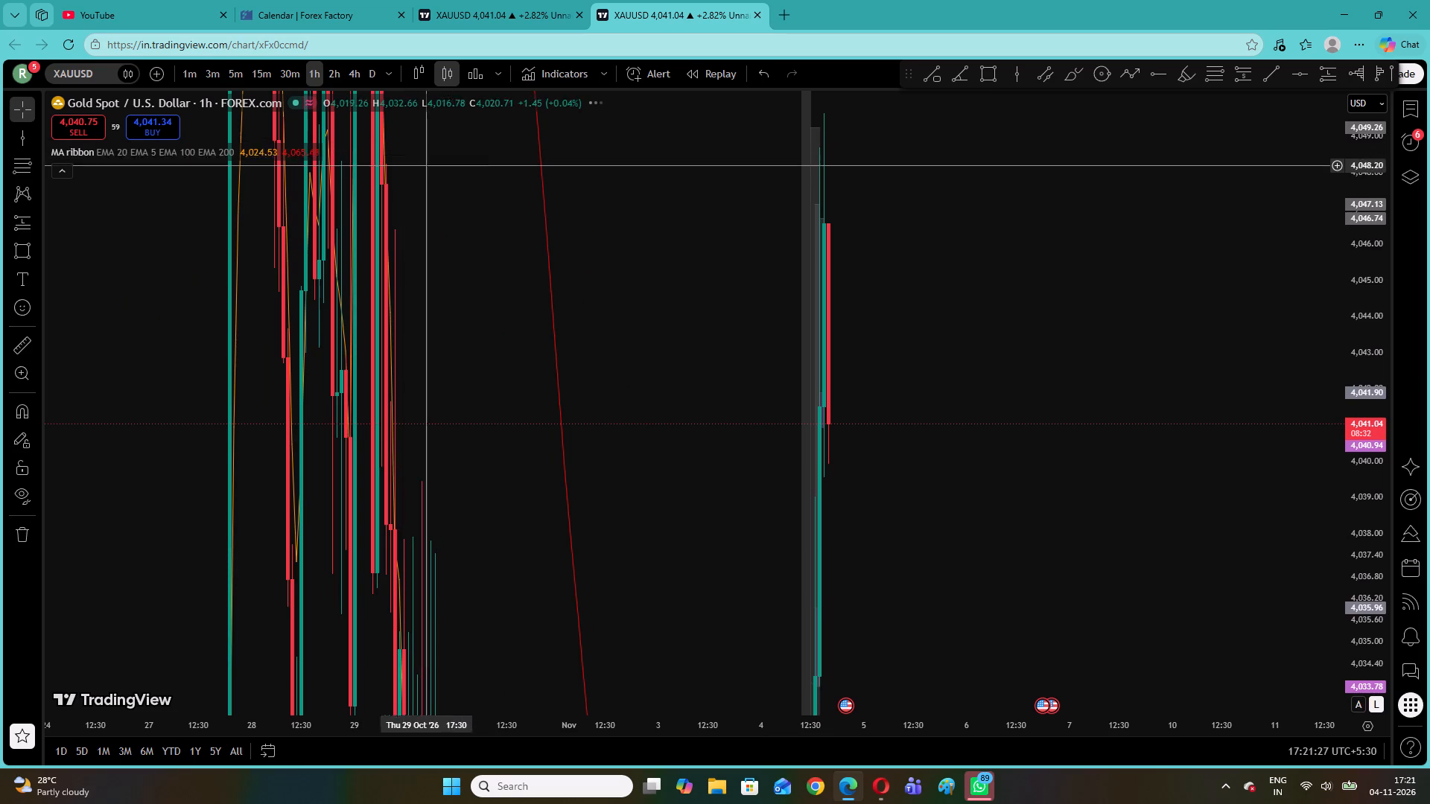
{"action": "left_click", "coordinate": [232, 71]}
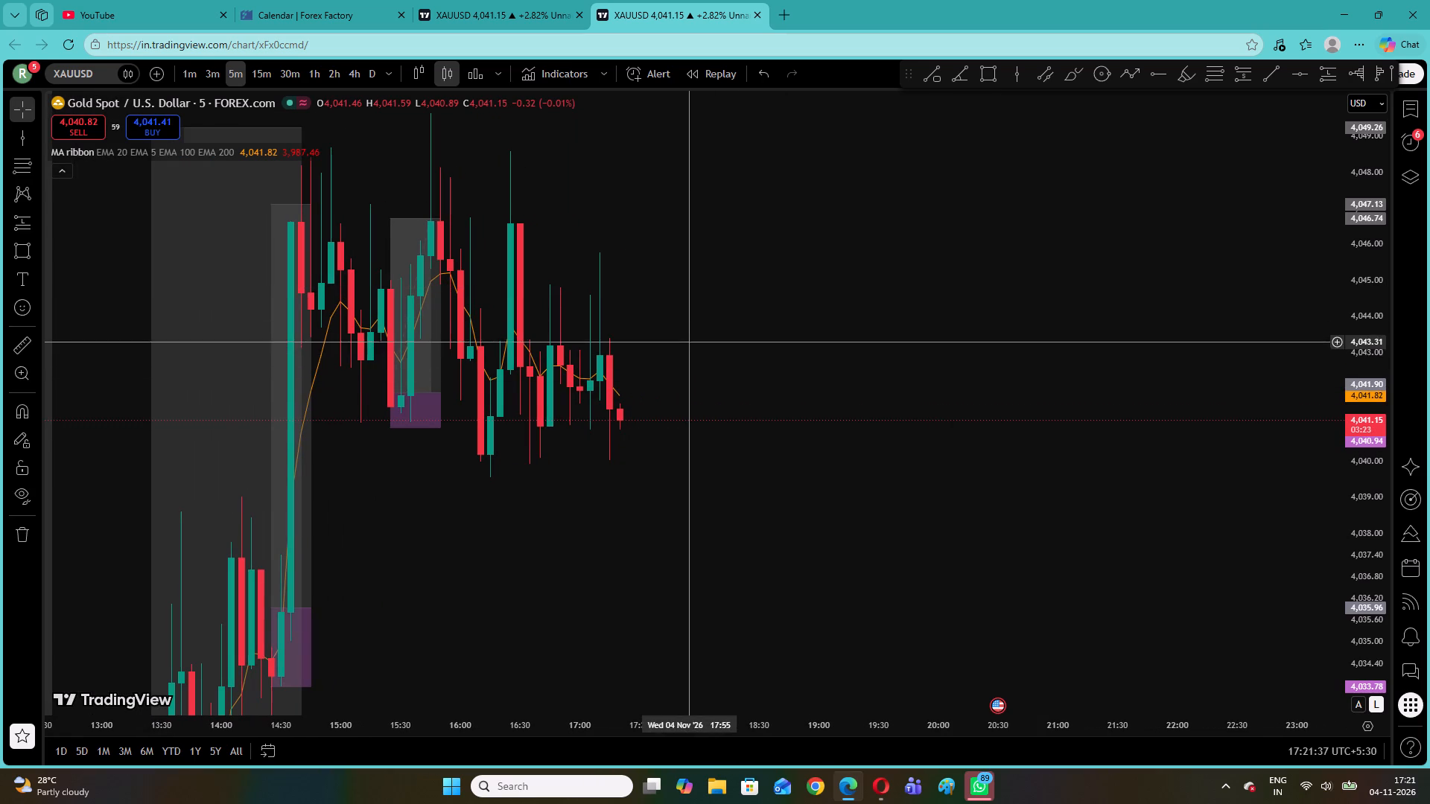
{"action": "left_click_drag", "start_coordinate": [730, 447], "coordinate": [1119, 182]}
{"action": "left_click_drag", "start_coordinate": [880, 494], "coordinate": [1006, 324]}
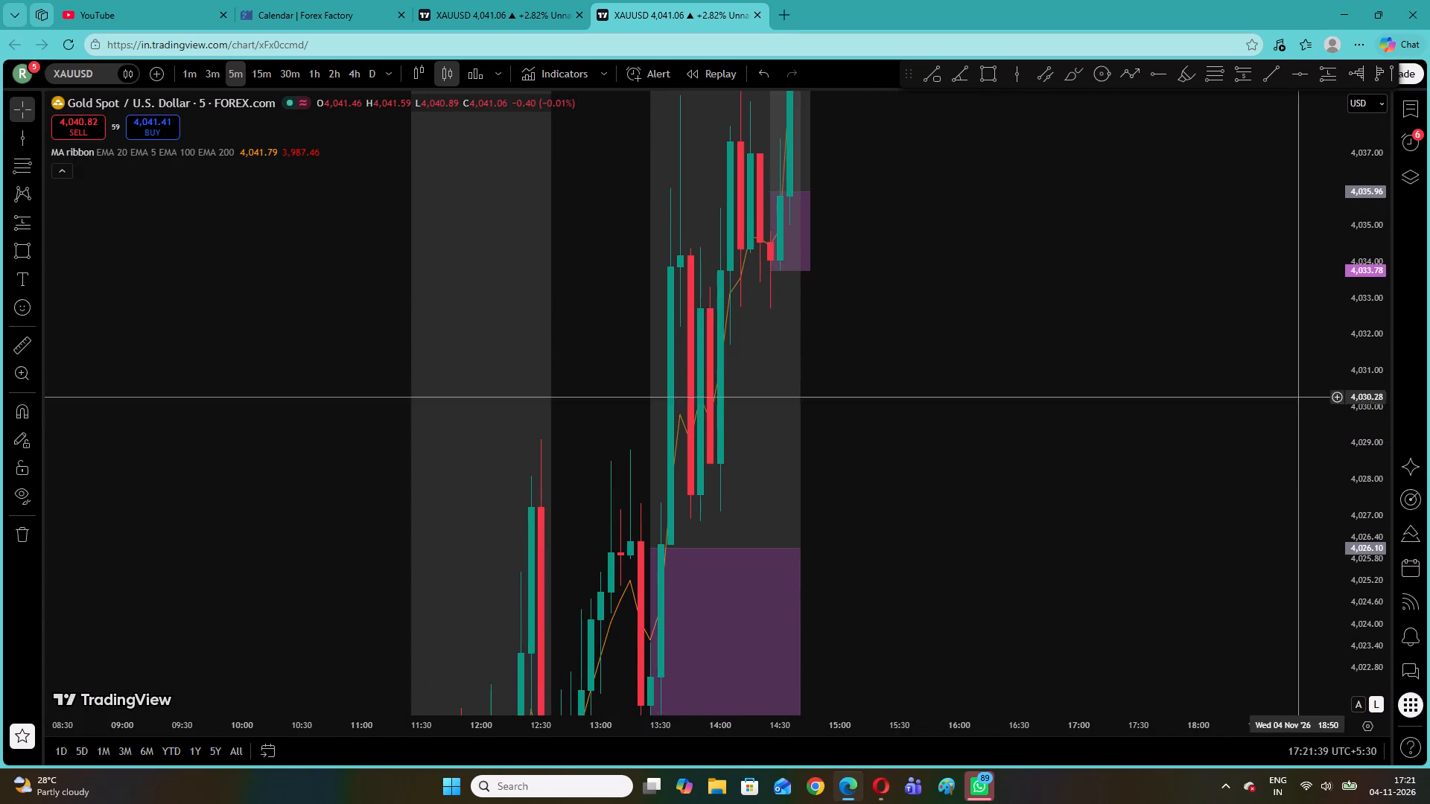
{"action": "left_click_drag", "start_coordinate": [1379, 323], "coordinate": [1356, 609]}
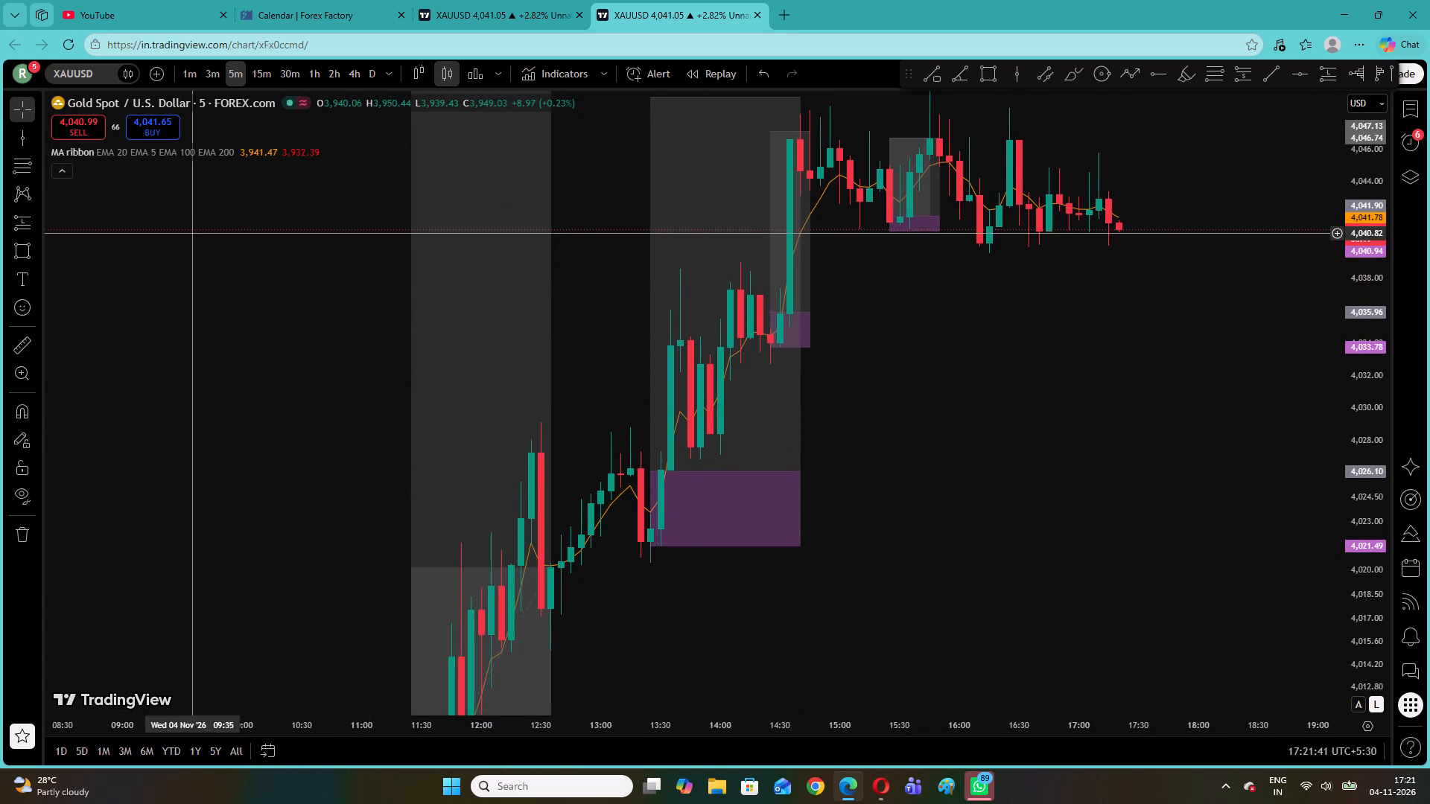
Enable MA #1, the 20-length EMA, and disable MA #2, the 5-length EMA, in the moving average ribbon's inputs.
{"action": "left_click", "coordinate": [270, 149]}
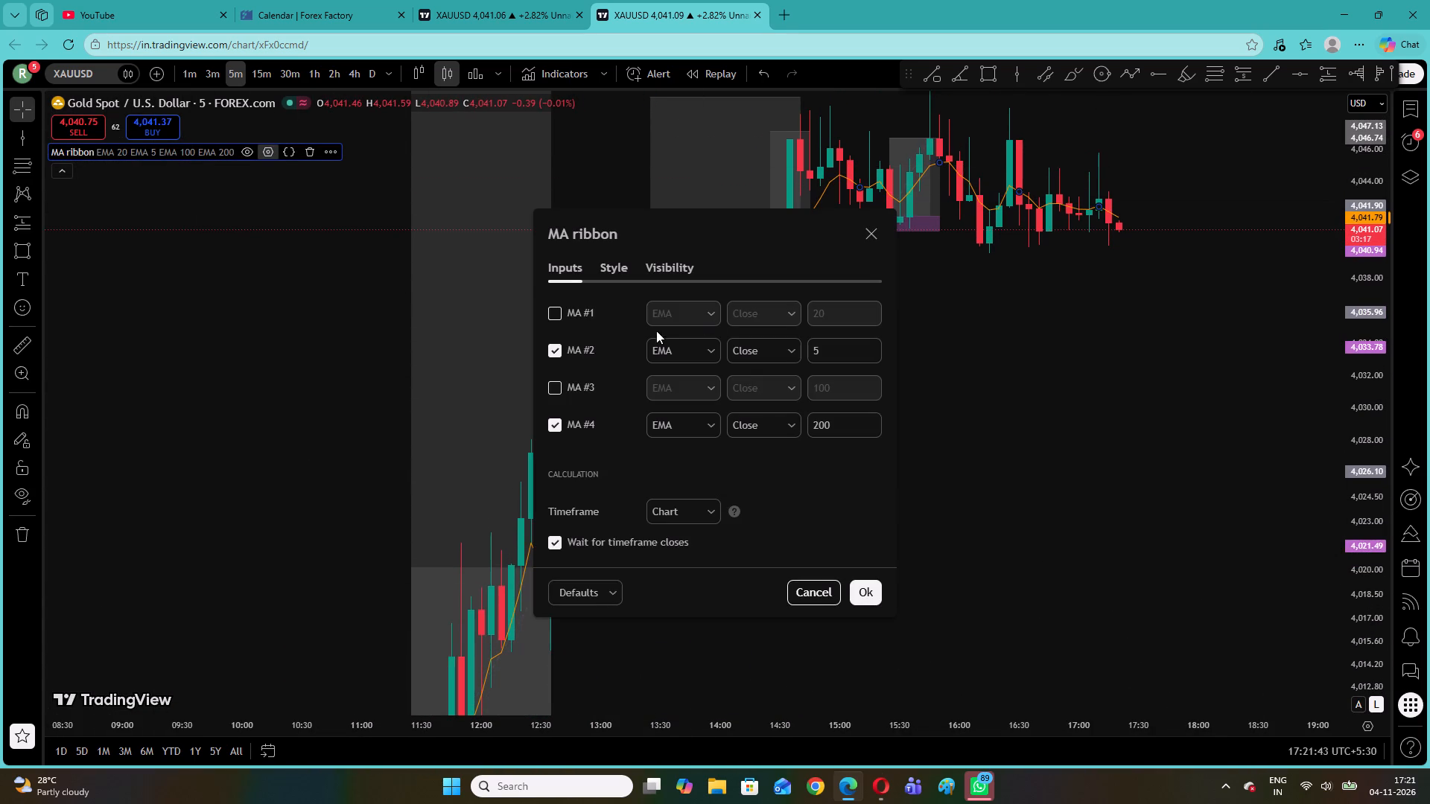
{"action": "left_click", "coordinate": [550, 304]}
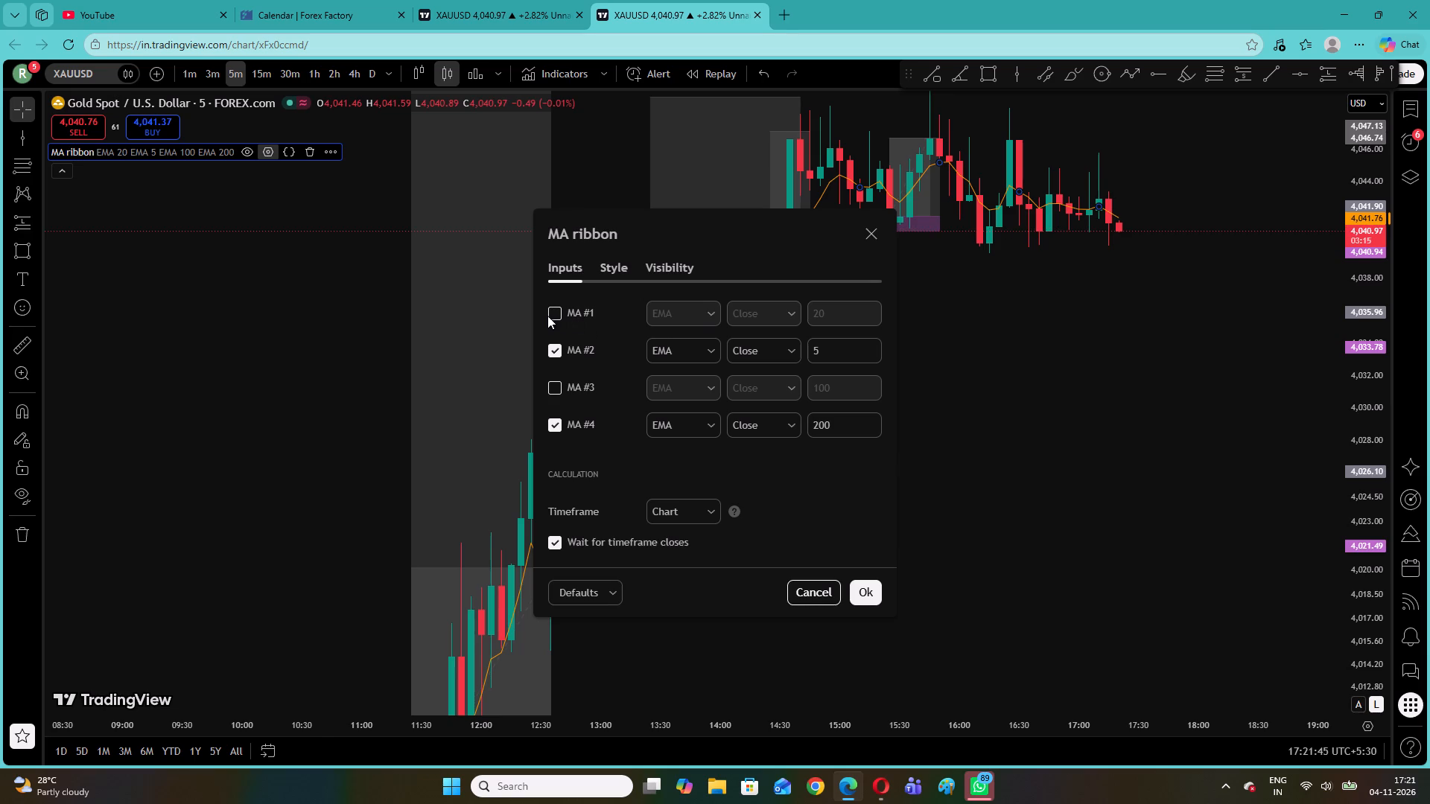
{"action": "left_click", "coordinate": [556, 313]}
{"action": "left_click", "coordinate": [551, 354]}
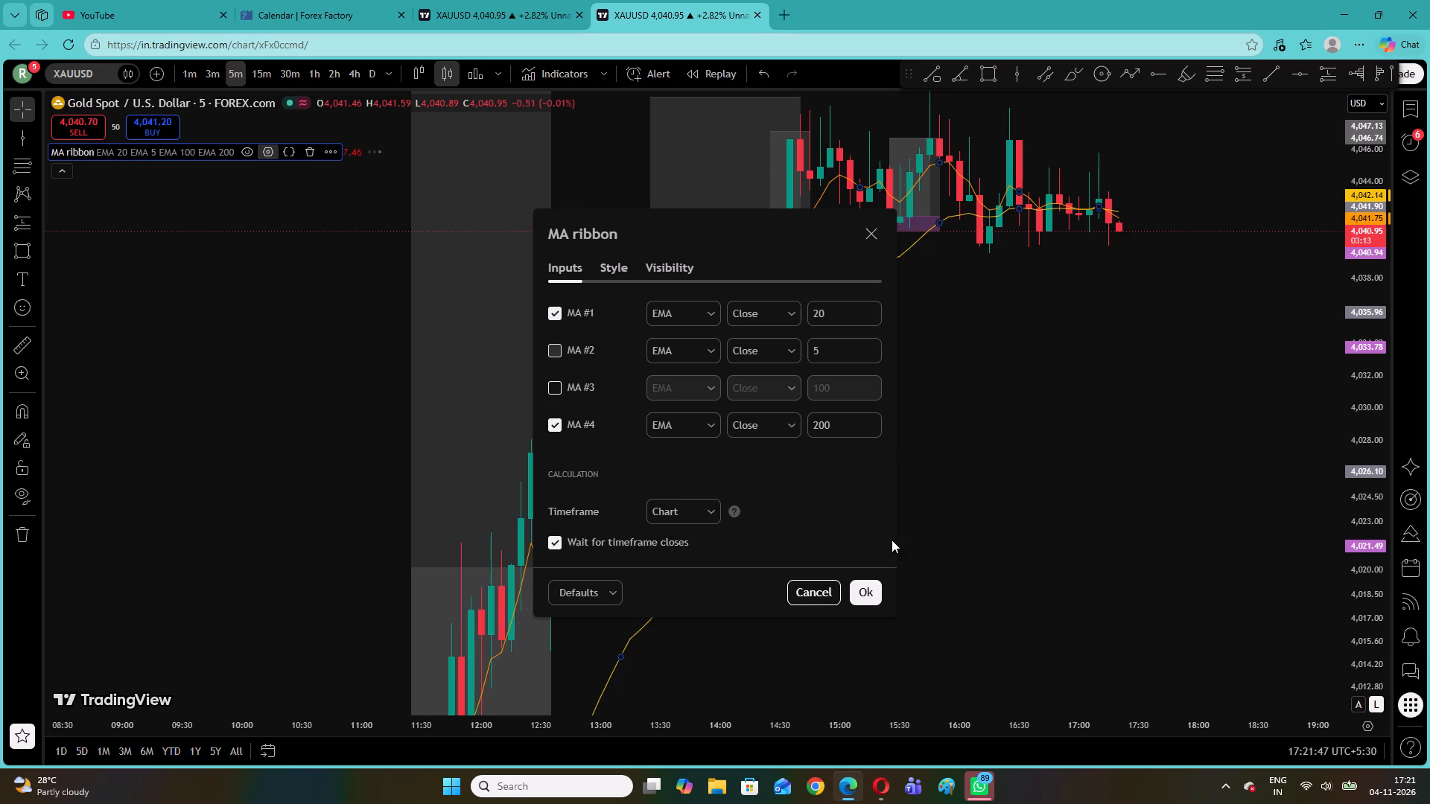
{"action": "left_click", "coordinate": [858, 596]}
{"action": "left_click", "coordinate": [994, 433]}
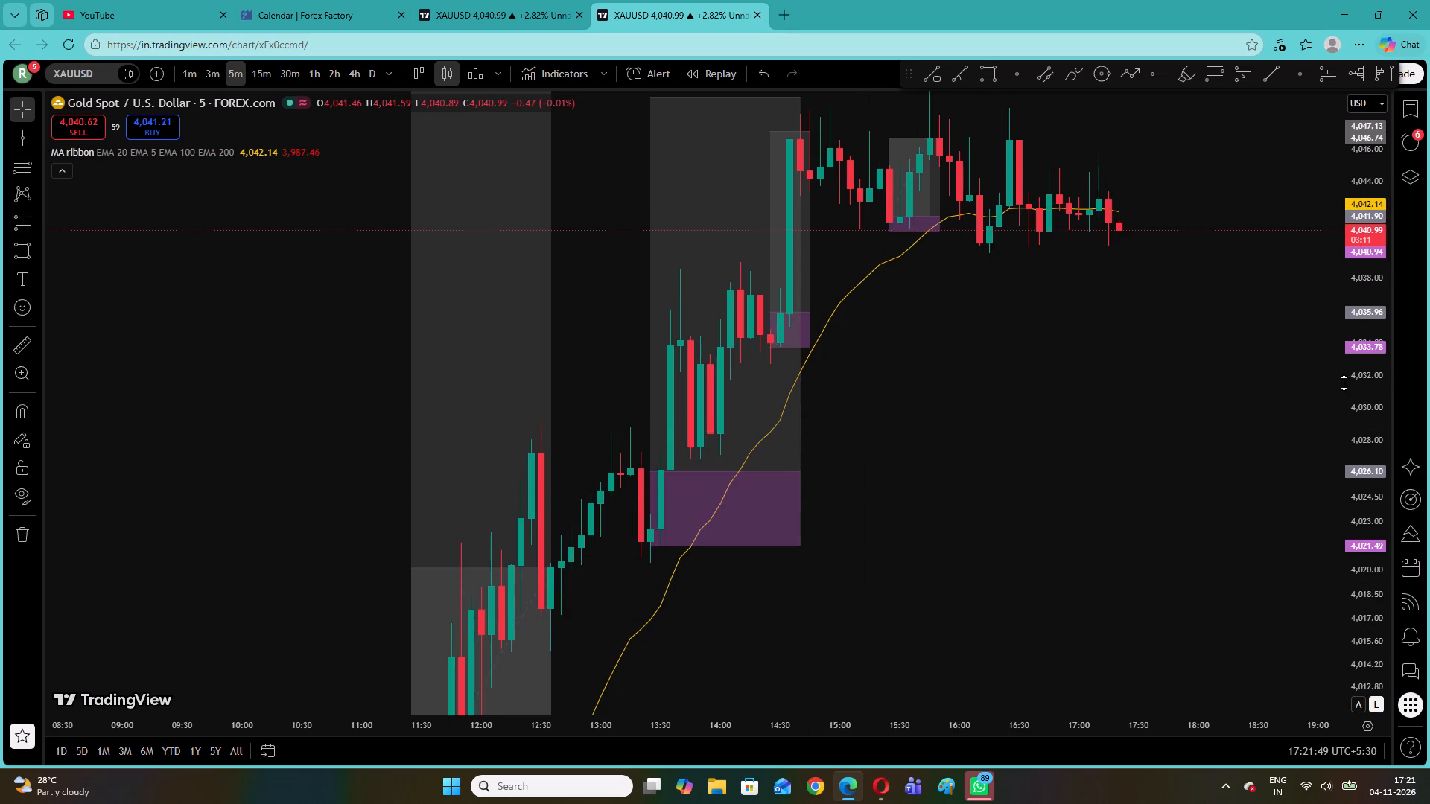
Place a long position starting at 09:25 with its entry at about 3,940.2 and its stop at about 3,932.8.
{"action": "left_click_drag", "start_coordinate": [1033, 481], "coordinate": [1091, 229]}
{"action": "left_click_drag", "start_coordinate": [868, 521], "coordinate": [1091, 223]}
{"action": "left_click_drag", "start_coordinate": [894, 531], "coordinate": [915, 92]}
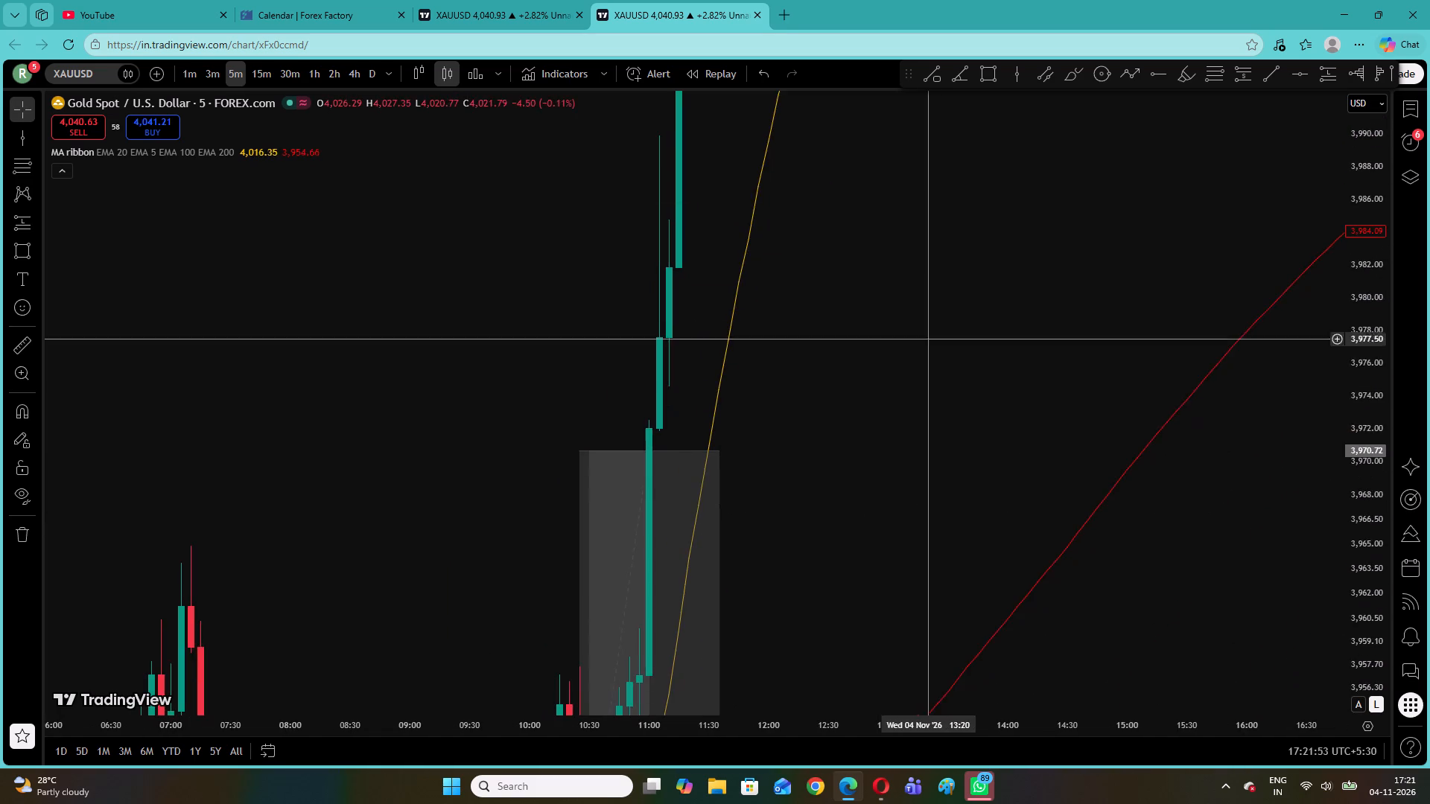
{"action": "left_click_drag", "start_coordinate": [909, 409], "coordinate": [959, 26]}
{"action": "left_click_drag", "start_coordinate": [880, 490], "coordinate": [980, 296]}
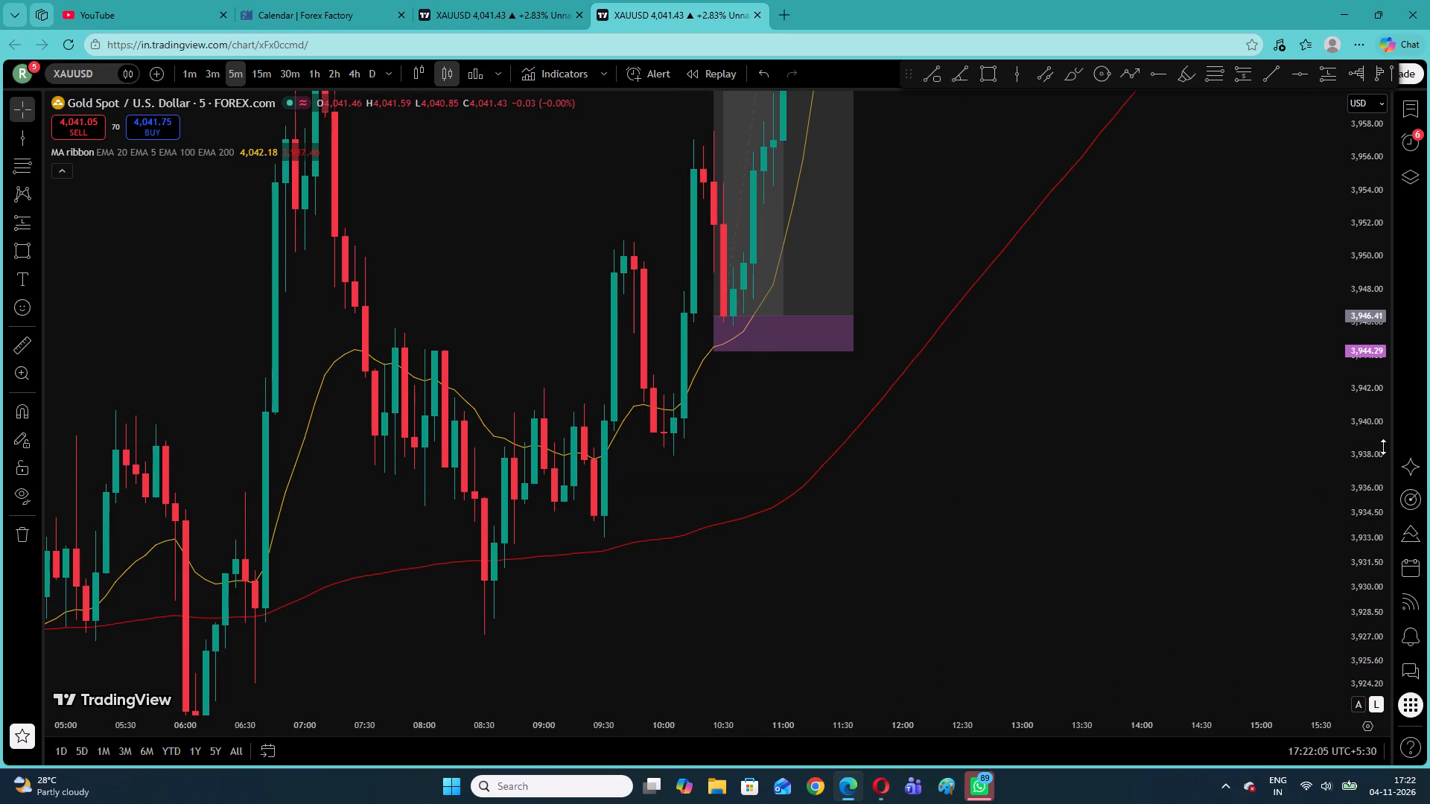
{"action": "left_click_drag", "start_coordinate": [1376, 424], "coordinate": [1365, 569]}
{"action": "left_click_drag", "start_coordinate": [1140, 516], "coordinate": [935, 572]}
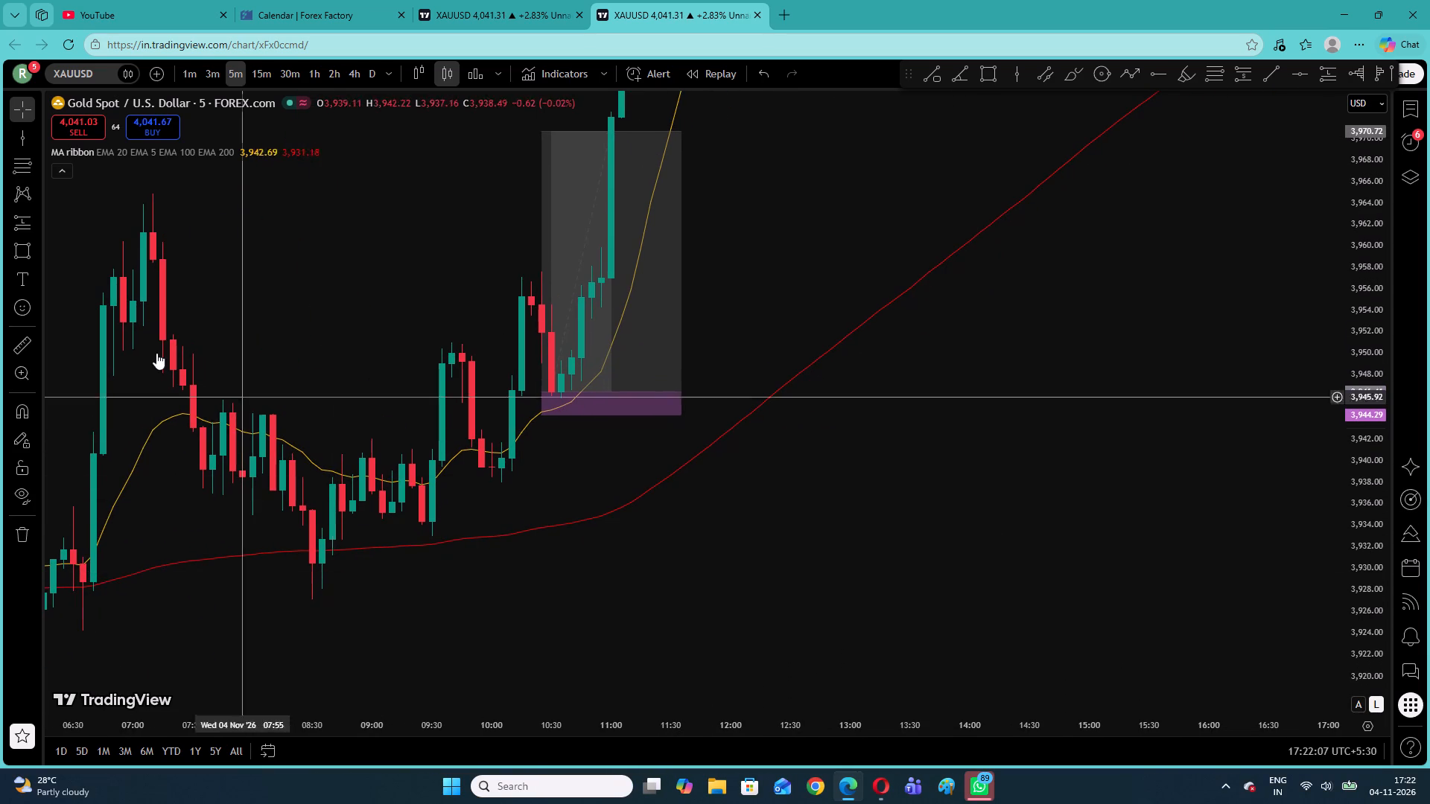
{"action": "left_click", "coordinate": [36, 217]}
{"action": "left_click", "coordinate": [50, 223]}
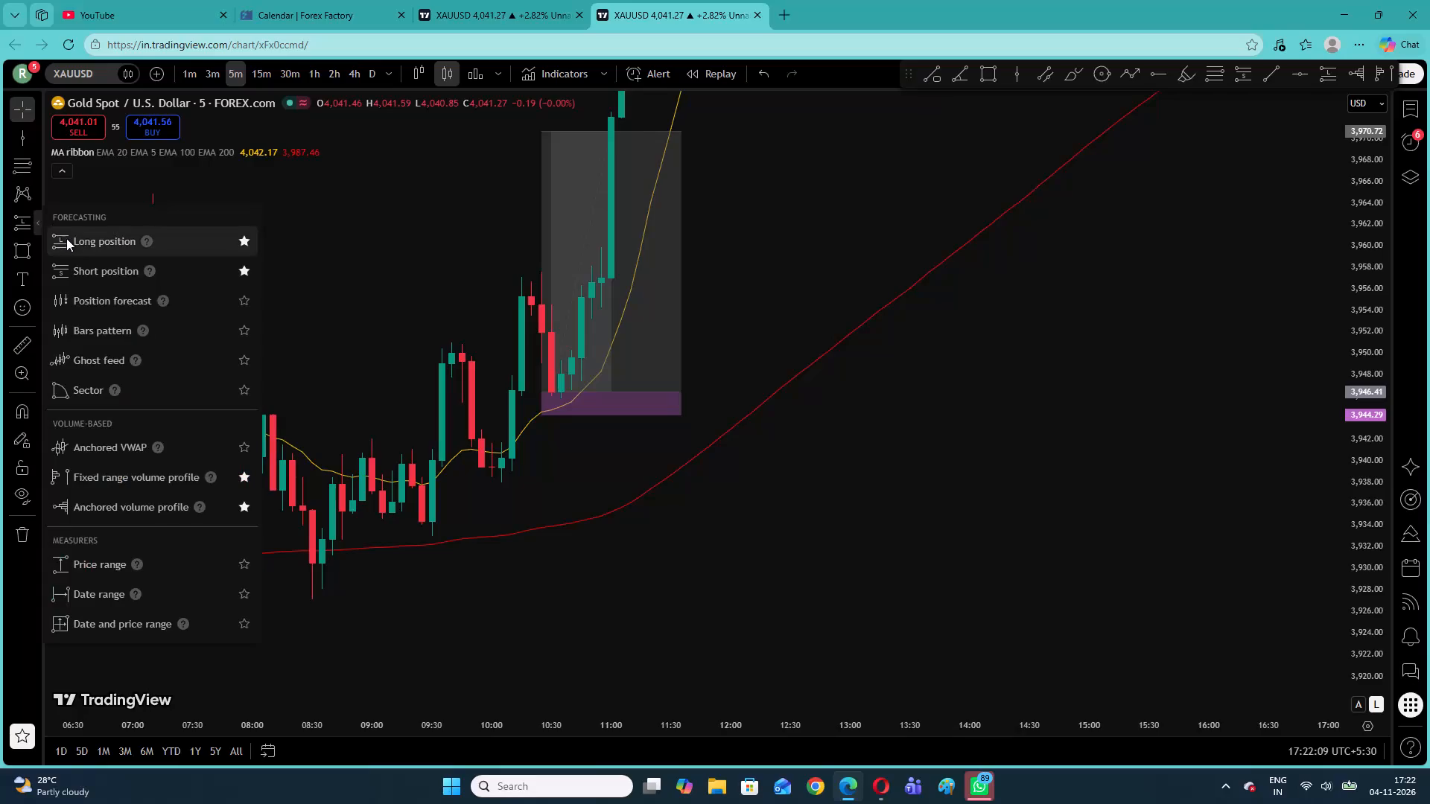
{"action": "left_click", "coordinate": [66, 238]}
{"action": "left_click", "coordinate": [423, 459]}
{"action": "left_click_drag", "start_coordinate": [387, 585], "coordinate": [382, 464]}
{"action": "left_click_drag", "start_coordinate": [412, 623], "coordinate": [437, 431]}
{"action": "left_click_drag", "start_coordinate": [374, 273], "coordinate": [416, 517]}
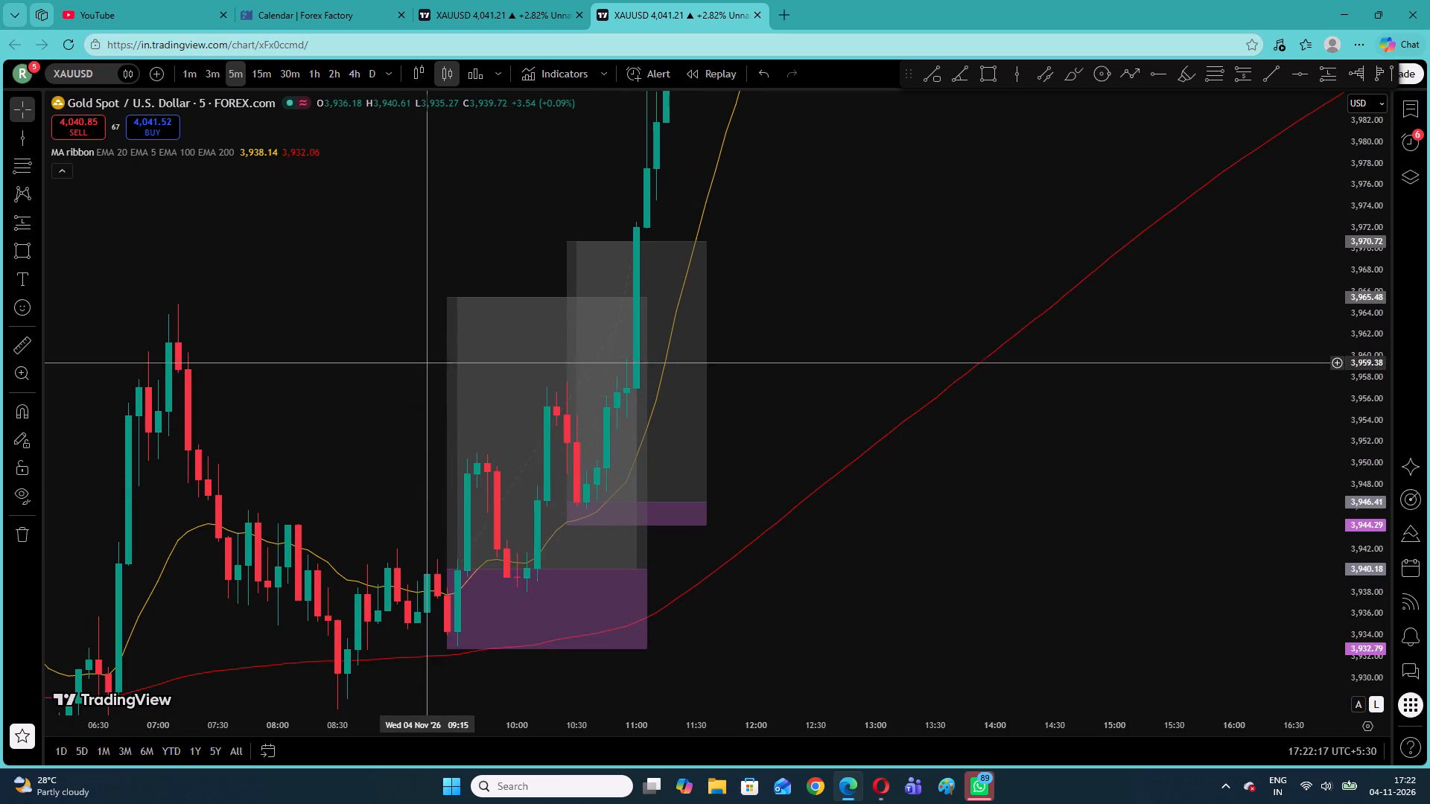
Raise the 09:25 long position's target to about 3,979.0 and extend its end to about 11:35.
{"action": "left_click_drag", "start_coordinate": [446, 298], "coordinate": [436, 161]}
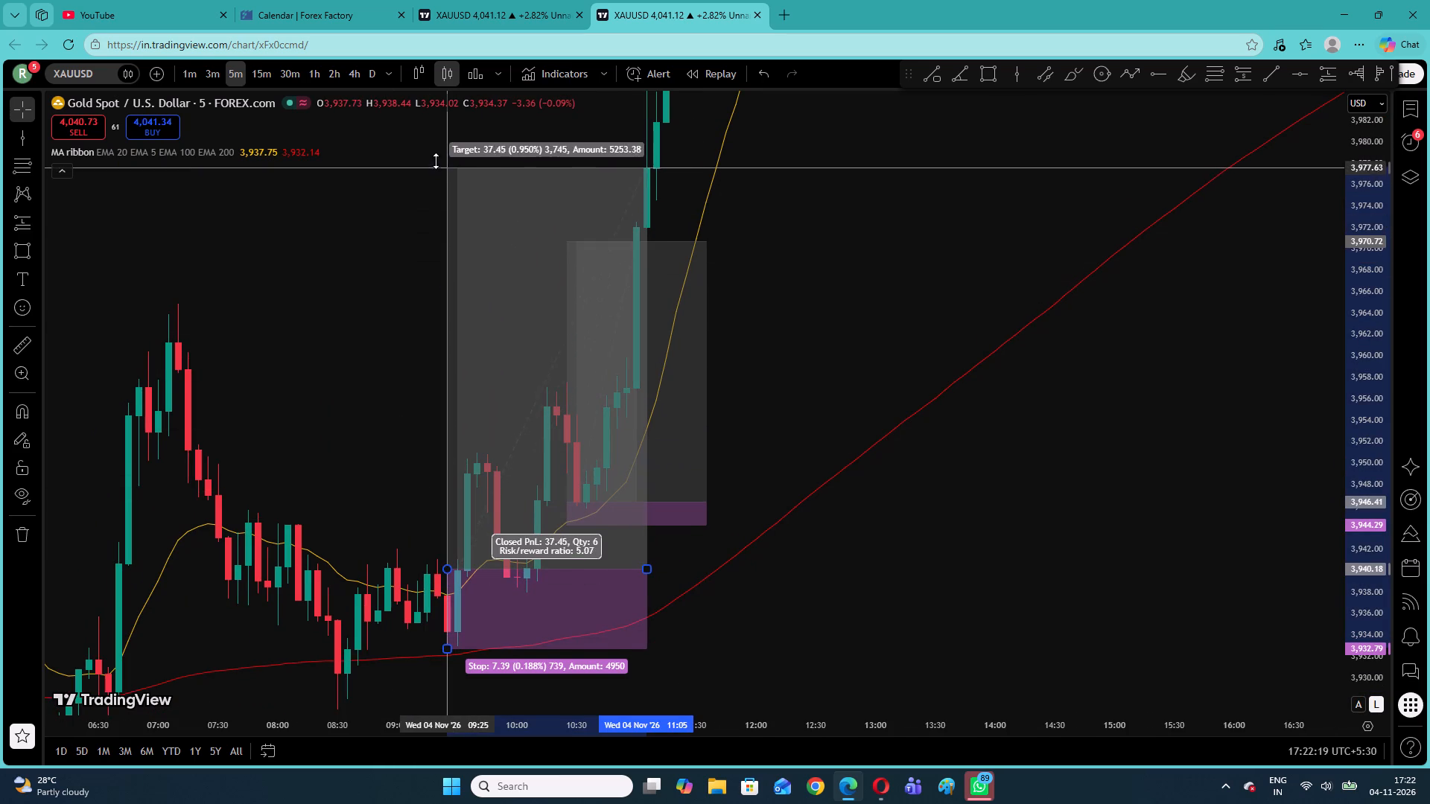
{"action": "left_click_drag", "start_coordinate": [436, 161], "coordinate": [435, 153]}
{"action": "left_click_drag", "start_coordinate": [643, 570], "coordinate": [661, 572]}
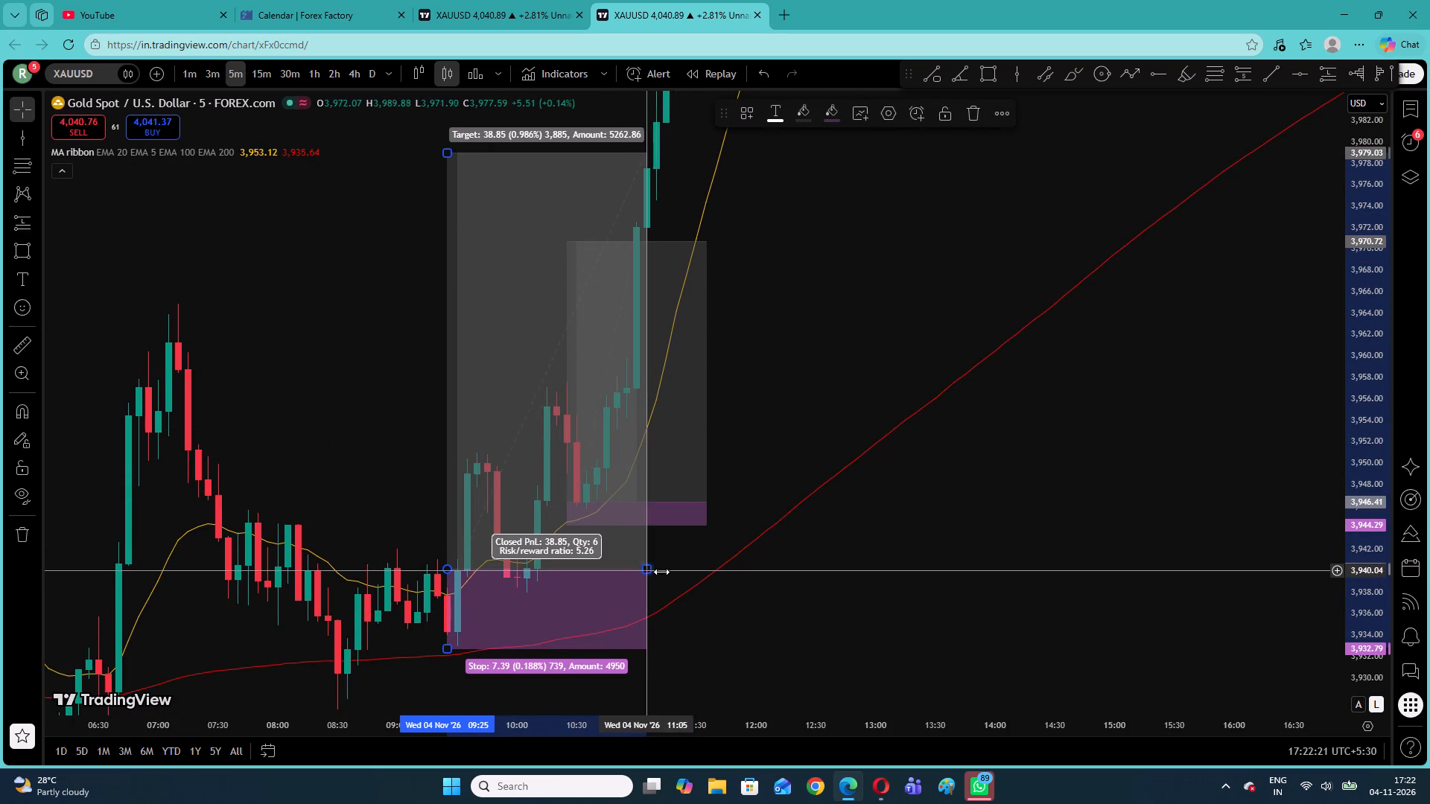
{"action": "left_click_drag", "start_coordinate": [661, 572], "coordinate": [707, 573]}
{"action": "left_click", "coordinate": [812, 401]}
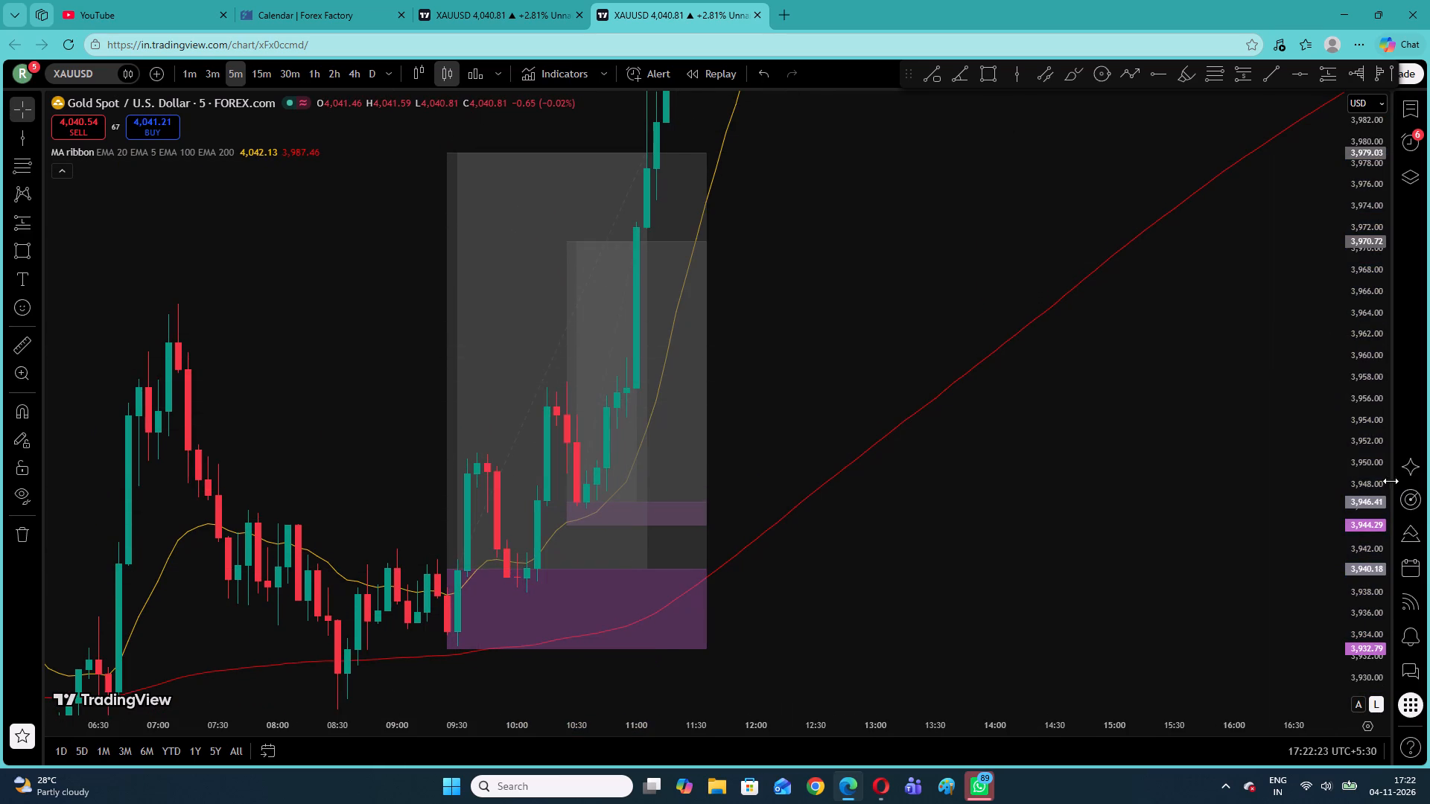
Place a long position starting at 08:25 with entry at about 3,930.7, stop at about 3,927.6 and target at about 3,945.4.
{"action": "left_click_drag", "start_coordinate": [1368, 433], "coordinate": [1358, 538]}
{"action": "left_click_drag", "start_coordinate": [1007, 574], "coordinate": [1091, 511]}
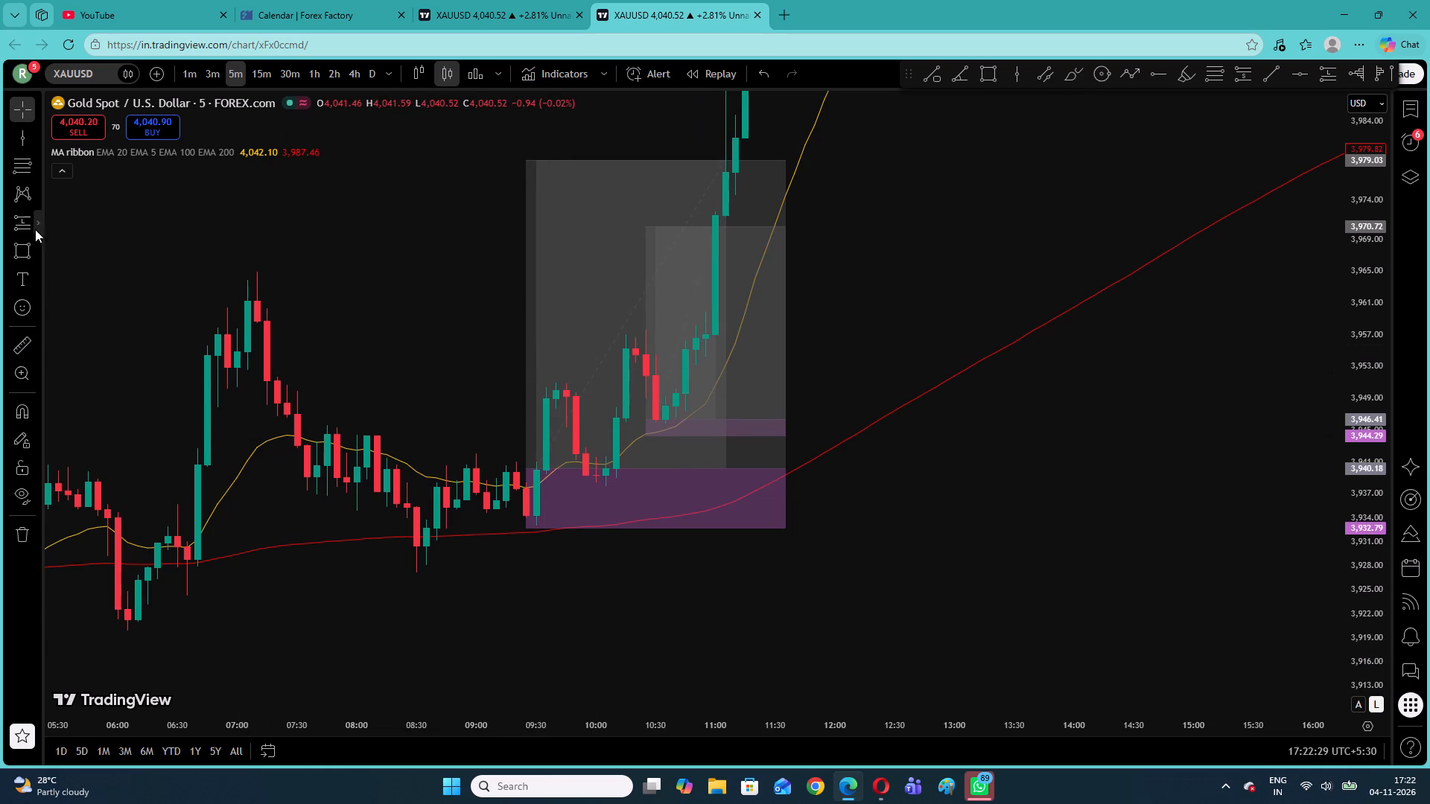
{"action": "left_click", "coordinate": [38, 223]}
{"action": "left_click", "coordinate": [69, 243]}
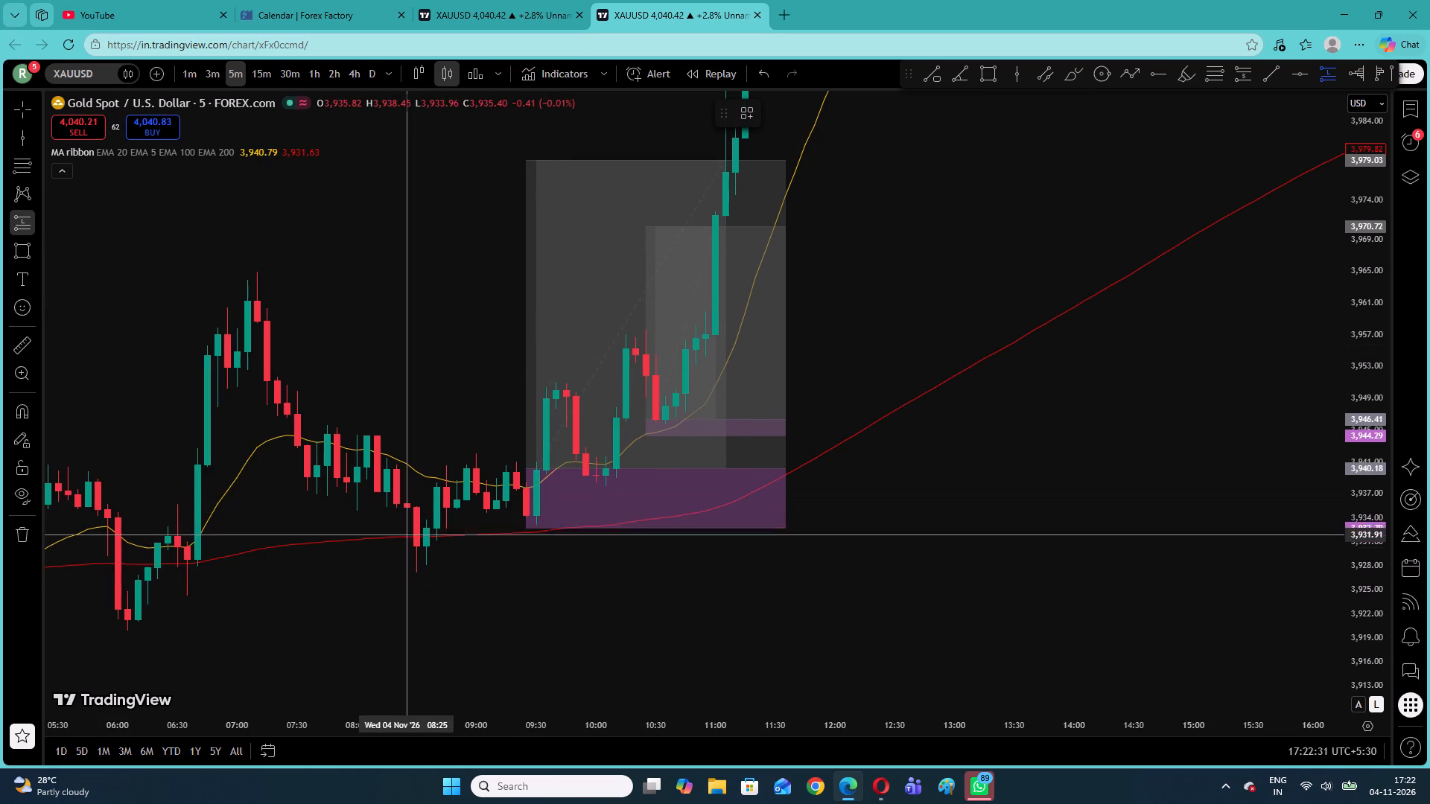
{"action": "left_click", "coordinate": [408, 544]}
{"action": "left_click_drag", "start_coordinate": [381, 633], "coordinate": [363, 519]}
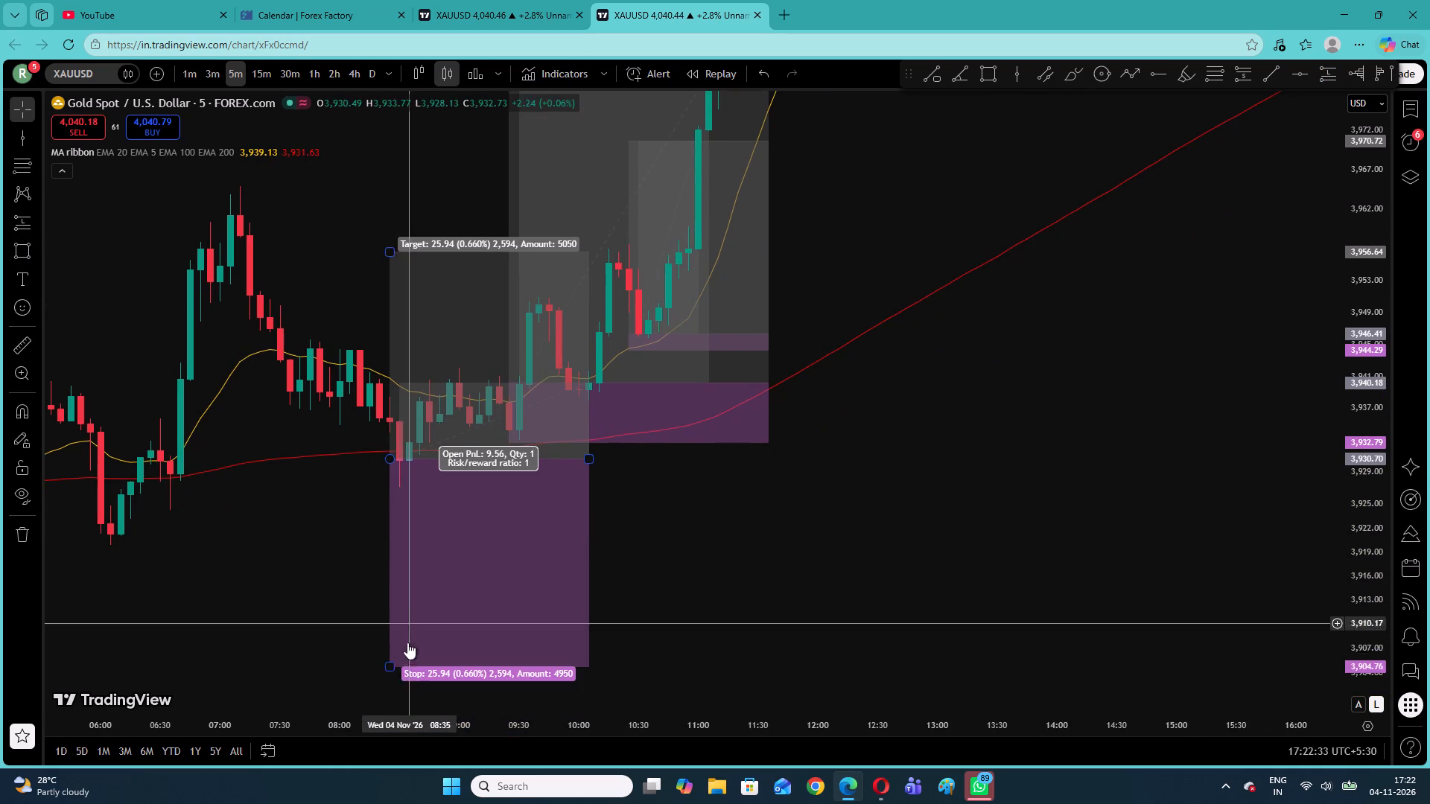
{"action": "left_click_drag", "start_coordinate": [391, 667], "coordinate": [406, 489]}
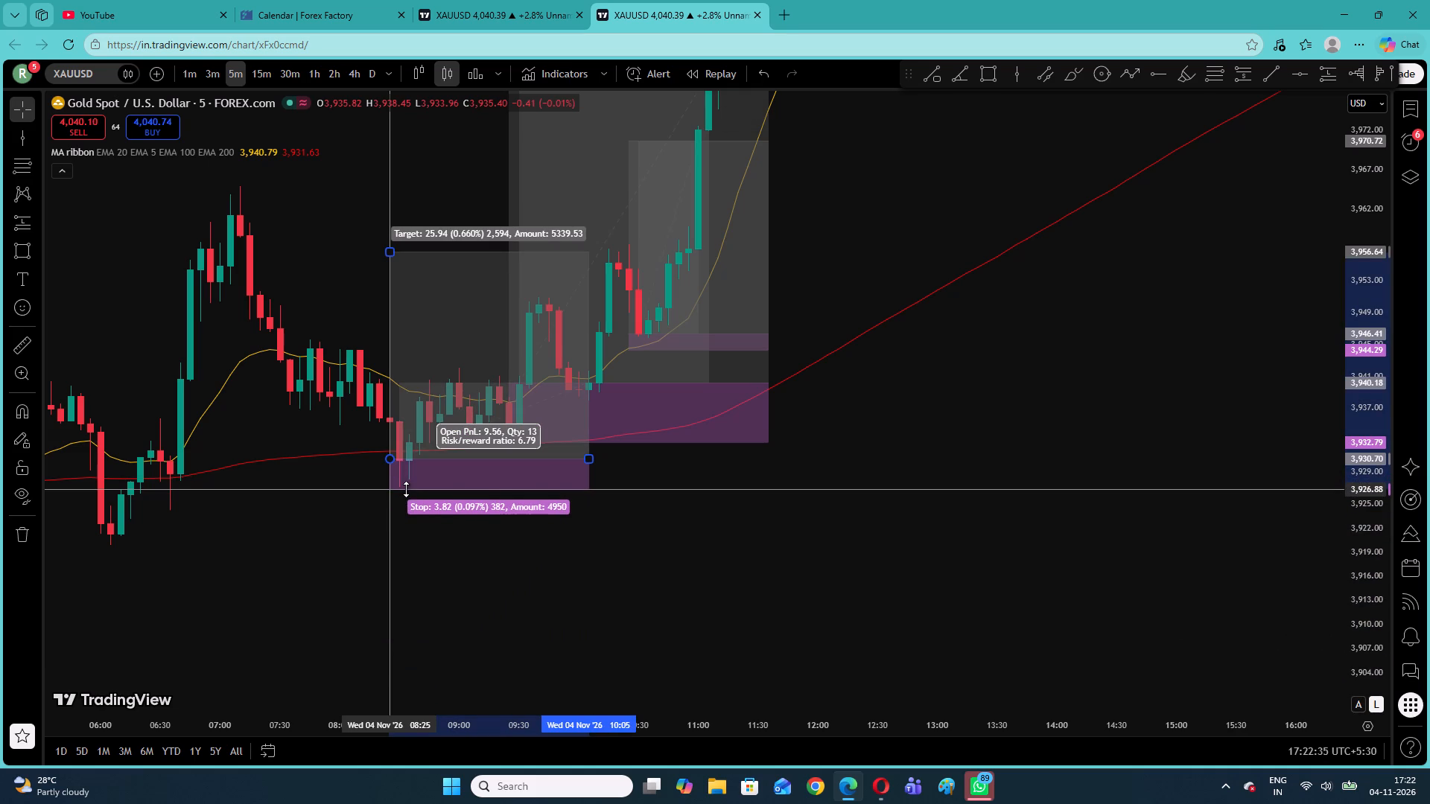
{"action": "left_click_drag", "start_coordinate": [406, 489], "coordinate": [401, 483]}
{"action": "left_click_drag", "start_coordinate": [367, 435], "coordinate": [353, 540]}
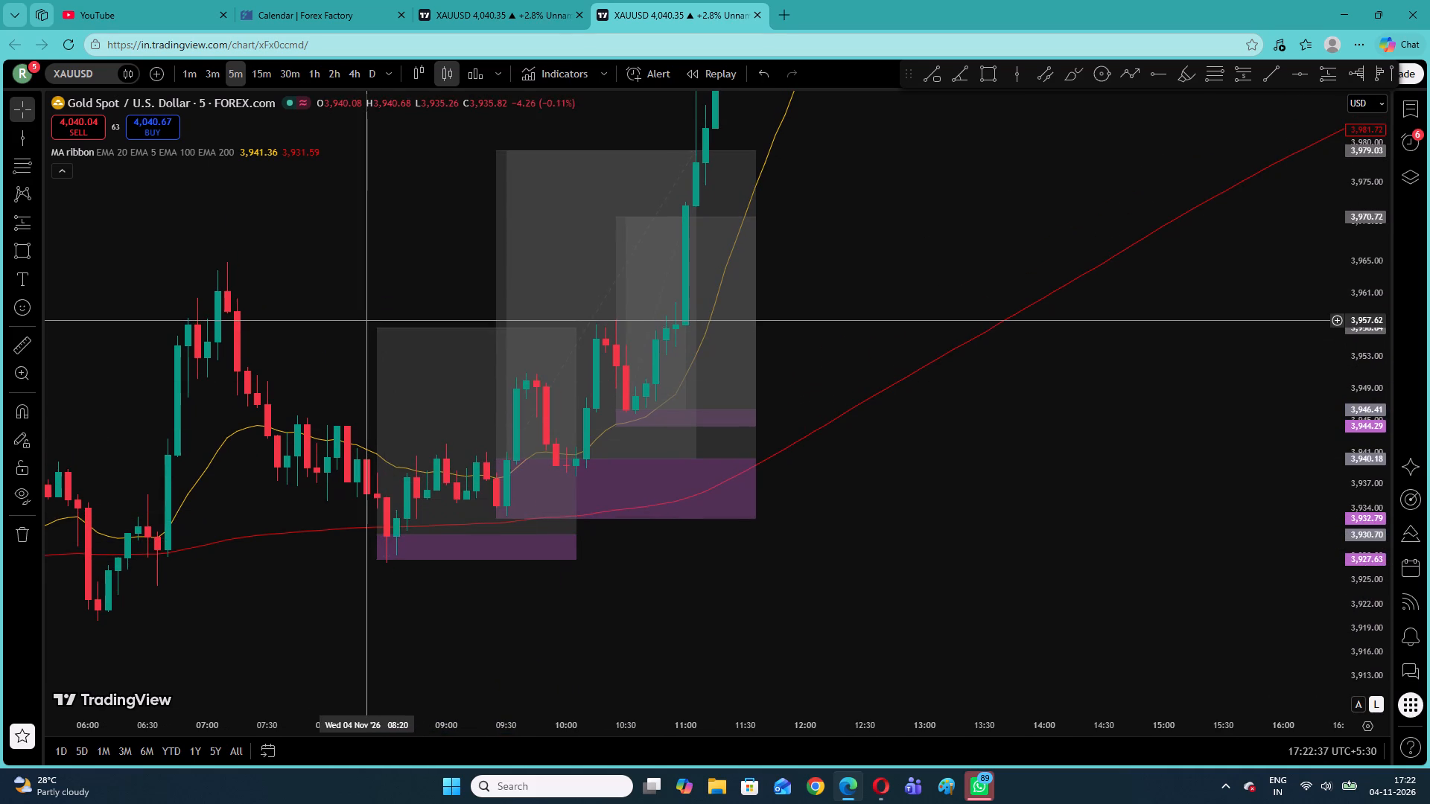
{"action": "left_click_drag", "start_coordinate": [381, 327], "coordinate": [375, 290]}
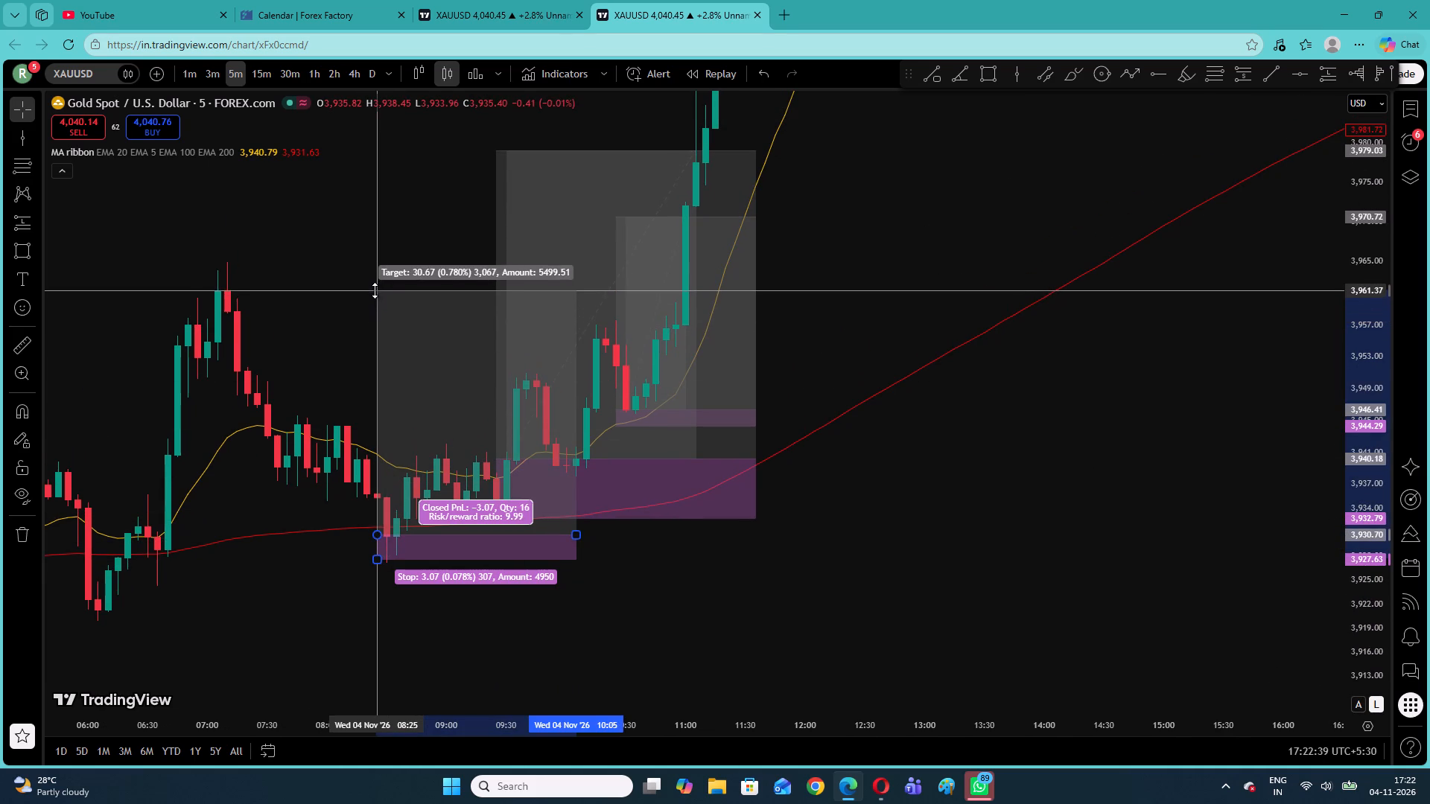
{"action": "left_click_drag", "start_coordinate": [375, 290], "coordinate": [386, 381]}
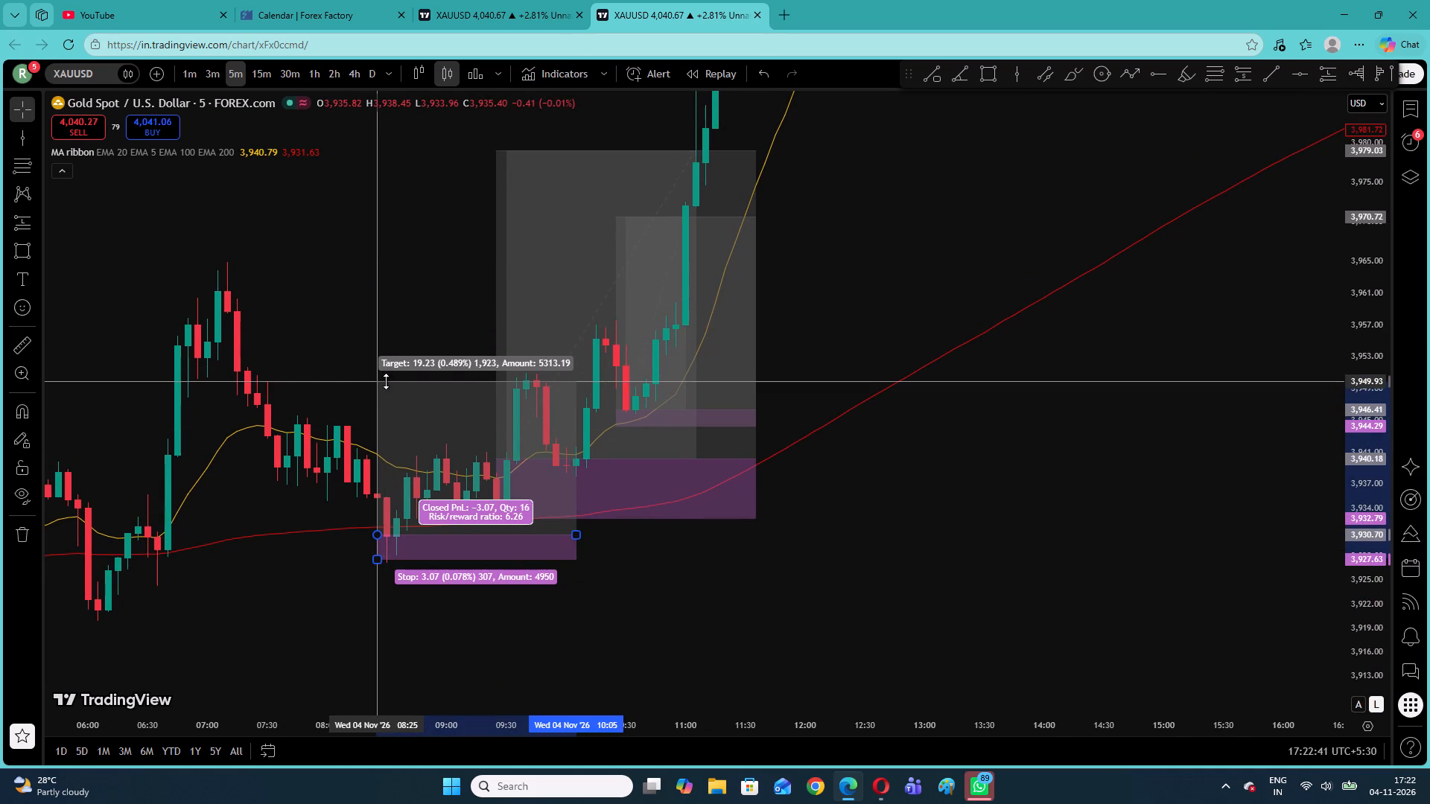
{"action": "left_click_drag", "start_coordinate": [386, 381], "coordinate": [387, 417]}
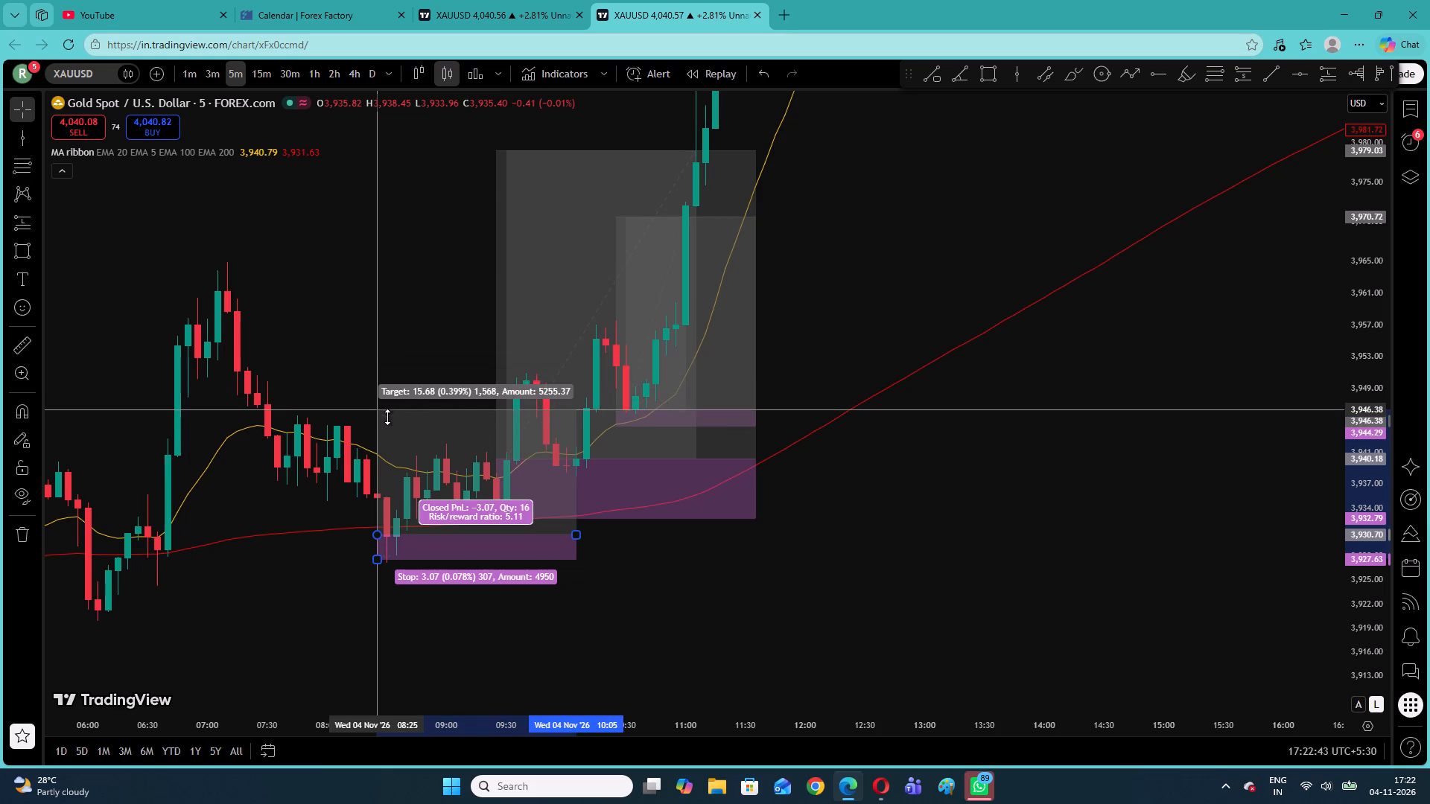
{"action": "left_click_drag", "start_coordinate": [387, 417], "coordinate": [387, 418]}
{"action": "left_click", "coordinate": [343, 300]}
Place a short position from 05:25 to about 06:15 with entry at about 3,937.1, stop at about 3,940.8 and target at about 3,922.1.
{"action": "left_click_drag", "start_coordinate": [324, 319], "coordinate": [445, 272]}
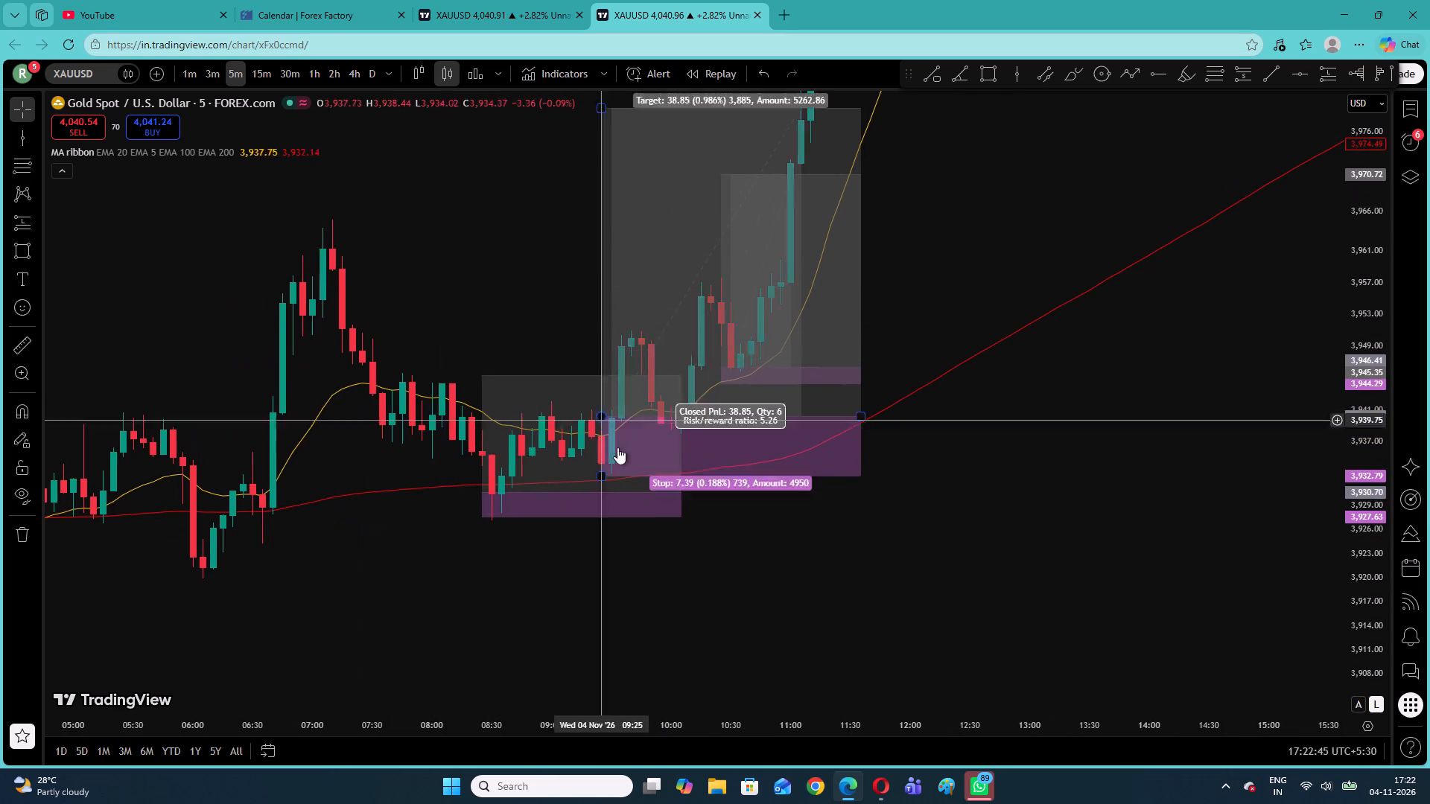
{"action": "left_click_drag", "start_coordinate": [408, 284], "coordinate": [684, 219]}
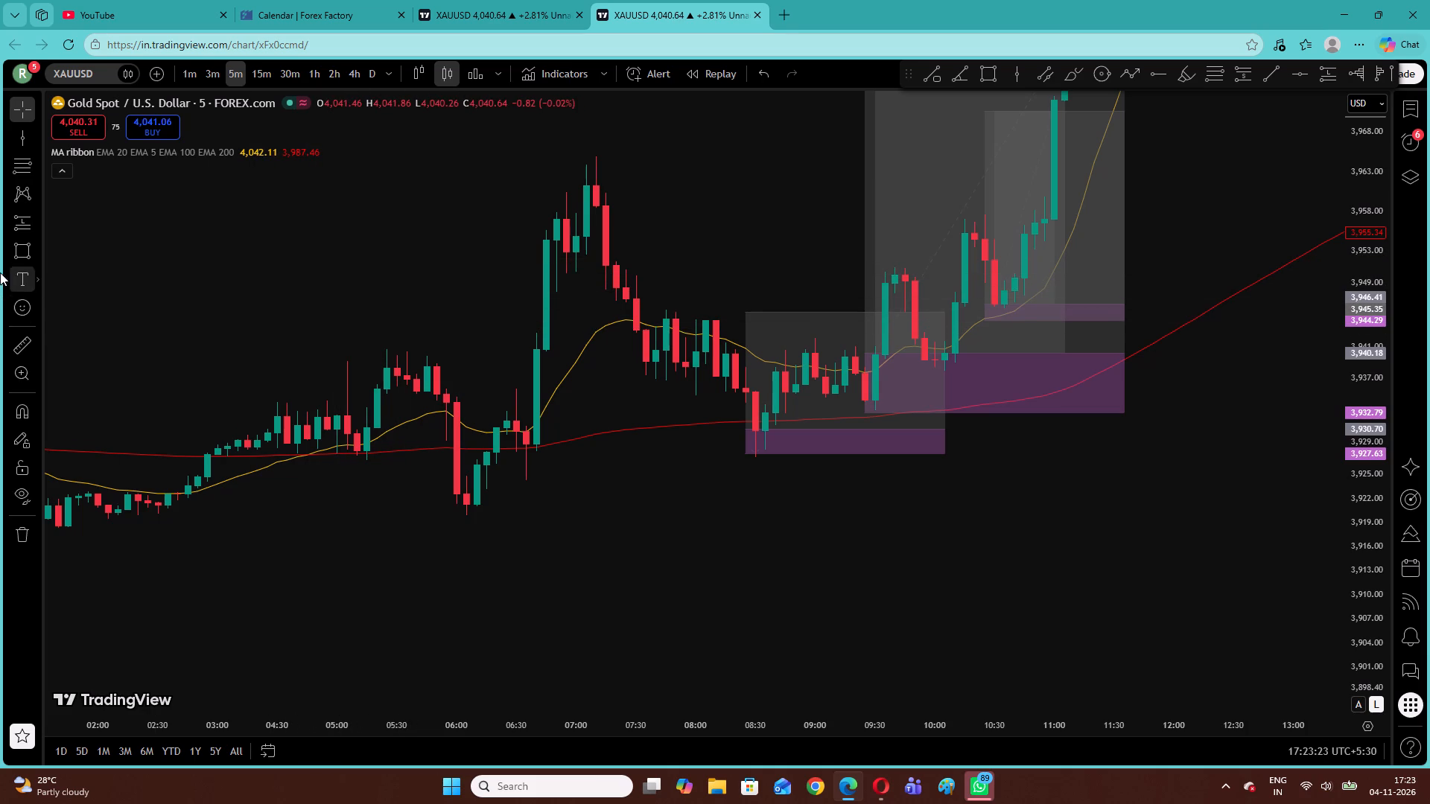
{"action": "left_click", "coordinate": [39, 227]}
{"action": "left_click", "coordinate": [54, 272]}
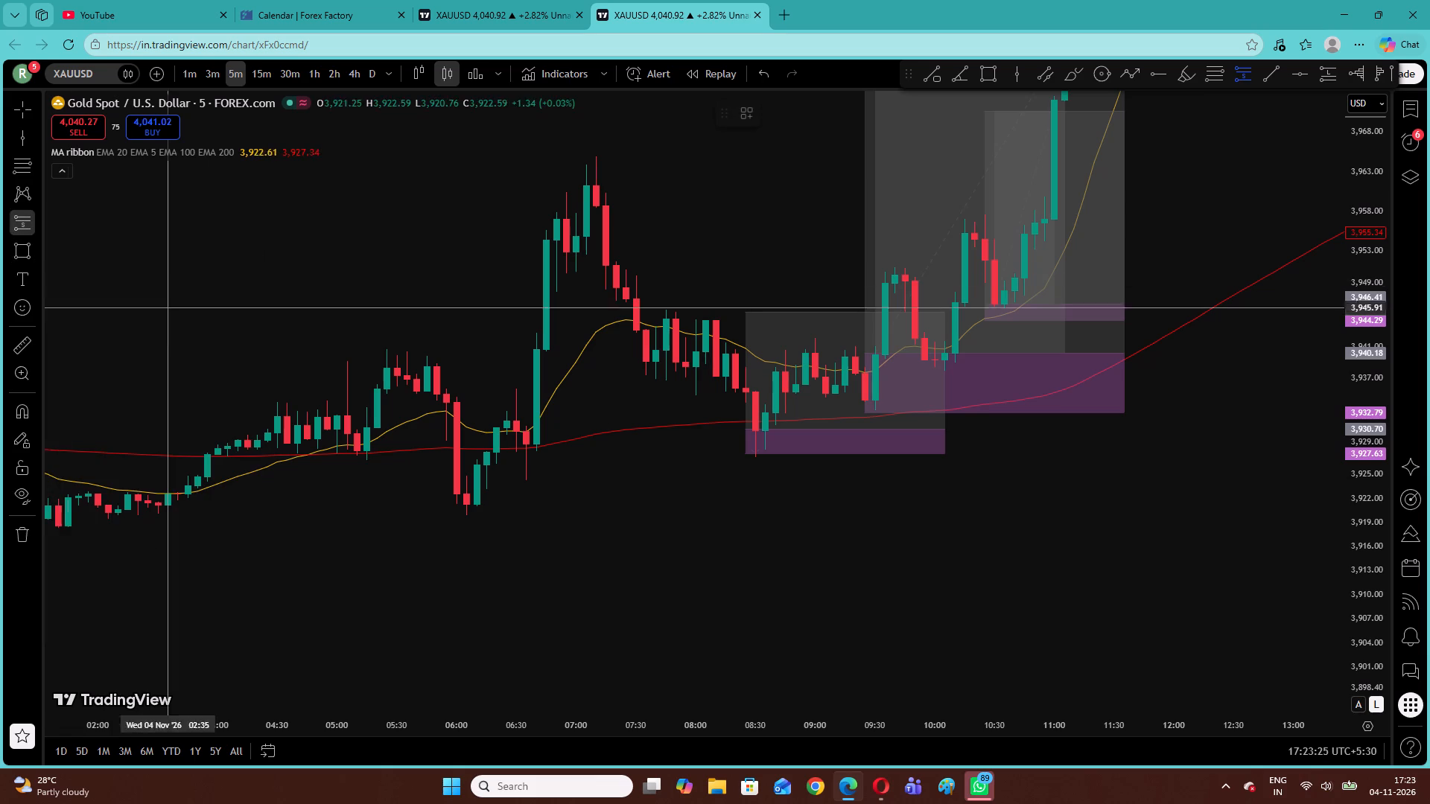
{"action": "left_click", "coordinate": [386, 377]}
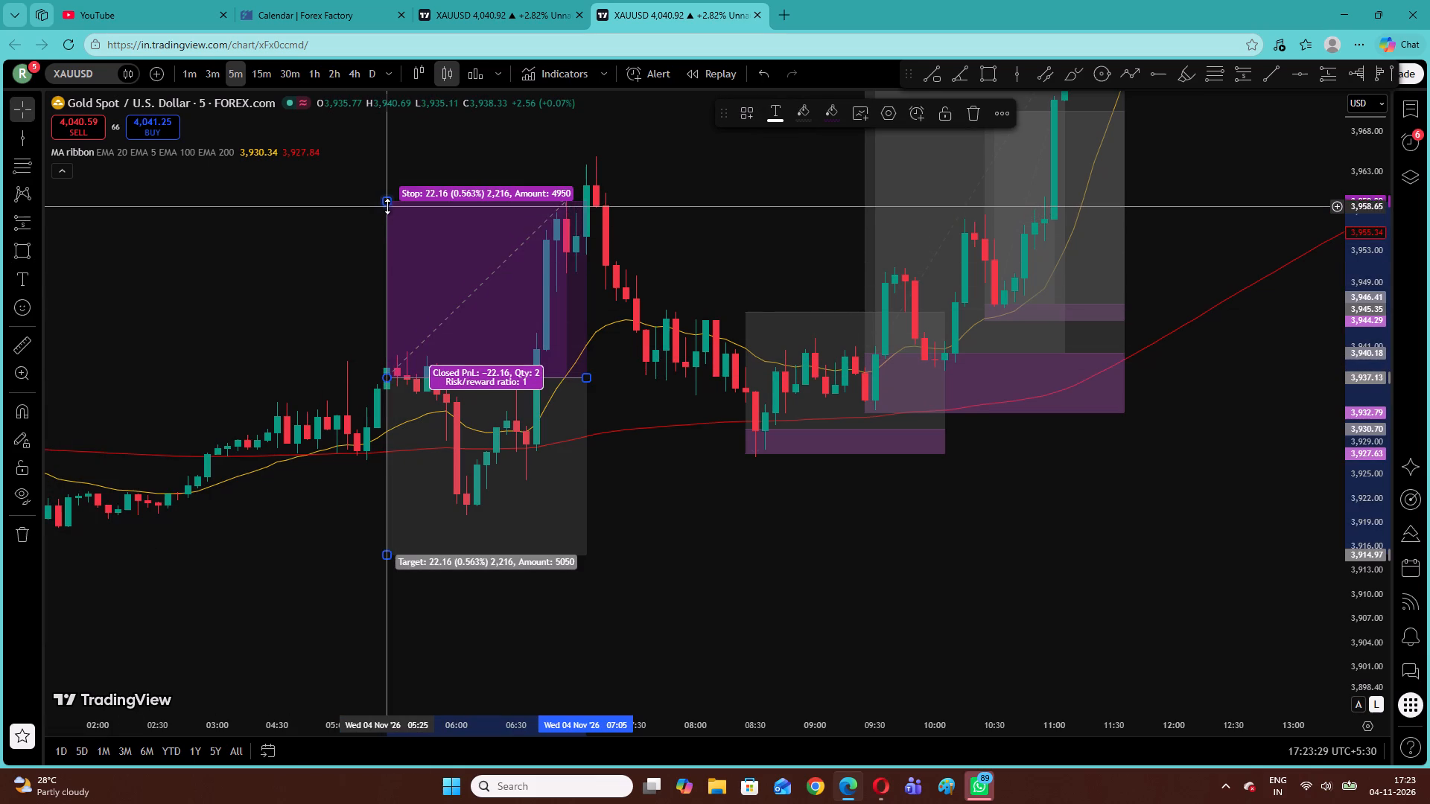
{"action": "left_click", "coordinate": [387, 203]}
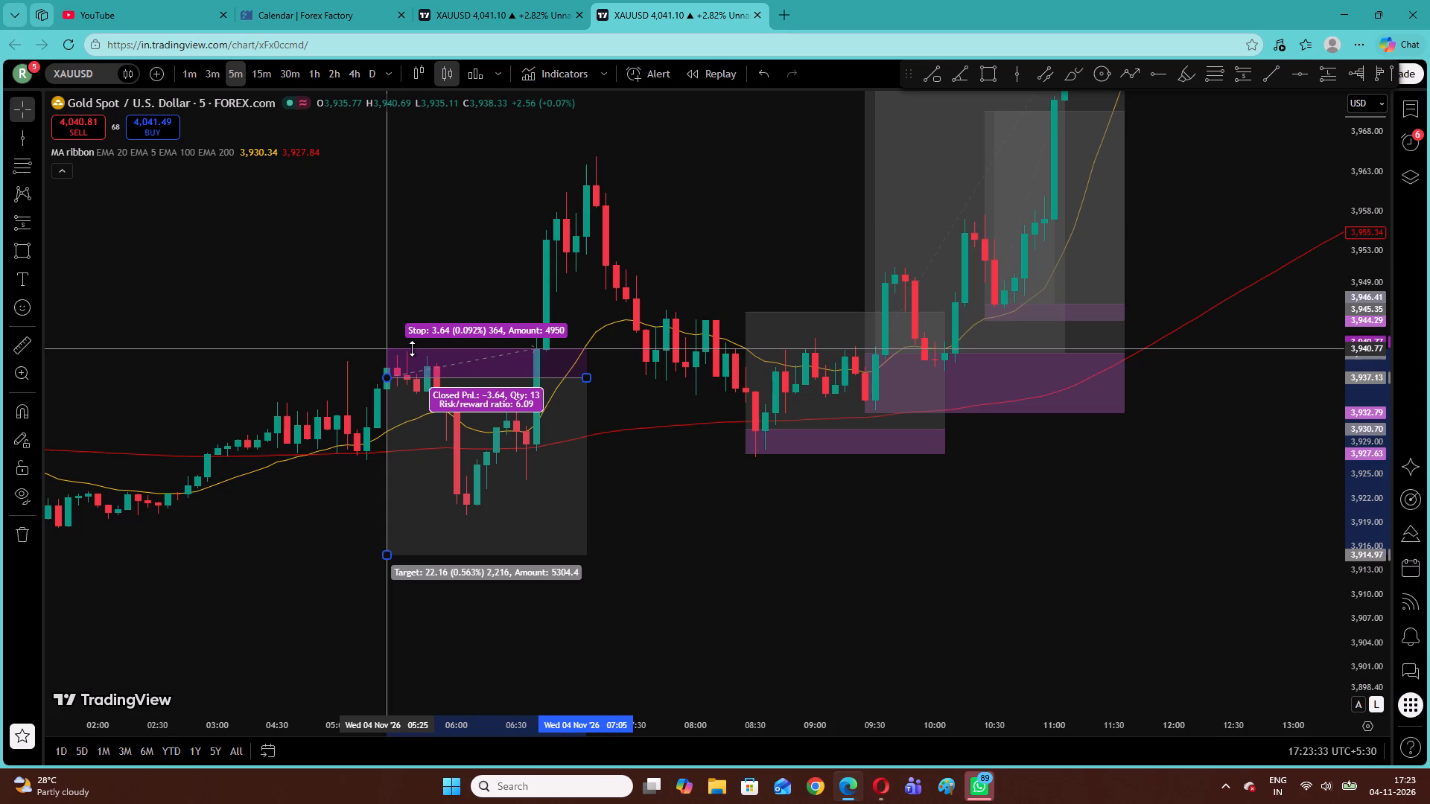
{"action": "left_click", "coordinate": [352, 313]}
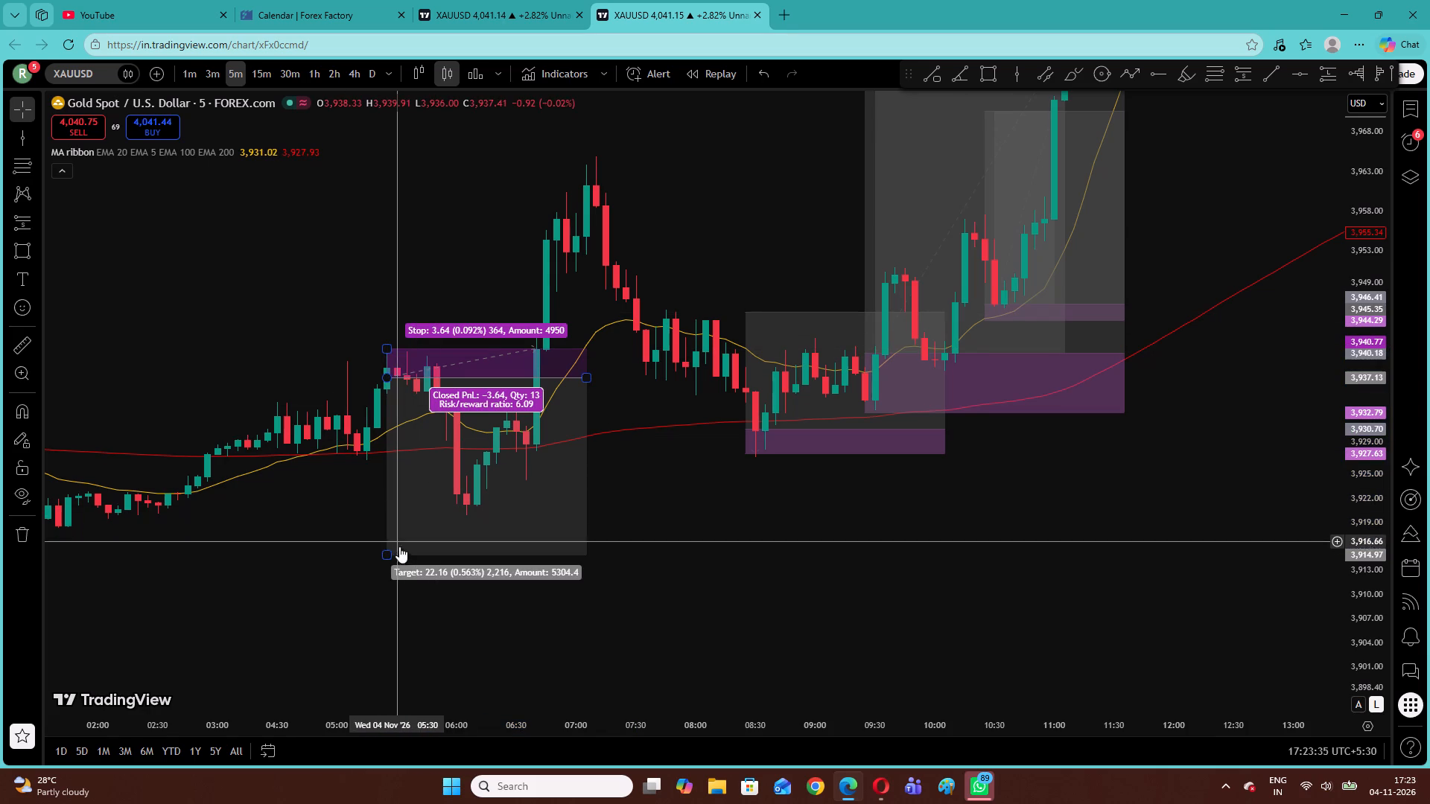
{"action": "left_click_drag", "start_coordinate": [389, 553], "coordinate": [398, 527]}
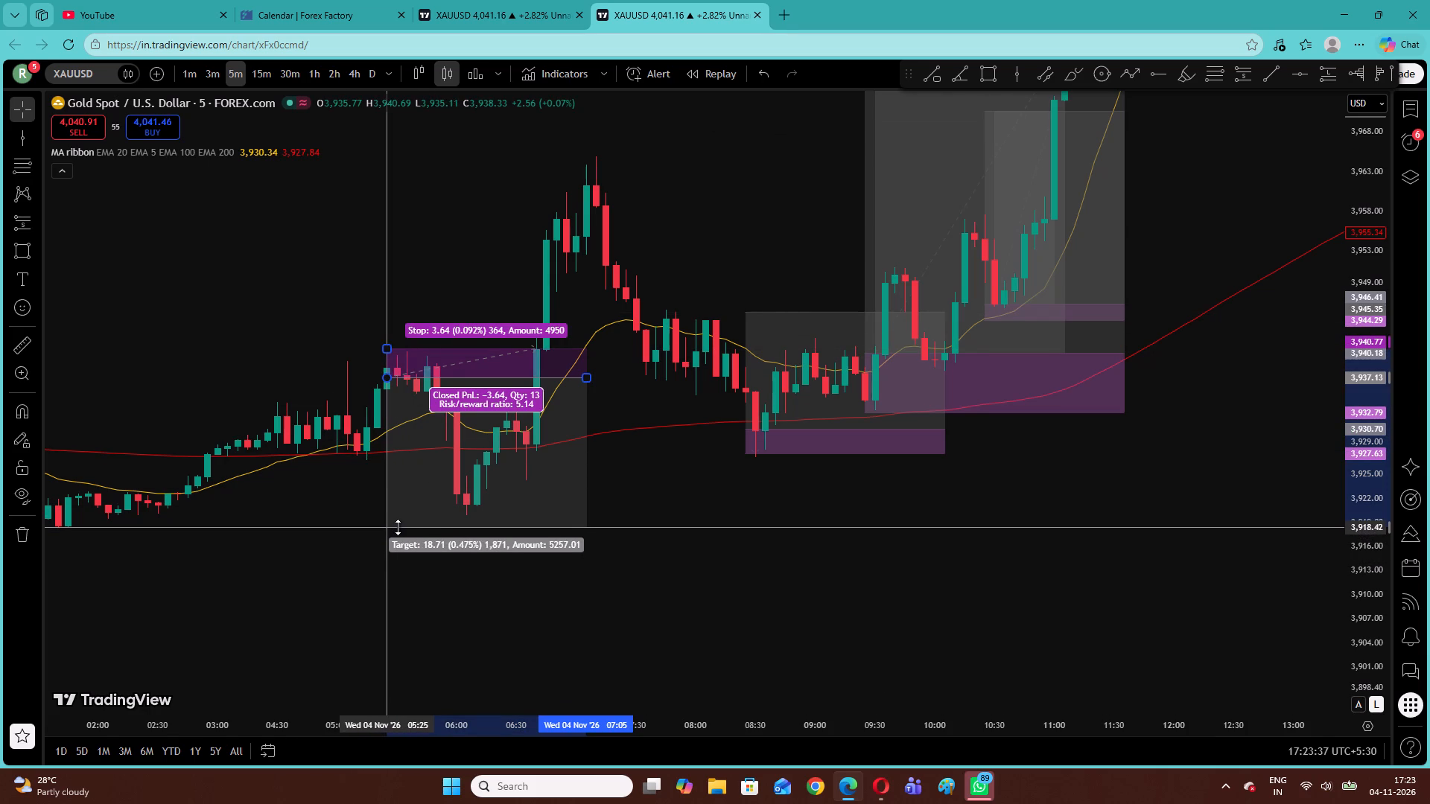
{"action": "left_click_drag", "start_coordinate": [398, 527], "coordinate": [410, 512]}
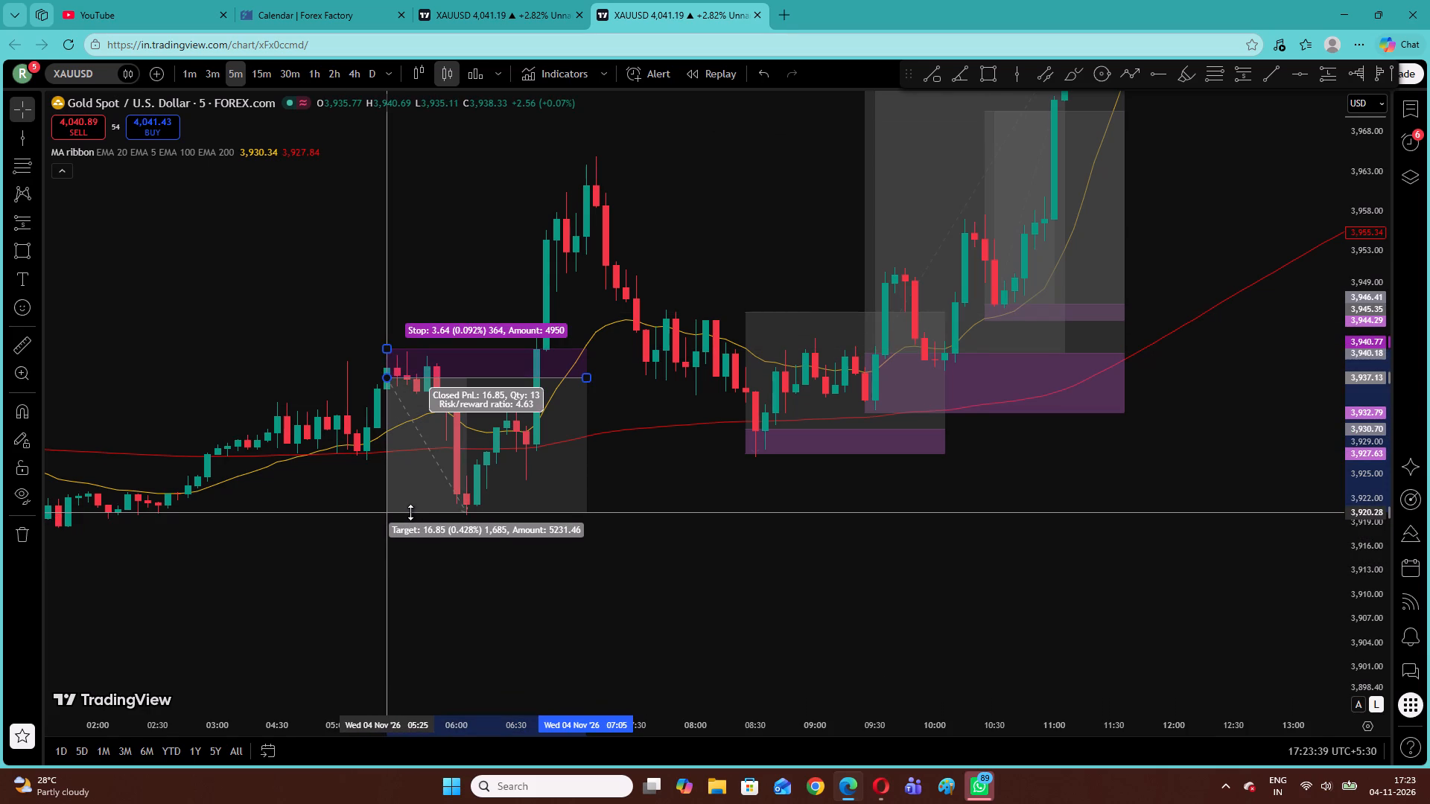
{"action": "left_click_drag", "start_coordinate": [410, 512], "coordinate": [428, 500]}
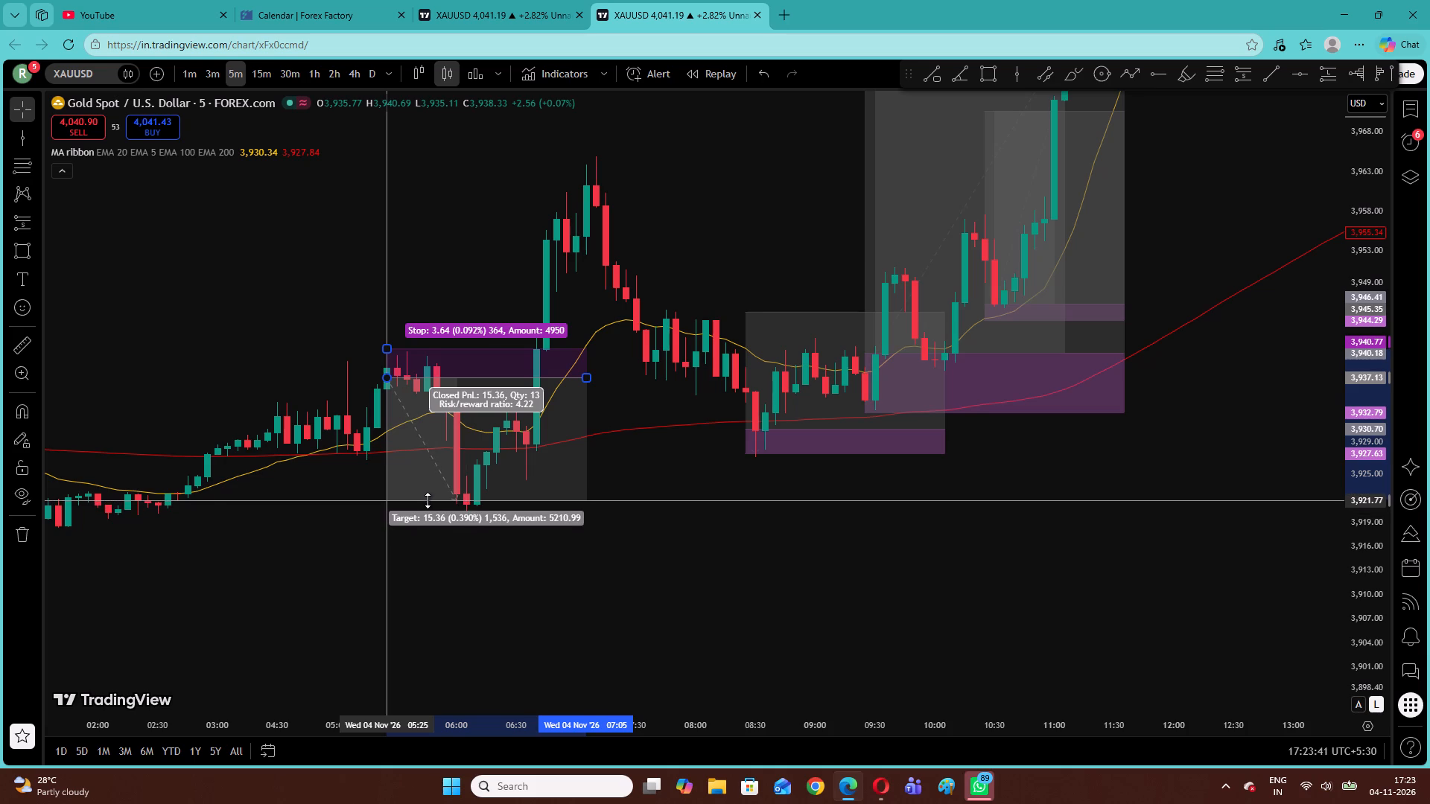
{"action": "left_click_drag", "start_coordinate": [428, 500], "coordinate": [430, 497]}
{"action": "left_click_drag", "start_coordinate": [589, 377], "coordinate": [579, 379]}
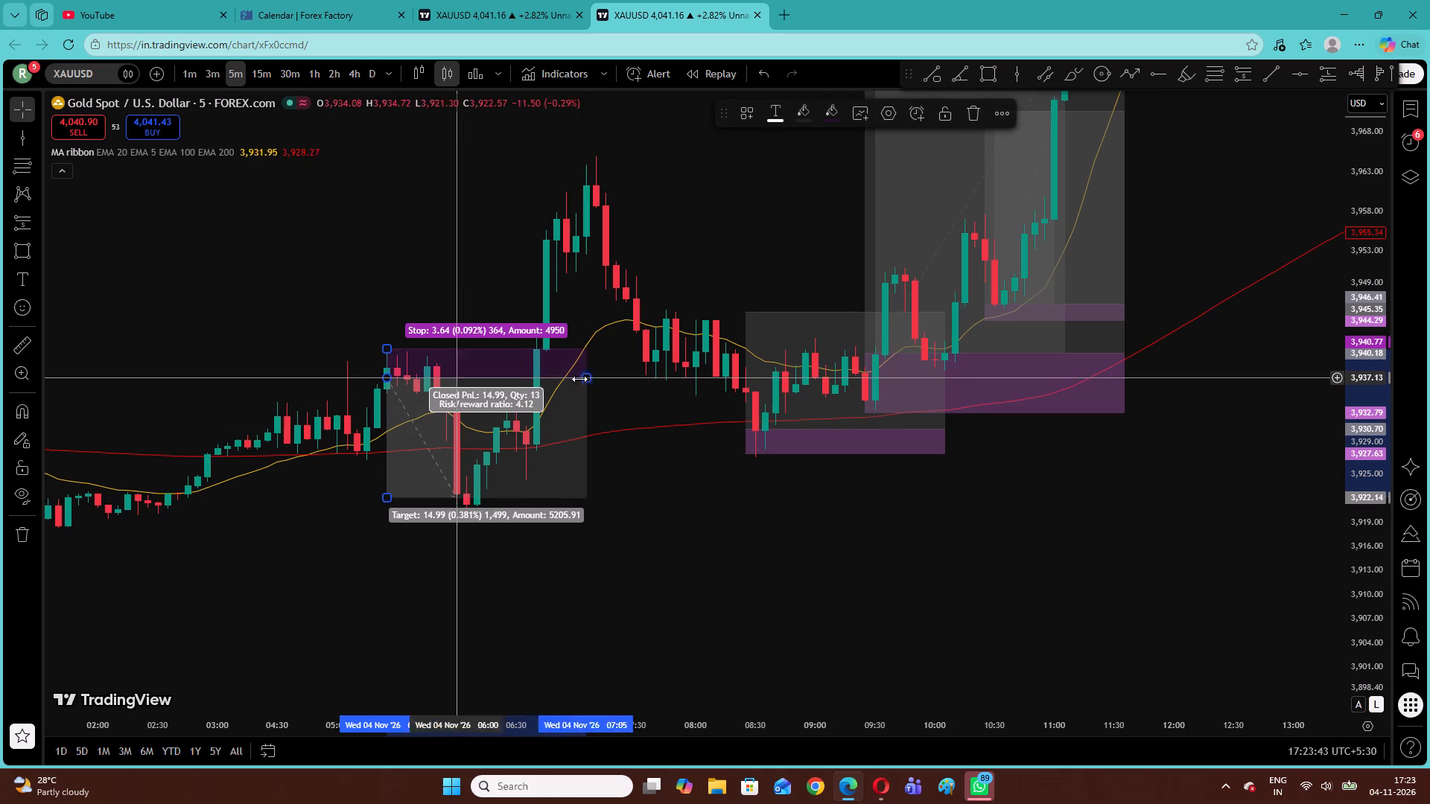
{"action": "left_click_drag", "start_coordinate": [579, 379], "coordinate": [489, 403]}
{"action": "left_click", "coordinate": [512, 275]}
Examine the 20 and 200 EMAs against the mapped trades from the 05:25 short position to the latest candles.
{"action": "left_click_drag", "start_coordinate": [477, 281], "coordinate": [232, 354]}
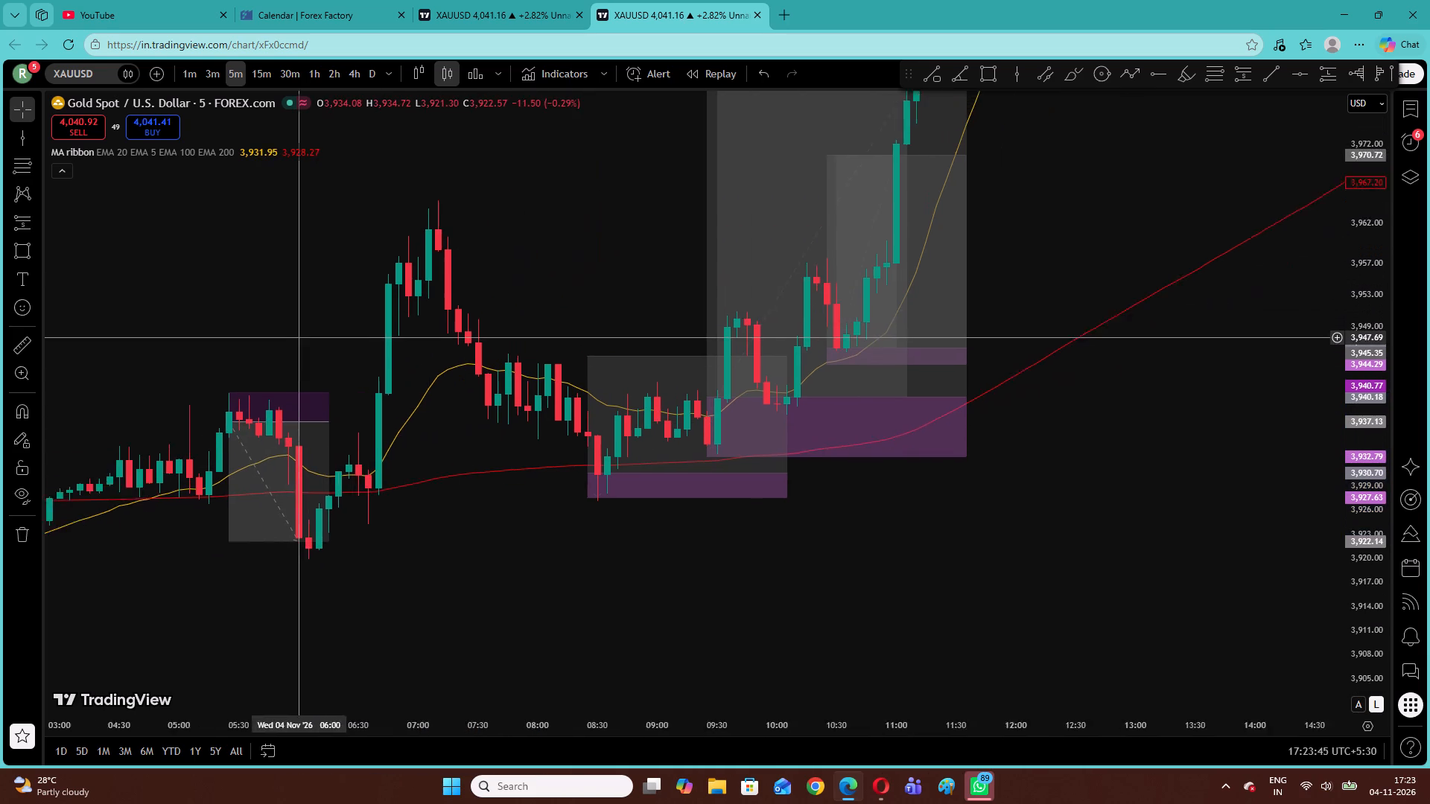
{"action": "left_click_drag", "start_coordinate": [232, 354], "coordinate": [220, 358]}
{"action": "left_click_drag", "start_coordinate": [455, 227], "coordinate": [342, 552]}
{"action": "left_click_drag", "start_coordinate": [1000, 230], "coordinate": [750, 590]}
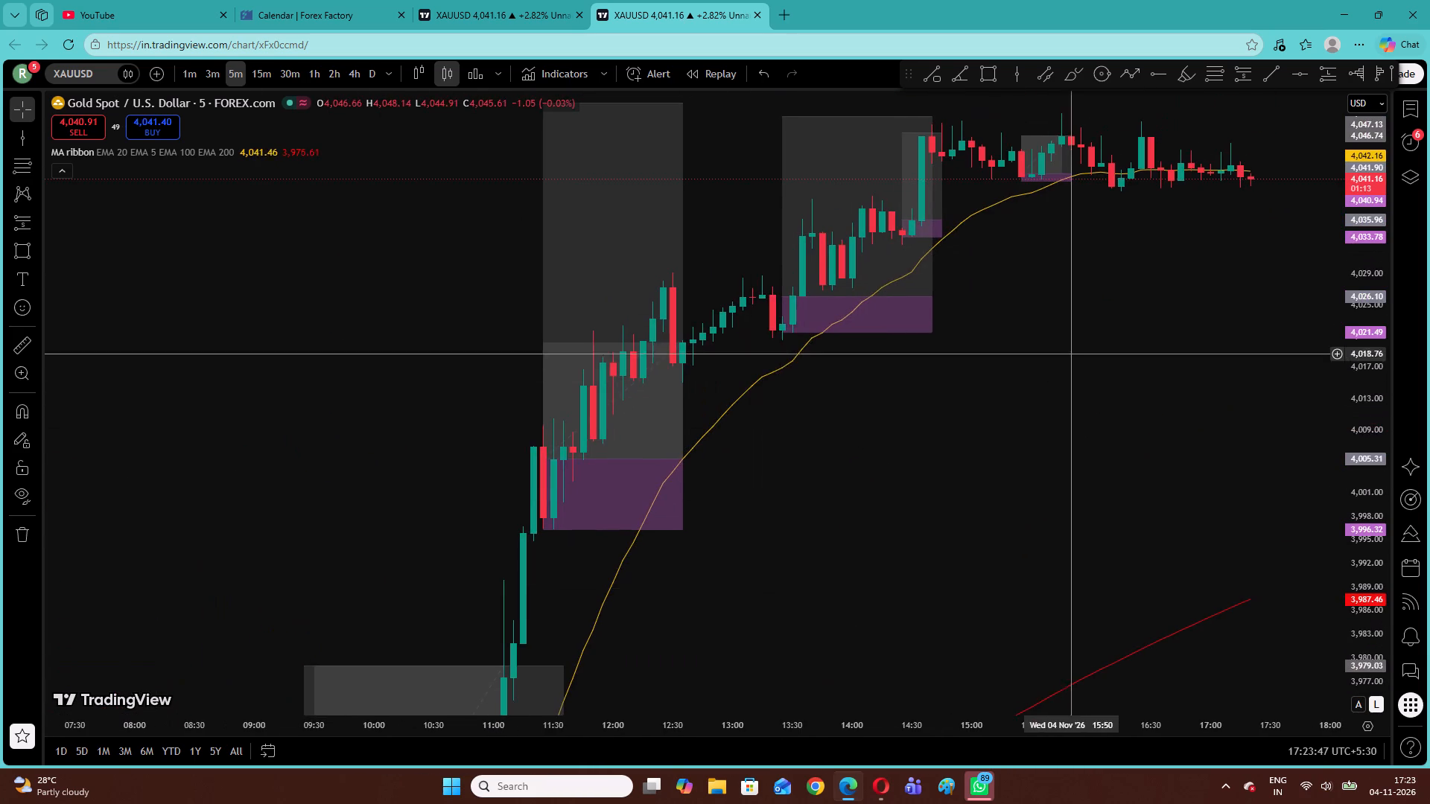
{"action": "left_click_drag", "start_coordinate": [1062, 339], "coordinate": [672, 596]}
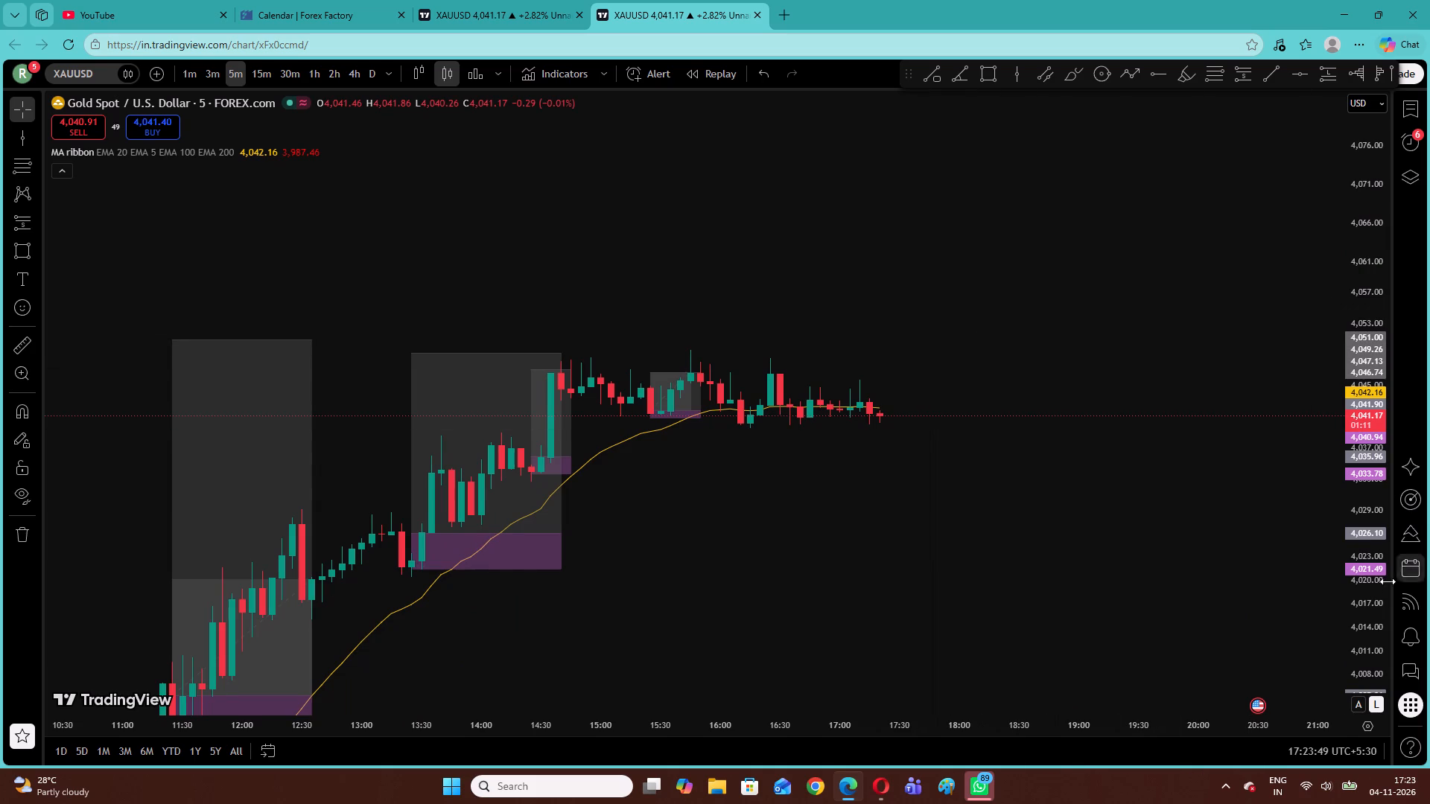
{"action": "left_click_drag", "start_coordinate": [1365, 594], "coordinate": [1318, 278]}
{"action": "left_click_drag", "start_coordinate": [1112, 419], "coordinate": [903, 395]}
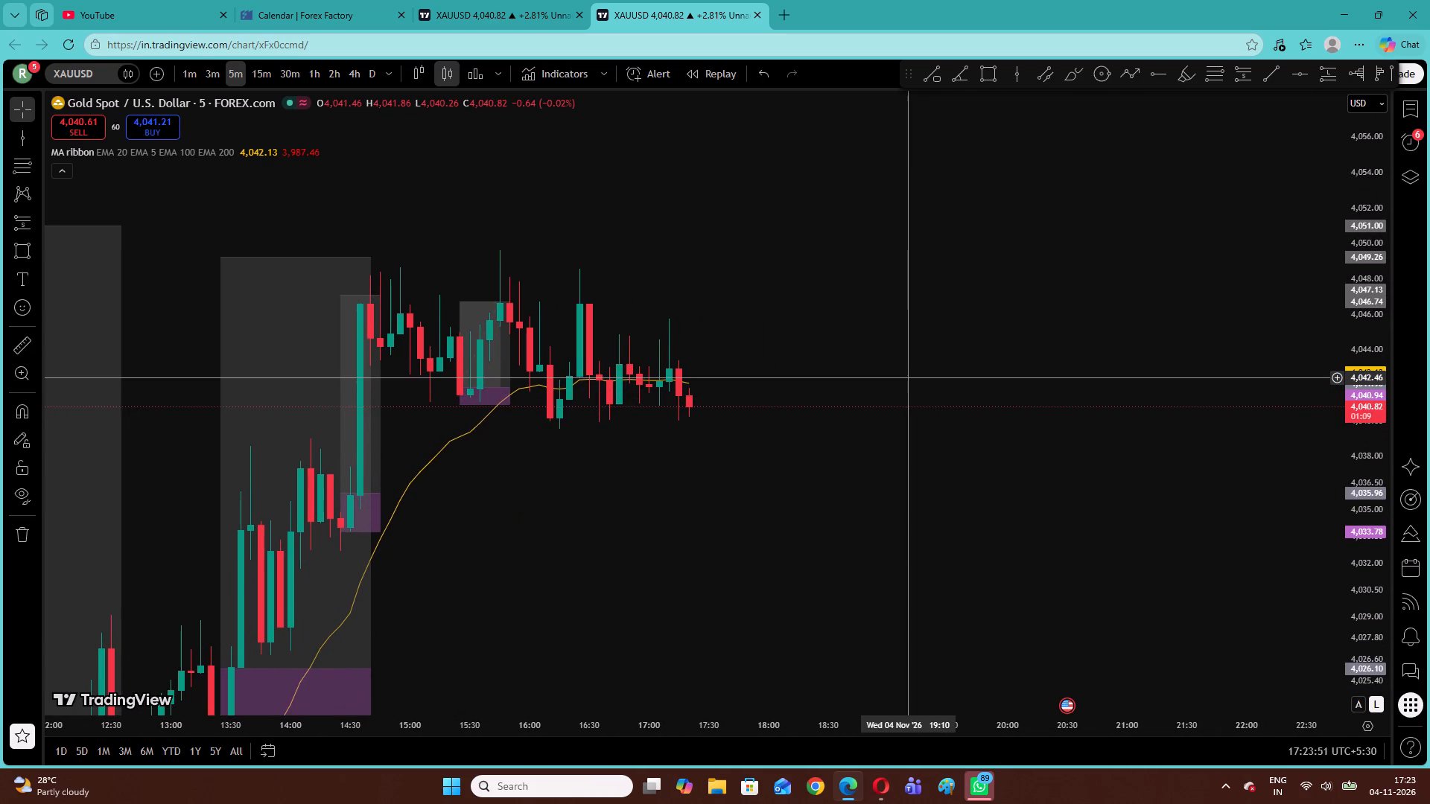
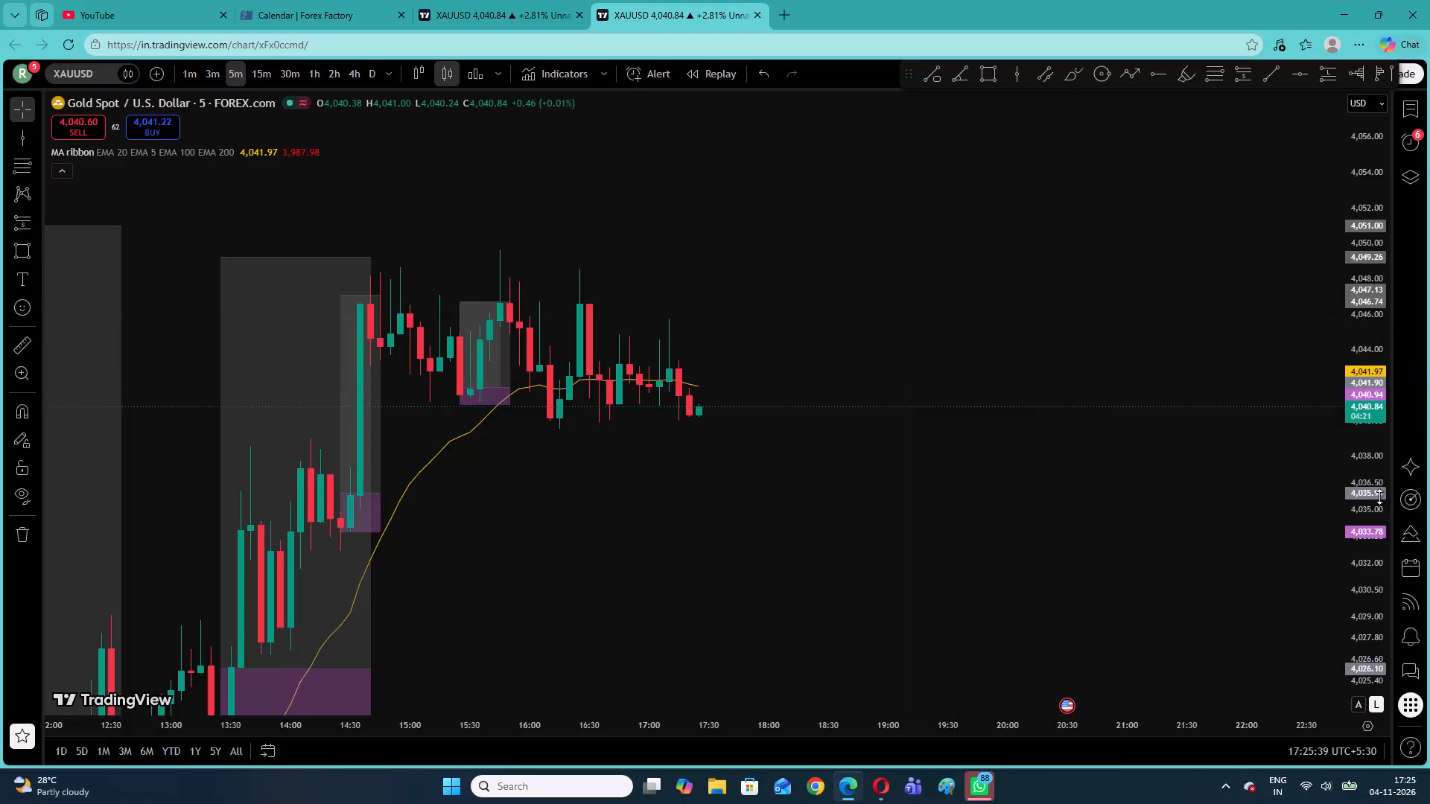
Draw a nearly horizontal trend line at about 4,039.6 from the low near 16:10 to about 19:05.
{"action": "left_click_drag", "start_coordinate": [1375, 508], "coordinate": [1333, 429]}
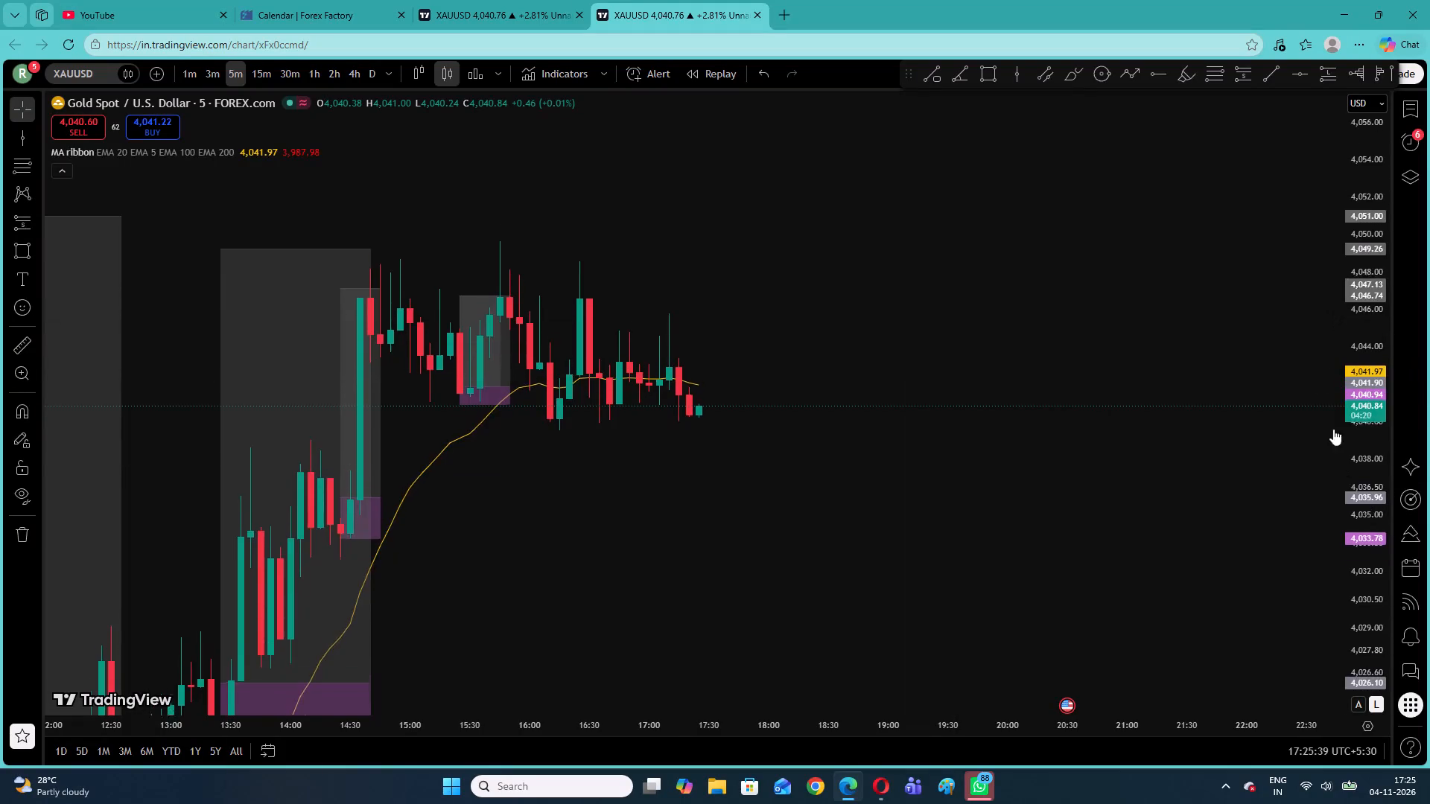
{"action": "left_click_drag", "start_coordinate": [1333, 429], "coordinate": [1251, 188]}
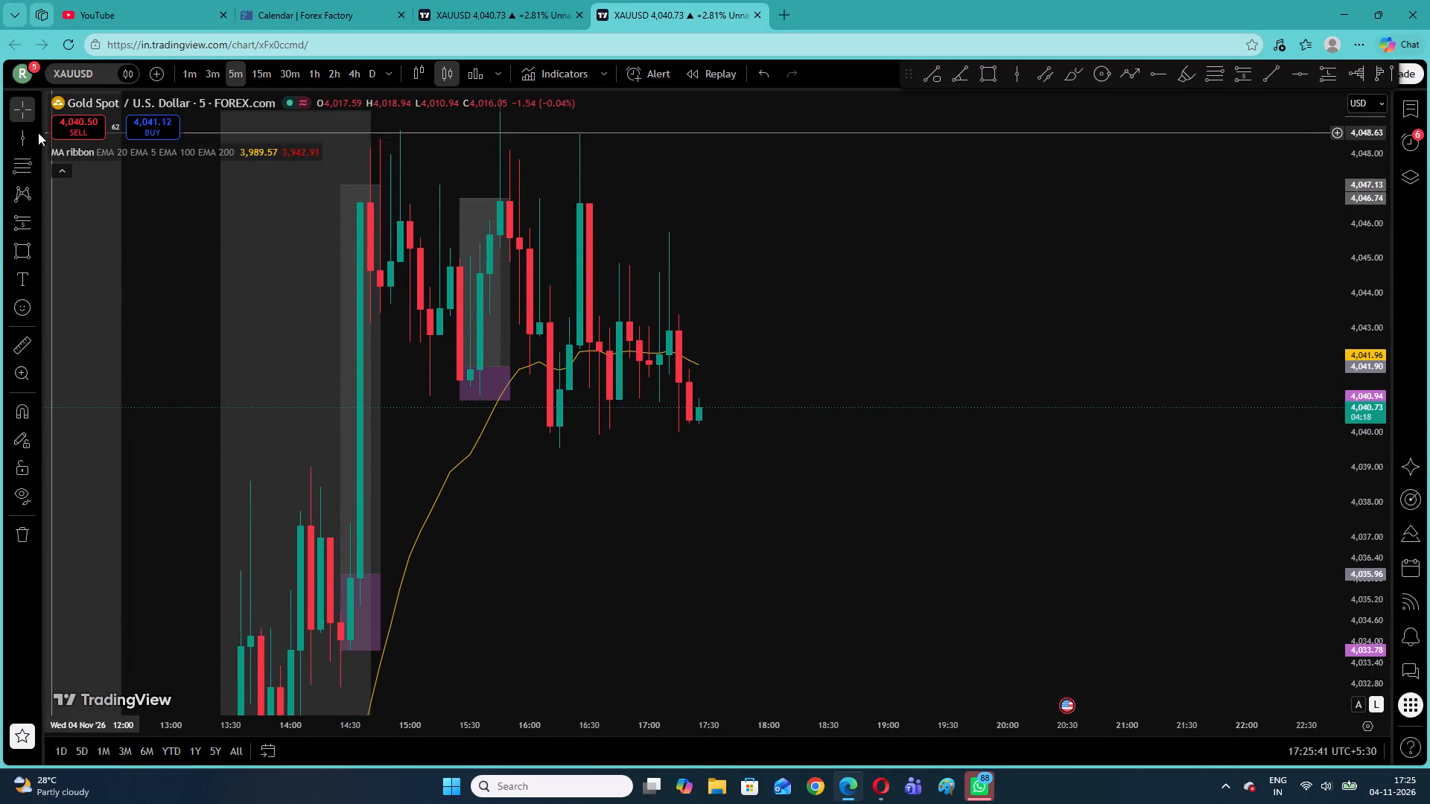
{"action": "left_click", "coordinate": [32, 135]}
{"action": "left_click", "coordinate": [36, 138]}
{"action": "left_click", "coordinate": [69, 150]}
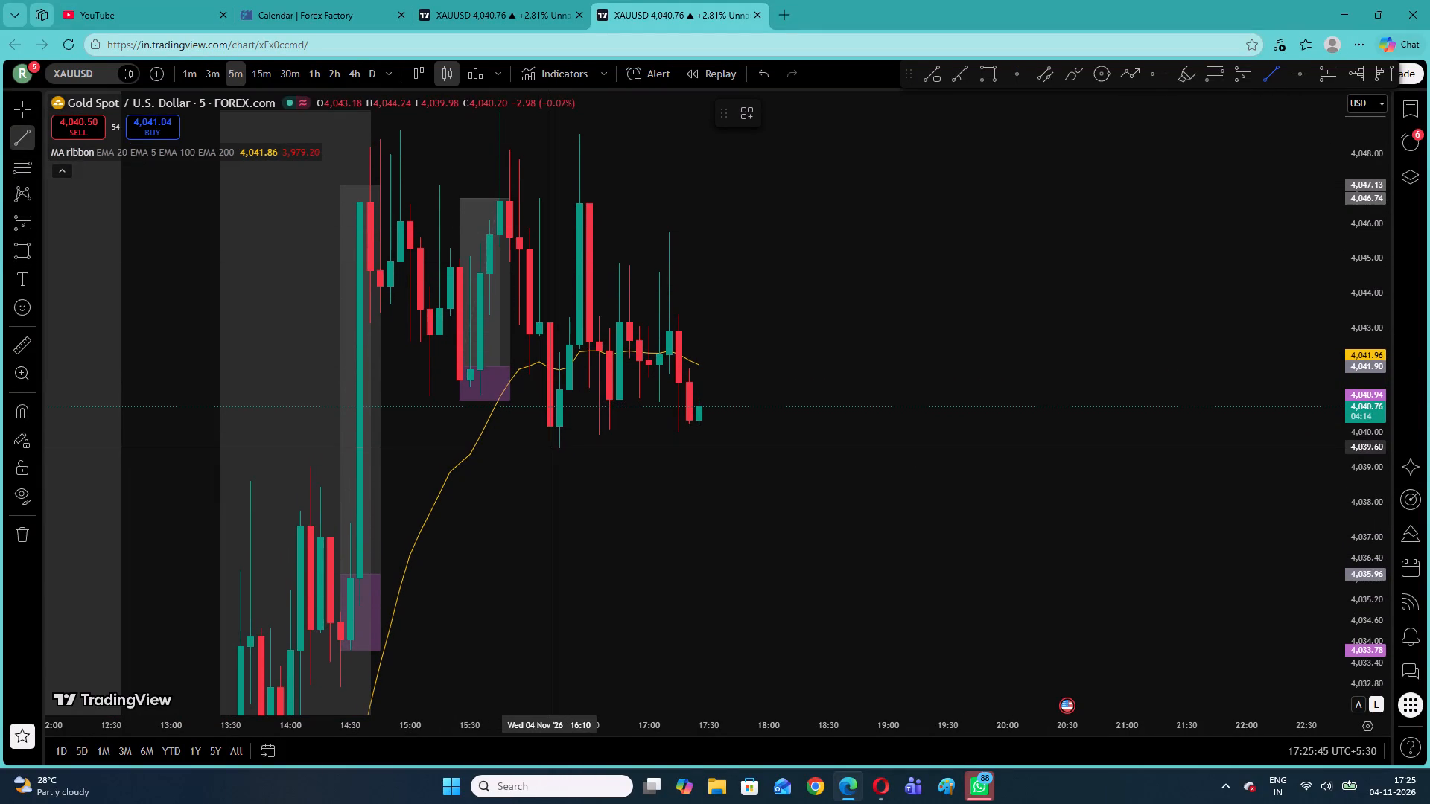
{"action": "left_click", "coordinate": [553, 446]}
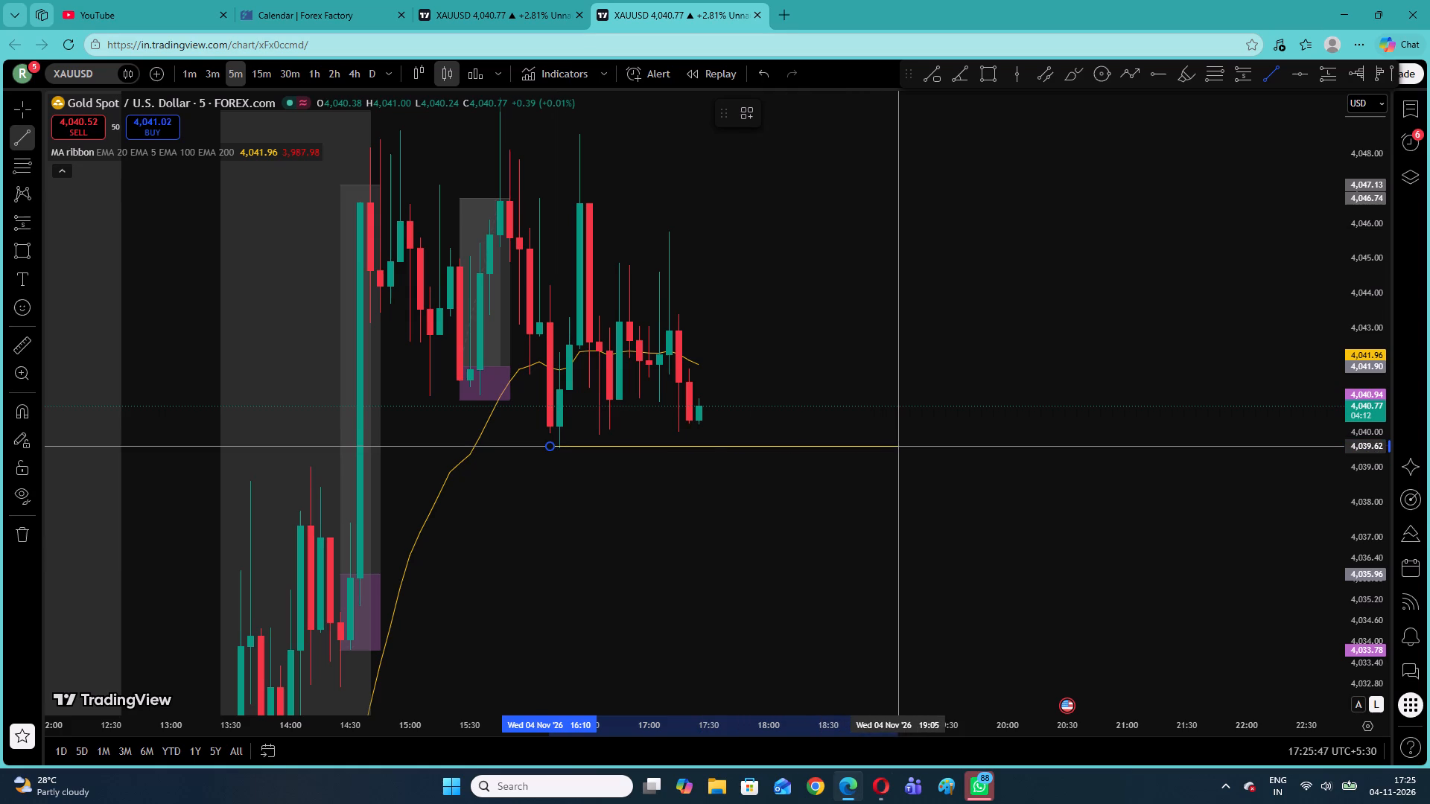
{"action": "left_click", "coordinate": [896, 445]}
{"action": "left_click", "coordinate": [827, 386]}
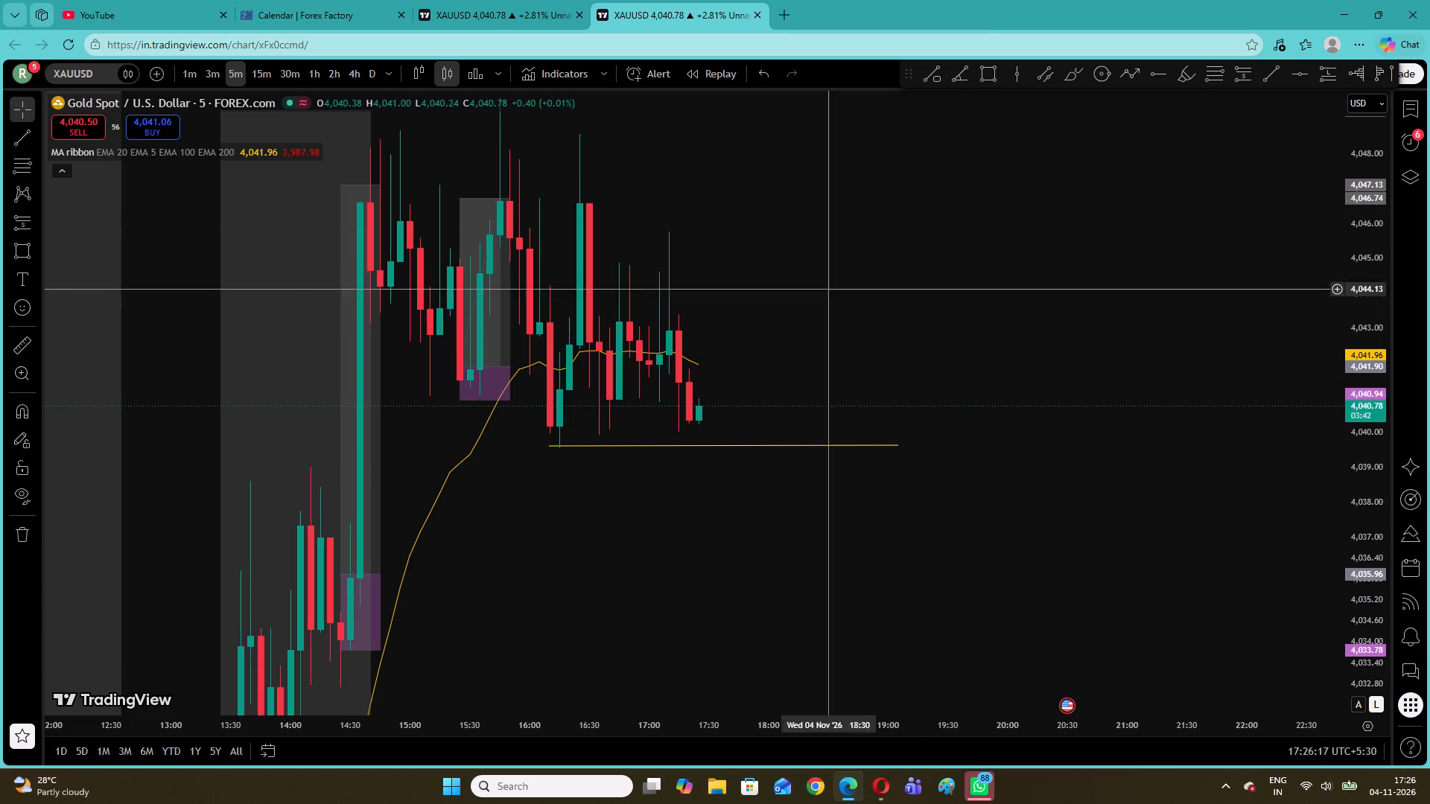
Compare price action around the 4,039.6 support line on the 30-, 15- and 3-minute timeframes, finishing on the 5-minute chart.
{"action": "left_click", "coordinate": [299, 73]}
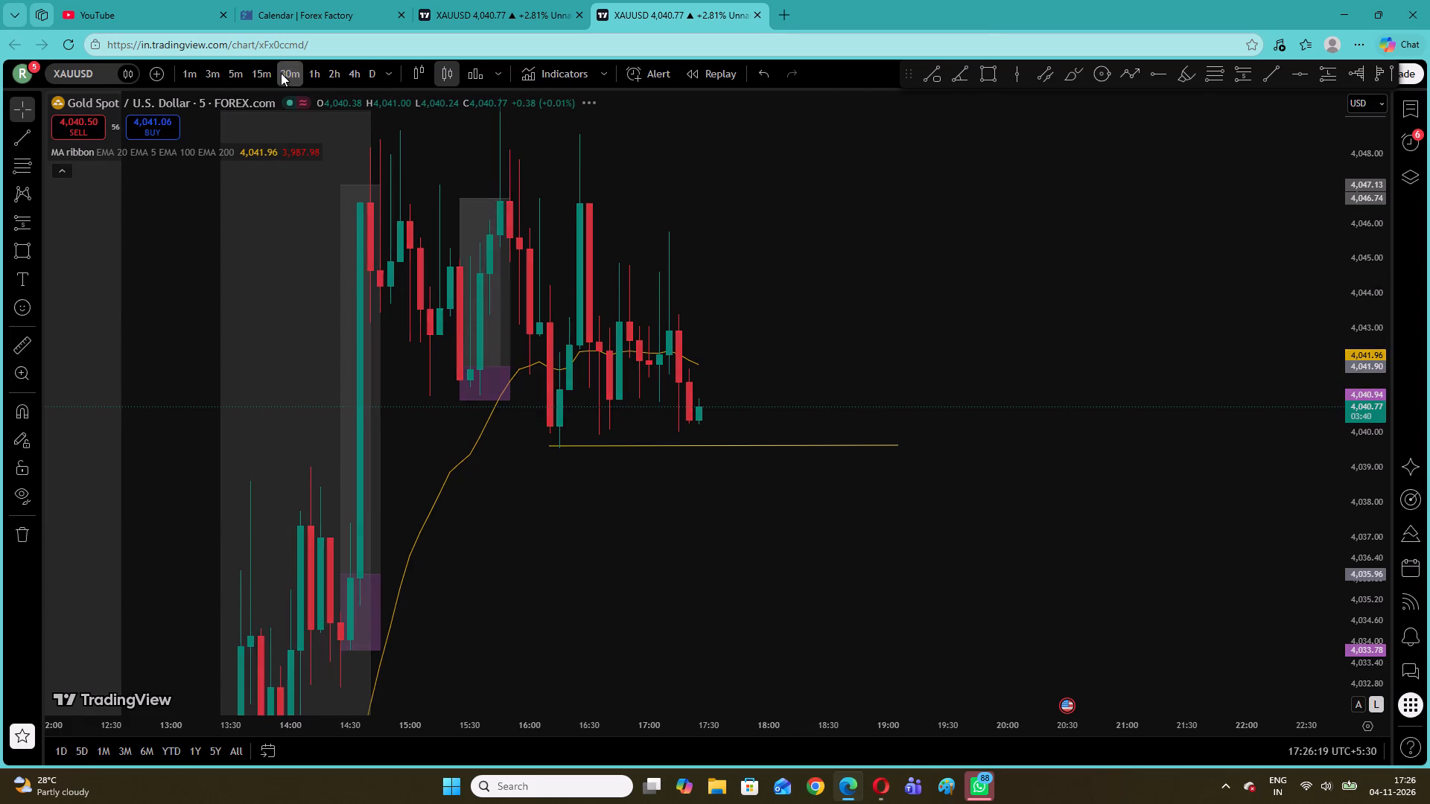
{"action": "left_click", "coordinate": [266, 74]}
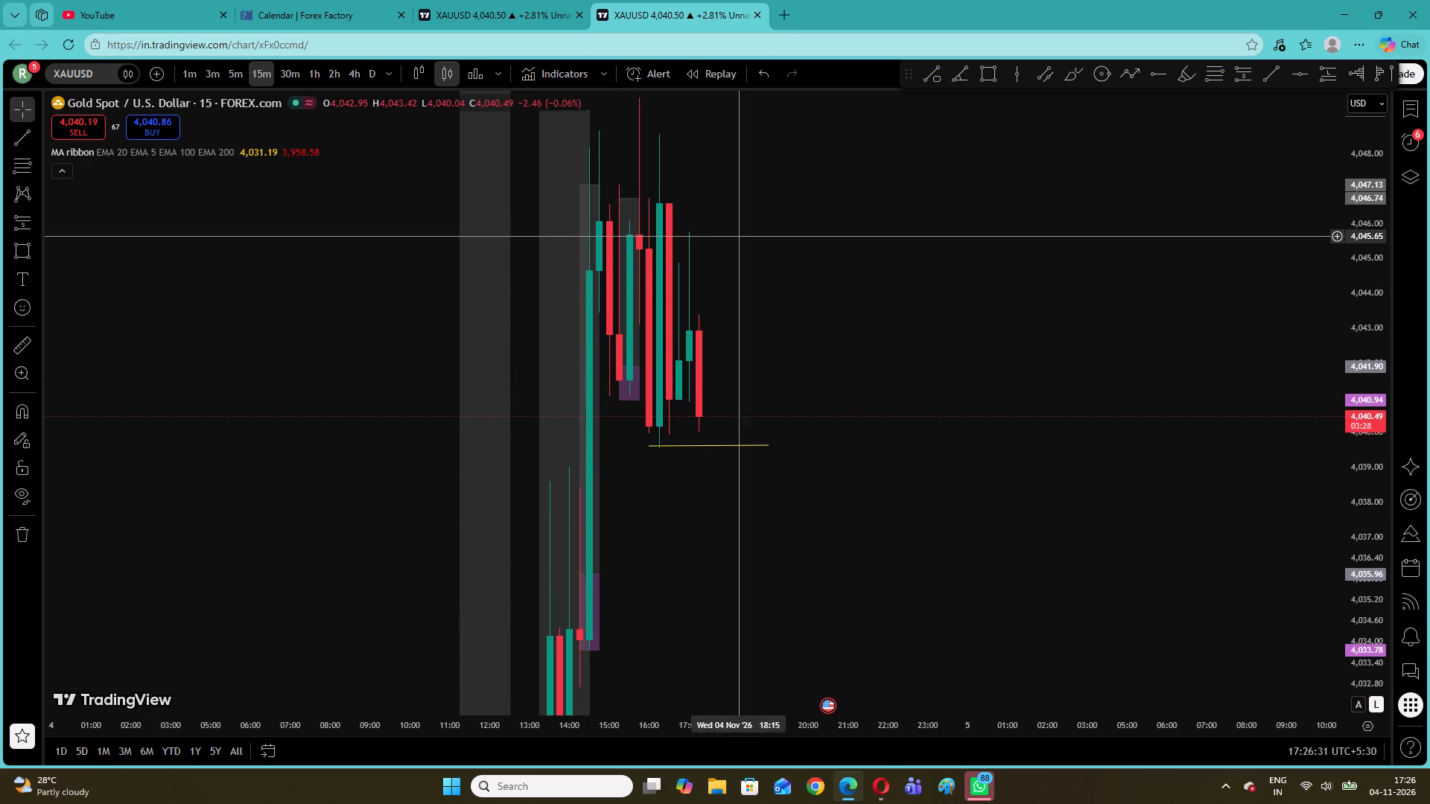
{"action": "left_click", "coordinate": [235, 68]}
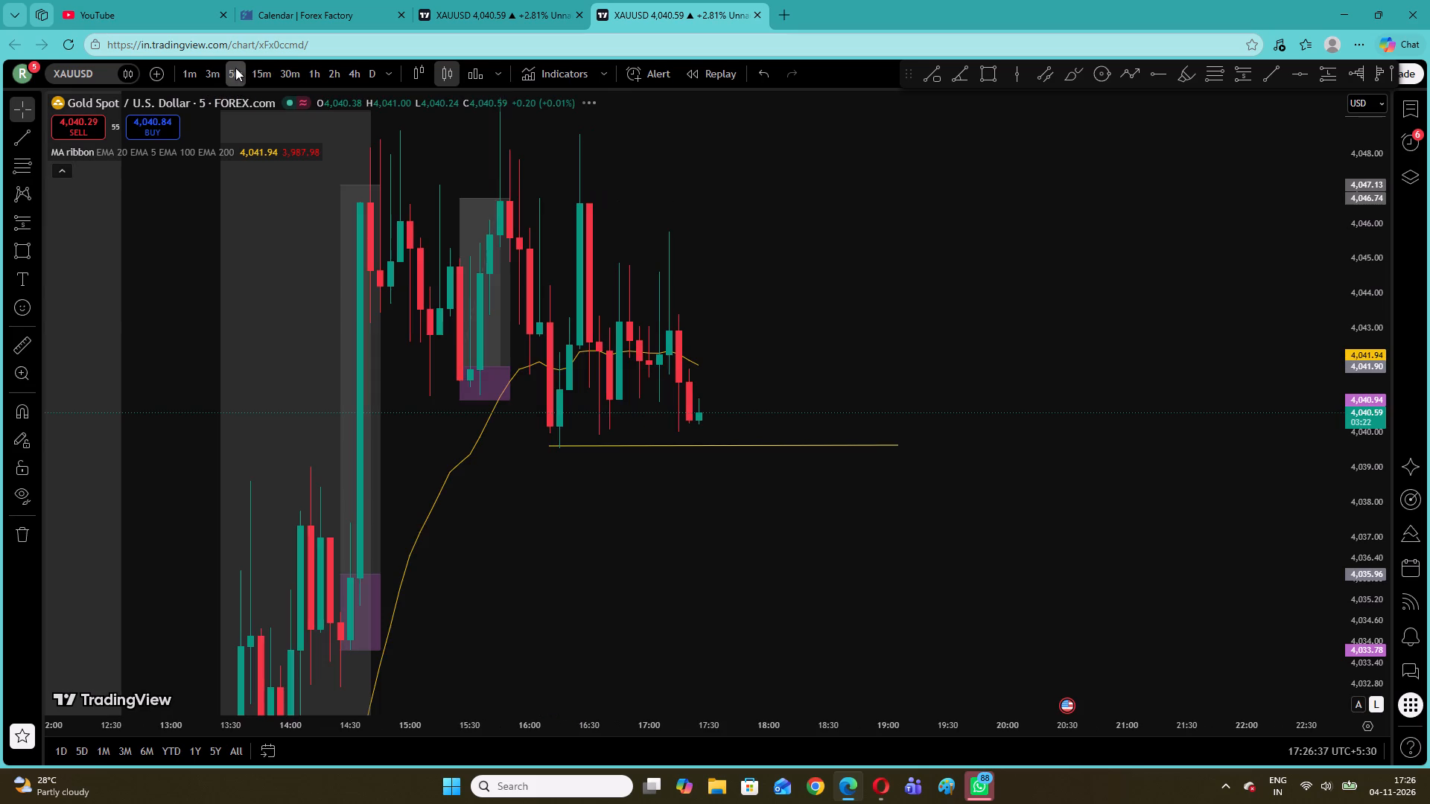
{"action": "left_click", "coordinate": [210, 71]}
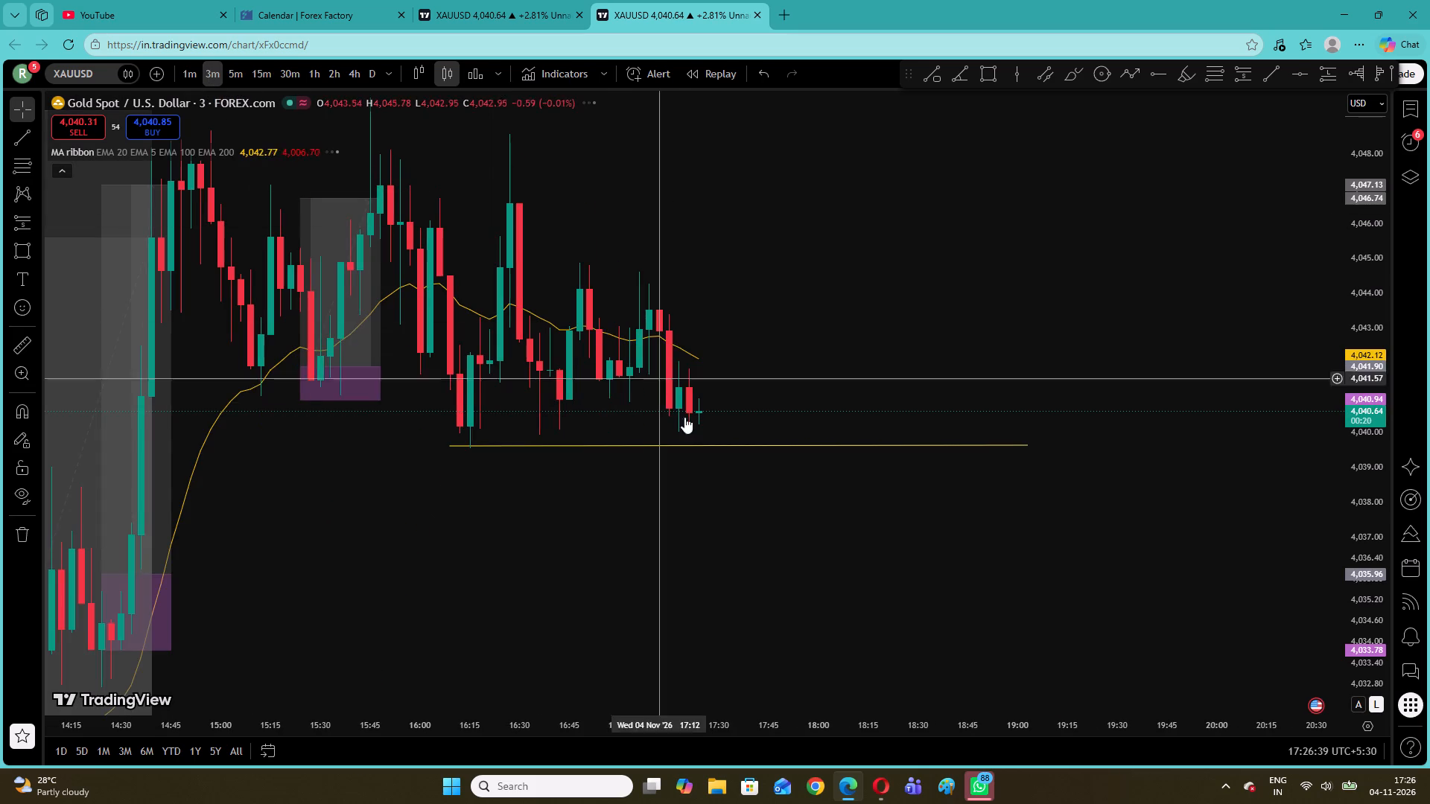
{"action": "left_click_drag", "start_coordinate": [503, 505], "coordinate": [623, 366]}
{"action": "left_click_drag", "start_coordinate": [333, 579], "coordinate": [458, 473]}
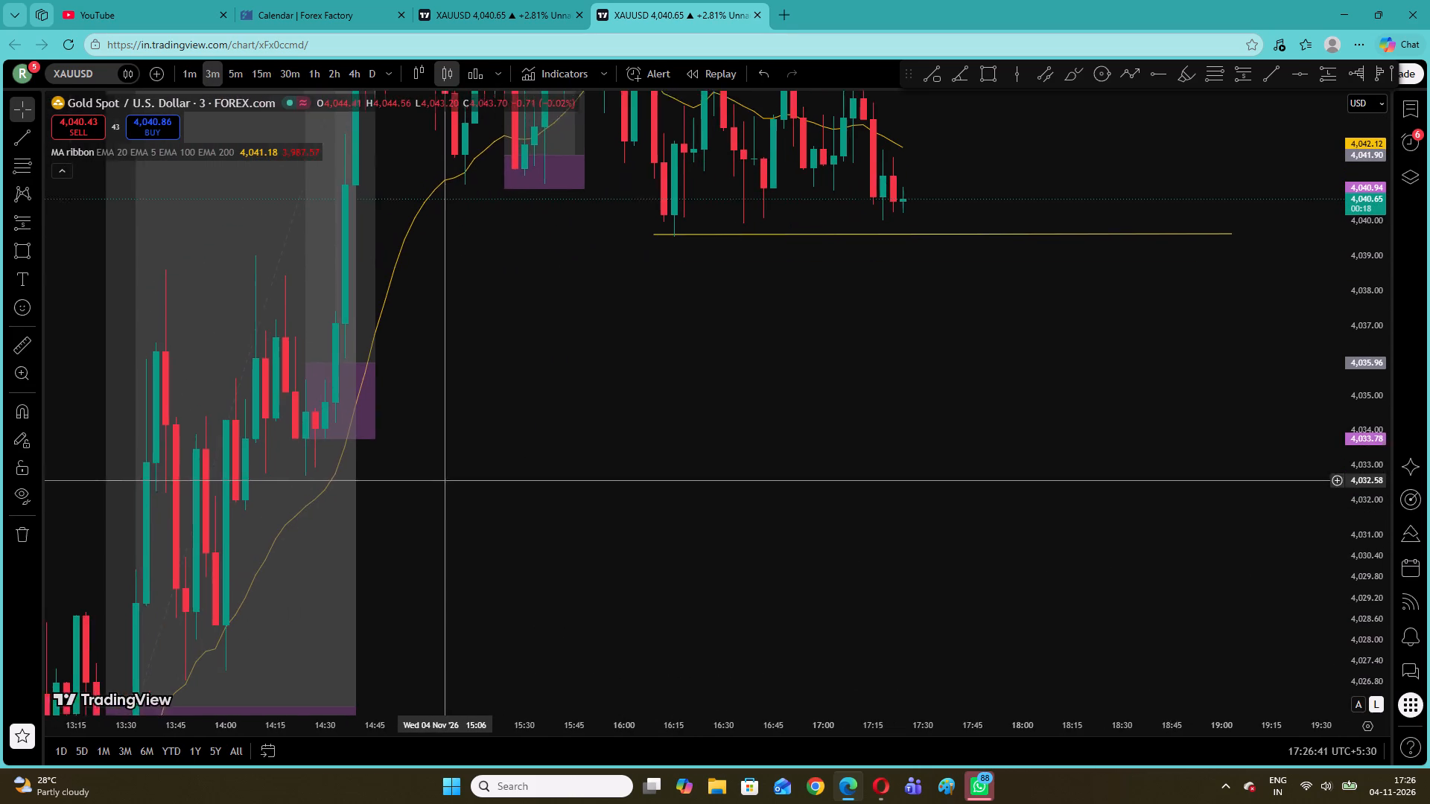
{"action": "left_click_drag", "start_coordinate": [458, 473], "coordinate": [460, 470]}
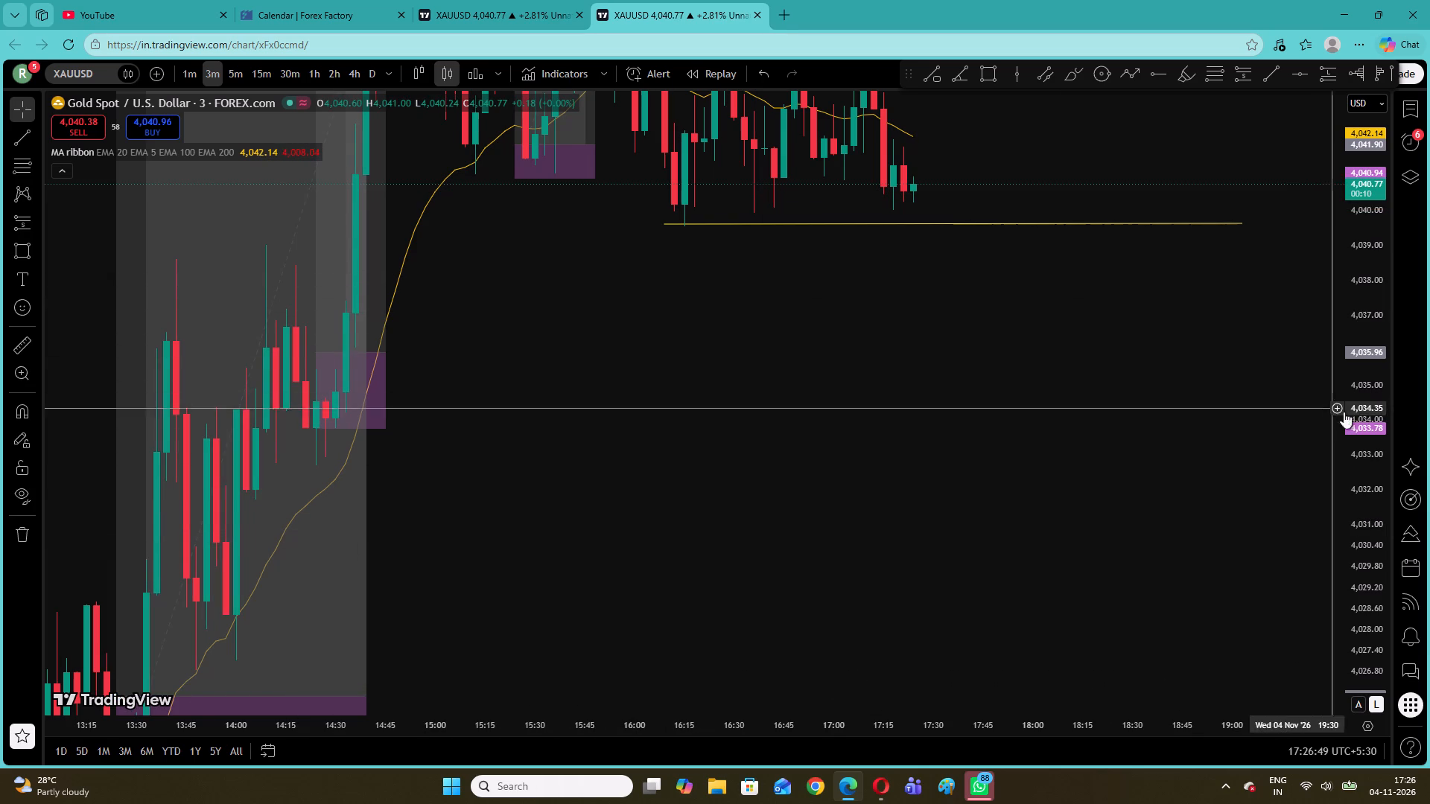
{"action": "left_click_drag", "start_coordinate": [1377, 377], "coordinate": [1344, 567]}
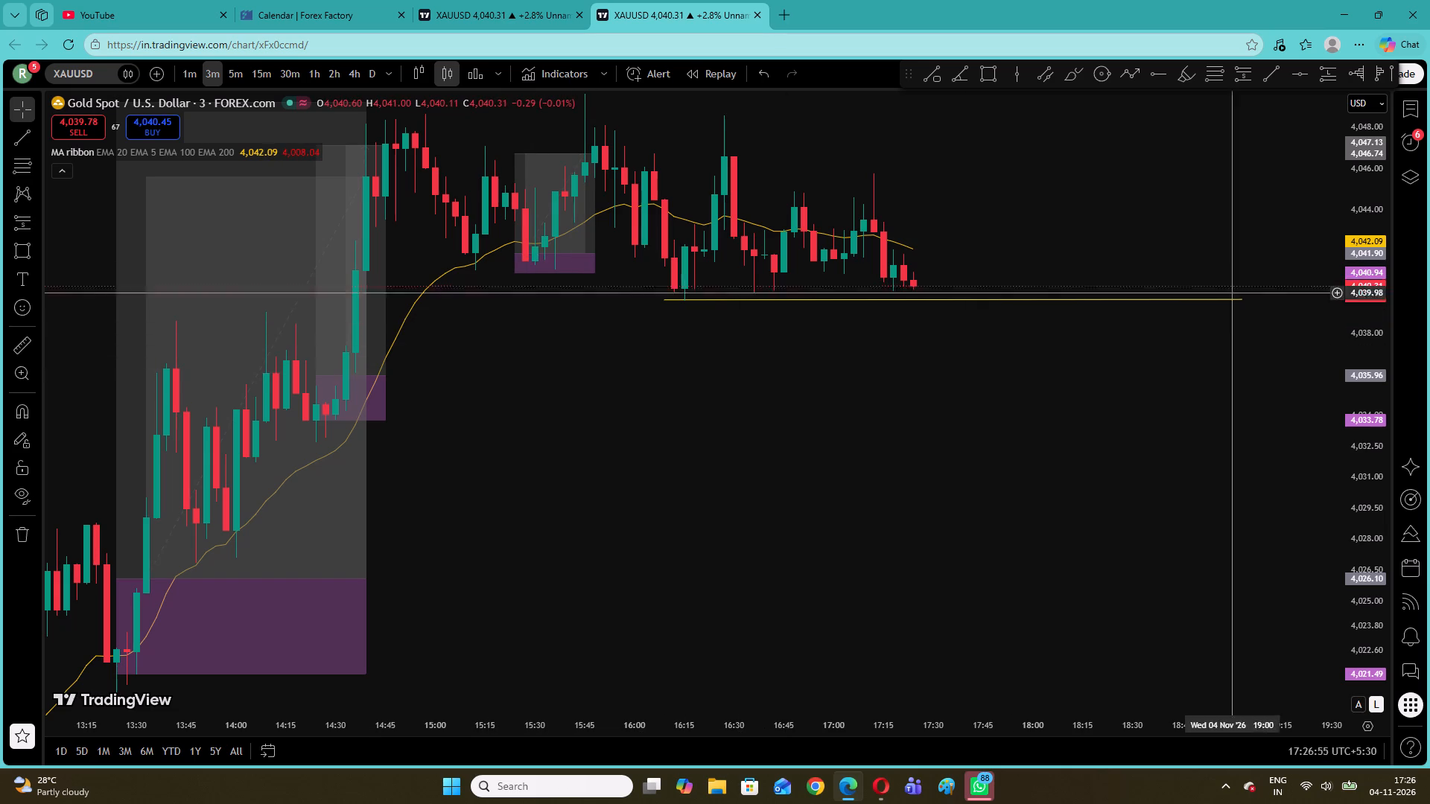
{"action": "left_click_drag", "start_coordinate": [1137, 206], "coordinate": [1096, 290]}
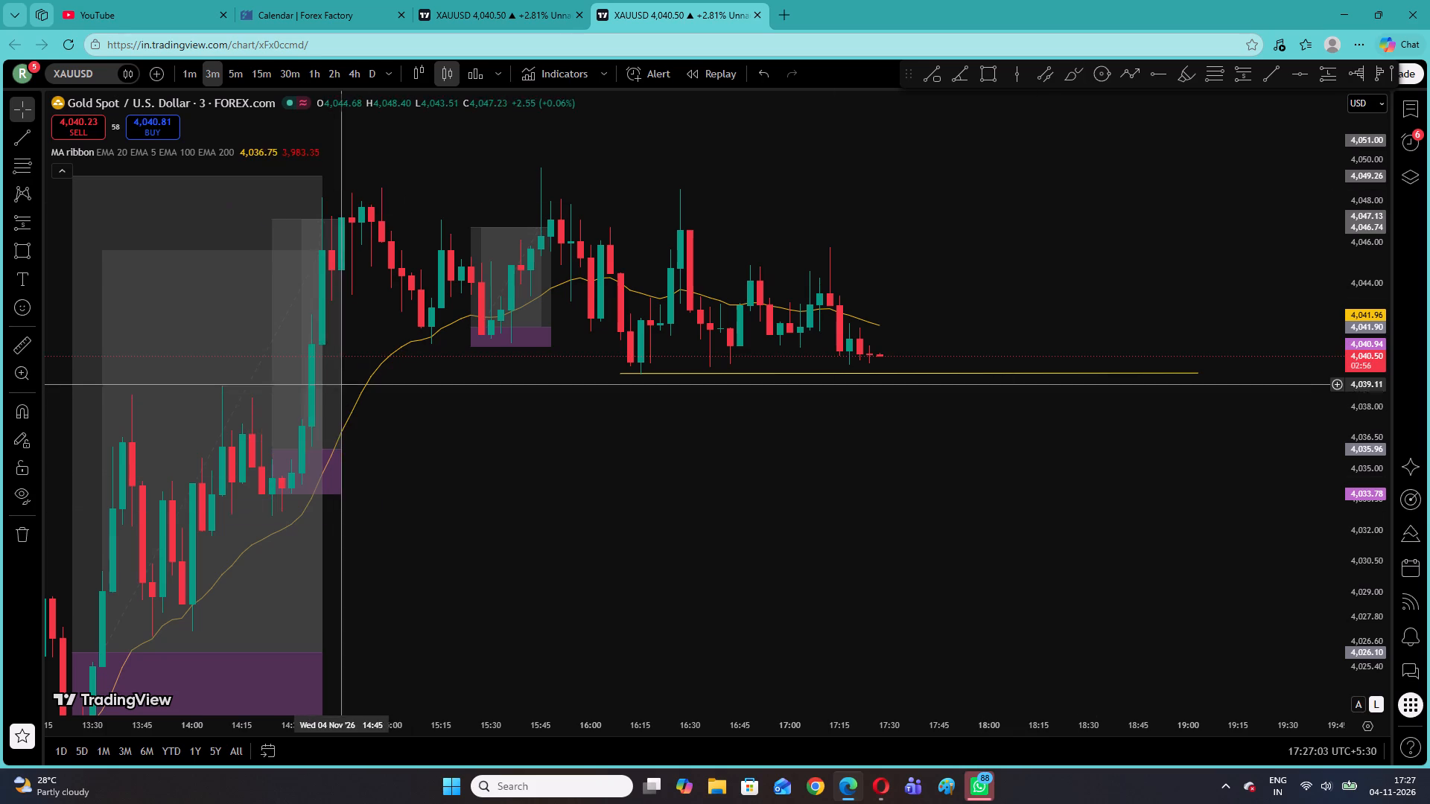
{"action": "left_click_drag", "start_coordinate": [922, 259], "coordinate": [790, 289]}
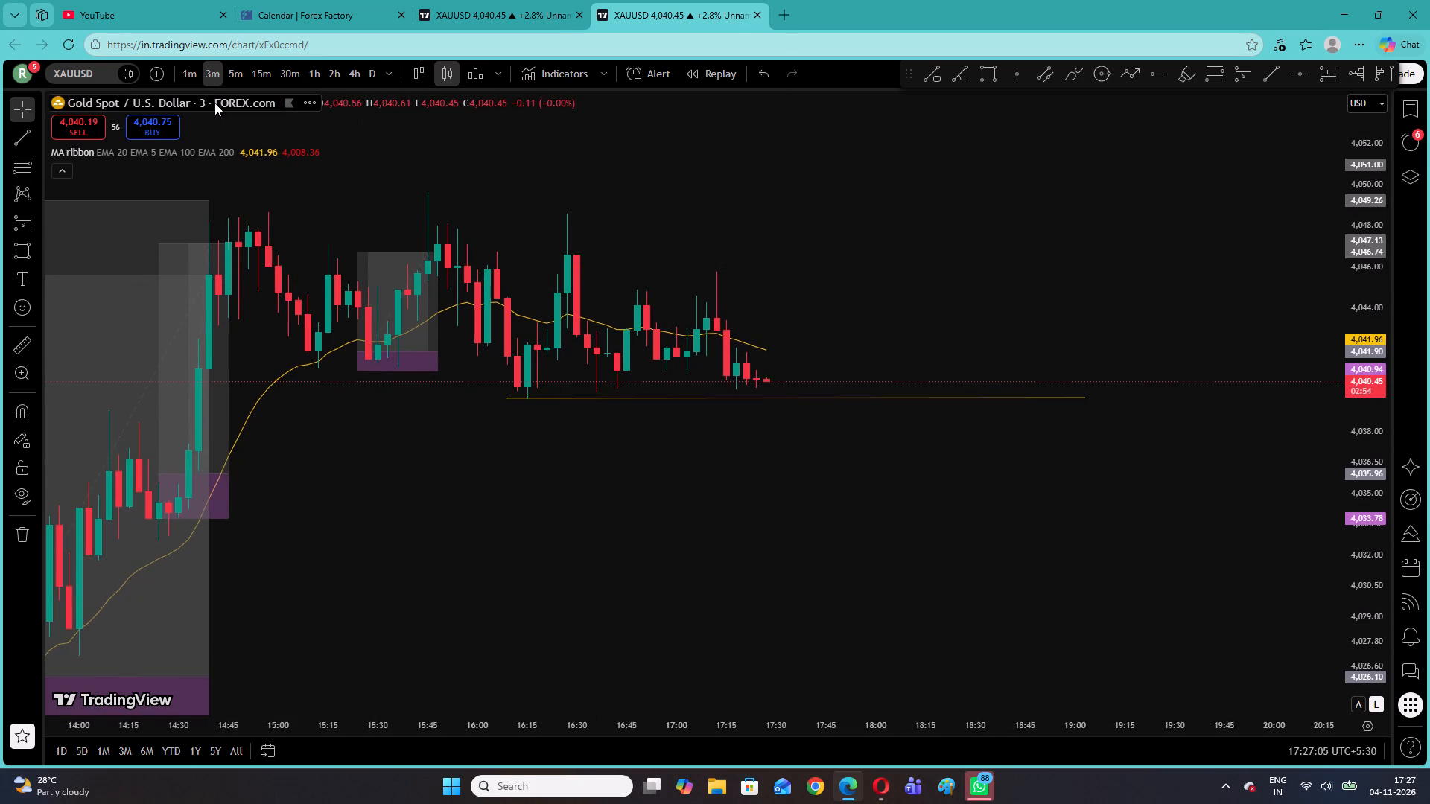
{"action": "left_click", "coordinate": [232, 74]}
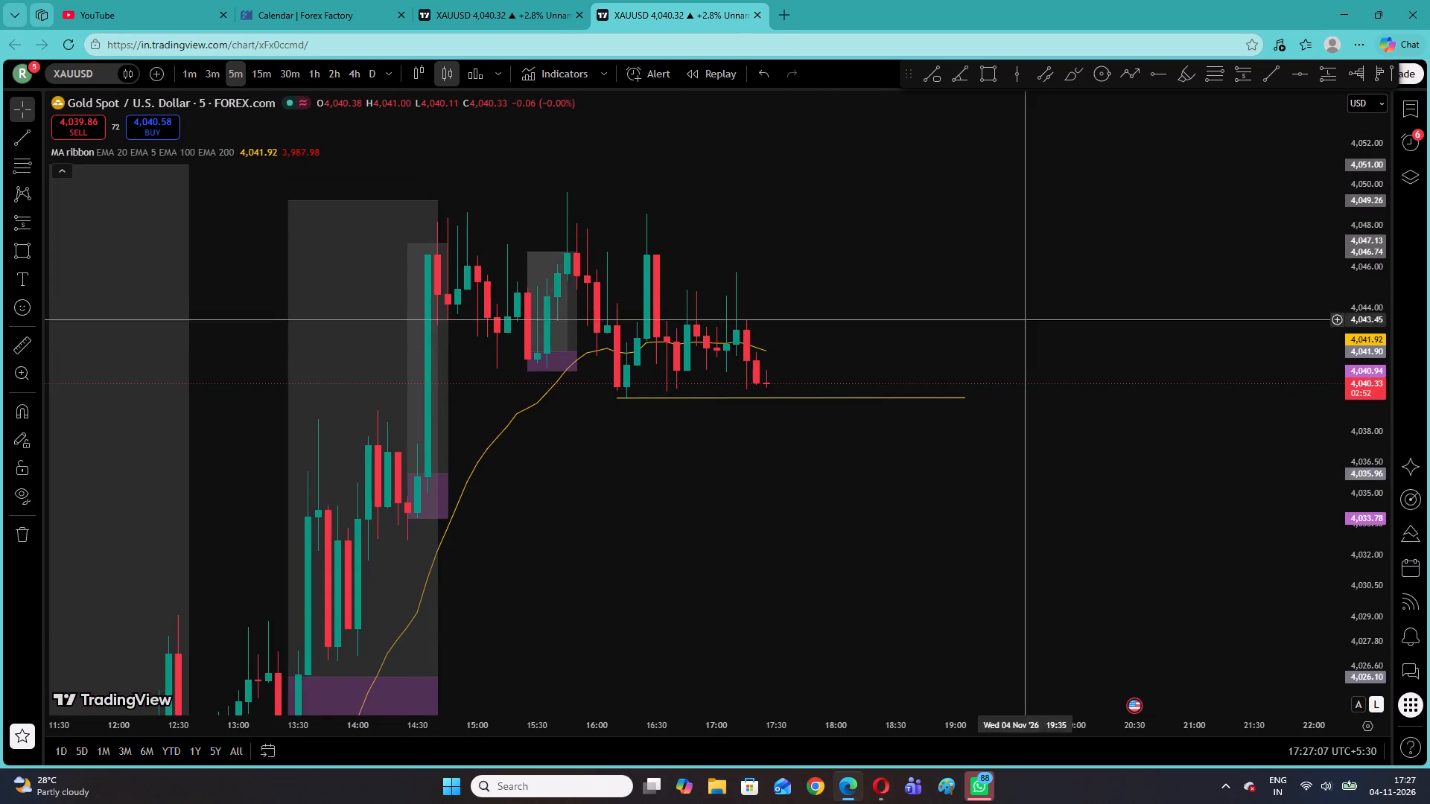
{"action": "left_click_drag", "start_coordinate": [914, 292], "coordinate": [909, 316]}
{"action": "left_click_drag", "start_coordinate": [1373, 494], "coordinate": [1369, 430]}
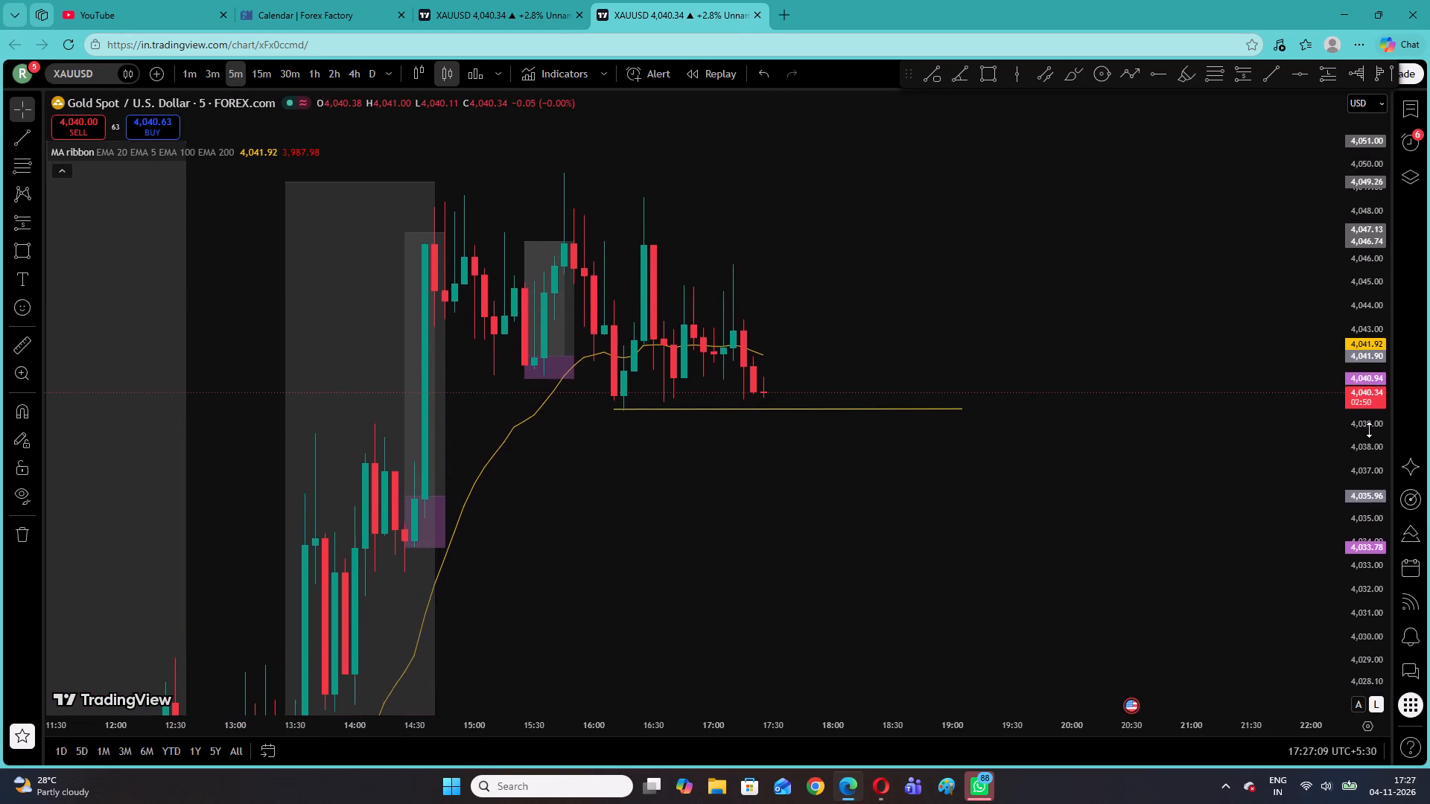
{"action": "left_click_drag", "start_coordinate": [1369, 430], "coordinate": [1333, 415]}
{"action": "left_click", "coordinate": [1005, 292]}
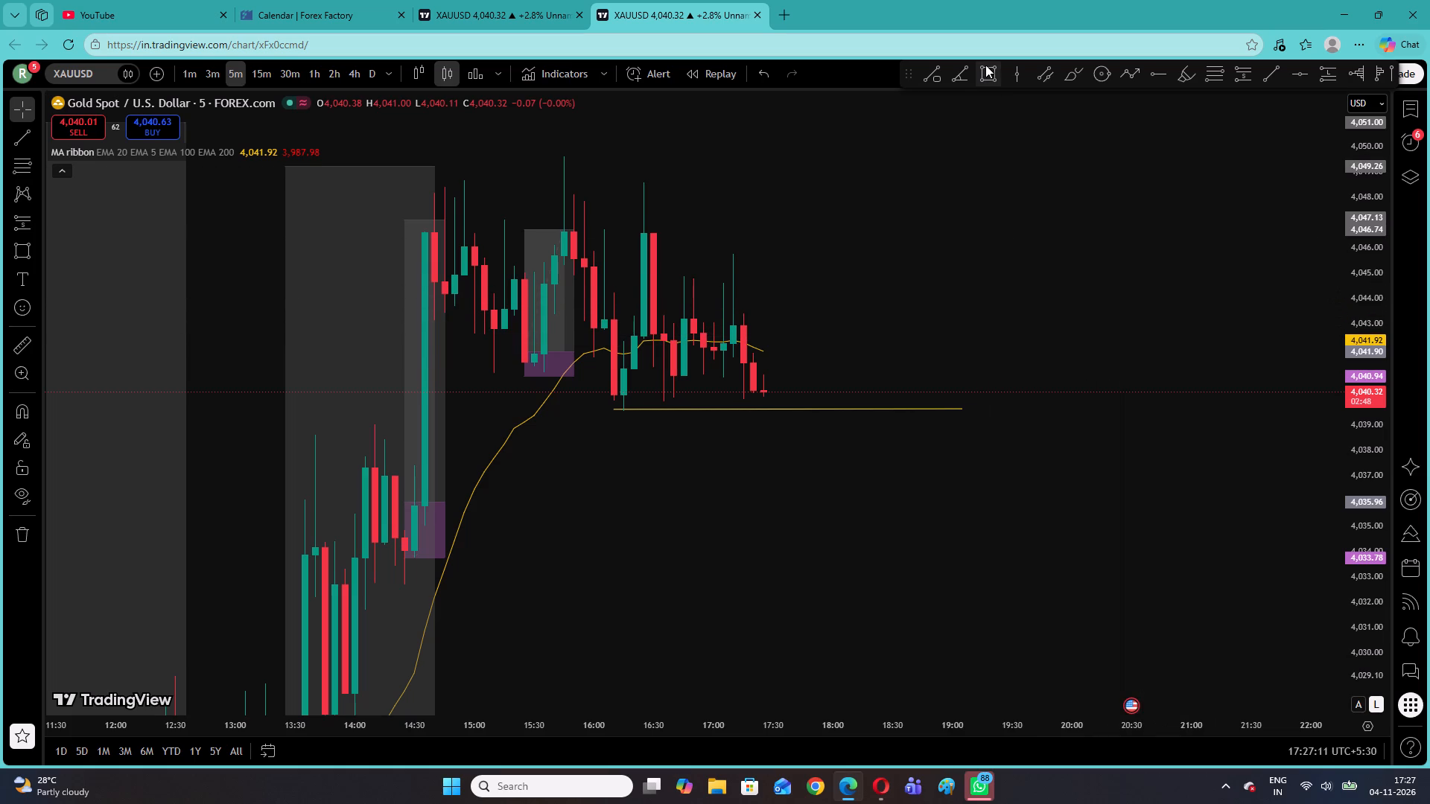
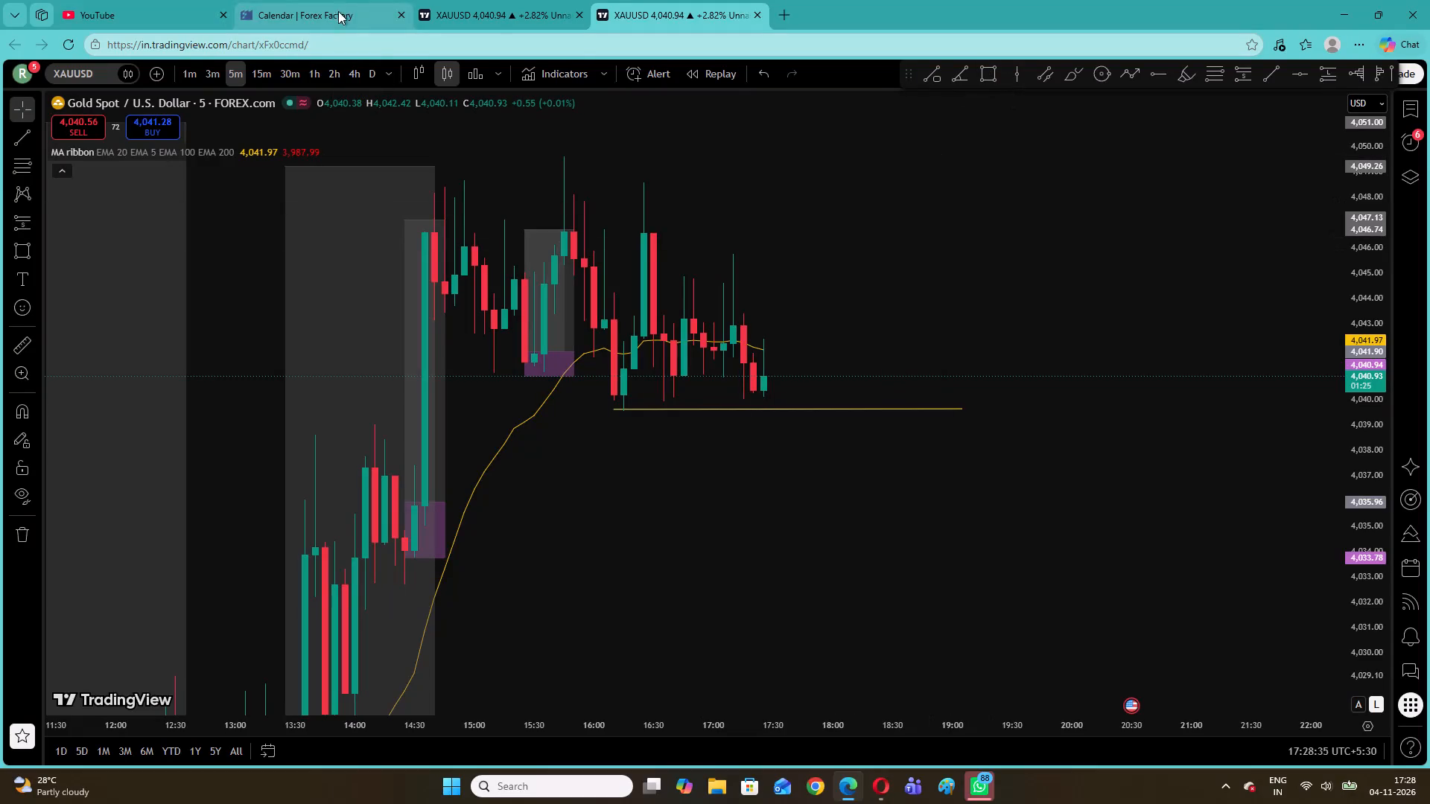
Switch to YouTube, search for "nathuniya pe 9 go" and play the Usha Films video past its ads.
{"action": "left_click", "coordinate": [127, 10]}
{"action": "left_click", "coordinate": [526, 75]}
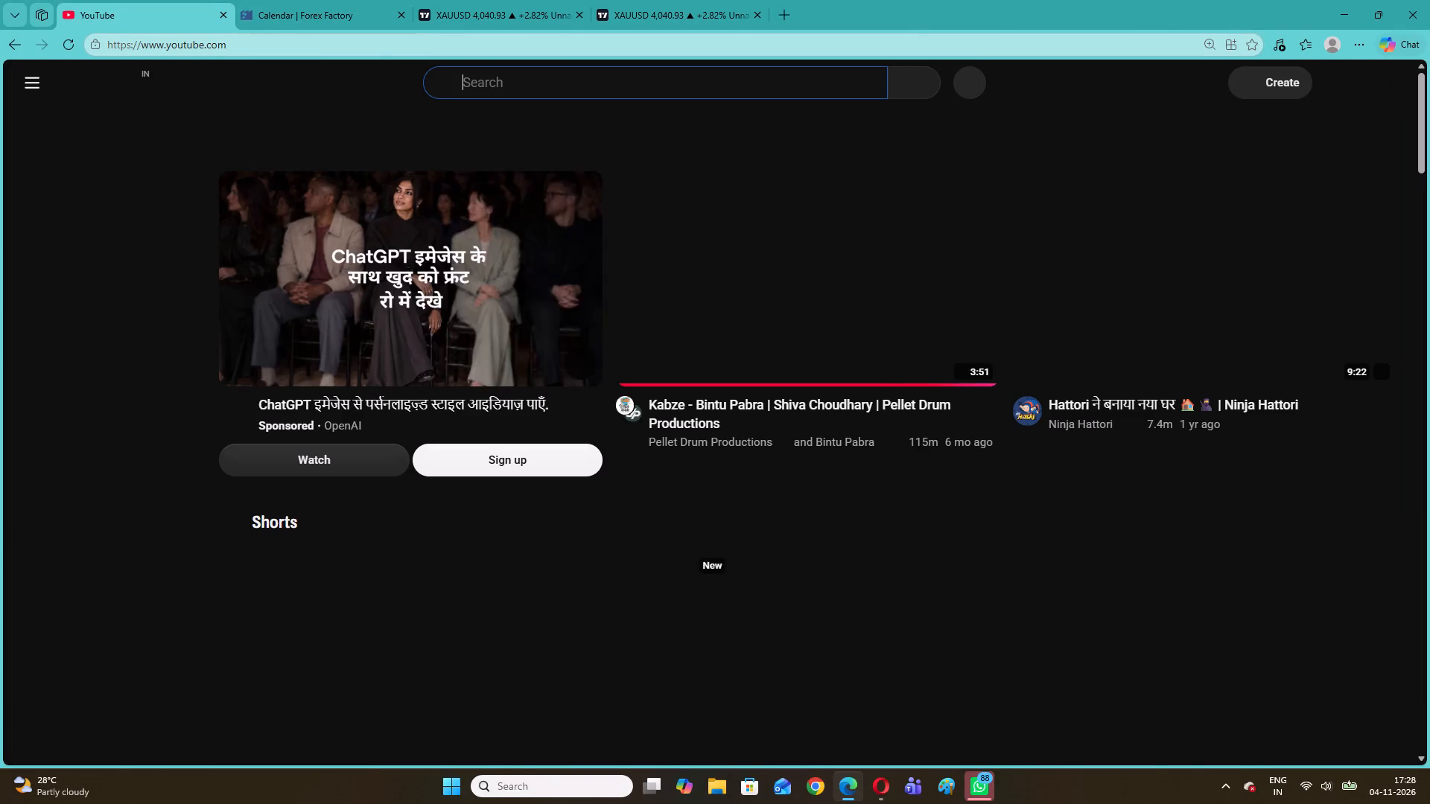
{"action": "left_click", "coordinate": [526, 75]}
{"action": "type", "text": "na"}
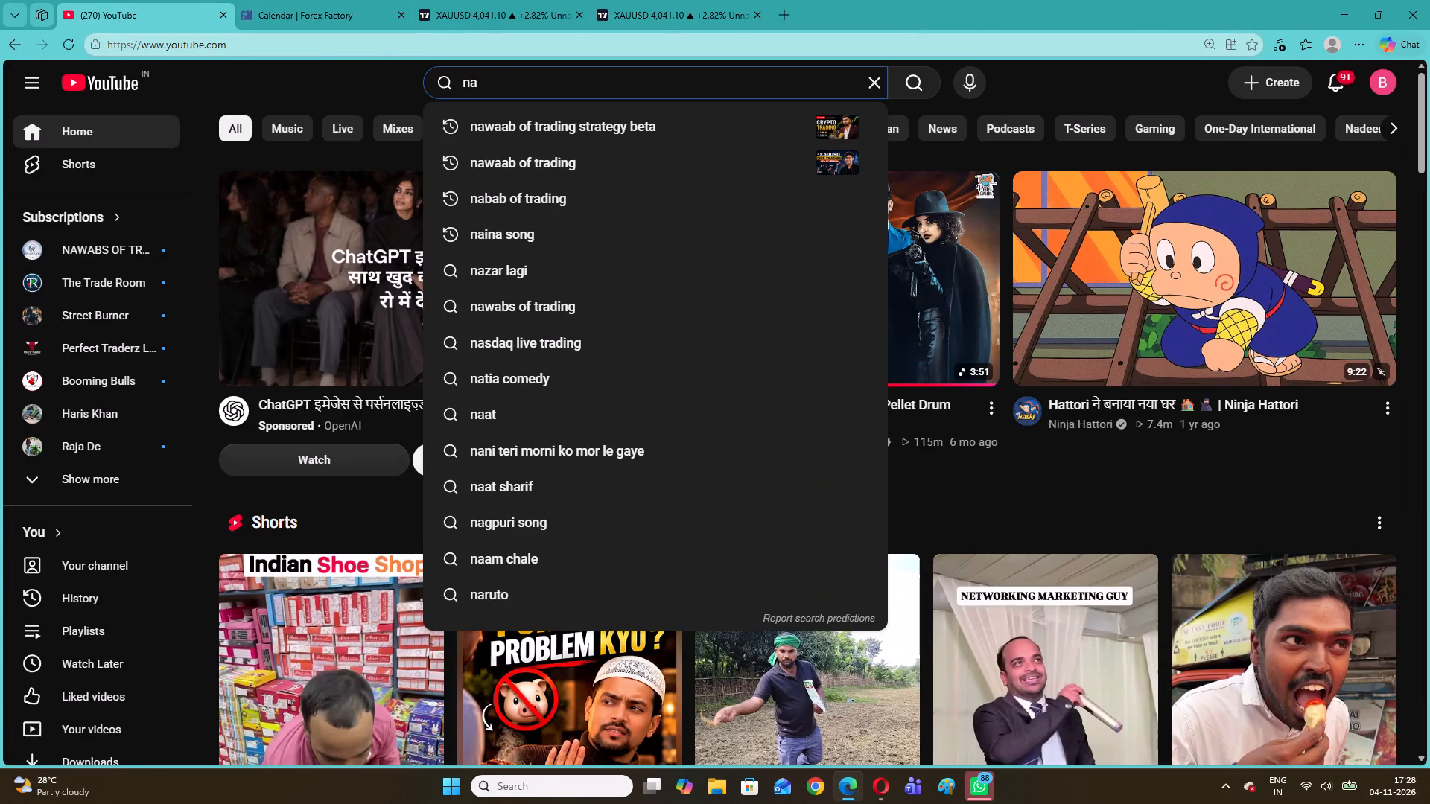
{"action": "type", "text": "thuniye pe"}
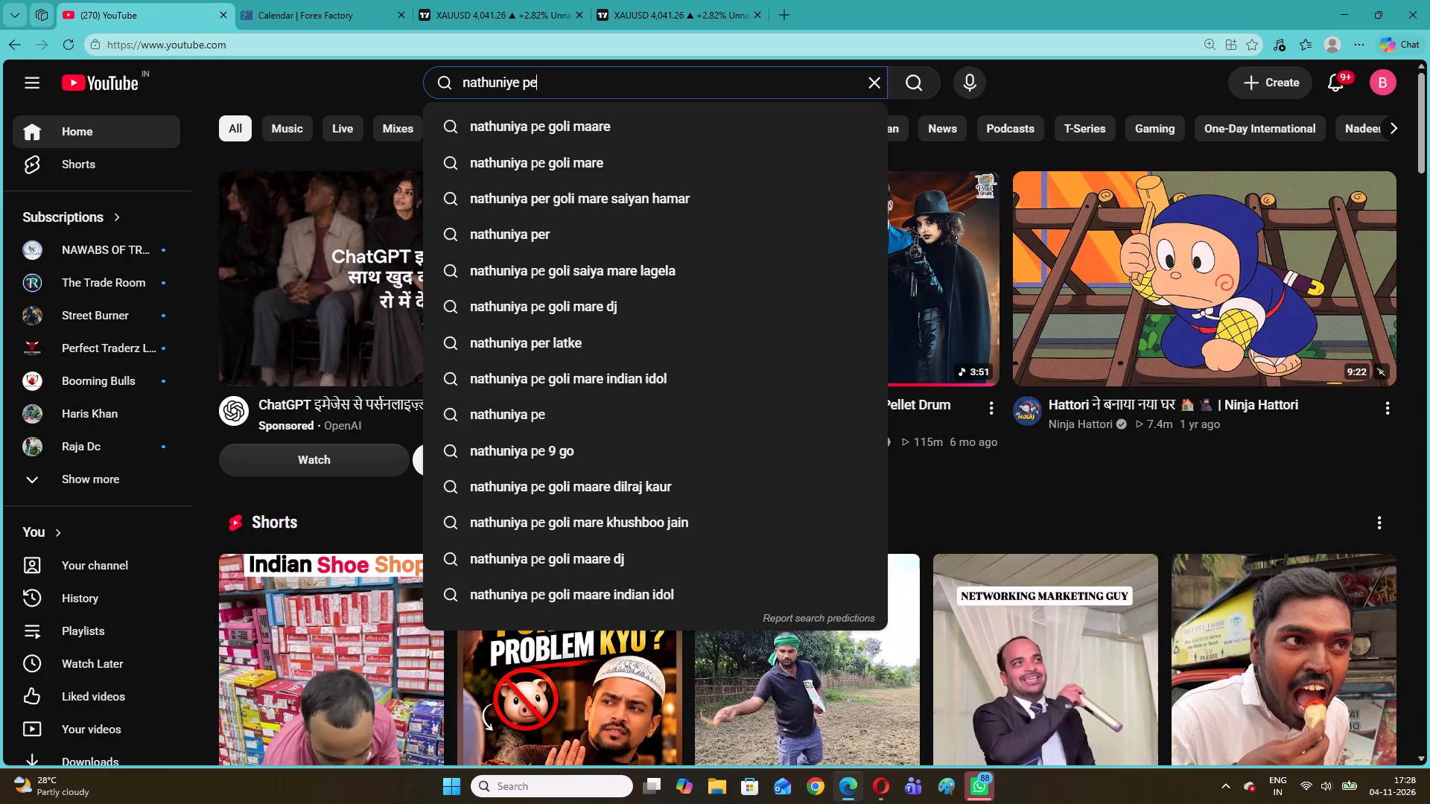
{"action": "key", "text": "space"}
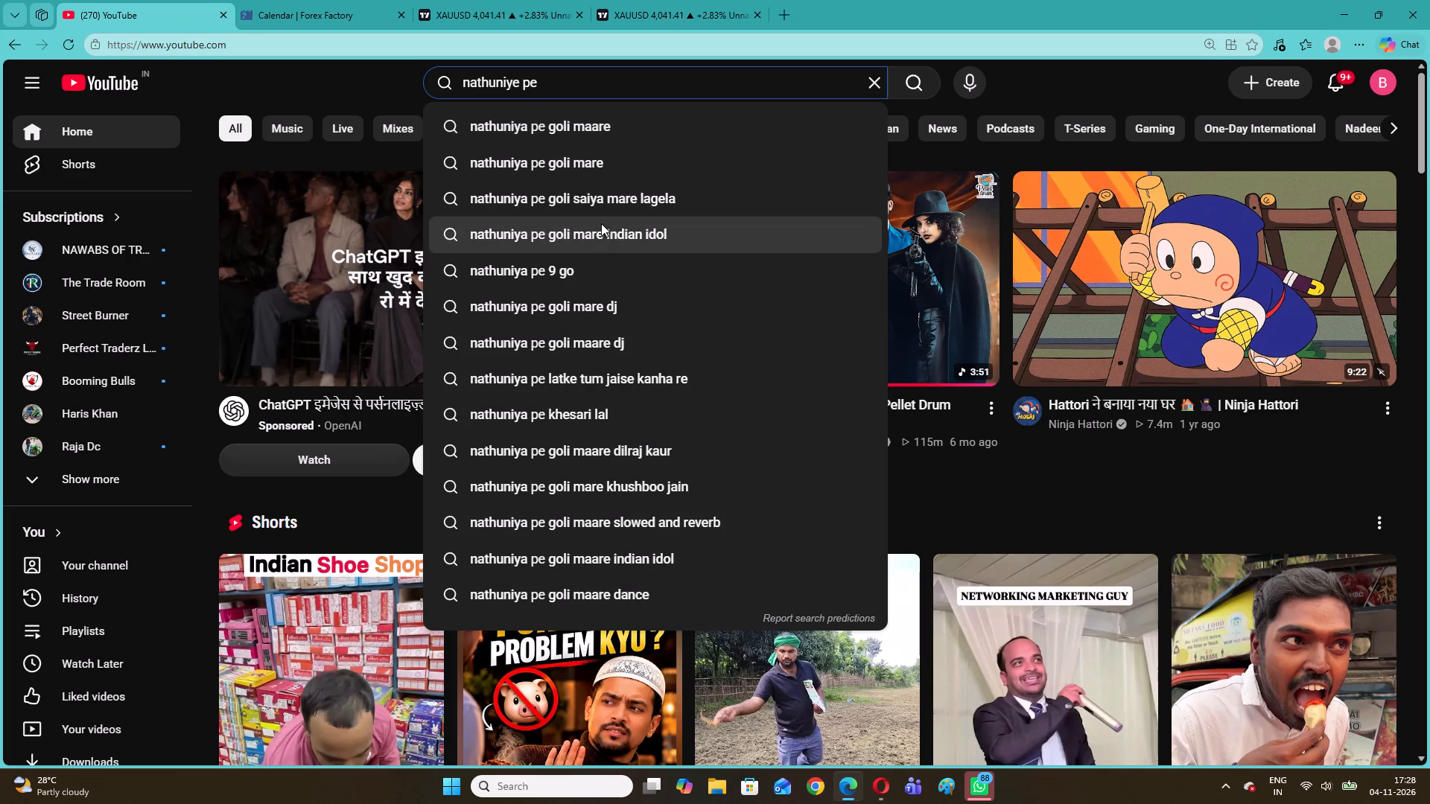
{"action": "left_click", "coordinate": [600, 263]}
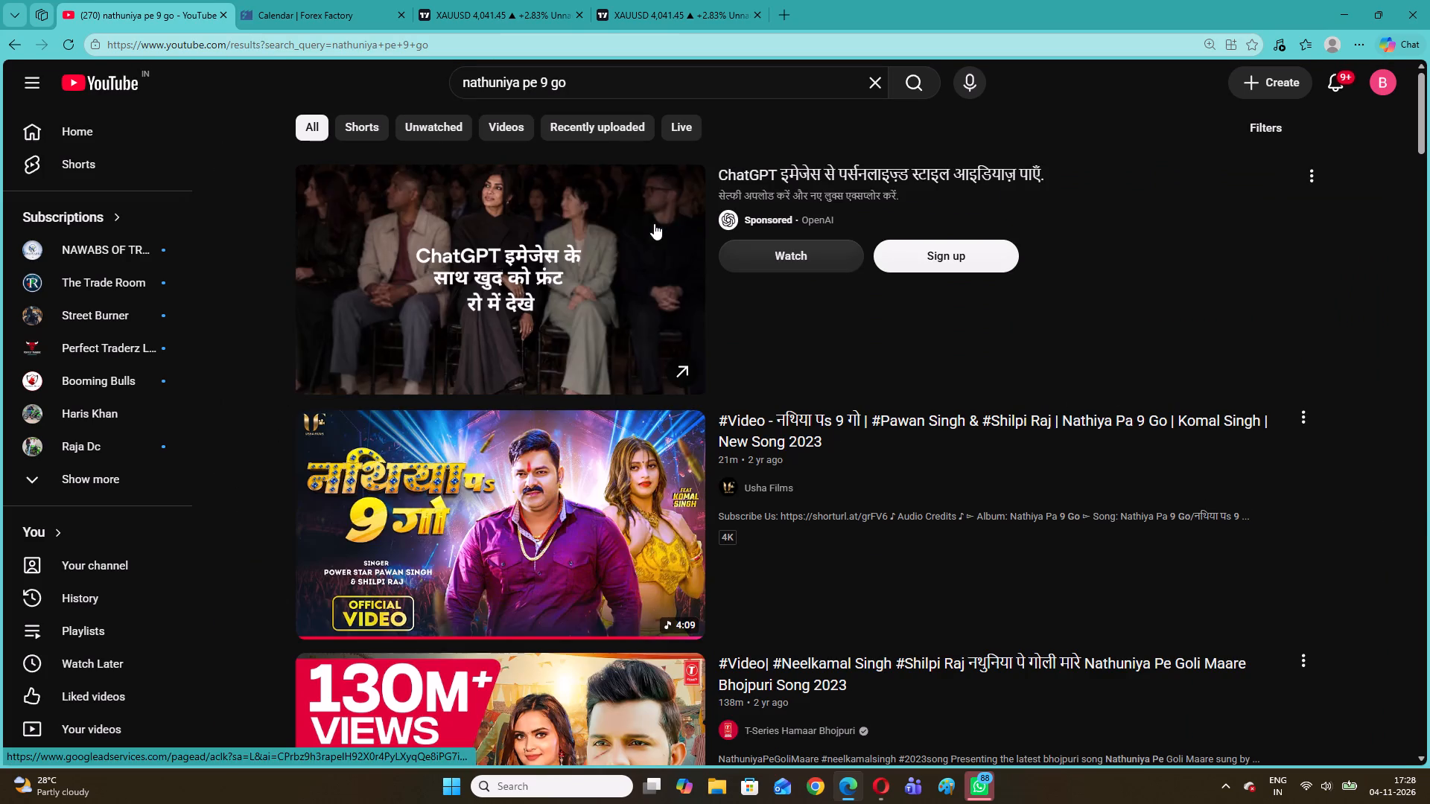
{"action": "left_click", "coordinate": [568, 496]}
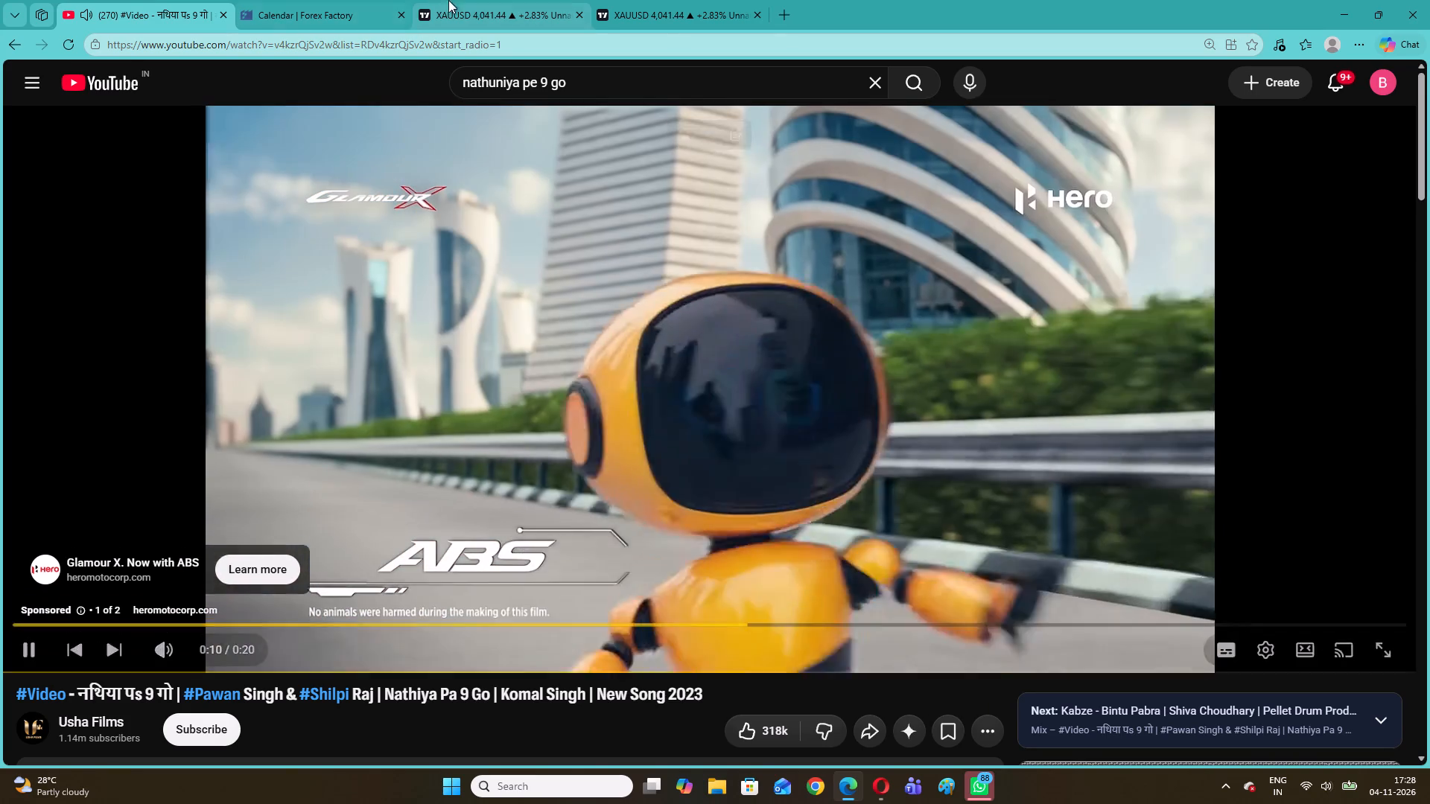
{"action": "left_click", "coordinate": [649, 0]}
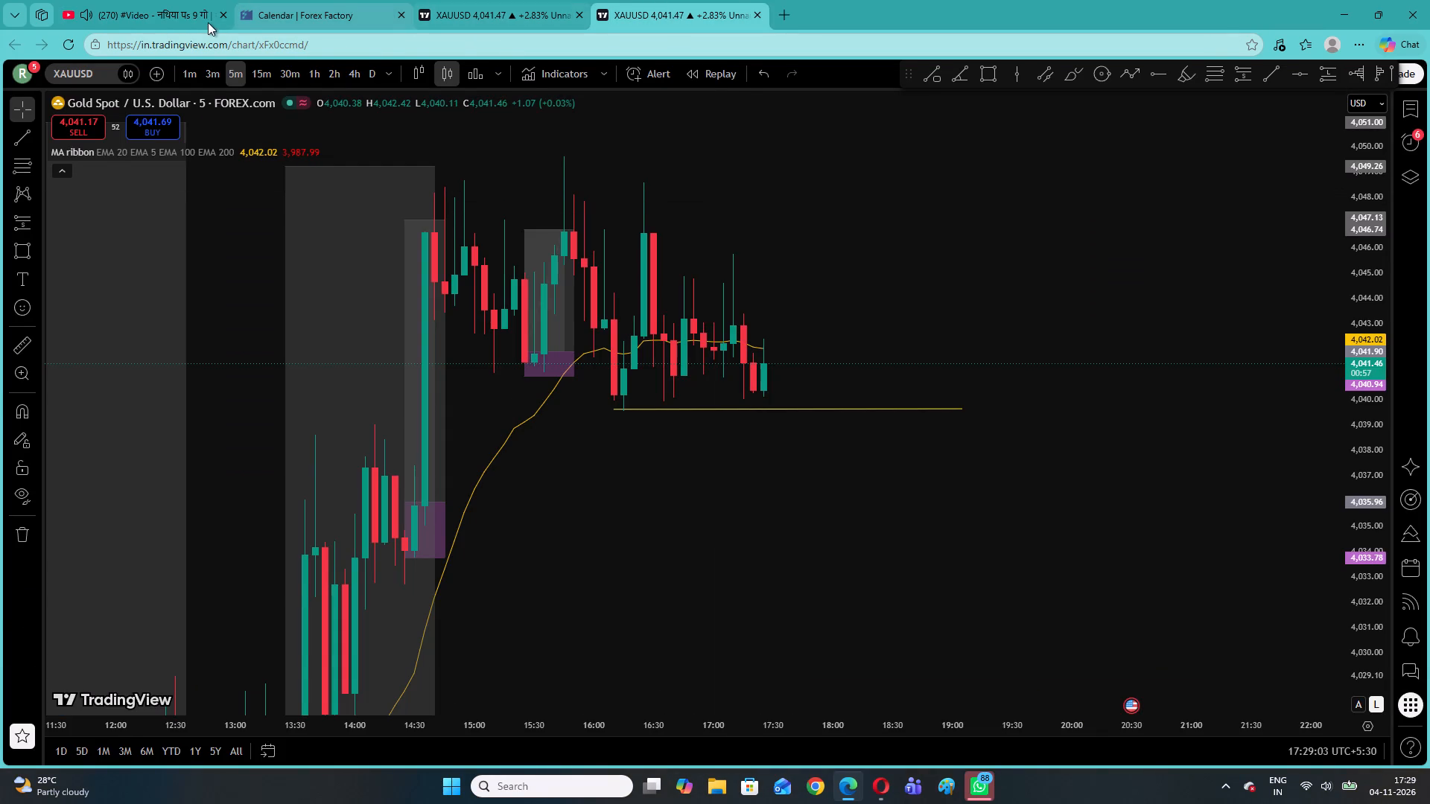
{"action": "left_click", "coordinate": [194, 0]}
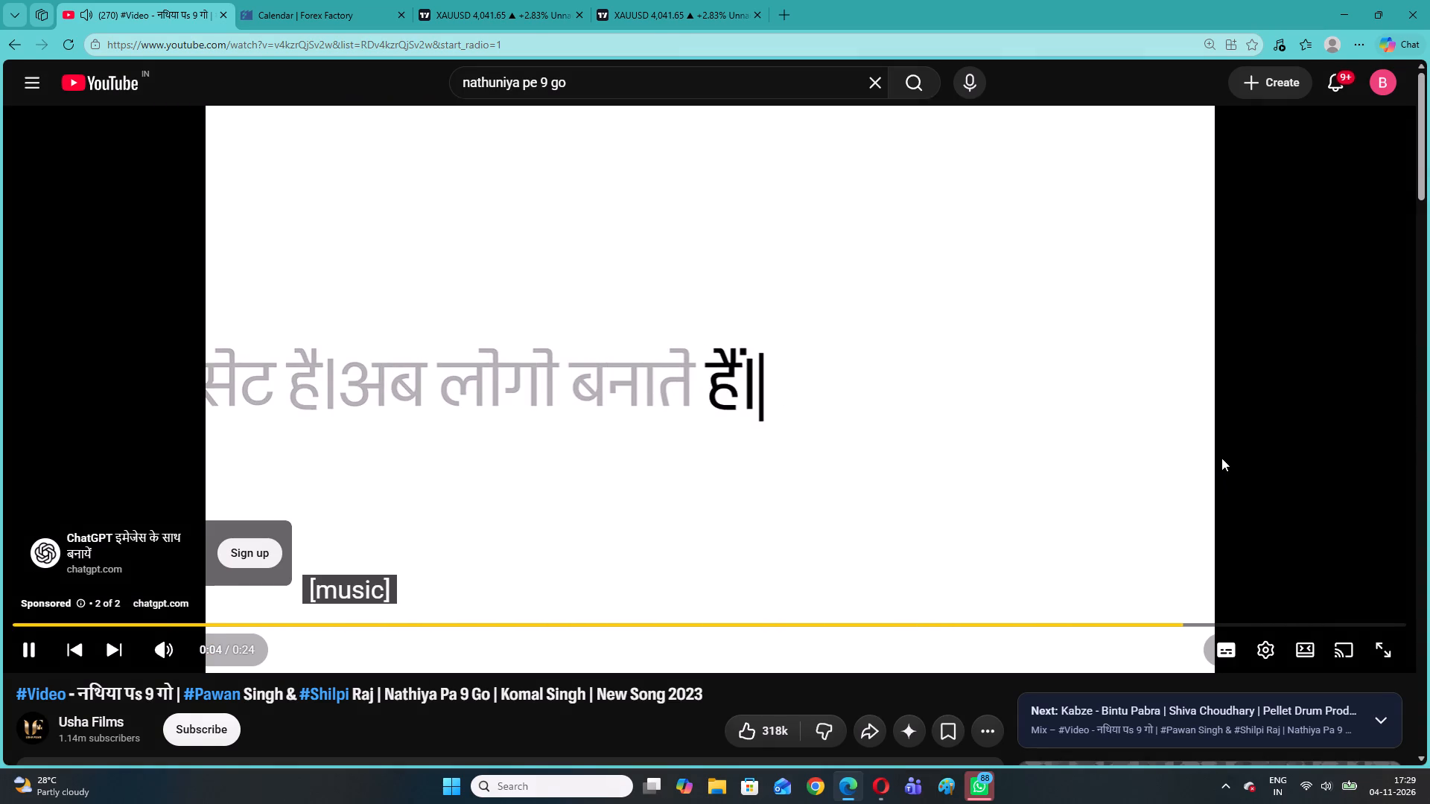
{"action": "left_click", "coordinate": [1367, 598]}
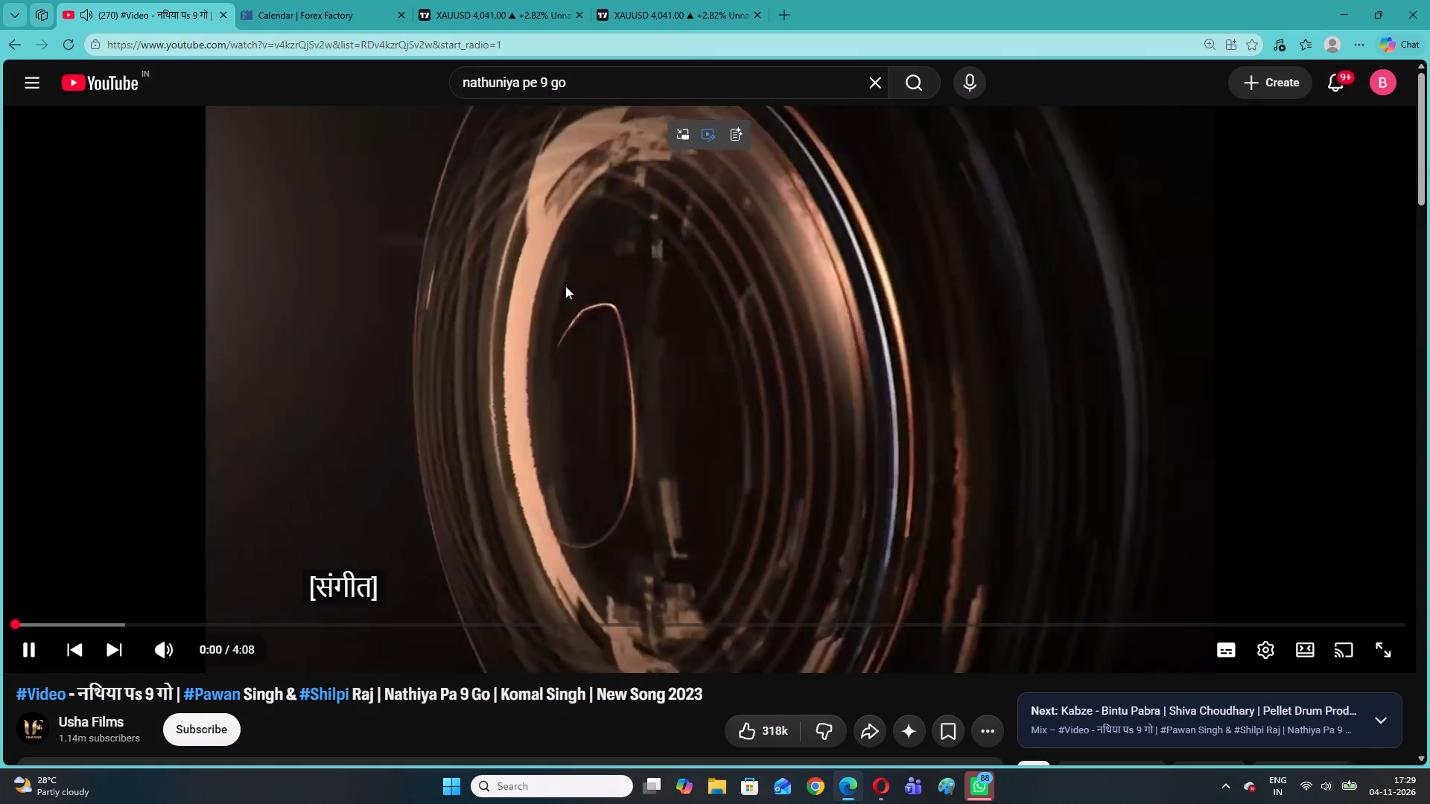
Back on the XAUUSD chart, place a long position from 17:20 with entry about 4,041.84, stop 4,039.80 and target 4,050.06.
{"action": "left_click", "coordinate": [605, 0]}
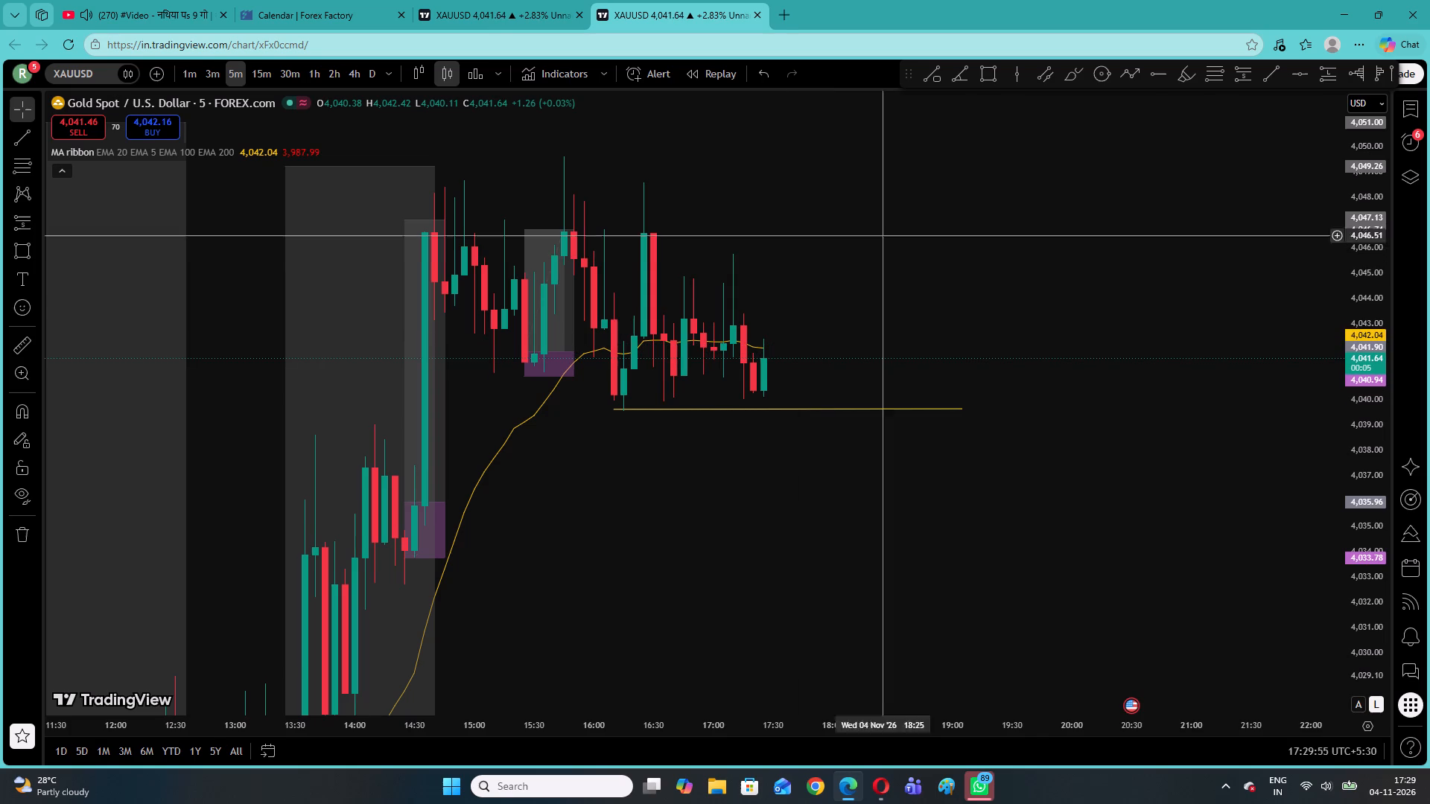
{"action": "left_click_drag", "start_coordinate": [1367, 328], "coordinate": [1320, 530]}
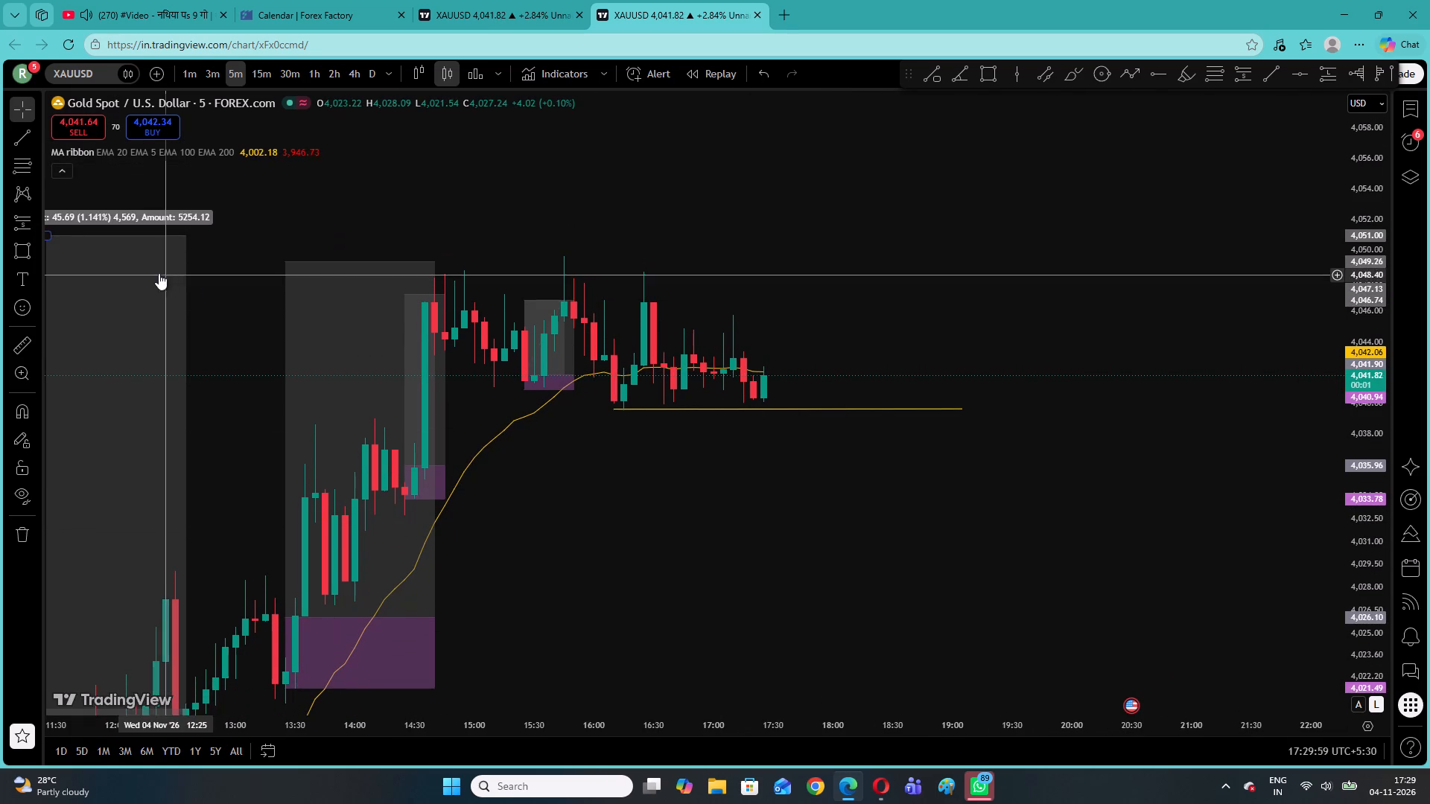
{"action": "left_click", "coordinate": [36, 223]}
{"action": "left_click", "coordinate": [57, 242]}
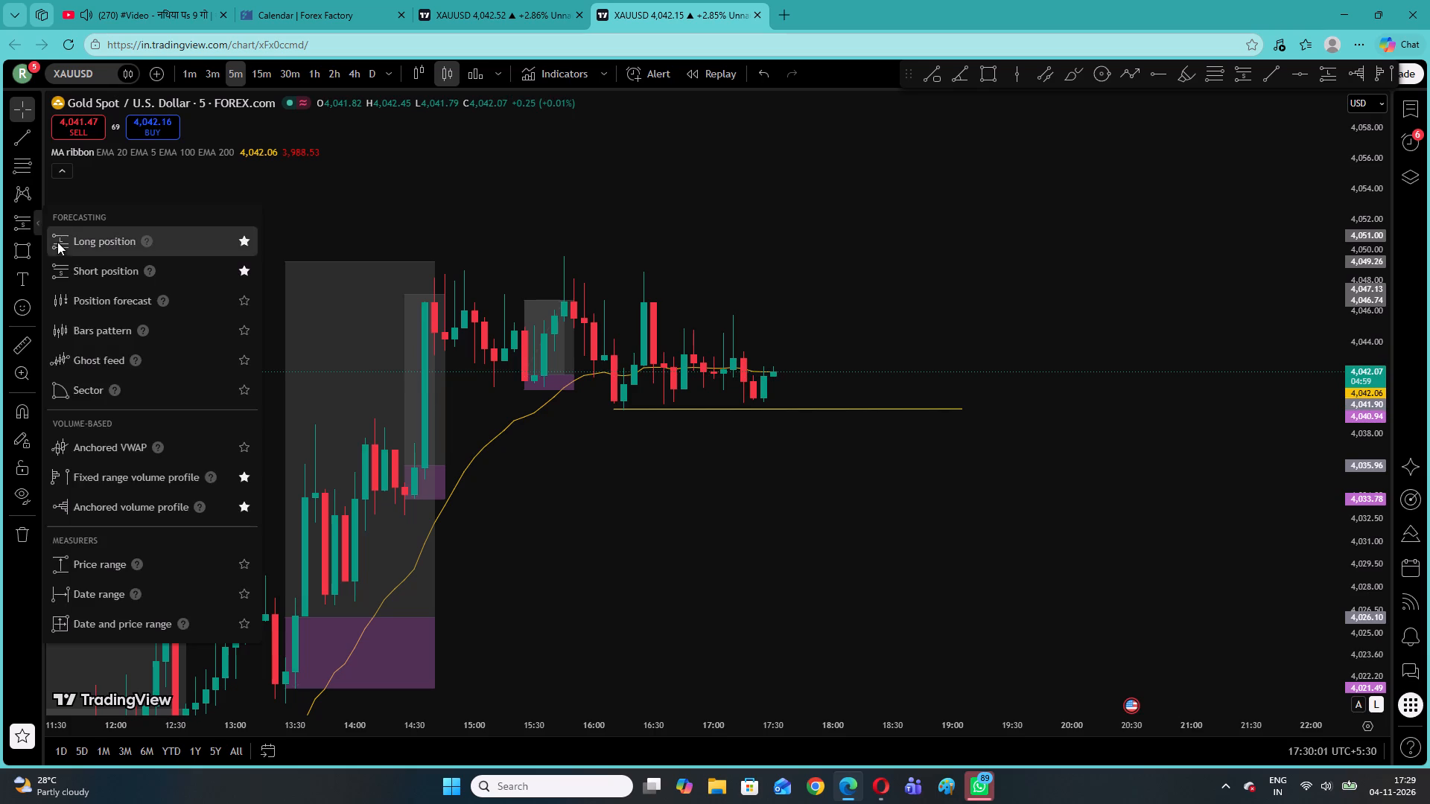
{"action": "left_click", "coordinate": [754, 375]}
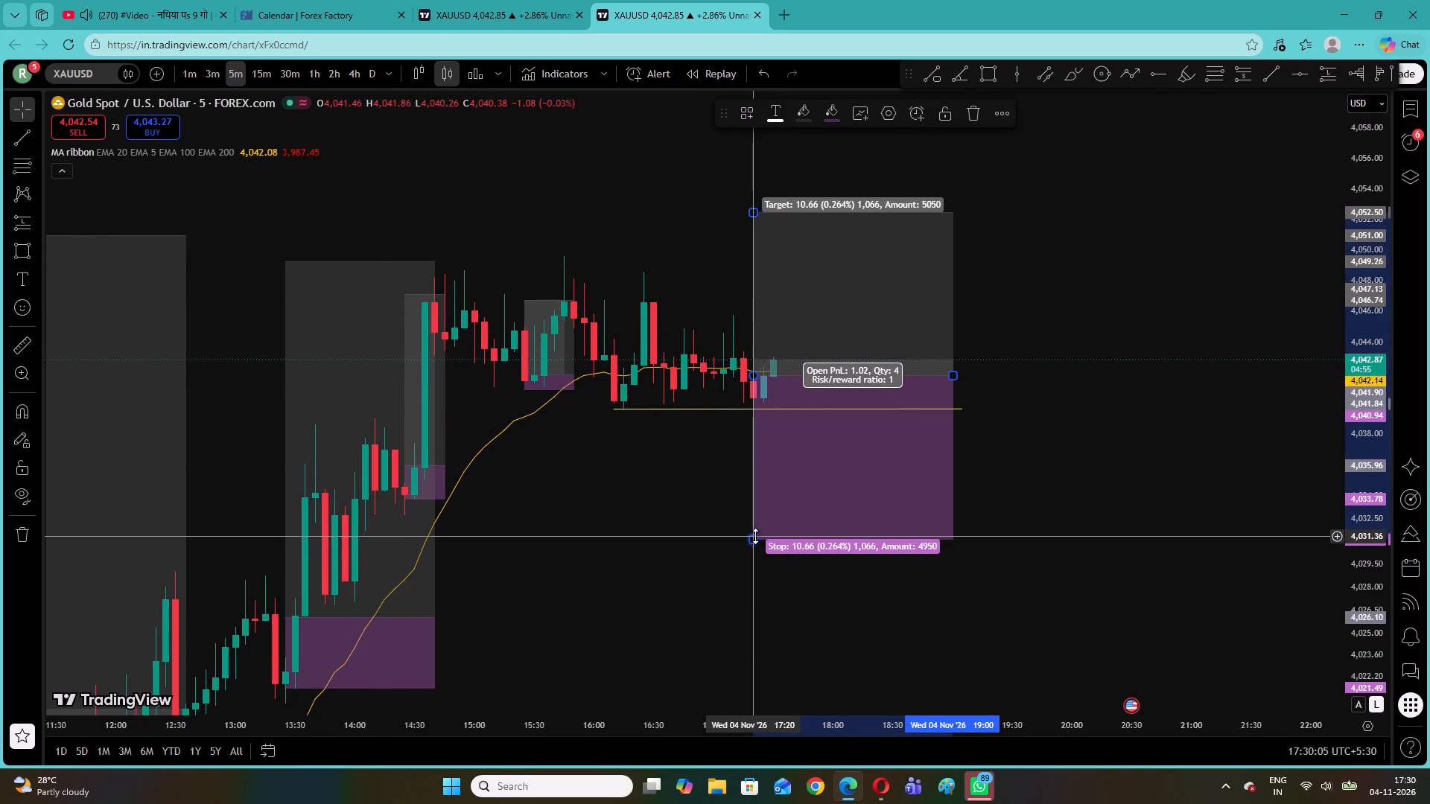
{"action": "left_click_drag", "start_coordinate": [755, 536], "coordinate": [801, 406]}
{"action": "left_click_drag", "start_coordinate": [754, 215], "coordinate": [754, 229]}
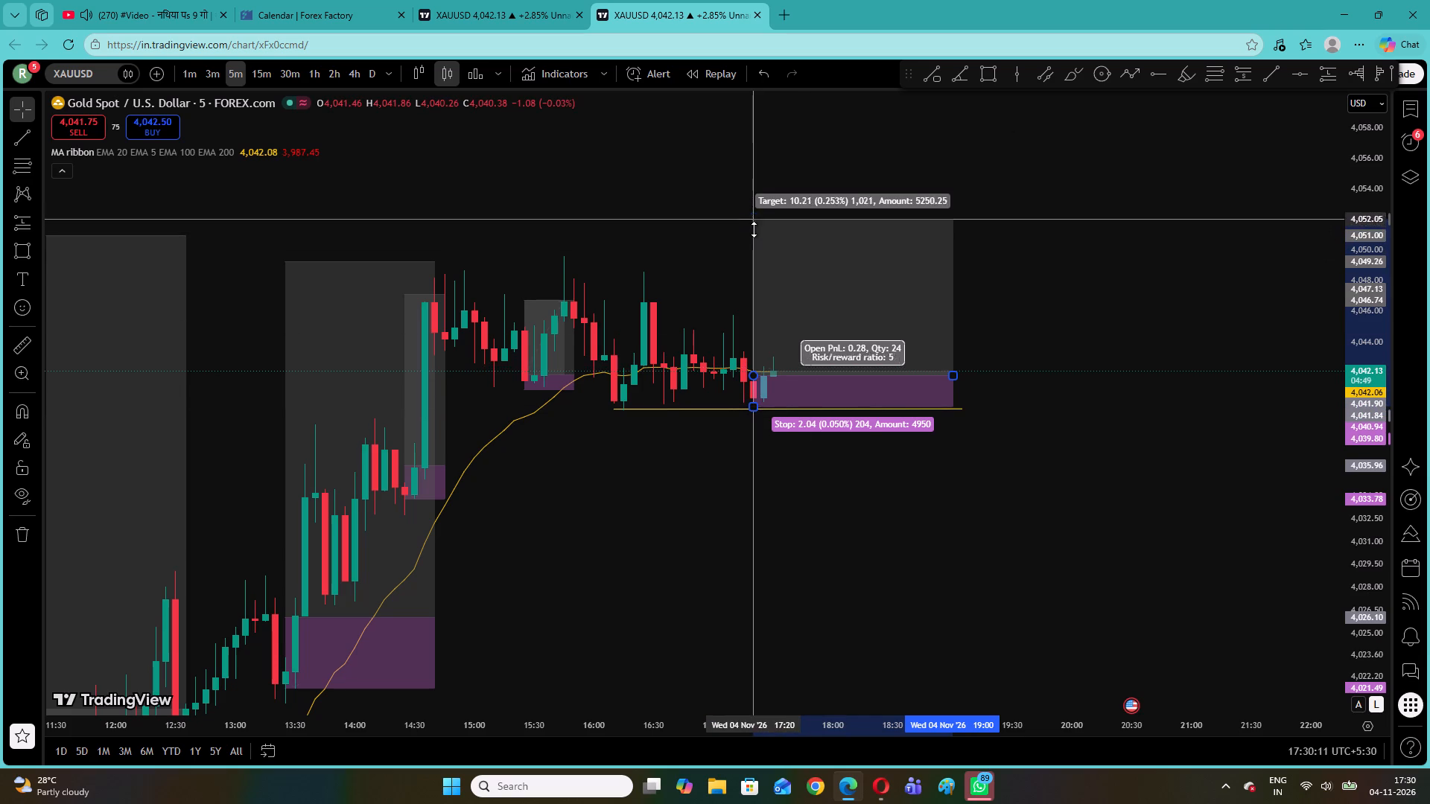
{"action": "left_click_drag", "start_coordinate": [754, 229], "coordinate": [753, 249]}
{"action": "left_click", "coordinate": [703, 244]}
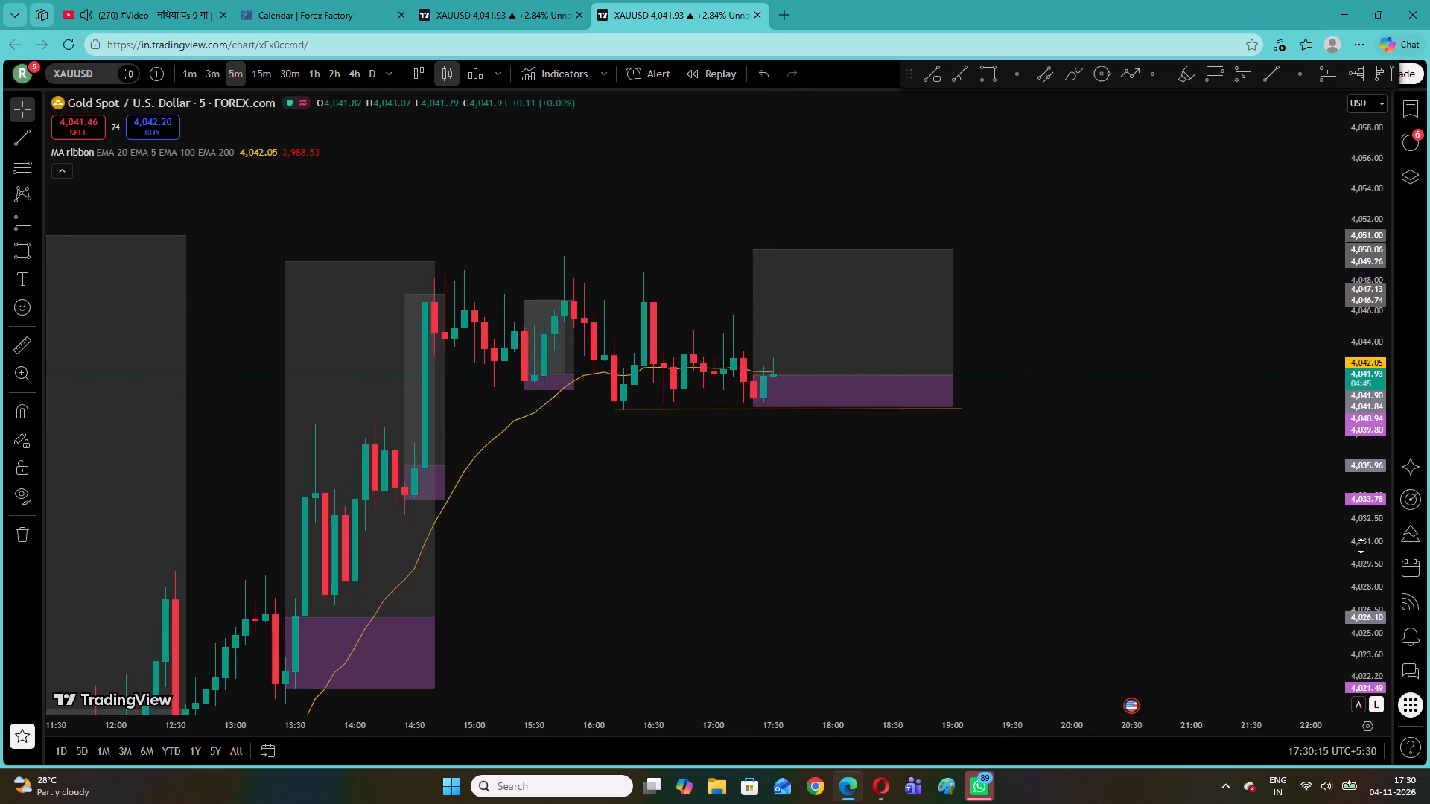
Check the 17:20 long position against price action on the 3- and 1-minute timeframes, finishing on the 5-minute chart.
{"action": "left_click_drag", "start_coordinate": [1361, 546], "coordinate": [1348, 267]}
{"action": "left_click_drag", "start_coordinate": [1070, 278], "coordinate": [1123, 331]}
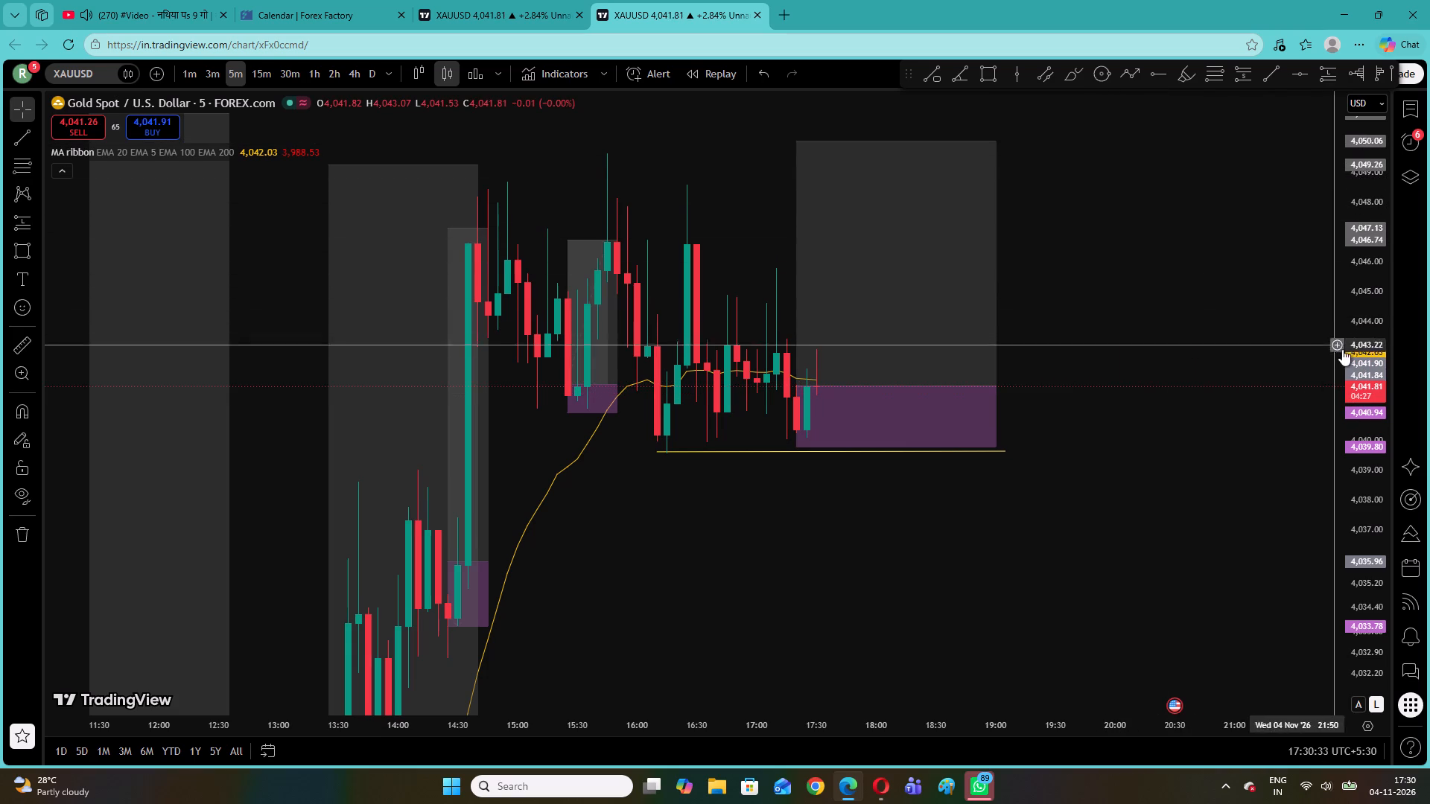
{"action": "left_click_drag", "start_coordinate": [1364, 342], "coordinate": [1354, 397]}
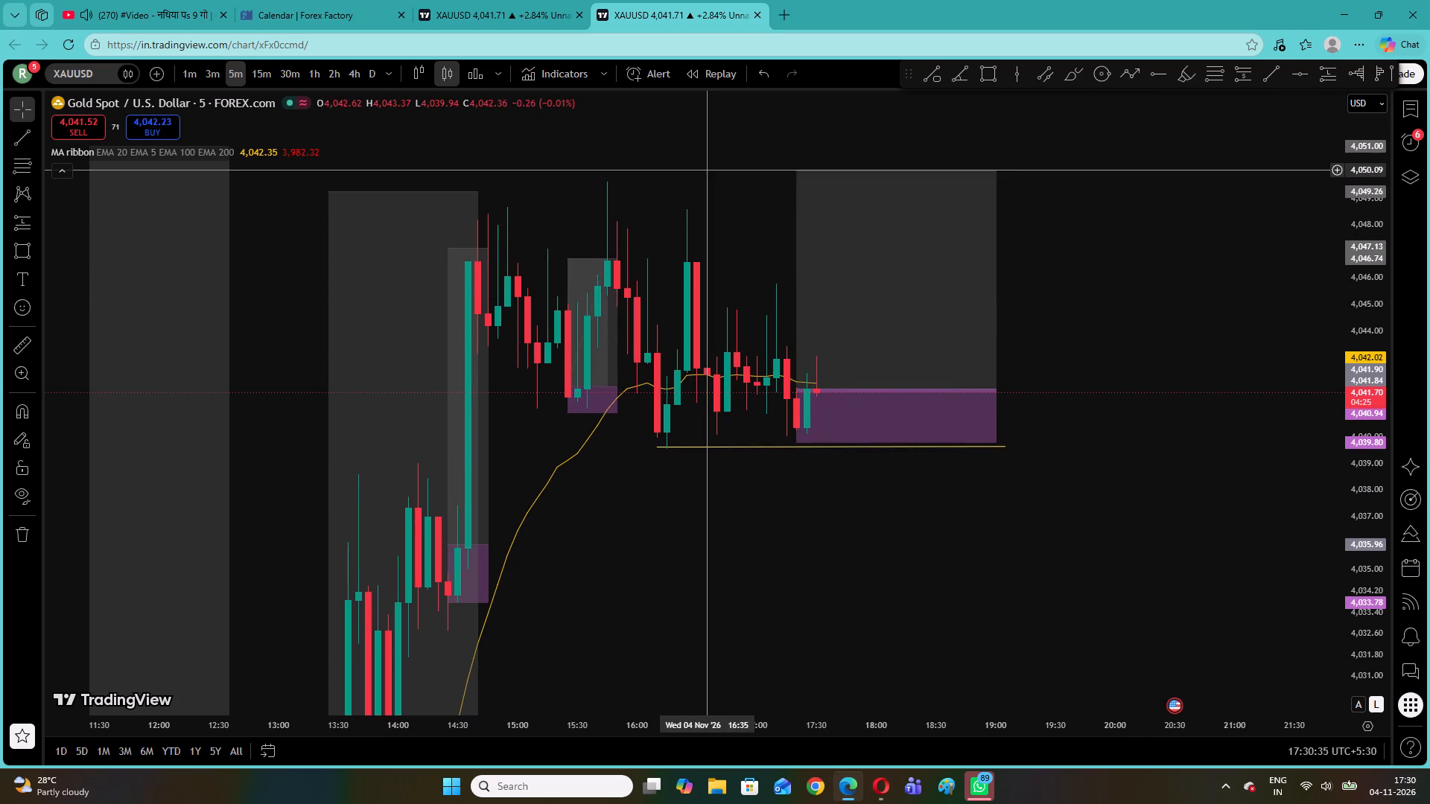
{"action": "left_click", "coordinate": [205, 77]}
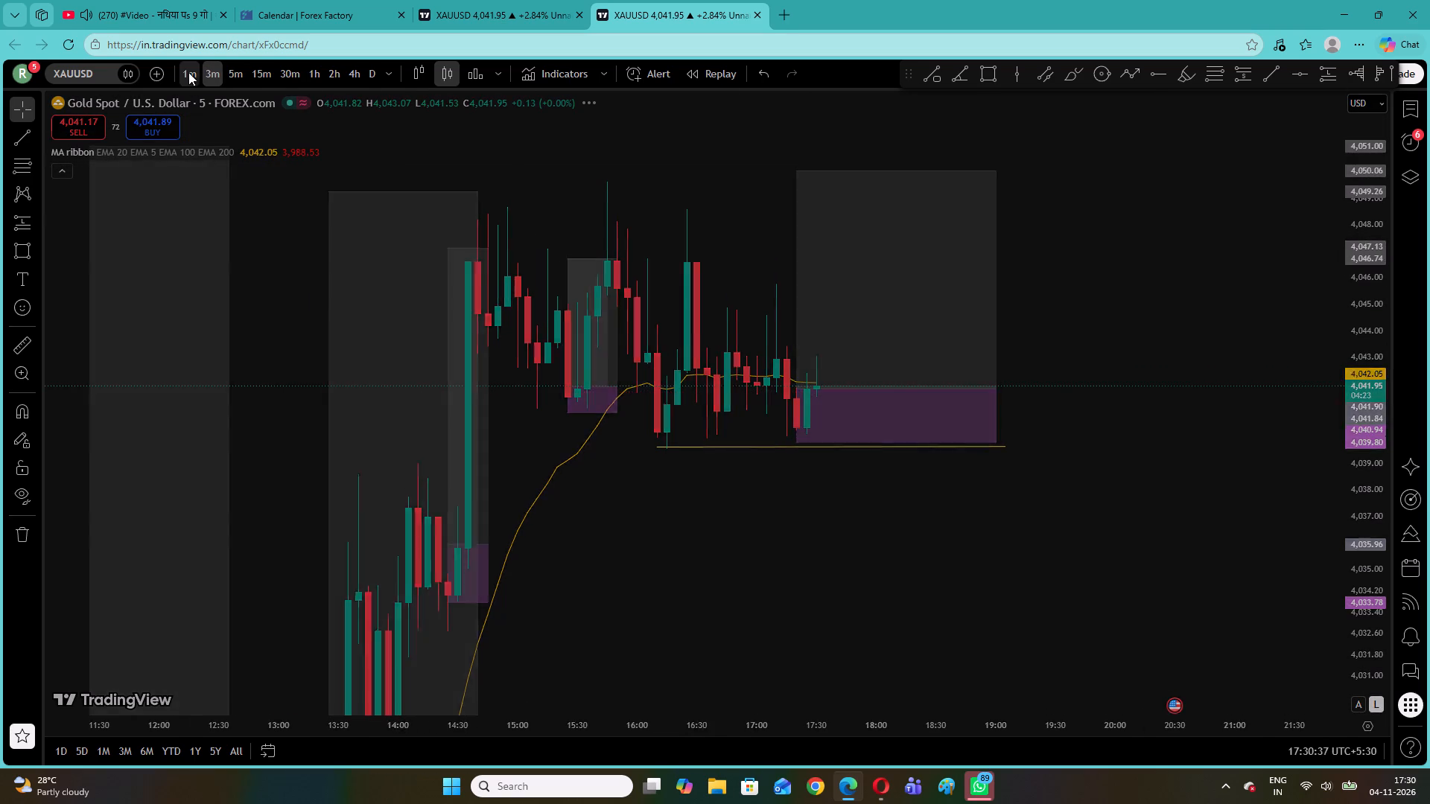
{"action": "left_click", "coordinate": [188, 72]}
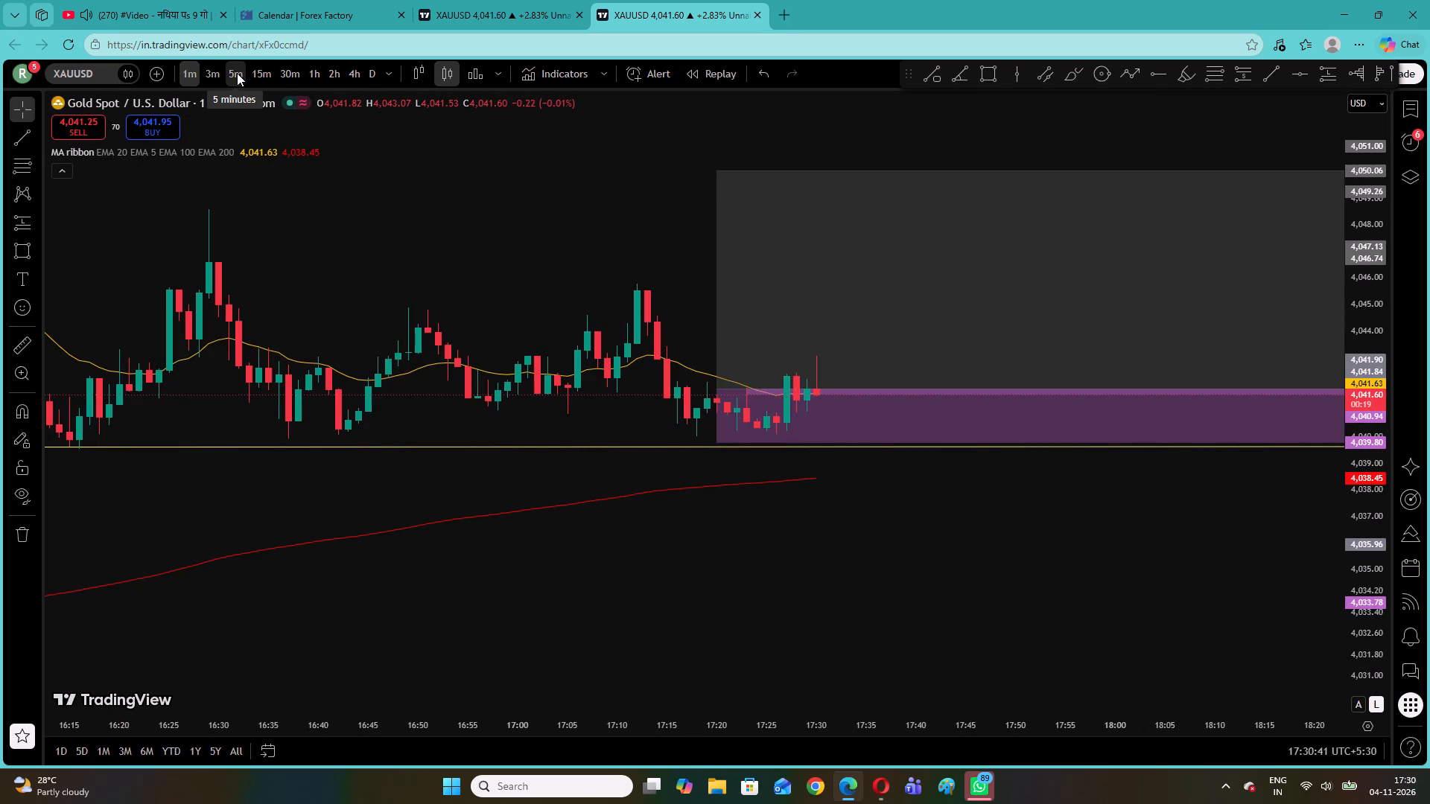
{"action": "left_click", "coordinate": [237, 73]}
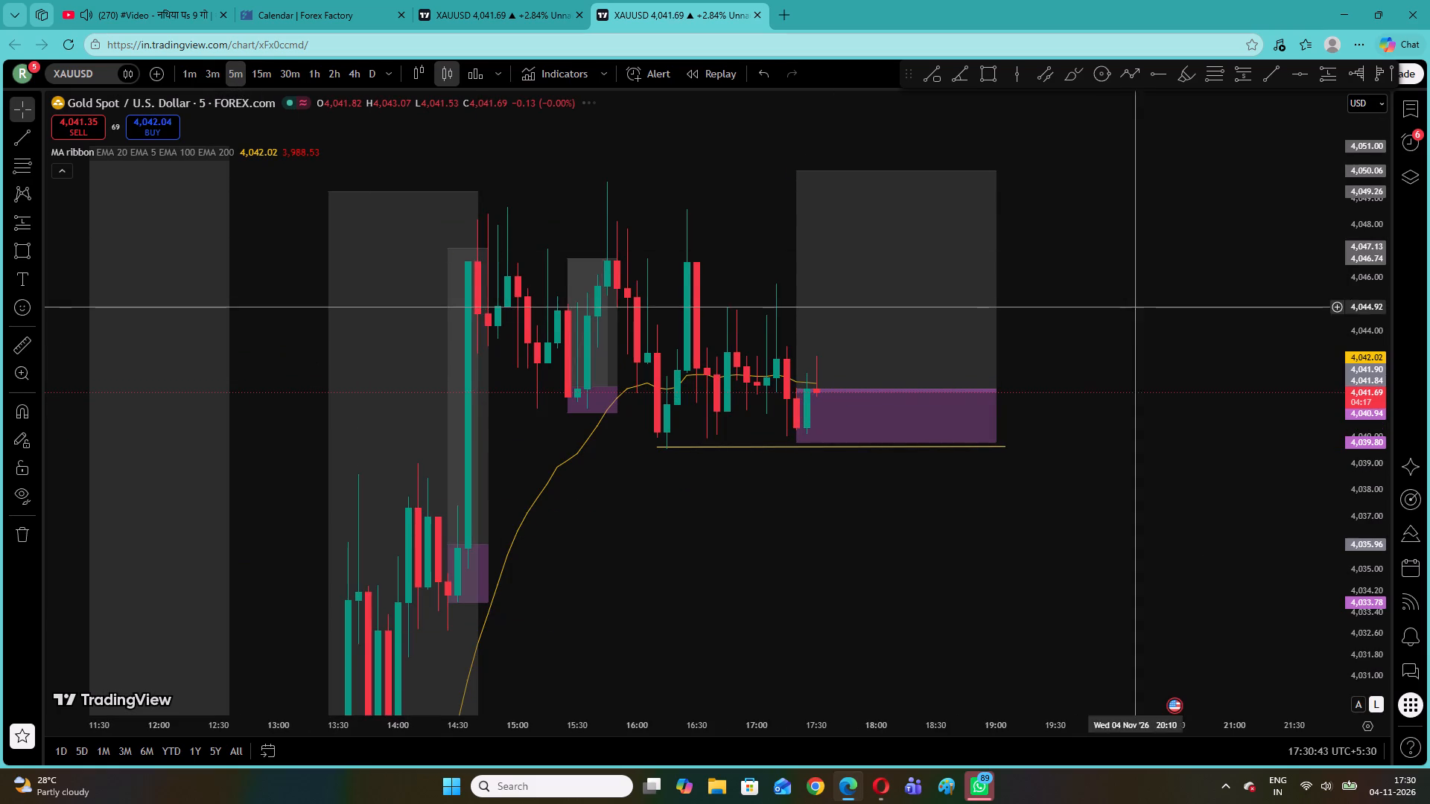
Examine earlier 5-minute price action around the 20 and 200 EMAs, going back to the early hours of 3 November.
{"action": "left_click_drag", "start_coordinate": [1353, 399], "coordinate": [1342, 550]}
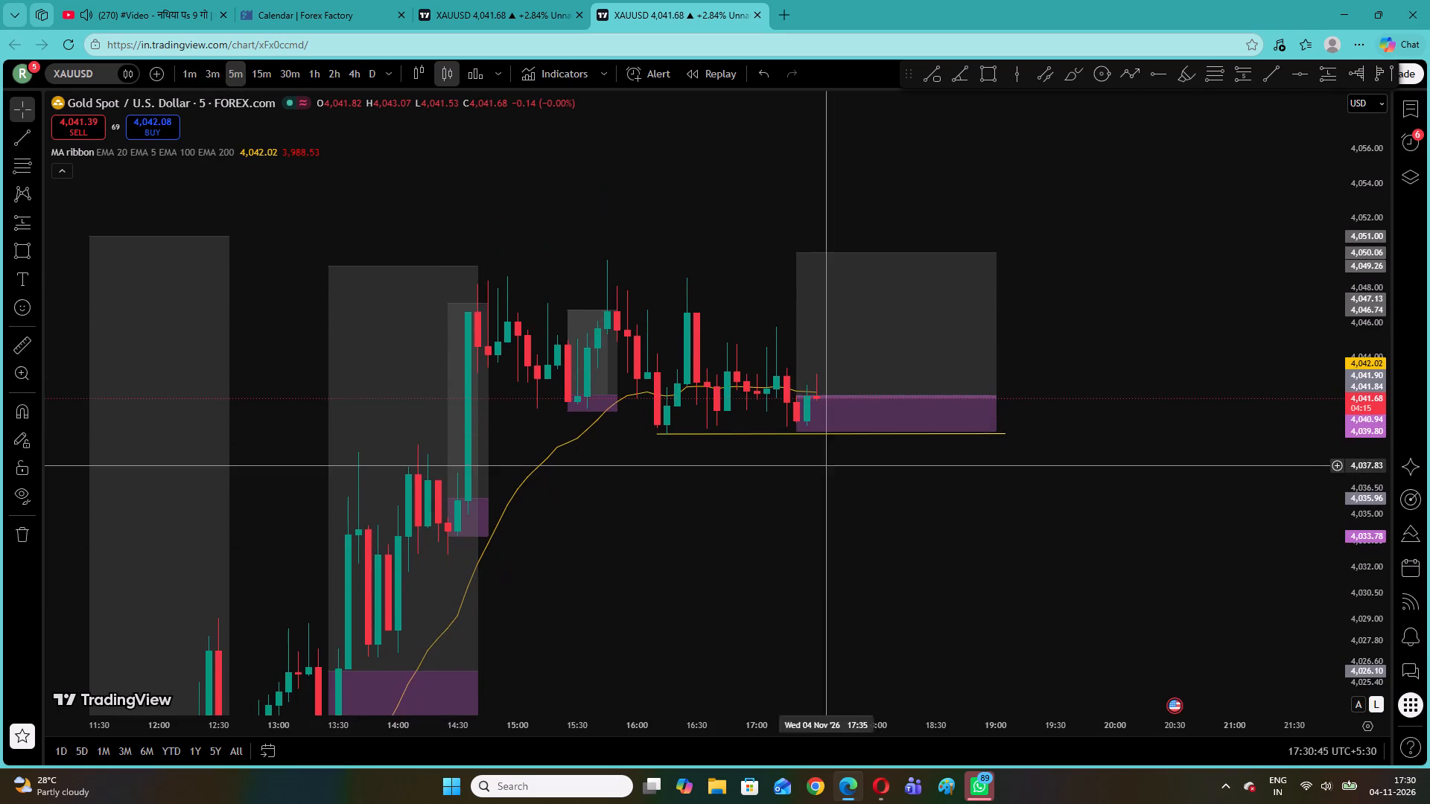
{"action": "left_click_drag", "start_coordinate": [711, 511], "coordinate": [1063, 228]}
{"action": "left_click_drag", "start_coordinate": [849, 650], "coordinate": [1140, 305]}
{"action": "left_click_drag", "start_coordinate": [953, 470], "coordinate": [1089, 255]}
{"action": "left_click_drag", "start_coordinate": [1354, 333], "coordinate": [1337, 457]}
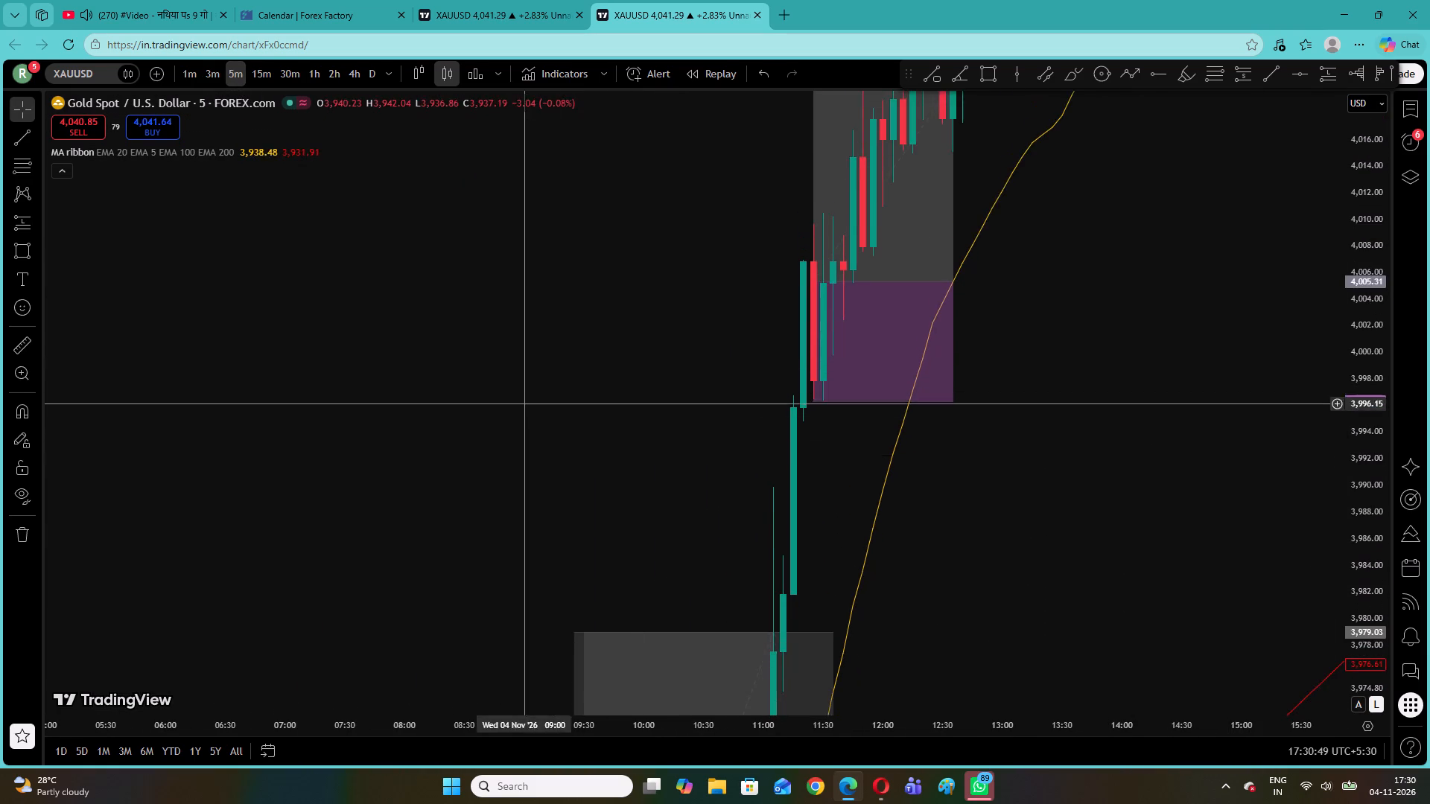
{"action": "left_click_drag", "start_coordinate": [521, 405], "coordinate": [1171, 200]}
{"action": "left_click_drag", "start_coordinate": [553, 343], "coordinate": [1344, 229]}
{"action": "left_click_drag", "start_coordinate": [614, 457], "coordinate": [1259, 125]}
{"action": "left_click_drag", "start_coordinate": [698, 459], "coordinate": [730, 434]}
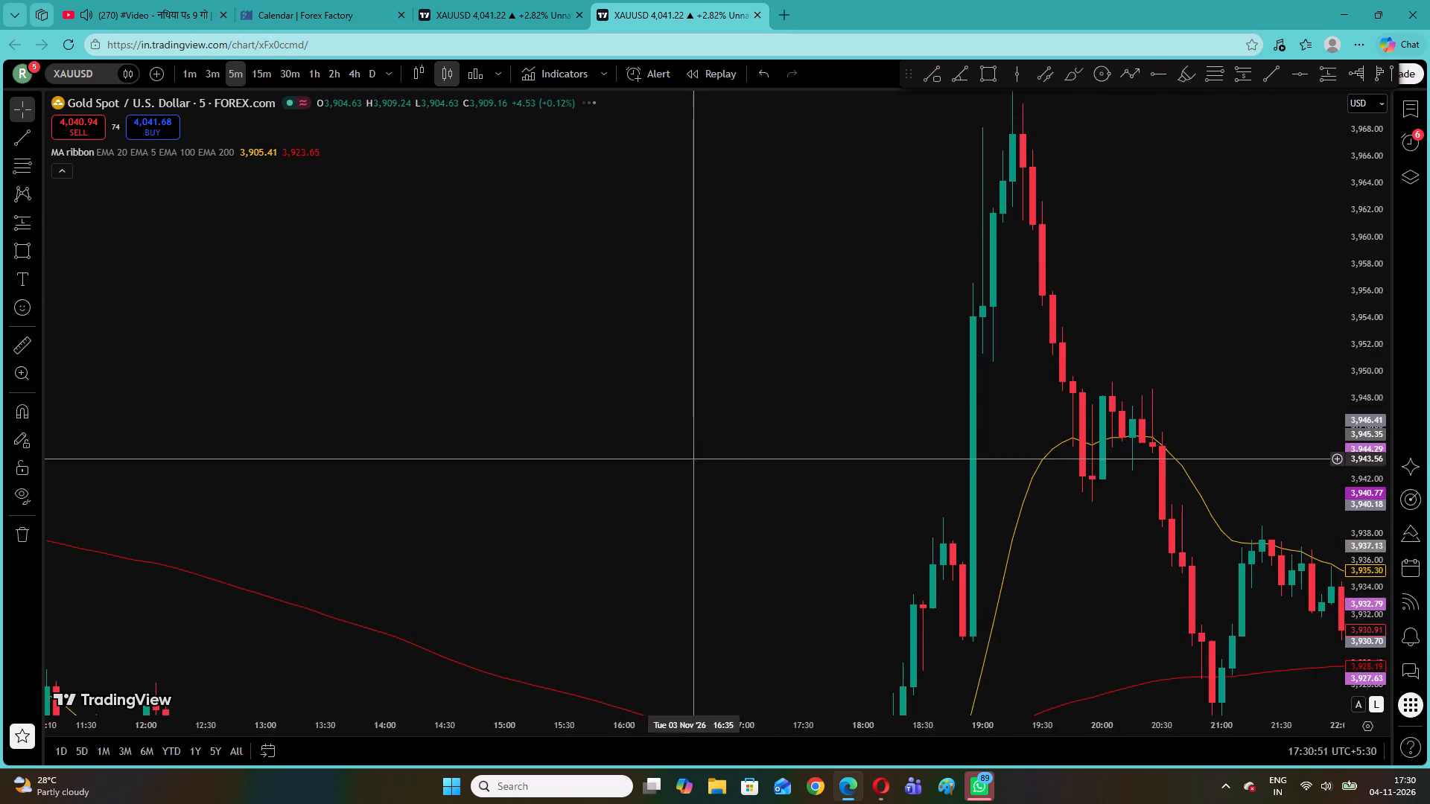
{"action": "left_click_drag", "start_coordinate": [730, 434], "coordinate": [1126, 174]}
{"action": "left_click_drag", "start_coordinate": [773, 458], "coordinate": [1081, 332]}
{"action": "left_click_drag", "start_coordinate": [674, 275], "coordinate": [1072, 526]}
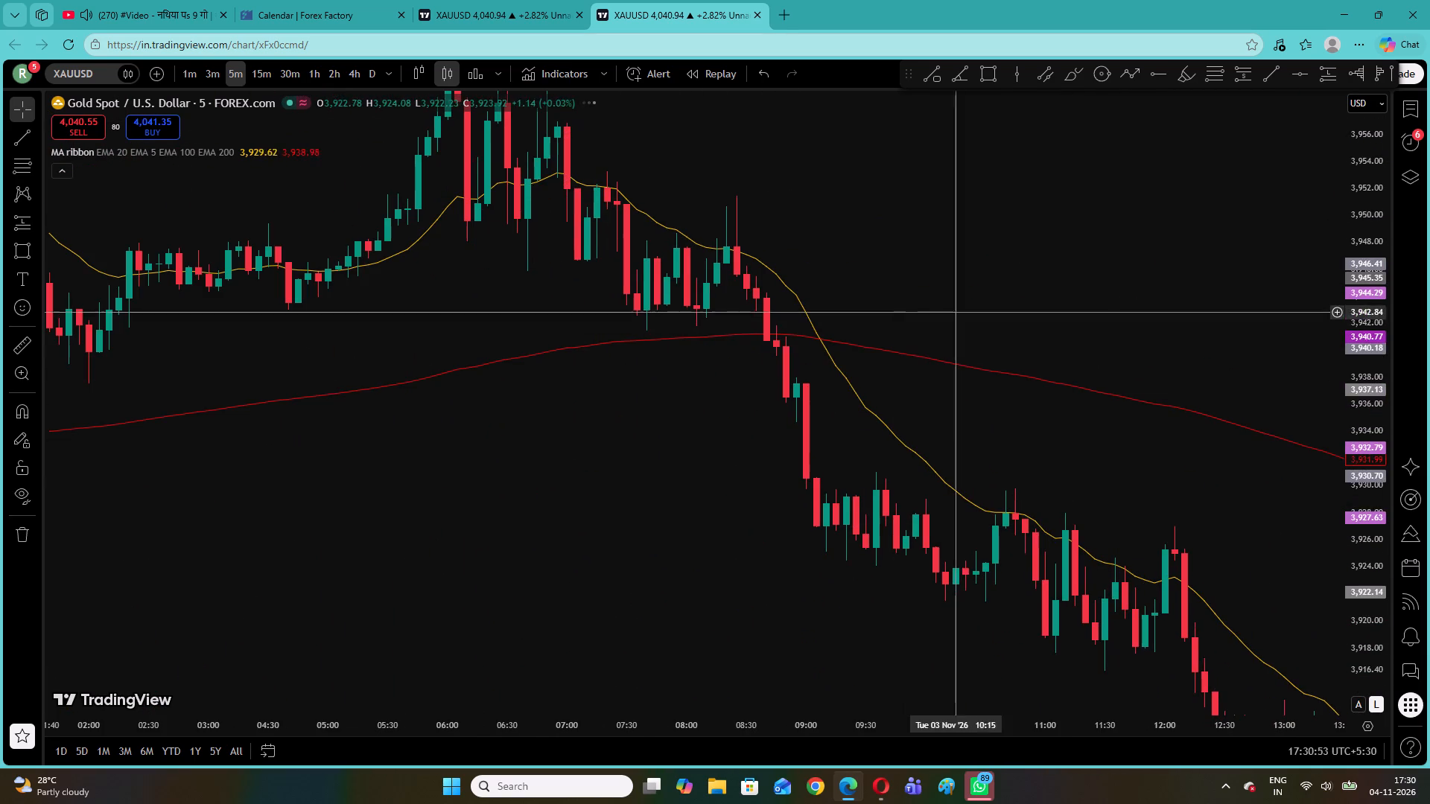
{"action": "left_click_drag", "start_coordinate": [635, 408], "coordinate": [1099, 492]}
{"action": "left_click_drag", "start_coordinate": [908, 354], "coordinate": [869, 476]}
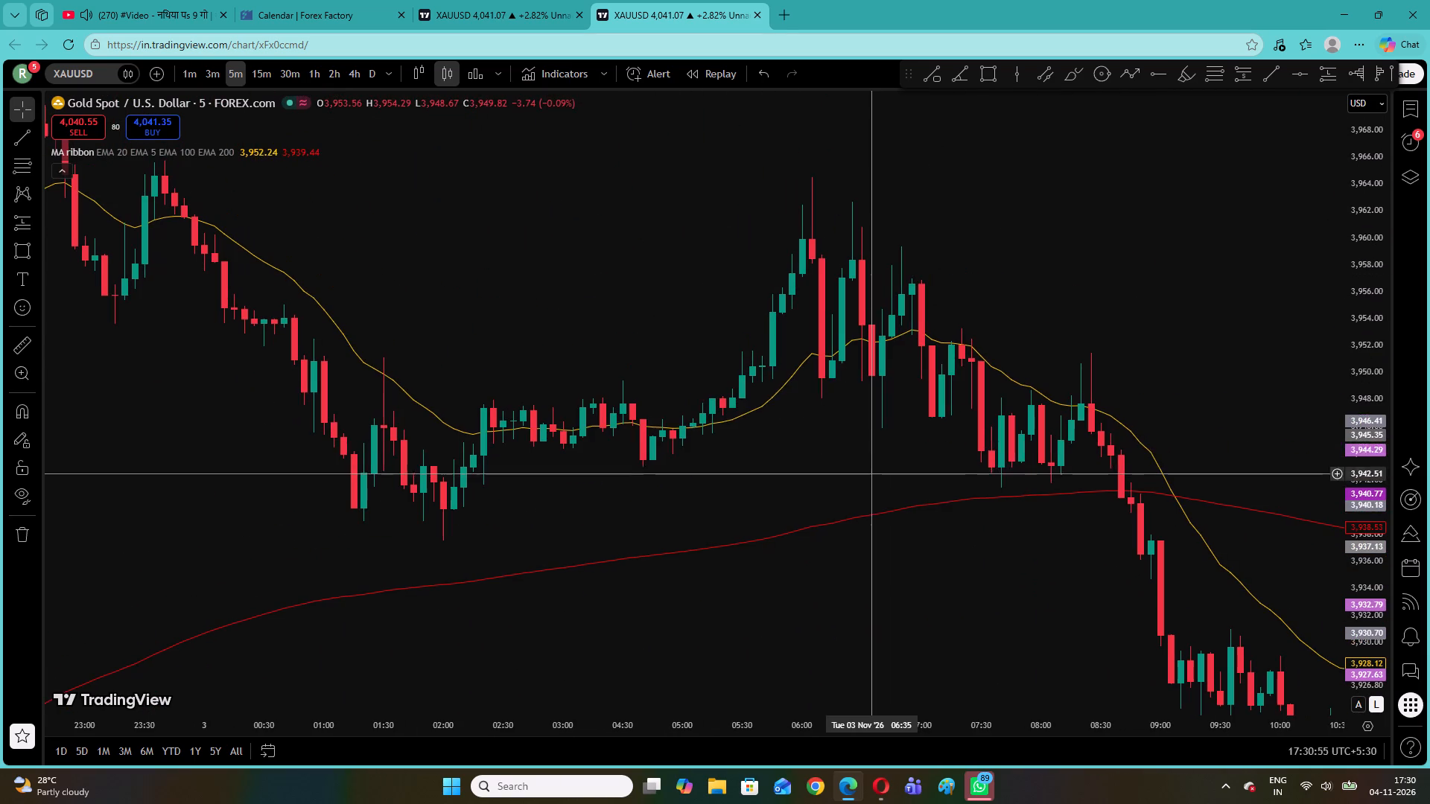
{"action": "left_click_drag", "start_coordinate": [1356, 498], "coordinate": [1357, 286]}
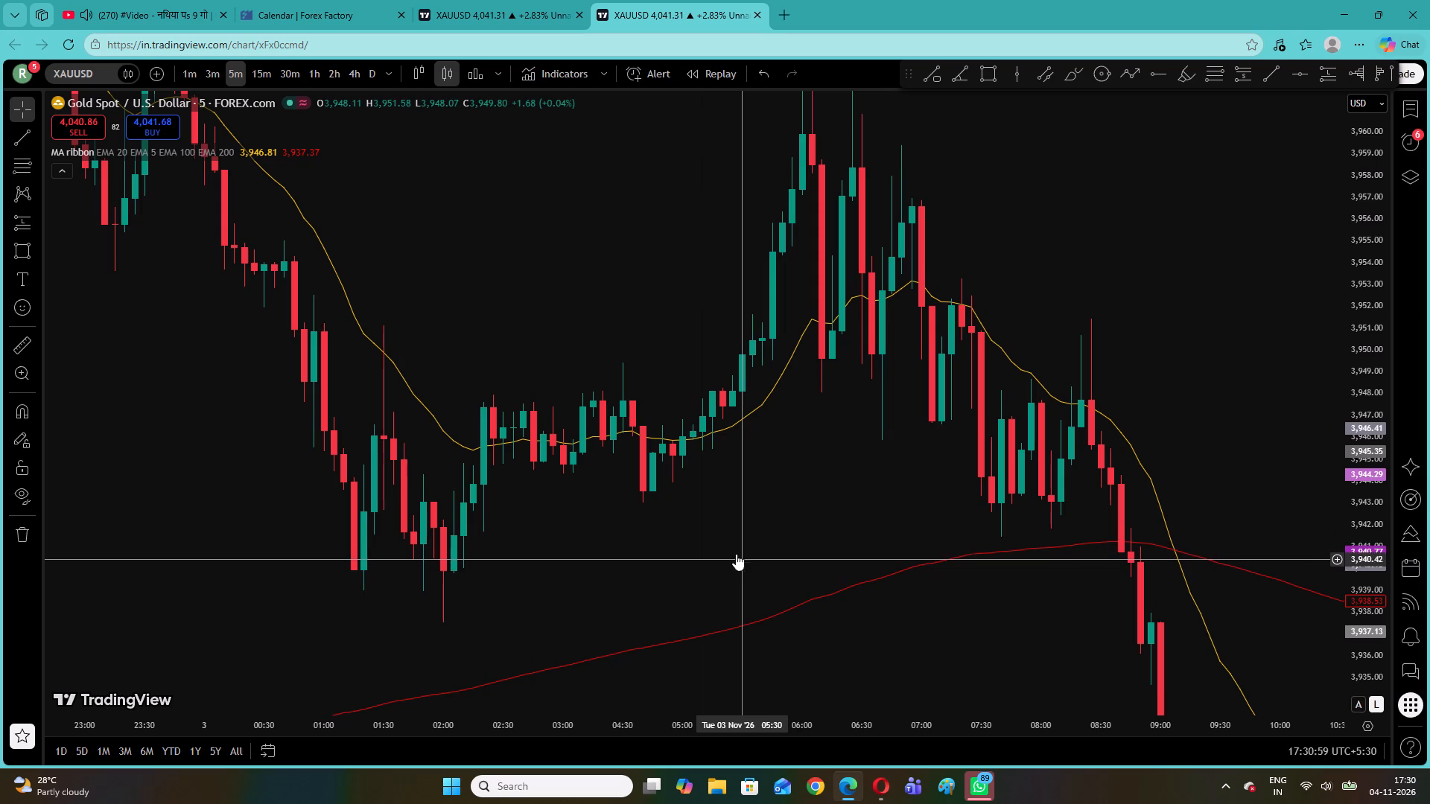
{"action": "left_click_drag", "start_coordinate": [415, 185], "coordinate": [322, 308]}
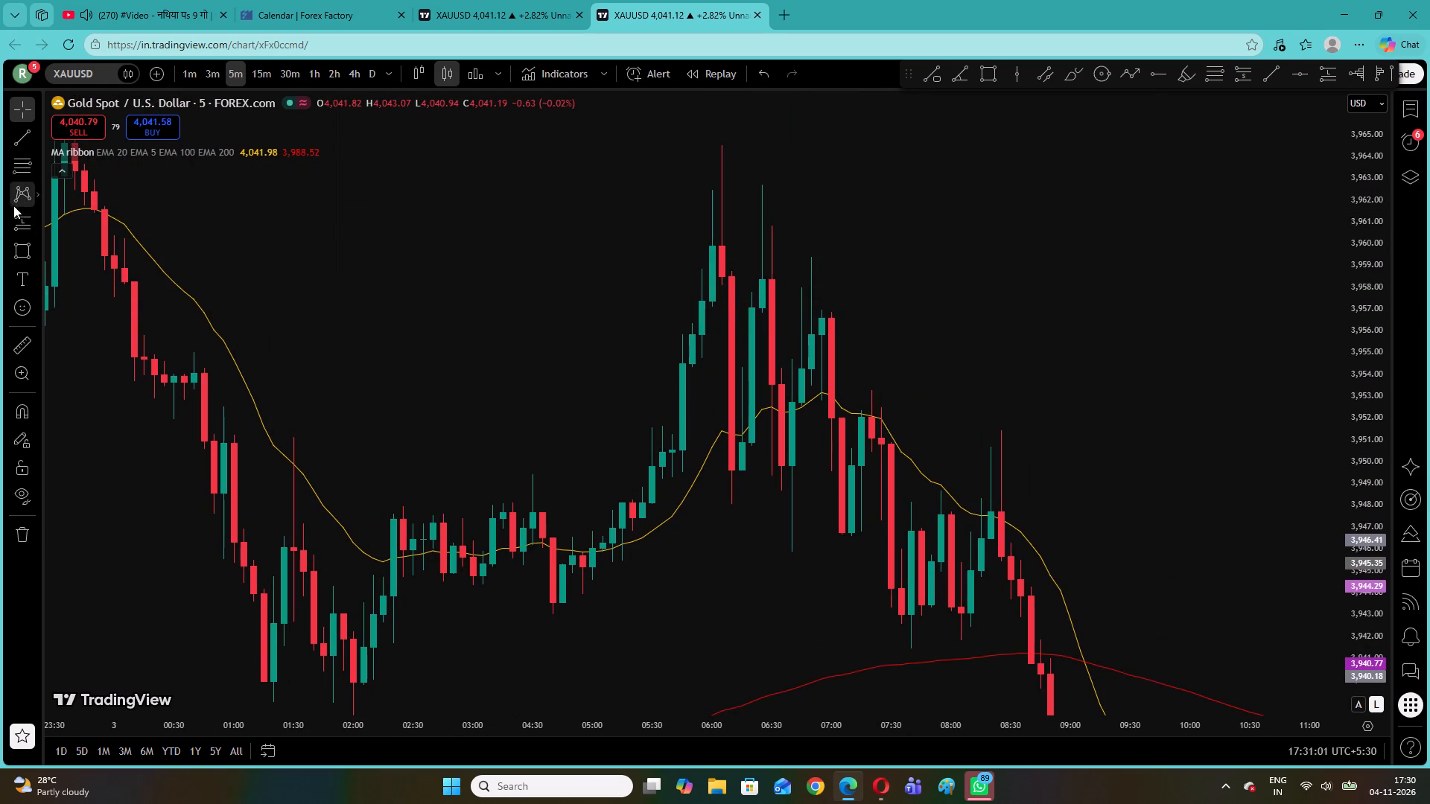
Place a long position on 3 November from 05:30 to 06:00 with entry about 3,949.82, stop 3,948.08 and target 3,956.92.
{"action": "left_click", "coordinate": [19, 220]}
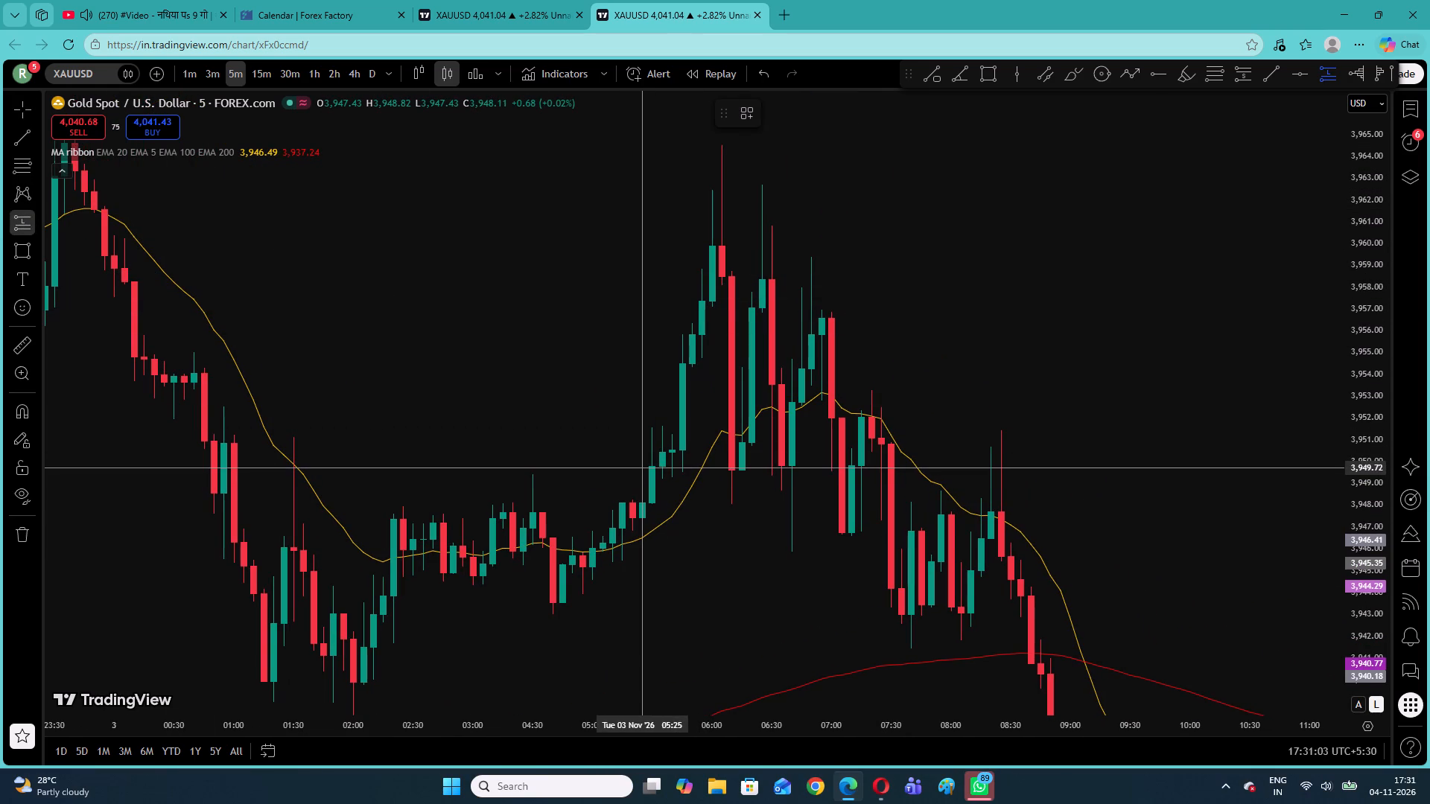
{"action": "left_click", "coordinate": [647, 465]}
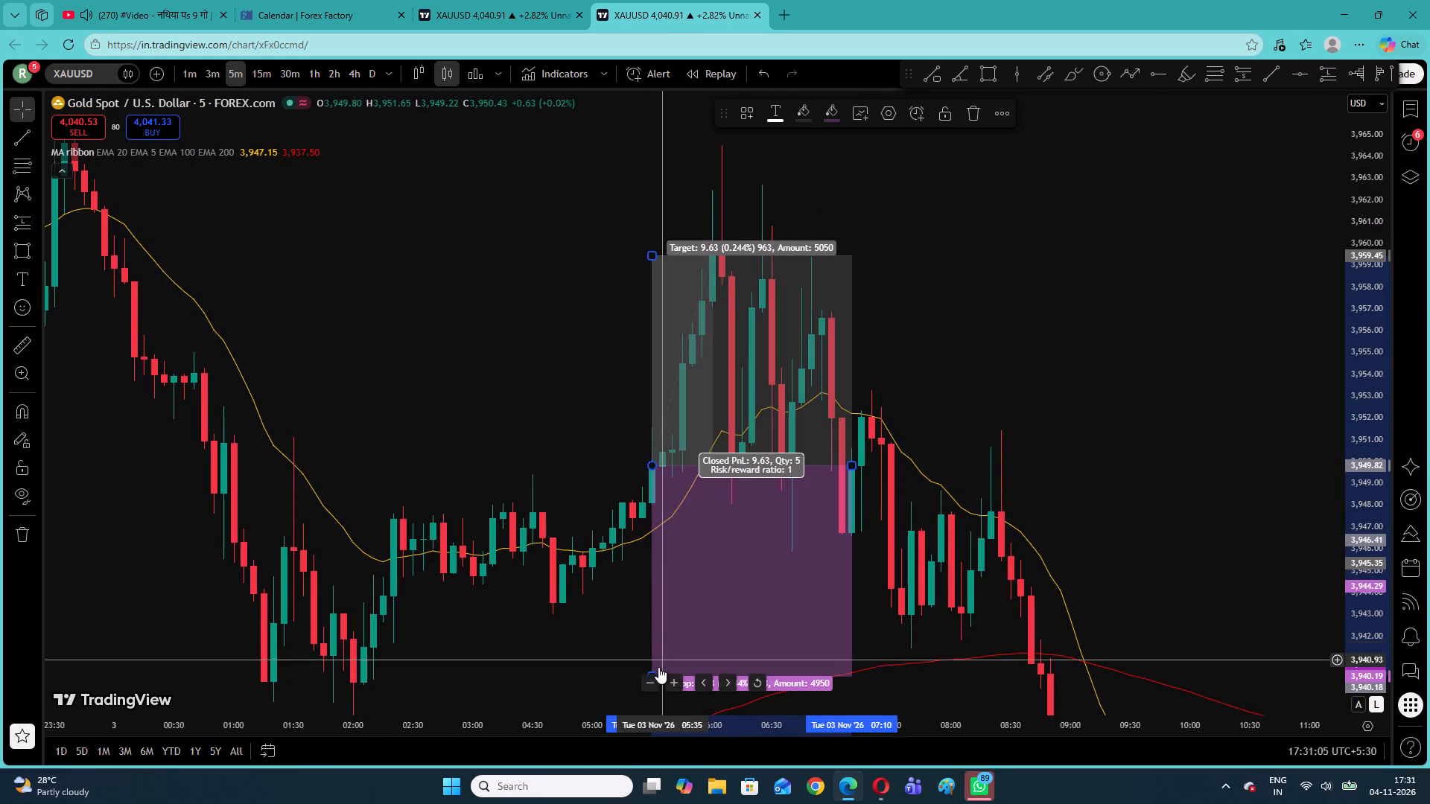
{"action": "left_click_drag", "start_coordinate": [637, 674], "coordinate": [636, 645]}
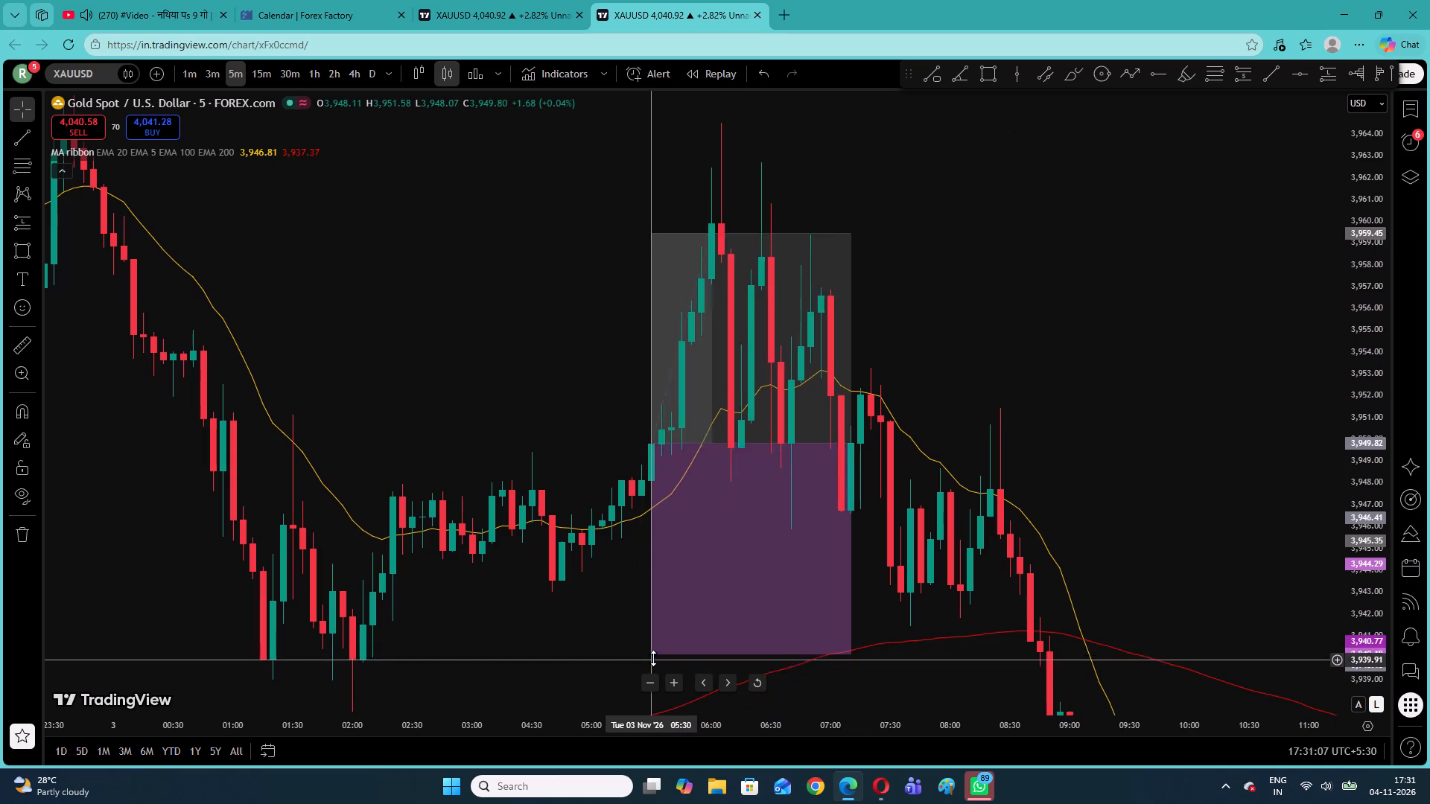
{"action": "left_click_drag", "start_coordinate": [652, 656], "coordinate": [678, 483]}
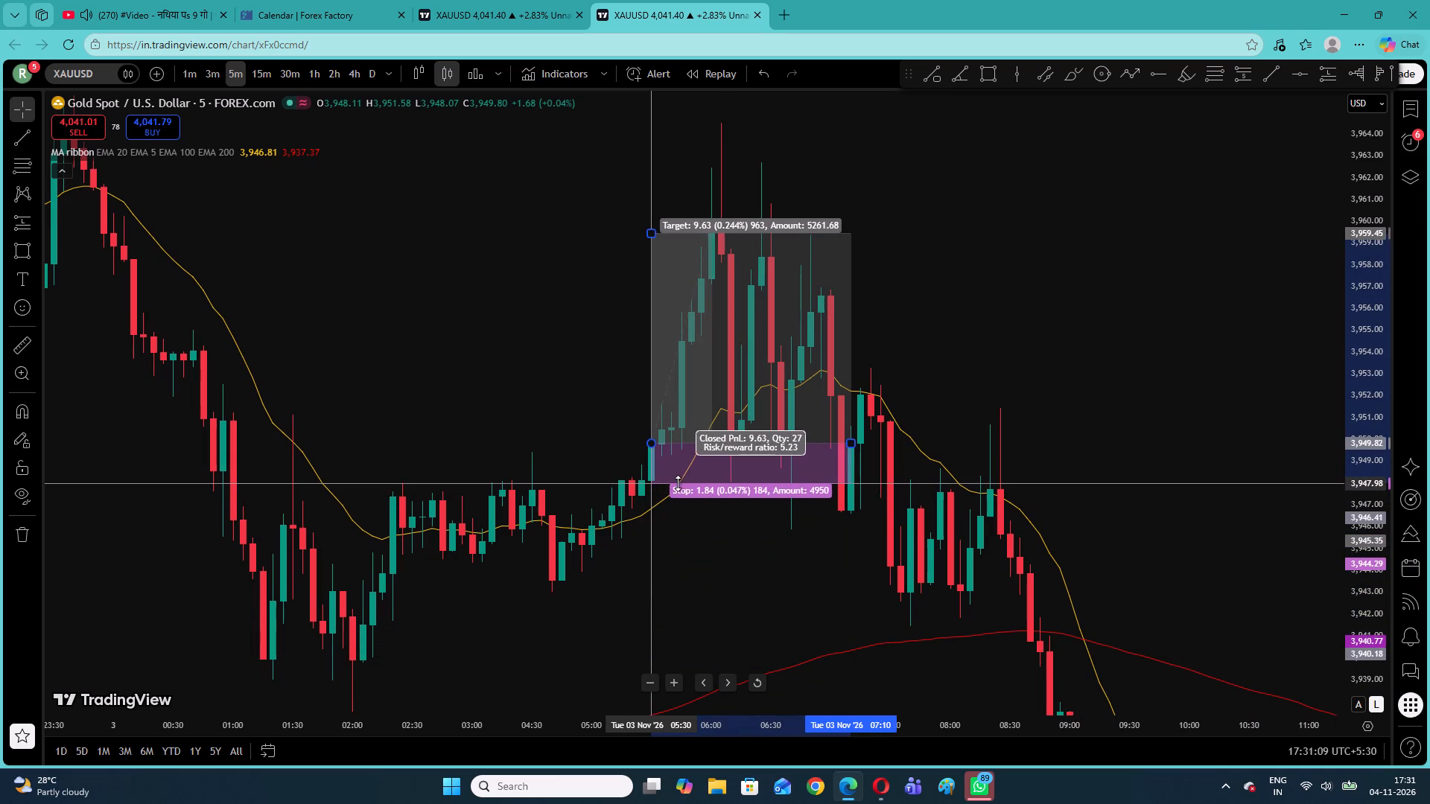
{"action": "left_click_drag", "start_coordinate": [678, 483], "coordinate": [679, 481]}
{"action": "left_click", "coordinate": [538, 382]}
{"action": "left_click_drag", "start_coordinate": [552, 368], "coordinate": [520, 472]}
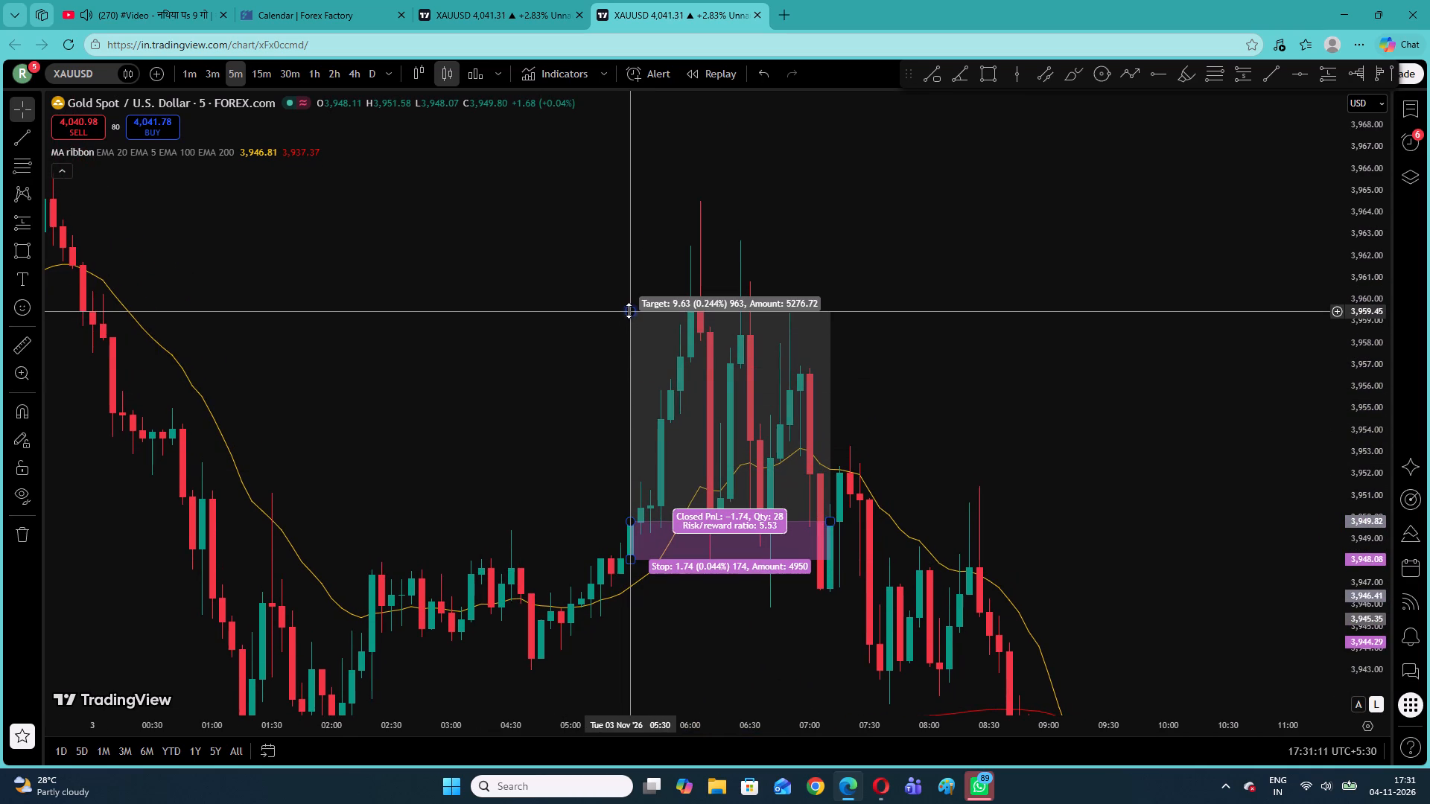
{"action": "left_click_drag", "start_coordinate": [629, 310], "coordinate": [628, 371]}
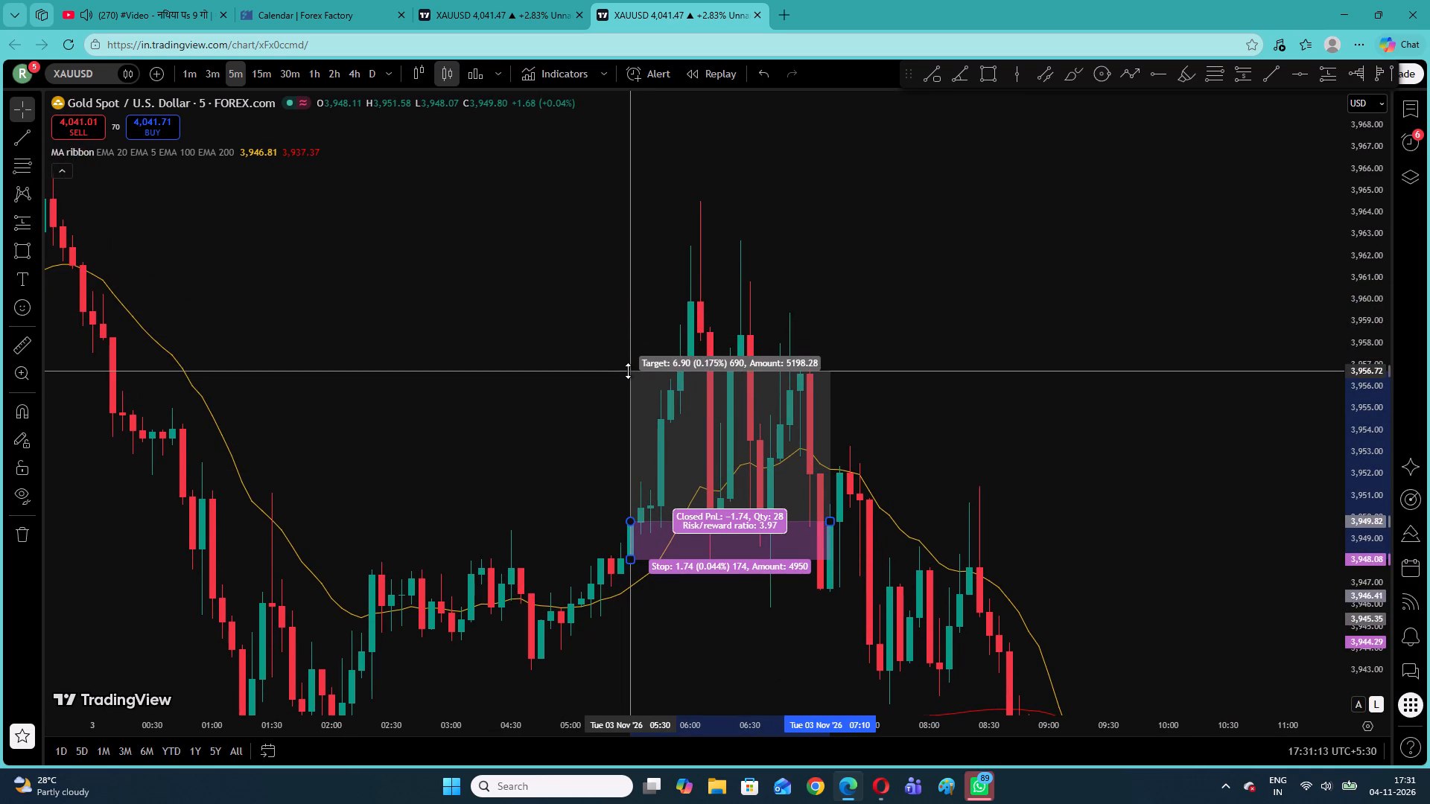
{"action": "left_click_drag", "start_coordinate": [628, 371], "coordinate": [629, 366]}
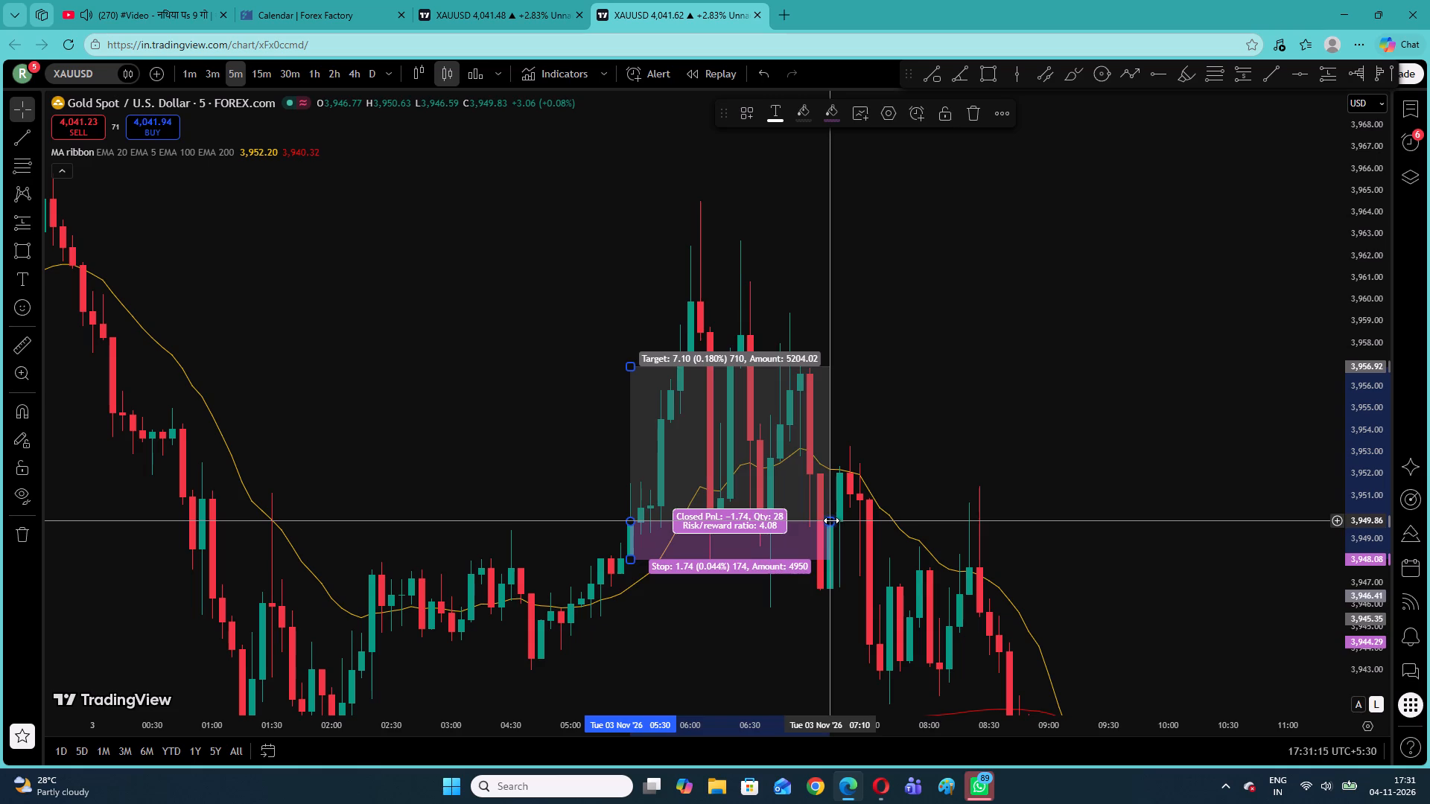
{"action": "left_click_drag", "start_coordinate": [831, 520], "coordinate": [691, 523]}
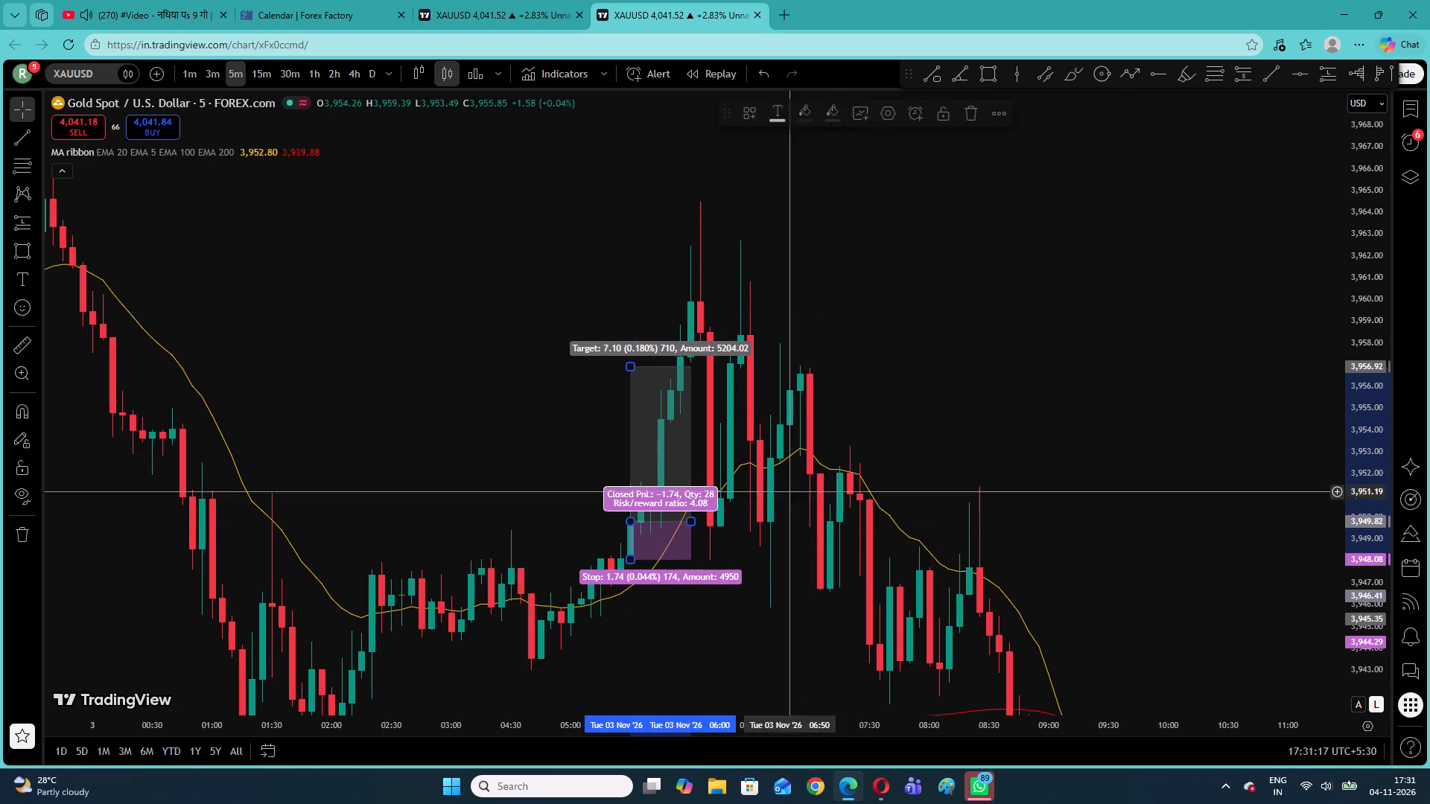
Place a short position on 3 November from 06:25 to 08:05 with entry about 3,953.50, stop 3,961.07 and target 3,922.98.
{"action": "left_click", "coordinate": [1118, 404]}
{"action": "left_click_drag", "start_coordinate": [1362, 336], "coordinate": [1333, 422]}
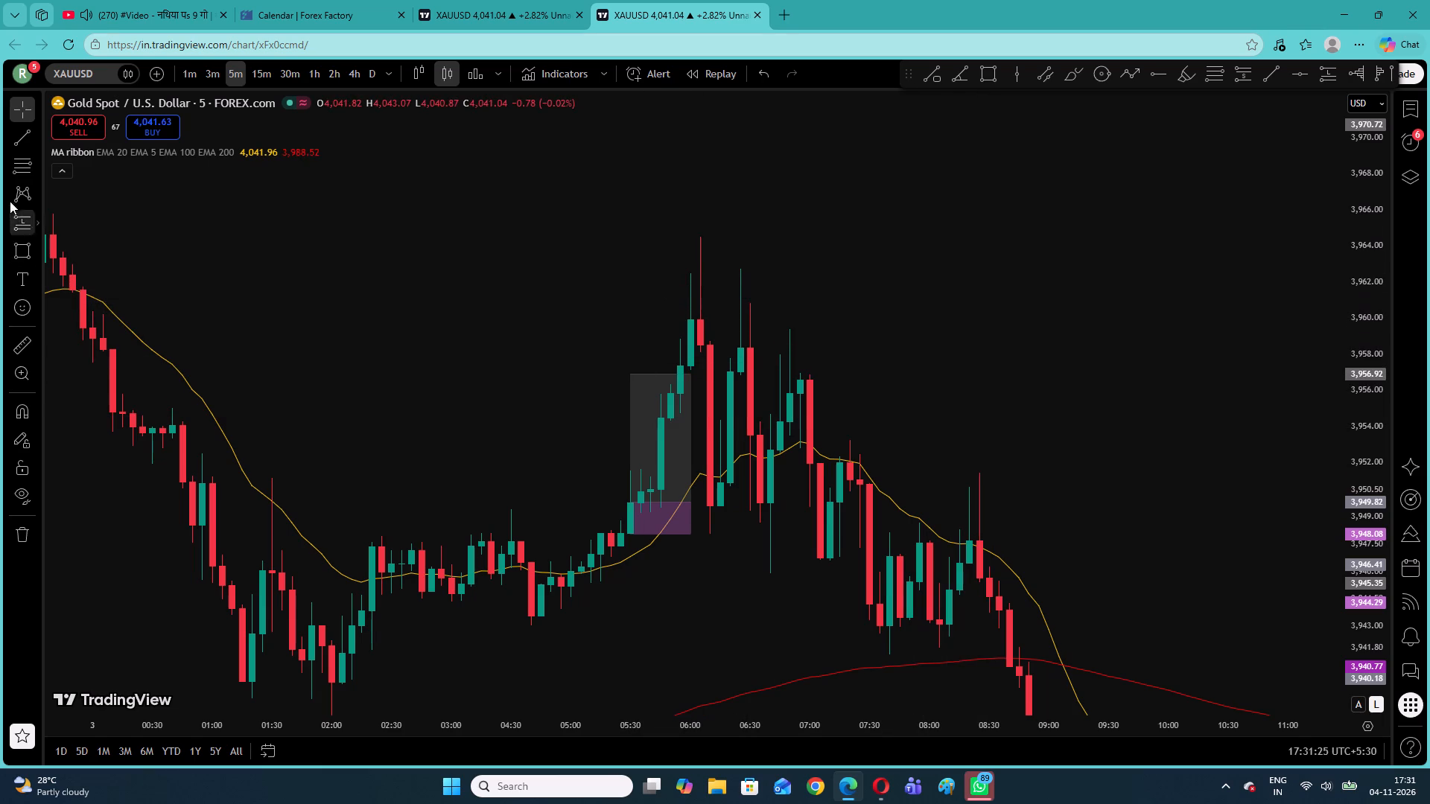
{"action": "left_click", "coordinate": [37, 219]}
{"action": "left_click", "coordinate": [105, 258]}
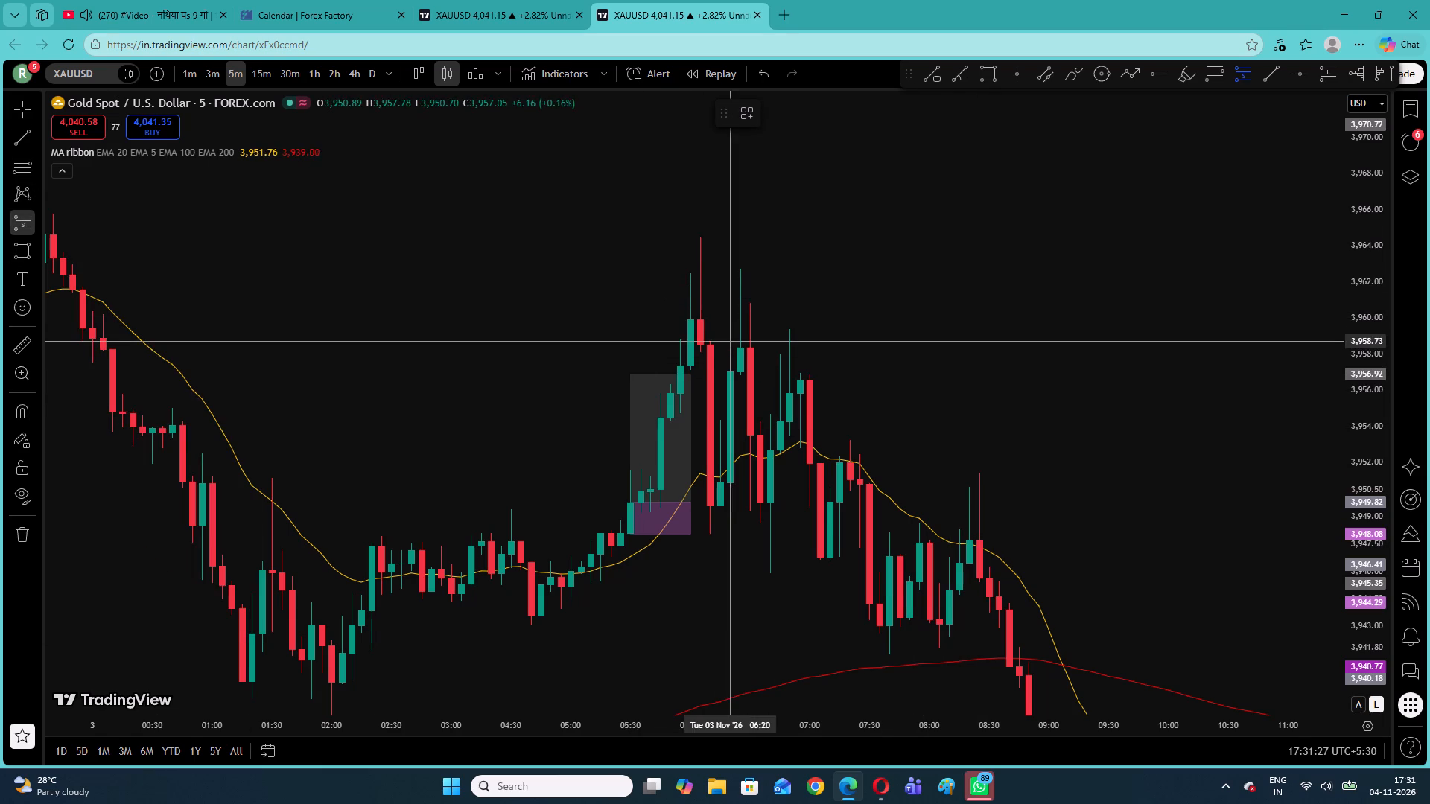
{"action": "left_click", "coordinate": [738, 435]}
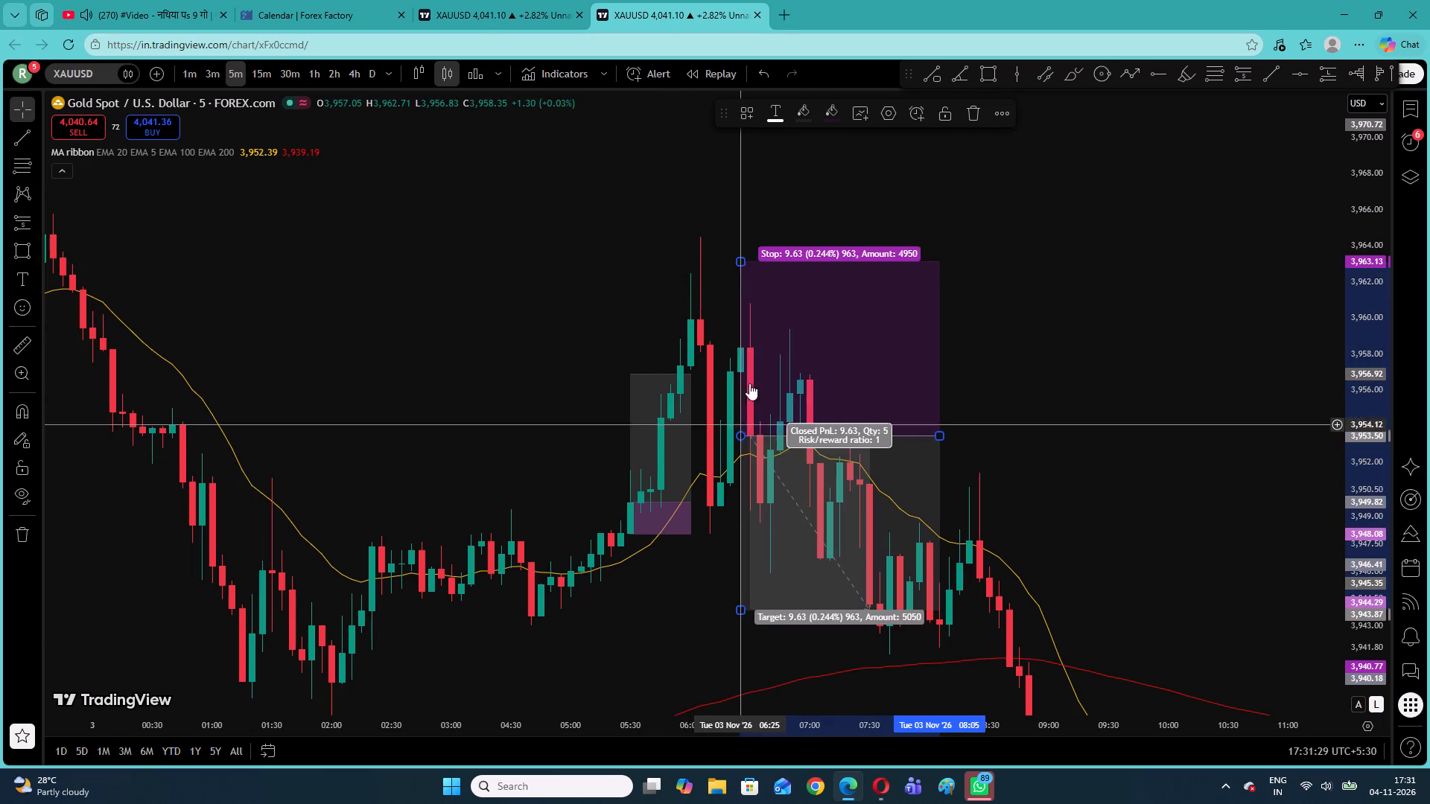
{"action": "left_click_drag", "start_coordinate": [741, 262], "coordinate": [766, 299]}
{"action": "left_click_drag", "start_coordinate": [1148, 472], "coordinate": [1009, 258]}
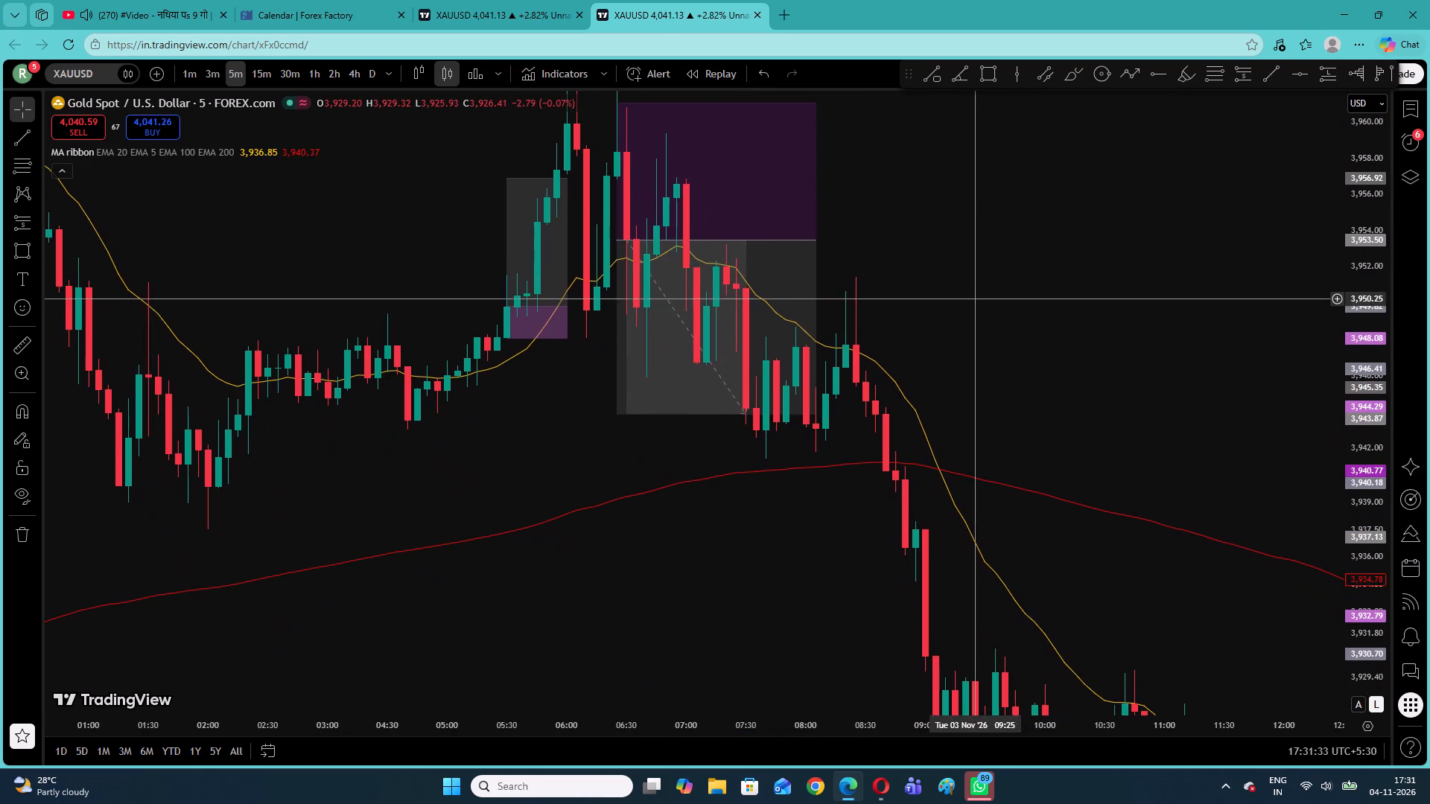
{"action": "left_click_drag", "start_coordinate": [614, 413], "coordinate": [625, 535]}
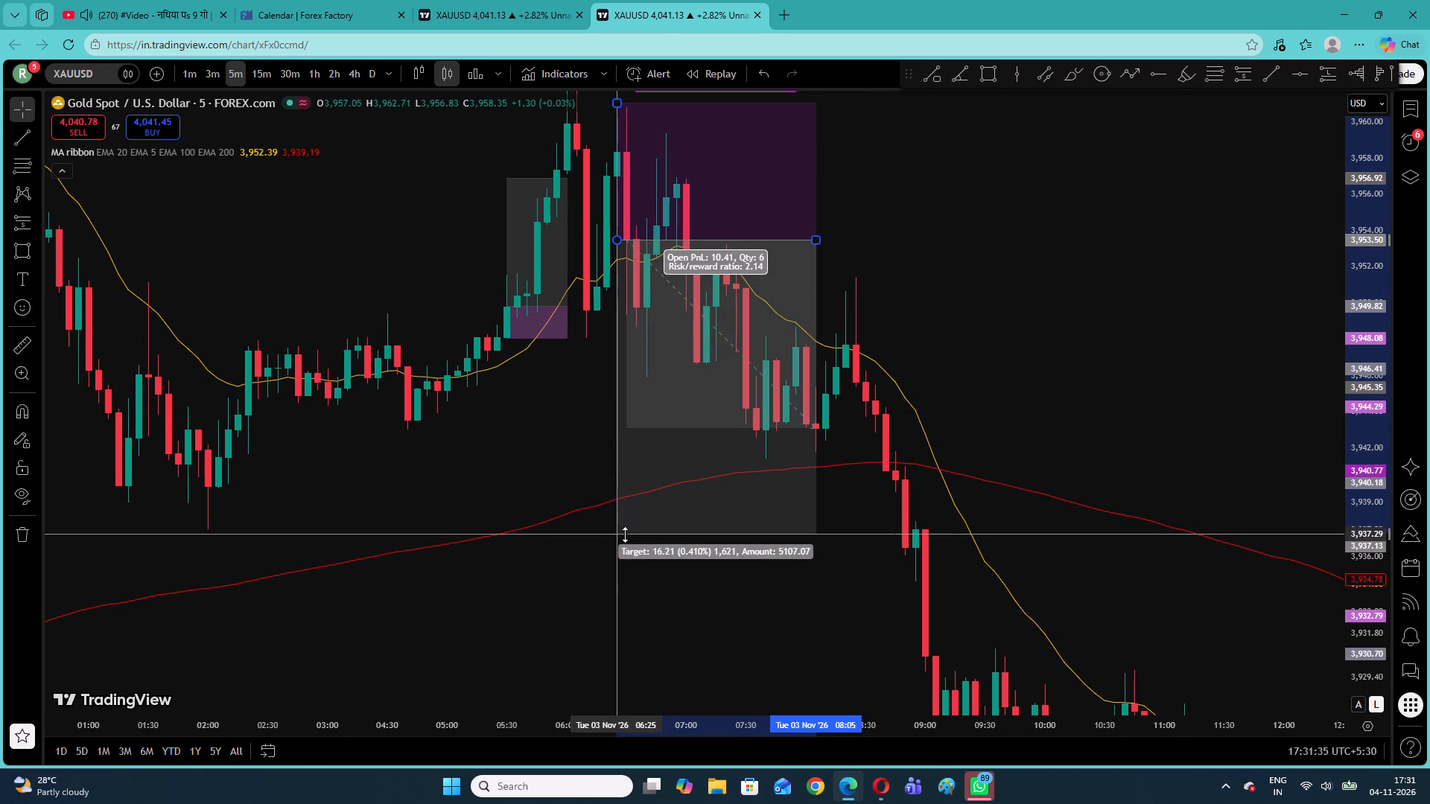
{"action": "left_click_drag", "start_coordinate": [625, 535], "coordinate": [614, 675]}
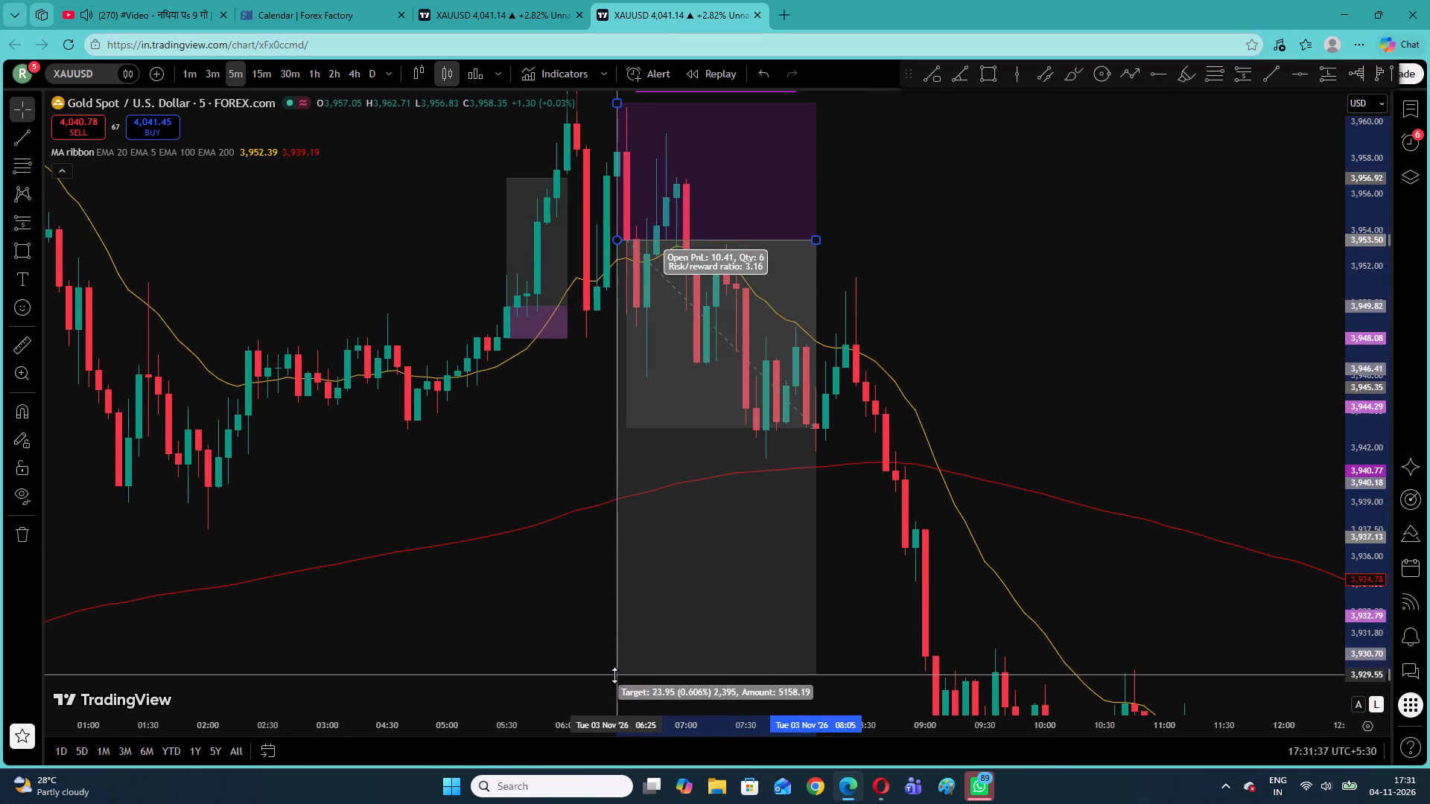
{"action": "left_click_drag", "start_coordinate": [614, 675], "coordinate": [614, 674]}
{"action": "left_click_drag", "start_coordinate": [553, 624], "coordinate": [507, 461]}
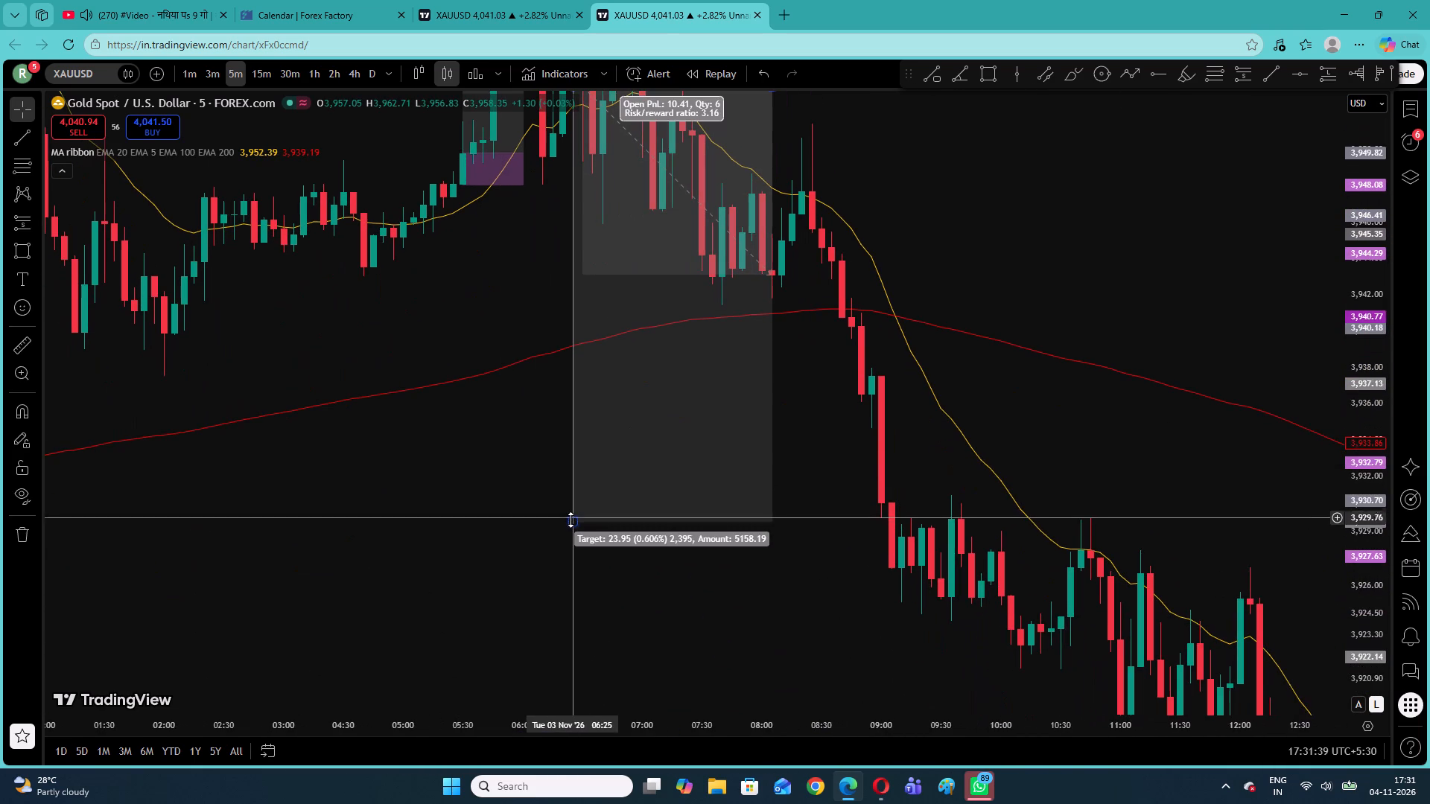
{"action": "left_click_drag", "start_coordinate": [571, 520], "coordinate": [573, 585]}
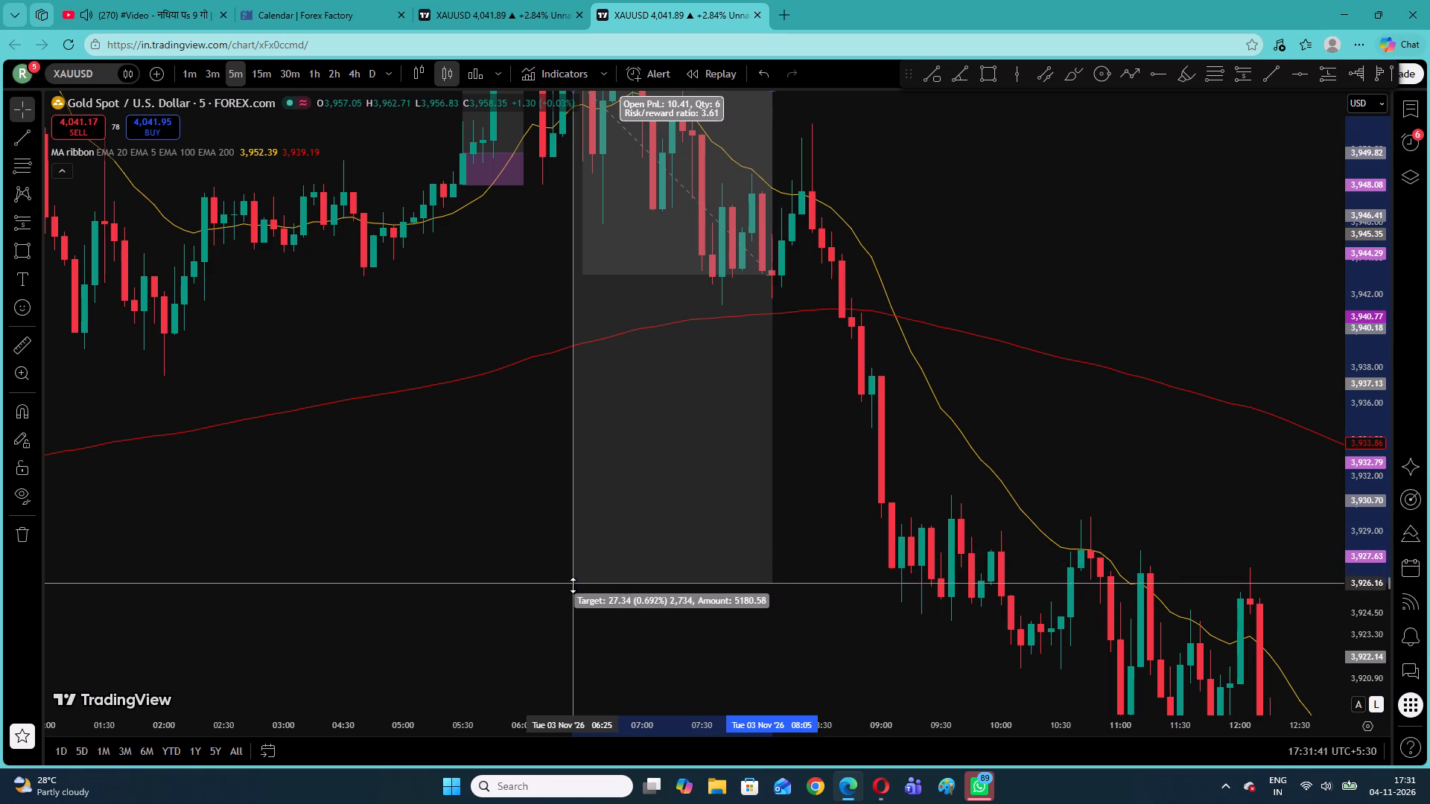
{"action": "left_click_drag", "start_coordinate": [573, 585], "coordinate": [566, 631]}
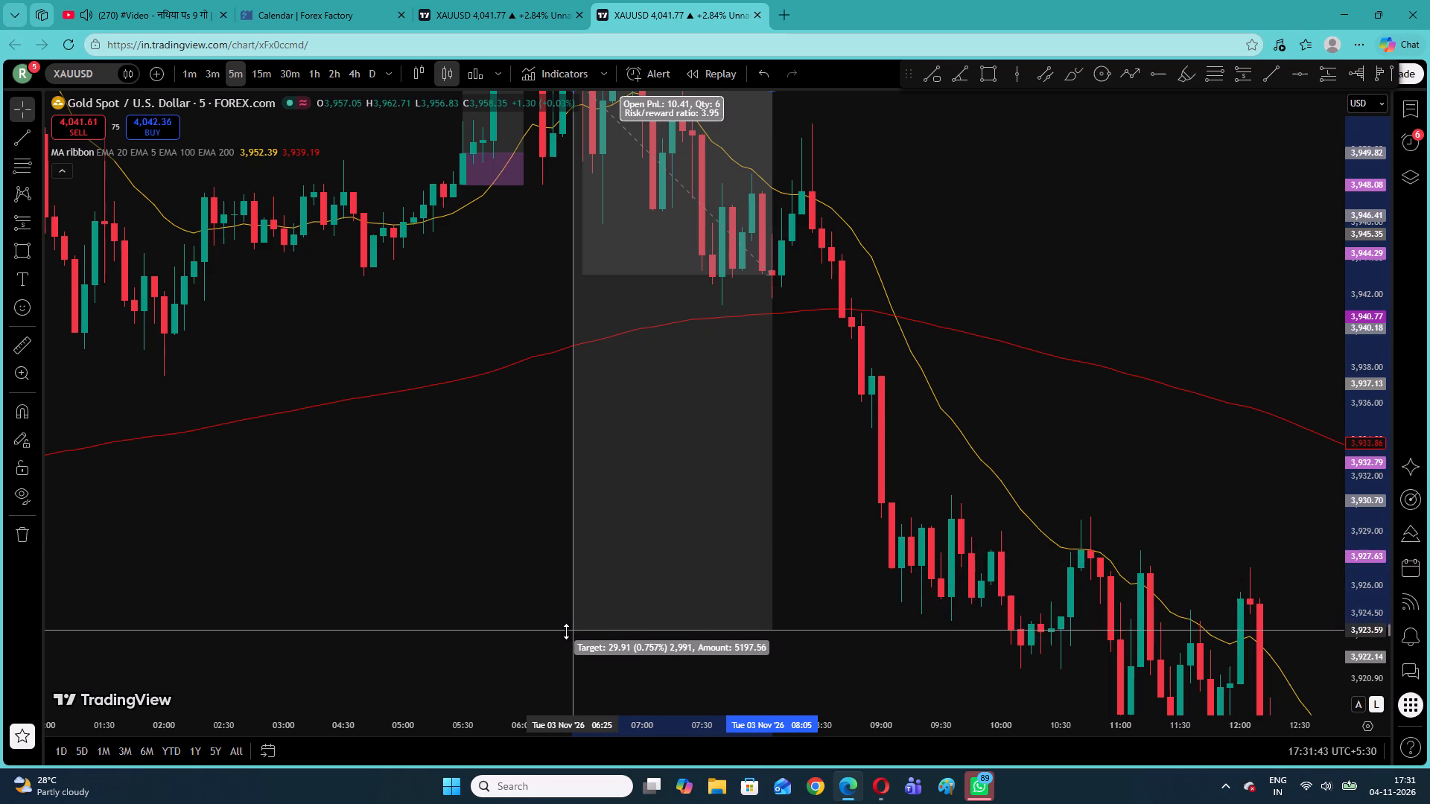
{"action": "left_click_drag", "start_coordinate": [566, 631], "coordinate": [565, 641]}
{"action": "left_click", "coordinate": [915, 396]}
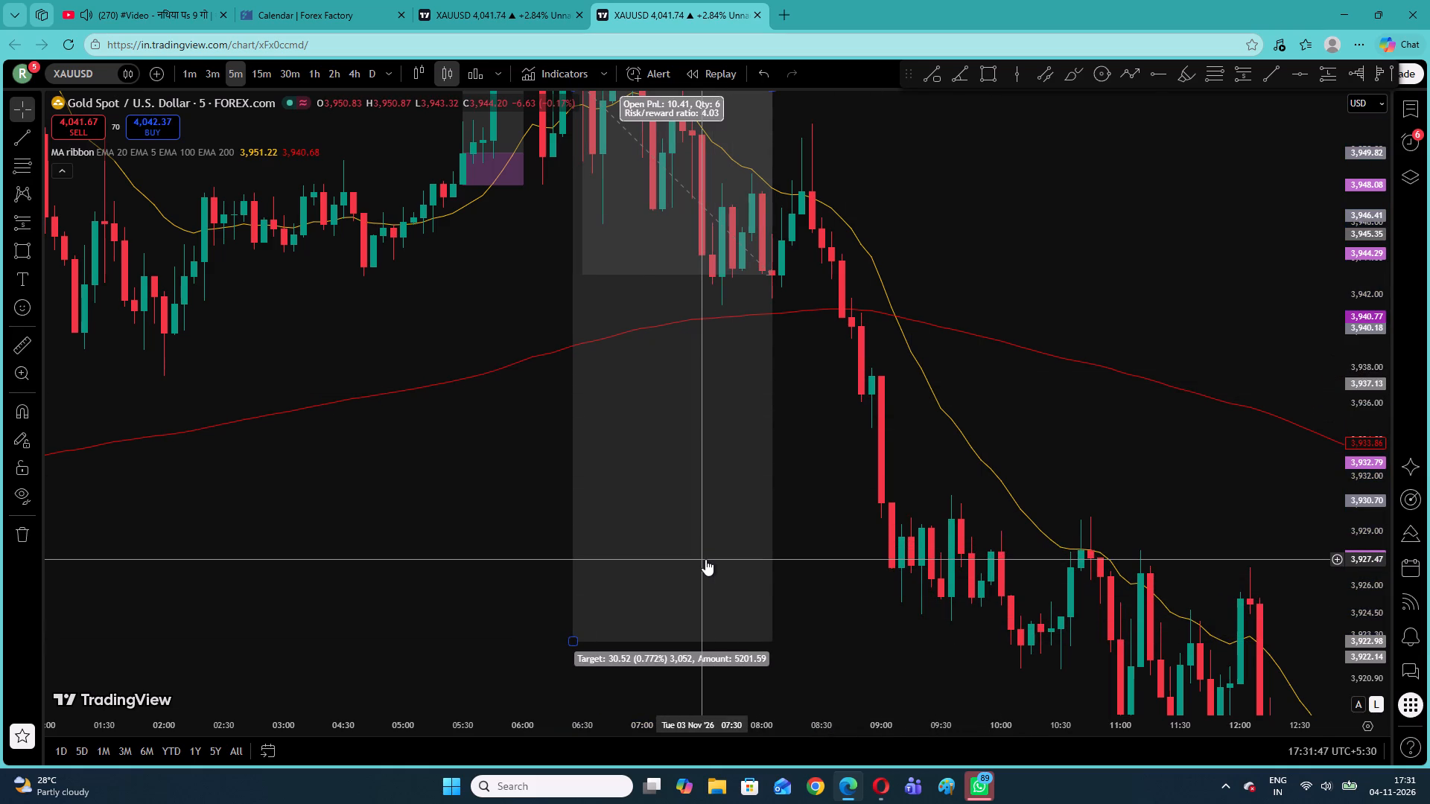
Place a second short position on 3 November from 07:25 to 09:05 with entry about 3,944.16, stop 3,952.36 and target 3,911.45.
{"action": "left_click_drag", "start_coordinate": [971, 197], "coordinate": [976, 354]}
{"action": "left_click_drag", "start_coordinate": [1358, 287], "coordinate": [1351, 406]}
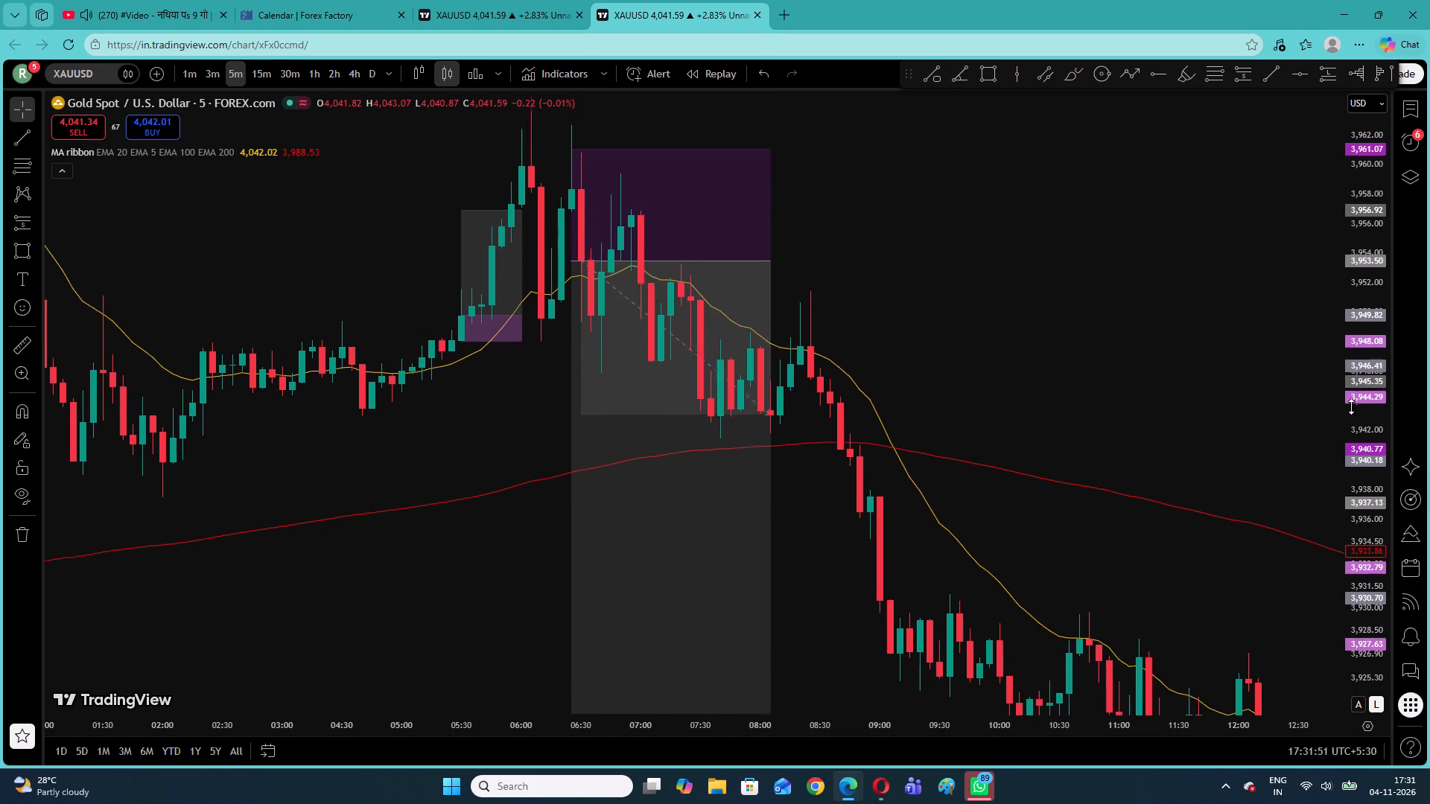
{"action": "left_click_drag", "start_coordinate": [1351, 406], "coordinate": [1351, 408]}
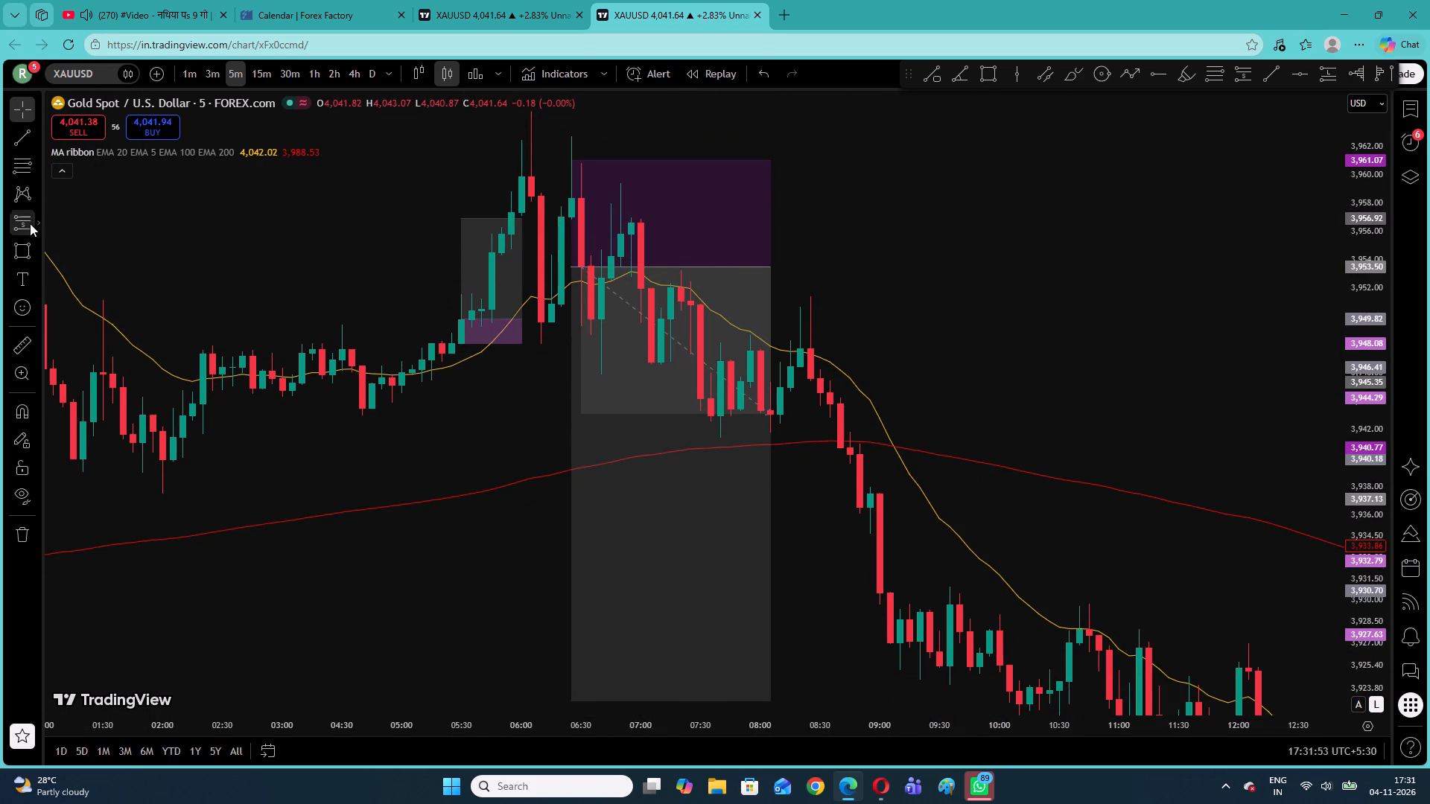
{"action": "left_click", "coordinate": [28, 223]}
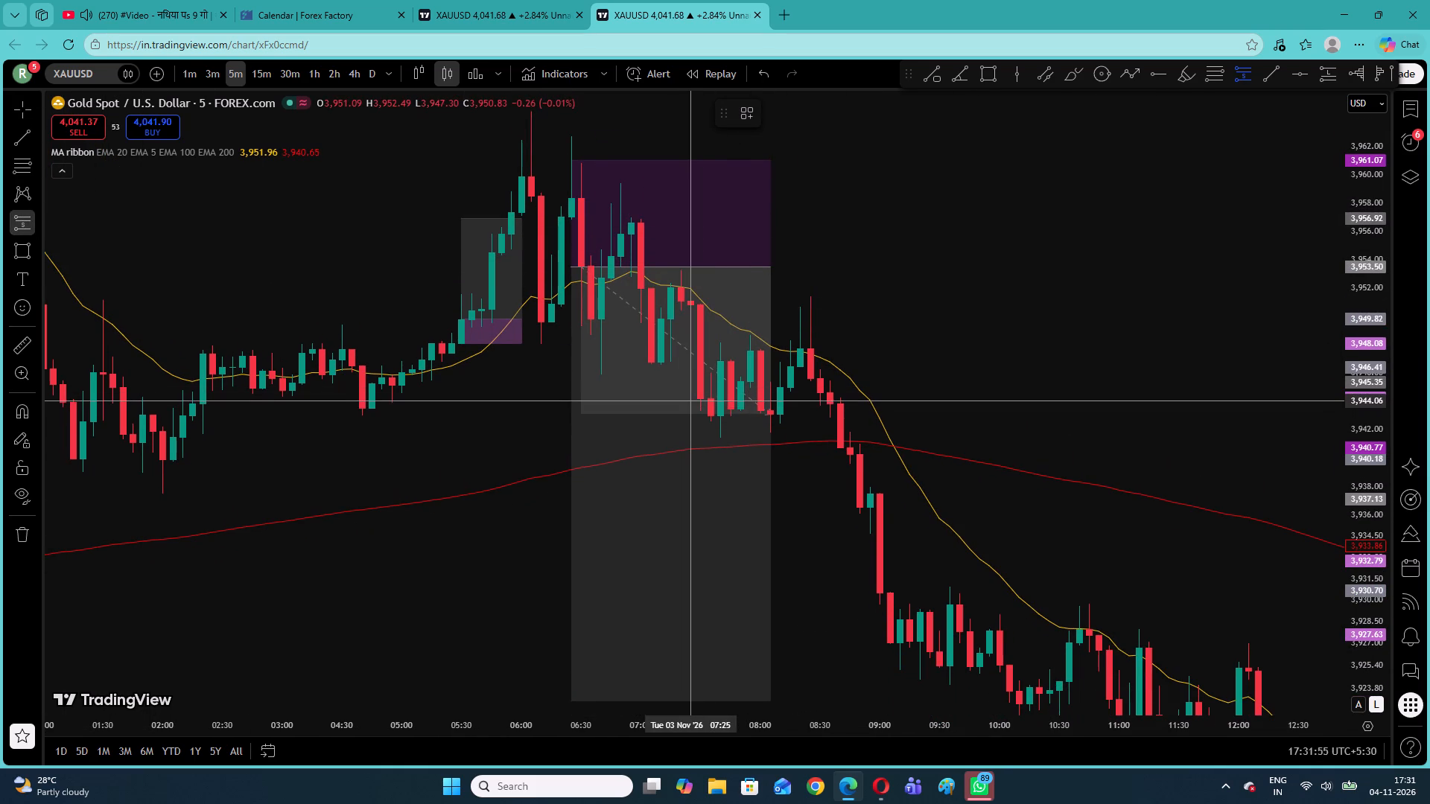
{"action": "left_click", "coordinate": [688, 399]}
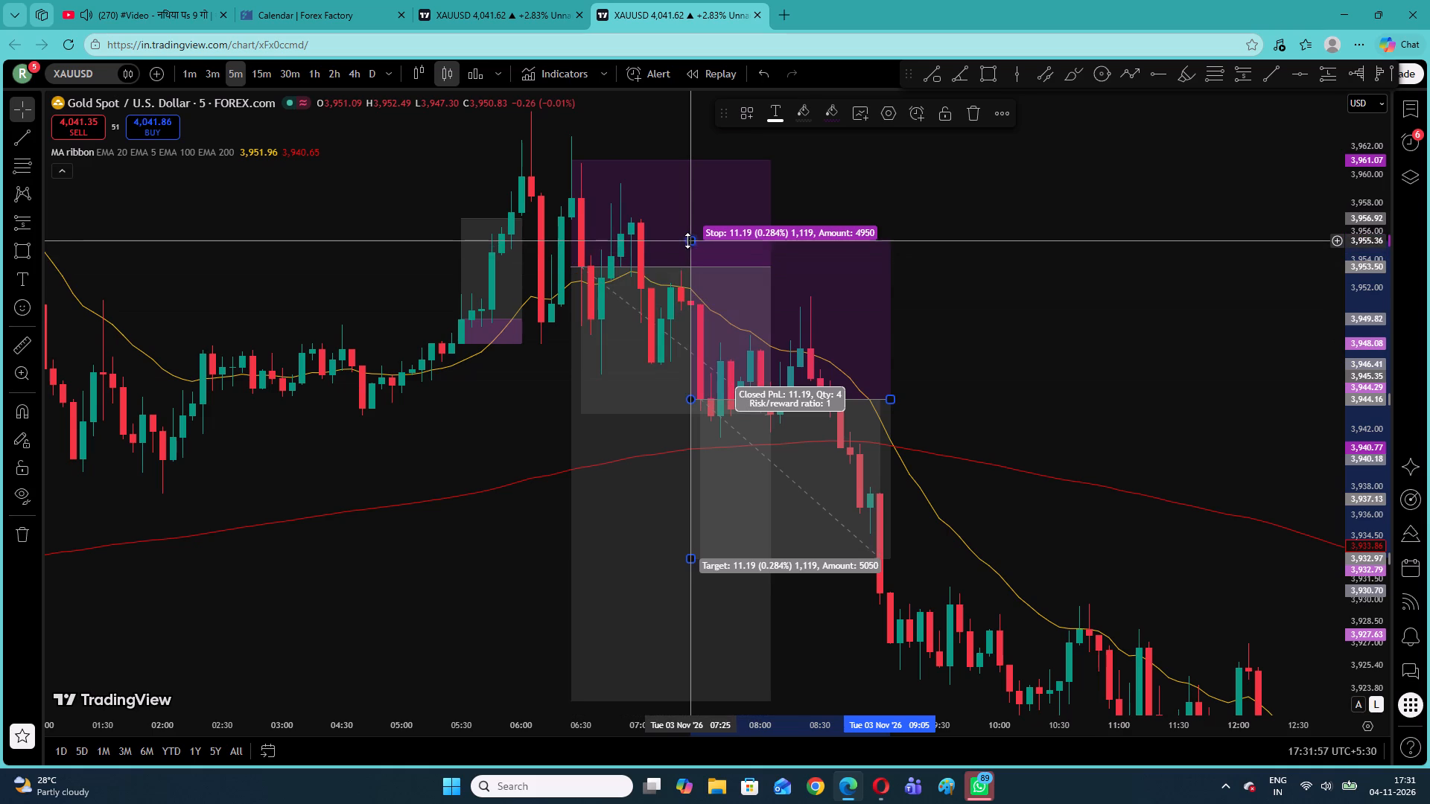
{"action": "left_click_drag", "start_coordinate": [690, 243], "coordinate": [722, 283]}
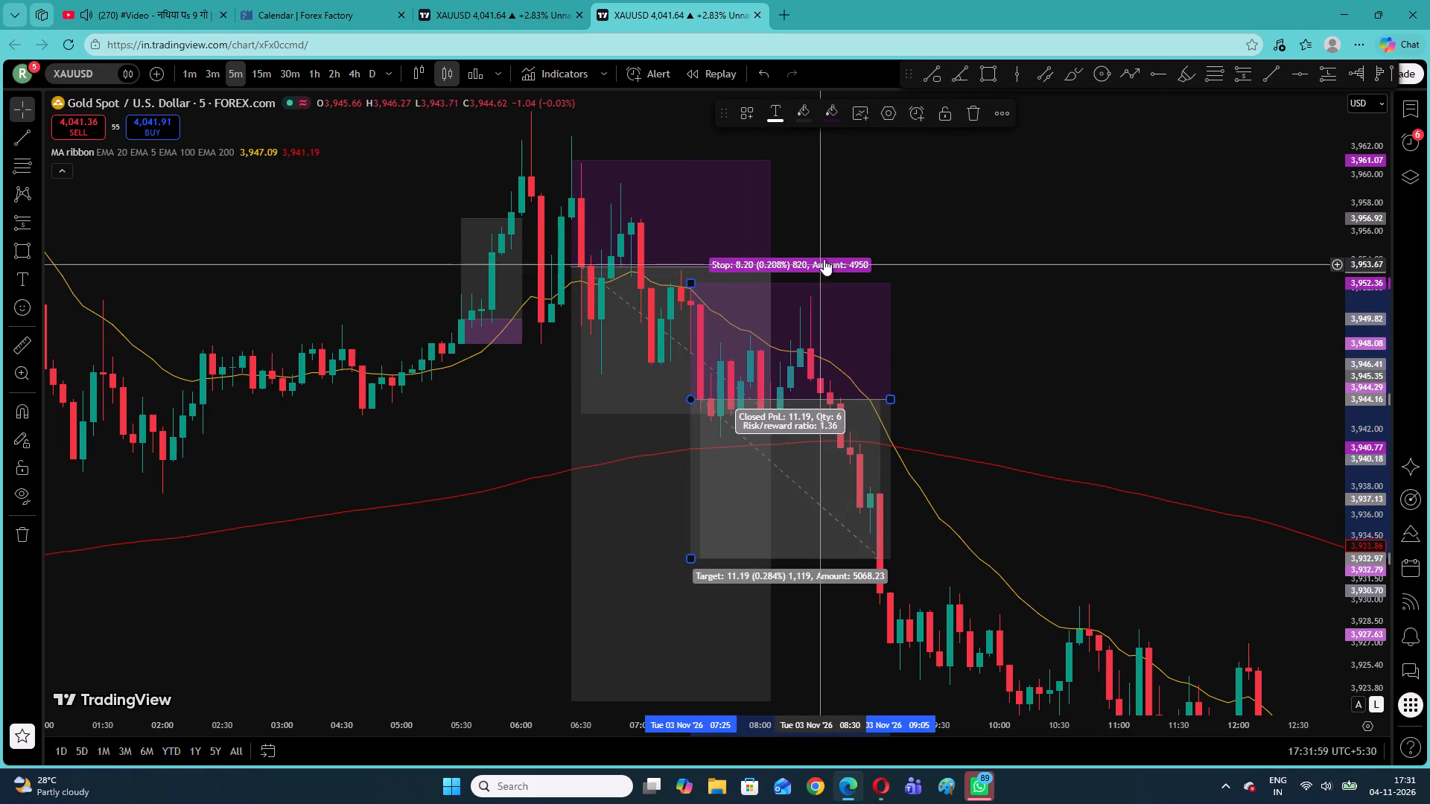
{"action": "left_click", "coordinate": [826, 258]}
{"action": "left_click_drag", "start_coordinate": [935, 264], "coordinate": [927, 196]}
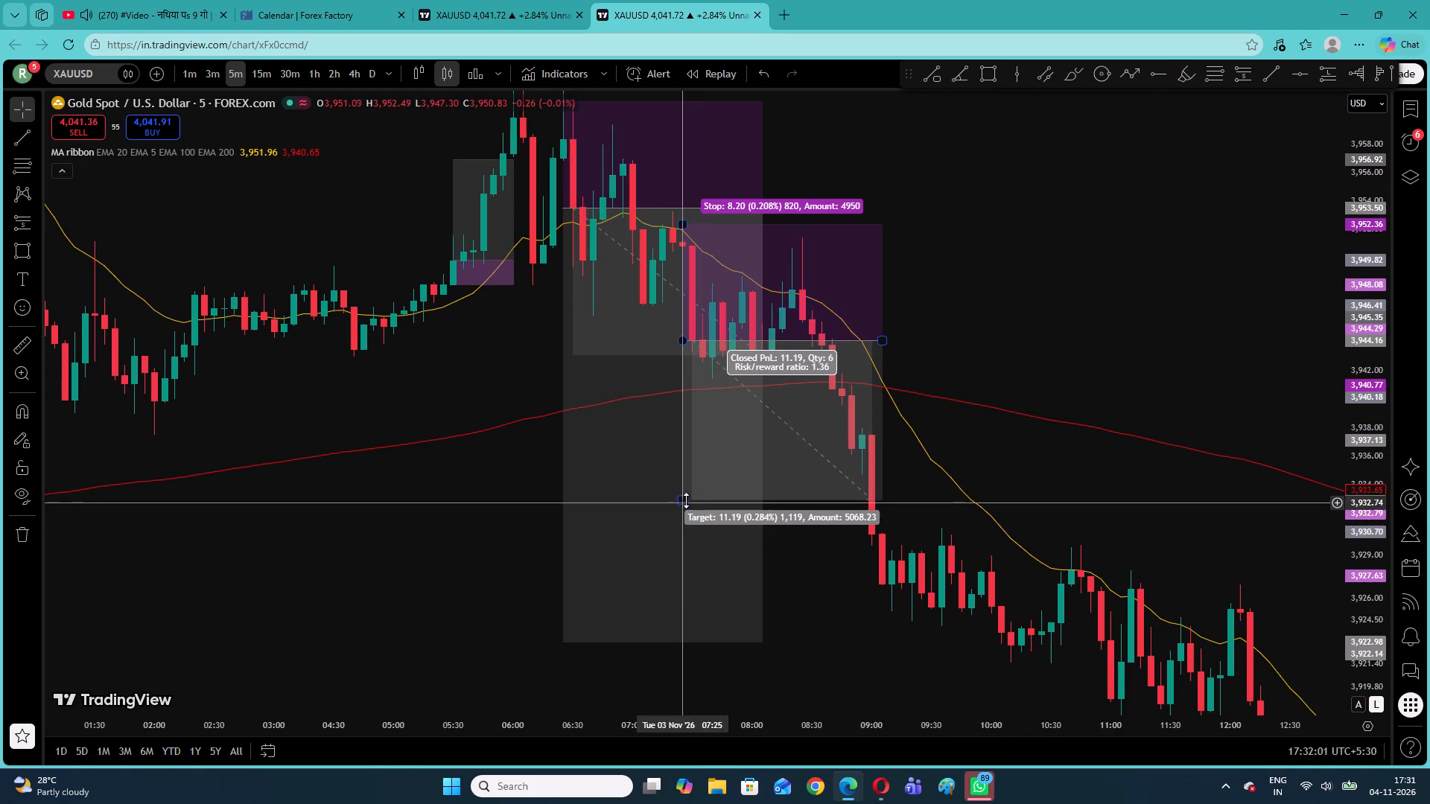
{"action": "left_click_drag", "start_coordinate": [680, 499], "coordinate": [701, 609]}
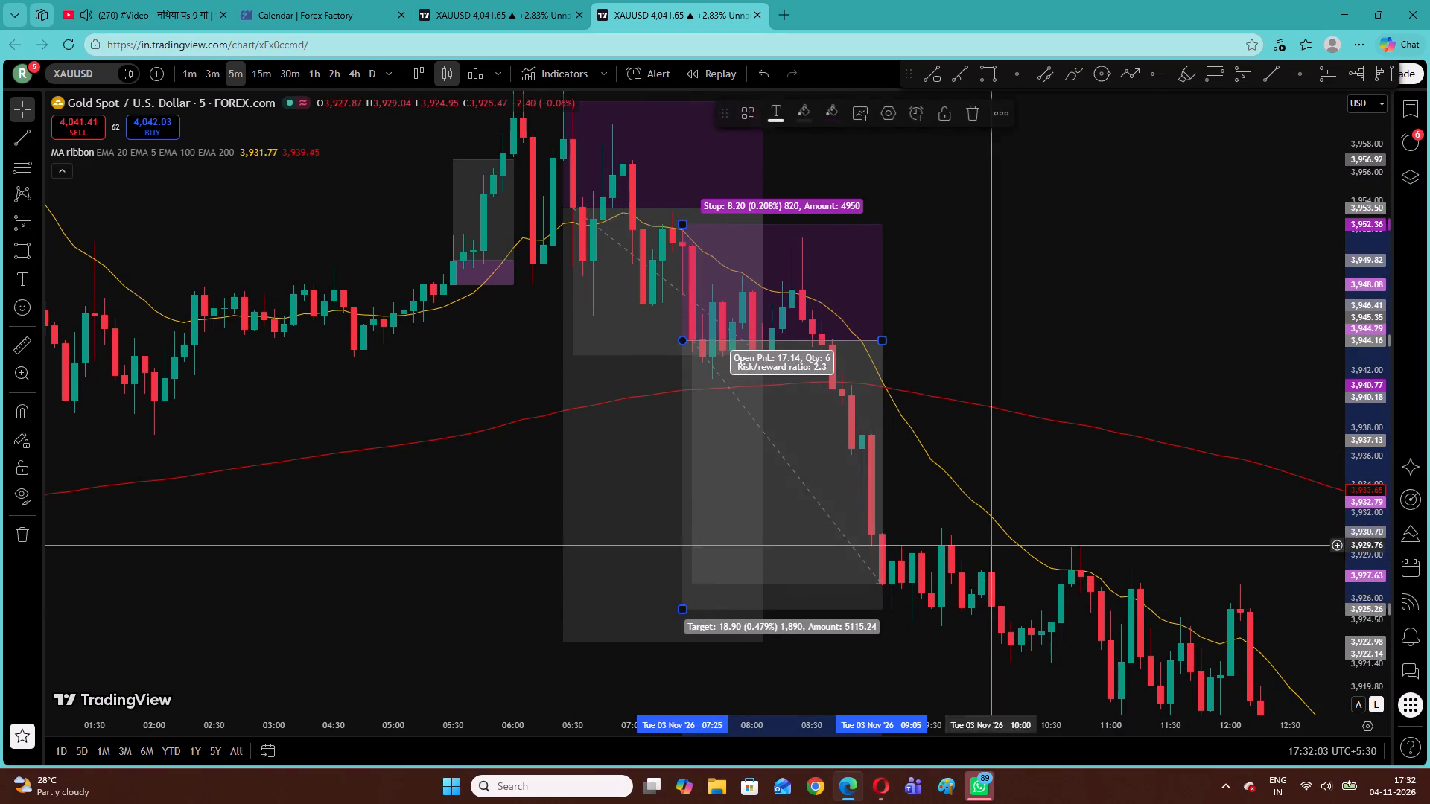
{"action": "left_click_drag", "start_coordinate": [1122, 479], "coordinate": [1000, 229]}
{"action": "left_click_drag", "start_coordinate": [560, 366], "coordinate": [573, 523]}
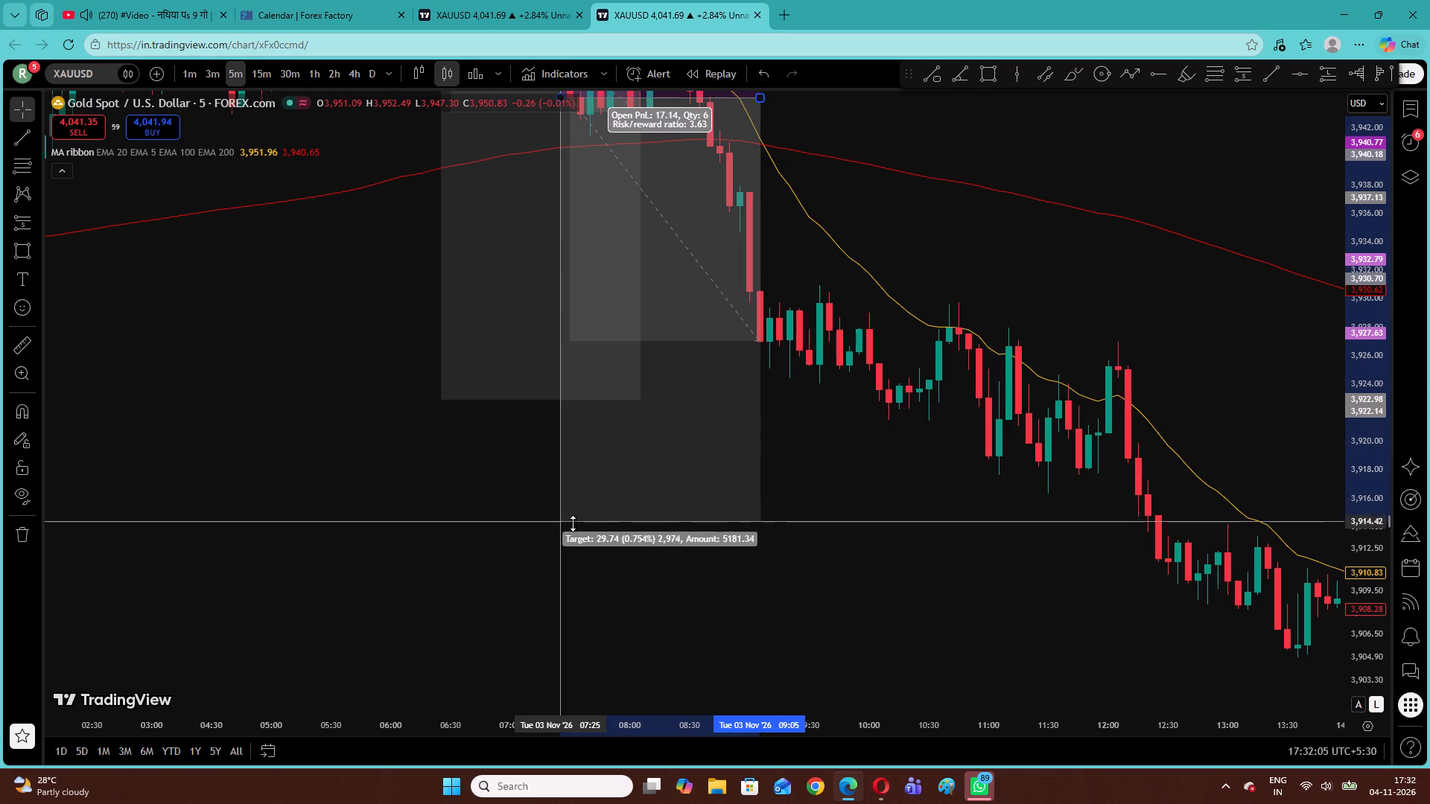
{"action": "left_click_drag", "start_coordinate": [573, 523], "coordinate": [591, 564]}
{"action": "left_click", "coordinate": [1100, 417]}
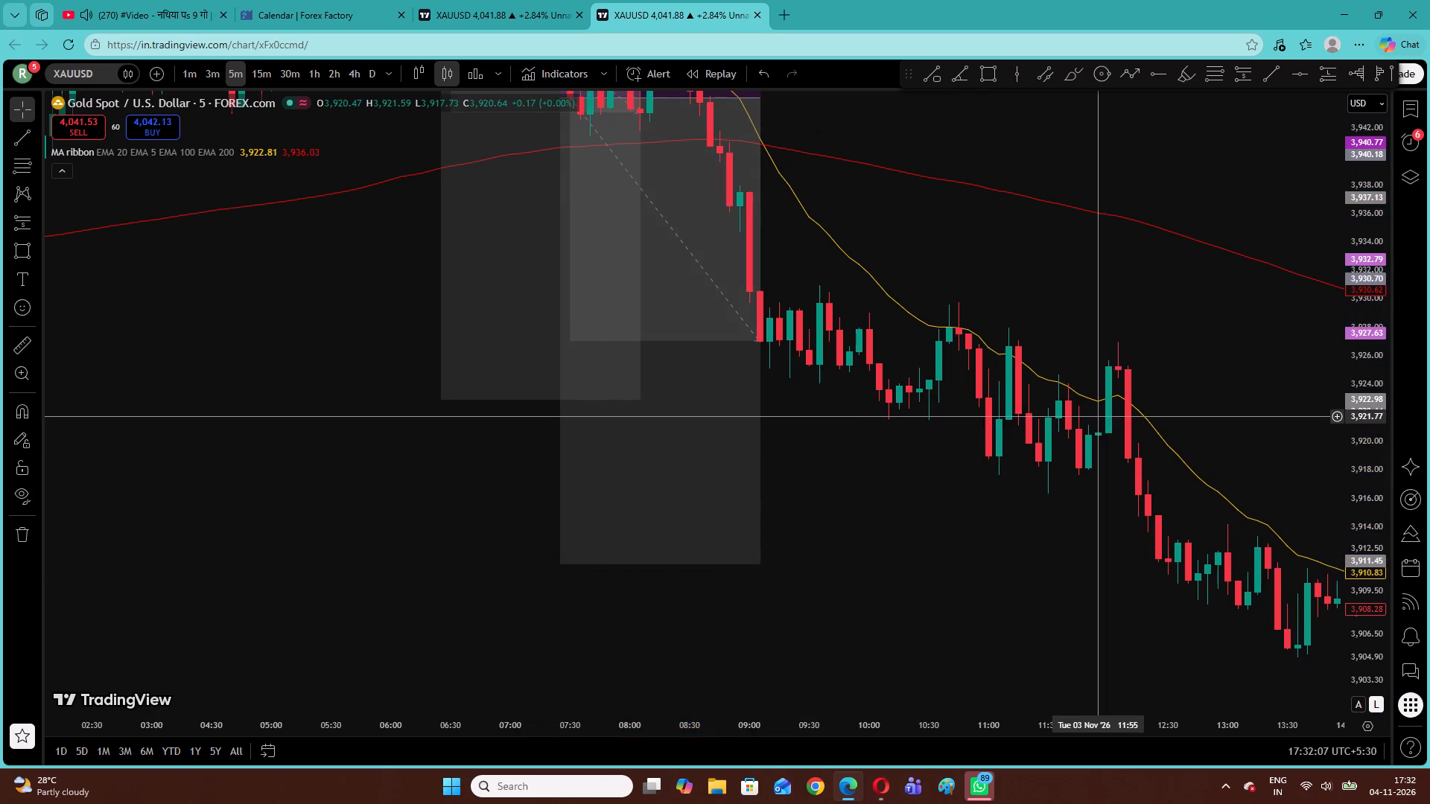
{"action": "left_click_drag", "start_coordinate": [1154, 487], "coordinate": [1059, 520]}
{"action": "left_click", "coordinate": [1064, 381]}
{"action": "left_click_drag", "start_coordinate": [965, 258], "coordinate": [1012, 382]}
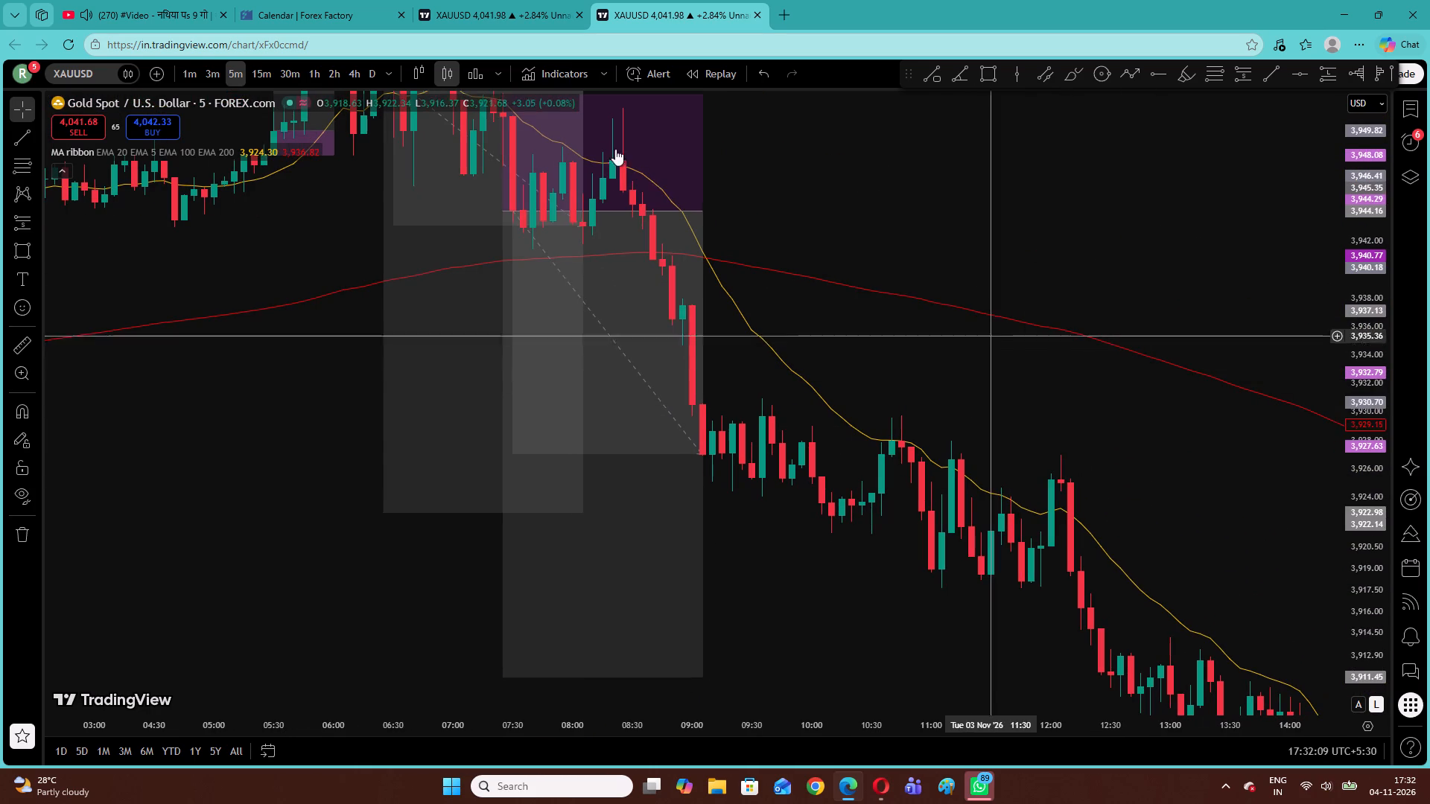
Switch to the XAUUSD chart without EMAs and extend the 17:20 long position to about 19:25 on 4 November.
{"action": "left_click", "coordinate": [159, 0]}
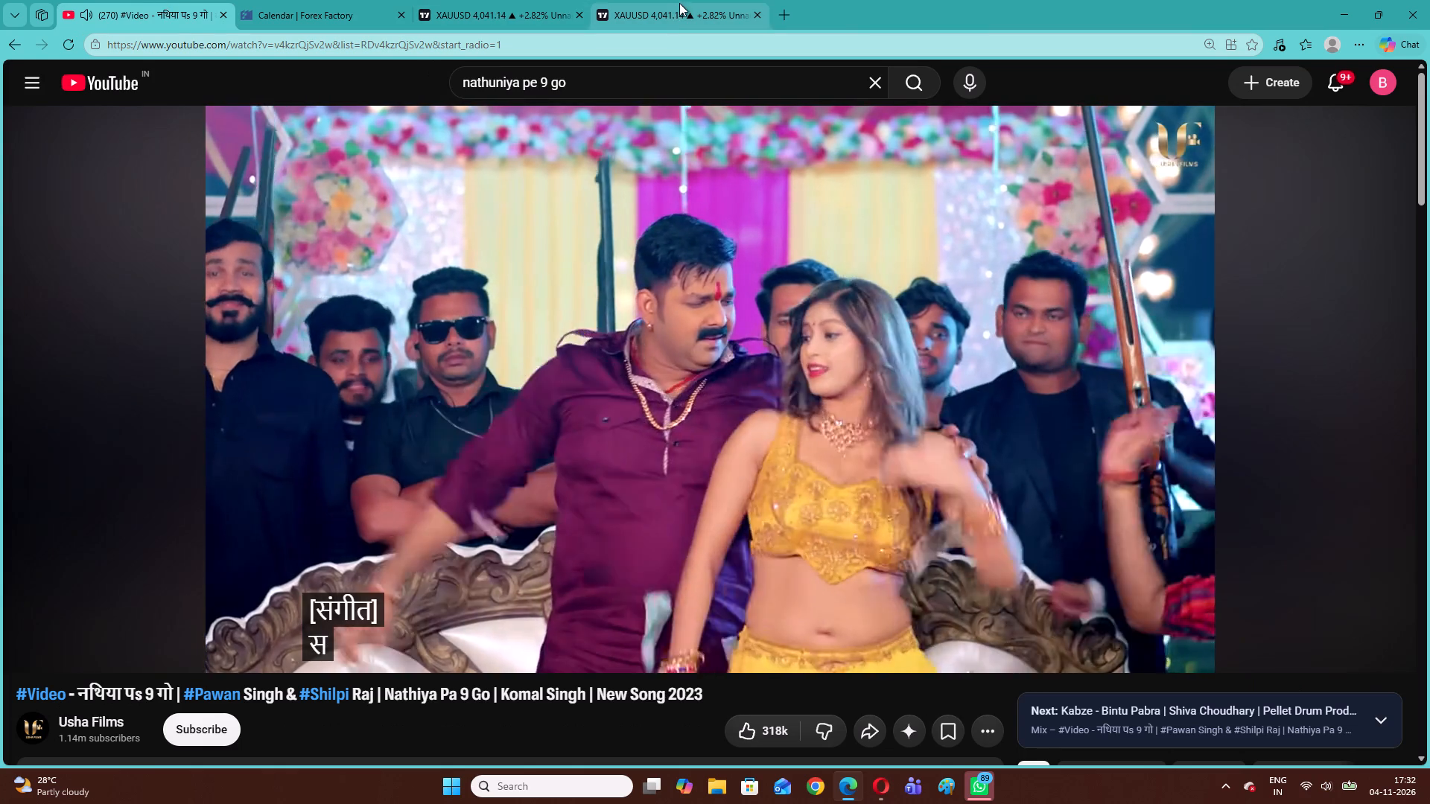
{"action": "left_click", "coordinate": [679, 1]}
{"action": "left_click", "coordinate": [544, 0]}
{"action": "left_click", "coordinate": [1015, 281]}
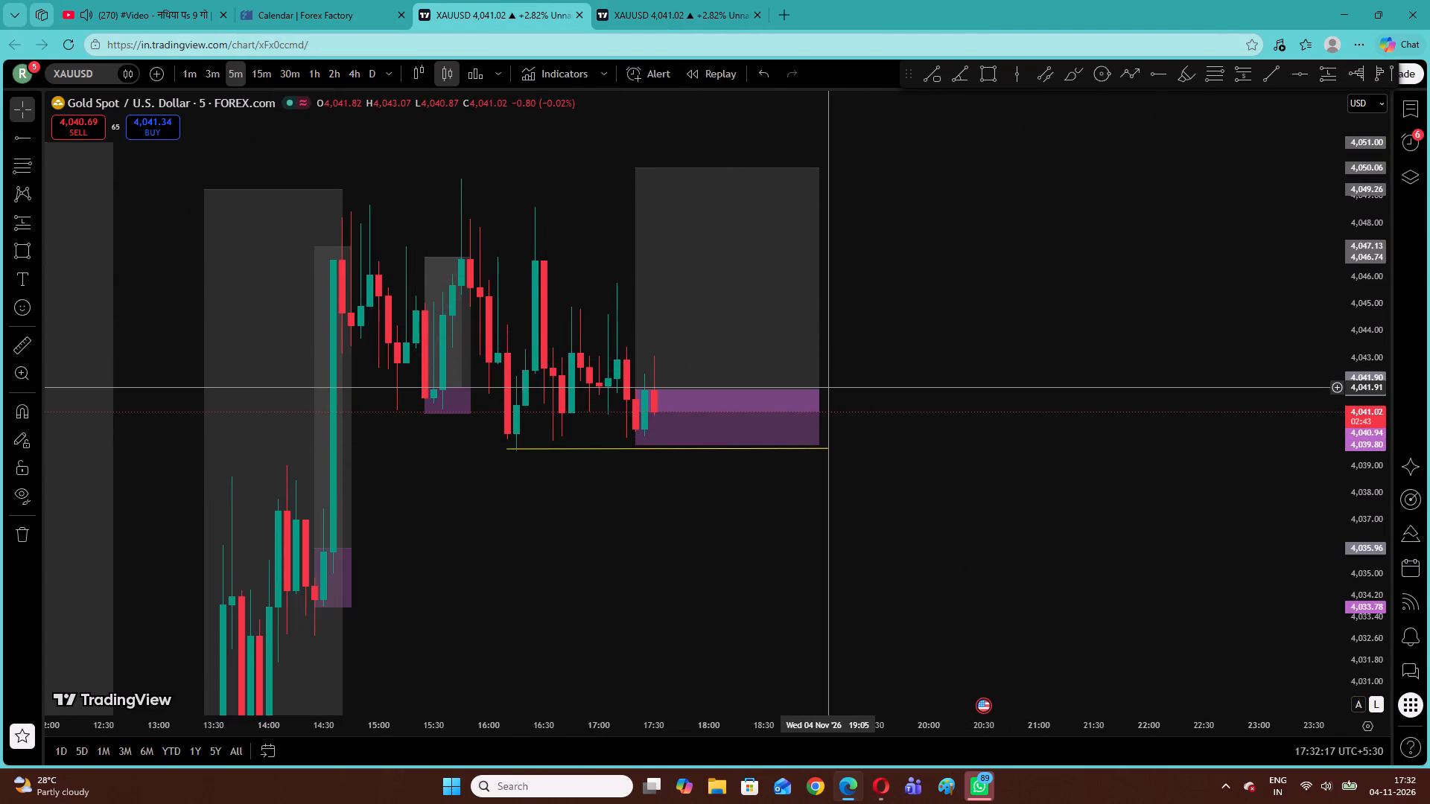
{"action": "left_click_drag", "start_coordinate": [823, 389], "coordinate": [867, 389]}
{"action": "left_click", "coordinate": [1019, 345]}
Check the 17:20 long position against price action on the 3-minute and 1-hour timeframes, finishing on the 5-minute chart.
{"action": "left_click_drag", "start_coordinate": [979, 239], "coordinate": [1029, 246]}
{"action": "left_click", "coordinate": [209, 75]}
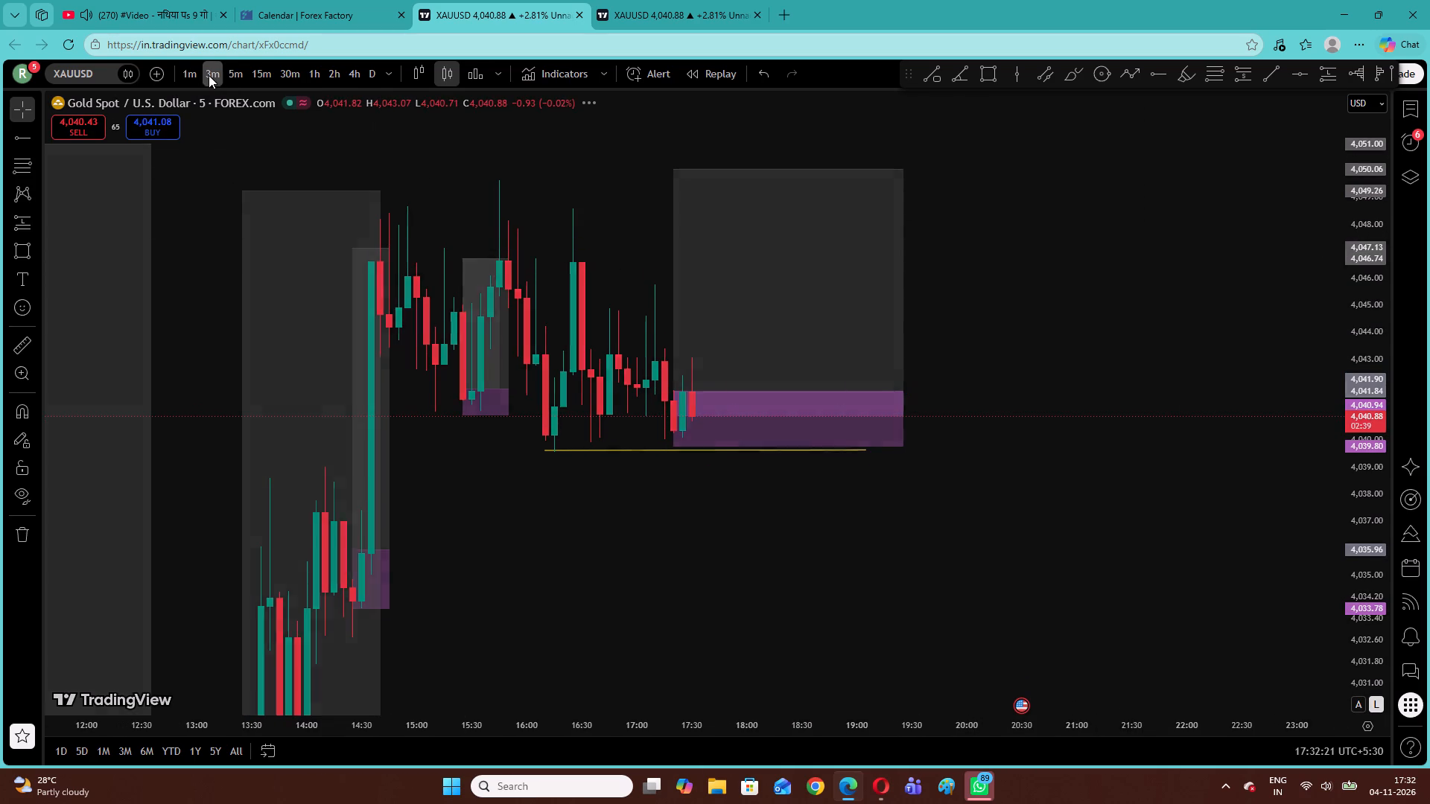
{"action": "left_click_drag", "start_coordinate": [1364, 485], "coordinate": [1354, 273]}
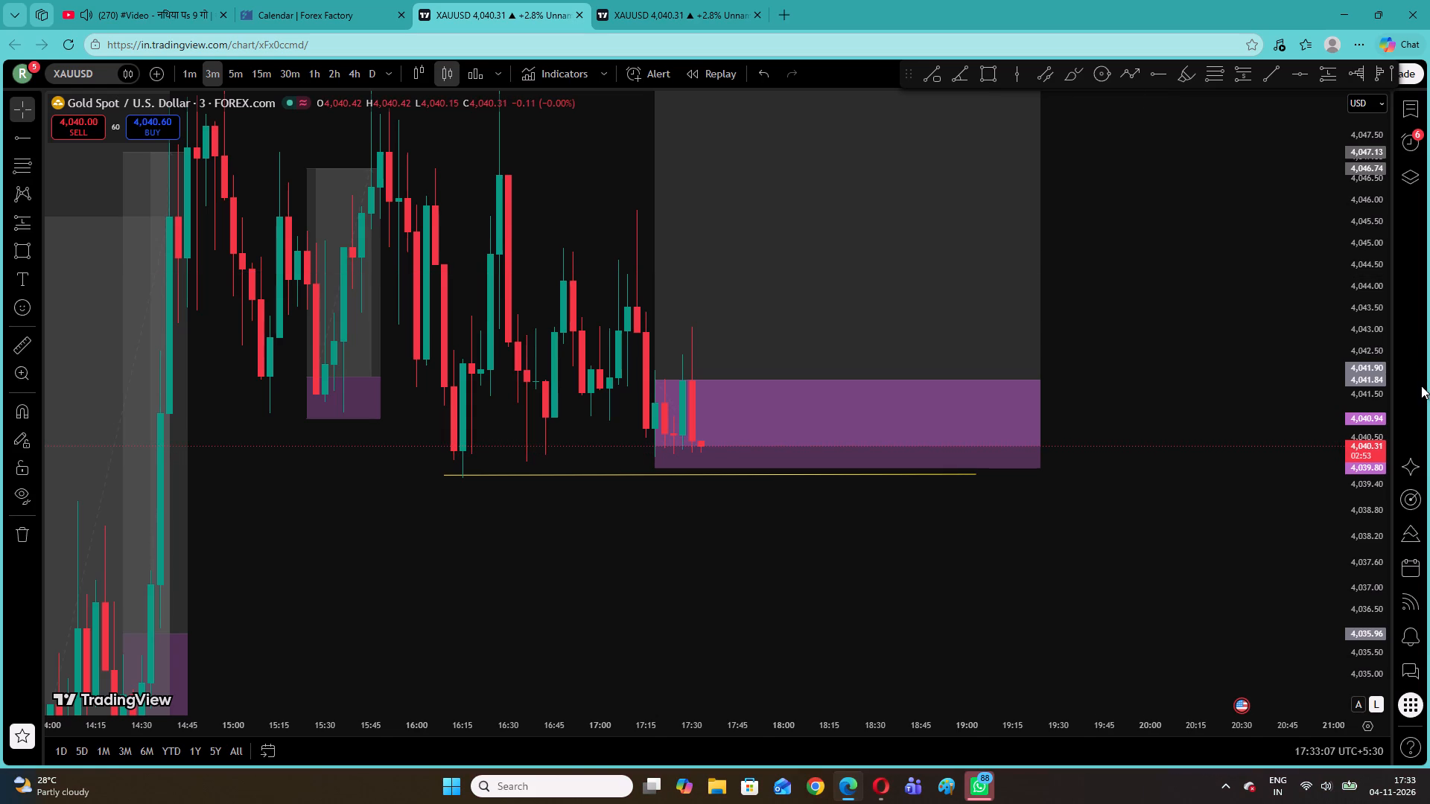
{"action": "left_click_drag", "start_coordinate": [1355, 243], "coordinate": [1328, 480]}
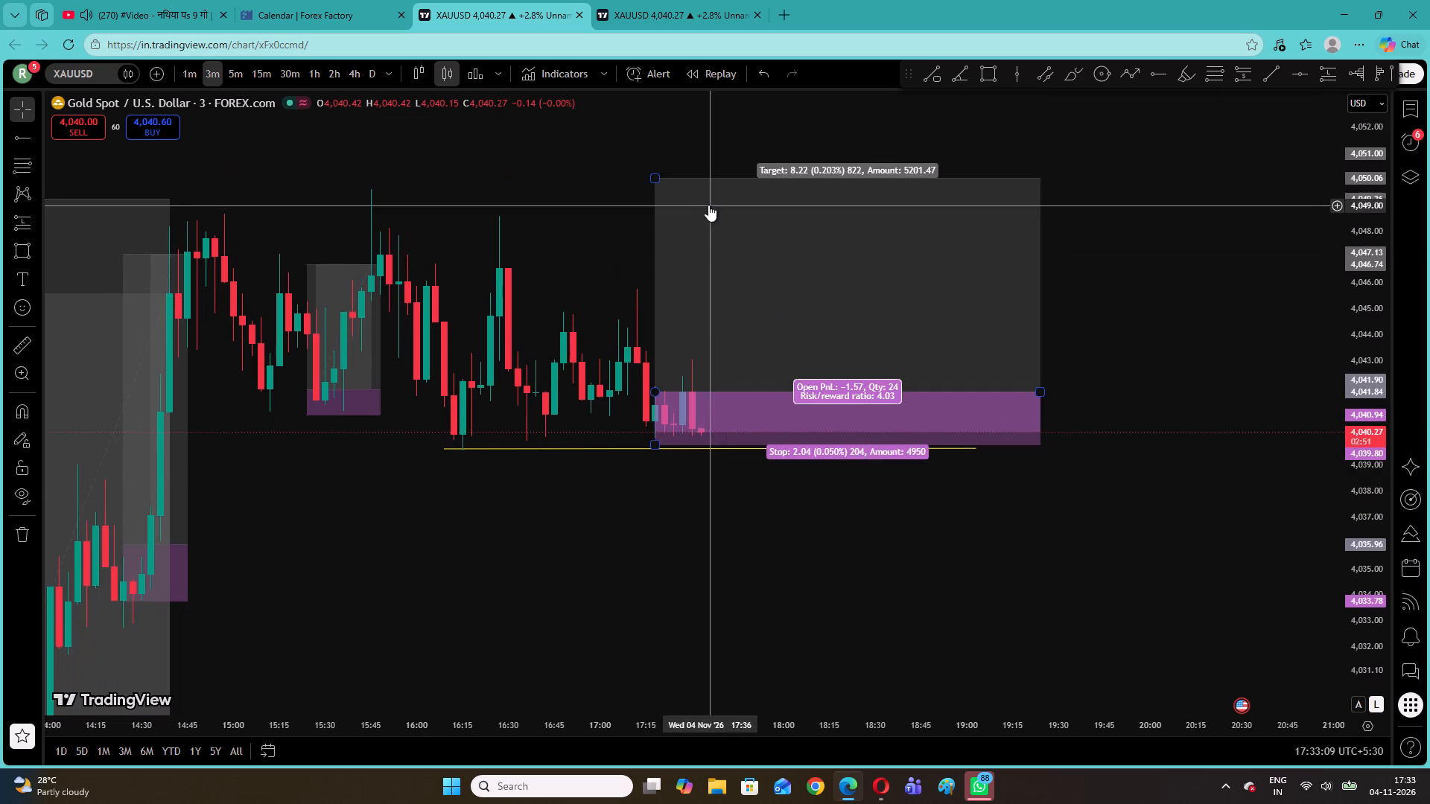
{"action": "left_click_drag", "start_coordinate": [462, 158], "coordinate": [373, 224]}
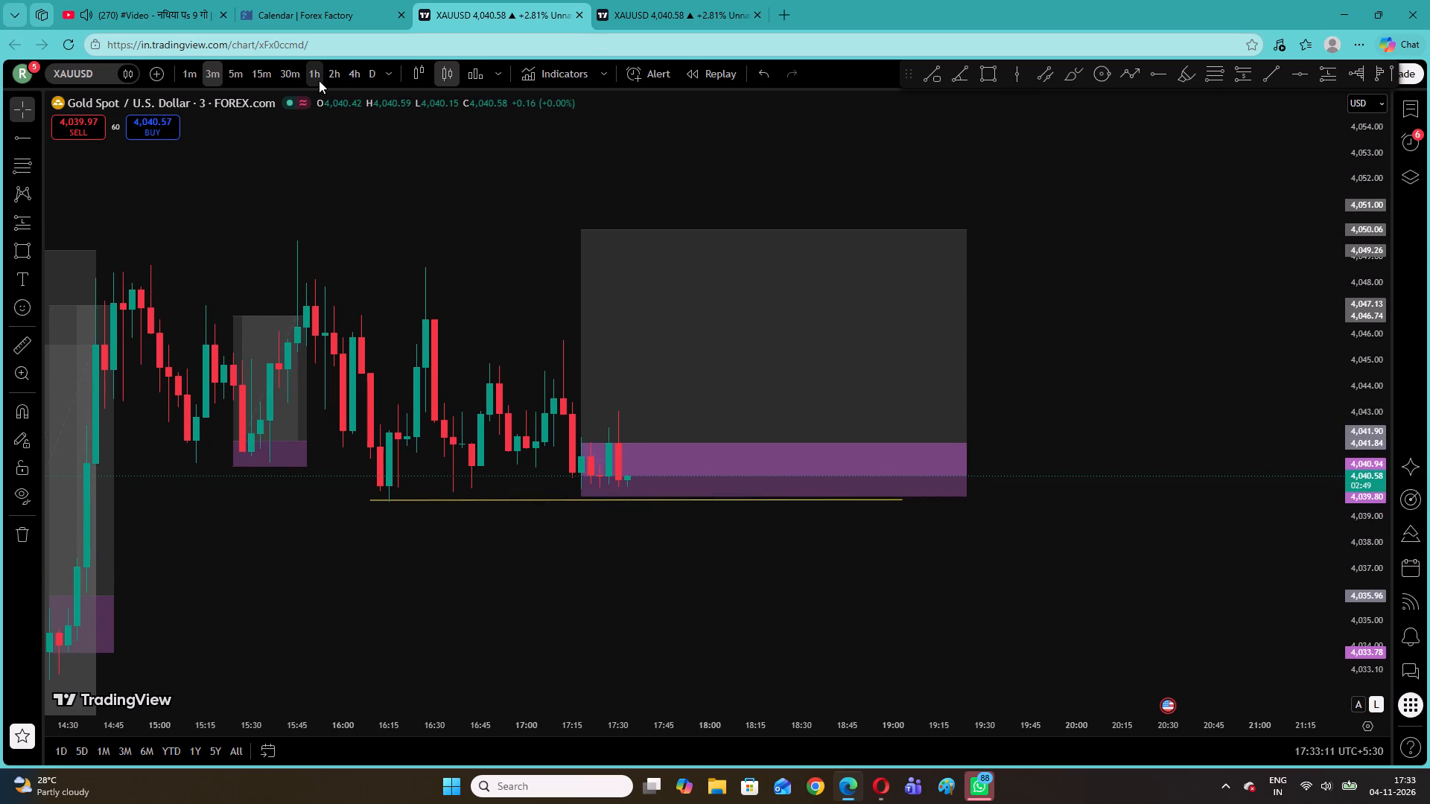
{"action": "left_click", "coordinate": [319, 77]}
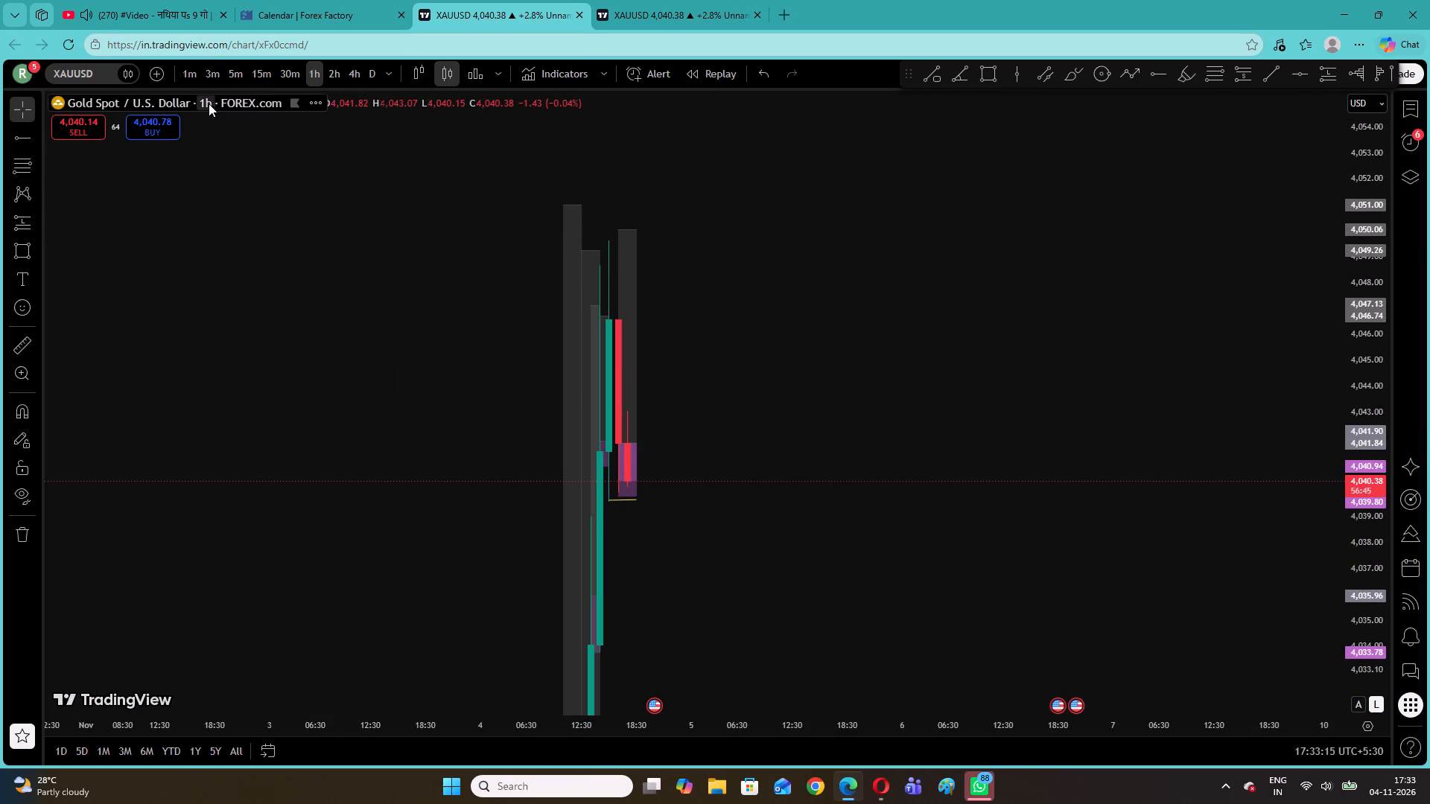
{"action": "left_click", "coordinate": [228, 69]}
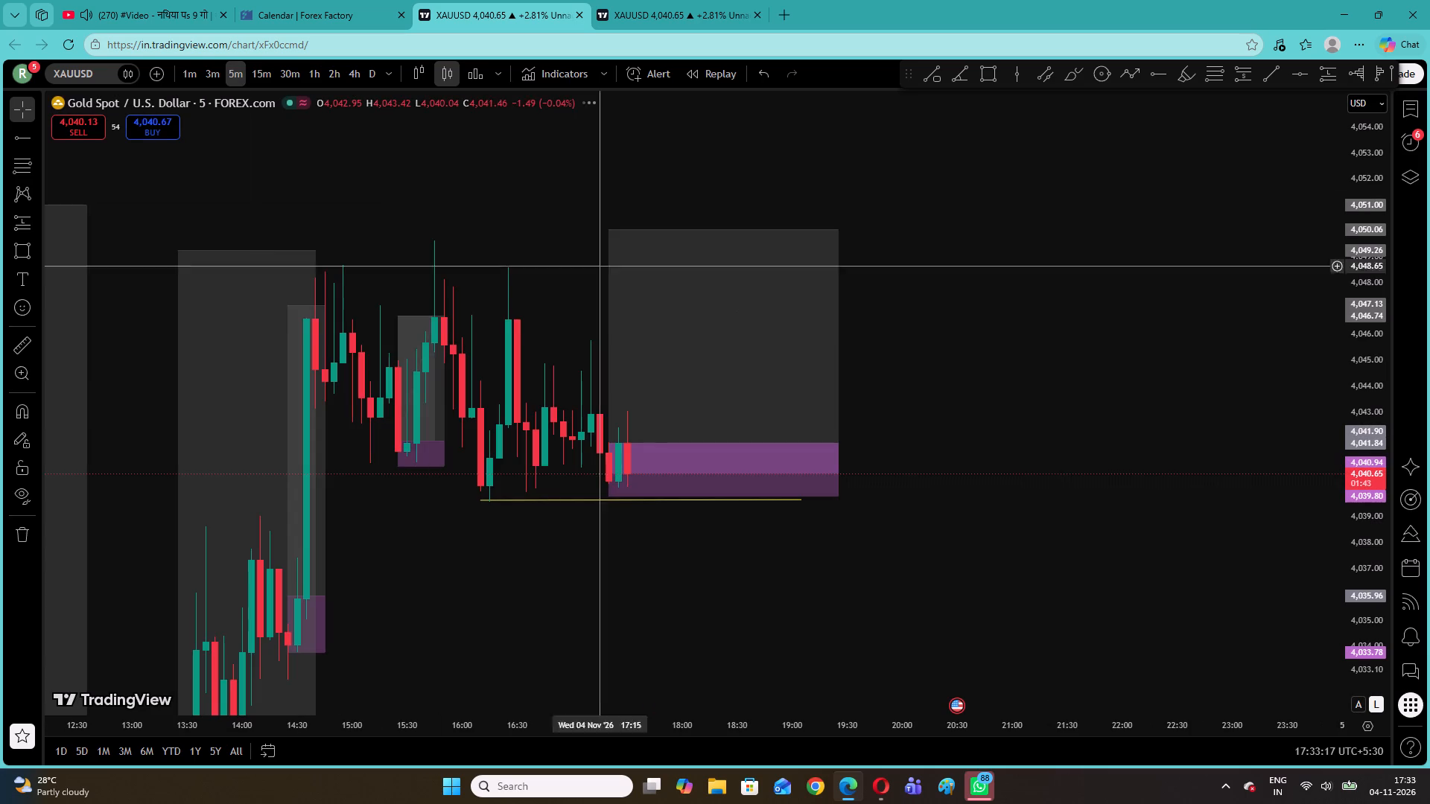
Switch to YouTube, browse the suggested videos and play "Kamal Raja - TROUBLE [Official Music Video 2017]".
{"action": "left_click", "coordinate": [139, 0]}
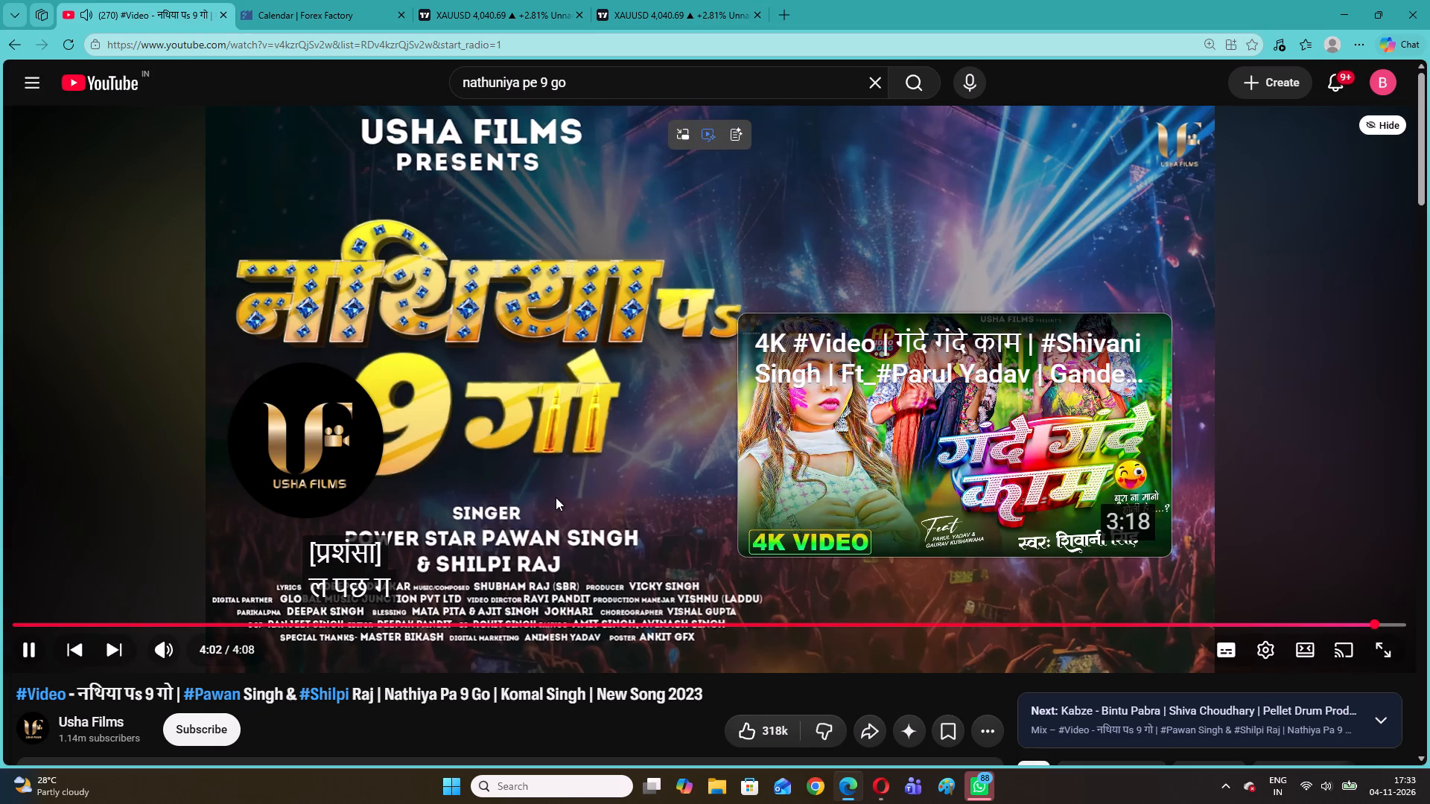
{"action": "left_click", "coordinate": [556, 497]}
{"action": "scroll", "coordinate": [556, 497], "scroll_direction": "down", "scroll_amount": 5}
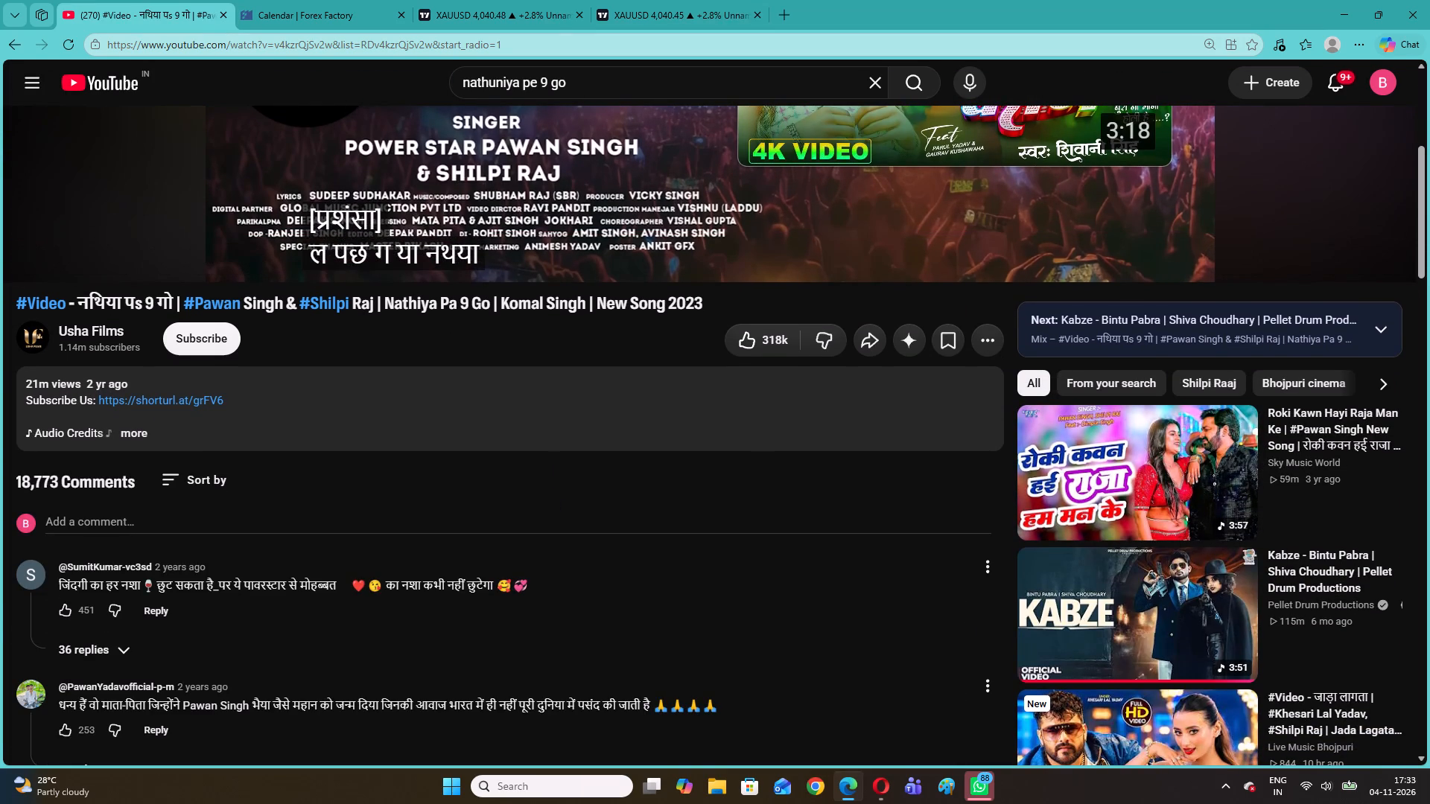
{"action": "scroll", "coordinate": [638, 538], "scroll_direction": "down", "scroll_amount": 6}
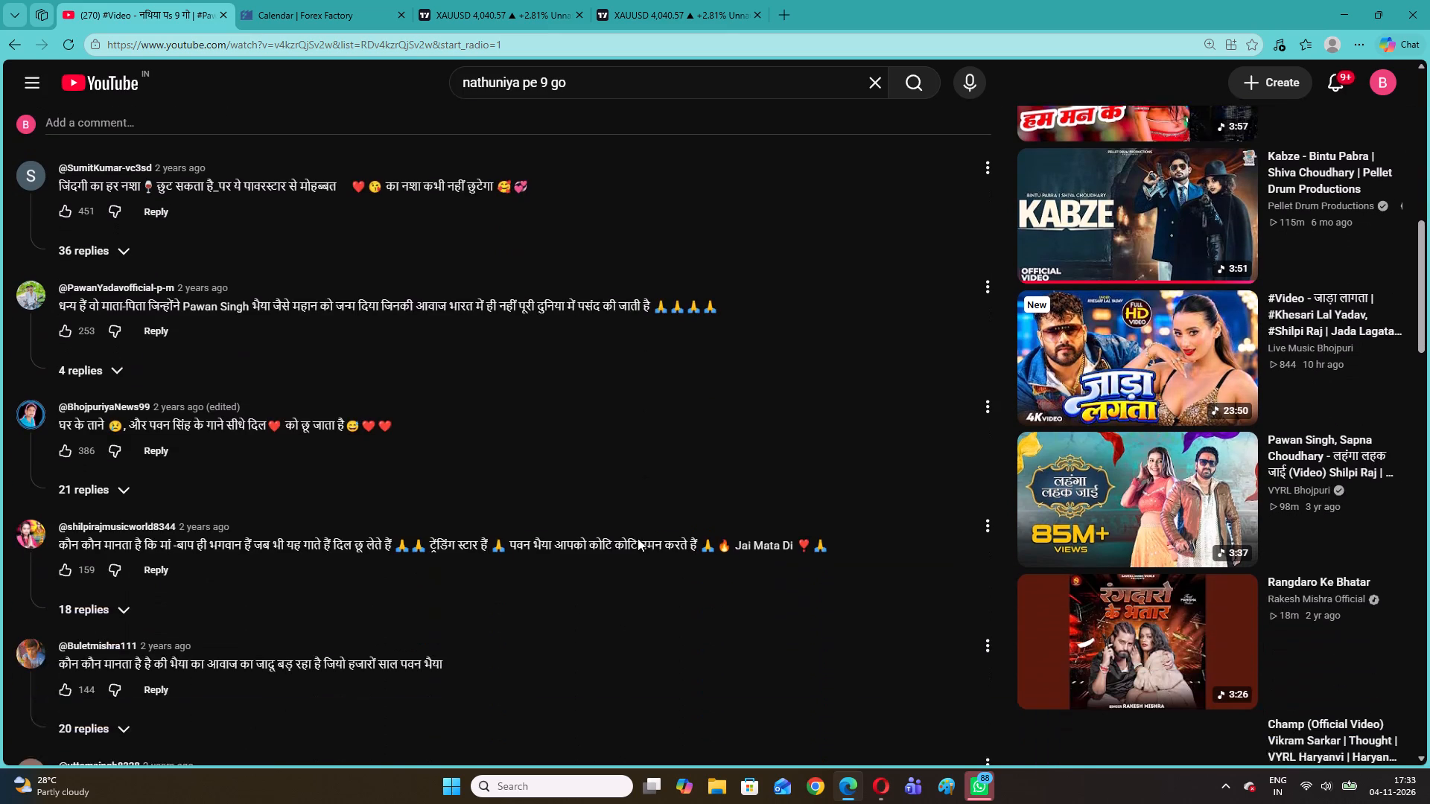
{"action": "scroll", "coordinate": [638, 538], "scroll_direction": "down", "scroll_amount": 8}
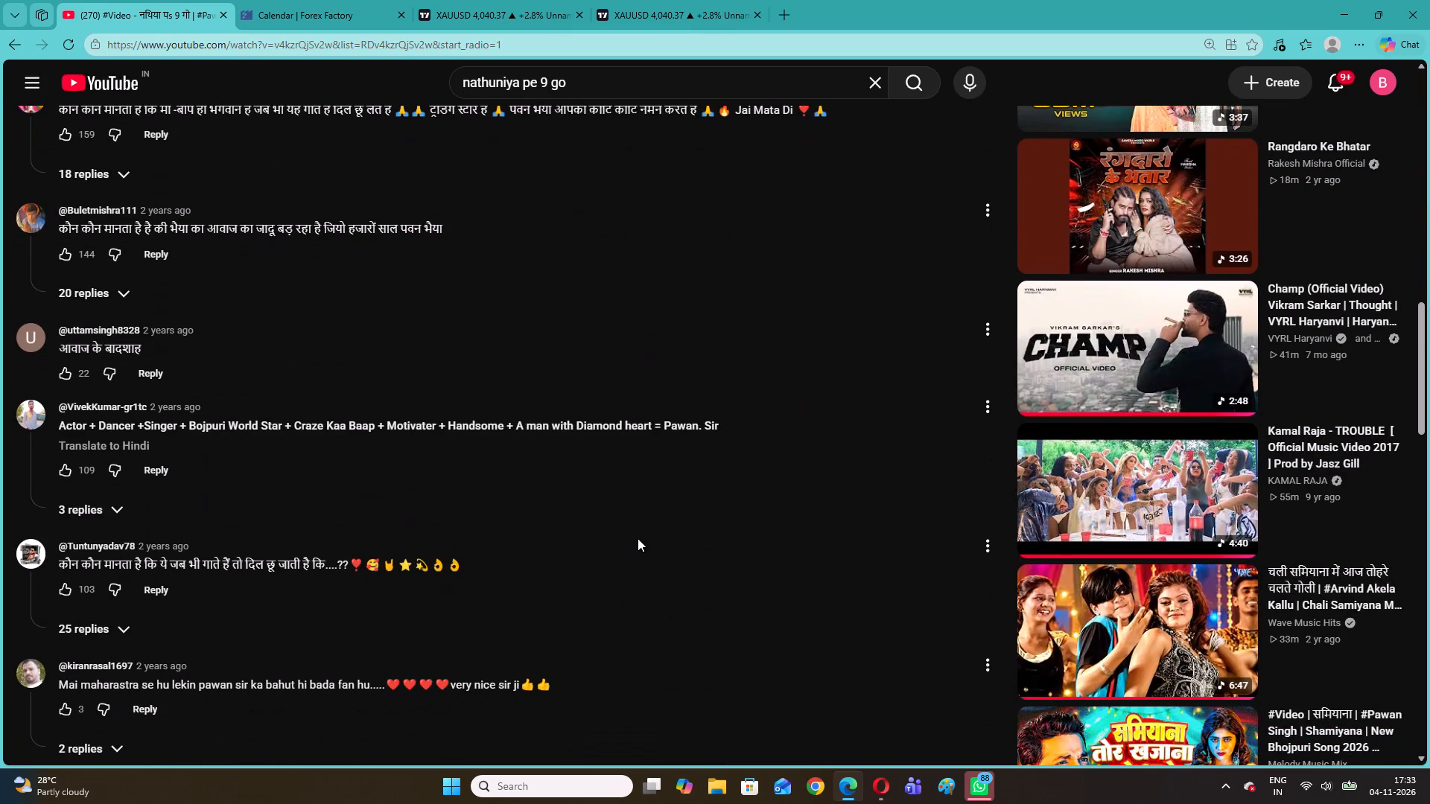
{"action": "scroll", "coordinate": [638, 538], "scroll_direction": "down", "scroll_amount": 4}
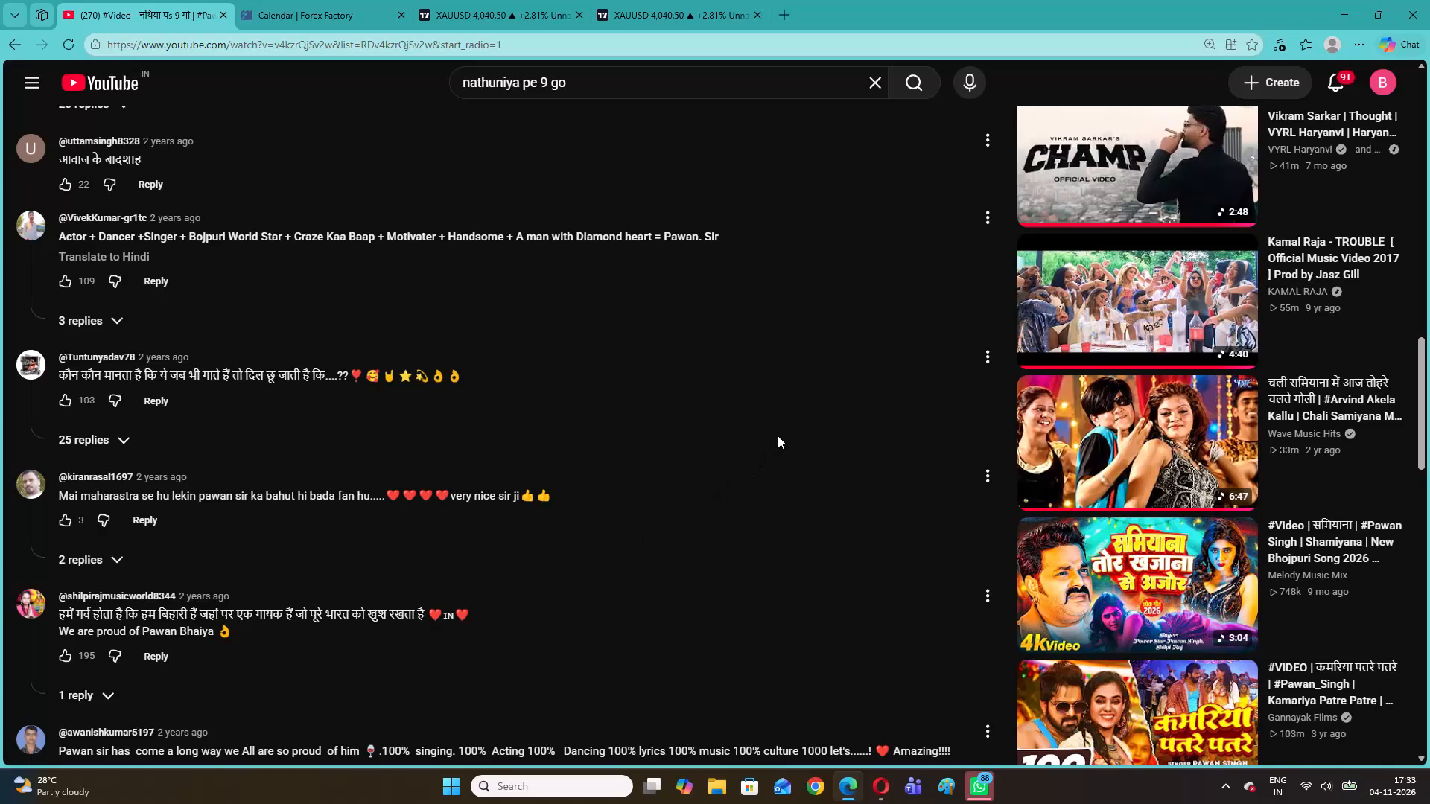
{"action": "scroll", "coordinate": [778, 435], "scroll_direction": "up", "scroll_amount": 2}
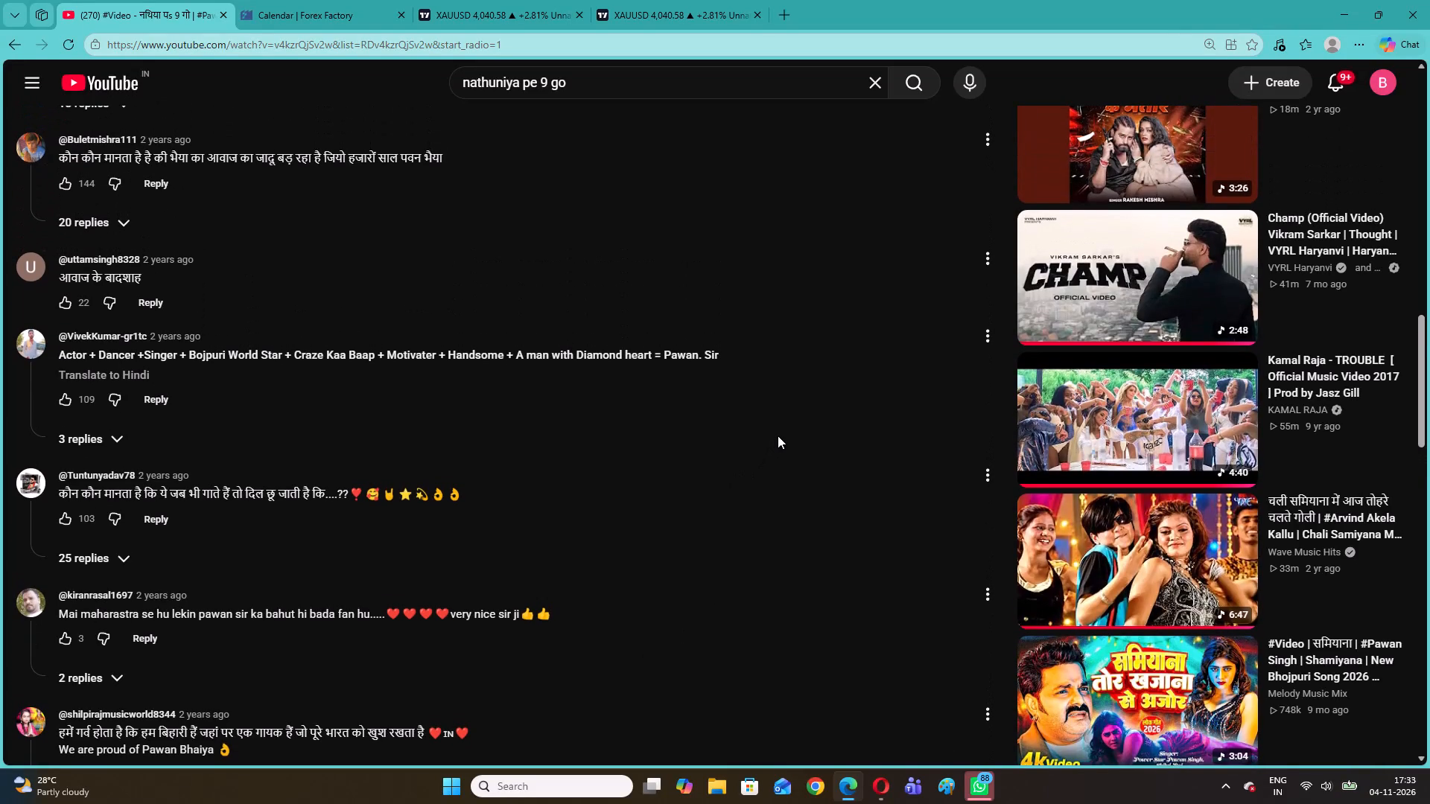
{"action": "left_click", "coordinate": [1075, 437]}
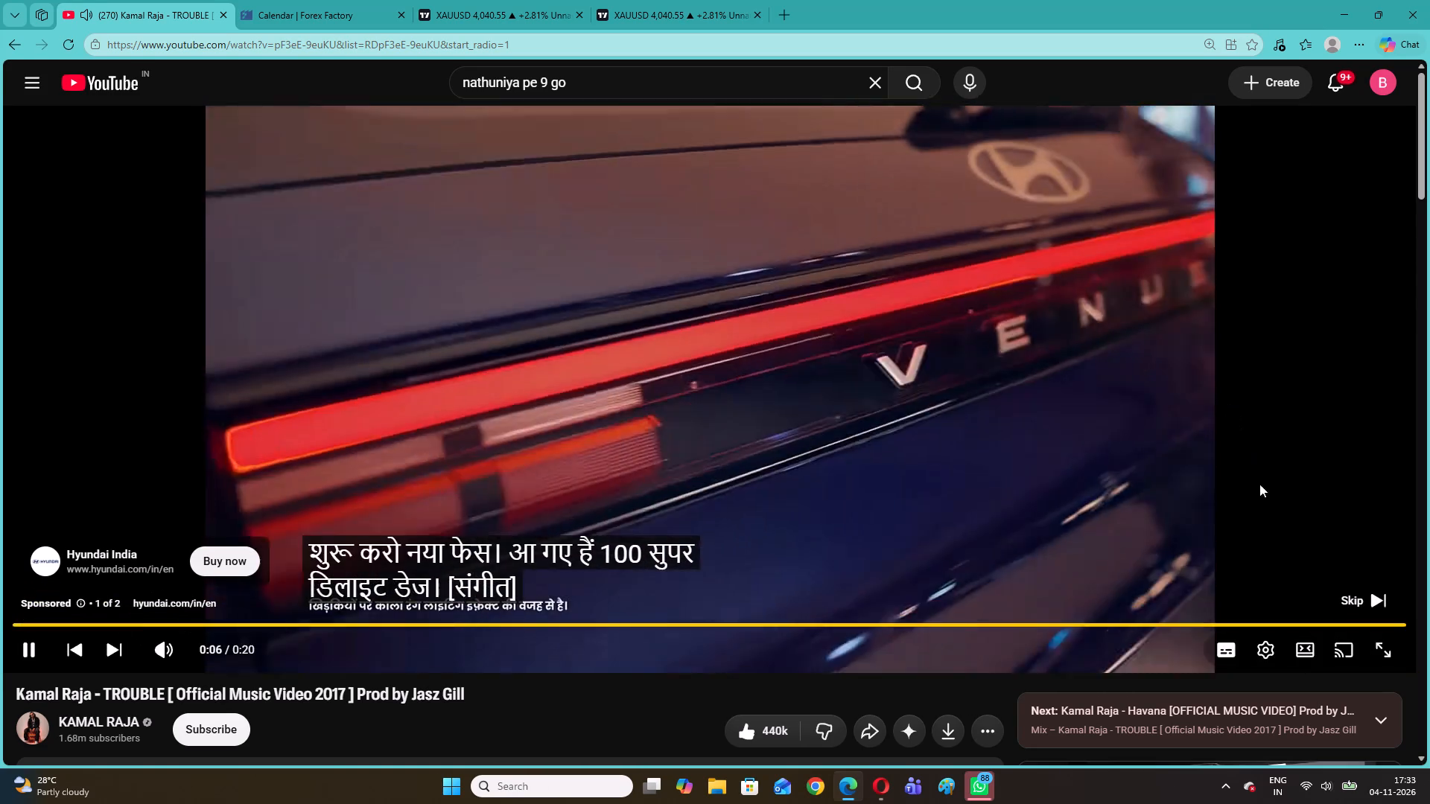
Skip the ad and set the music video's playback quality to 720p.
{"action": "left_click", "coordinate": [1361, 599]}
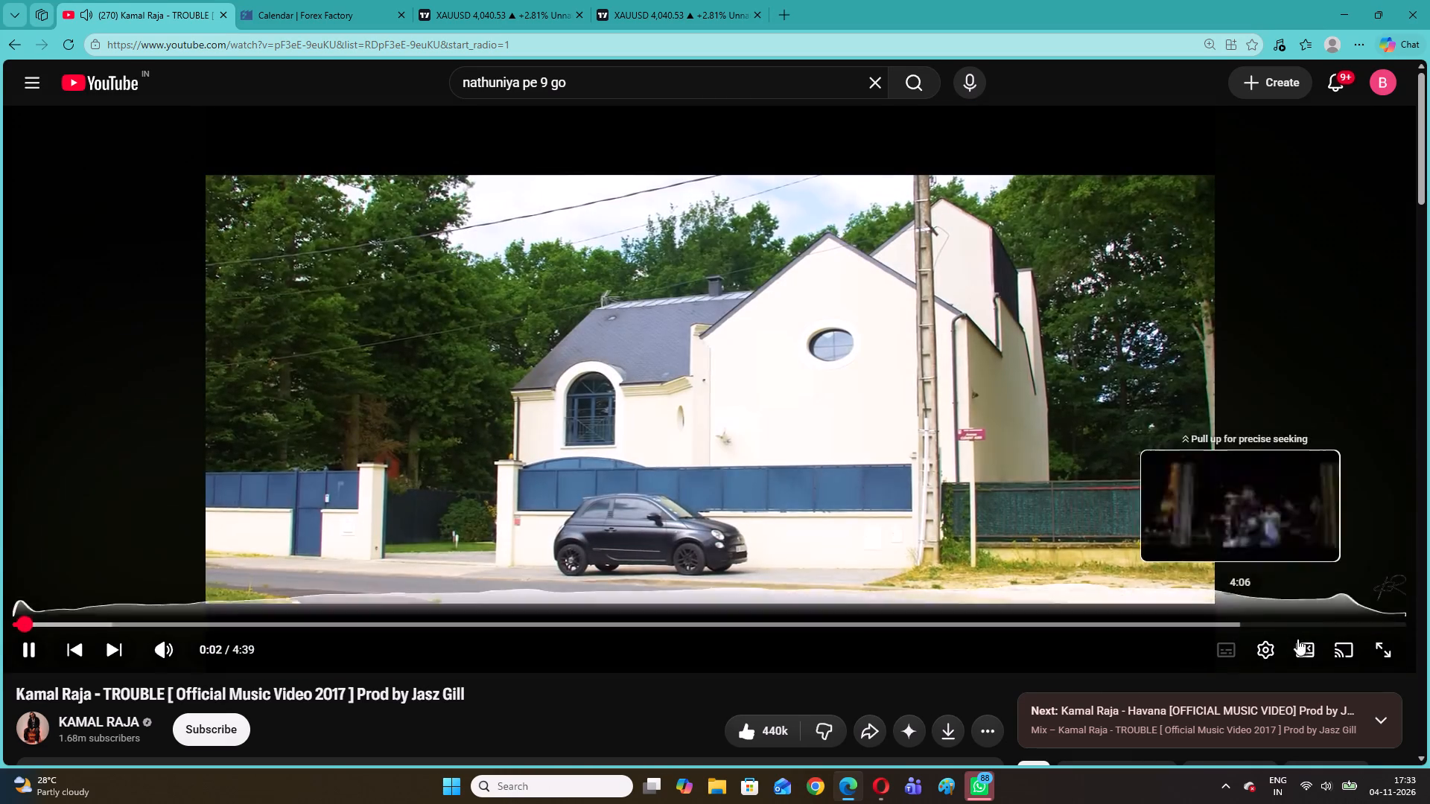
{"action": "left_click", "coordinate": [1268, 647]}
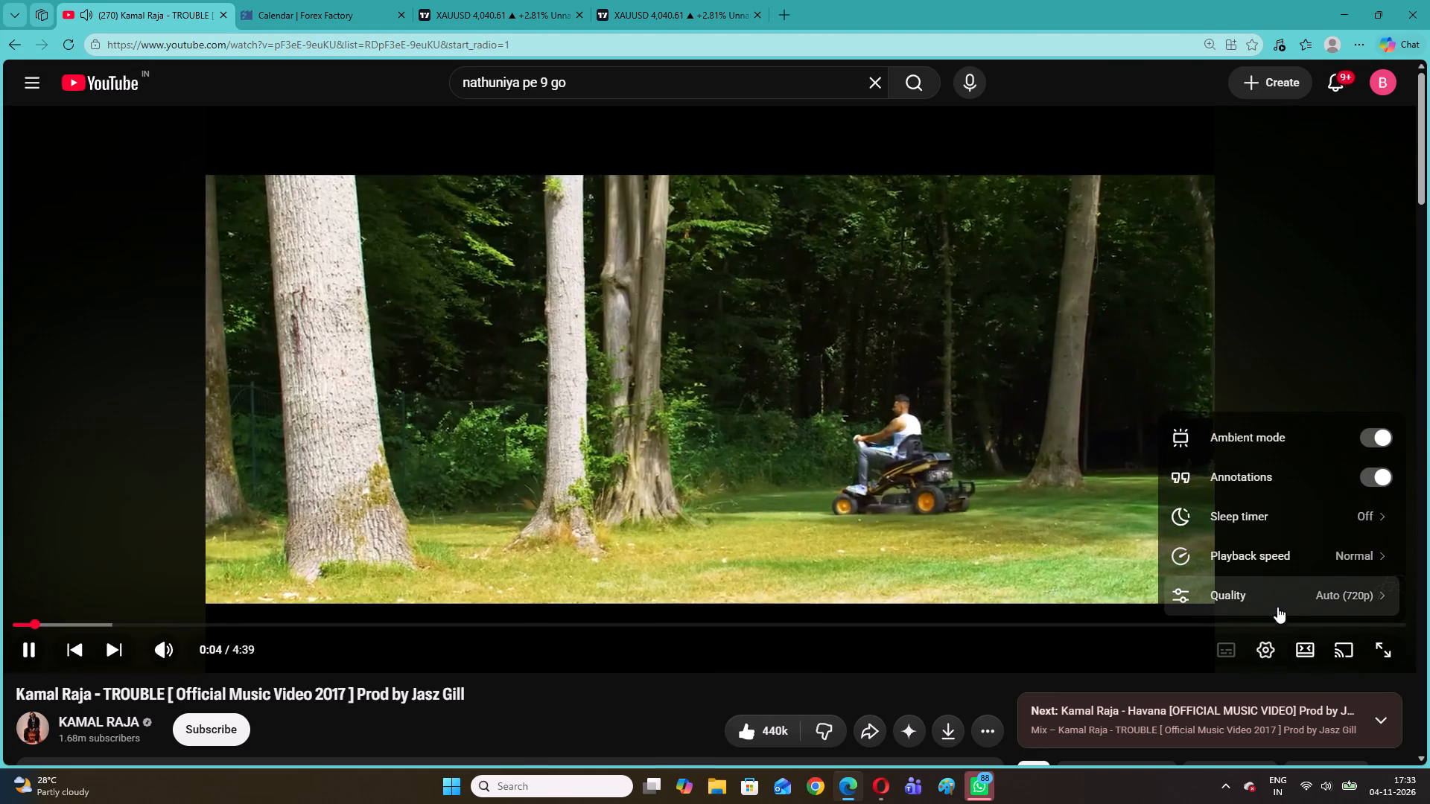
{"action": "left_click", "coordinate": [1277, 604]}
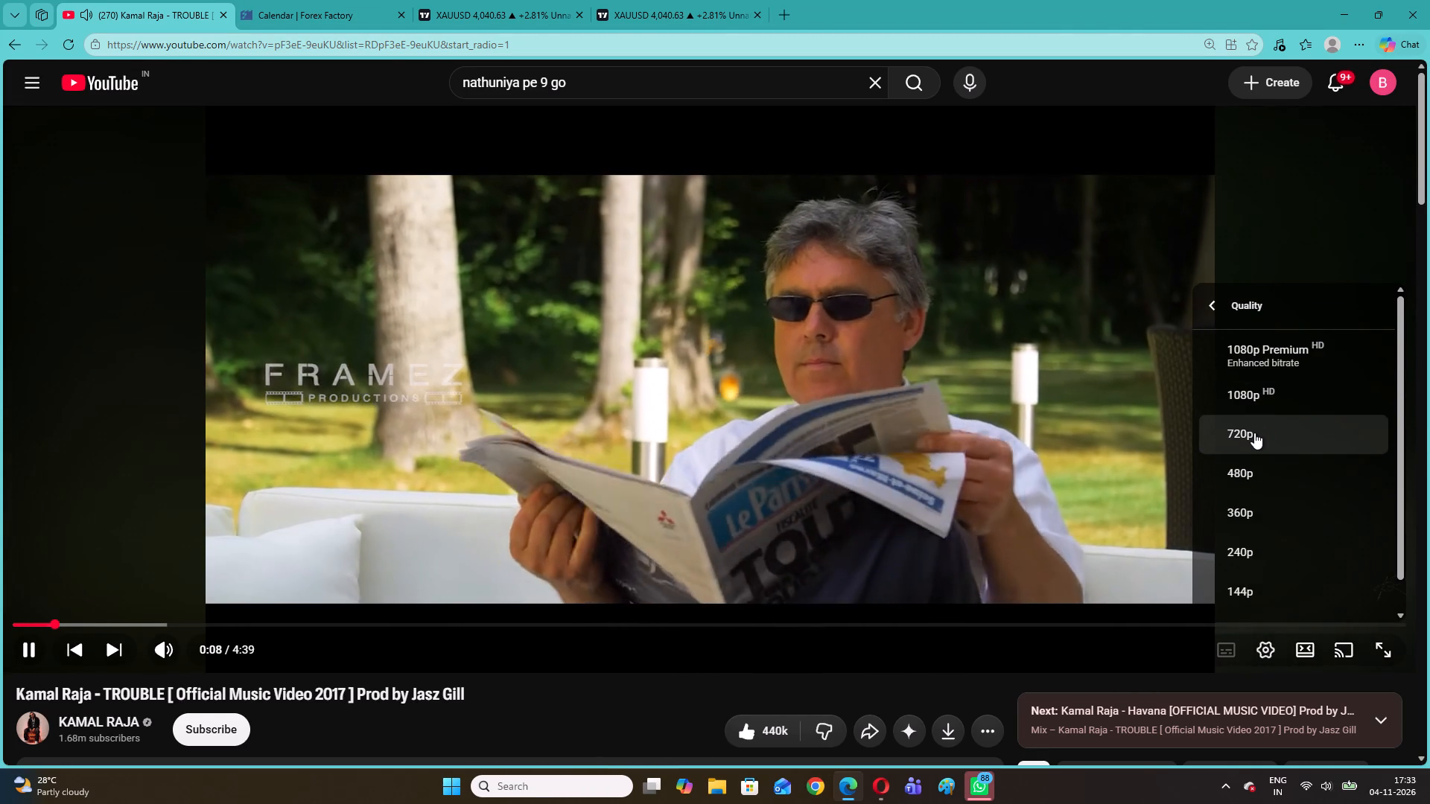
{"action": "left_click", "coordinate": [1254, 433]}
Skip the music video forward past the intro to about 0:57.
{"action": "key", "text": "Right"}
{"action": "key", "text": "Right"}
{"action": "key", "text": "Right"}
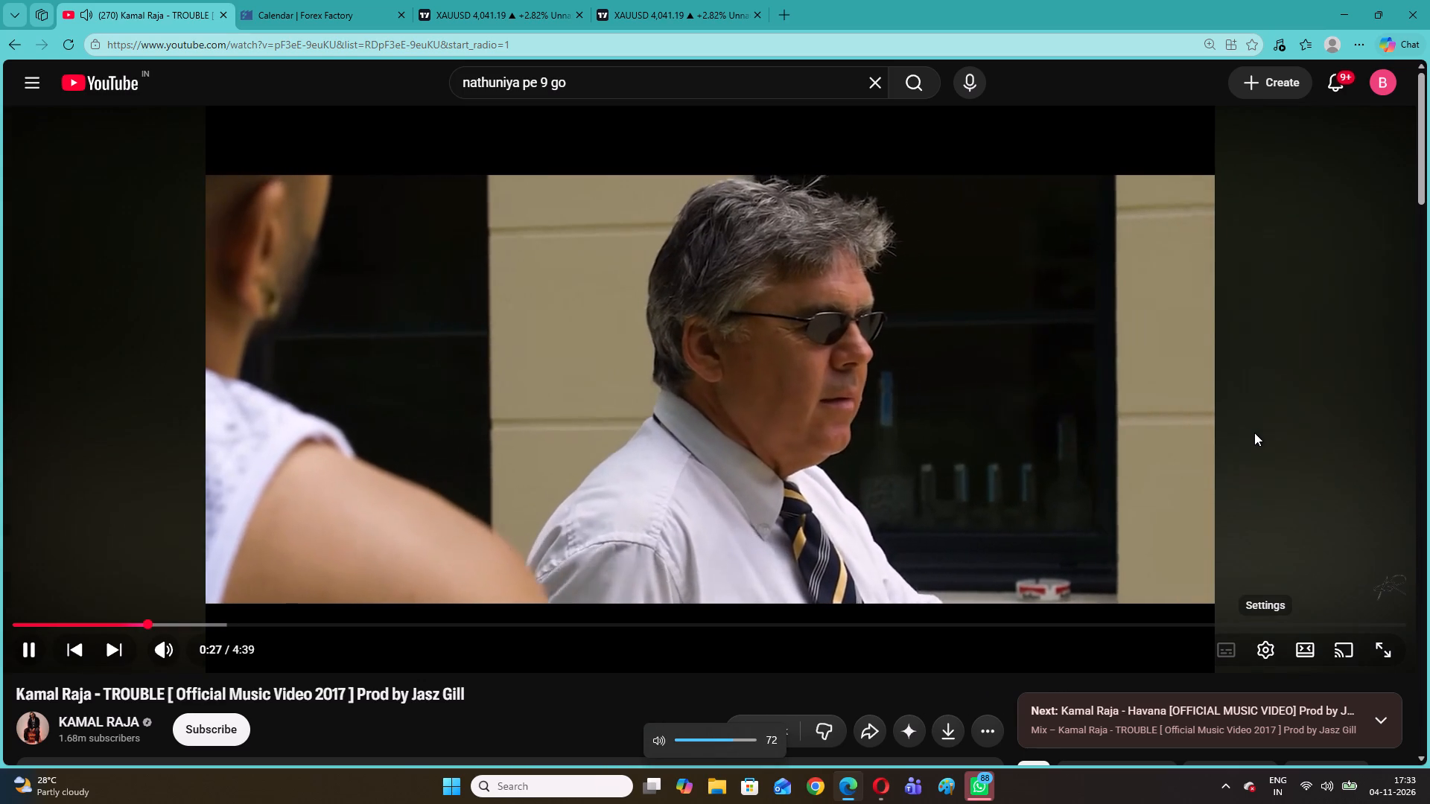
{"action": "key", "text": "Right"}
{"action": "key", "text": "Right"}
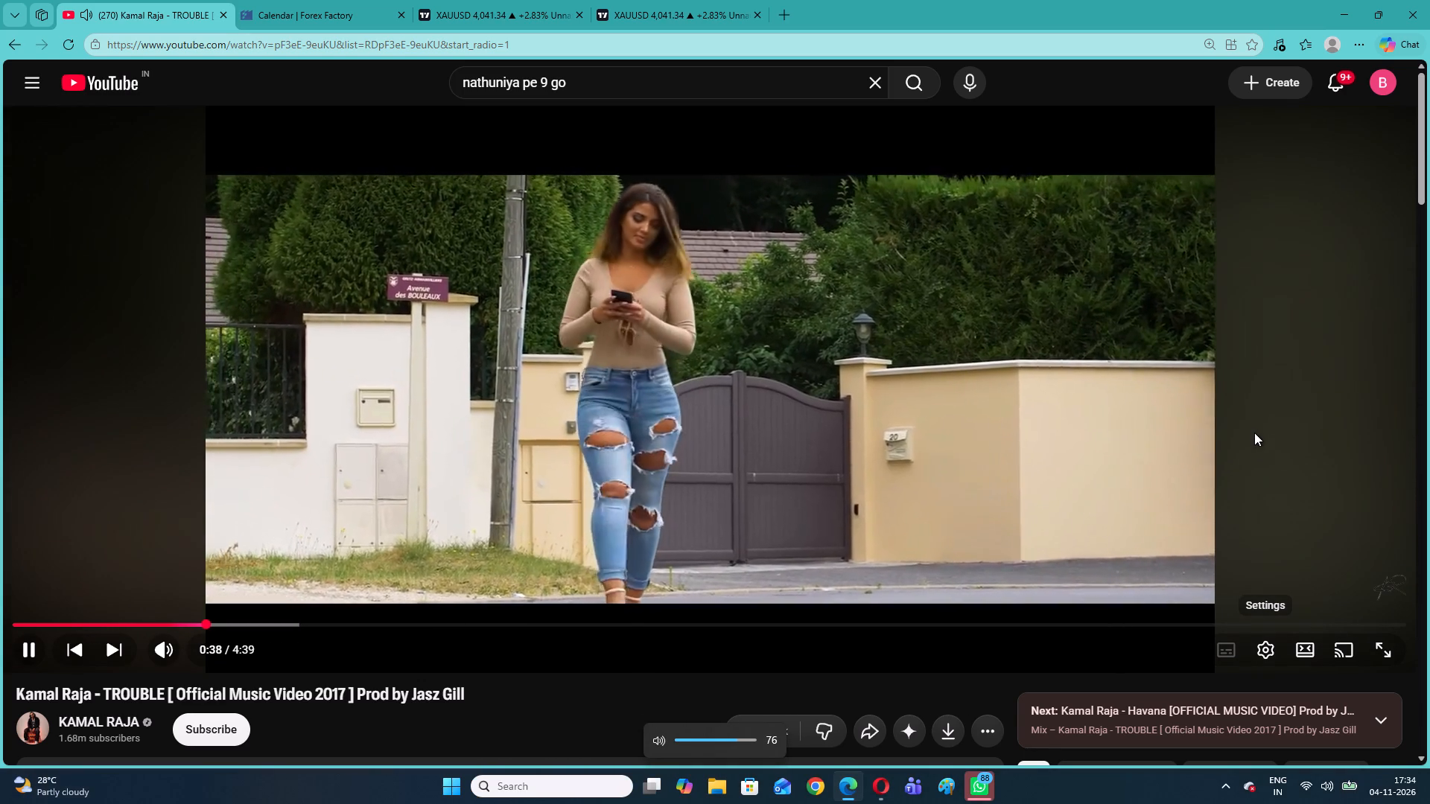
{"action": "key", "text": "Right"}
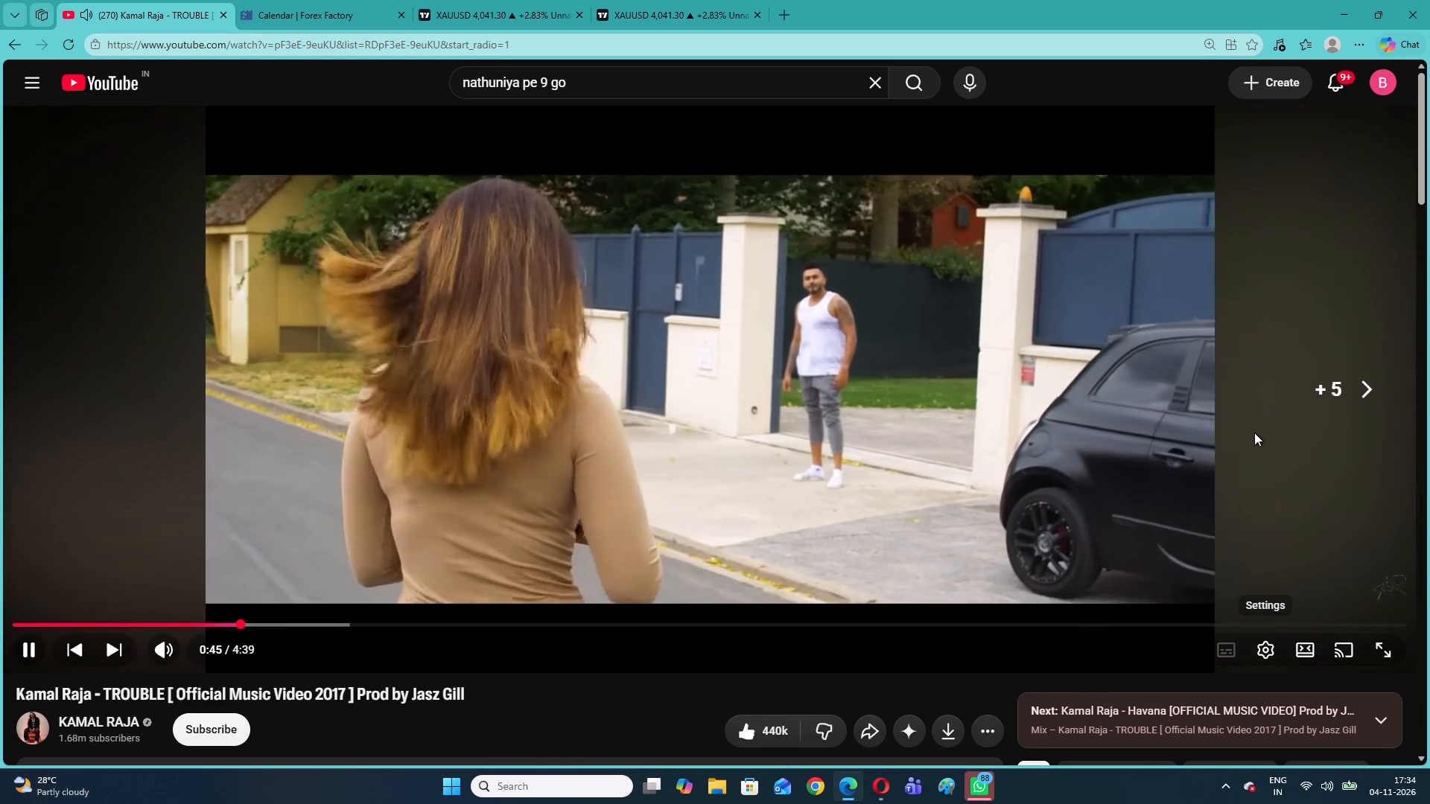
{"action": "key", "text": "Right"}
{"action": "key", "text": "Right"}
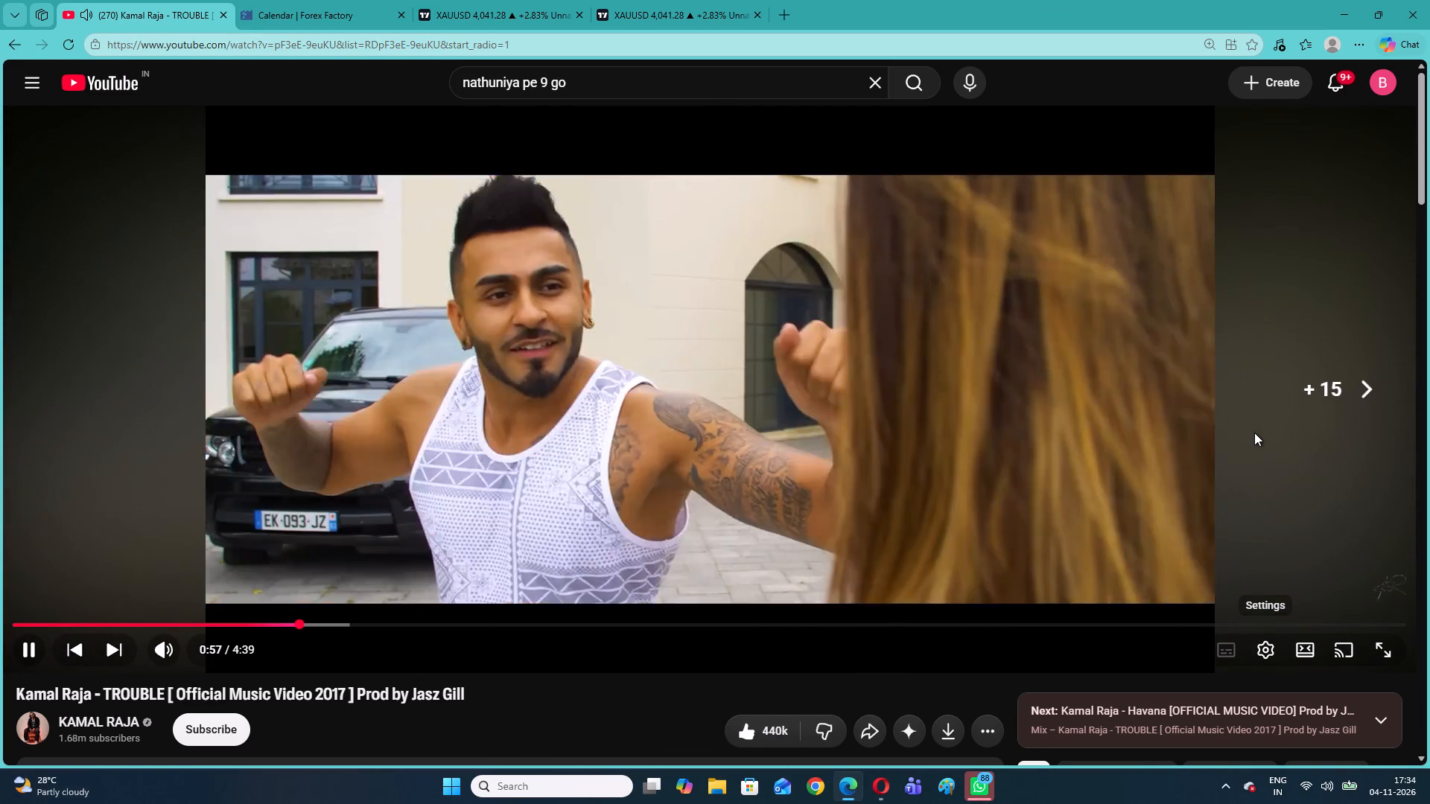
Switch back to the XAUUSD chart without EMAs and review current price action around the 17:20 long position.
{"action": "left_click", "coordinate": [684, 8]}
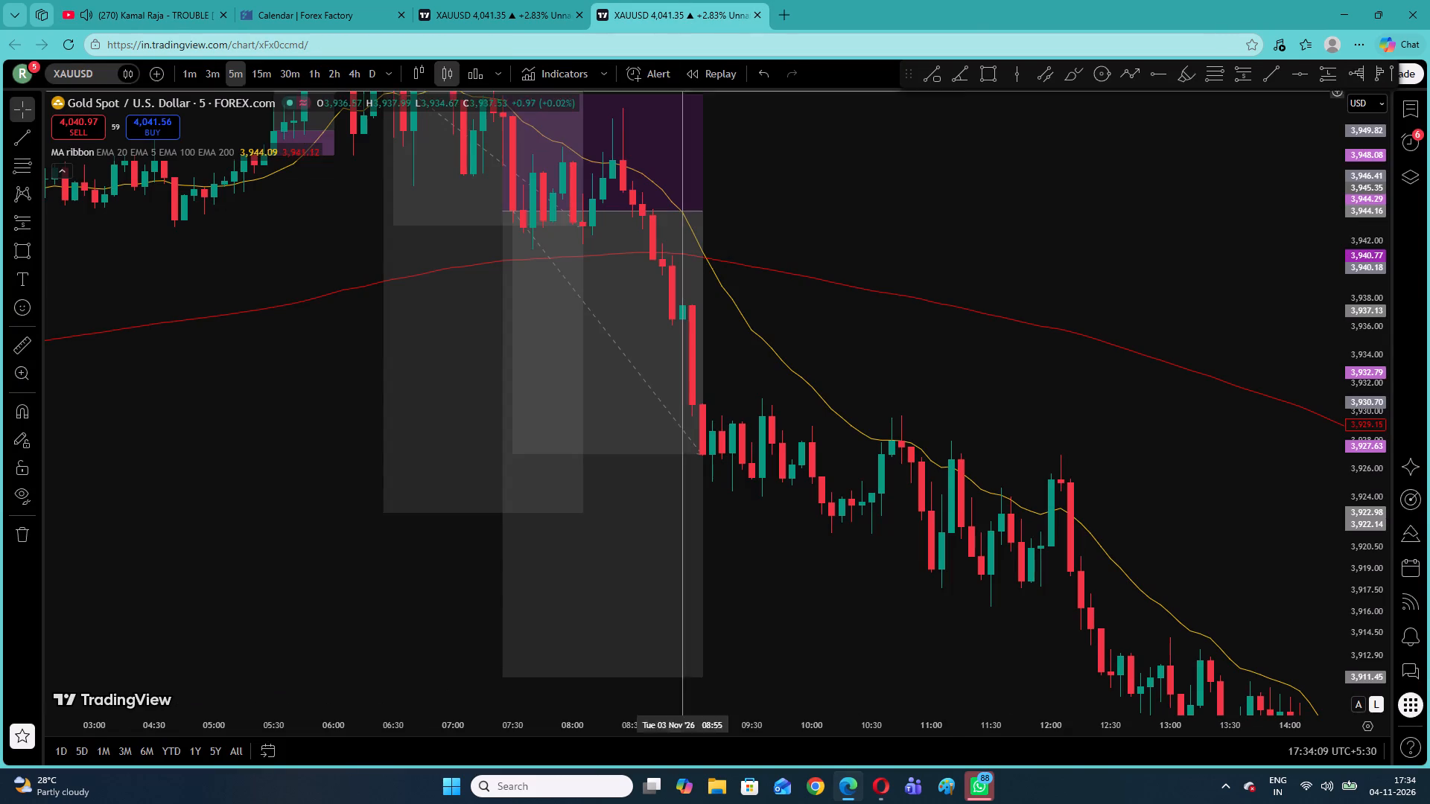
{"action": "left_click", "coordinate": [436, 4]}
{"action": "left_click_drag", "start_coordinate": [1023, 269], "coordinate": [998, 209]}
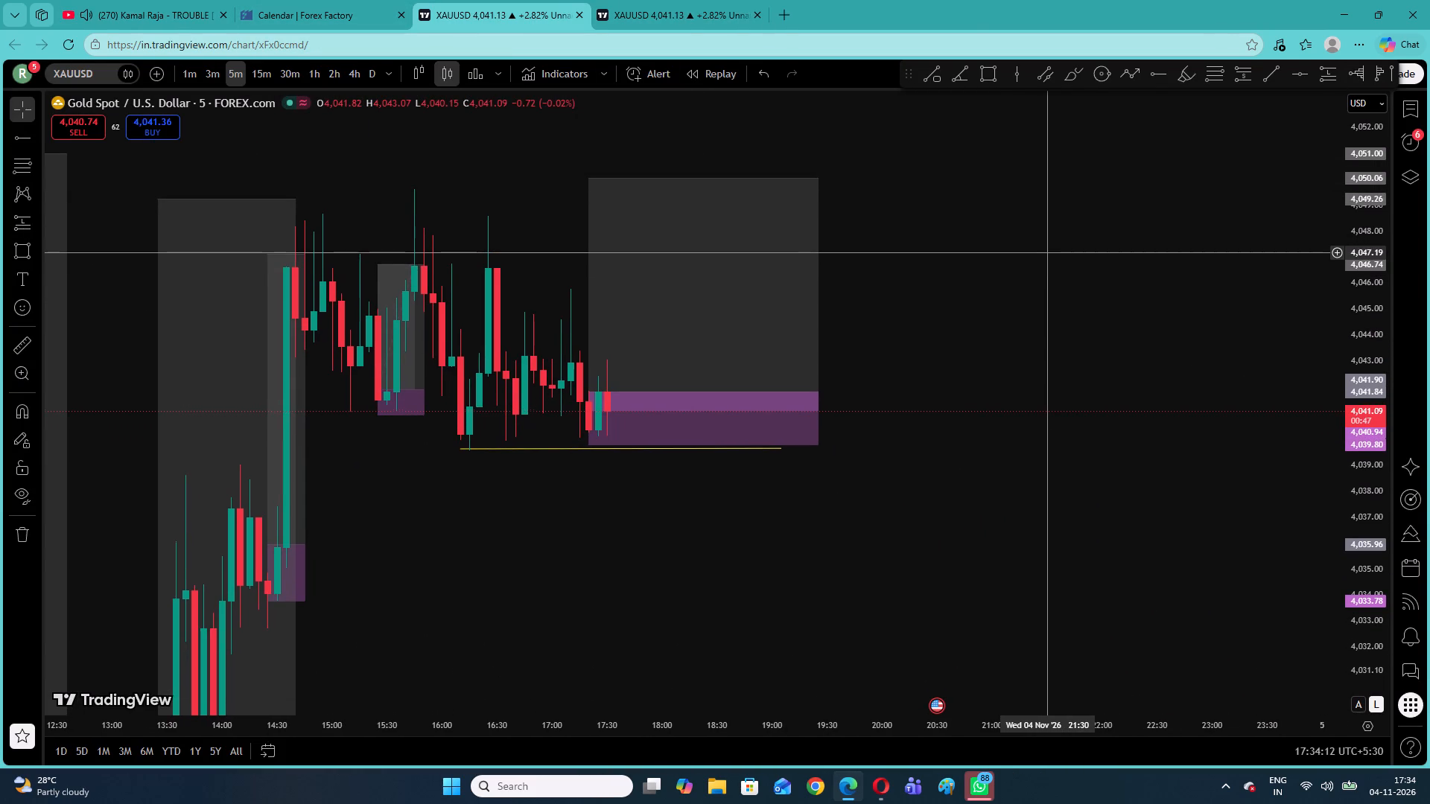
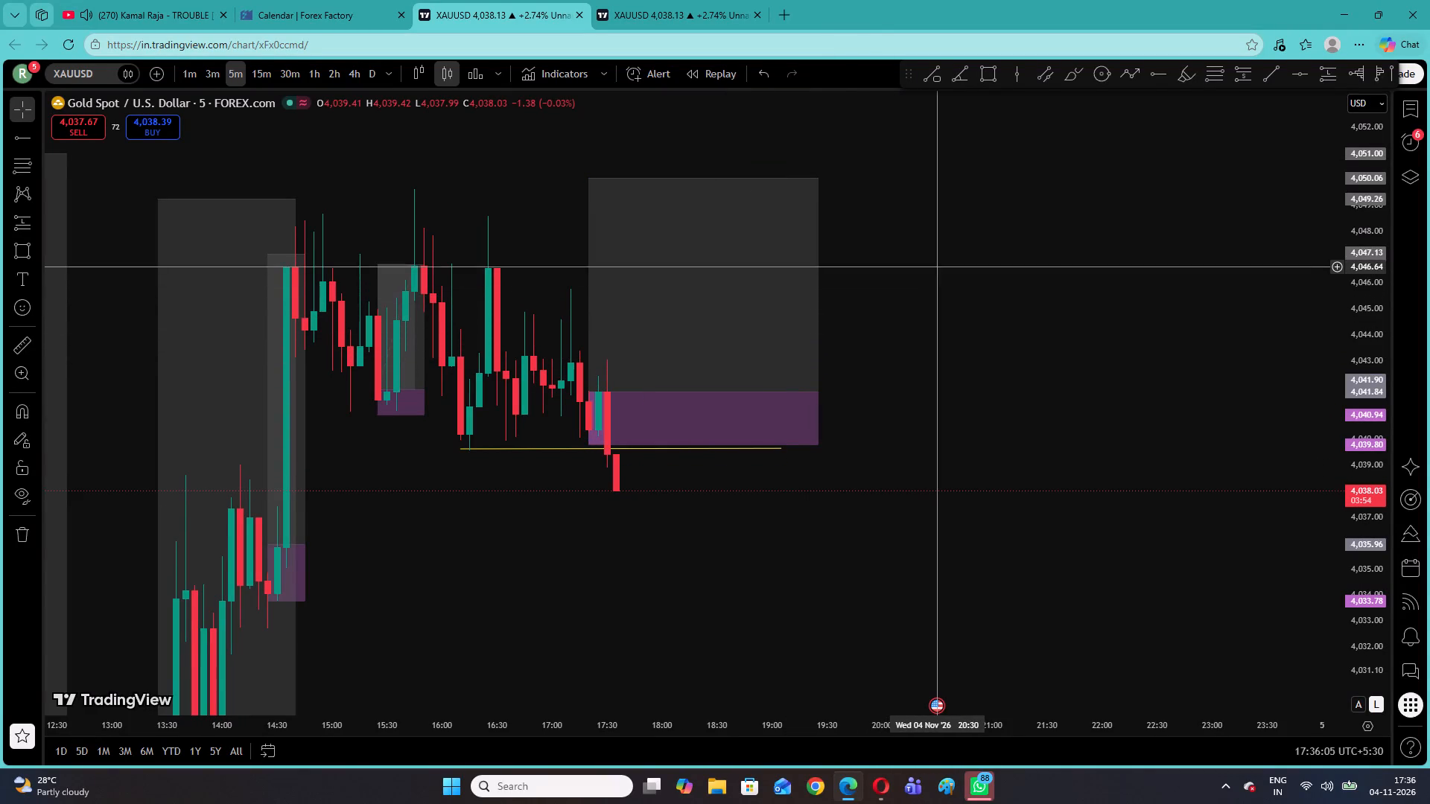
Delete the yellow support line near 4,039.6 and the long position starting at 17:20 from the XAUUSD chart.
{"action": "left_click_drag", "start_coordinate": [1361, 319], "coordinate": [1363, 402]}
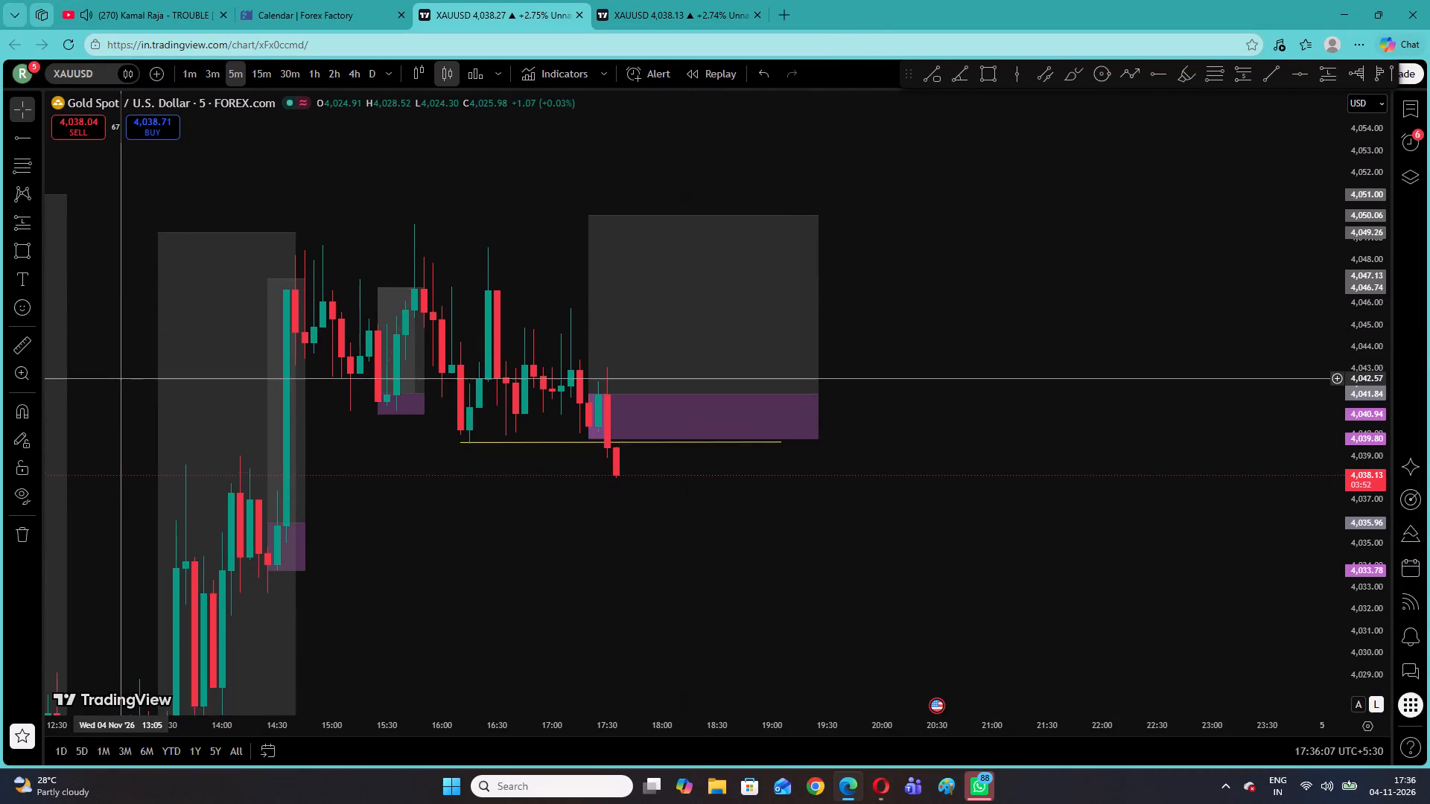
{"action": "left_click", "coordinate": [512, 442]}
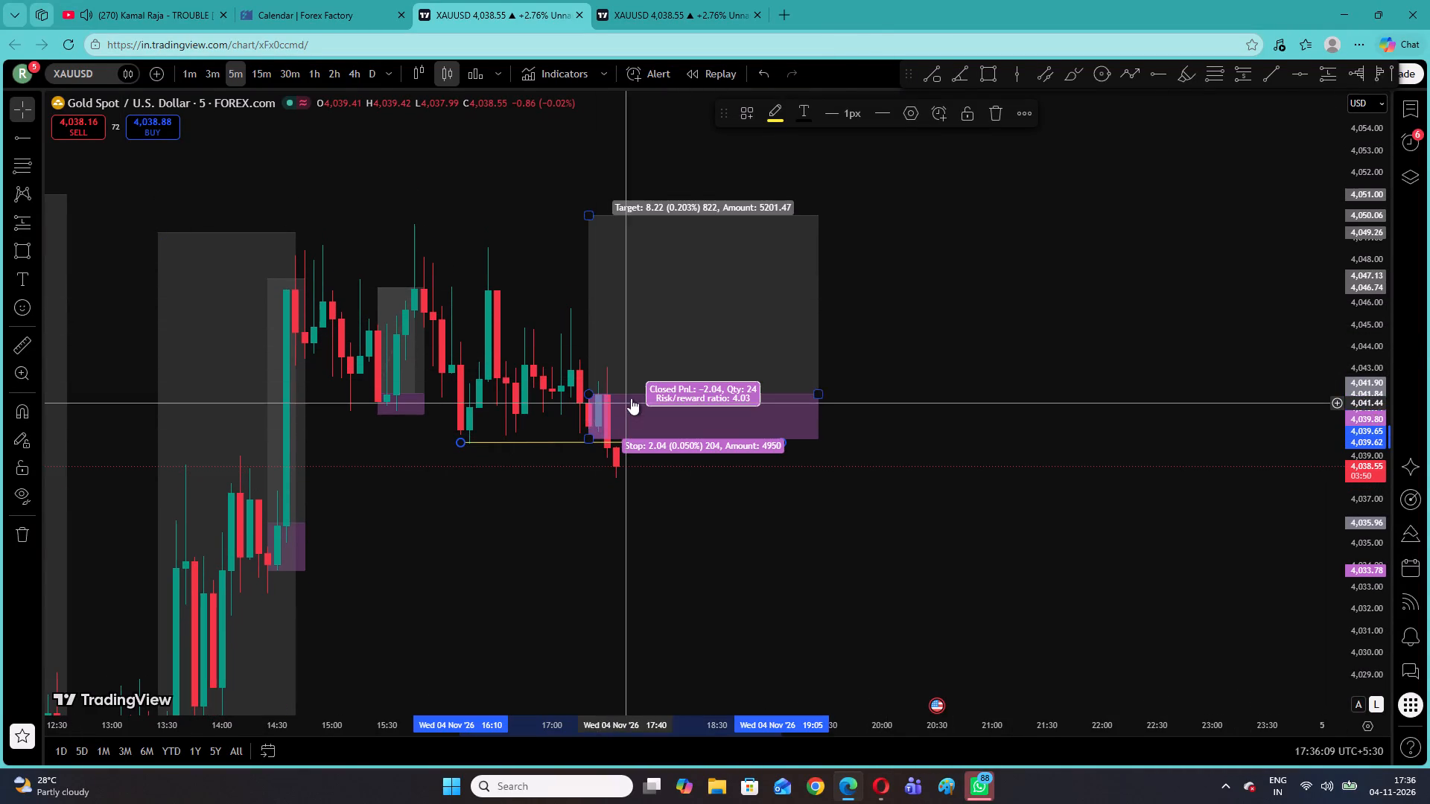
{"action": "left_click", "coordinate": [988, 118]}
{"action": "left_click", "coordinate": [653, 295]}
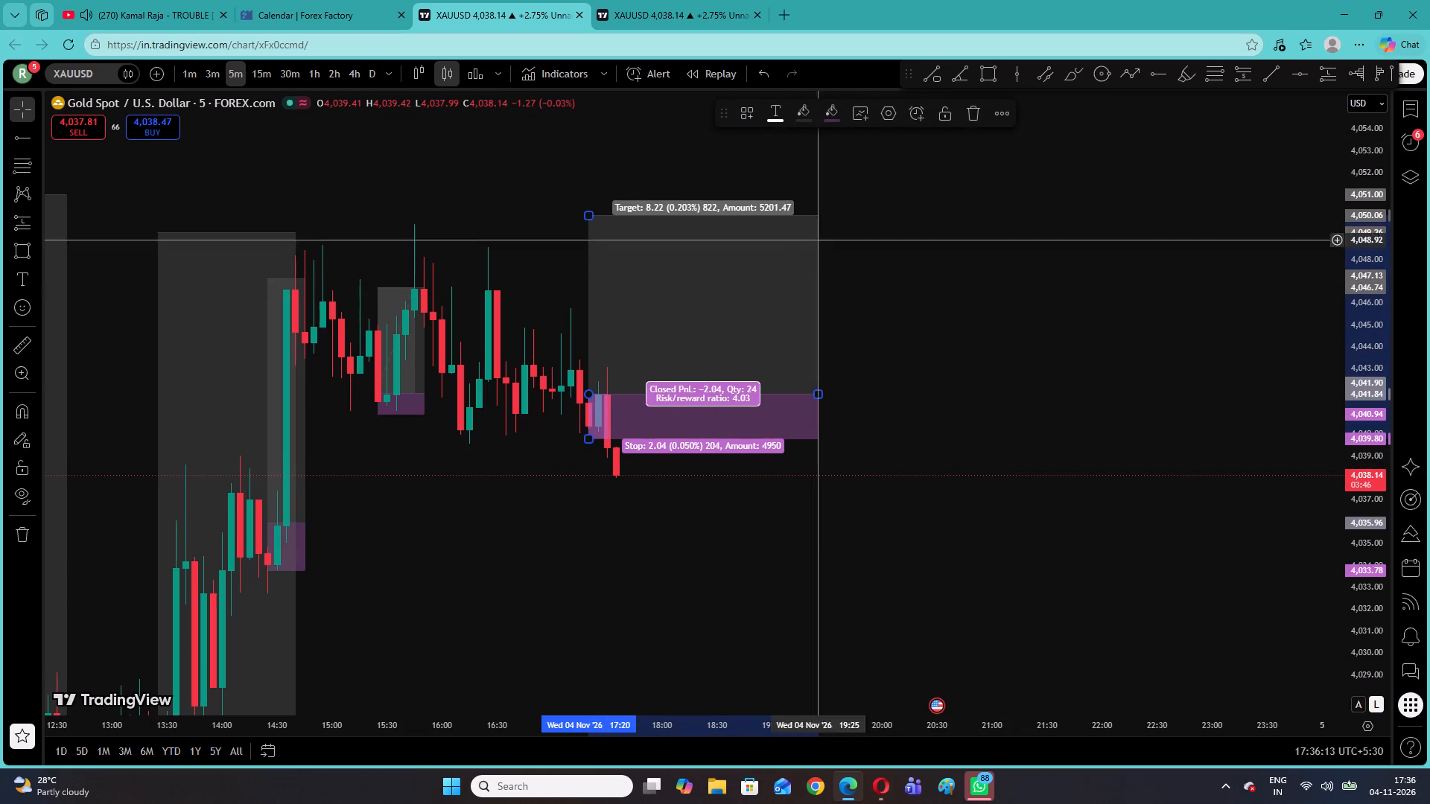
{"action": "left_click", "coordinate": [976, 113]}
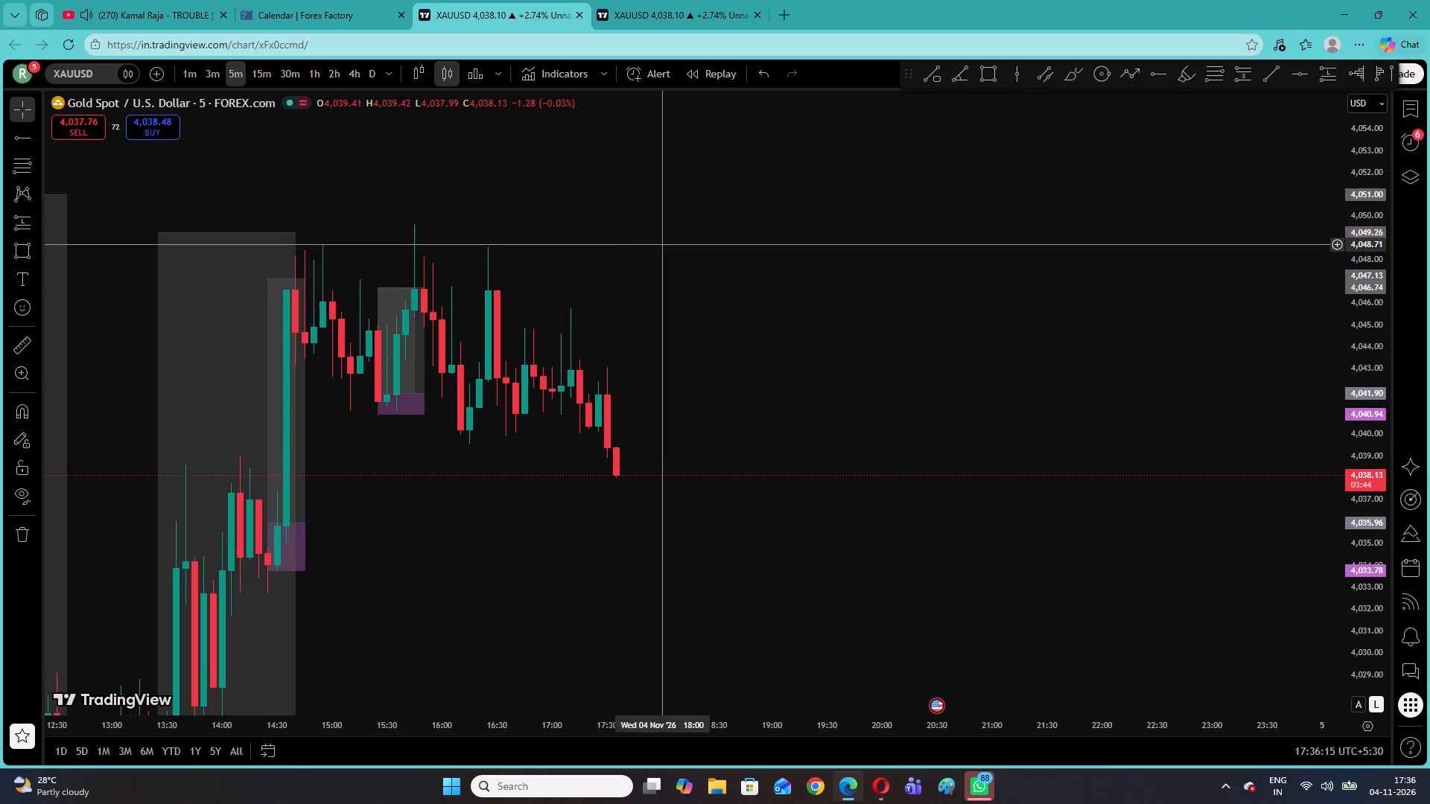
{"action": "left_click_drag", "start_coordinate": [629, 334], "coordinate": [806, 202]}
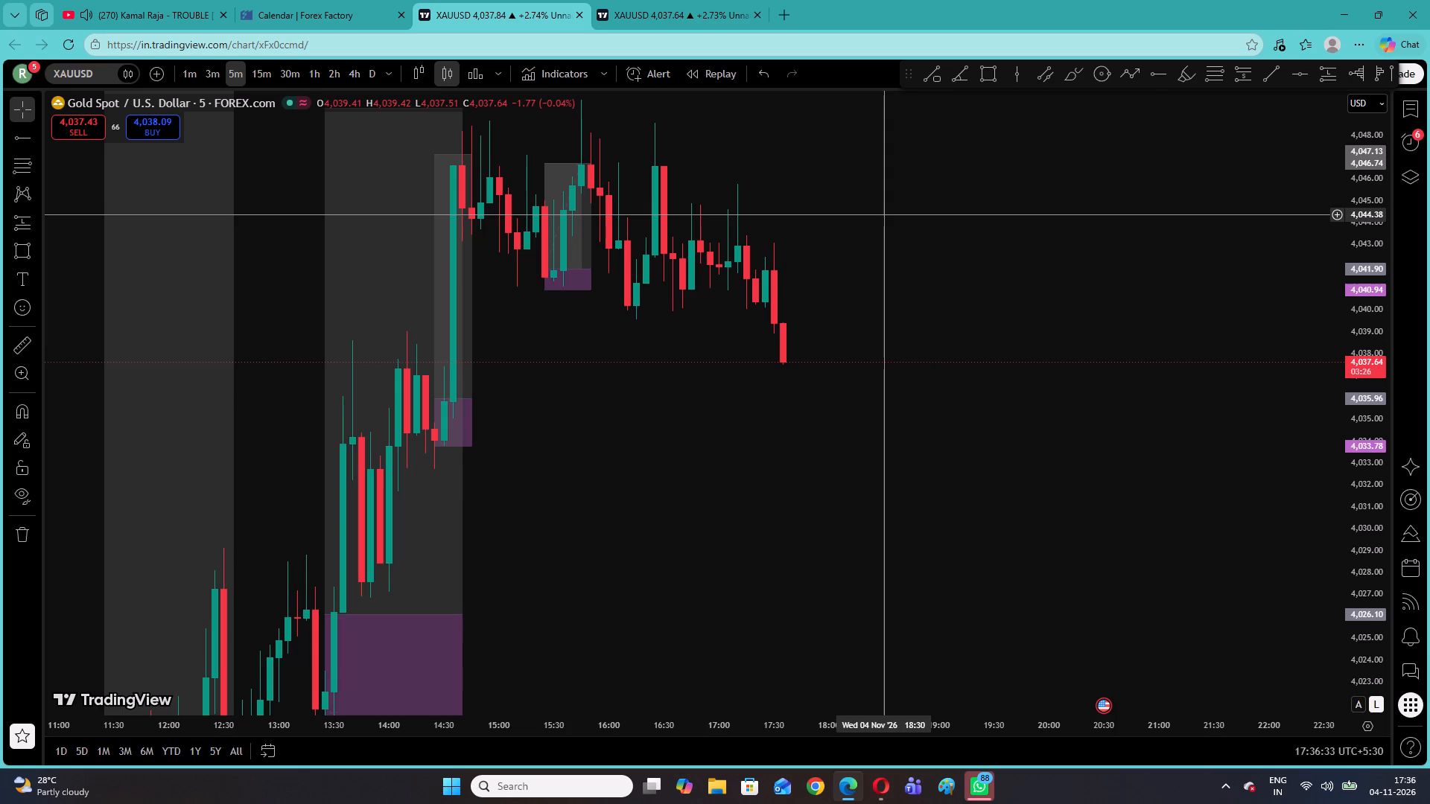
Switch to YouTube and pause the Kamal Raja "TROUBLE" music video.
{"action": "left_click", "coordinate": [162, 0]}
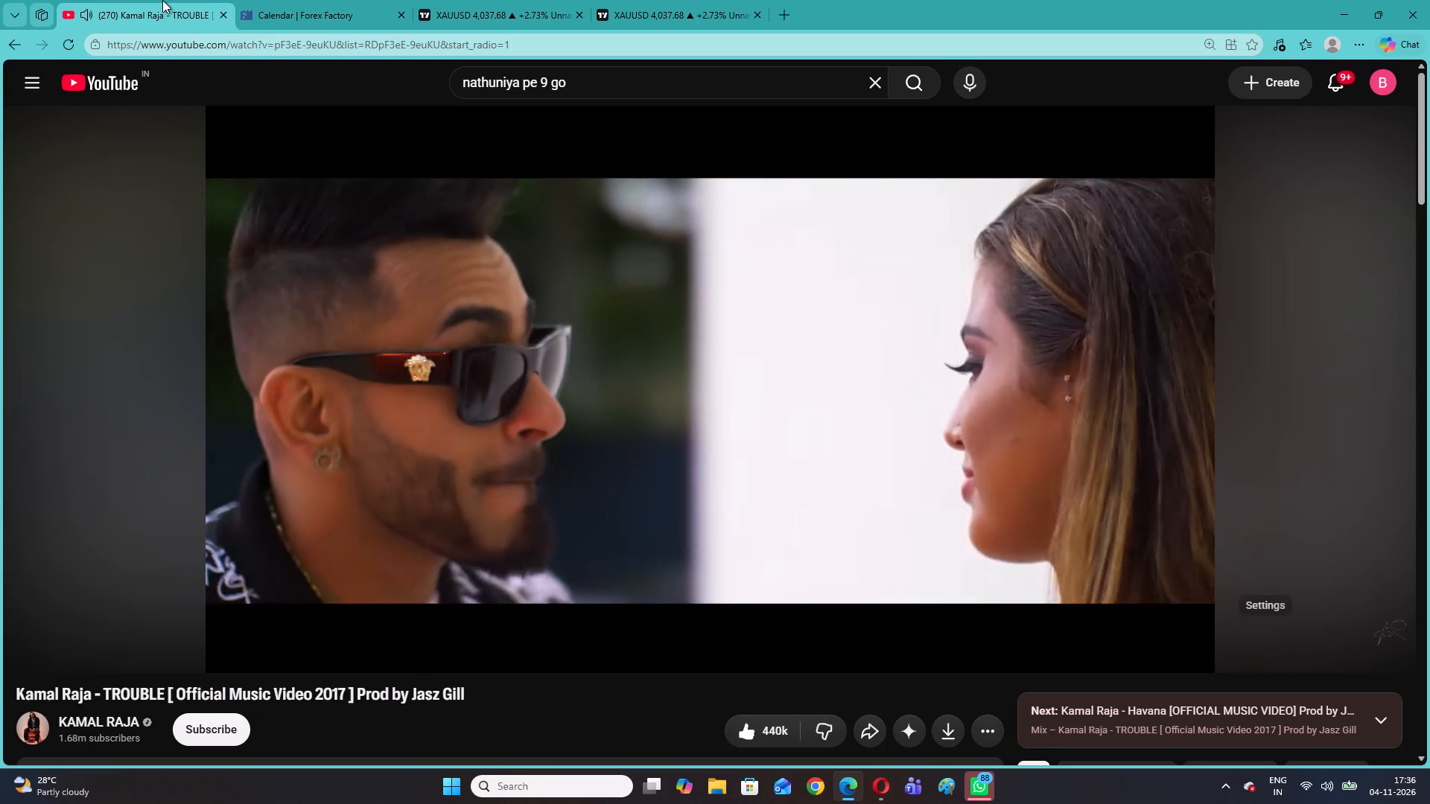
{"action": "key", "text": "space"}
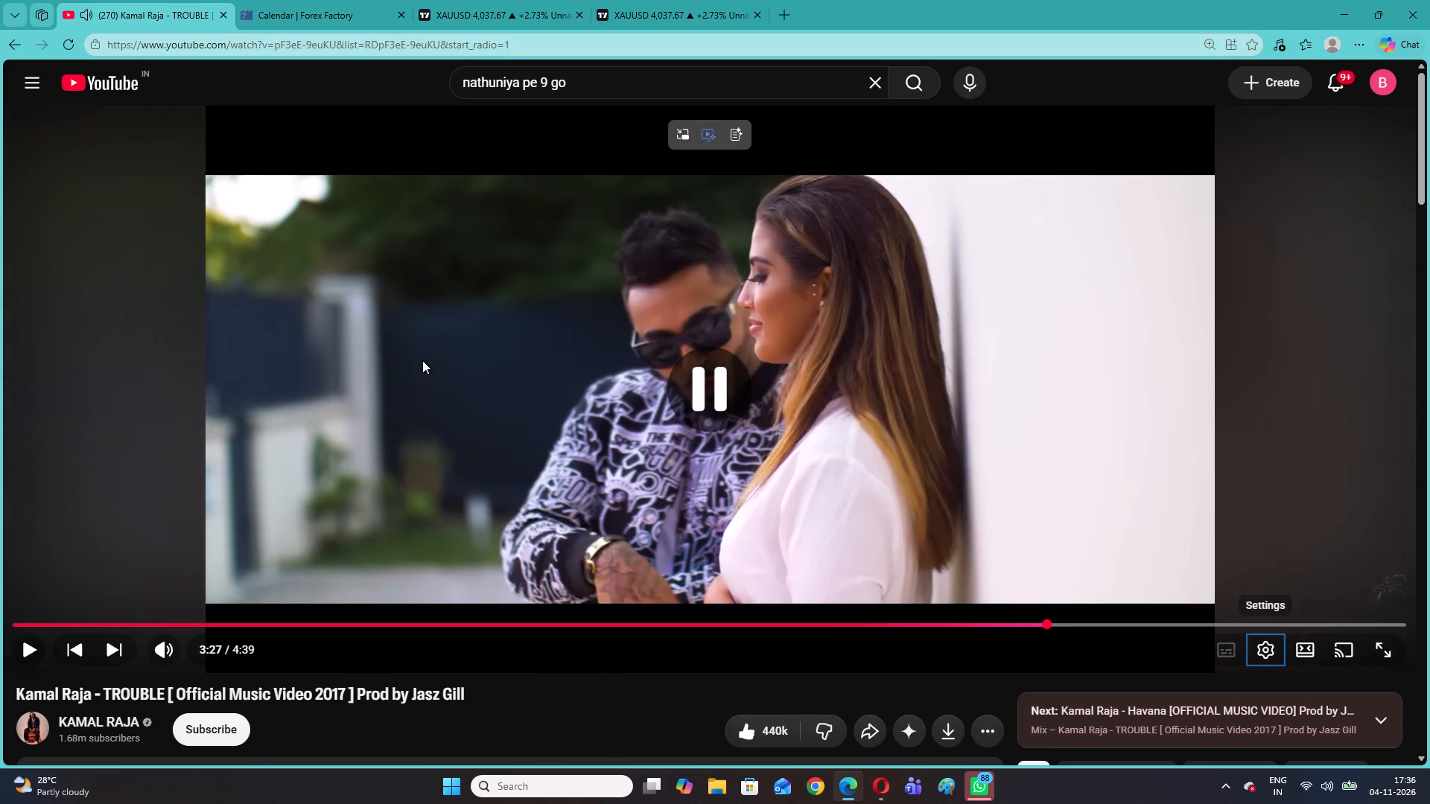
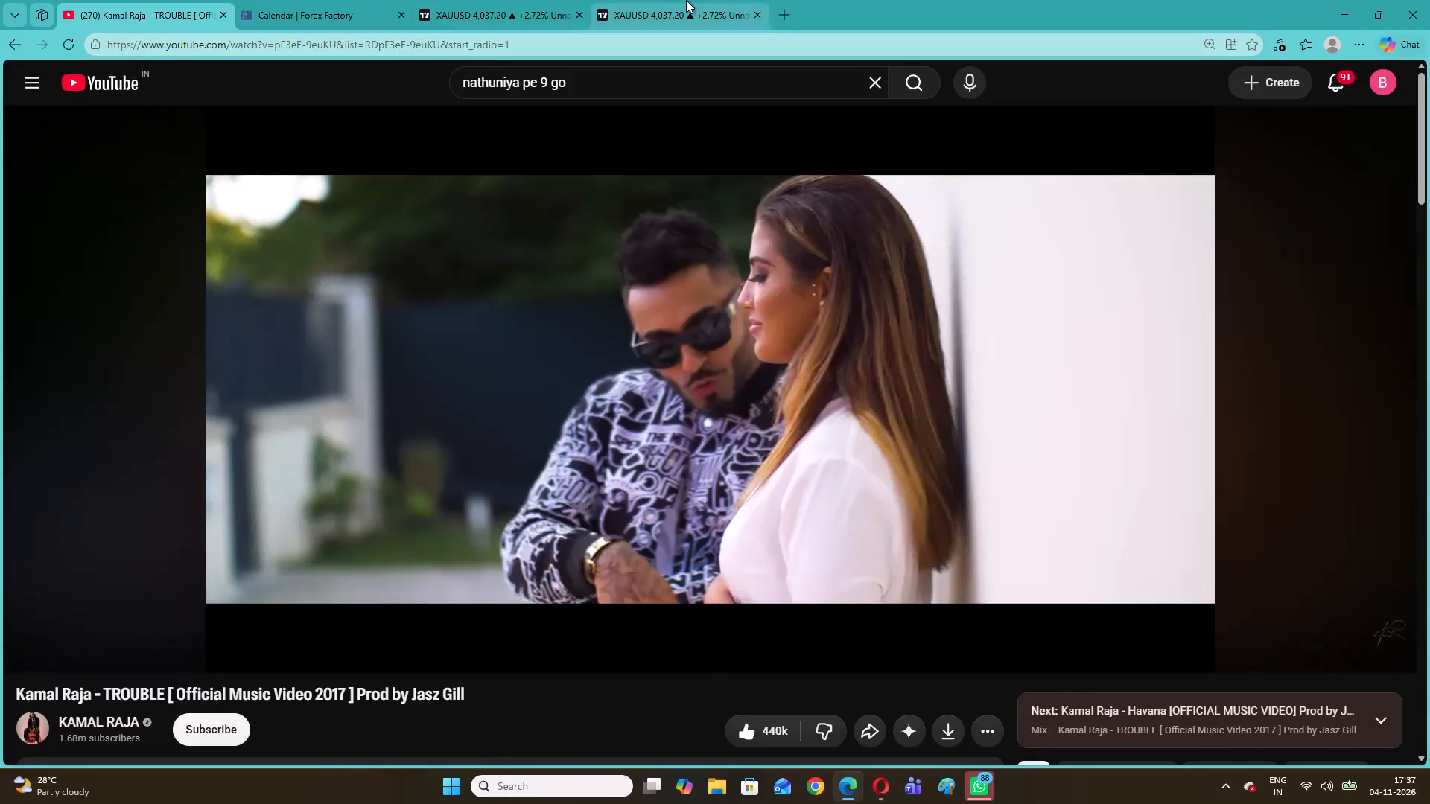
Switch from YouTube back to the five-minute XAUUSD chart in TradingView to check the current price action.
{"action": "left_click", "coordinate": [686, 0]}
{"action": "left_click", "coordinate": [520, 0]}
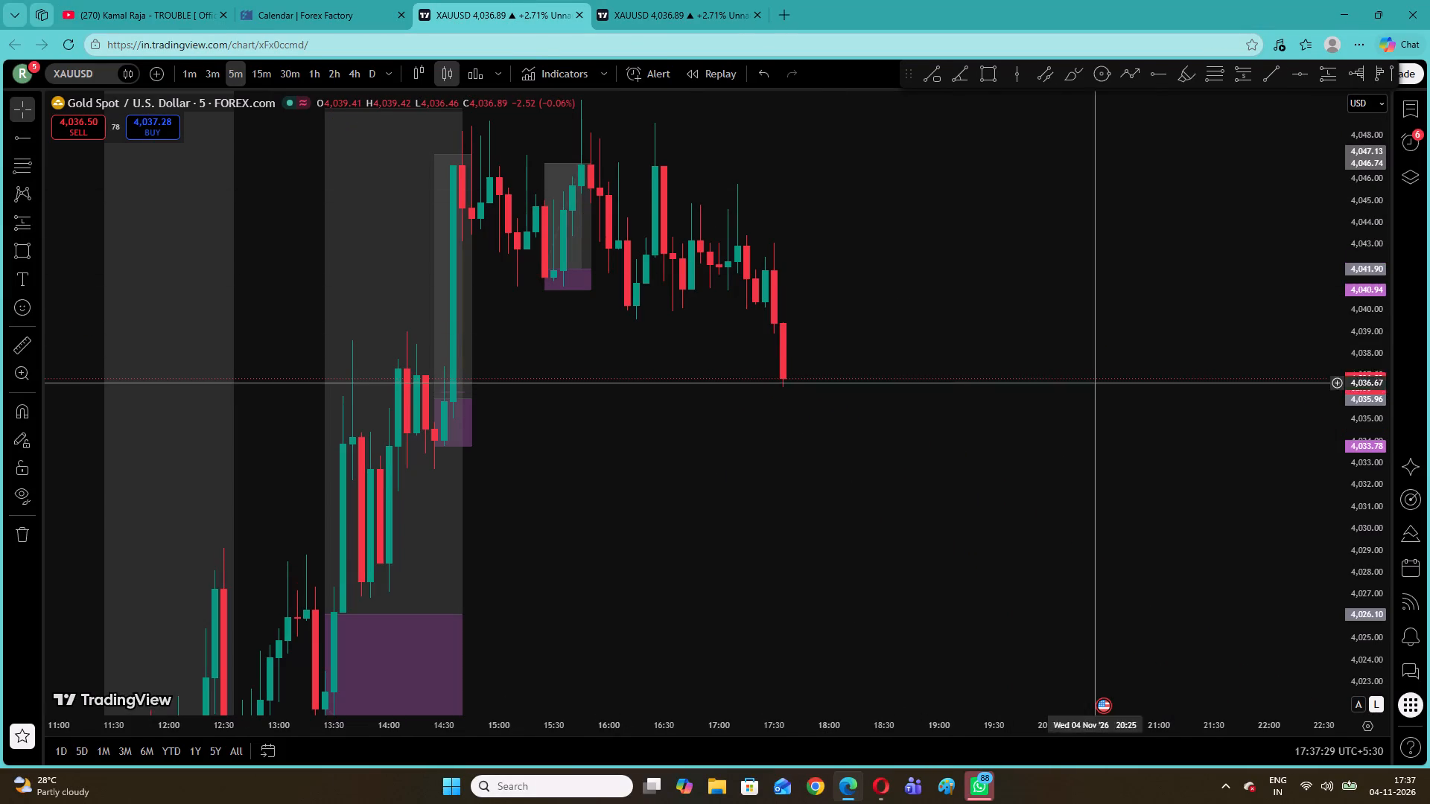
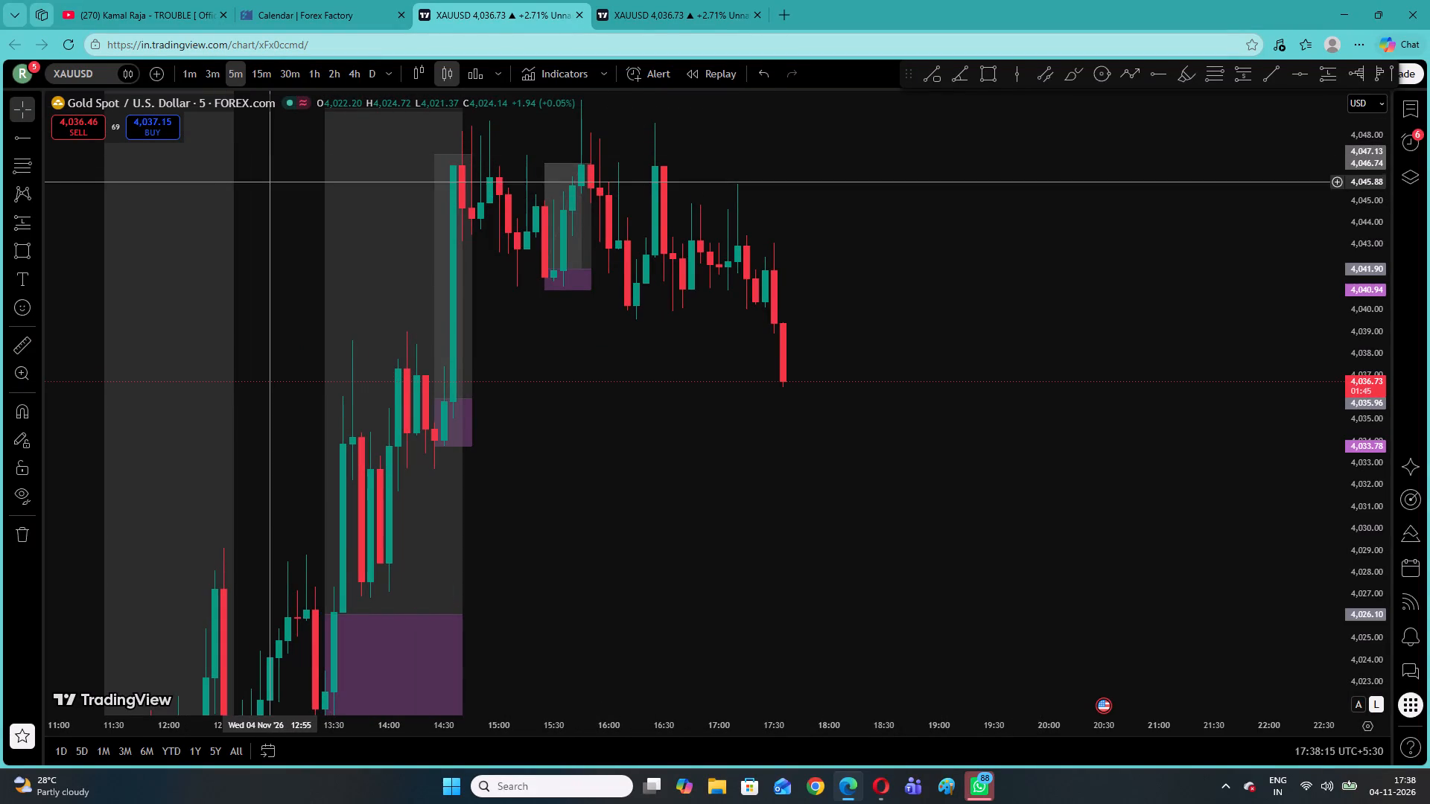
Check the XAUUSD price action on the three-minute timeframe and return to the five-minute chart.
{"action": "left_click", "coordinate": [217, 74]}
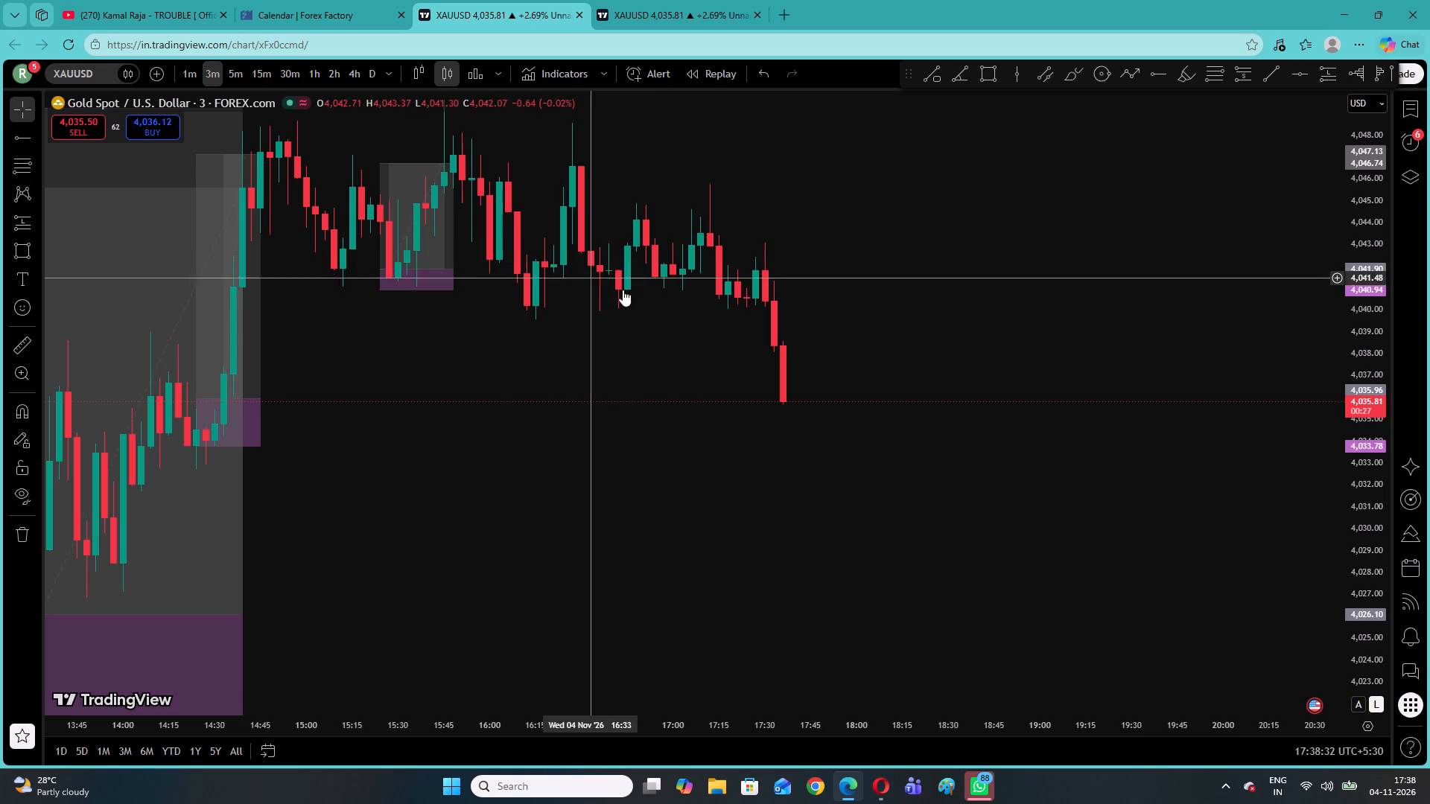
{"action": "left_click", "coordinate": [238, 77]}
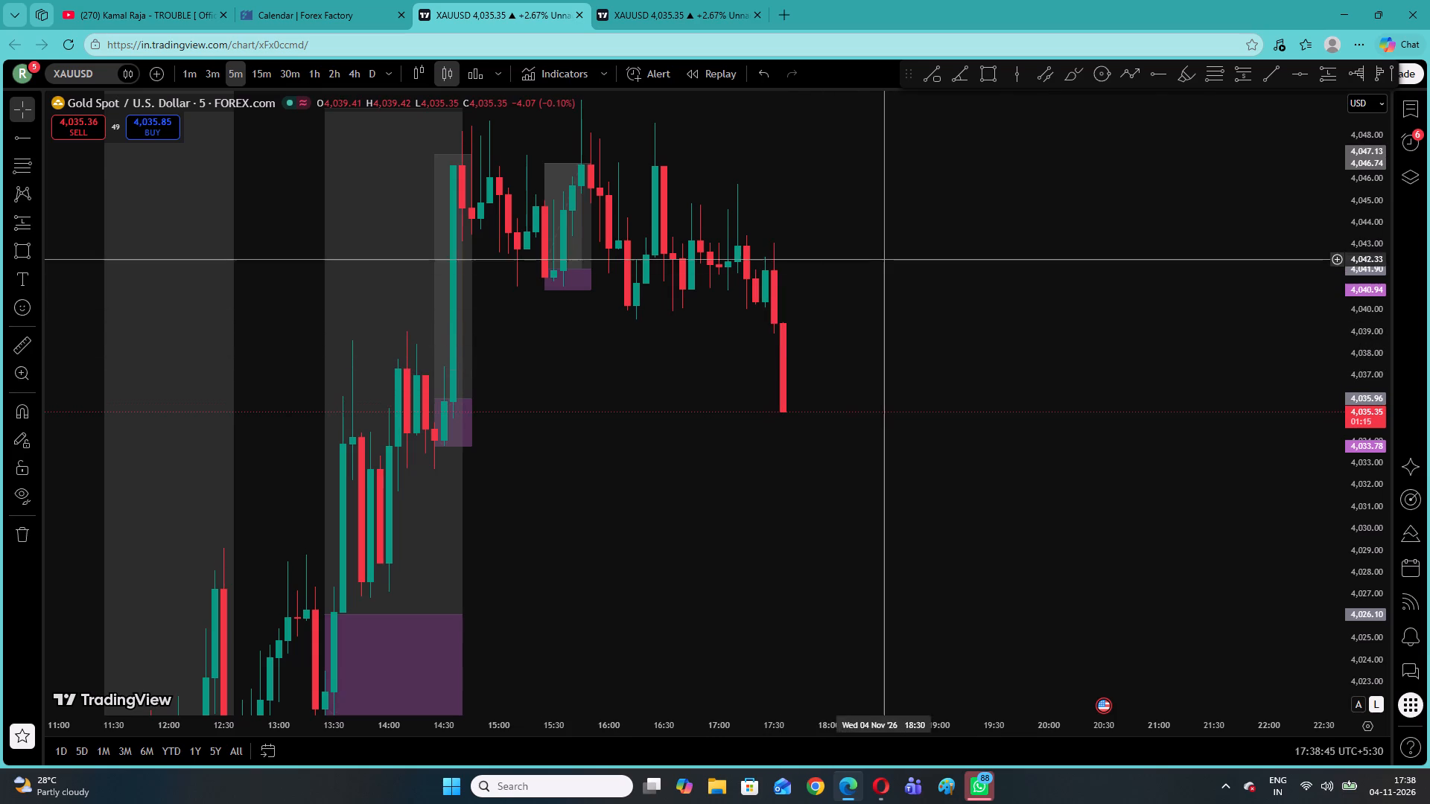
Draw a short position from the latest bearish candle with entry at about 4,039.37 and stop at about 4,043.31.
{"action": "left_click_drag", "start_coordinate": [1352, 302], "coordinate": [1325, 368]}
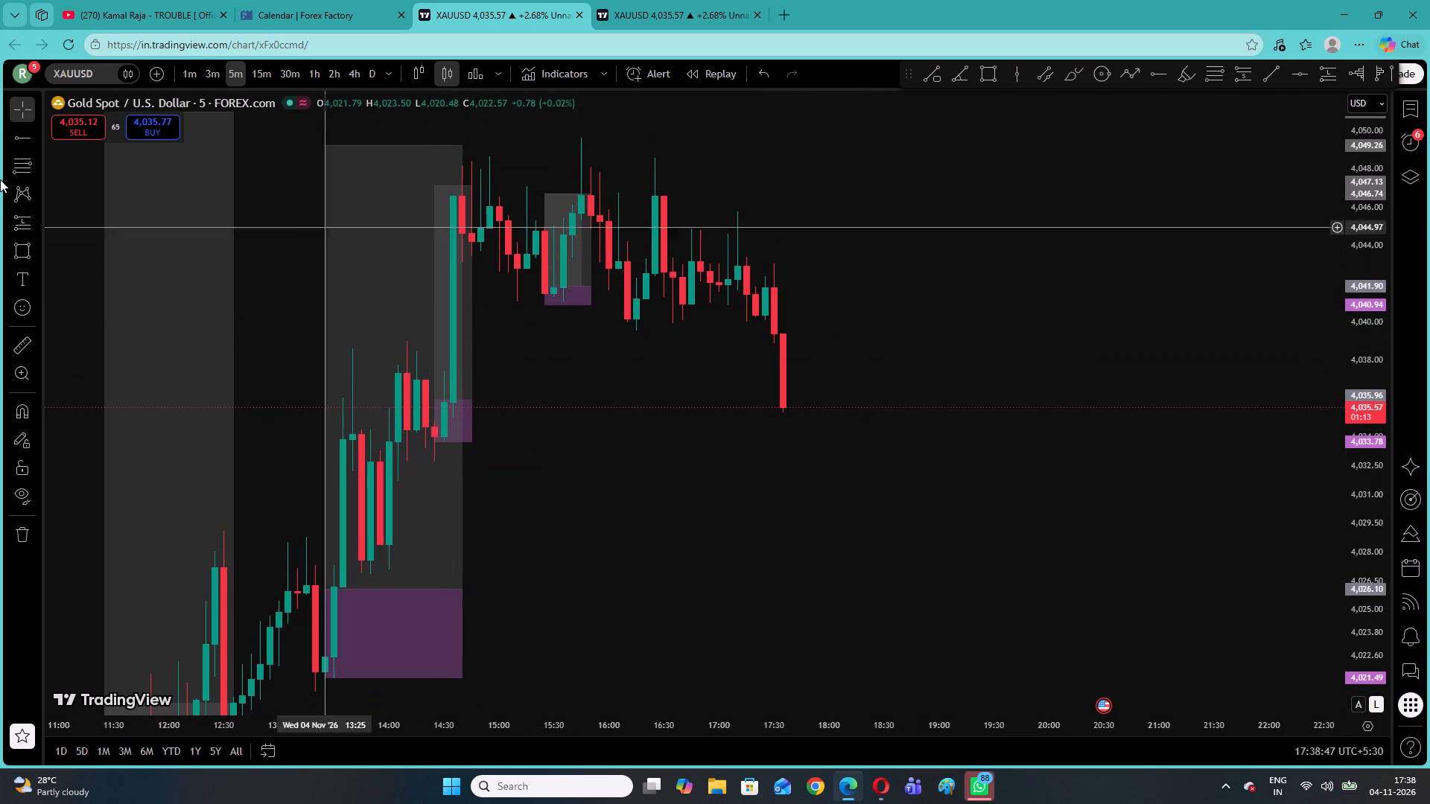
{"action": "left_click", "coordinate": [34, 222]}
{"action": "left_click", "coordinate": [78, 268]}
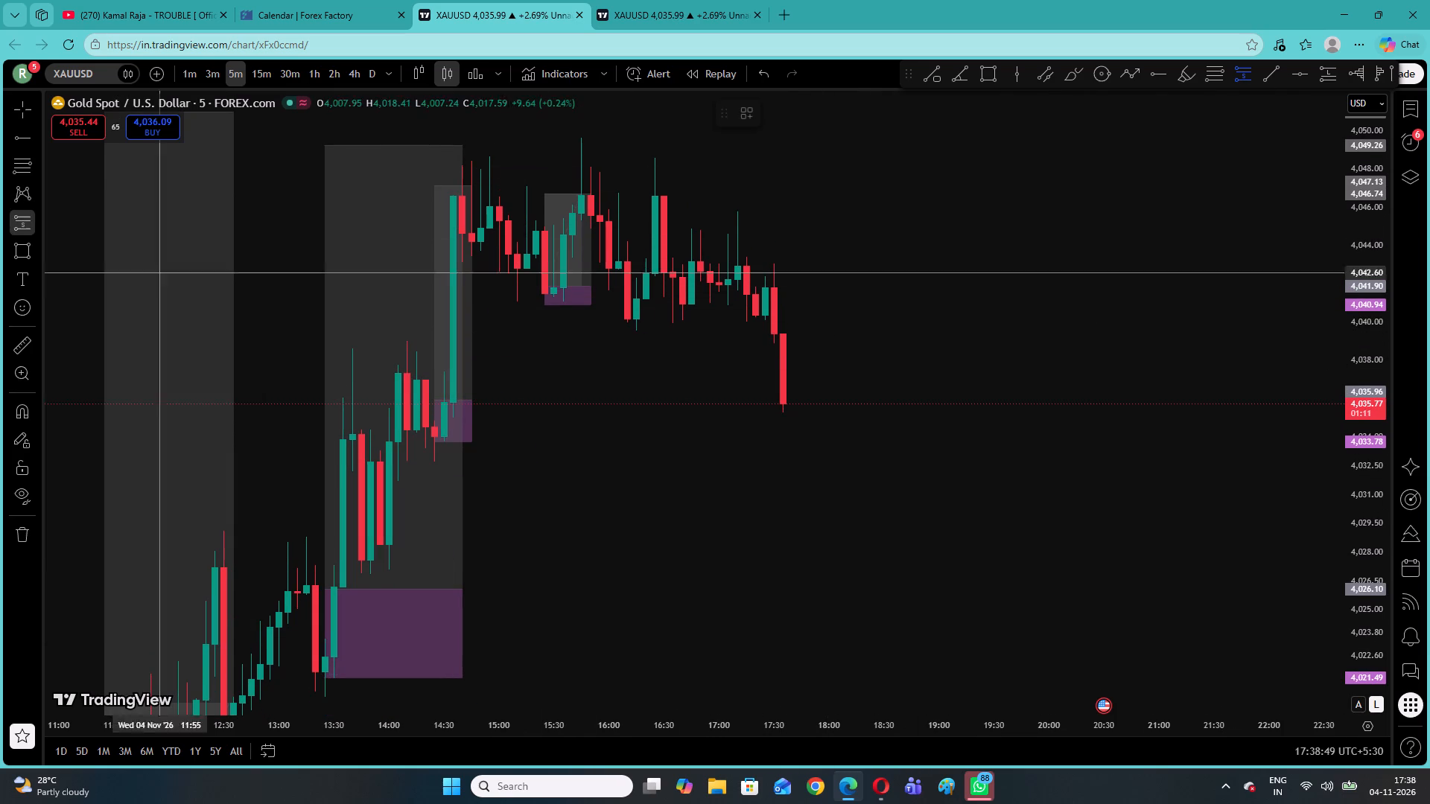
{"action": "left_click", "coordinate": [758, 334]}
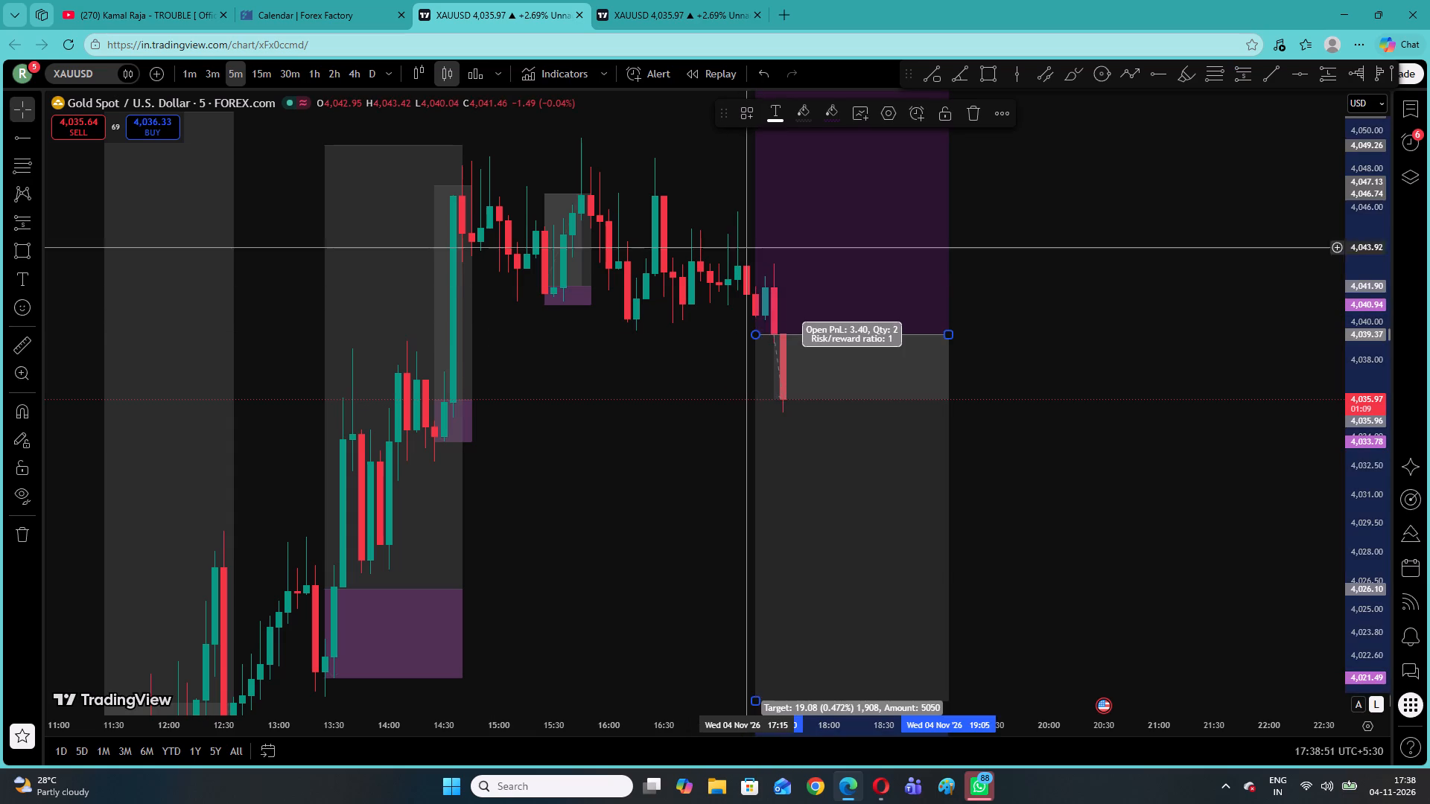
{"action": "left_click_drag", "start_coordinate": [721, 167], "coordinate": [714, 284]}
{"action": "left_click_drag", "start_coordinate": [1364, 281], "coordinate": [1364, 435]}
{"action": "left_click_drag", "start_coordinate": [747, 162], "coordinate": [833, 415]}
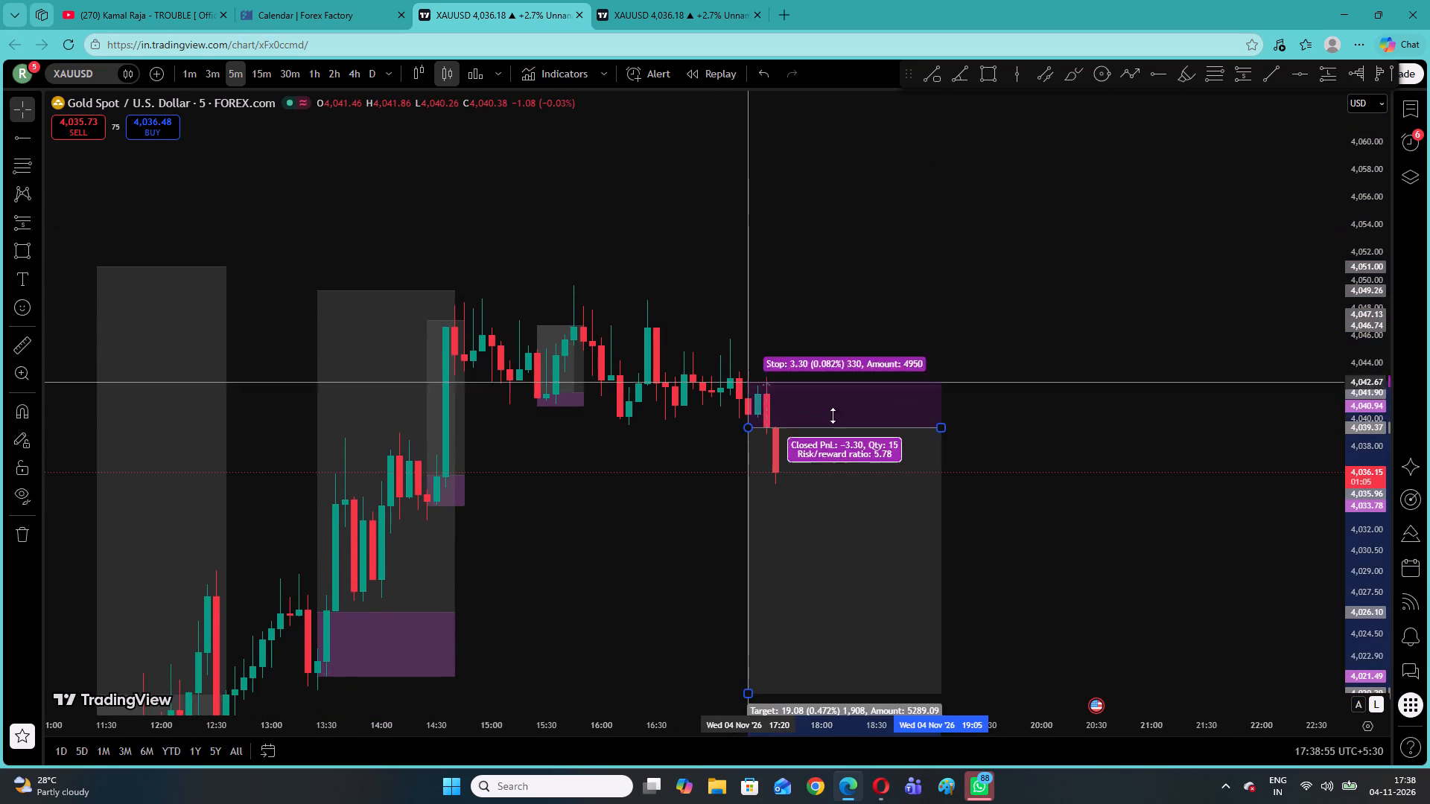
{"action": "left_click_drag", "start_coordinate": [833, 415], "coordinate": [834, 373]}
Set the short position's target to about 4,023.70 and extend its end slightly further forward in time.
{"action": "left_click_drag", "start_coordinate": [614, 514], "coordinate": [611, 386]}
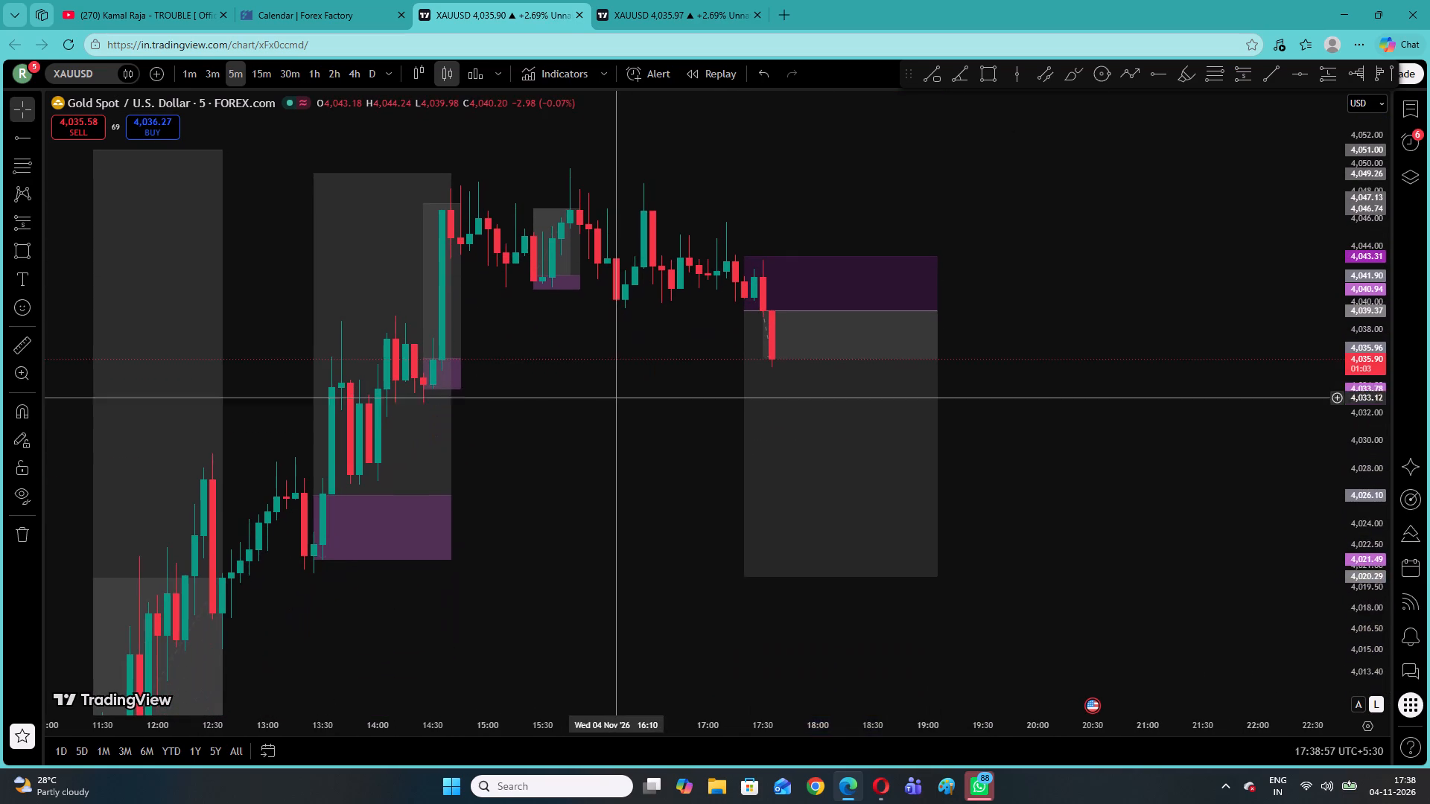
{"action": "left_click_drag", "start_coordinate": [740, 578], "coordinate": [743, 541]}
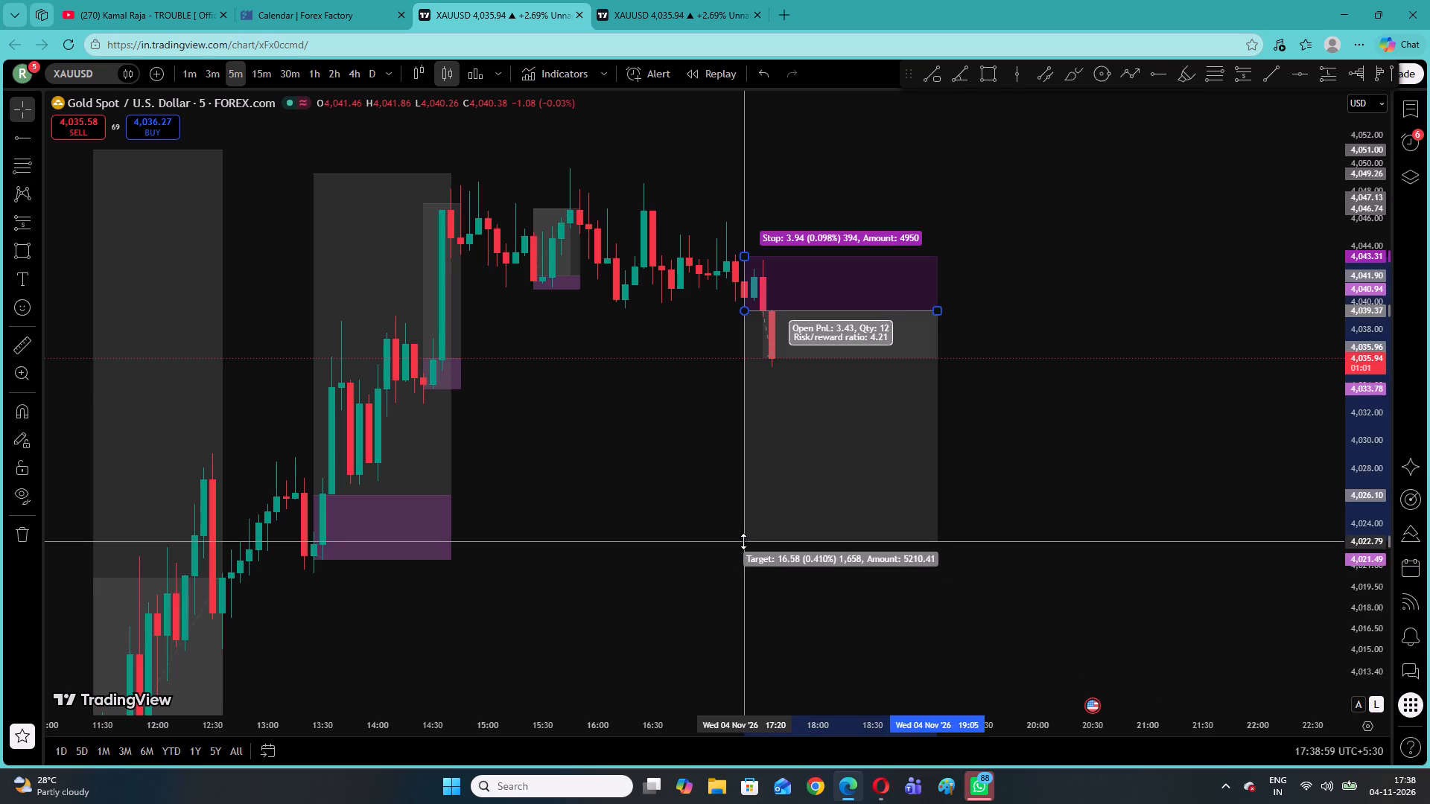
{"action": "left_click_drag", "start_coordinate": [743, 541], "coordinate": [744, 532]}
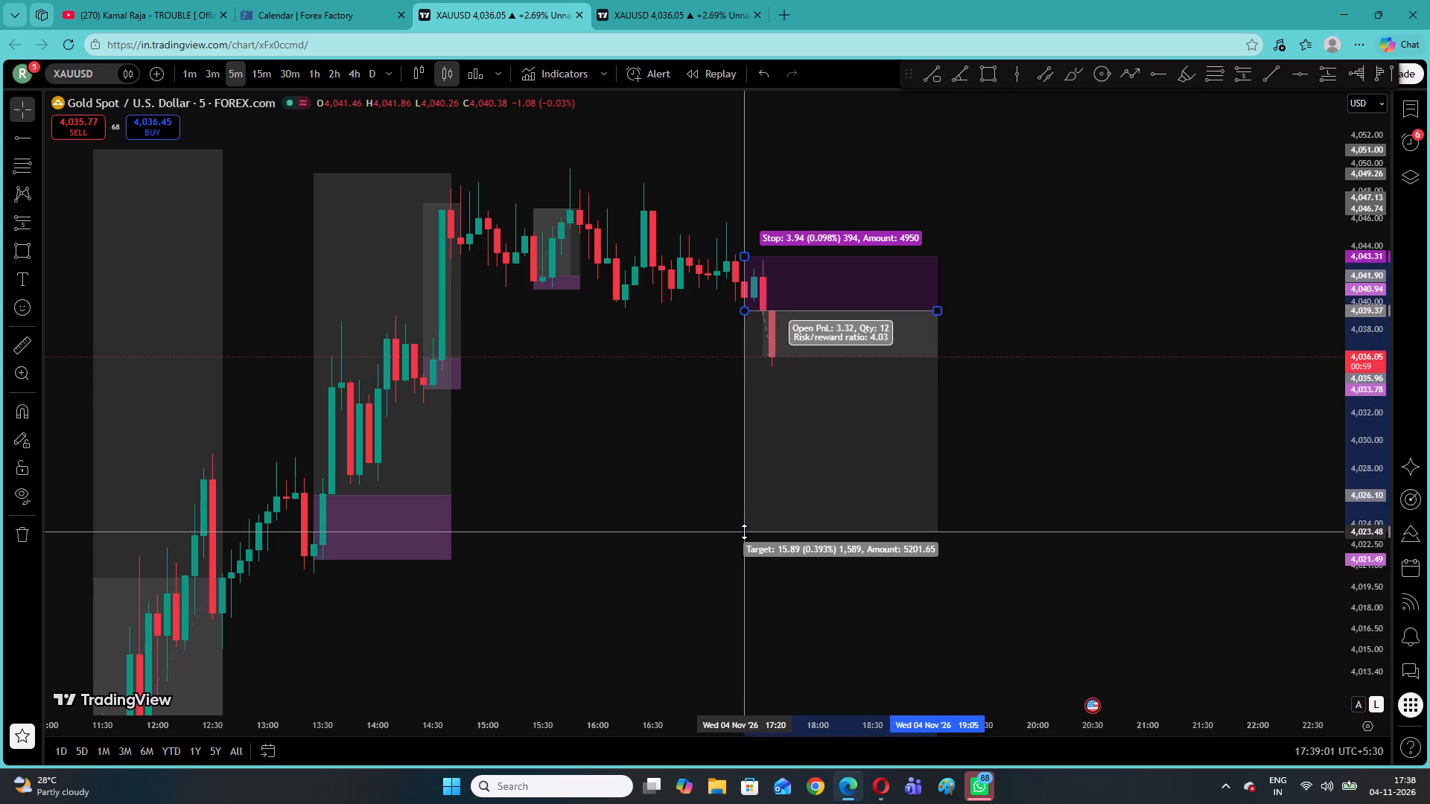
{"action": "left_click_drag", "start_coordinate": [744, 532], "coordinate": [746, 529]}
{"action": "left_click", "coordinate": [665, 511]}
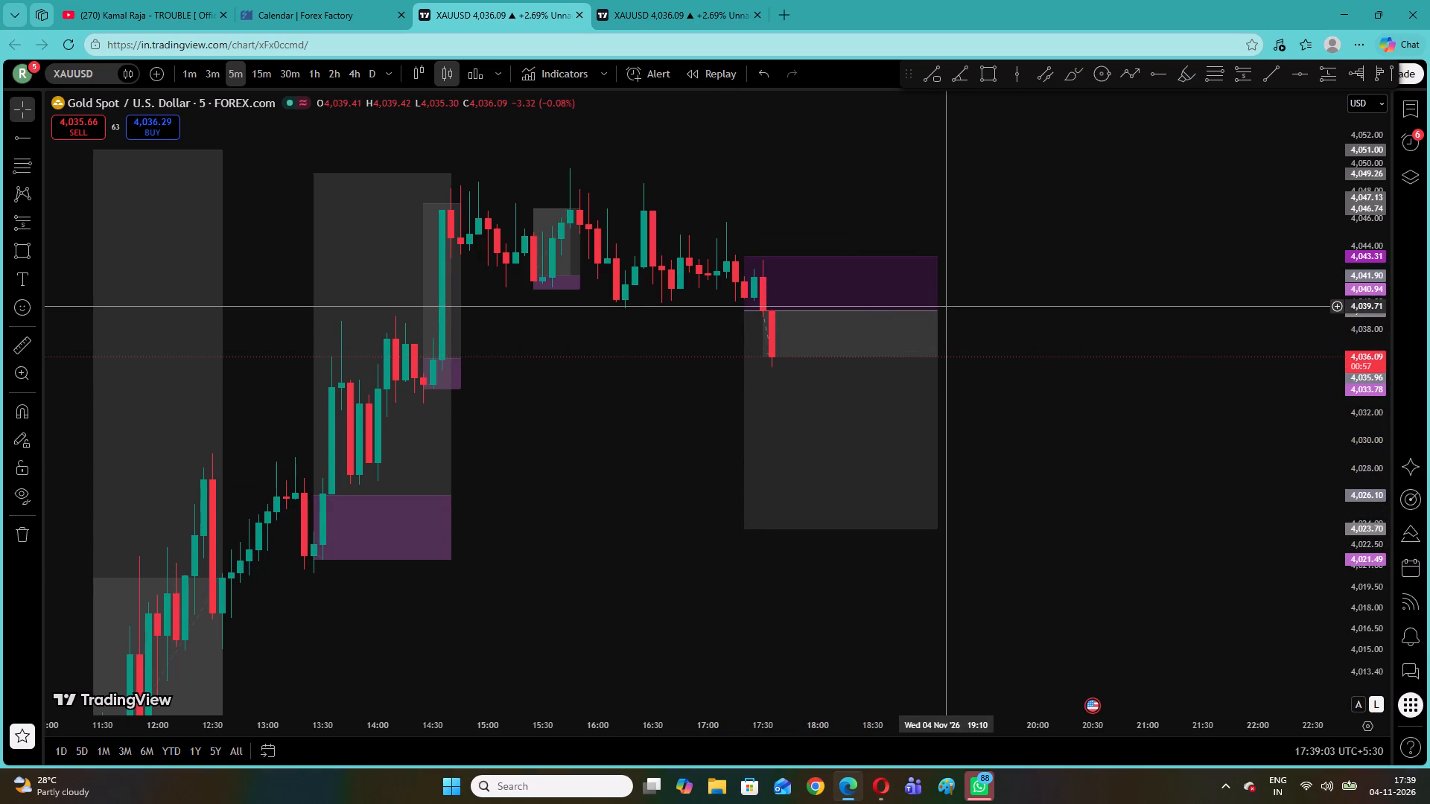
{"action": "left_click_drag", "start_coordinate": [940, 311], "coordinate": [970, 314]}
{"action": "left_click", "coordinate": [538, 439]}
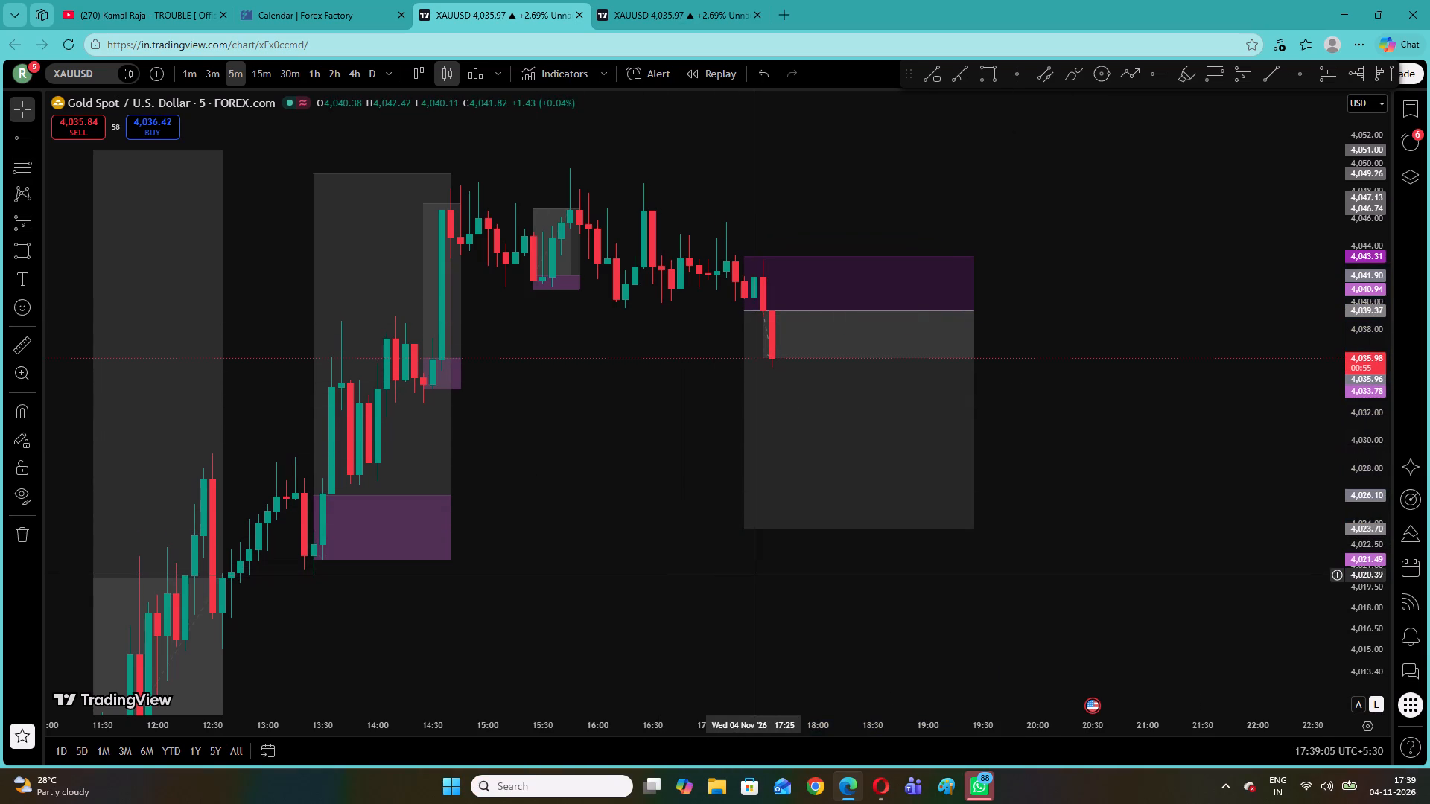
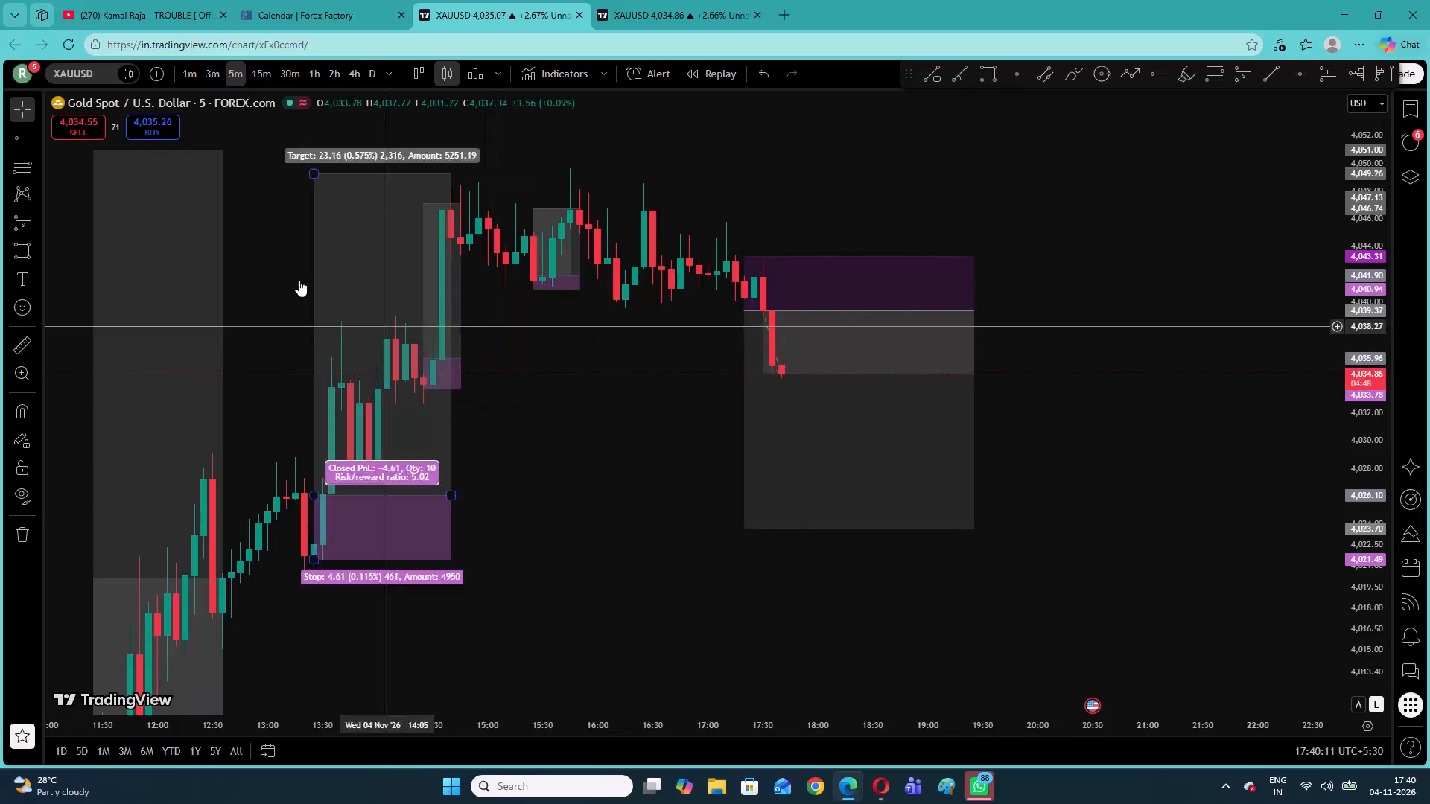
Review the XAUUSD price action and earlier positions on the one-hour, one-minute and three-minute timeframes, then return to the five-minute chart.
{"action": "left_click", "coordinate": [310, 68]}
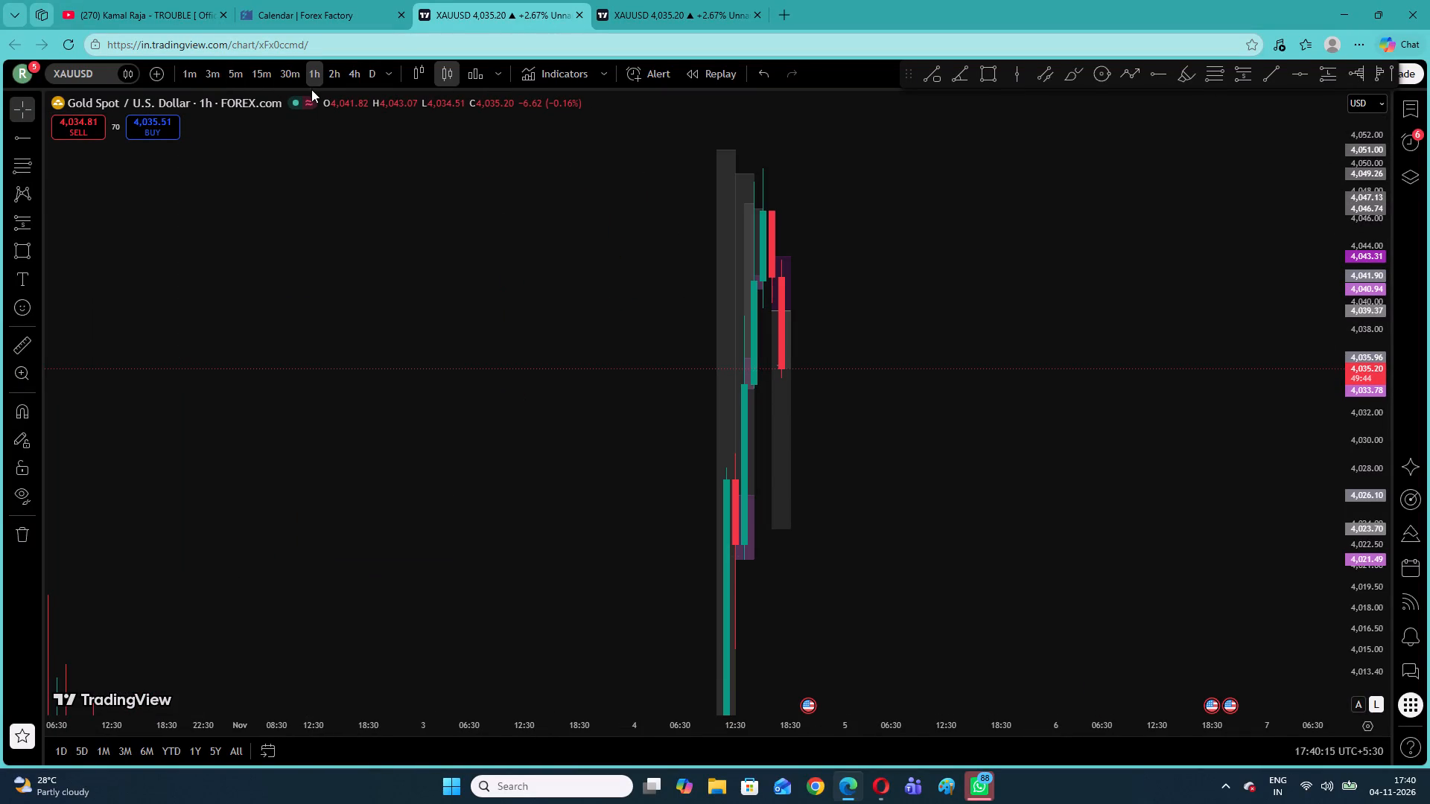
{"action": "left_click", "coordinate": [188, 72]}
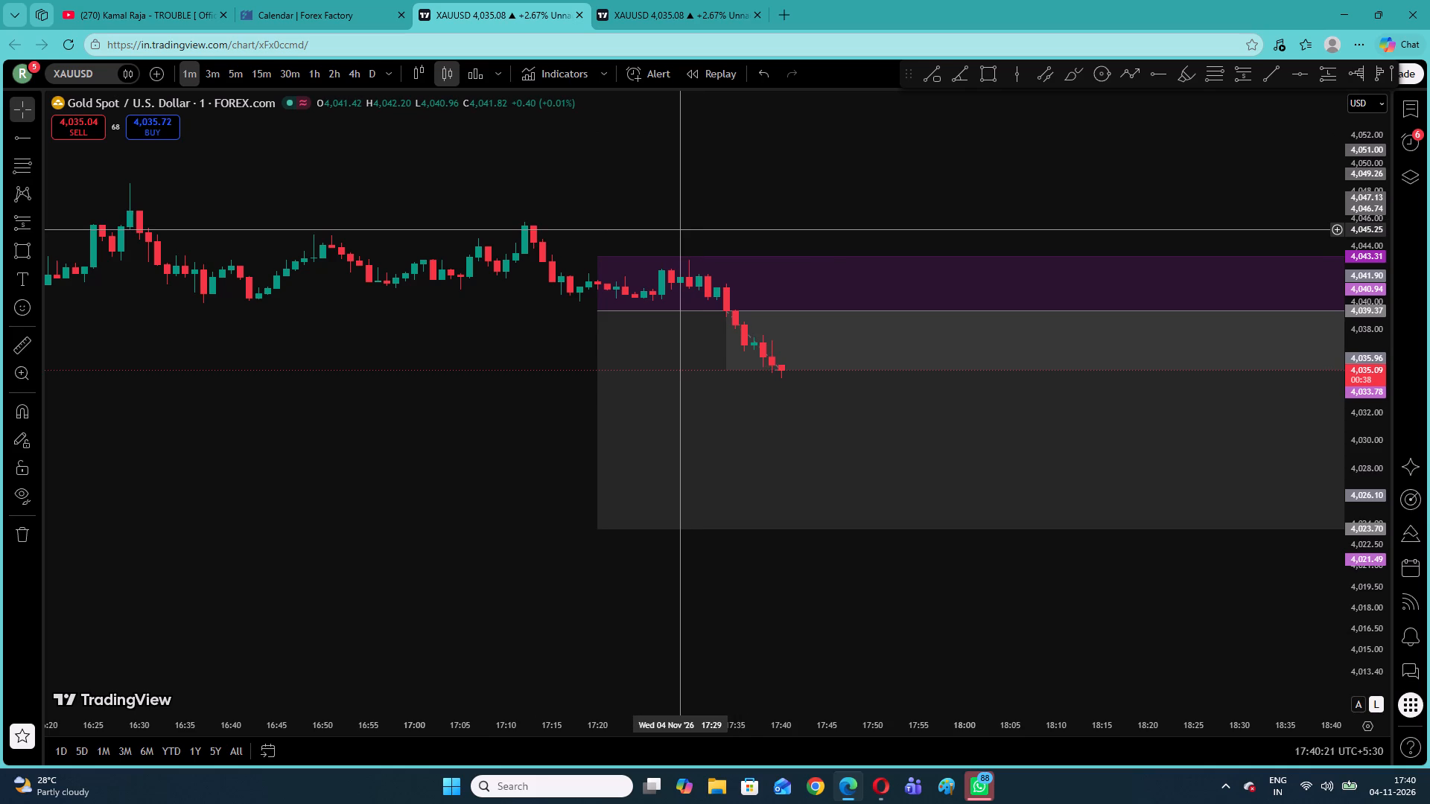
{"action": "left_click_drag", "start_coordinate": [429, 376], "coordinate": [433, 376]}
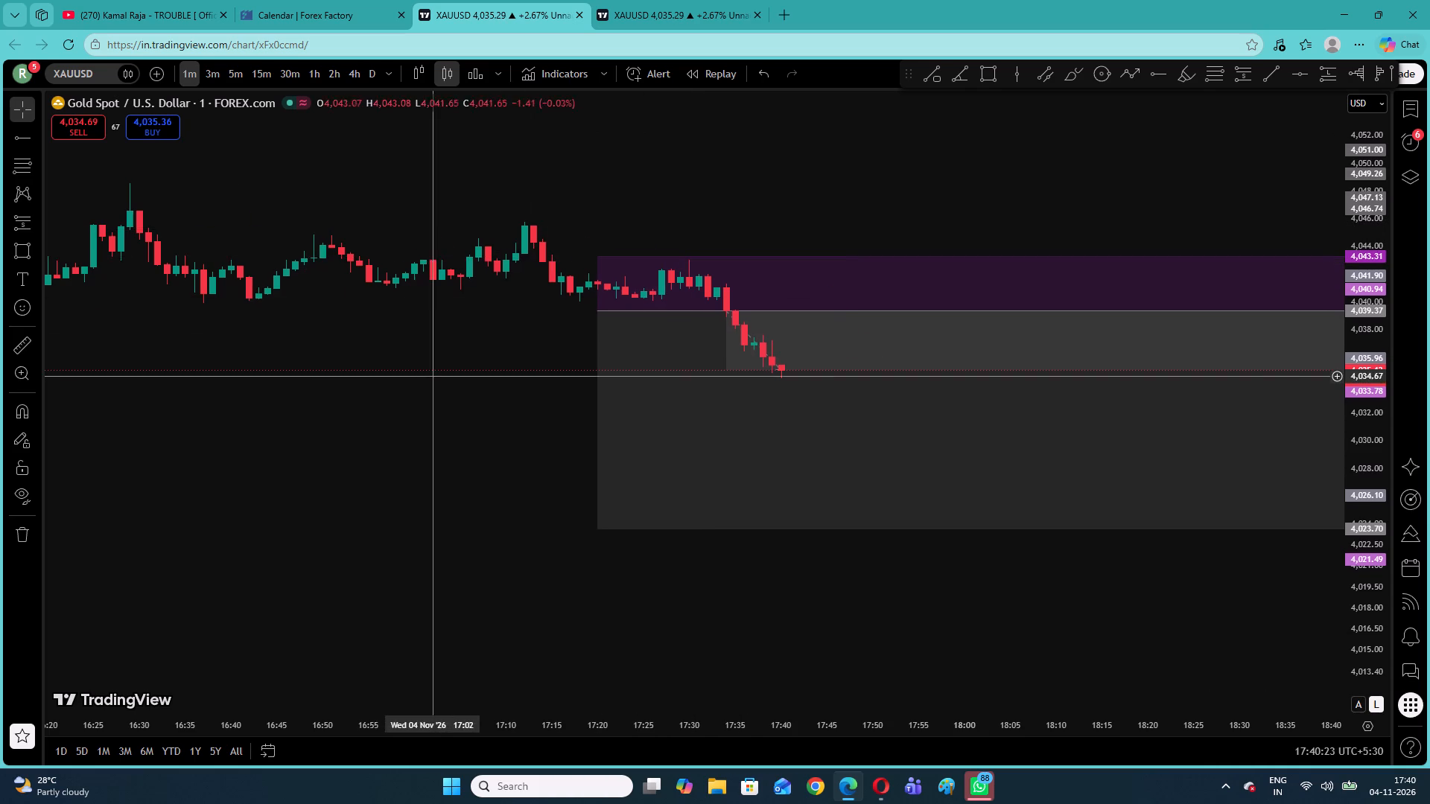
{"action": "left_click_drag", "start_coordinate": [433, 376], "coordinate": [995, 328]}
{"action": "left_click_drag", "start_coordinate": [454, 497], "coordinate": [1283, 427]}
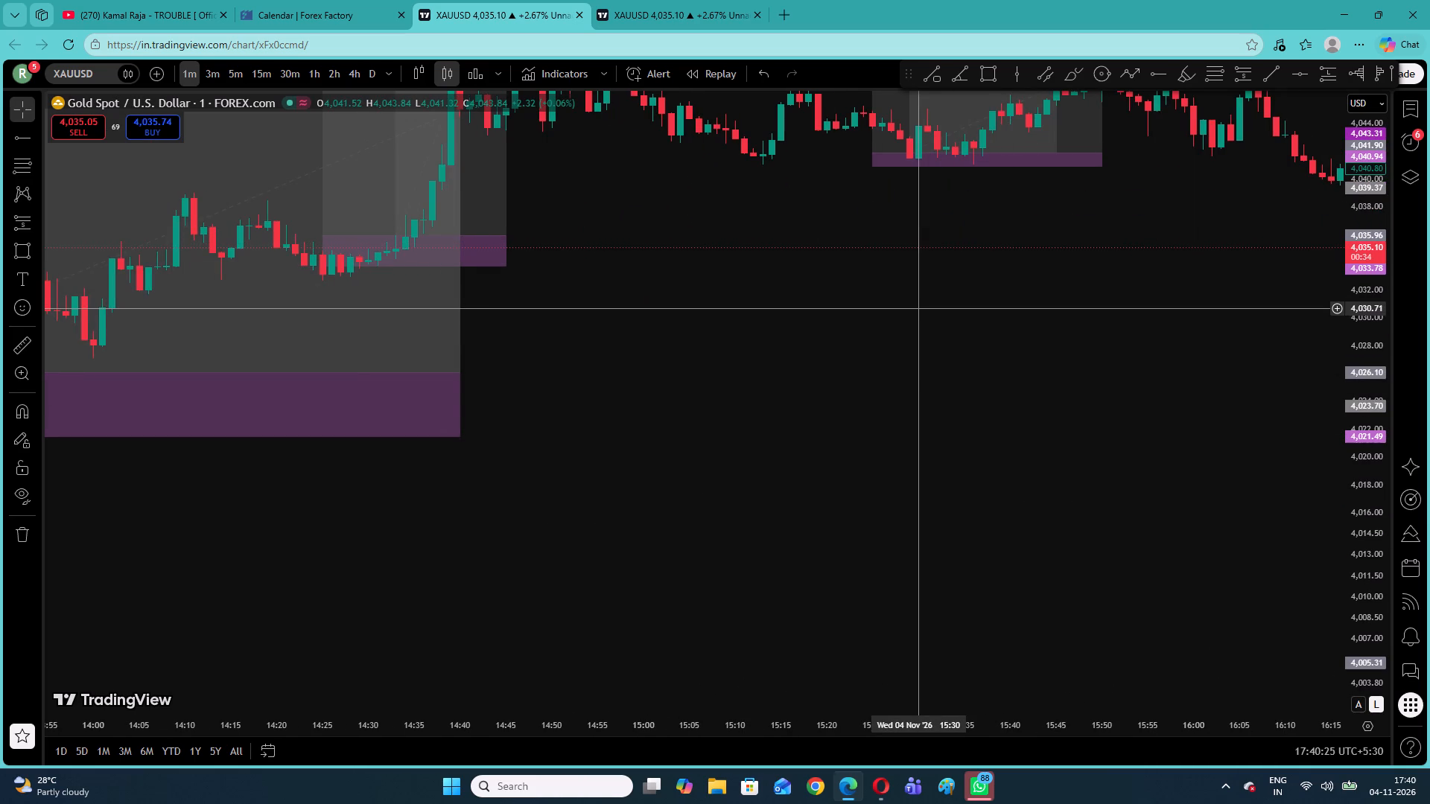
{"action": "left_click_drag", "start_coordinate": [922, 308], "coordinate": [839, 547]}
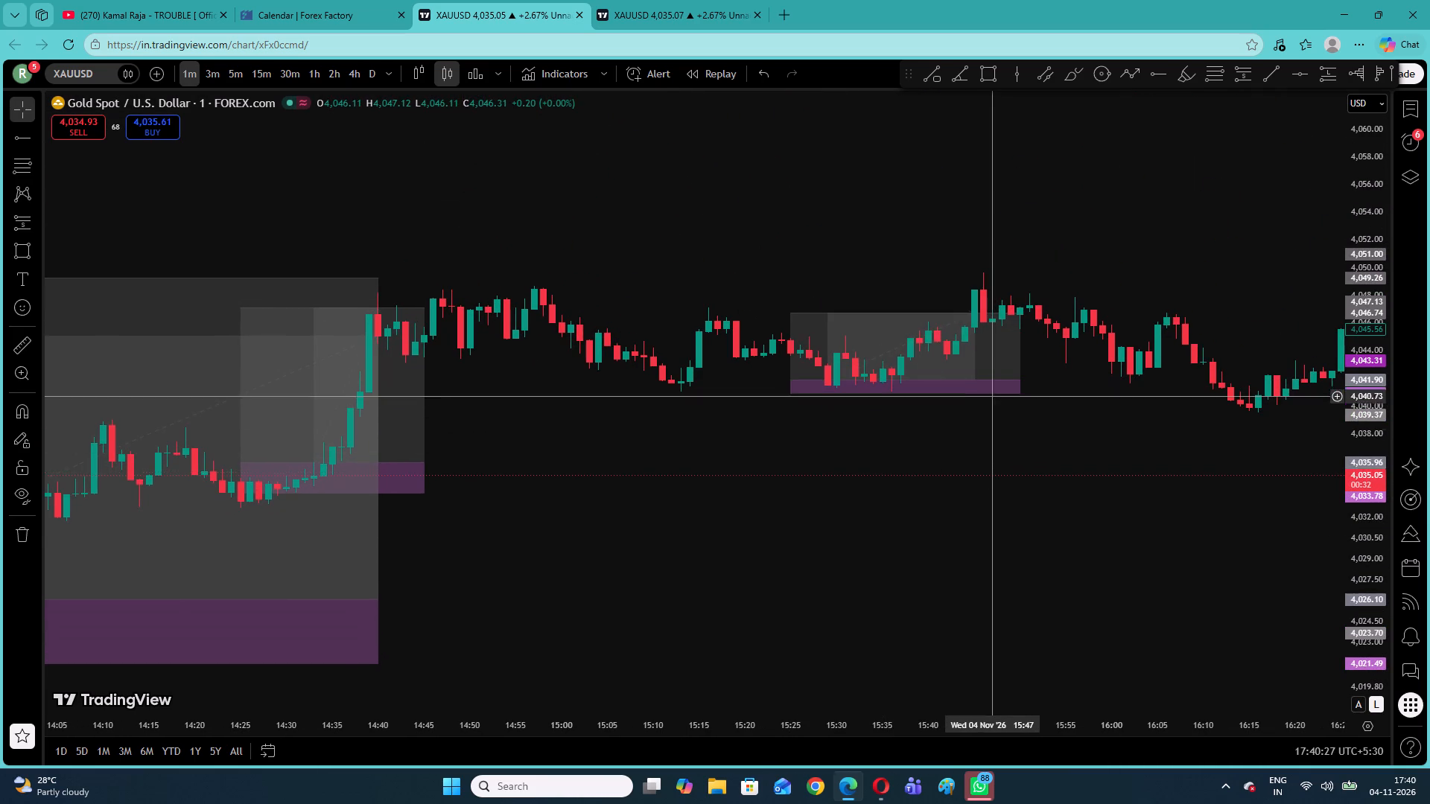
{"action": "left_click_drag", "start_coordinate": [602, 508], "coordinate": [623, 495]}
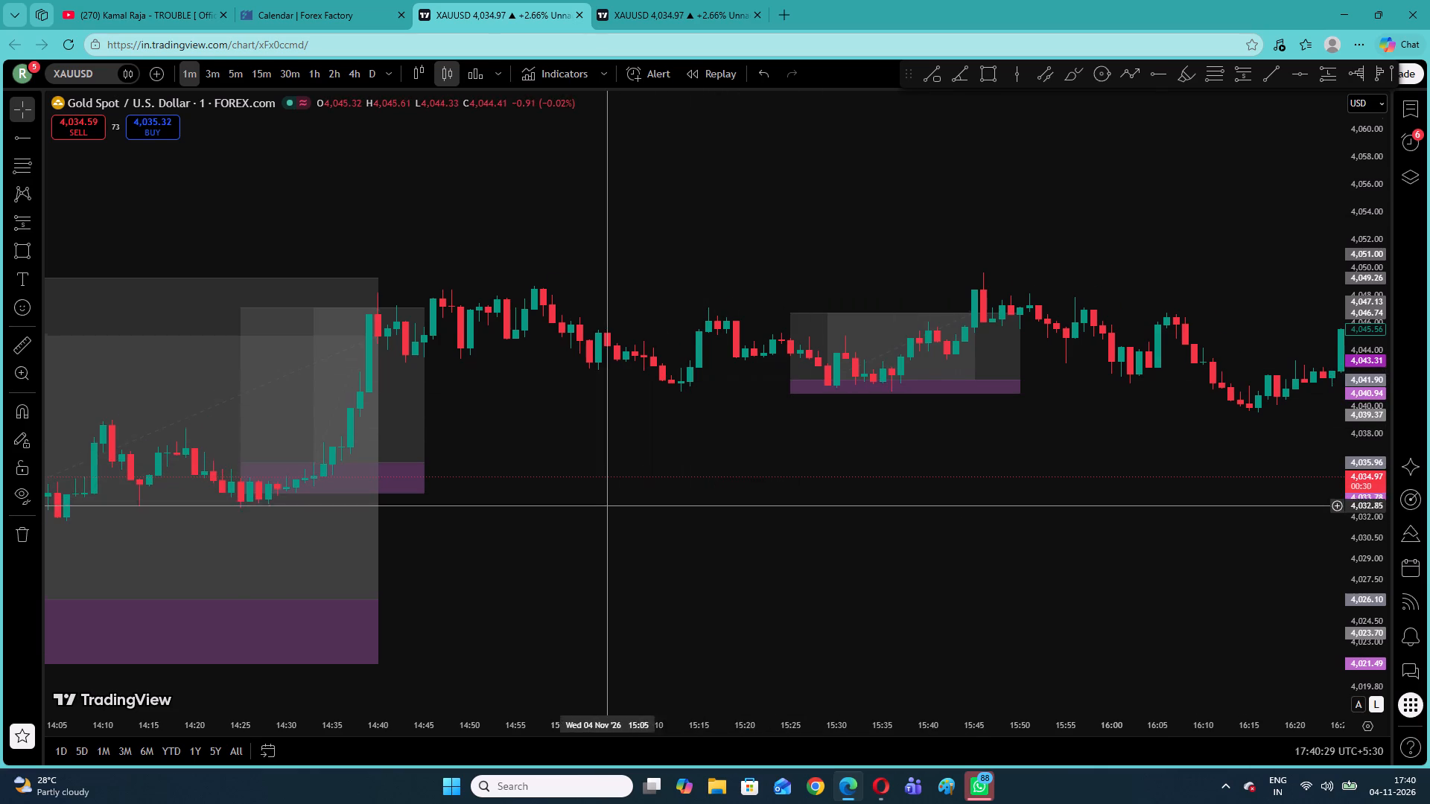
{"action": "left_click_drag", "start_coordinate": [623, 495], "coordinate": [859, 442]}
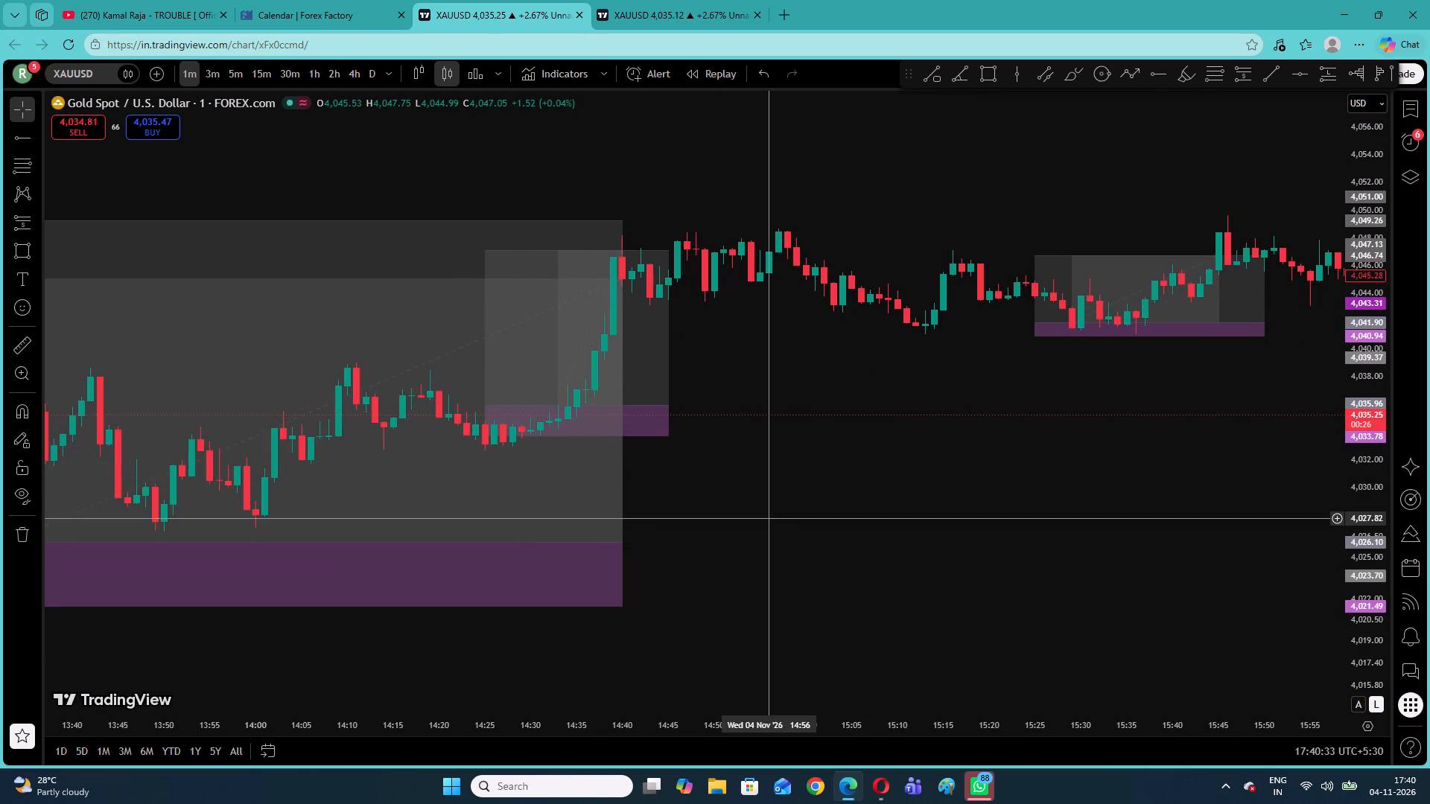
{"action": "left_click_drag", "start_coordinate": [1087, 480], "coordinate": [739, 521]}
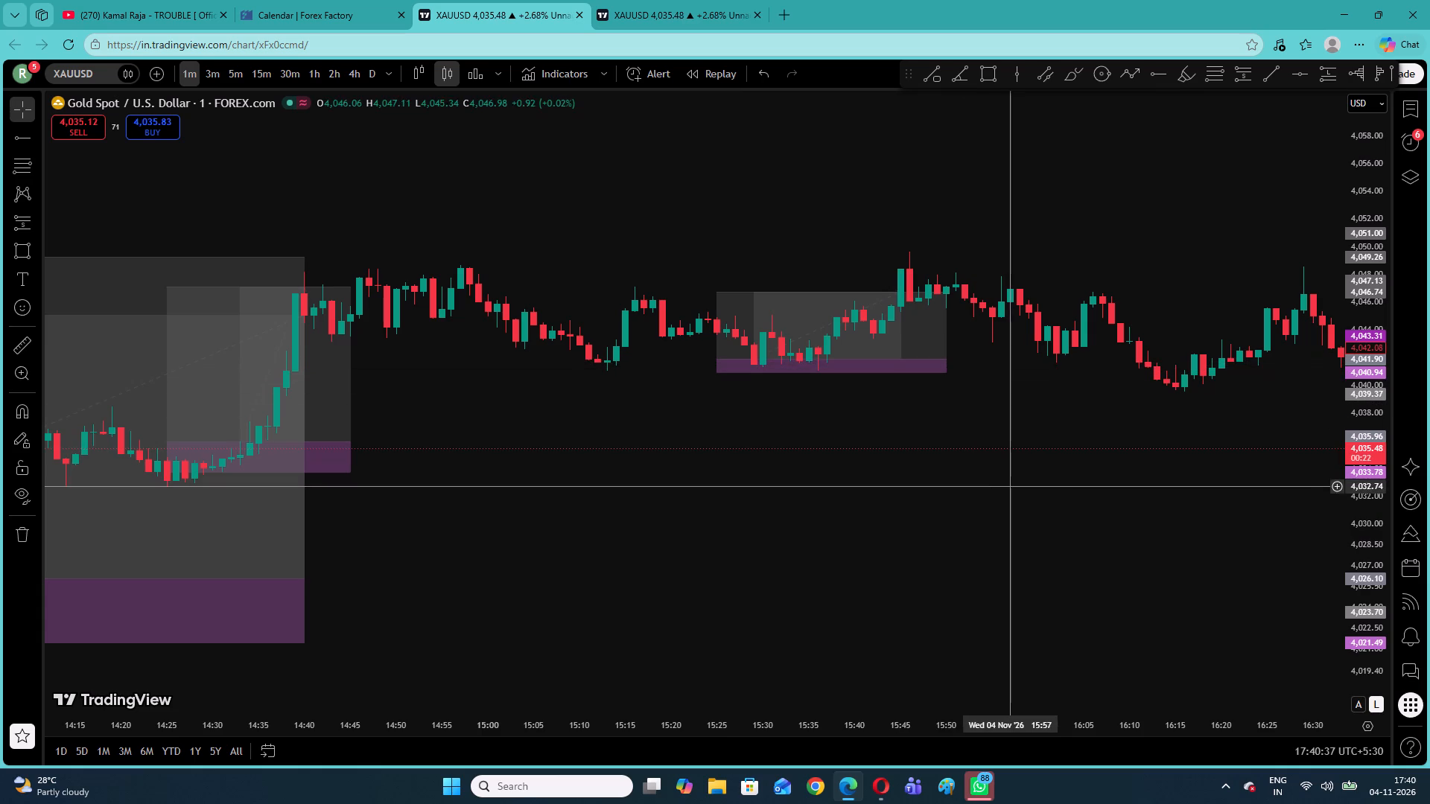
{"action": "left_click_drag", "start_coordinate": [588, 558], "coordinate": [1286, 480]}
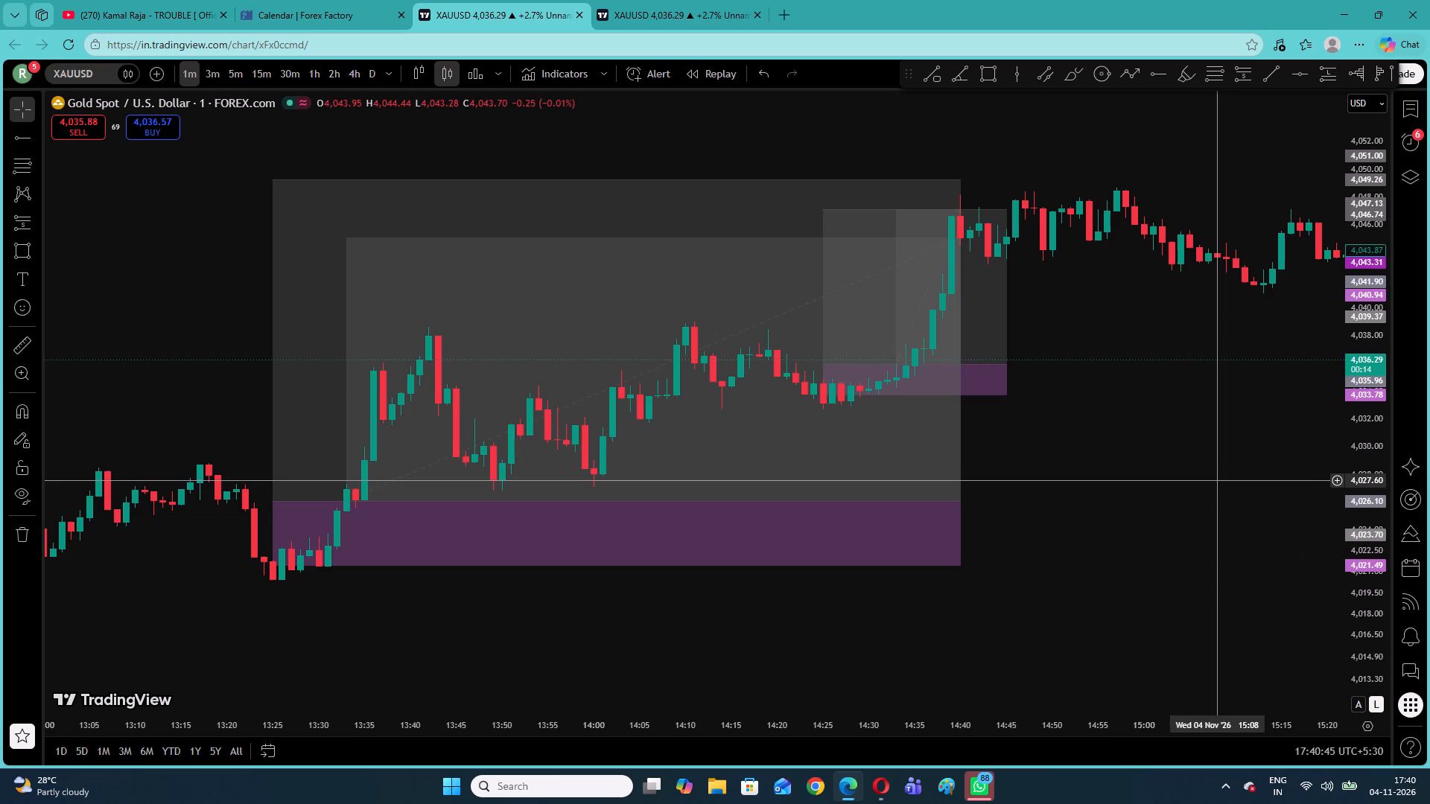
{"action": "left_click_drag", "start_coordinate": [1215, 480], "coordinate": [1118, 488]}
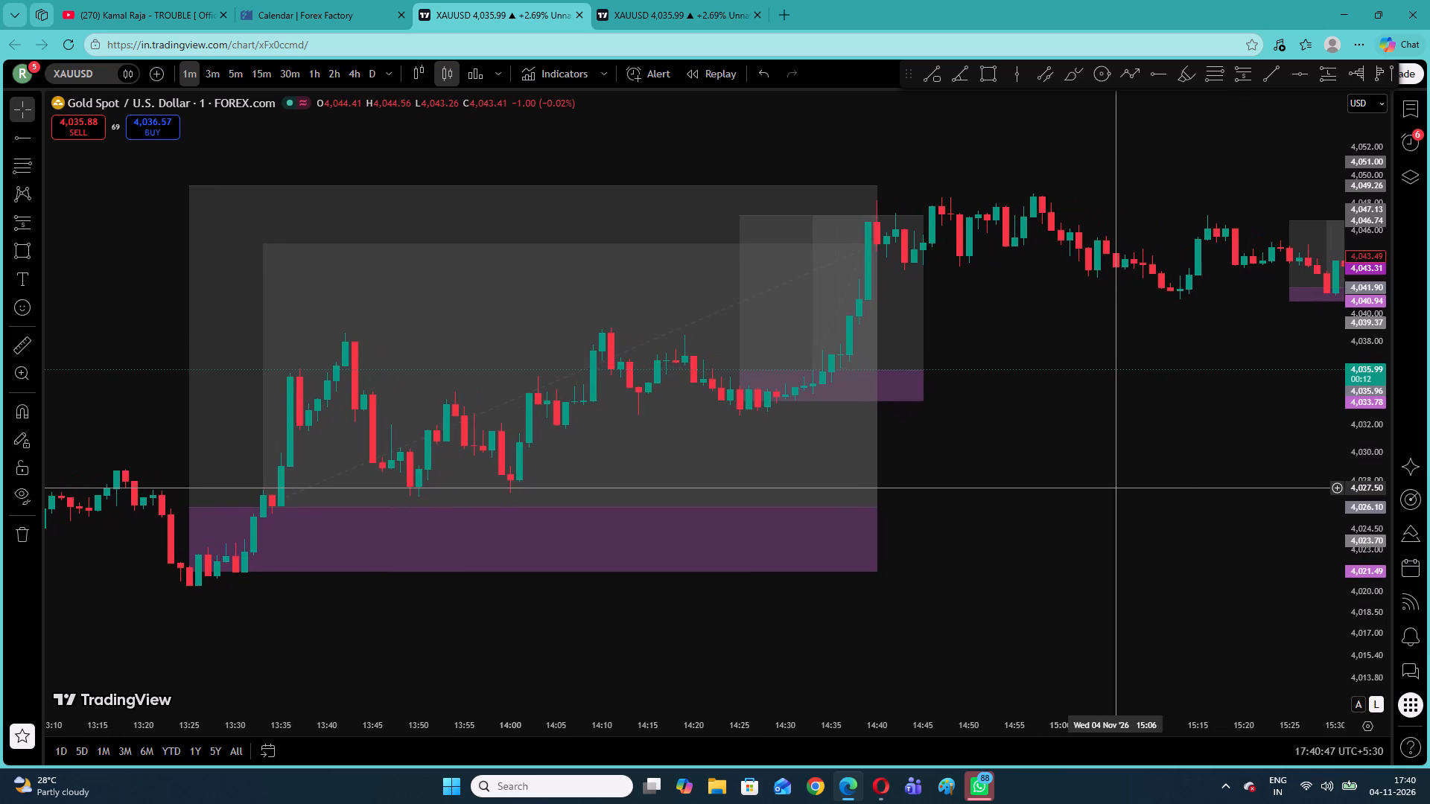
{"action": "left_click_drag", "start_coordinate": [1118, 488], "coordinate": [322, 503]}
{"action": "left_click_drag", "start_coordinate": [1194, 430], "coordinate": [341, 462]}
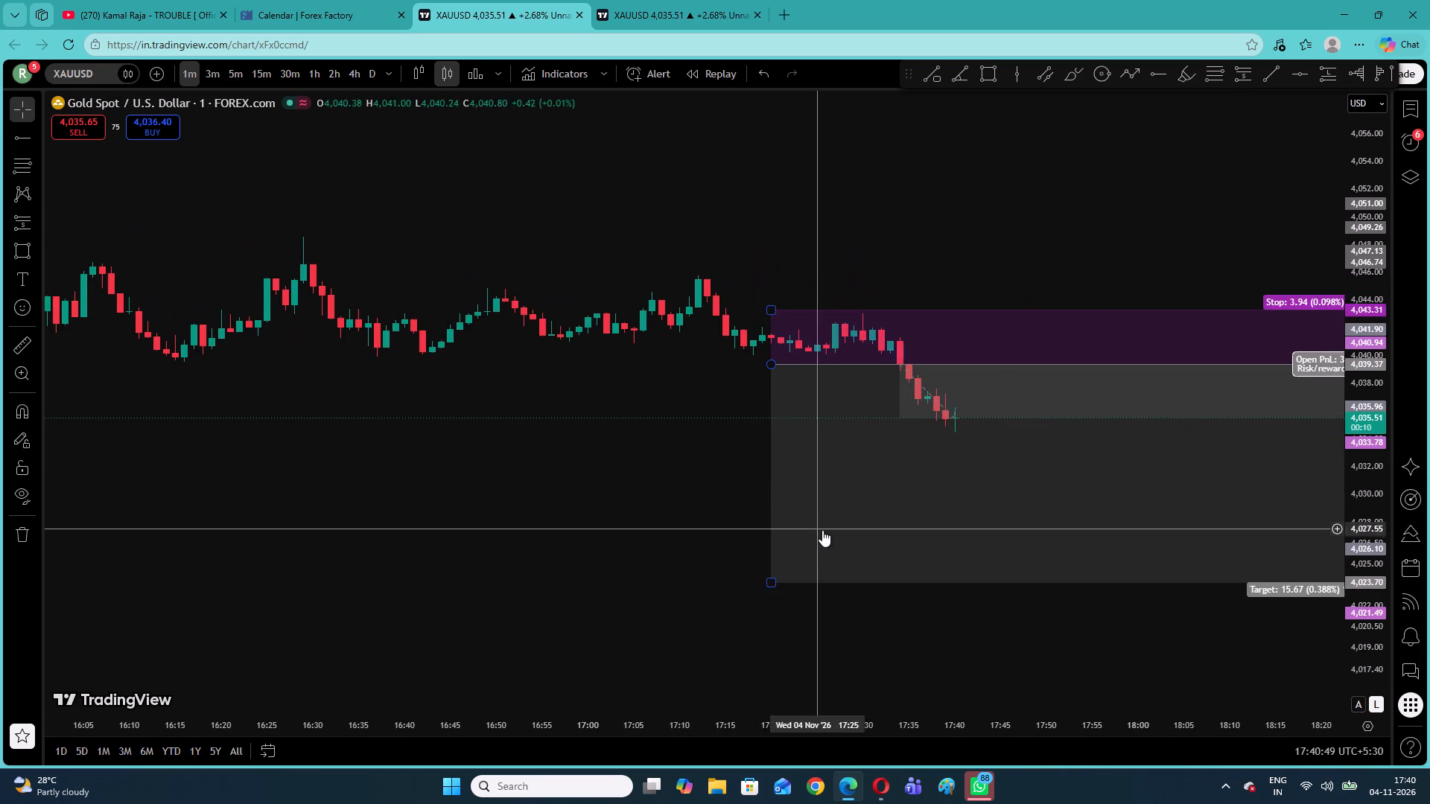
{"action": "left_click_drag", "start_coordinate": [568, 526], "coordinate": [395, 474]}
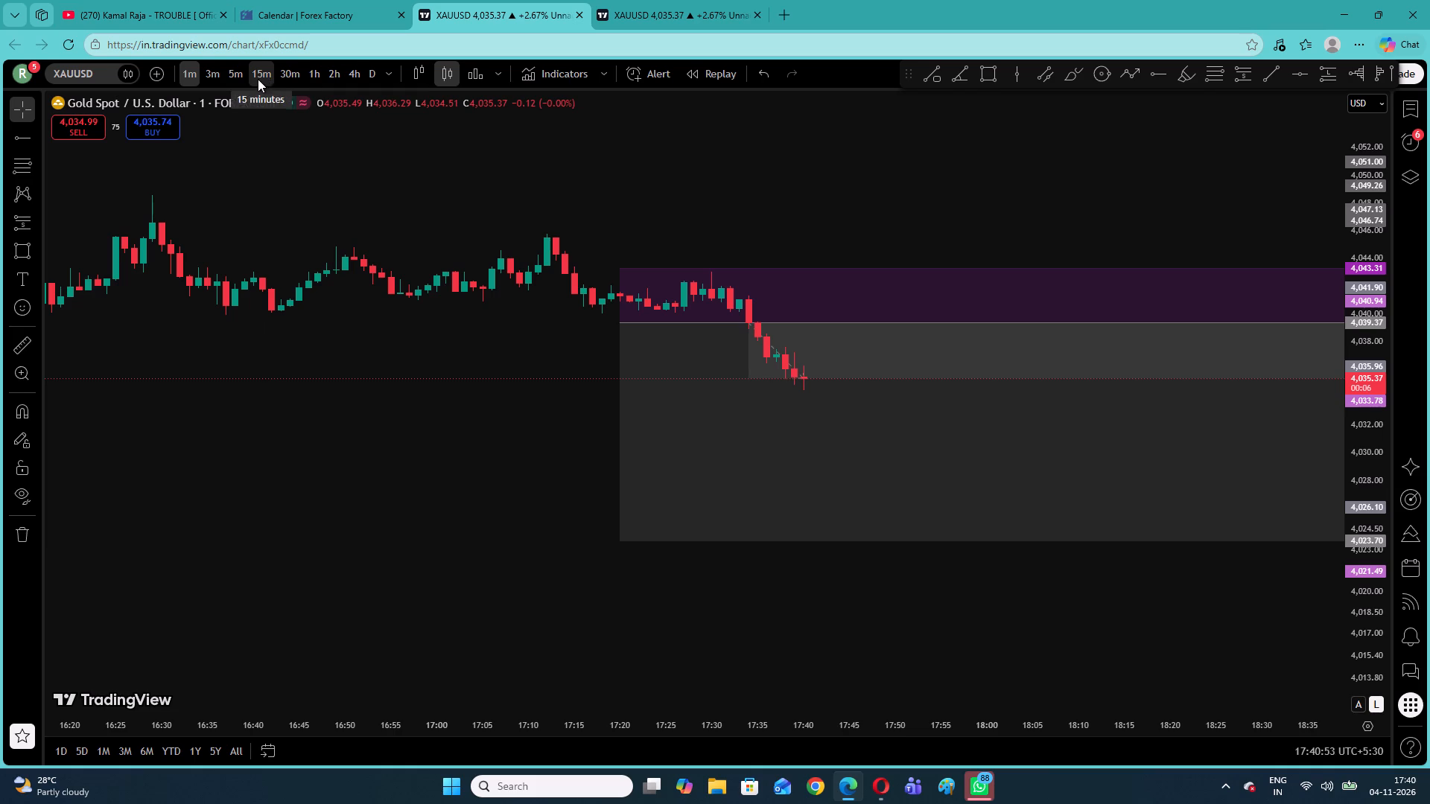
{"action": "left_click", "coordinate": [214, 77]}
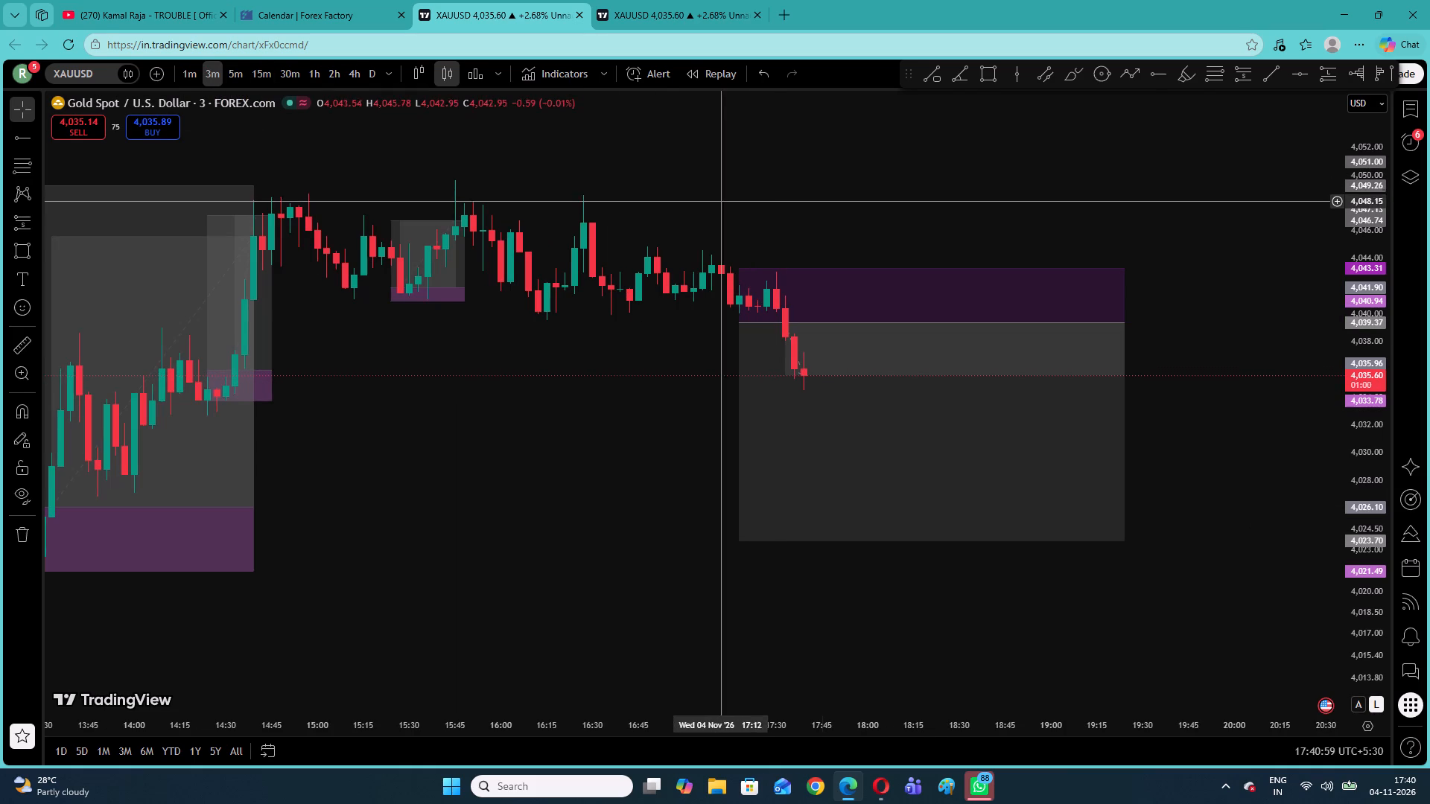
{"action": "left_click", "coordinate": [235, 68]}
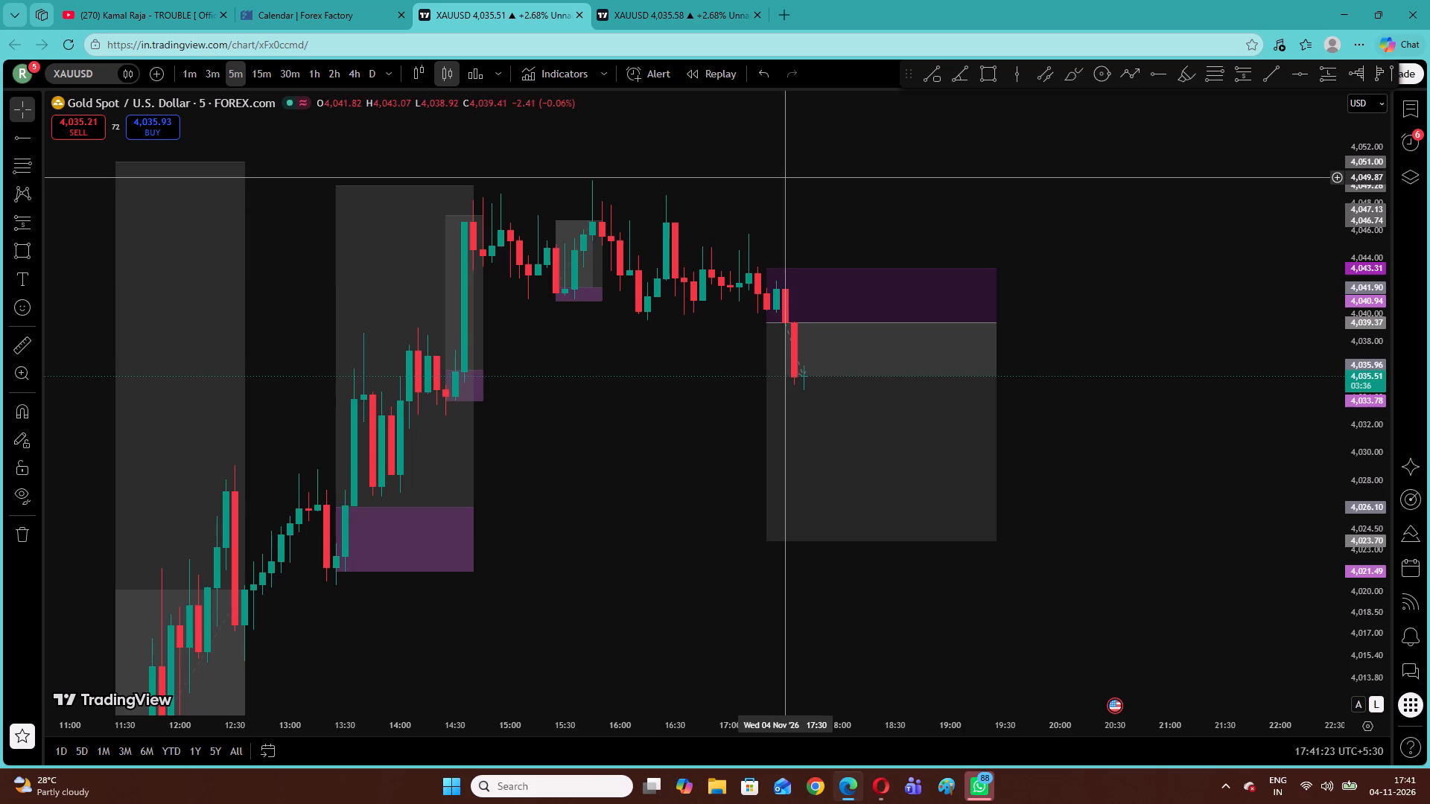
Place a vertical line on the 17:30 candle where the short position's drop begins.
{"action": "left_click", "coordinate": [36, 145]}
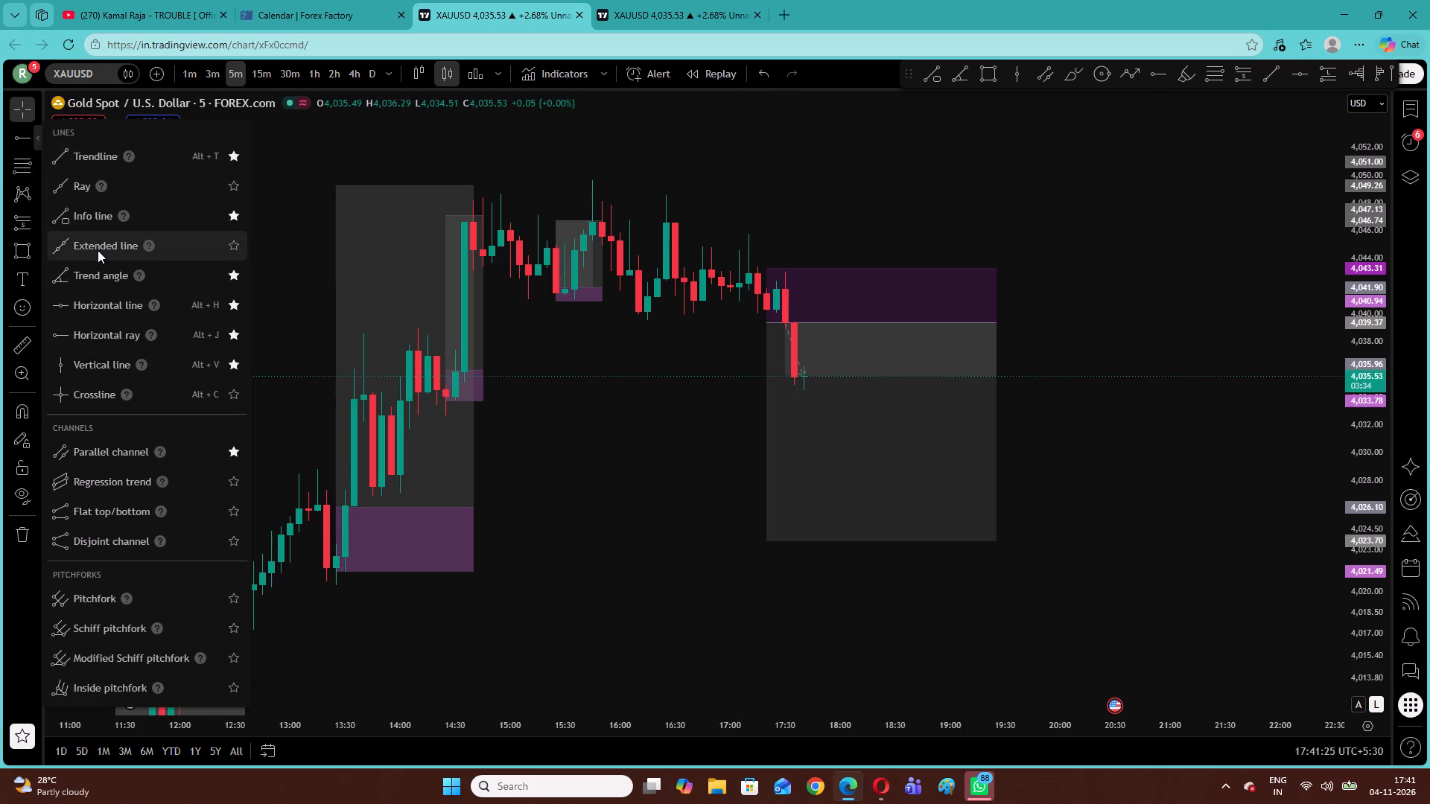
{"action": "left_click", "coordinate": [285, 354]}
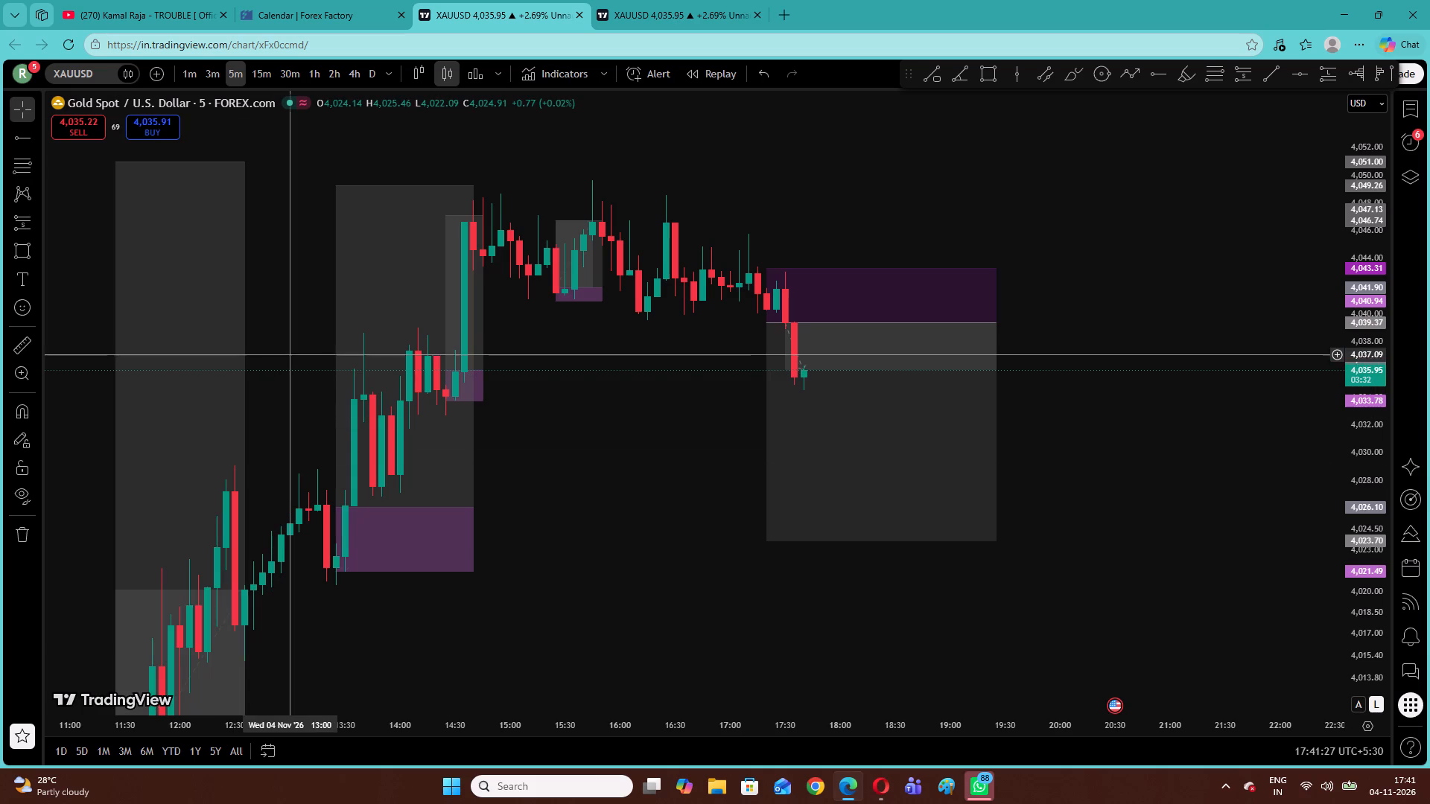
{"action": "left_click", "coordinate": [1013, 69]}
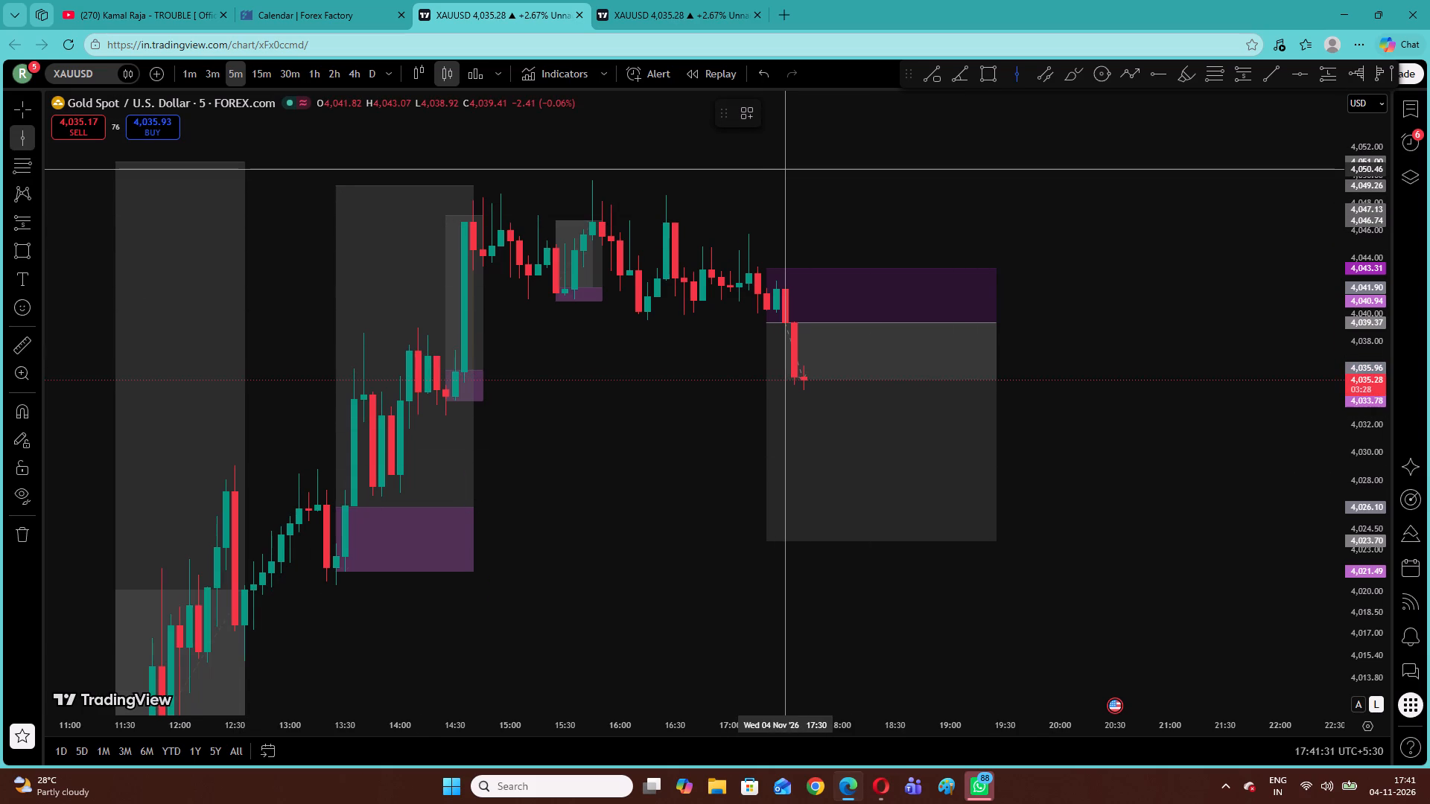
{"action": "left_click", "coordinate": [784, 169]}
{"action": "left_click_drag", "start_coordinate": [763, 191], "coordinate": [742, 195]}
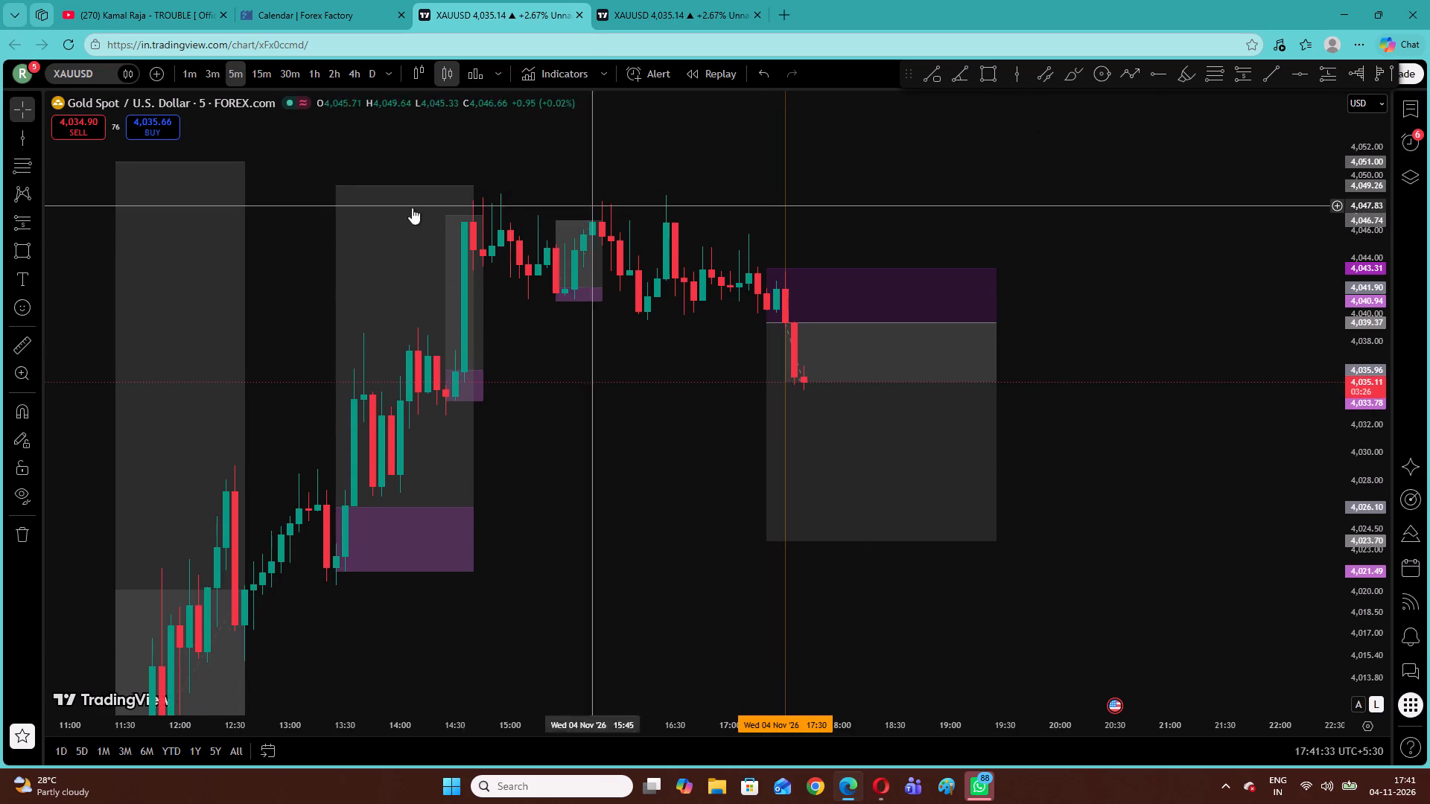
Compare the marked 17:30 candle across the higher timeframes up to one hour and the one-minute chart, returning to five minutes.
{"action": "left_click", "coordinate": [256, 82]}
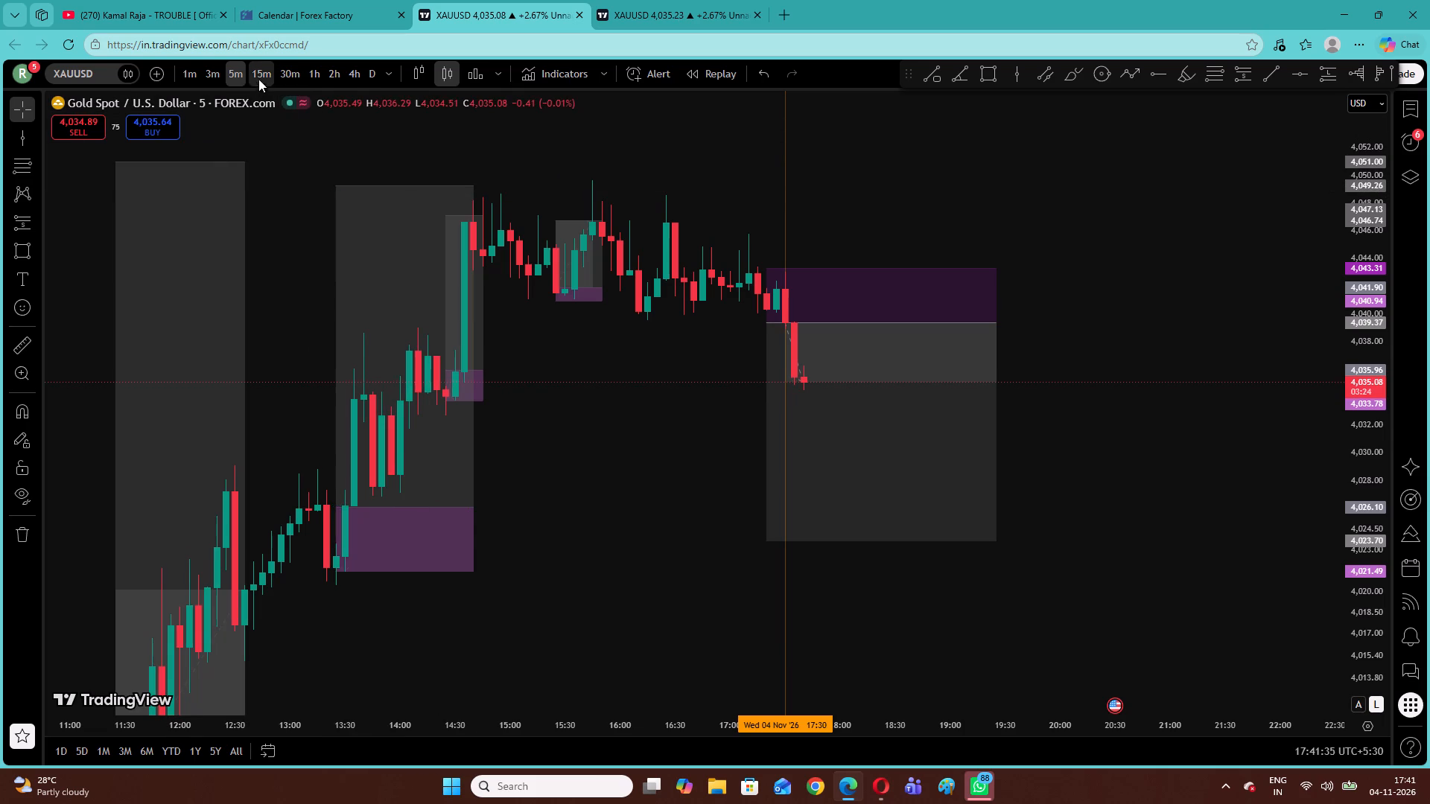
{"action": "left_click", "coordinate": [297, 74]}
{"action": "left_click", "coordinate": [320, 74]}
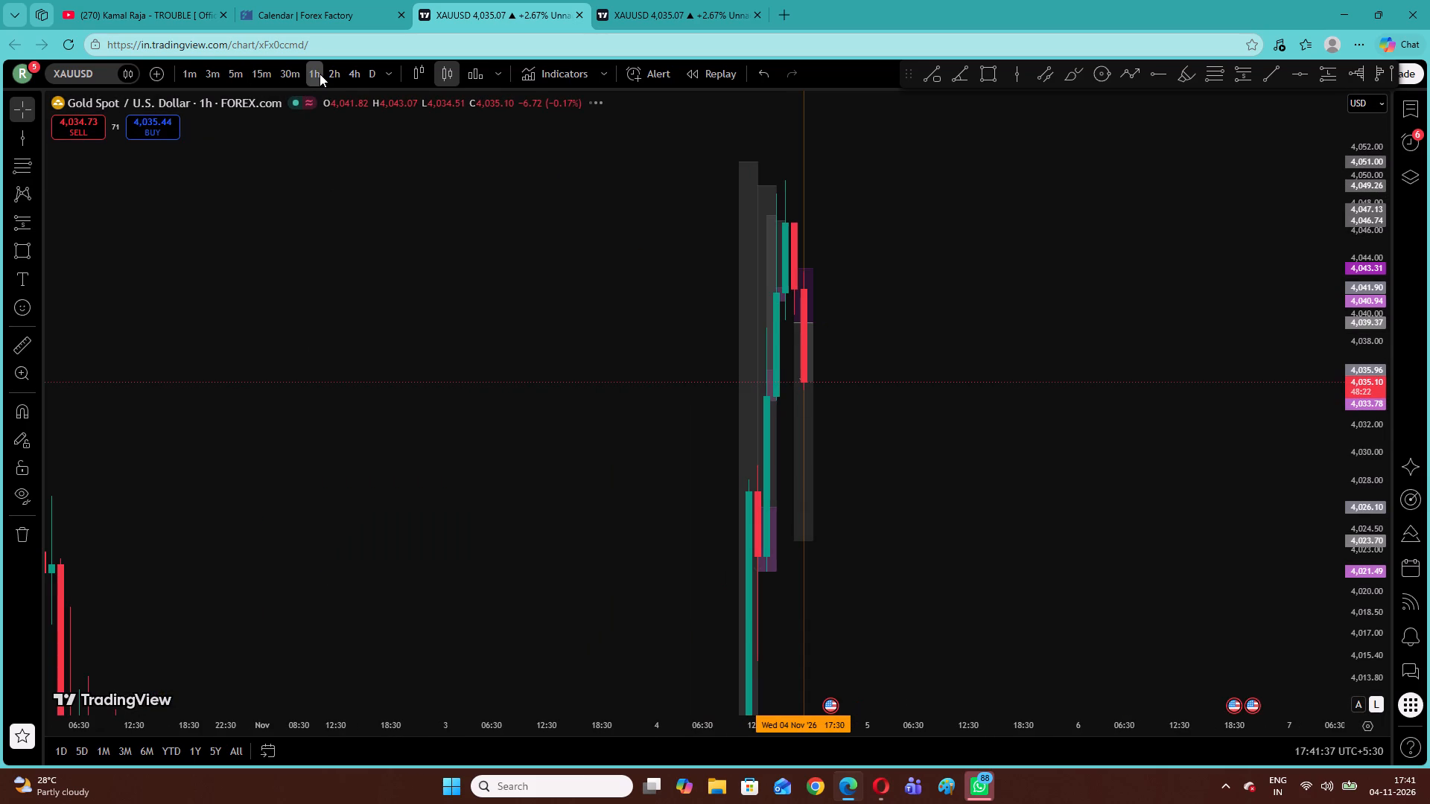
{"action": "left_click", "coordinate": [237, 77]}
{"action": "left_click", "coordinate": [213, 71]}
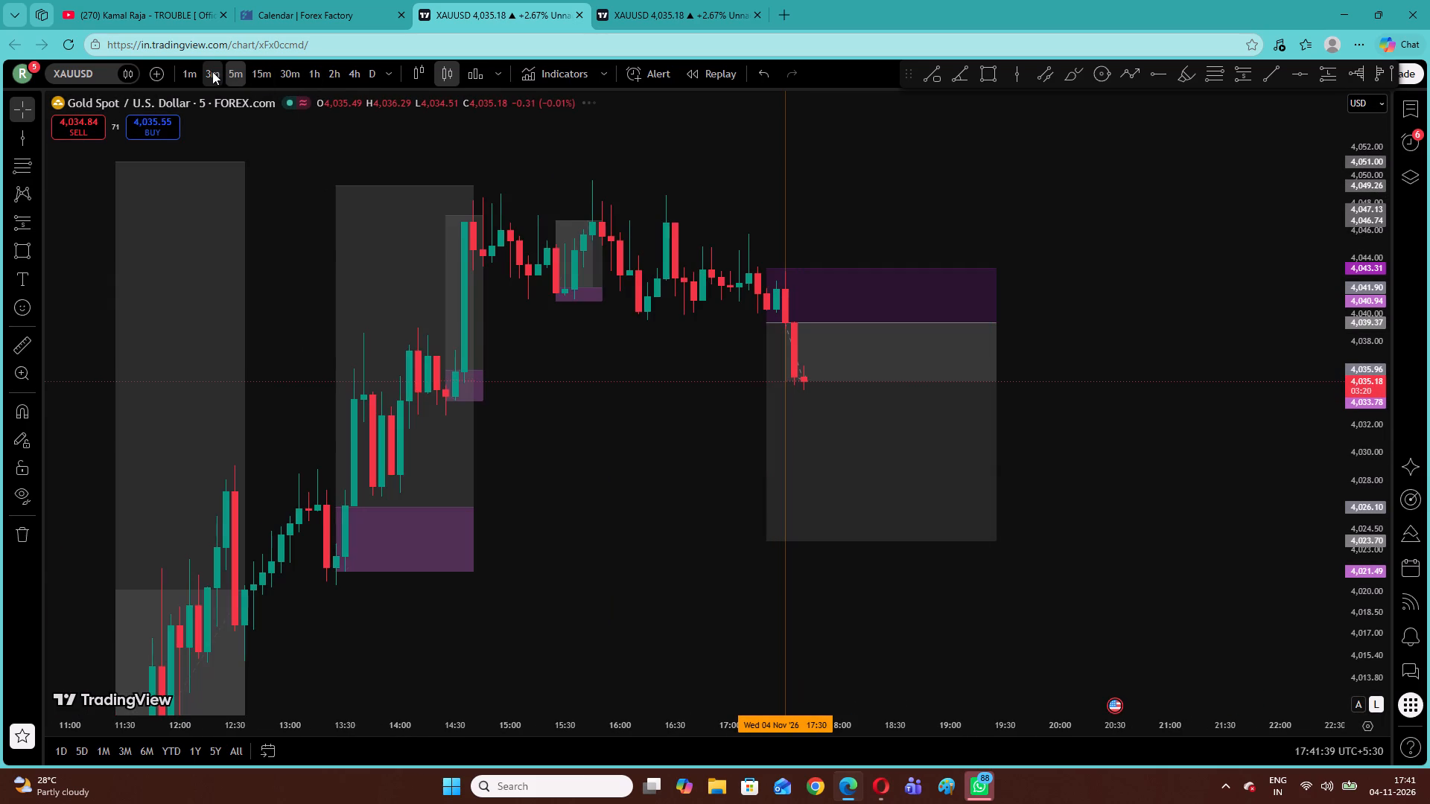
{"action": "left_click", "coordinate": [187, 68]}
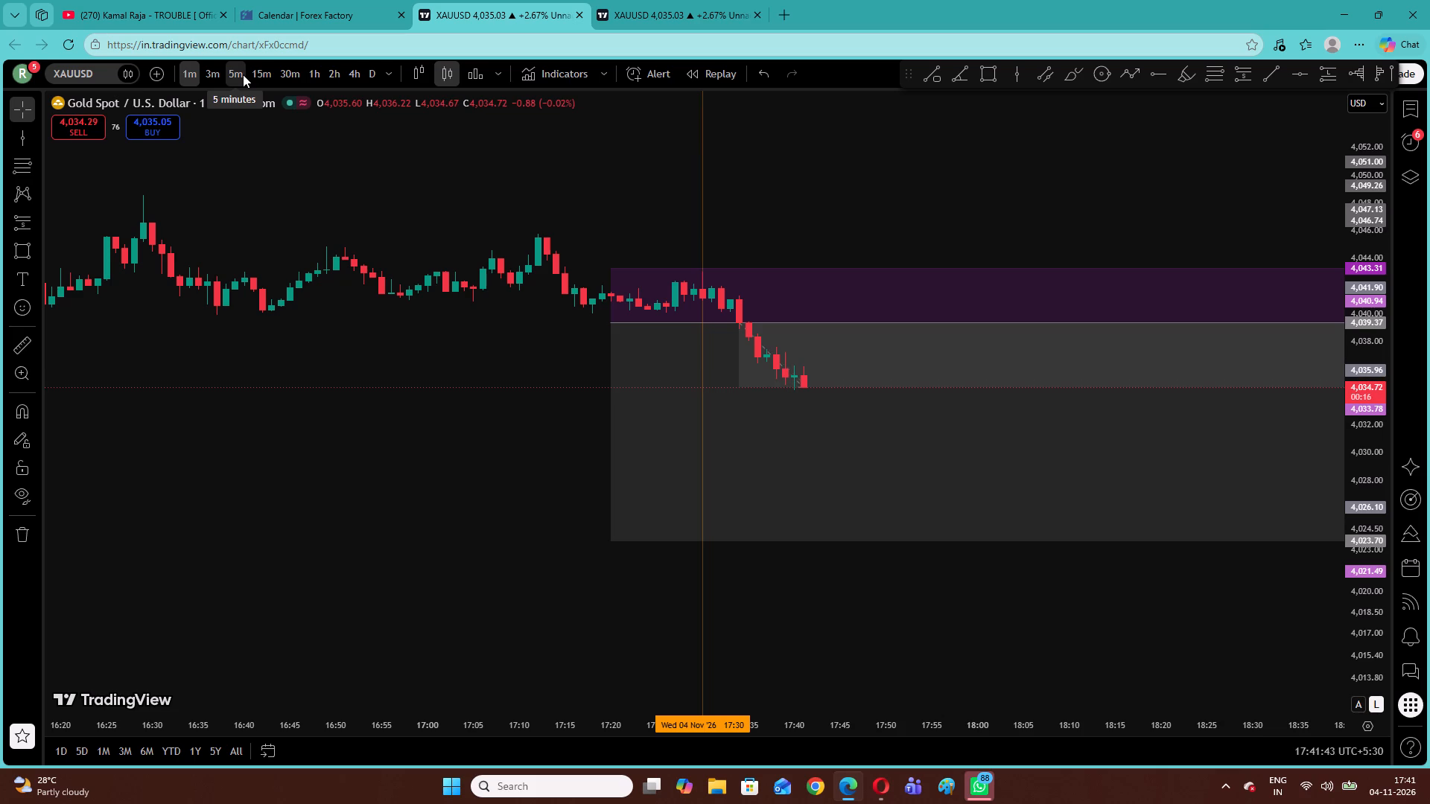
{"action": "left_click", "coordinate": [243, 74]}
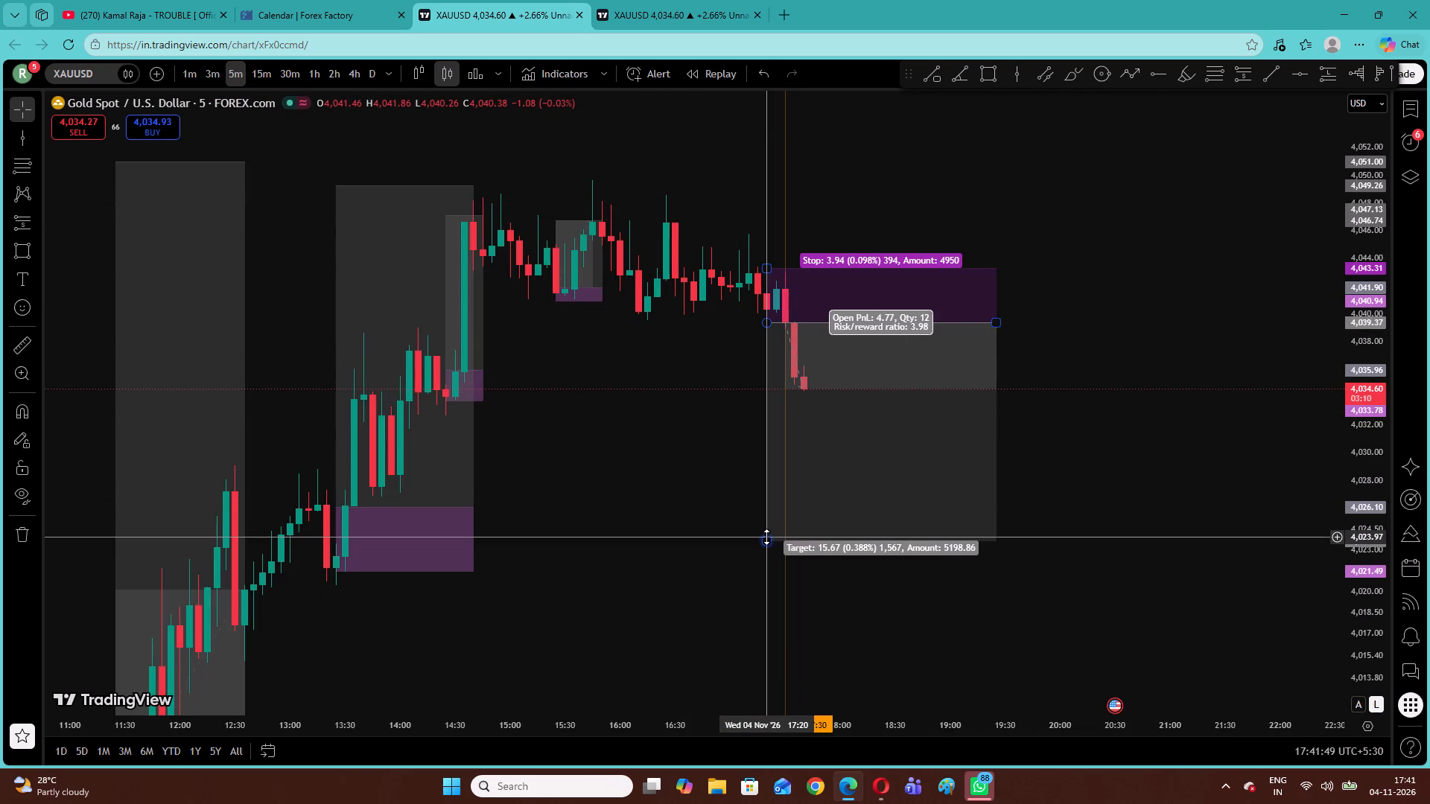
Set the short position's target to about 4,023.81 and extend its end to about 19:50.
{"action": "left_click", "coordinate": [766, 537]}
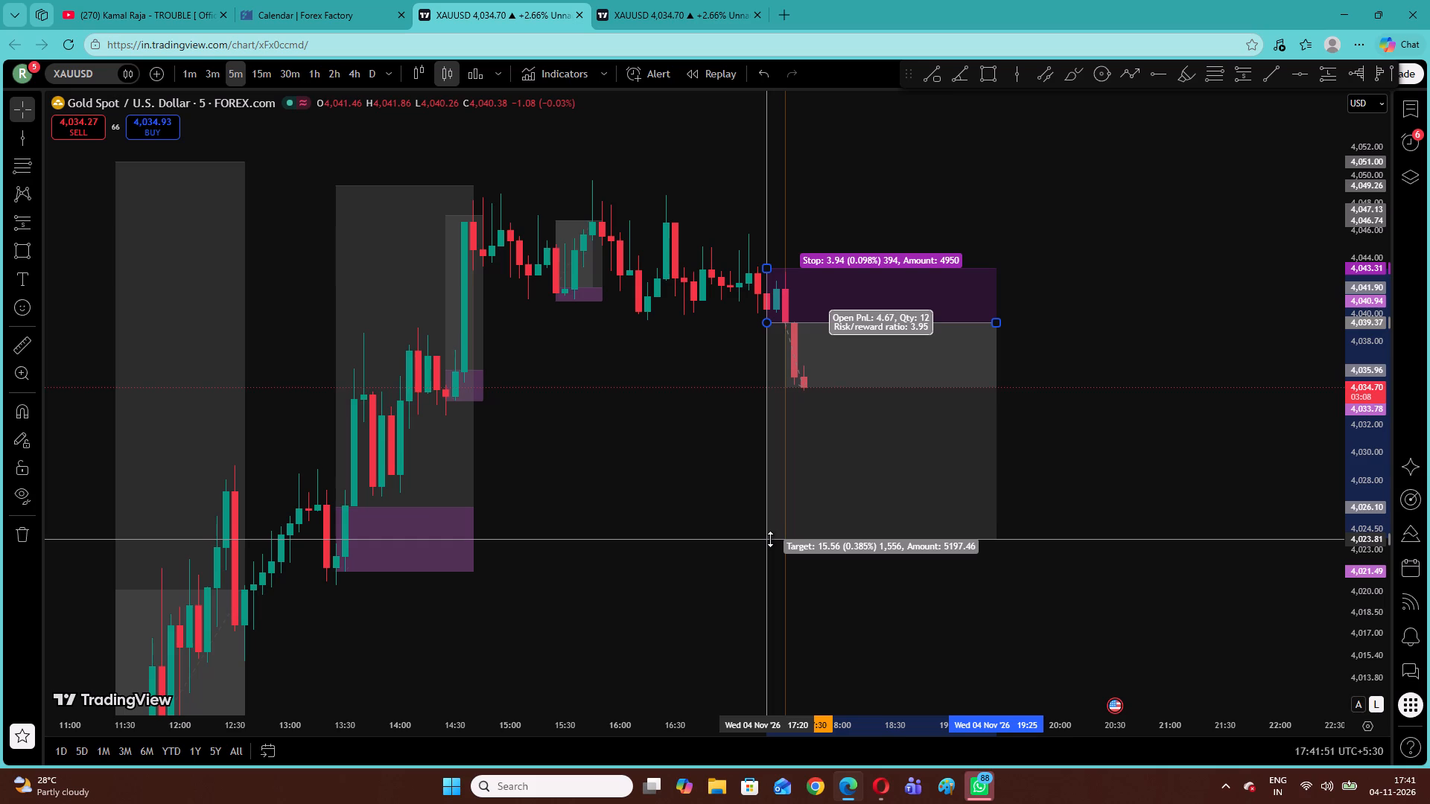
{"action": "left_click", "coordinate": [1186, 430]}
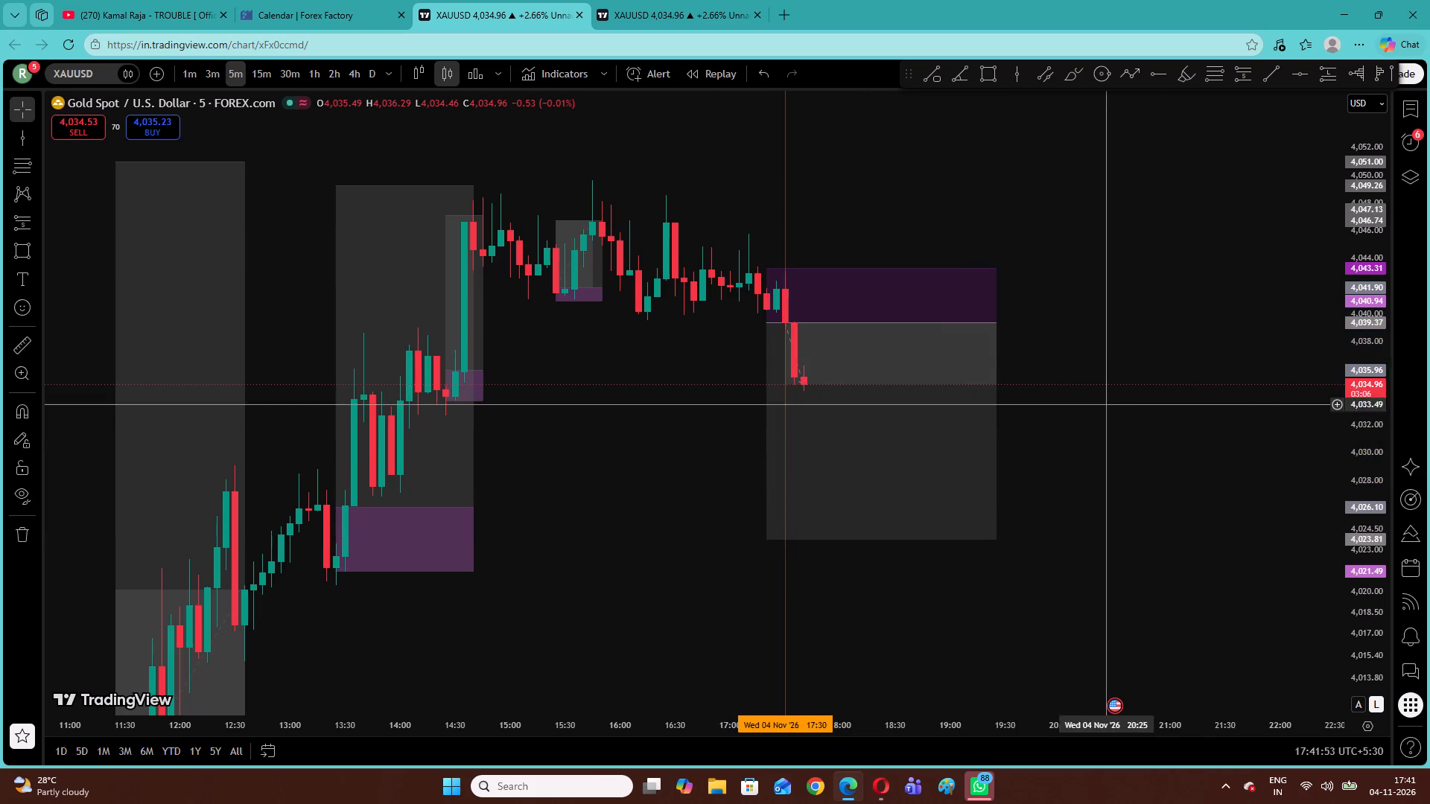
{"action": "left_click_drag", "start_coordinate": [997, 323], "coordinate": [1040, 326]}
{"action": "left_click", "coordinate": [1106, 337]}
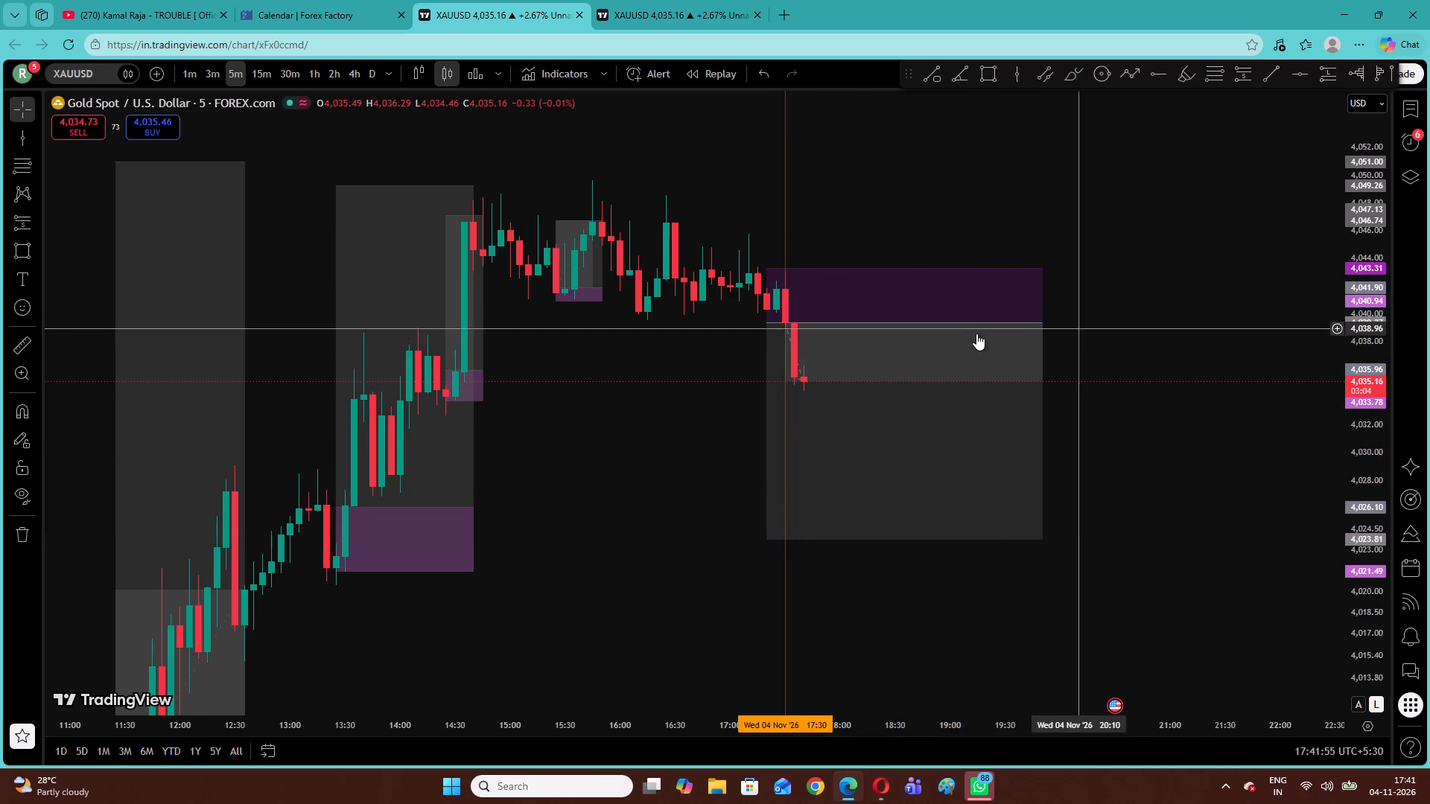
Search the indicators for "ema" and add the Moving average ribbon to the chart.
{"action": "left_click", "coordinate": [540, 77]}
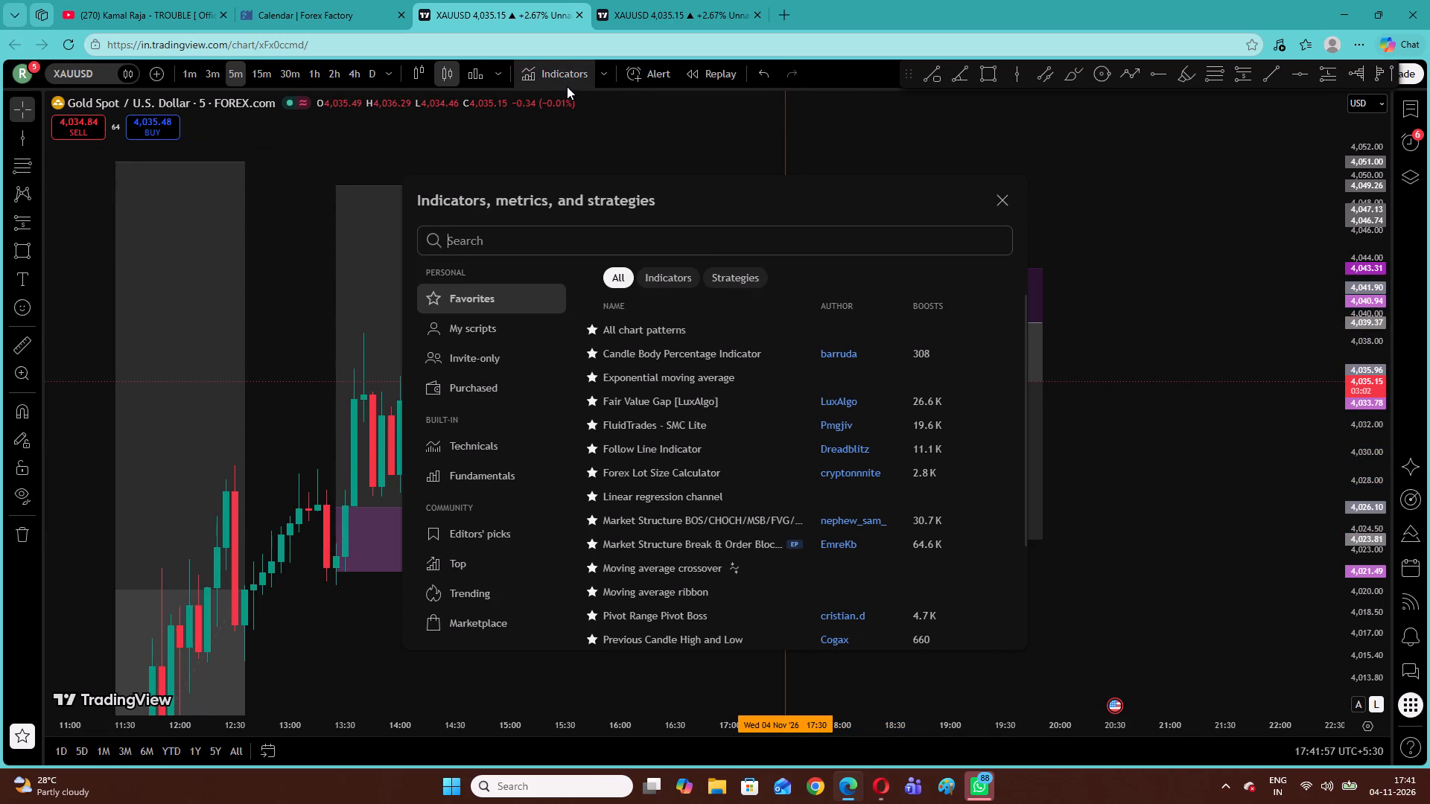
{"action": "left_click", "coordinate": [586, 241]}
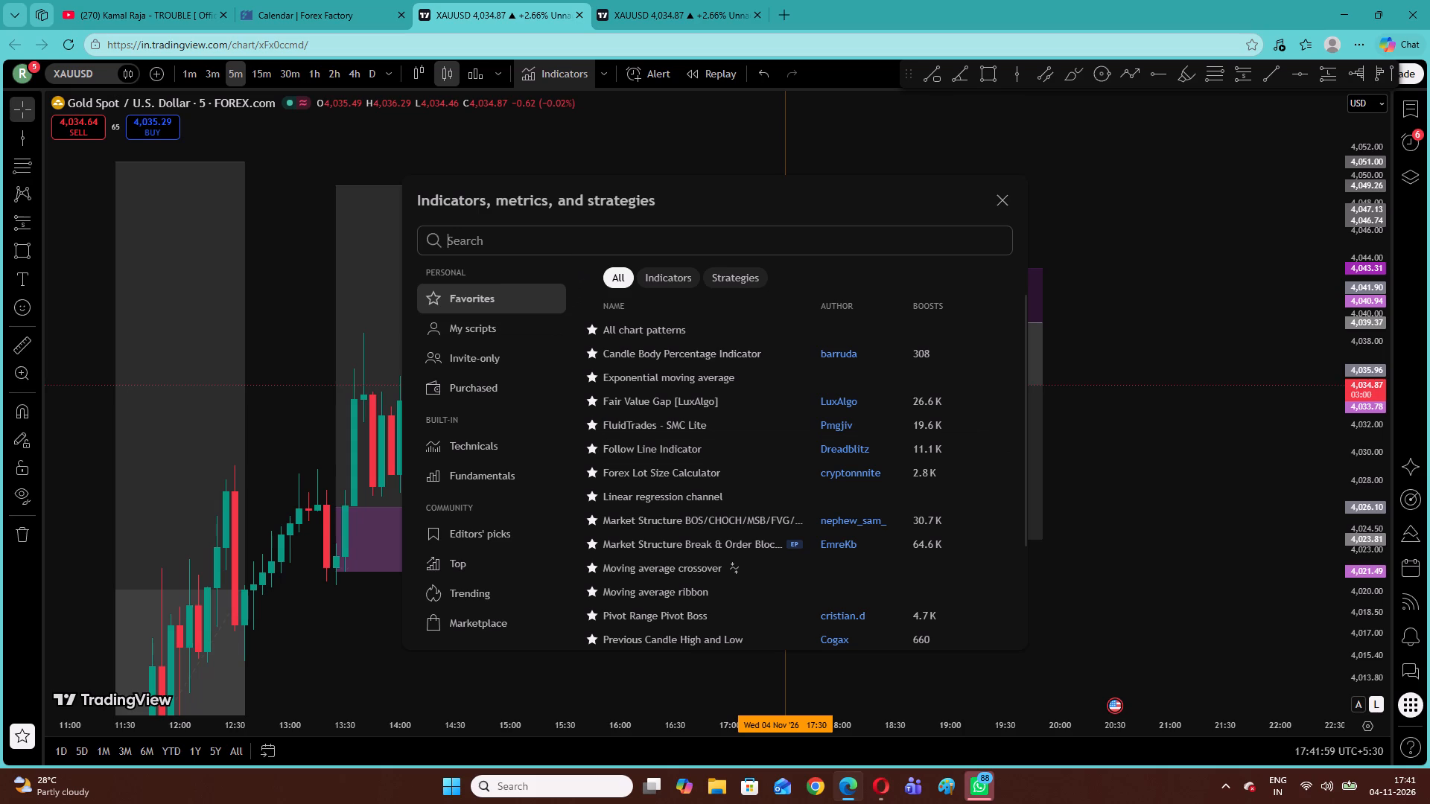
{"action": "left_click", "coordinate": [596, 232]}
{"action": "type", "text": "e,"}
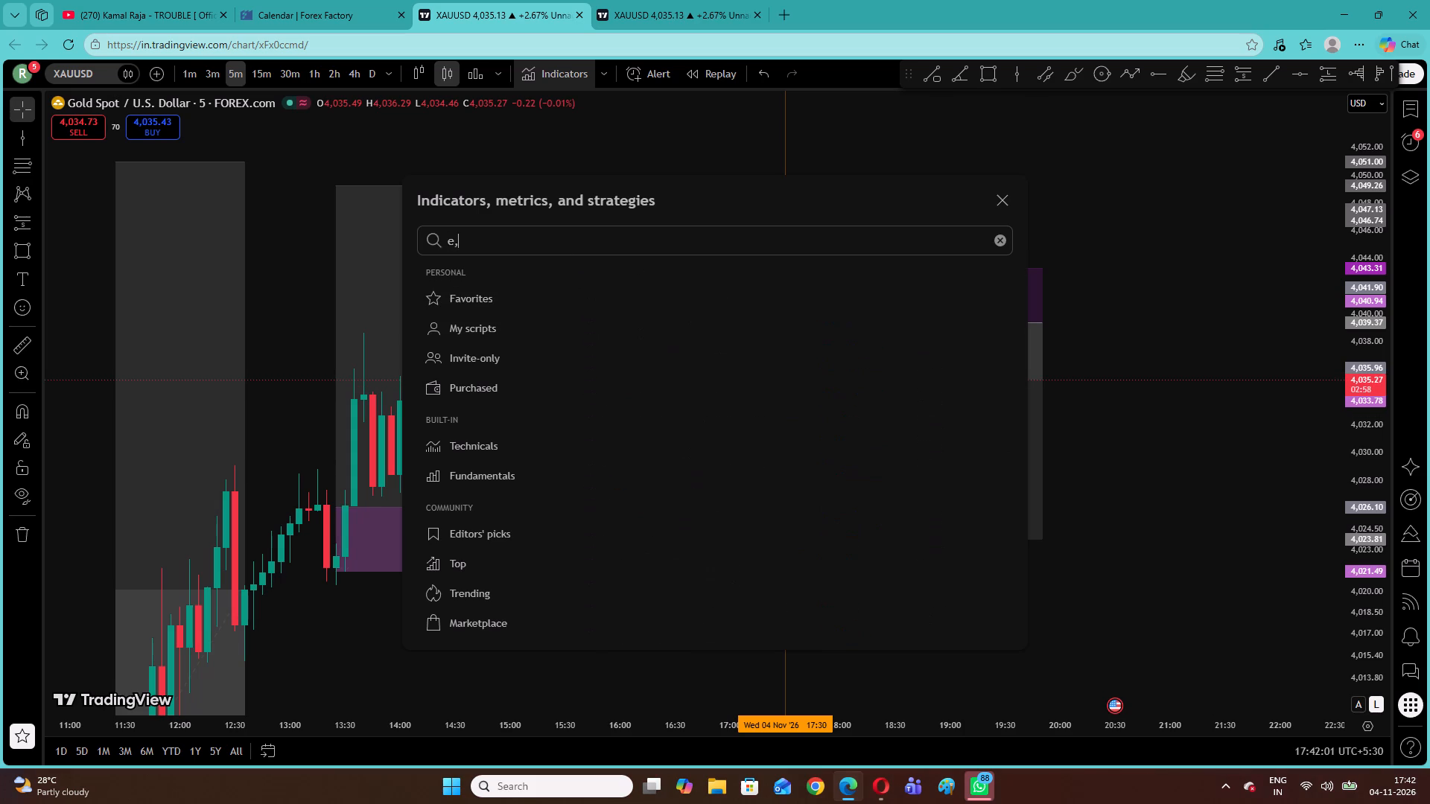
{"action": "key", "text": "BackSpace"}
{"action": "type", "text": "ma"}
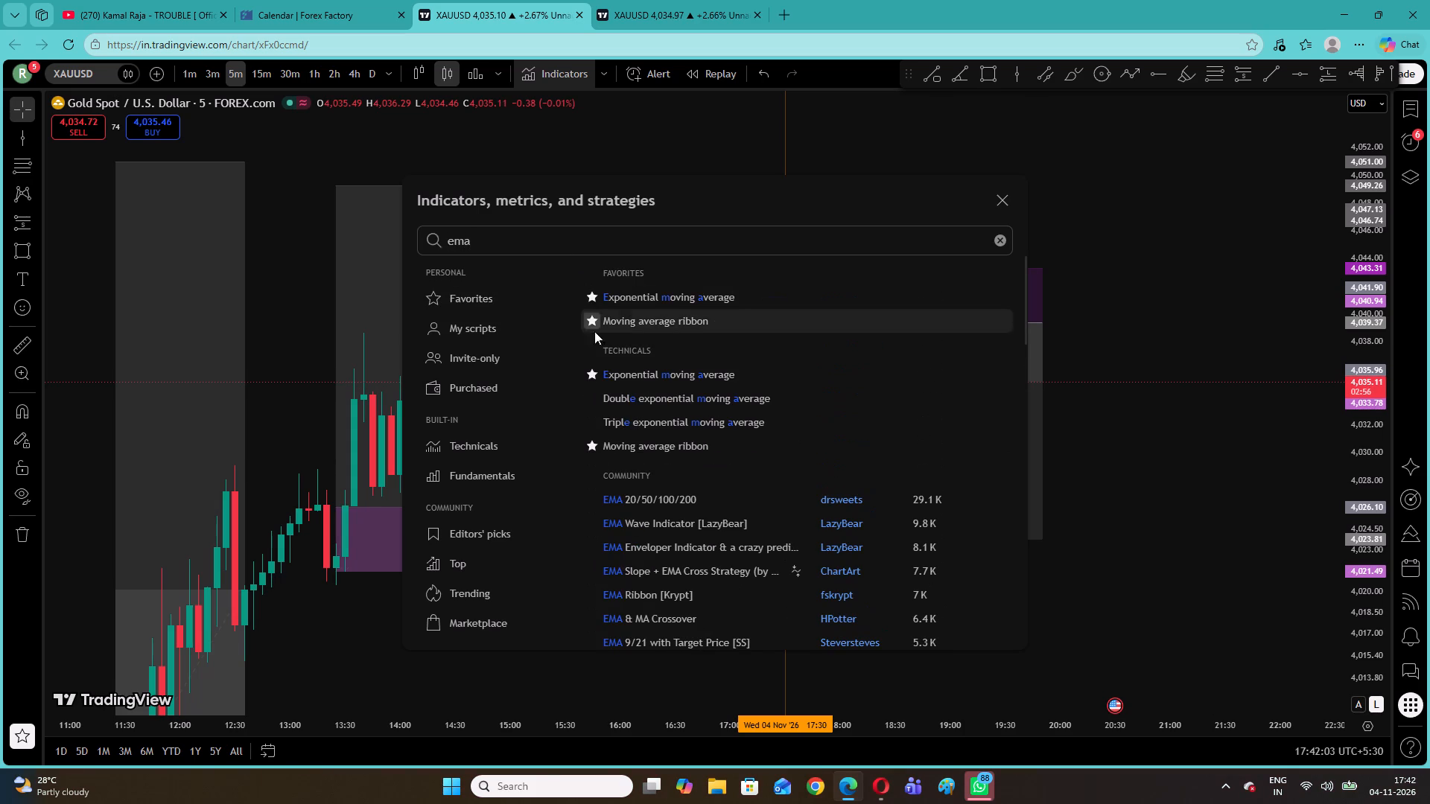
{"action": "left_click", "coordinate": [730, 320]}
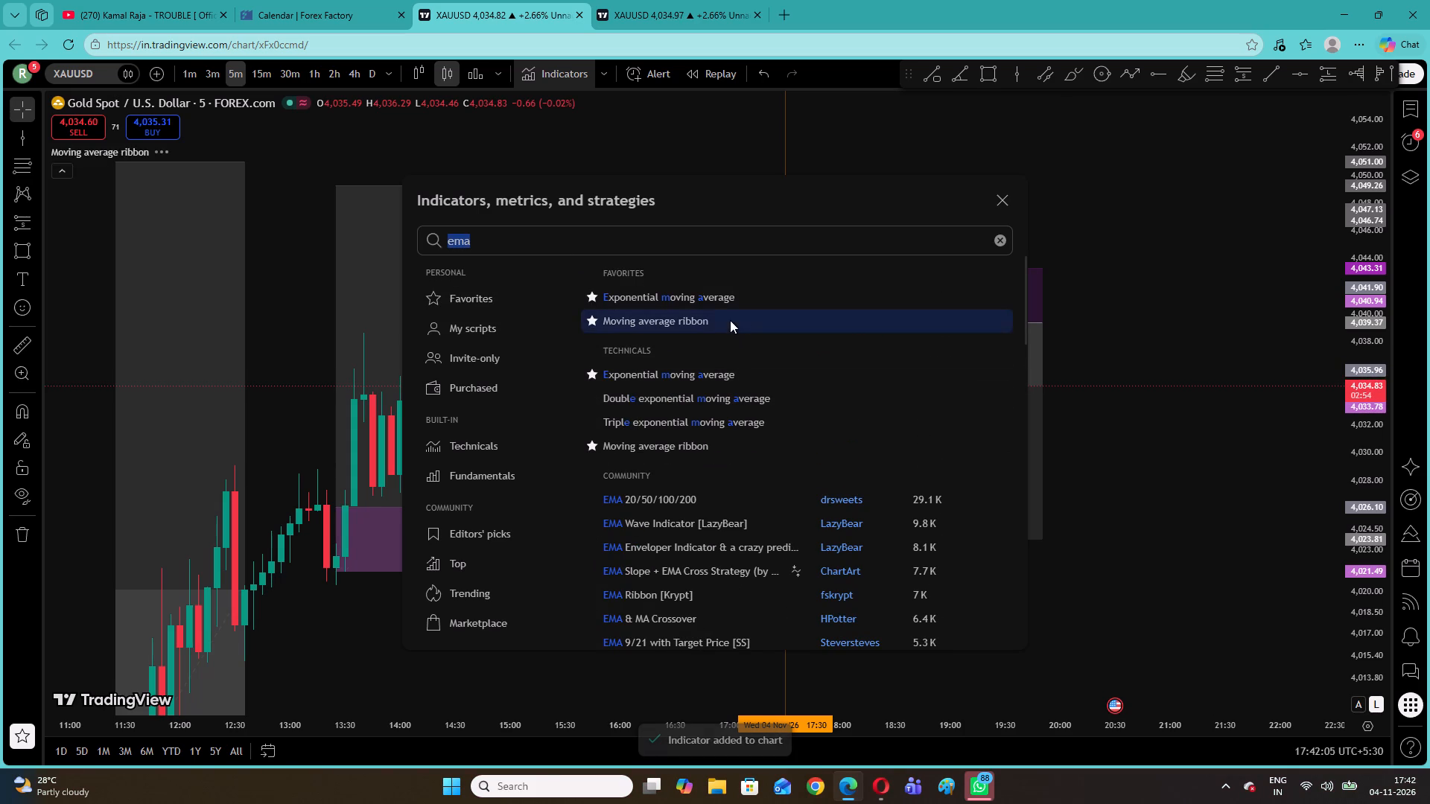
{"action": "left_click", "coordinate": [1002, 204]}
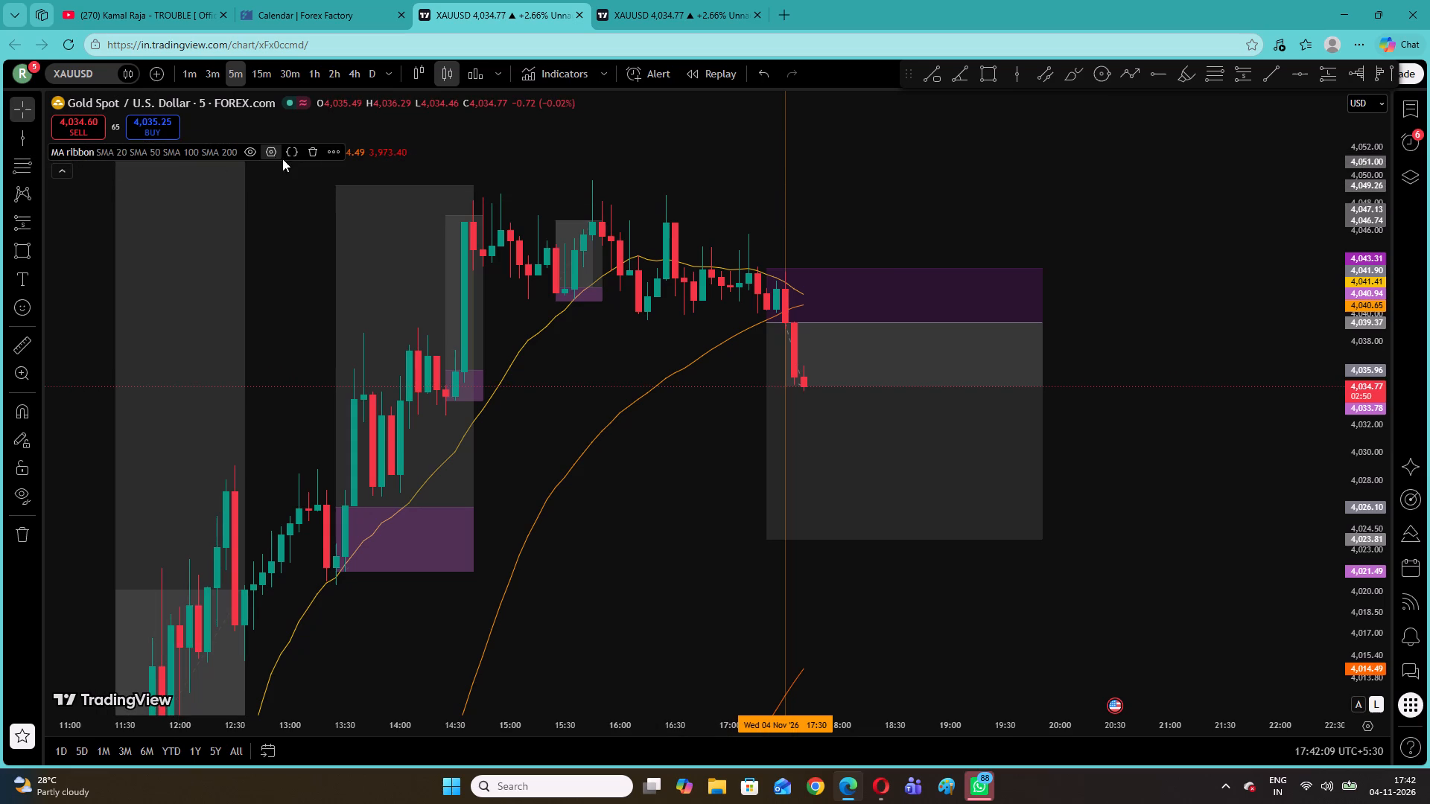
In the MA ribbon settings, disable MA #3 and set MA #1, MA #2 and MA #4 to EMA.
{"action": "left_click", "coordinate": [264, 149]}
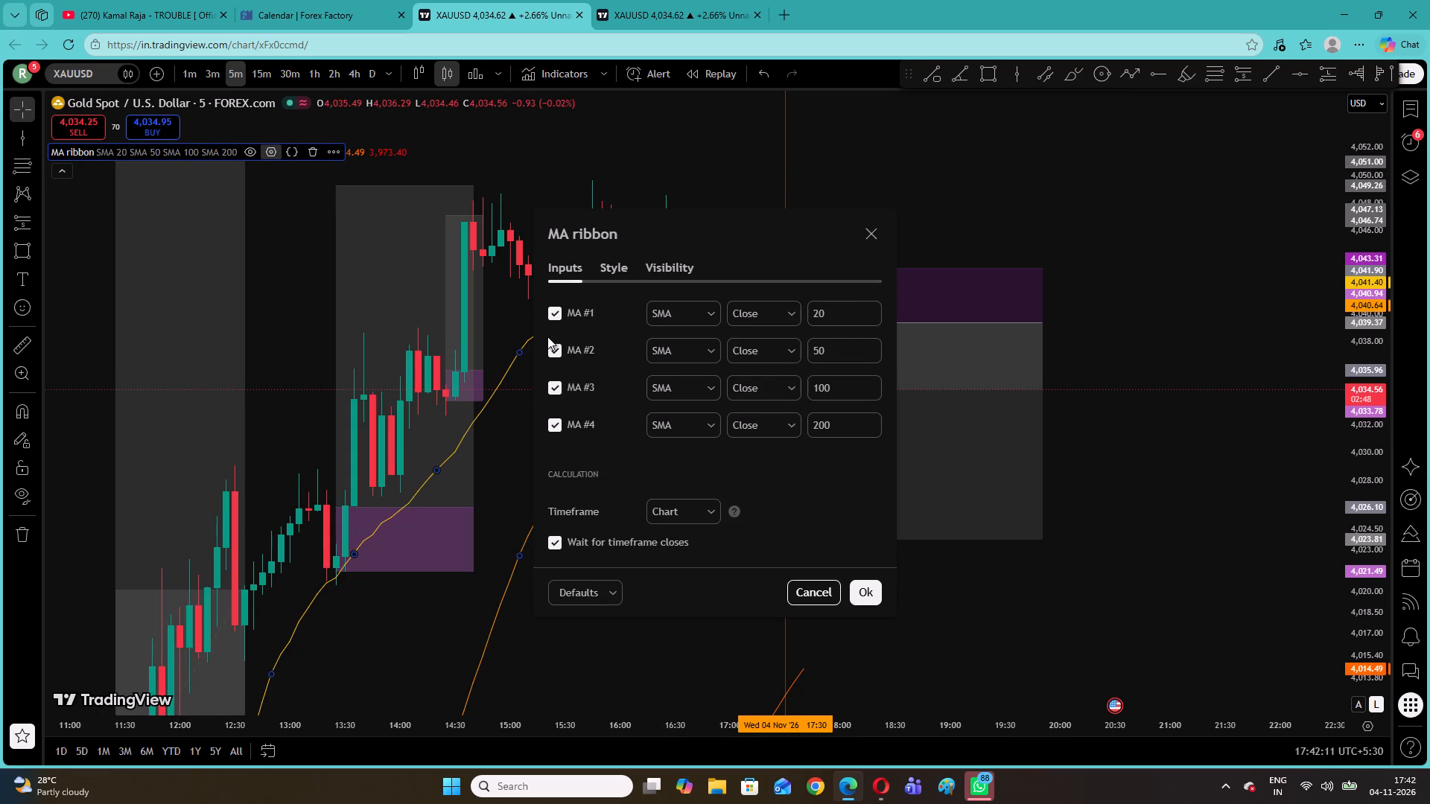
{"action": "left_click", "coordinate": [557, 387]}
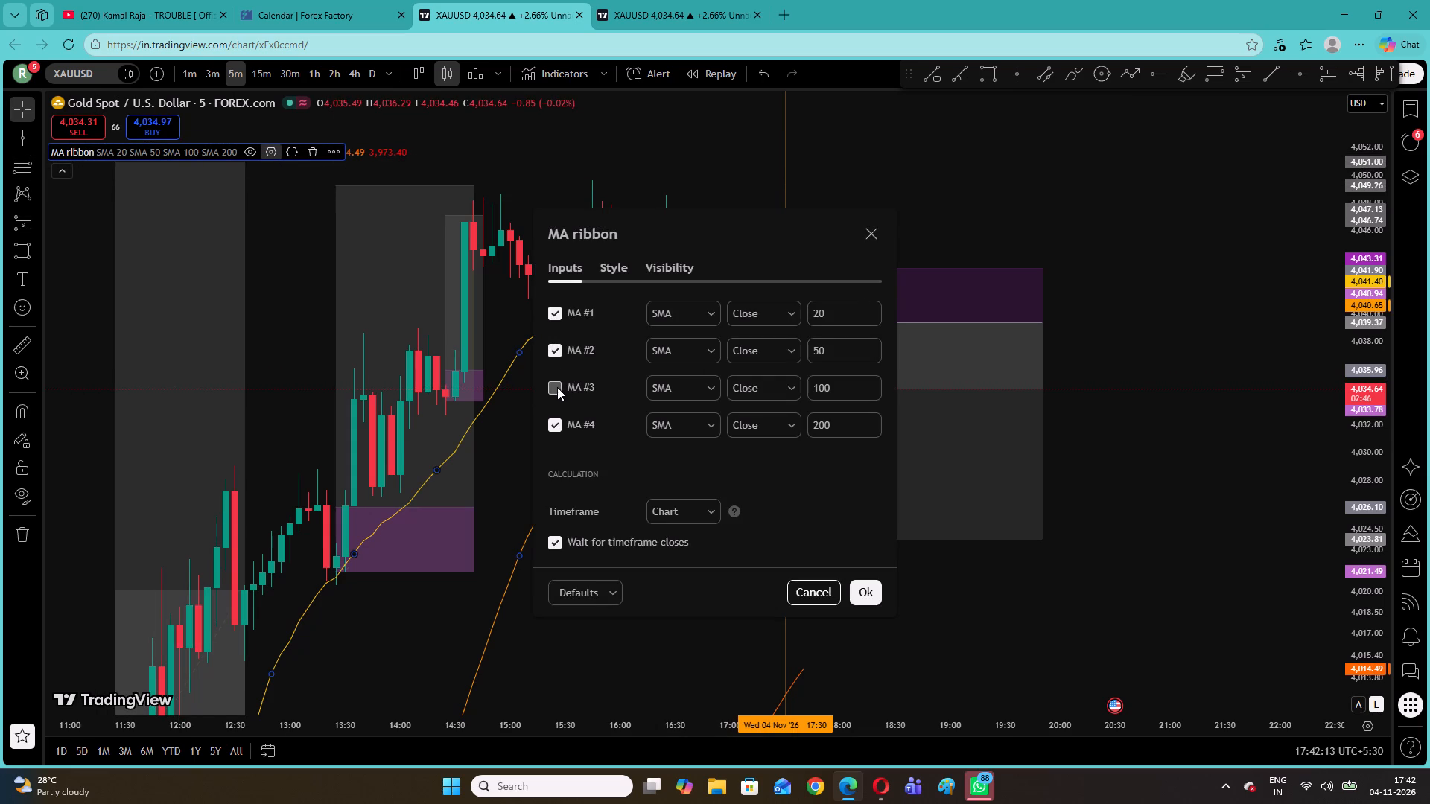
{"action": "left_click", "coordinate": [556, 351]}
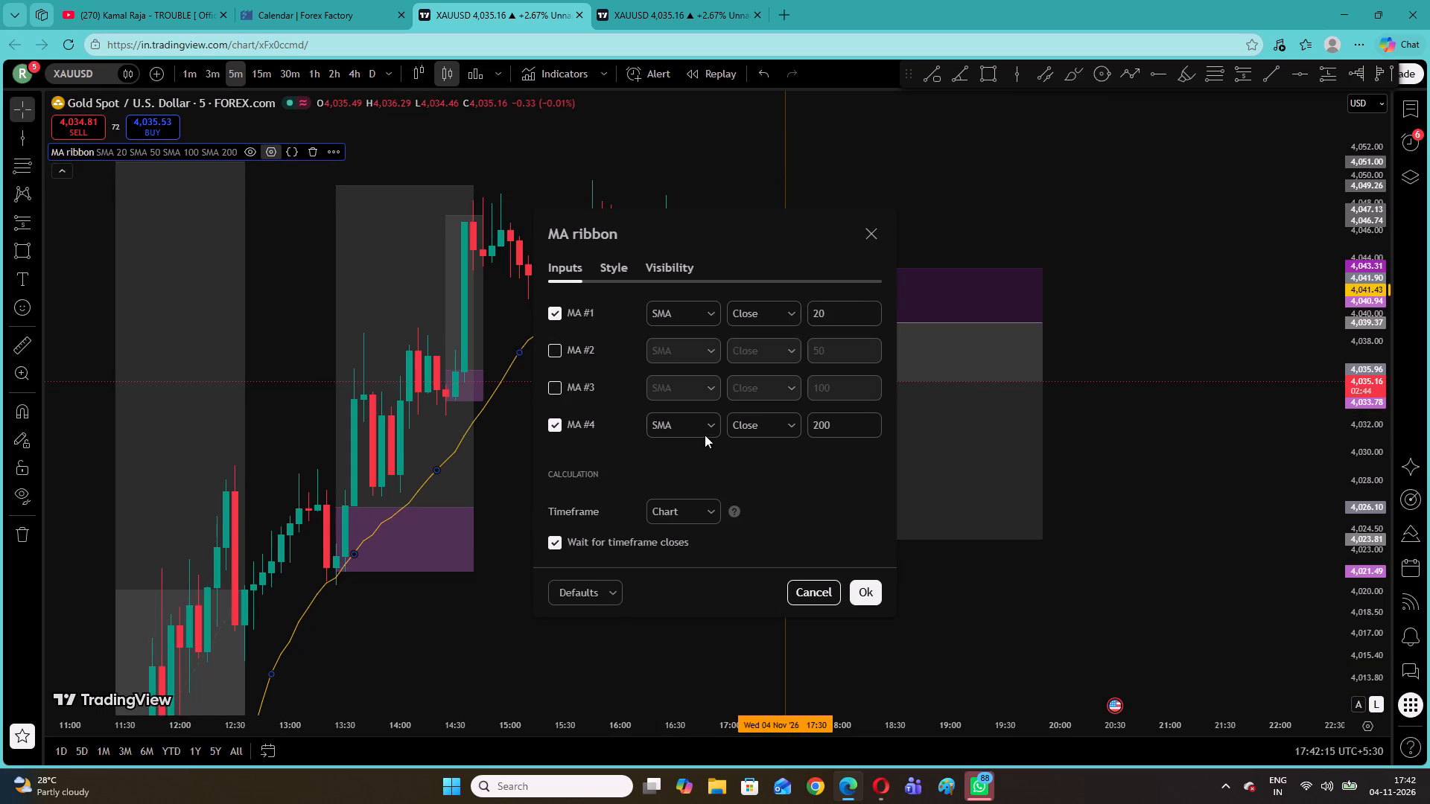
{"action": "left_click", "coordinate": [702, 430]}
{"action": "left_click", "coordinate": [689, 477]}
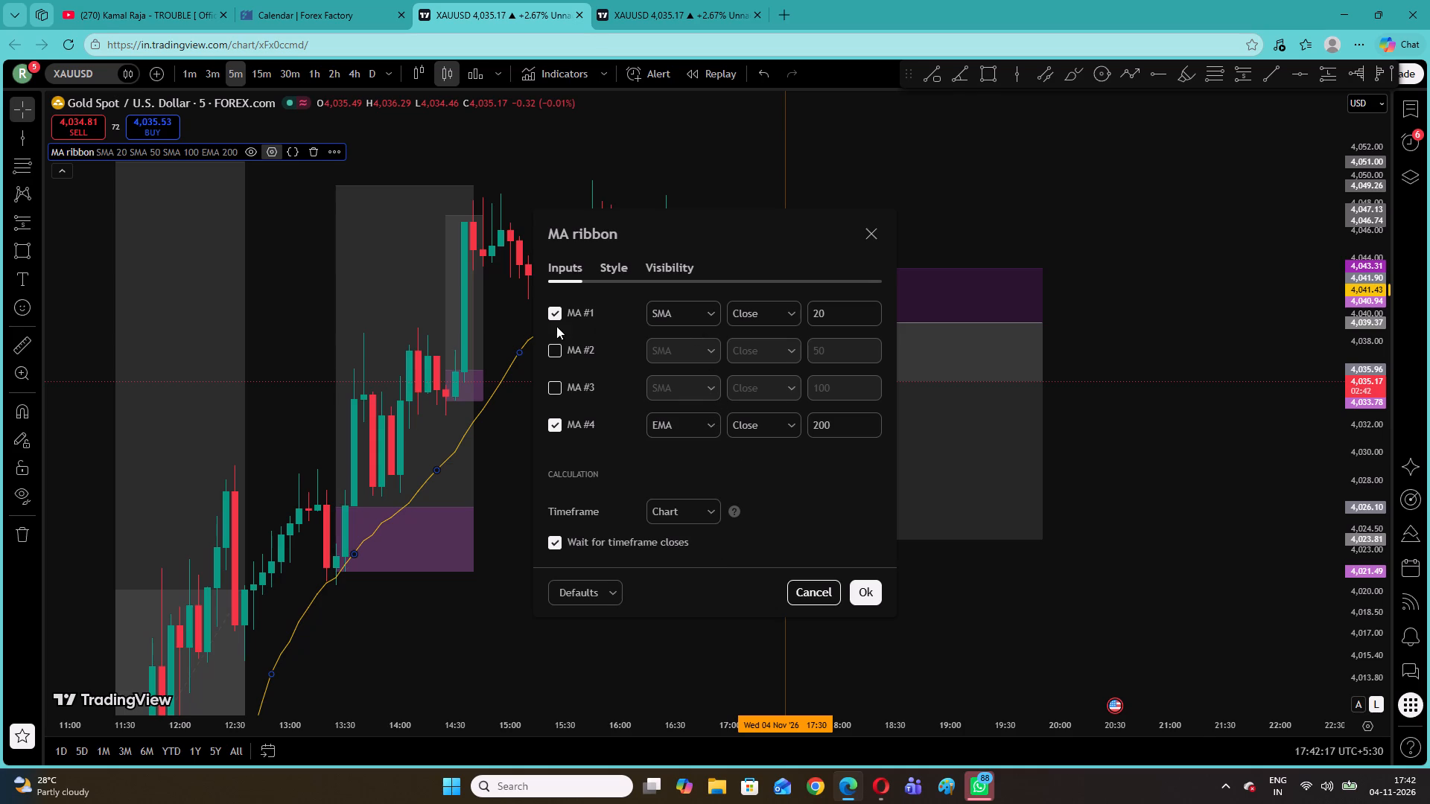
{"action": "left_click", "coordinate": [553, 346]}
{"action": "left_click", "coordinate": [710, 320]}
{"action": "left_click", "coordinate": [693, 362]}
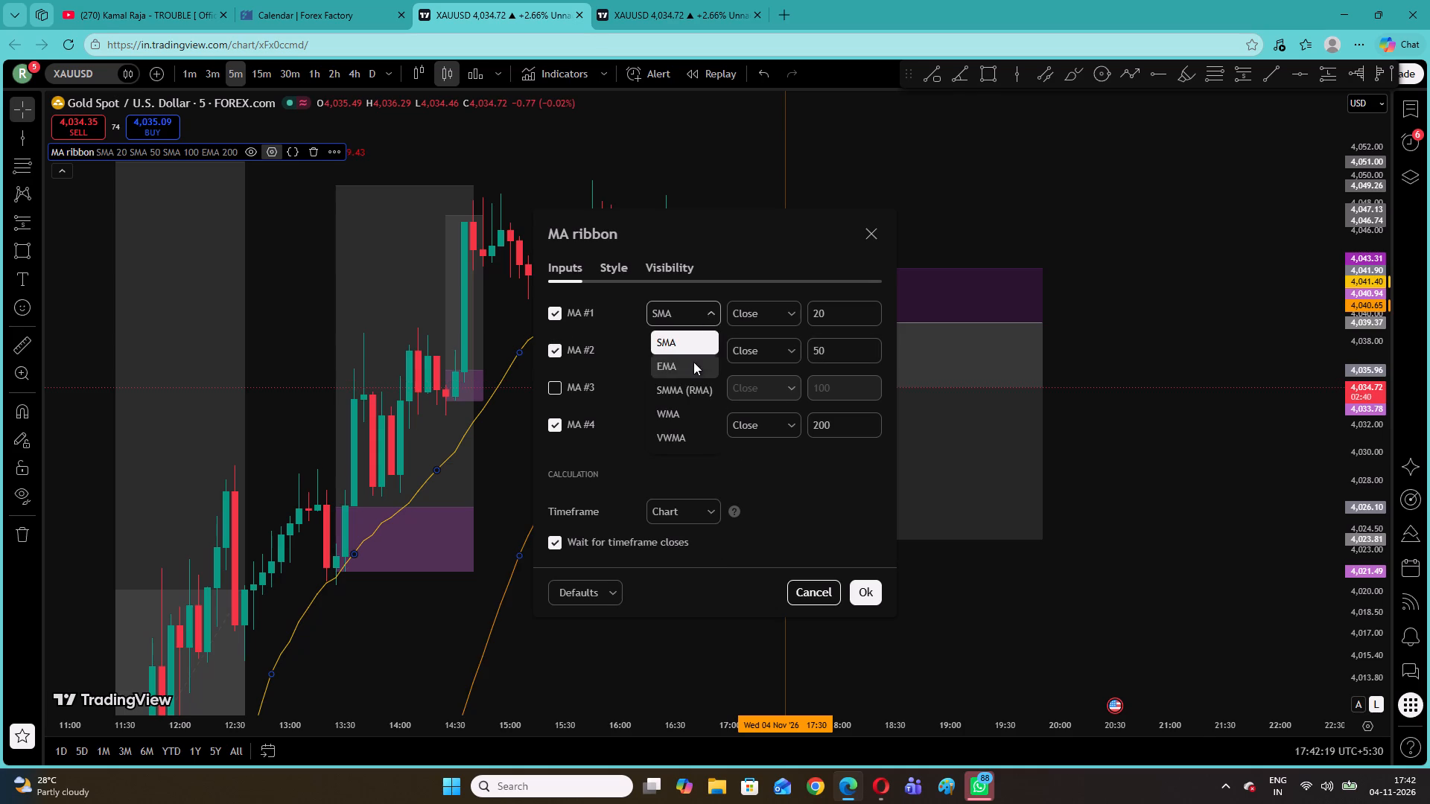
{"action": "left_click", "coordinate": [702, 341]}
{"action": "left_click", "coordinate": [687, 403]}
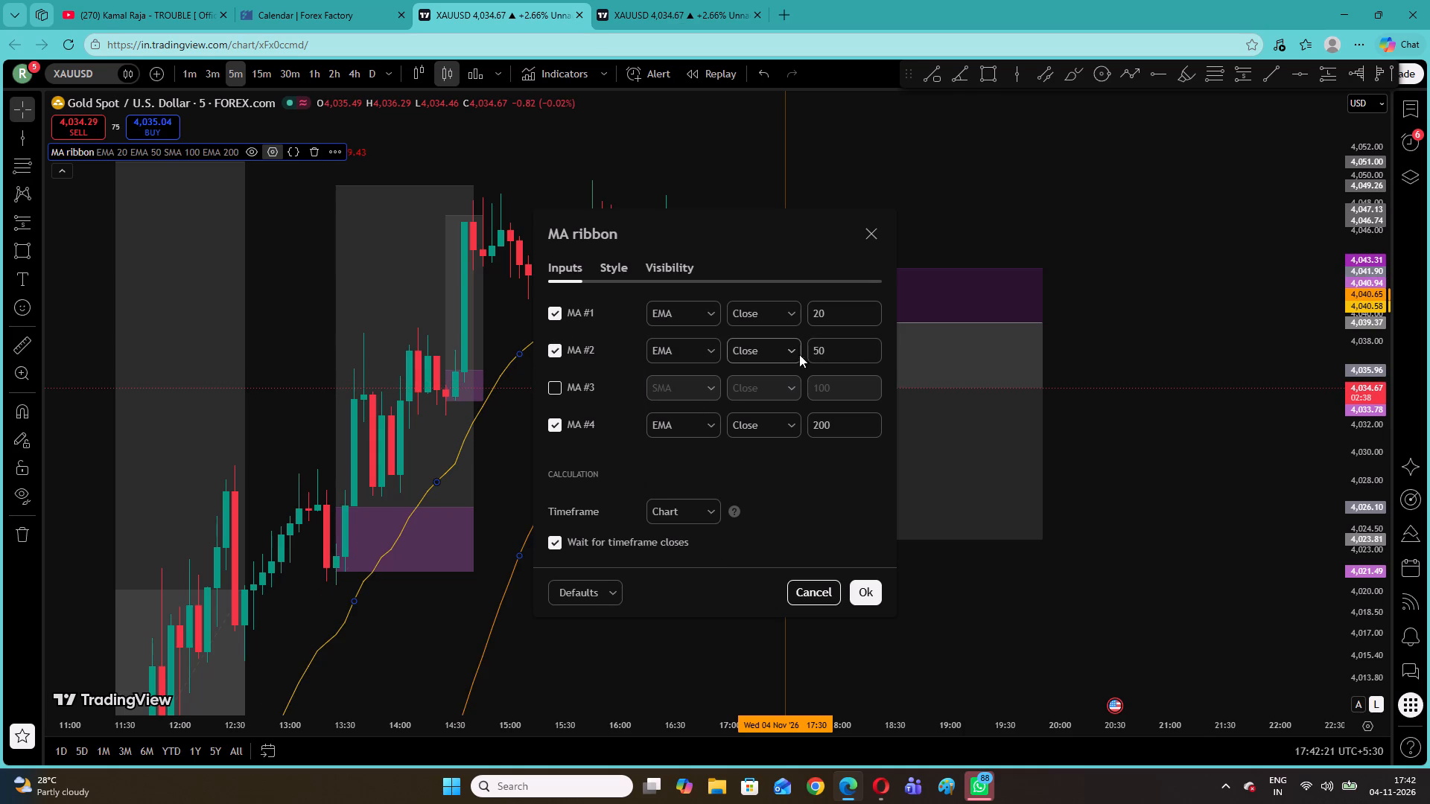
Set the MA ribbon lengths to 9 for MA #2 and 15 for MA #1.
{"action": "left_click", "coordinate": [845, 351]}
{"action": "left_click", "coordinate": [845, 351]}
{"action": "key", "text": "BackSpace"}
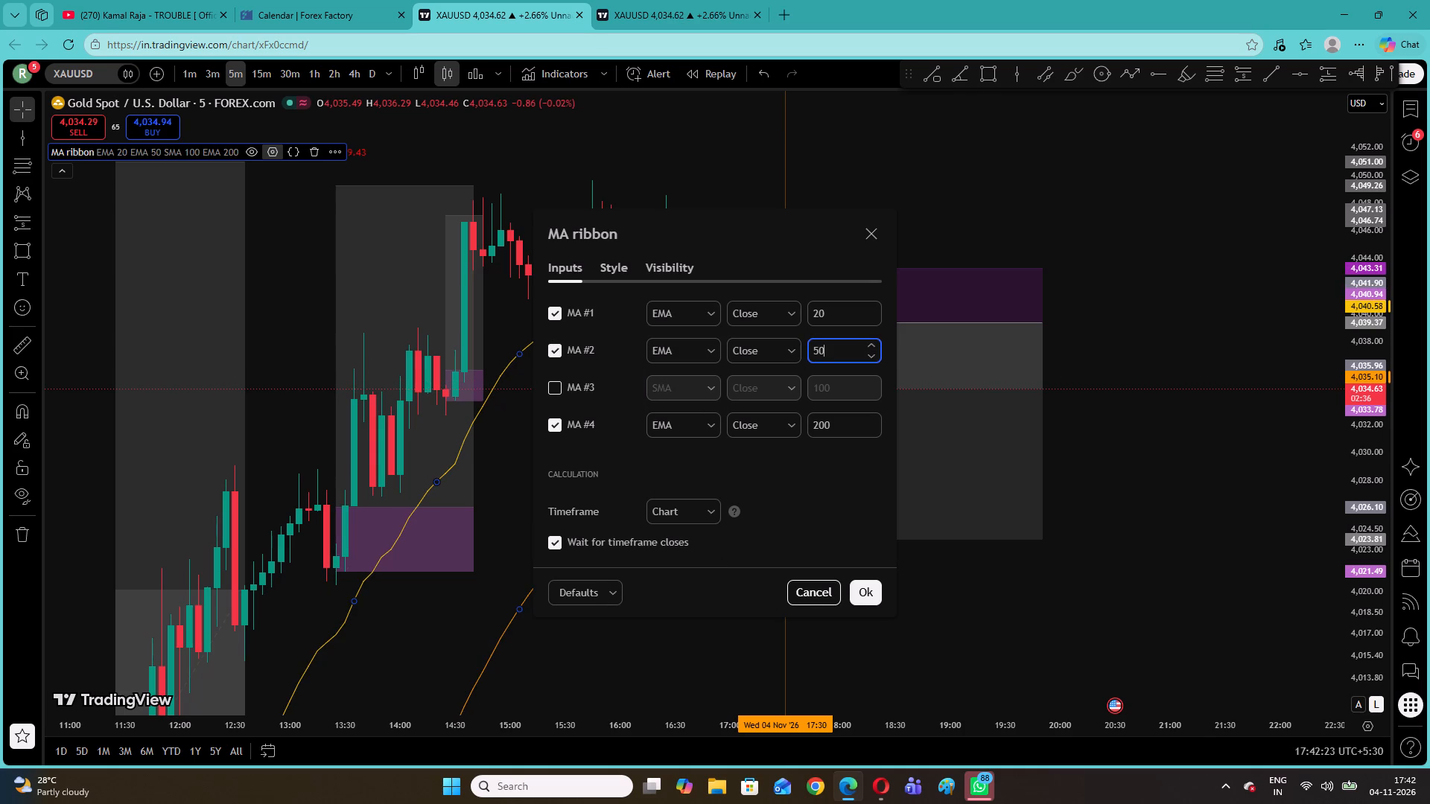
{"action": "key", "text": "BackSpace"}
{"action": "key", "text": "9"}
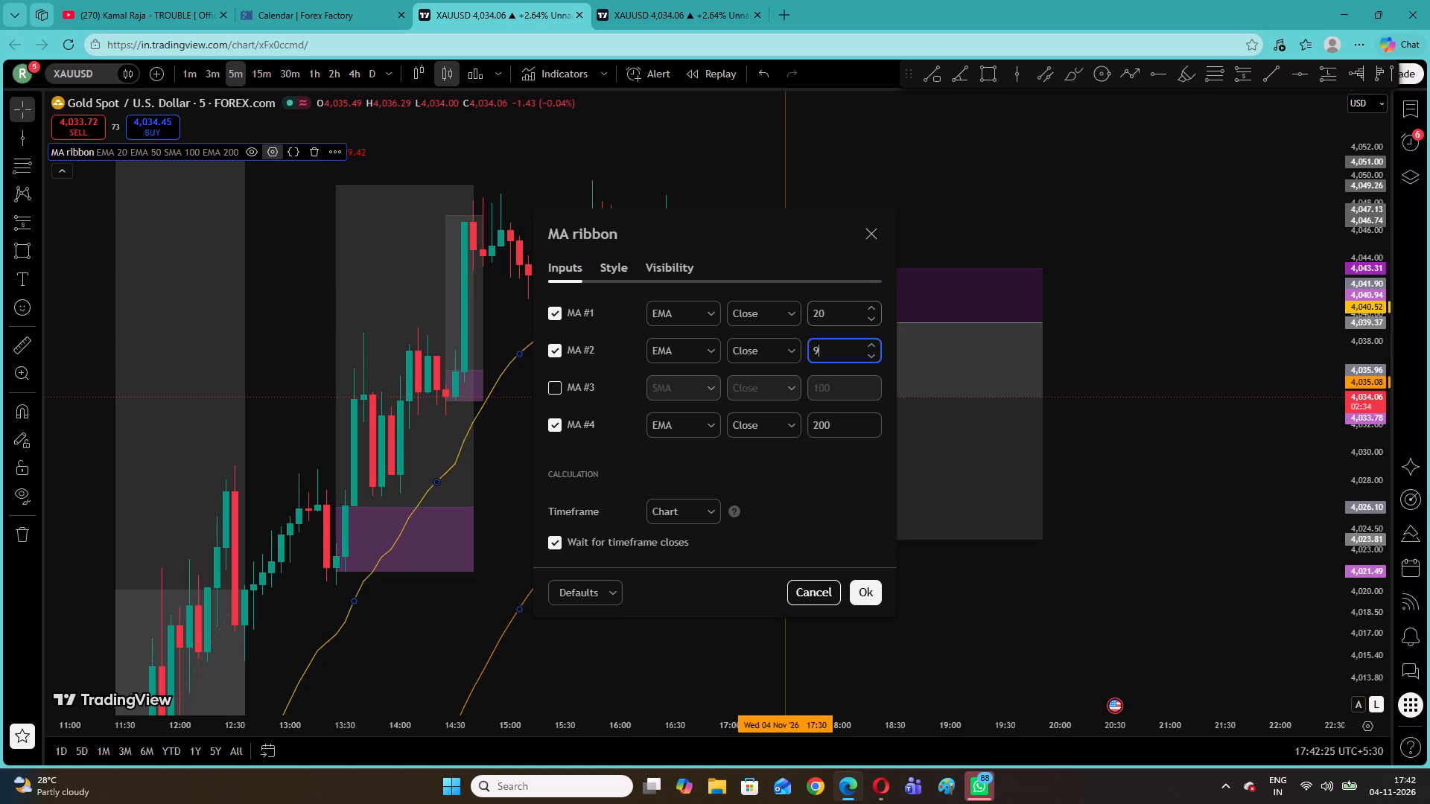
{"action": "left_click", "coordinate": [836, 319]}
{"action": "key", "text": "BackSpace"}
{"action": "key", "text": "BackSpace"}
{"action": "type", "text": "20"}
{"action": "key", "text": "BackSpace"}
{"action": "key", "text": "BackSpace"}
{"action": "type", "text": "15"}
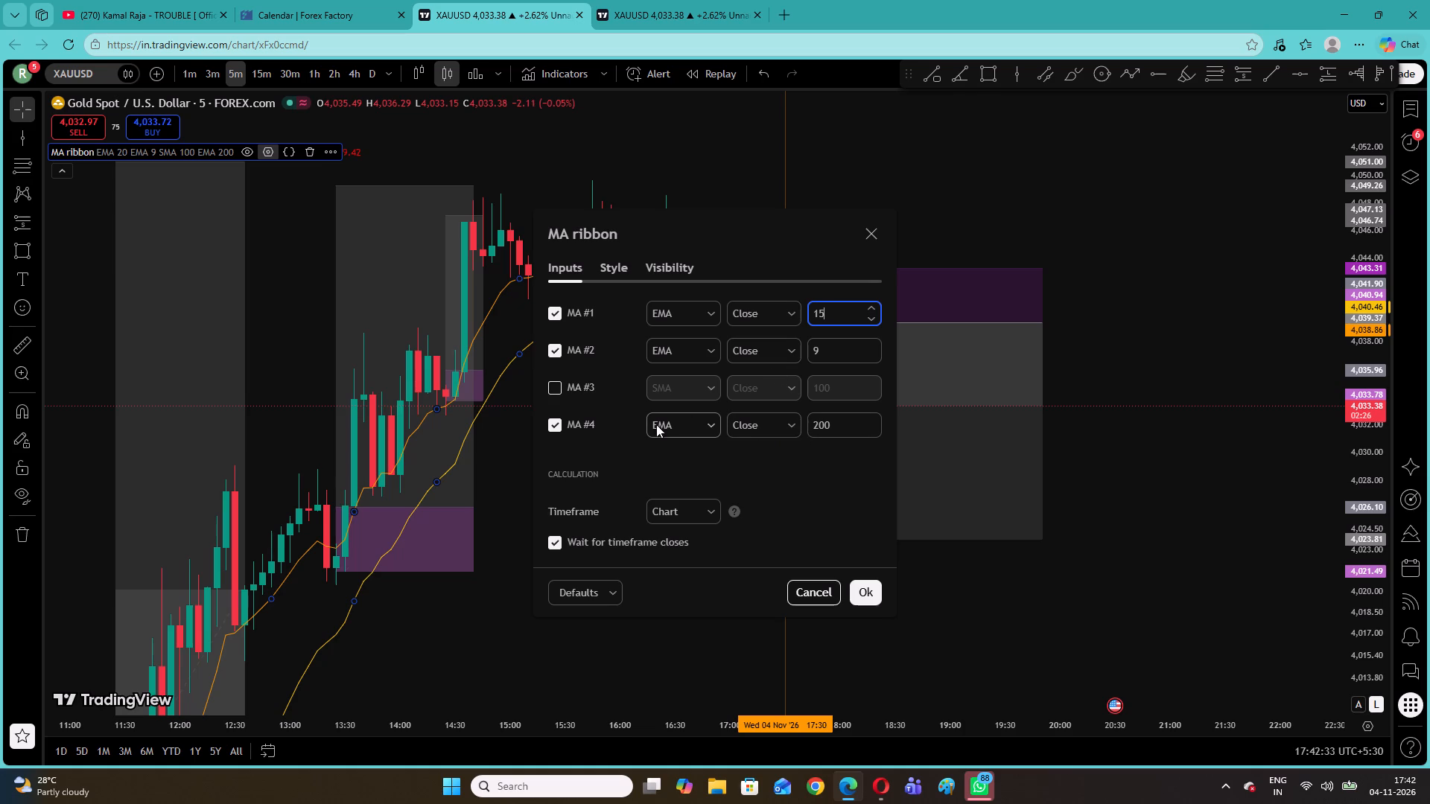
Reduce the ribbon line opacity to 41% for MA #1, 32% for MA #2 and 40% for MA #4, and apply the settings.
{"action": "left_click", "coordinate": [613, 271]}
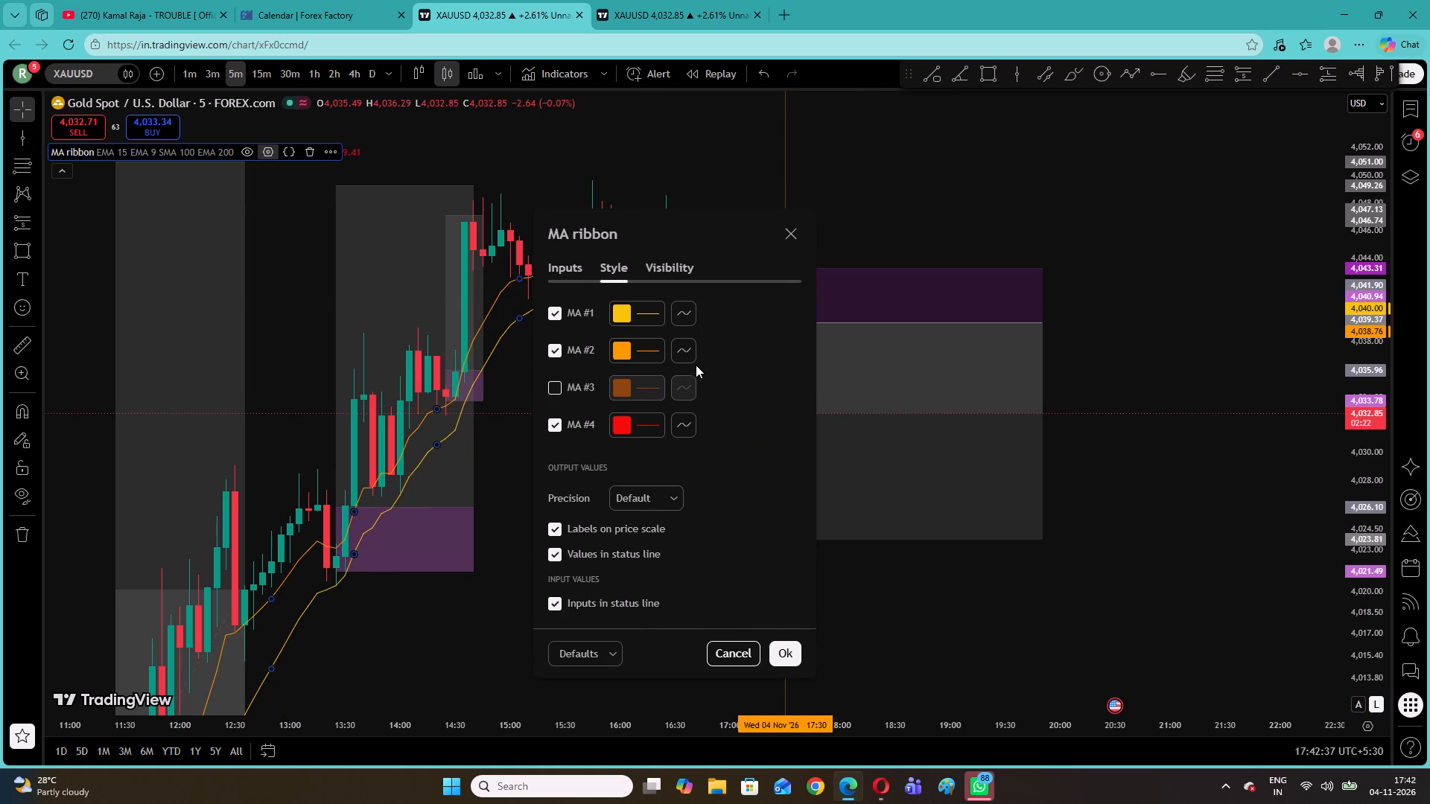
{"action": "left_click", "coordinate": [652, 322]}
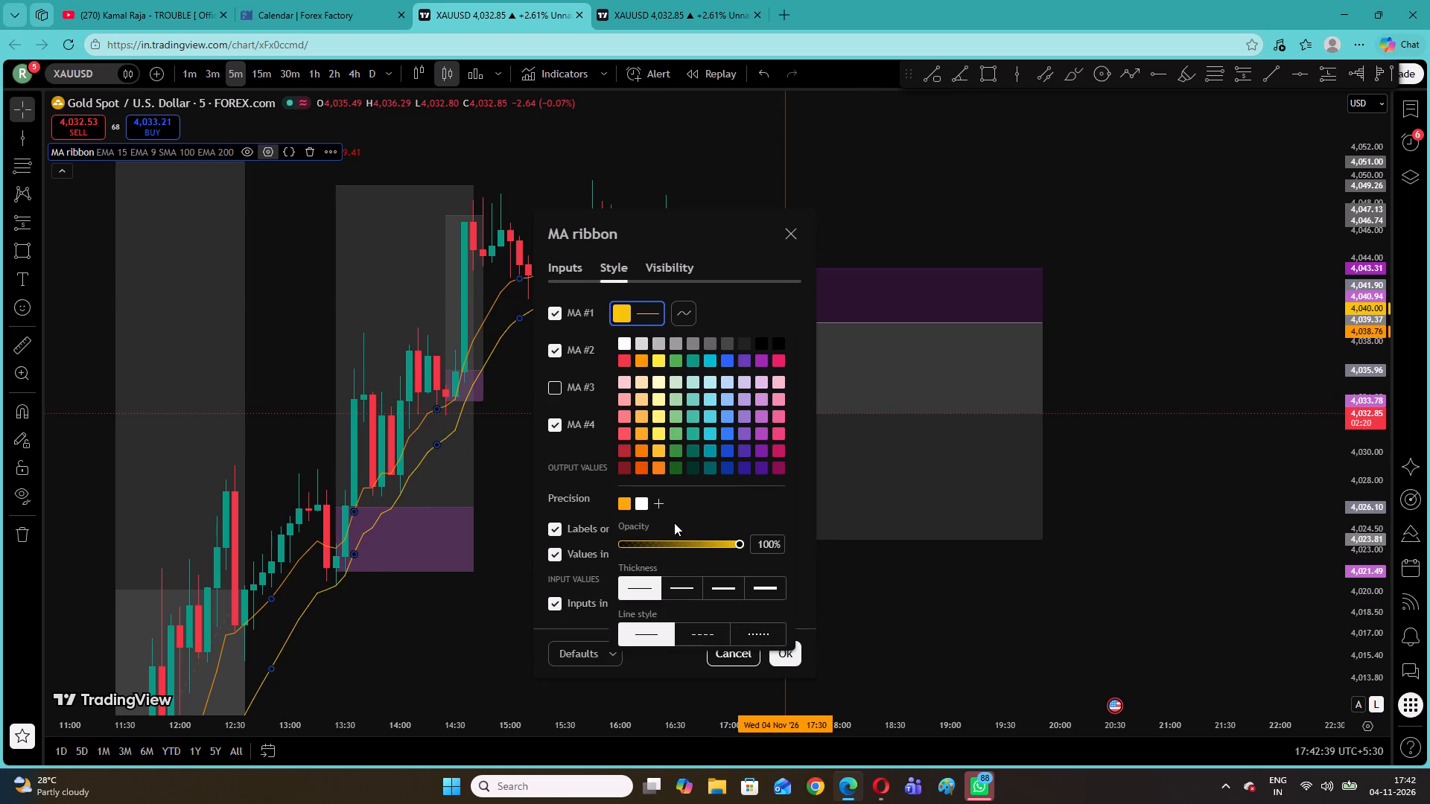
{"action": "left_click", "coordinate": [671, 541]}
{"action": "left_click", "coordinate": [594, 359]}
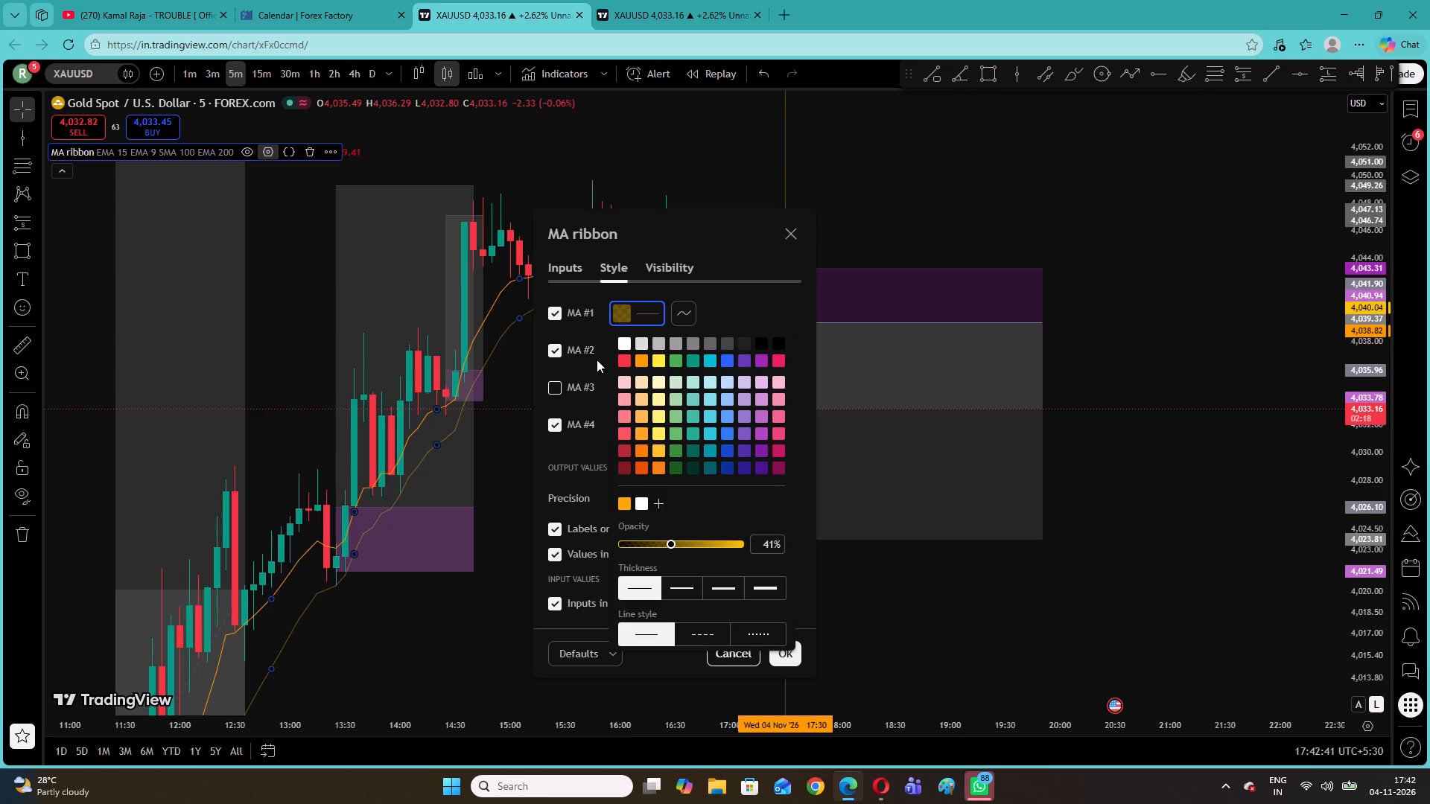
{"action": "left_click", "coordinate": [636, 362]}
{"action": "left_click", "coordinate": [661, 578]}
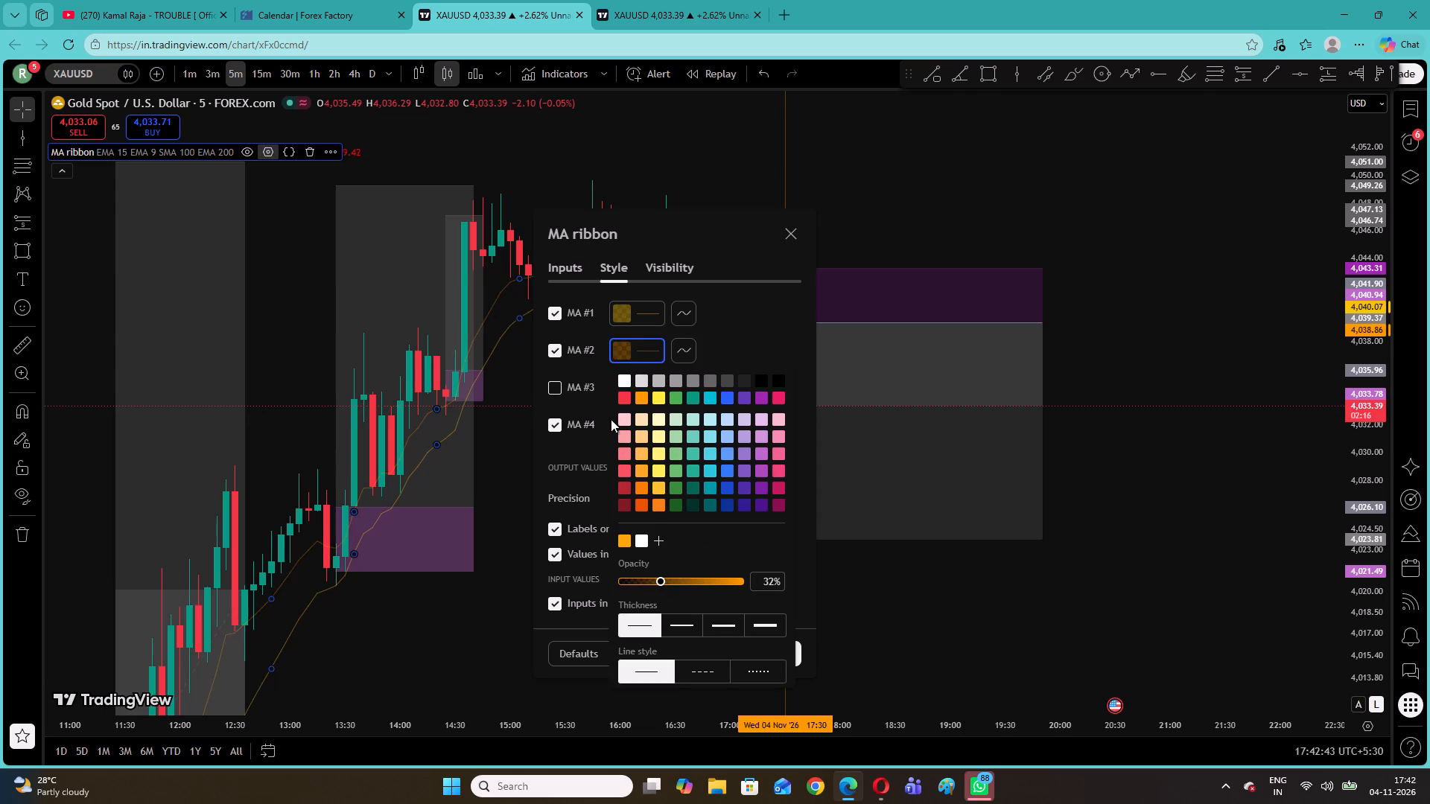
{"action": "left_click", "coordinate": [610, 398]}
{"action": "left_click", "coordinate": [596, 403]}
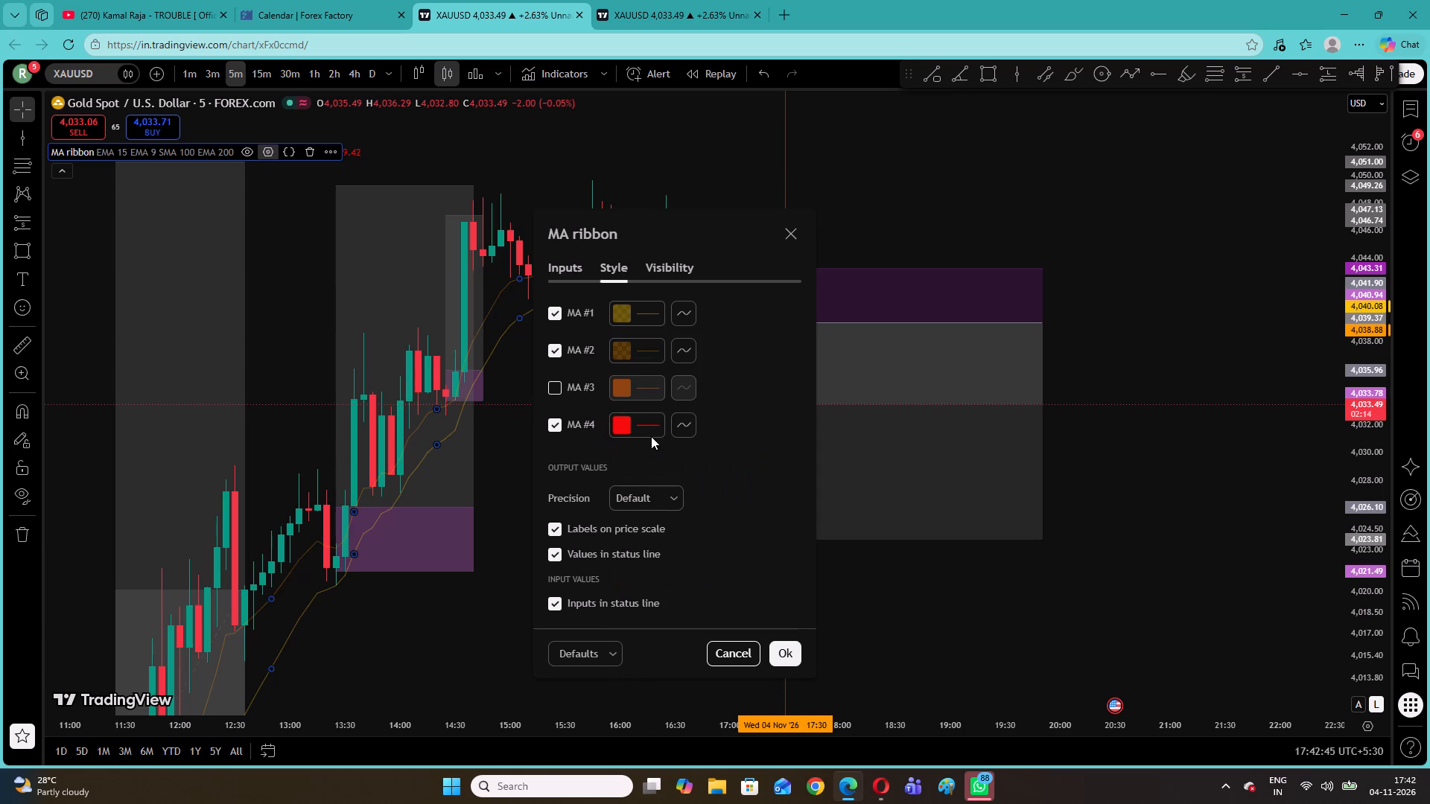
{"action": "left_click", "coordinate": [650, 425]}
{"action": "left_click", "coordinate": [669, 655]}
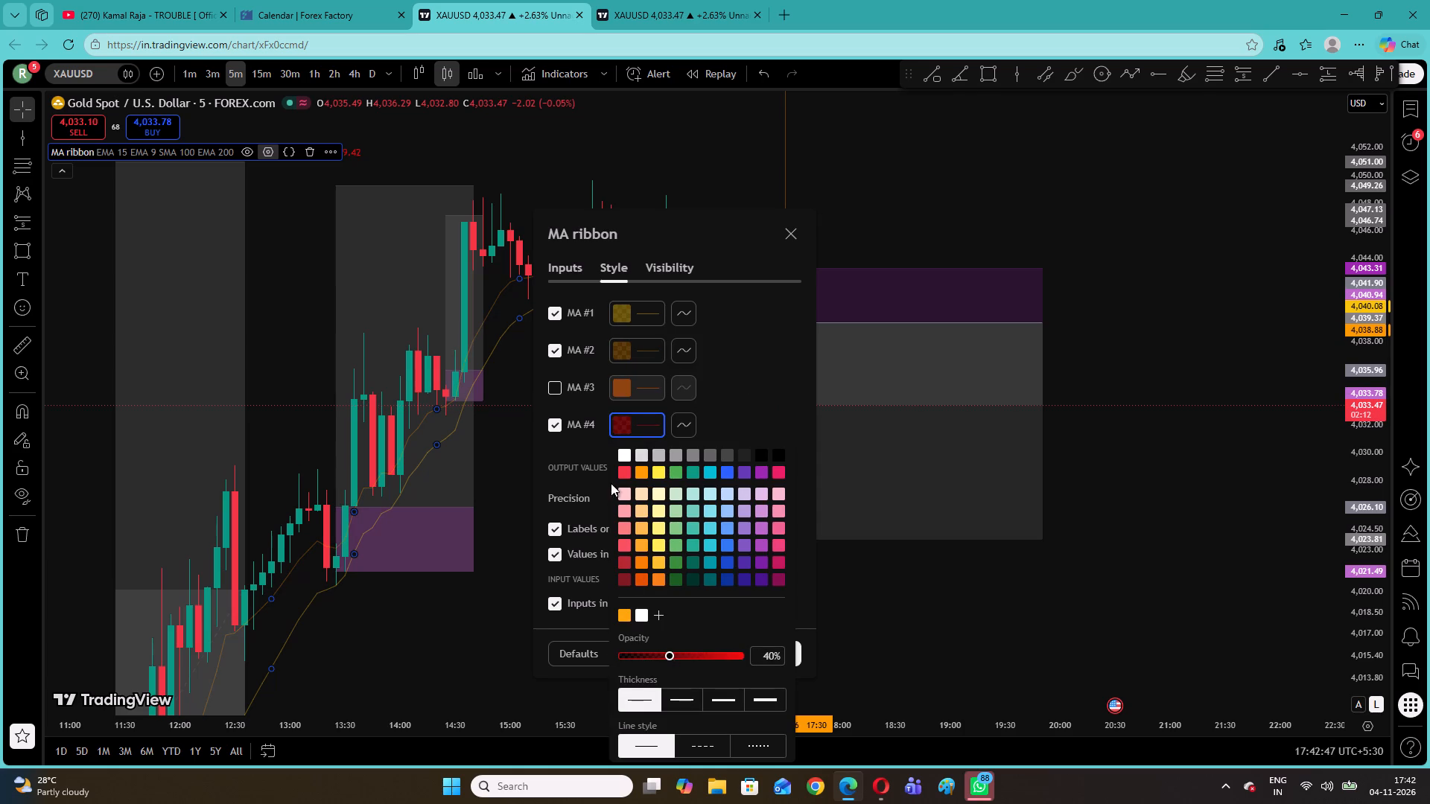
{"action": "left_click", "coordinate": [597, 445]}
{"action": "left_click", "coordinate": [786, 660]}
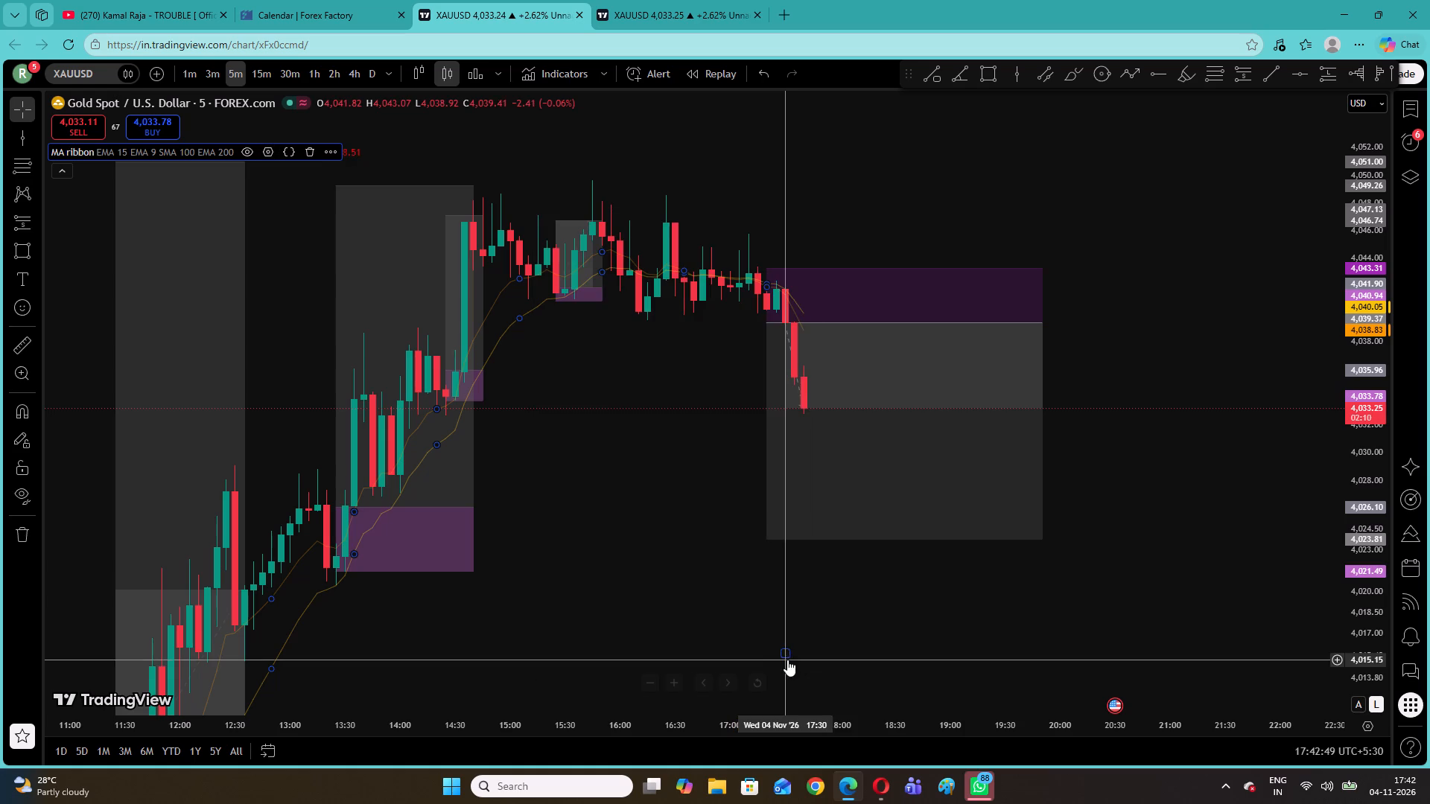
{"action": "left_click", "coordinate": [883, 200]}
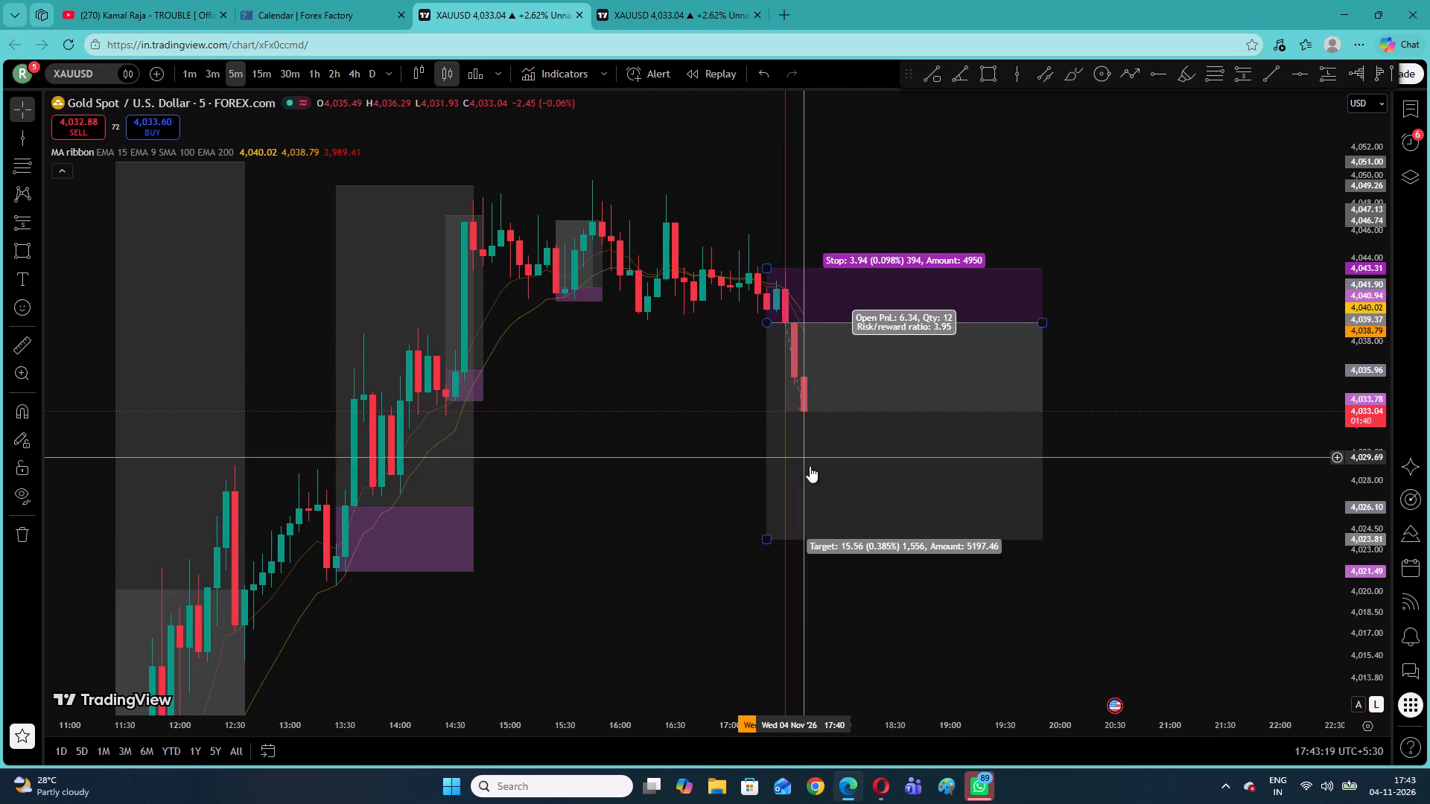
Lower the short position's target slightly to about 4,023.43.
{"action": "left_click", "coordinate": [766, 541]}
{"action": "left_click", "coordinate": [719, 537]}
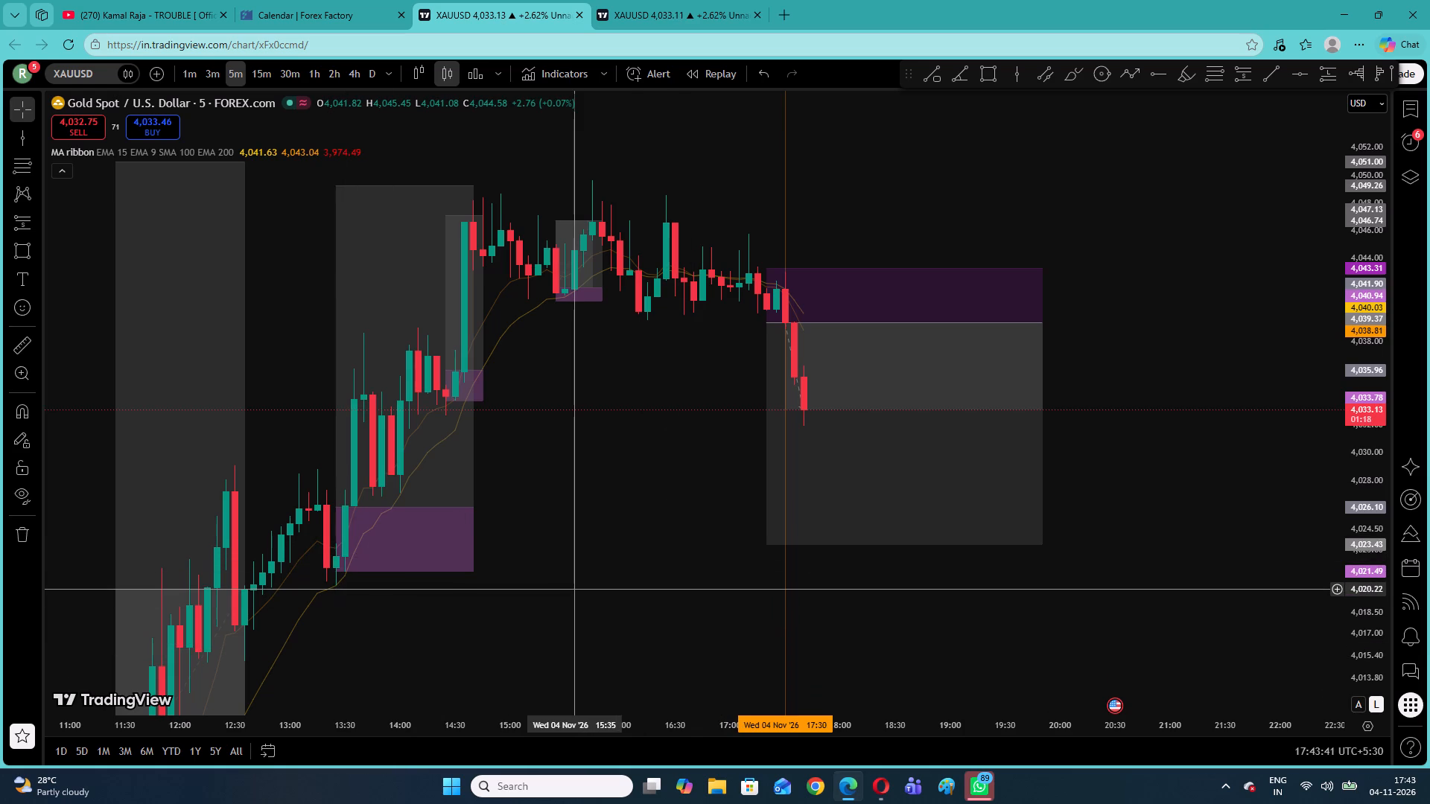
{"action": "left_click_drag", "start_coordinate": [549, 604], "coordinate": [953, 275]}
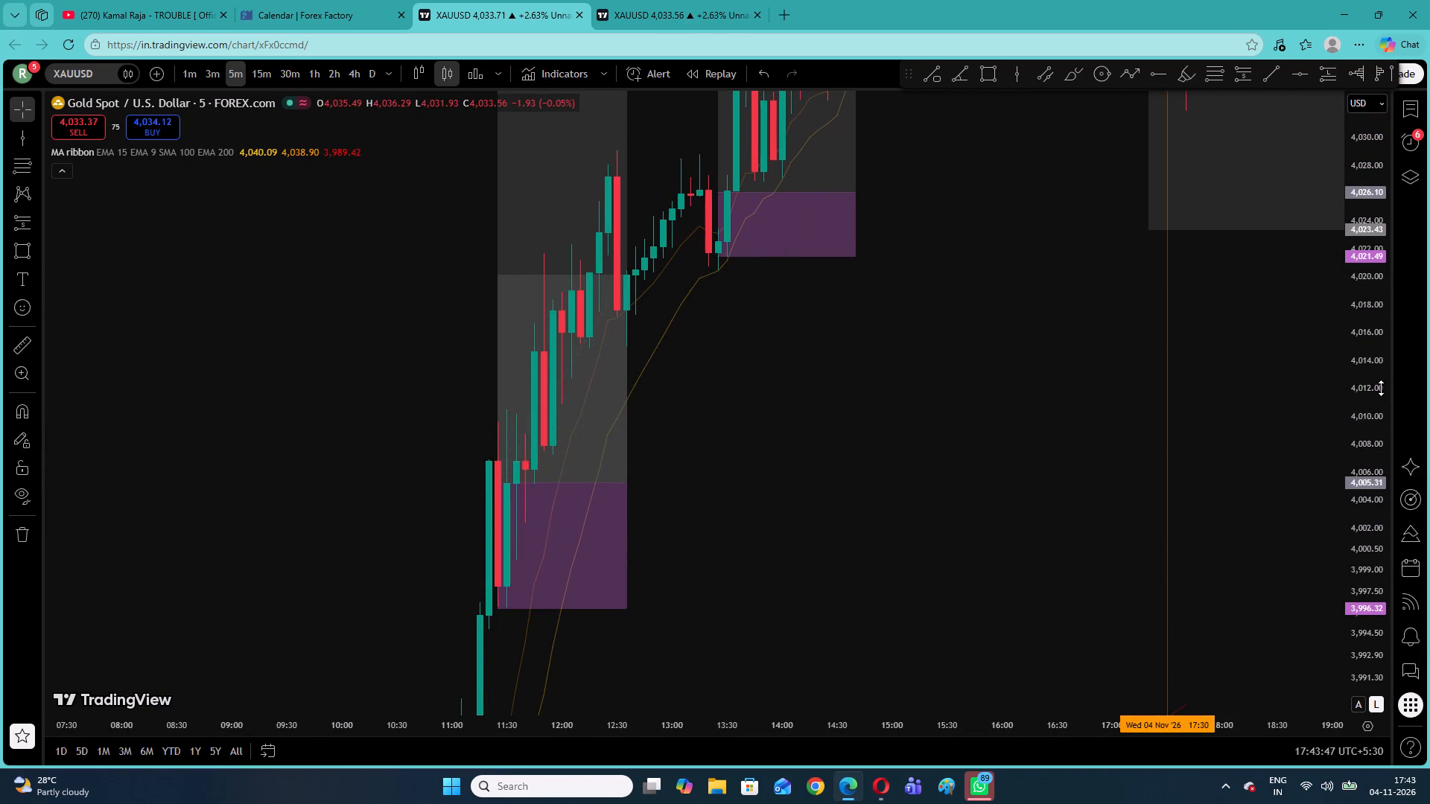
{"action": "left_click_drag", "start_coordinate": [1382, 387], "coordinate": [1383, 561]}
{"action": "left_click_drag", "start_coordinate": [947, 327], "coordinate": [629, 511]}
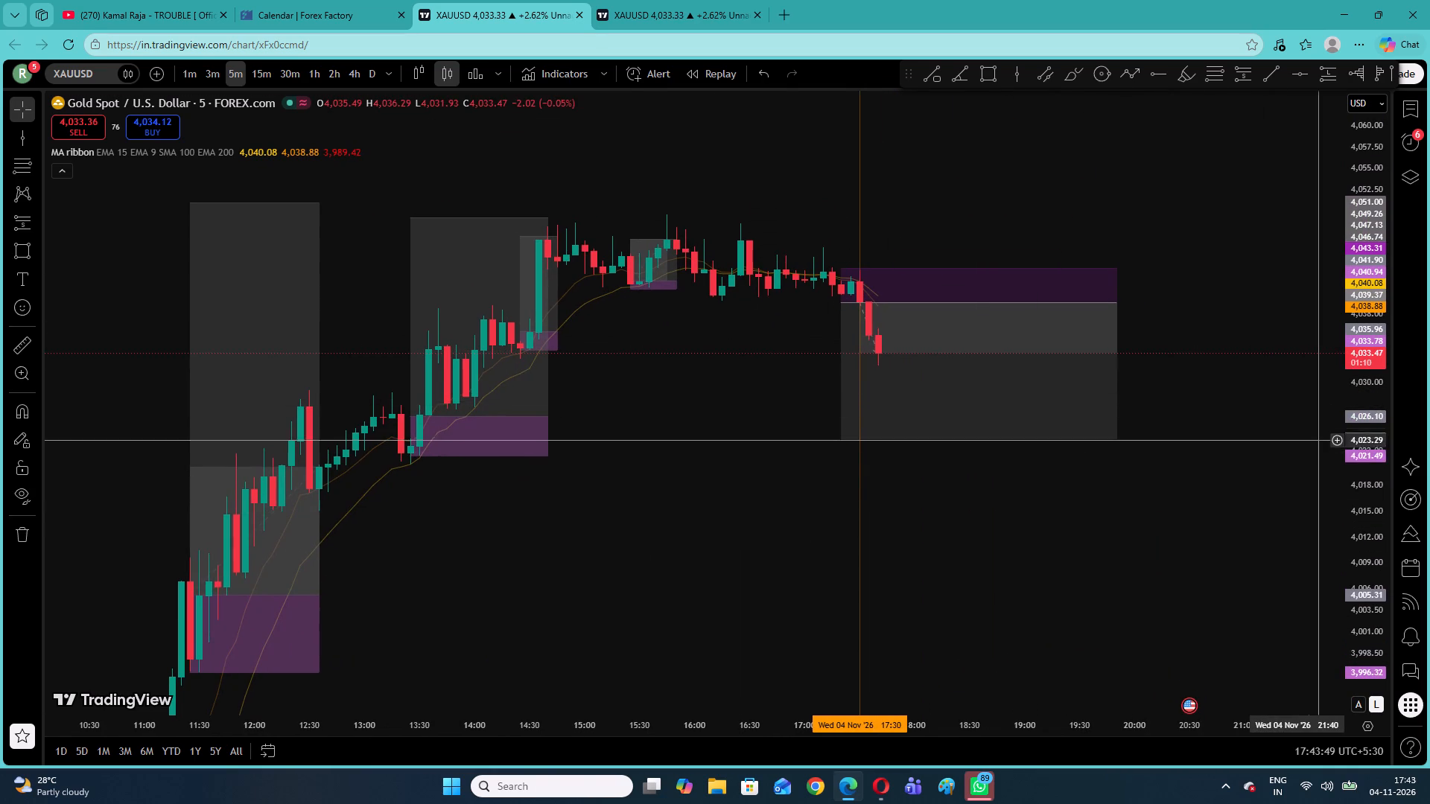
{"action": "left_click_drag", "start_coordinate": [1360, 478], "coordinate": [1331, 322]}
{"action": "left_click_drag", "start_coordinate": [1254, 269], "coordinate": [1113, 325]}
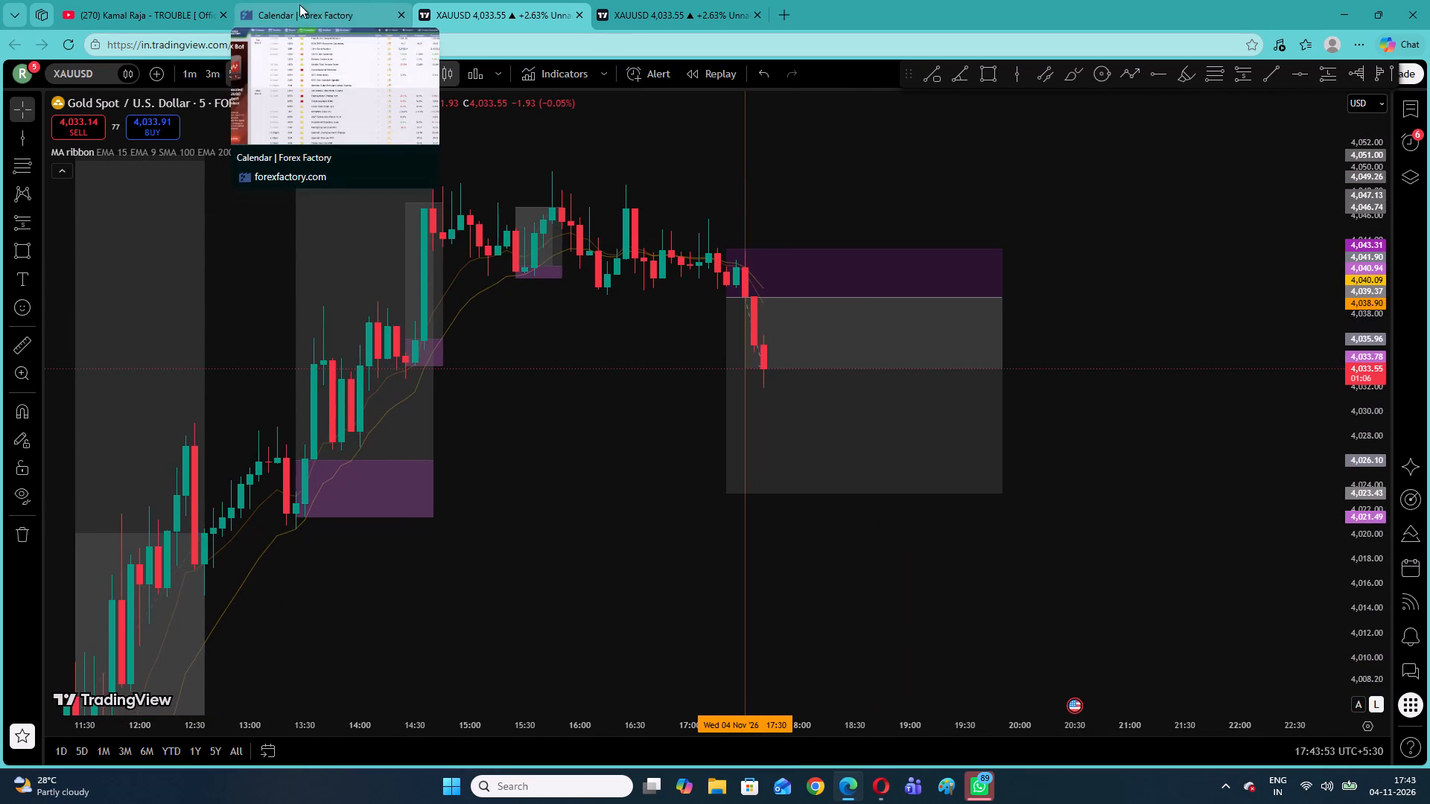
Switch to YouTube, play the recommended "DEEWANA (Music Video) BAGI MUNDA X JASKARAN" mix and skip the advert.
{"action": "left_click", "coordinate": [201, 0]}
{"action": "left_click", "coordinate": [428, 277]}
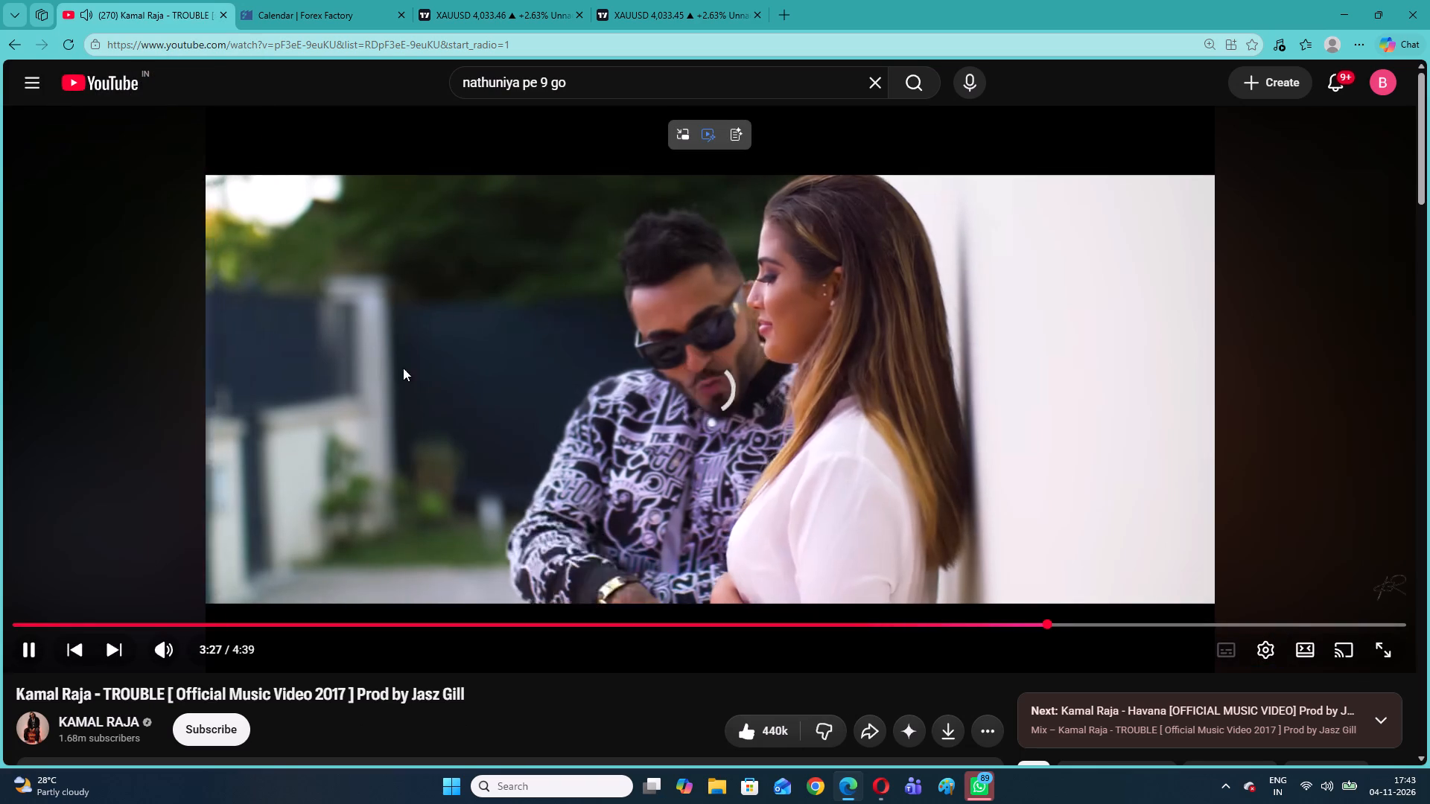
{"action": "left_click", "coordinate": [210, 648]}
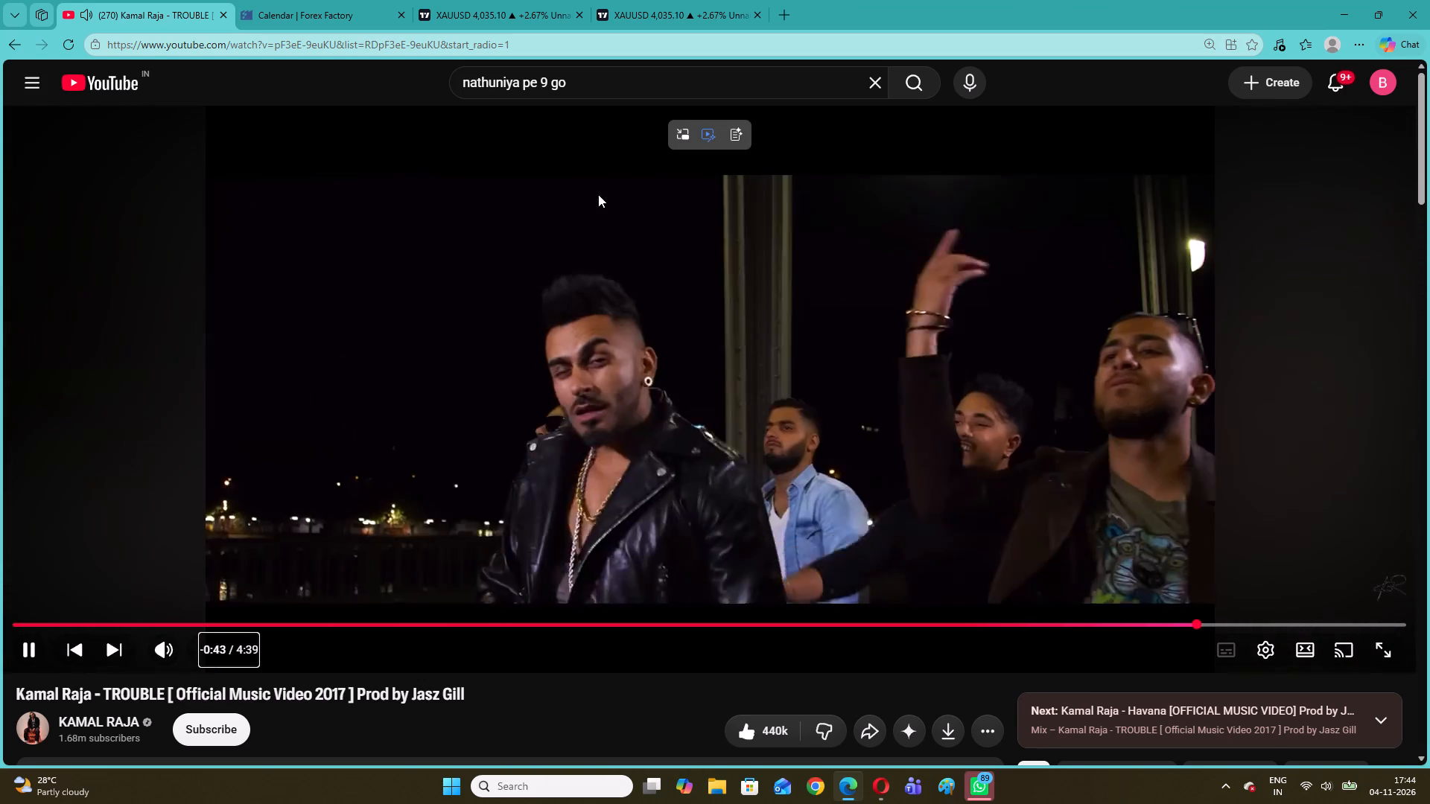
{"action": "scroll", "coordinate": [654, 209], "scroll_direction": "down", "scroll_amount": 5}
{"action": "scroll", "coordinate": [654, 209], "scroll_direction": "up", "scroll_amount": 4}
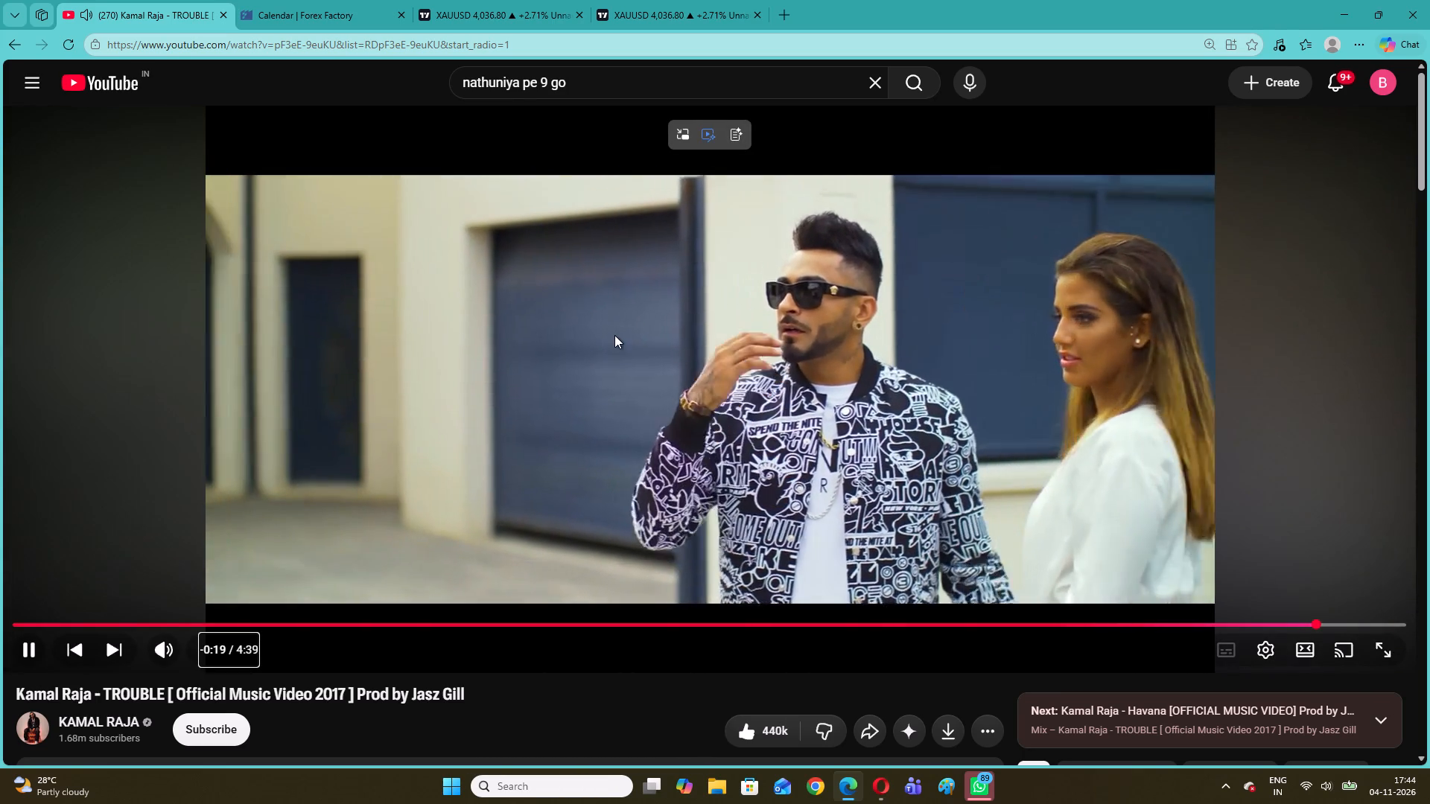
{"action": "key", "text": "space"}
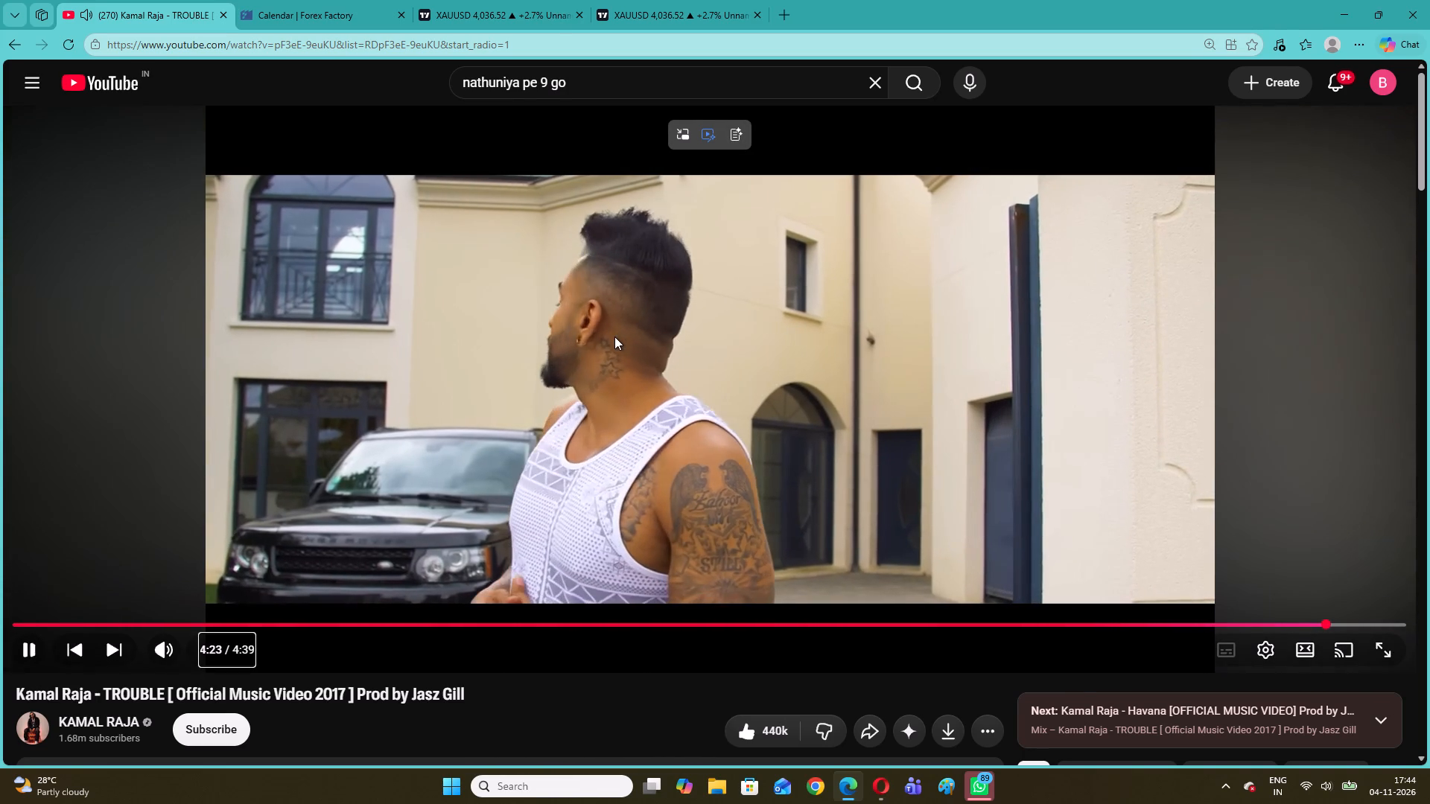
{"action": "scroll", "coordinate": [614, 336], "scroll_direction": "down", "scroll_amount": 9}
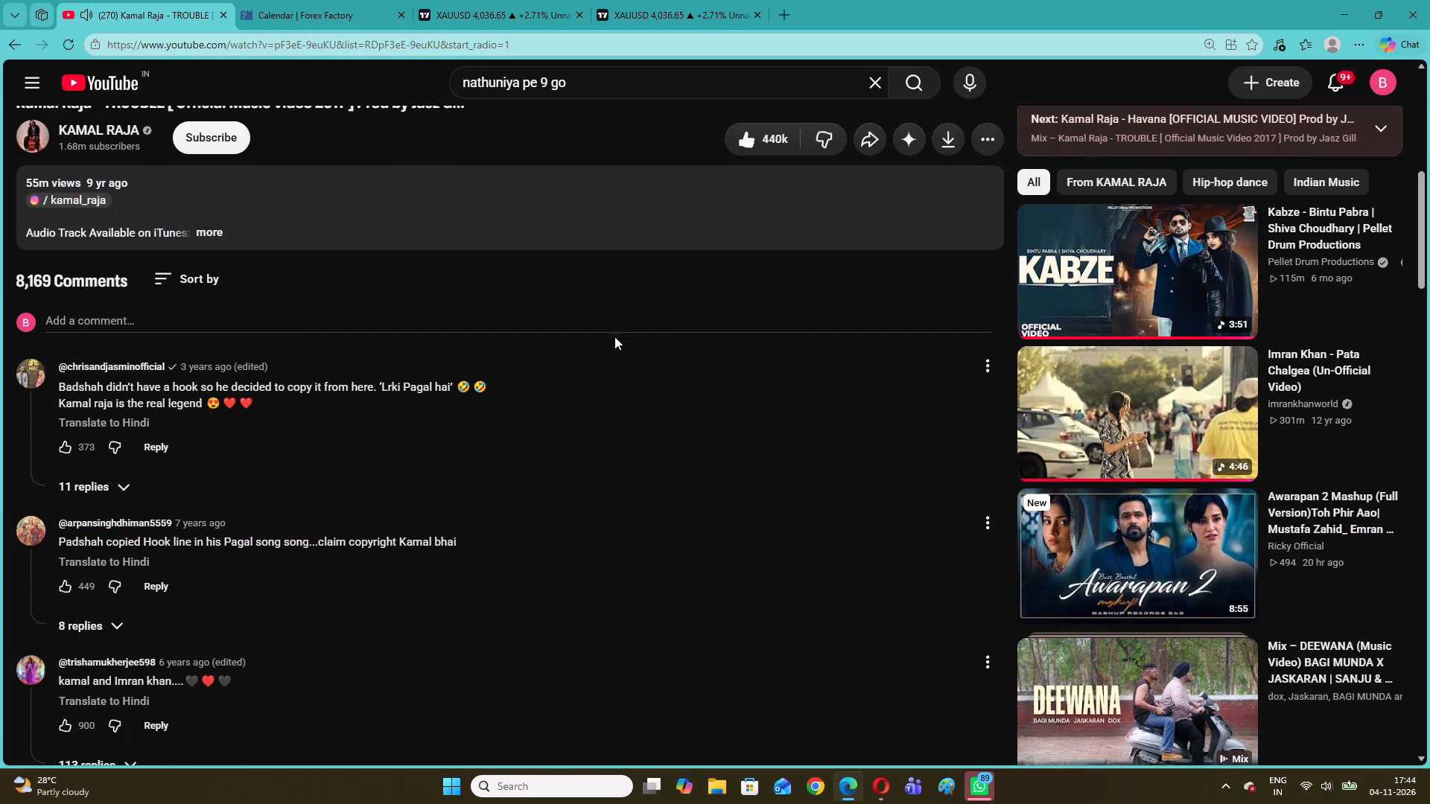
{"action": "scroll", "coordinate": [614, 336], "scroll_direction": "down", "scroll_amount": 4}
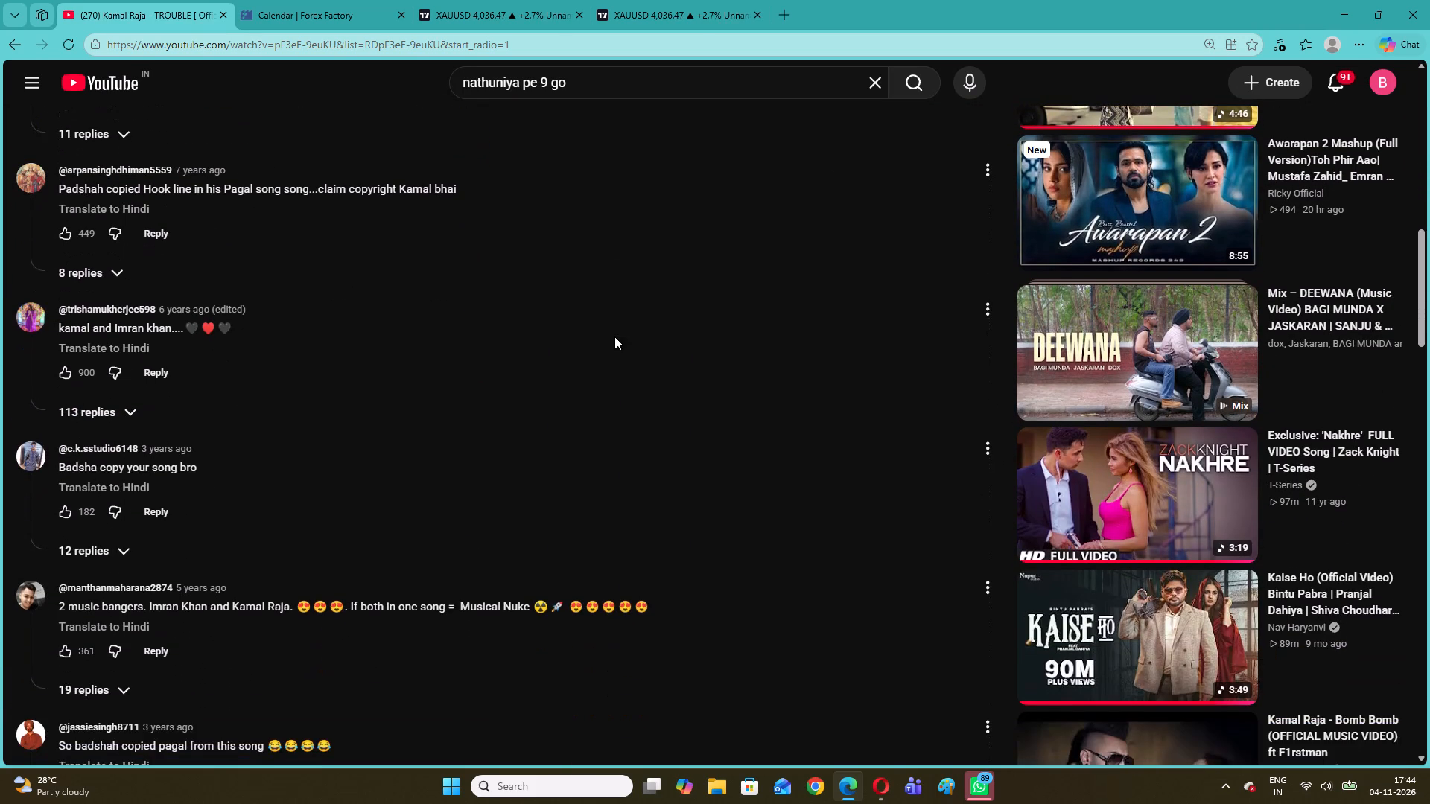
{"action": "left_click", "coordinate": [1128, 351]}
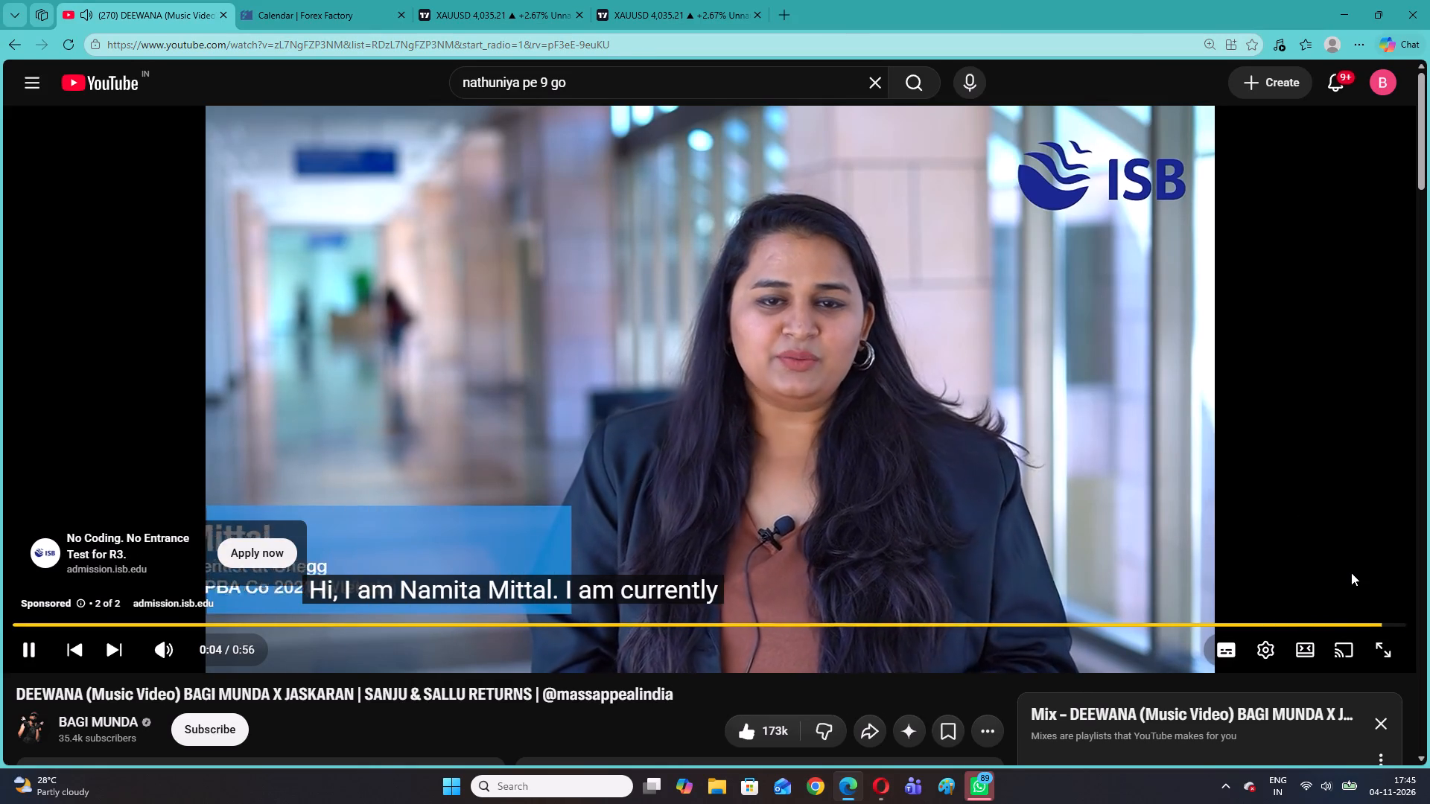
{"action": "left_click", "coordinate": [1357, 601]}
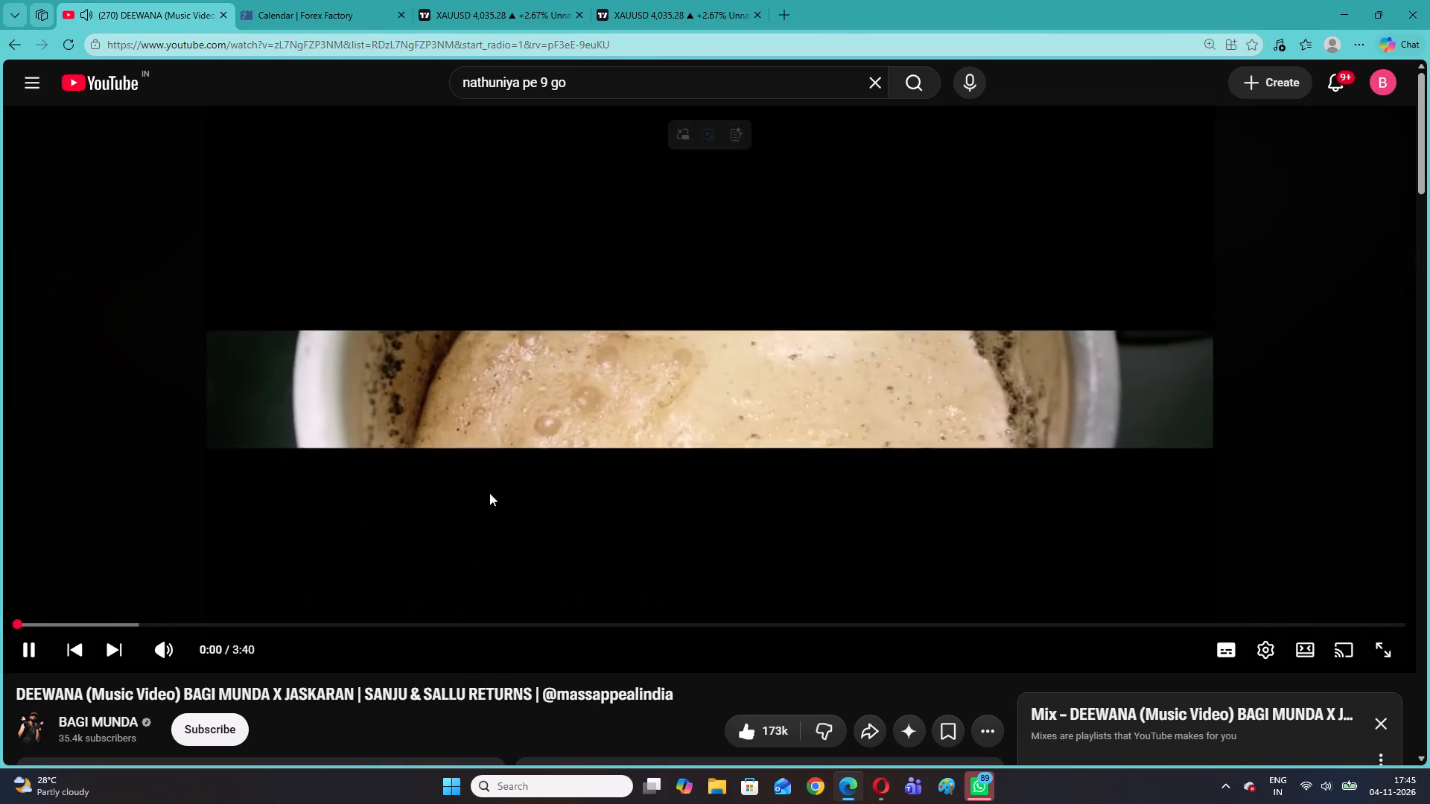
Return to the XAUUSD chart with the open short position and check it on one minute, returning to five minutes.
{"action": "left_click", "coordinate": [635, 0]}
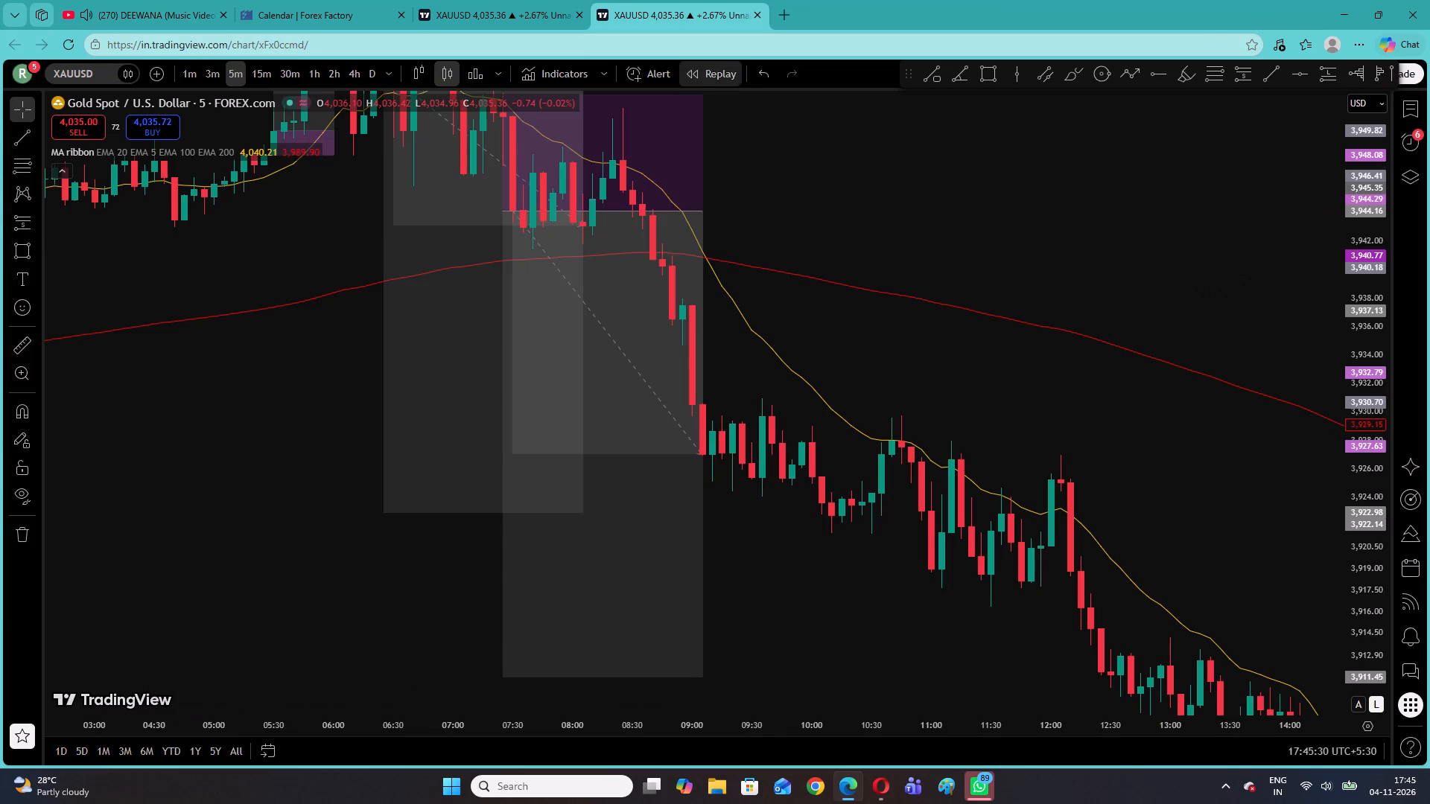
{"action": "left_click", "coordinate": [530, 11]}
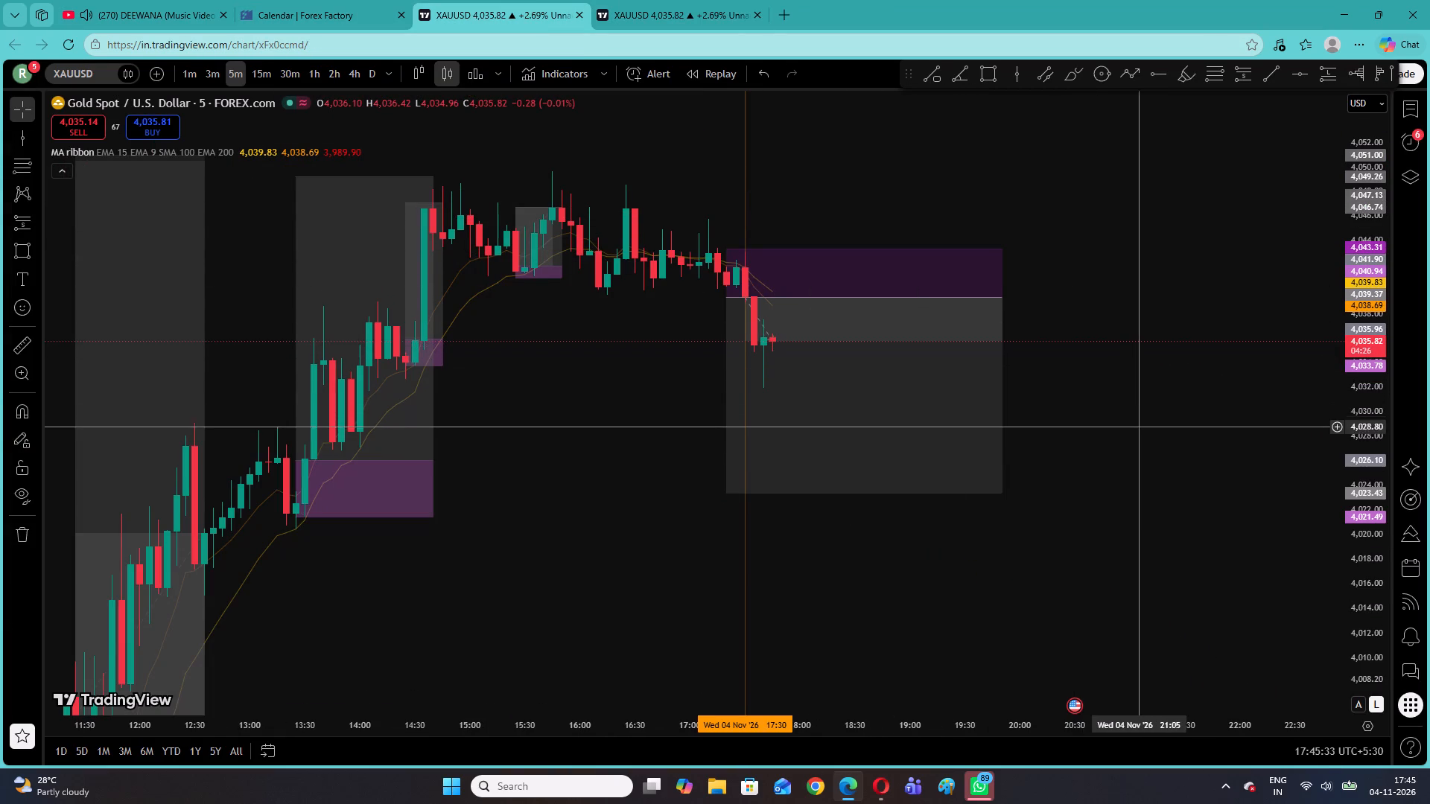
{"action": "left_click", "coordinate": [1081, 221]}
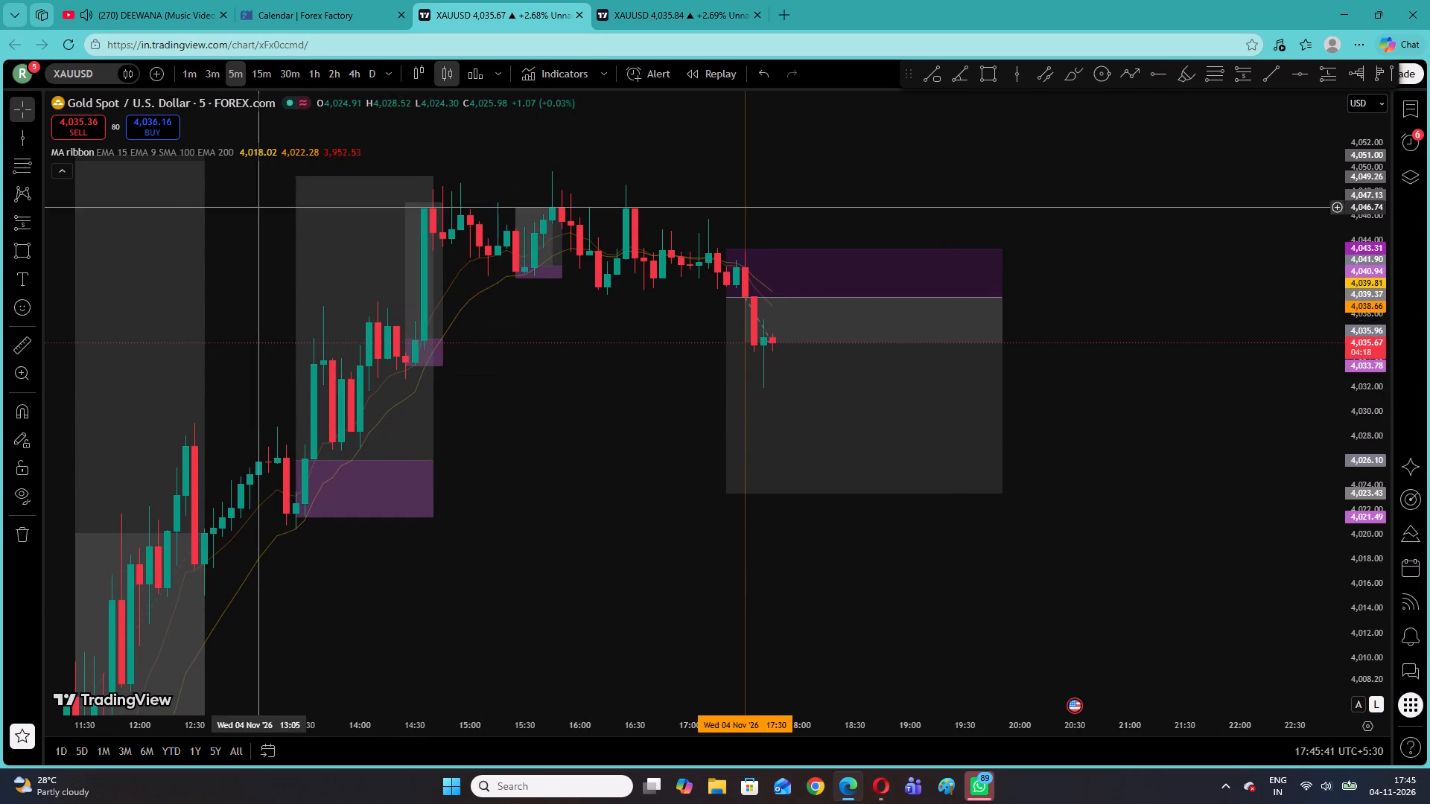
{"action": "left_click", "coordinate": [195, 69]}
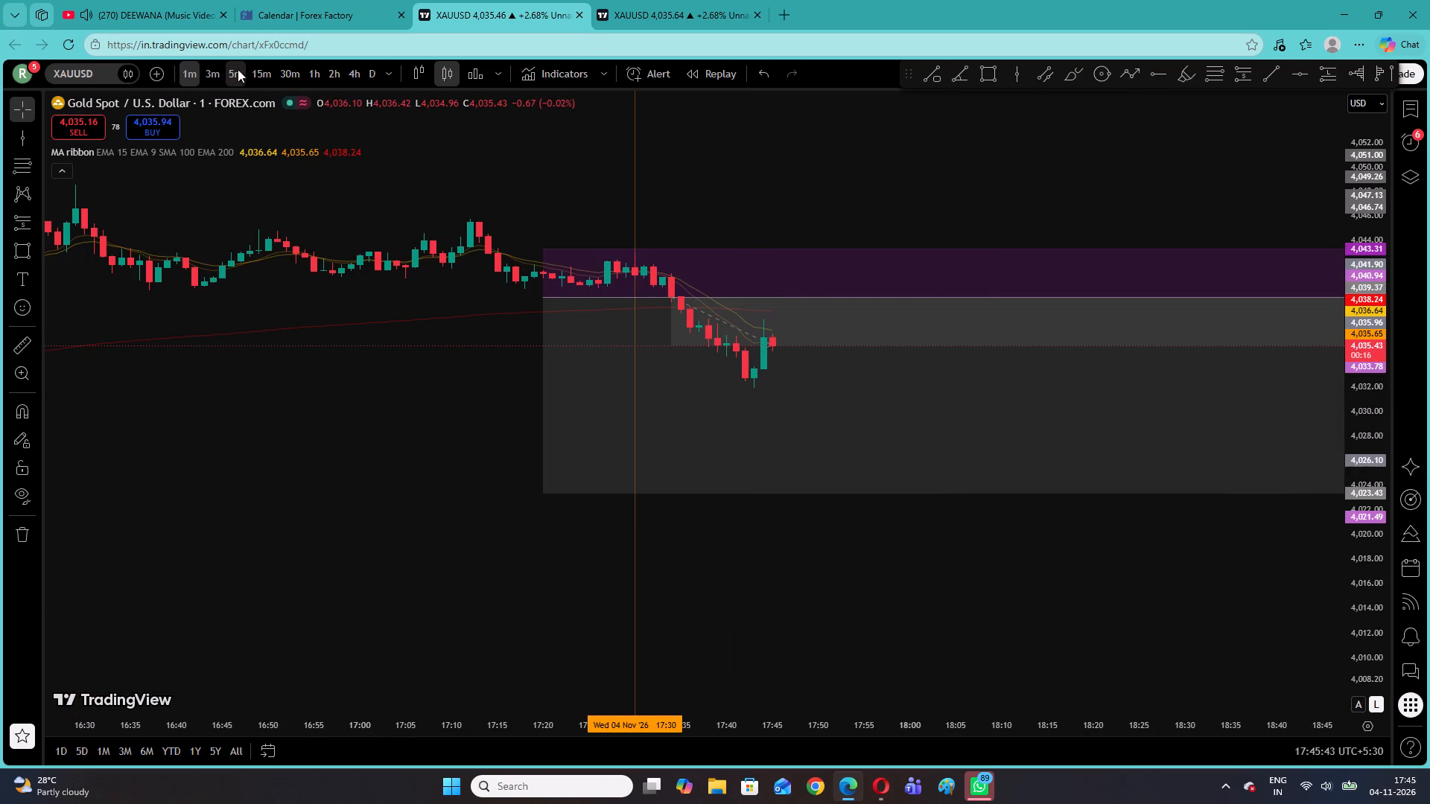
{"action": "left_click", "coordinate": [238, 69]}
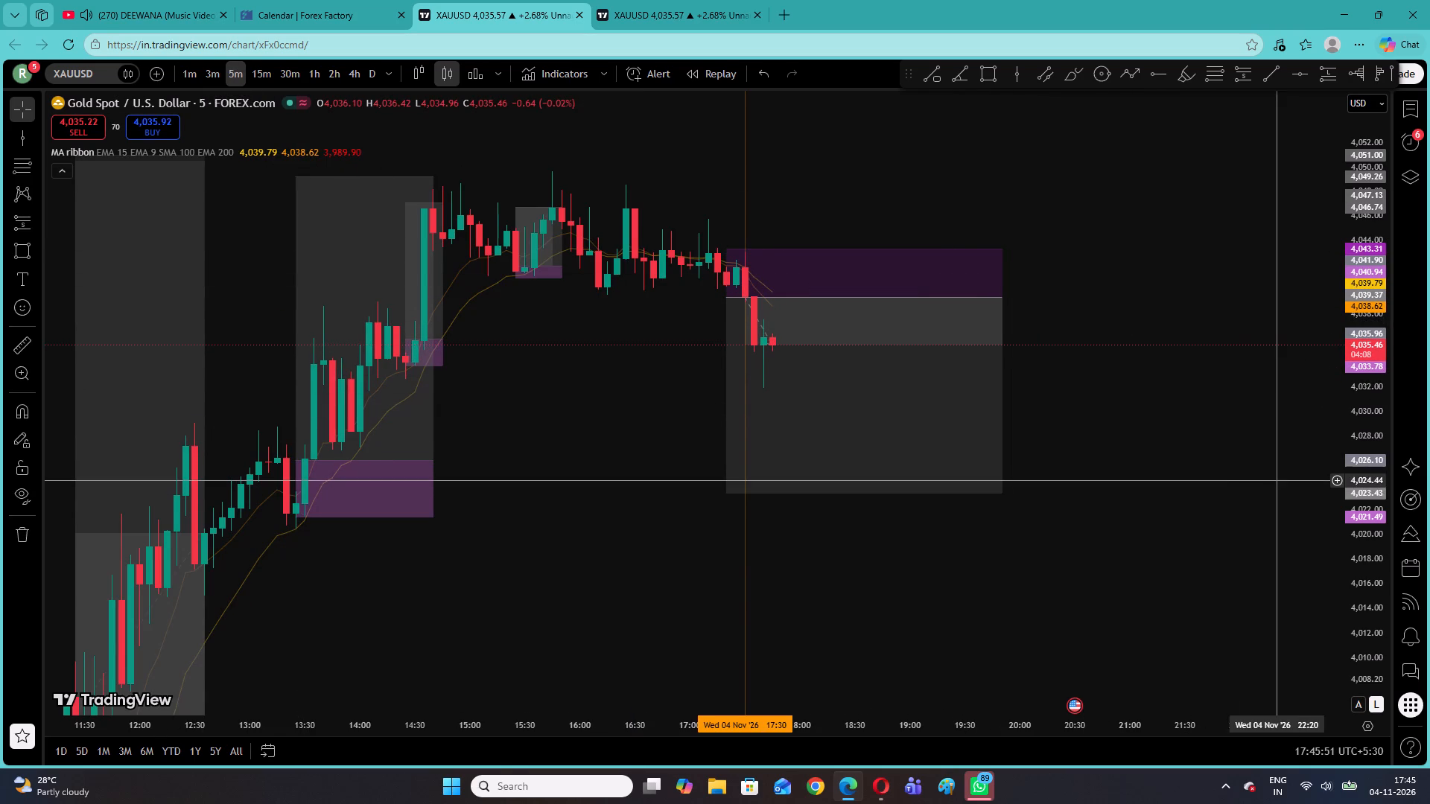
Delete the vertical line at 17:30 on 4 November from the XAUUSD chart.
{"action": "left_click", "coordinate": [744, 567]}
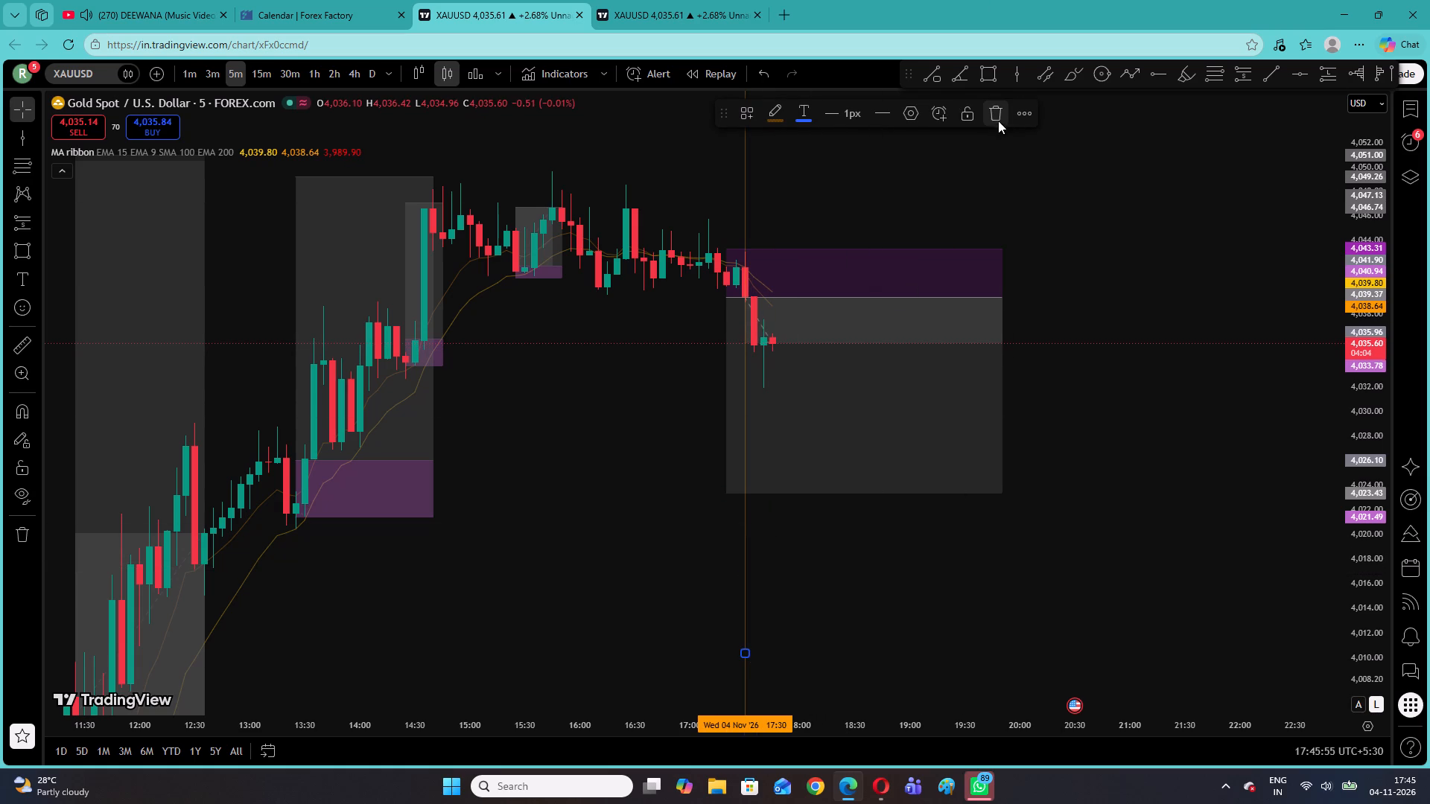
{"action": "left_click", "coordinate": [1000, 117]}
Go back to 3 November and examine the decline following the earlier short positions against the moving averages.
{"action": "left_click_drag", "start_coordinate": [1358, 229], "coordinate": [1357, 377]}
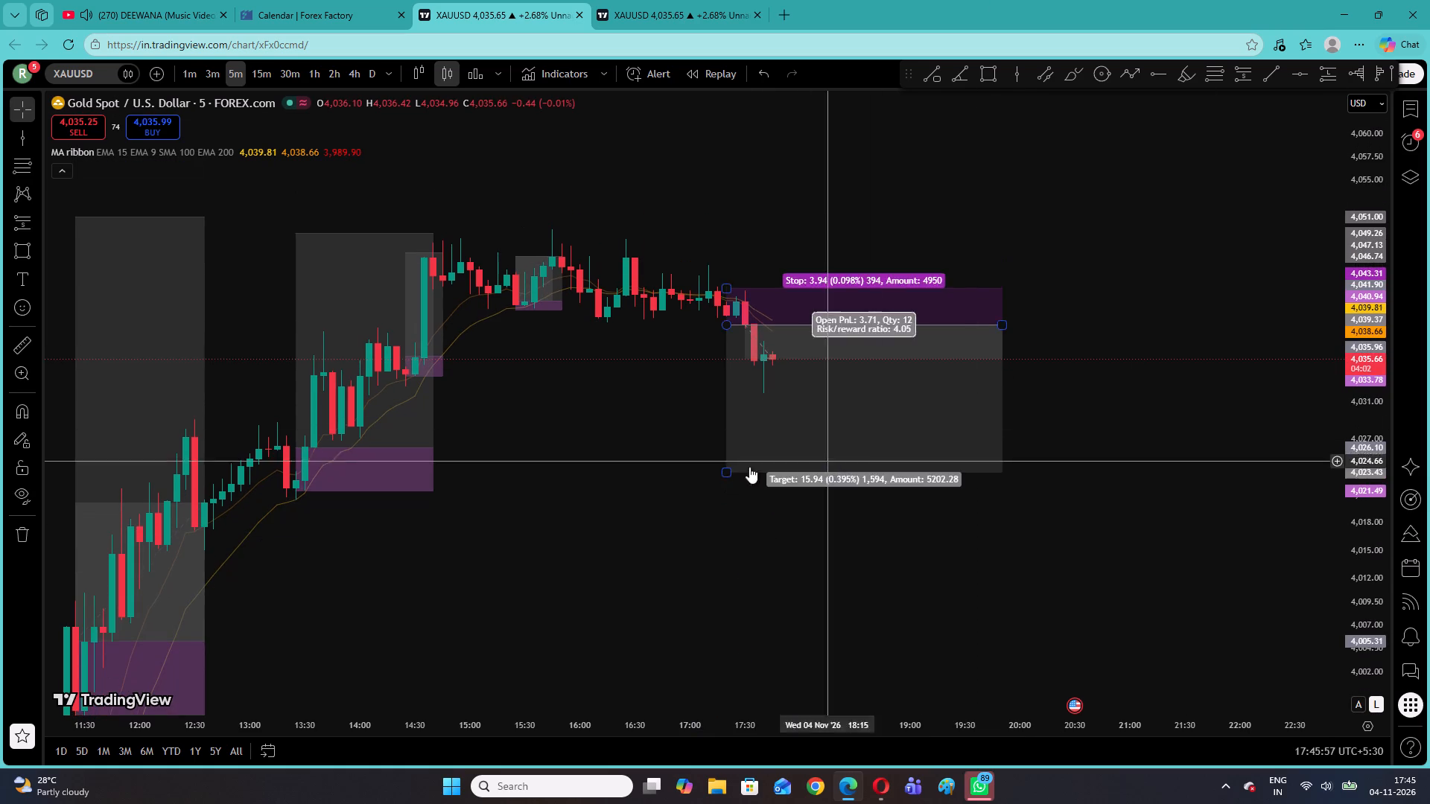
{"action": "left_click_drag", "start_coordinate": [676, 476], "coordinate": [977, 428]}
{"action": "left_click_drag", "start_coordinate": [865, 527], "coordinate": [1230, 313]}
{"action": "left_click_drag", "start_coordinate": [731, 528], "coordinate": [1206, 423]}
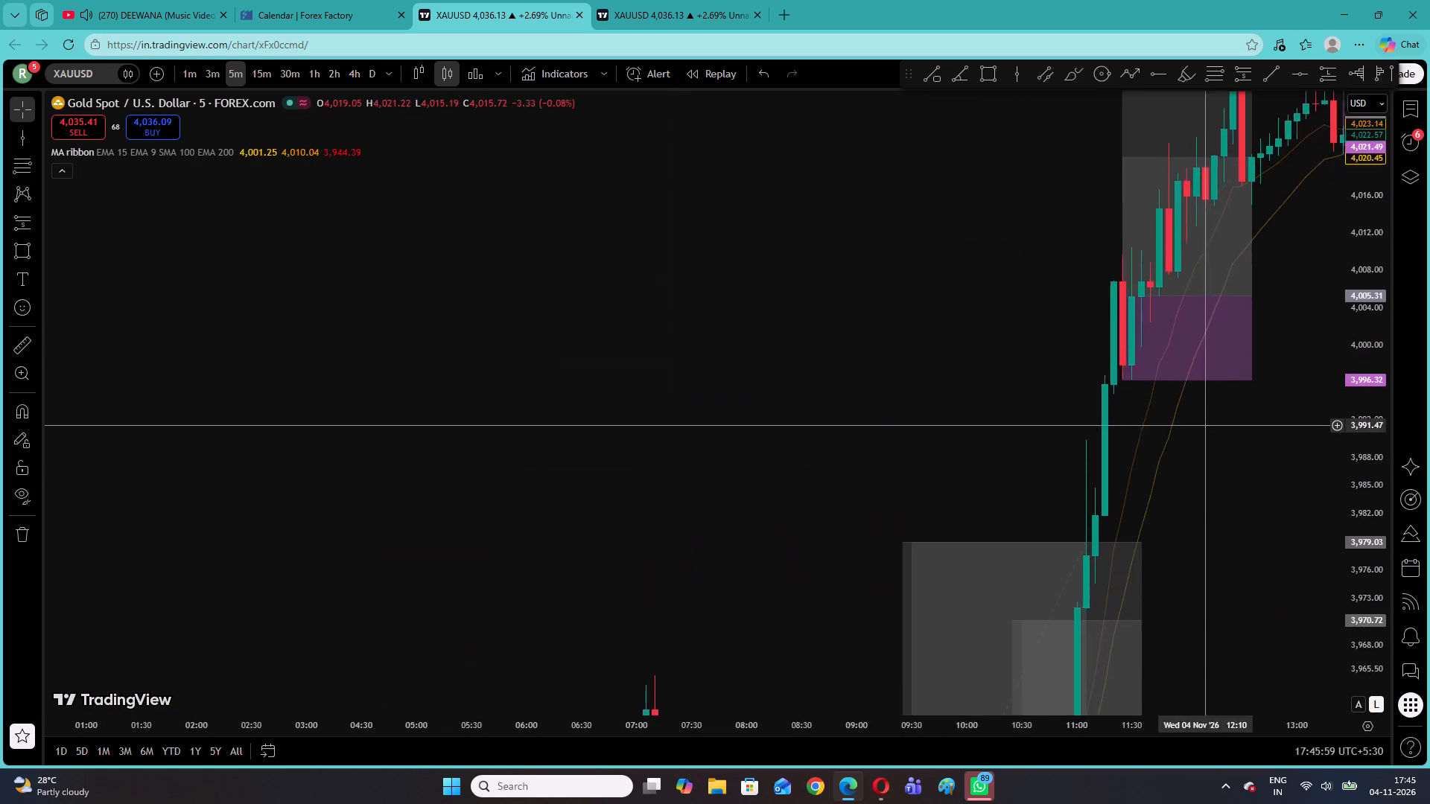
{"action": "left_click_drag", "start_coordinate": [1206, 423], "coordinate": [1206, 422]}
{"action": "left_click_drag", "start_coordinate": [484, 459], "coordinate": [1049, 176]}
{"action": "left_click_drag", "start_coordinate": [566, 491], "coordinate": [1098, 227]}
{"action": "left_click_drag", "start_coordinate": [595, 287], "coordinate": [1109, 329]}
{"action": "left_click_drag", "start_coordinate": [477, 487], "coordinate": [1131, 298]}
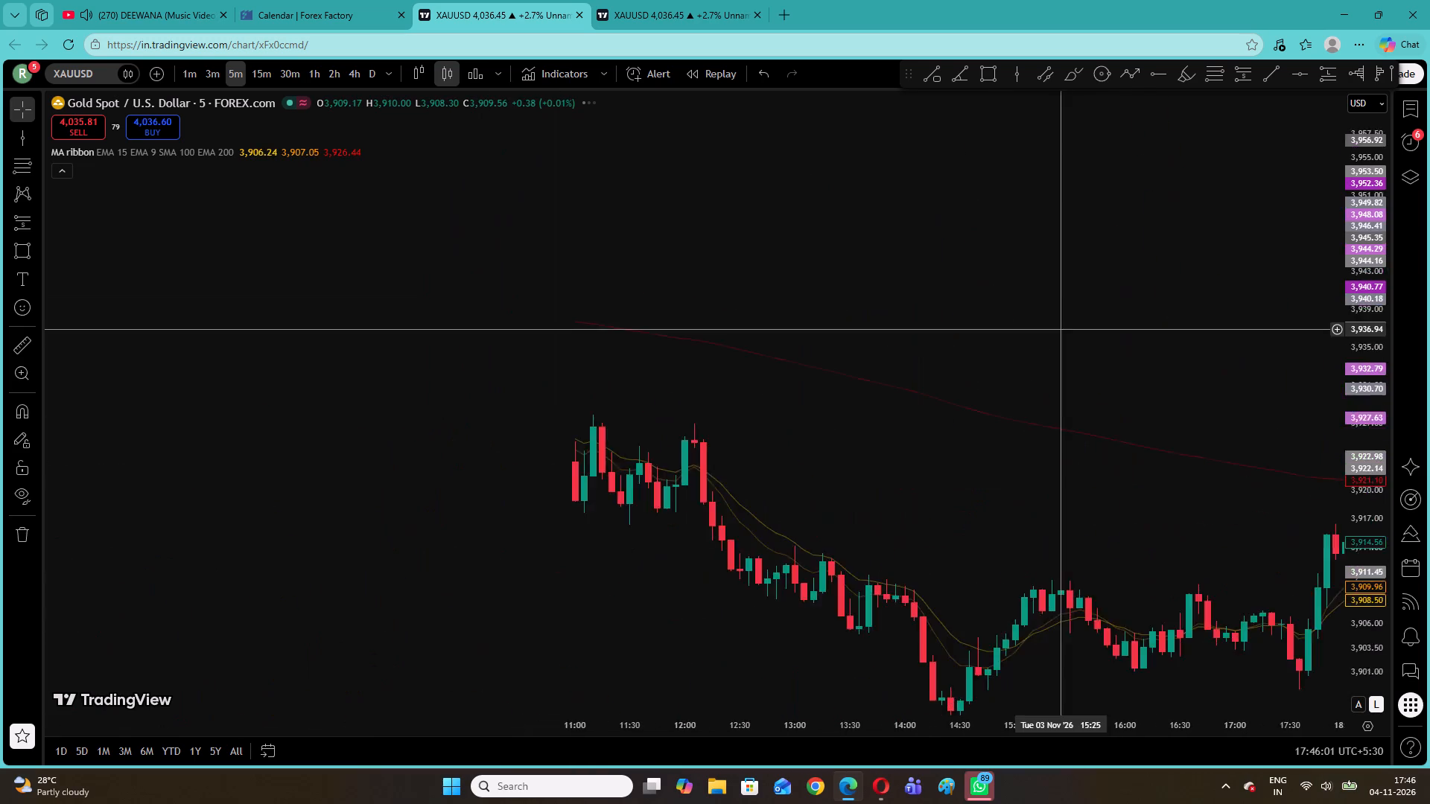
{"action": "left_click_drag", "start_coordinate": [1131, 298], "coordinate": [1132, 297]}
{"action": "left_click_drag", "start_coordinate": [669, 308], "coordinate": [1131, 505]}
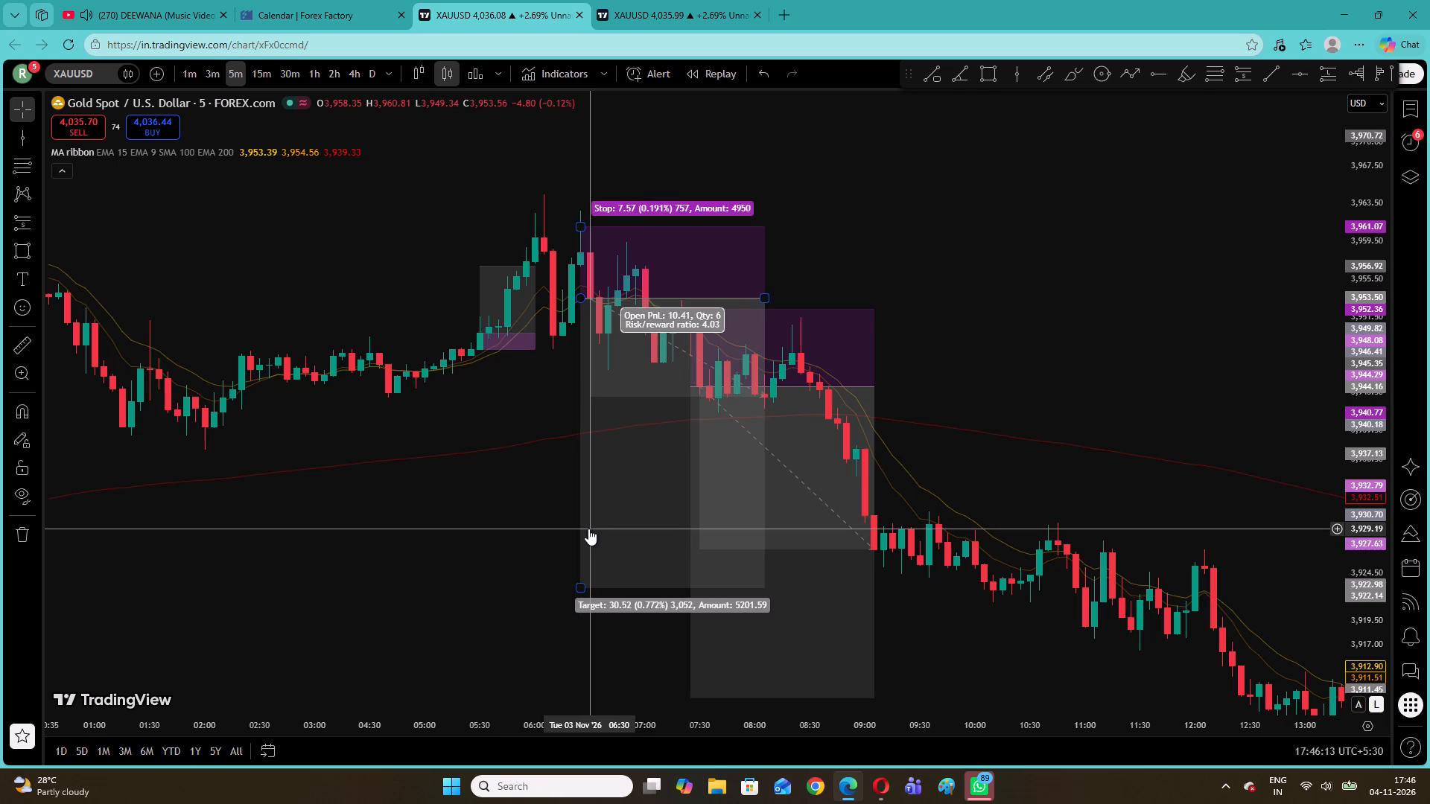
{"action": "left_click_drag", "start_coordinate": [1076, 437], "coordinate": [839, 323]}
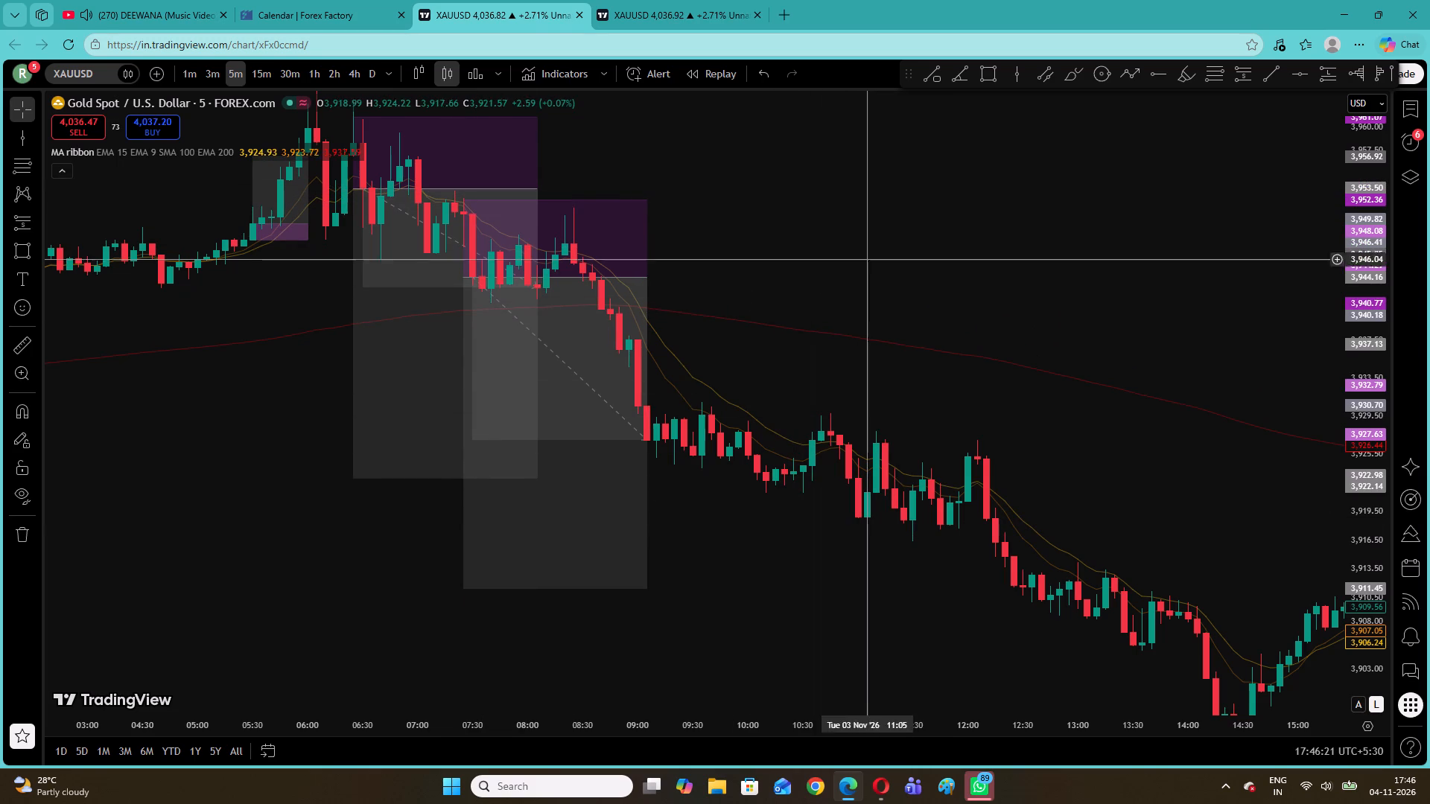
{"action": "left_click_drag", "start_coordinate": [886, 304], "coordinate": [655, 280]}
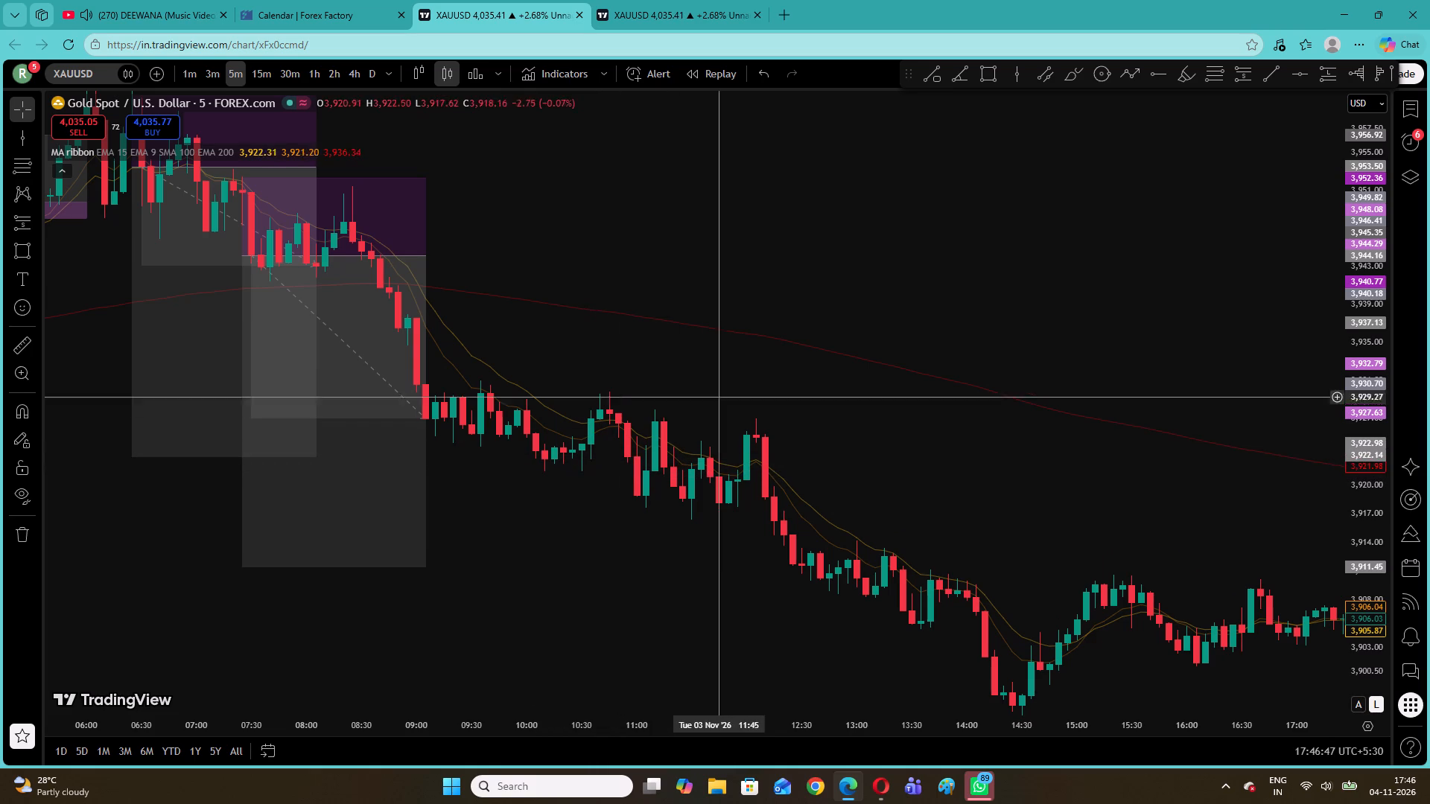
{"action": "left_click_drag", "start_coordinate": [767, 342], "coordinate": [566, 317]}
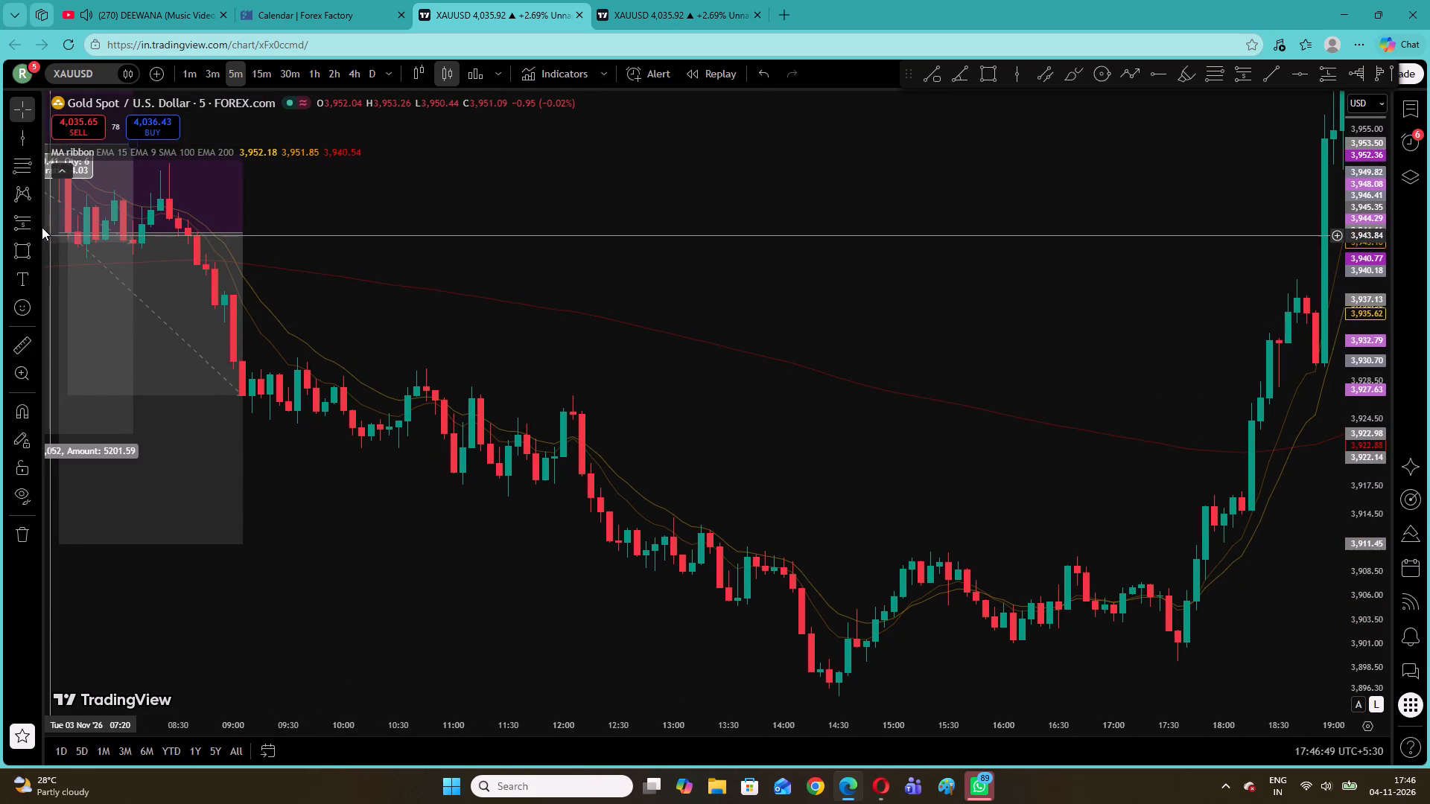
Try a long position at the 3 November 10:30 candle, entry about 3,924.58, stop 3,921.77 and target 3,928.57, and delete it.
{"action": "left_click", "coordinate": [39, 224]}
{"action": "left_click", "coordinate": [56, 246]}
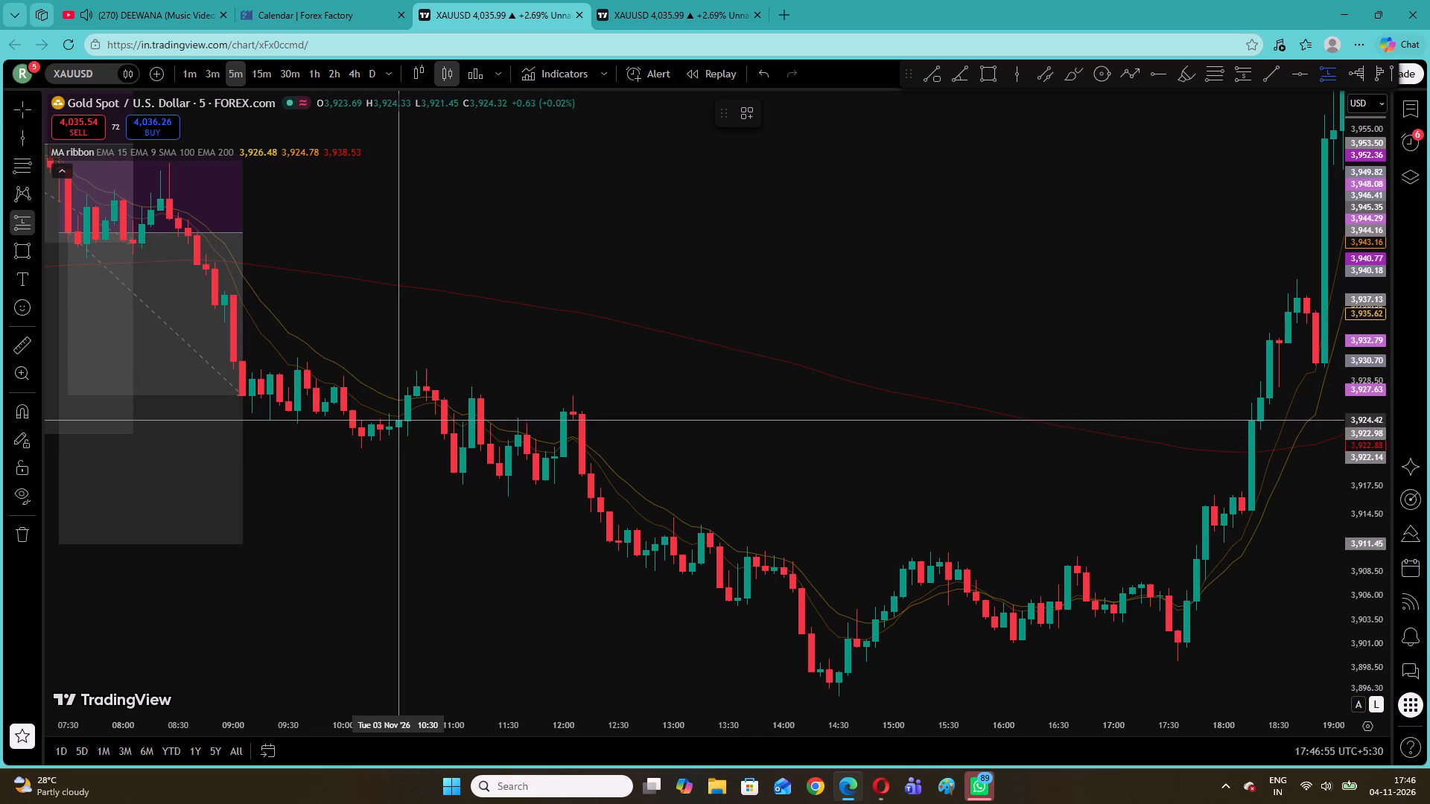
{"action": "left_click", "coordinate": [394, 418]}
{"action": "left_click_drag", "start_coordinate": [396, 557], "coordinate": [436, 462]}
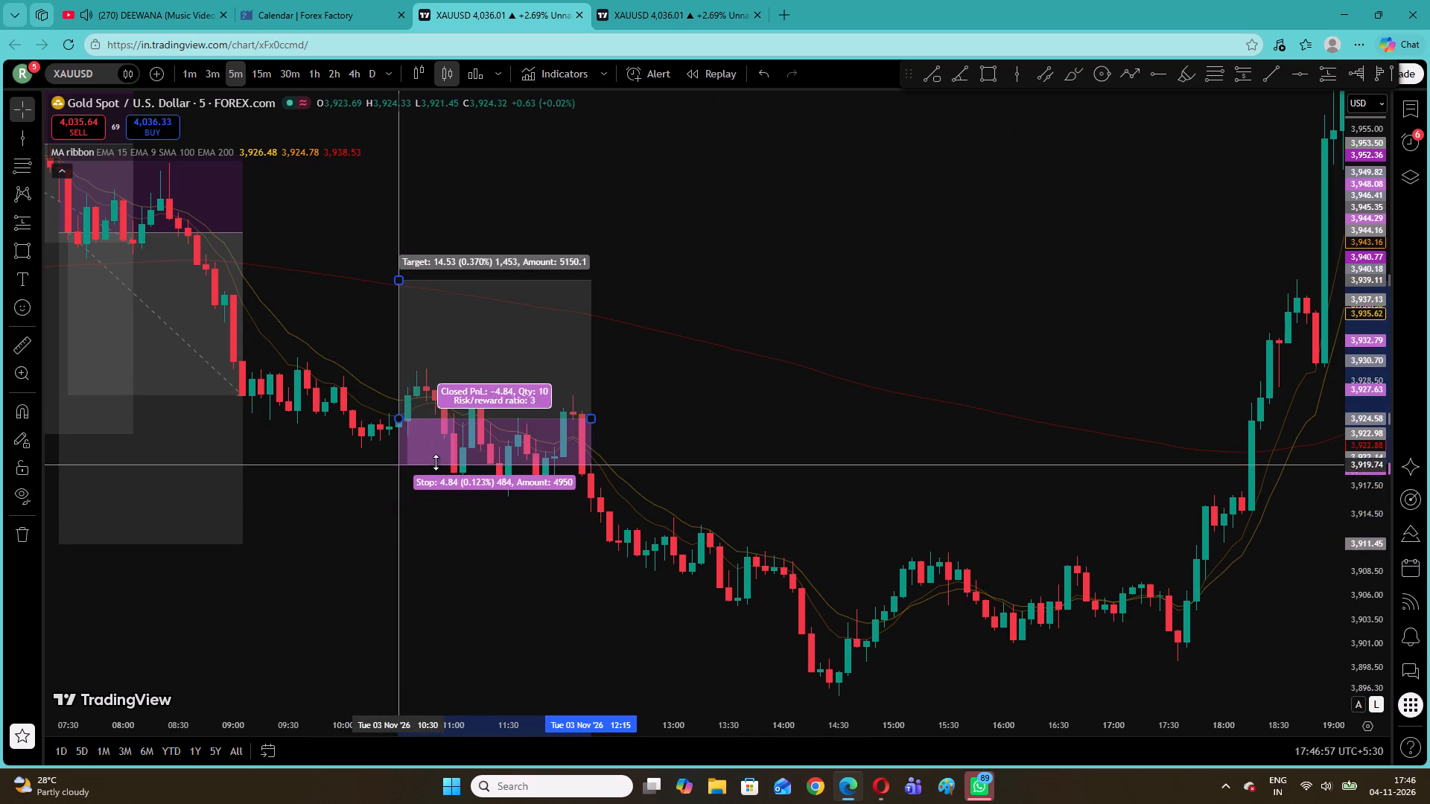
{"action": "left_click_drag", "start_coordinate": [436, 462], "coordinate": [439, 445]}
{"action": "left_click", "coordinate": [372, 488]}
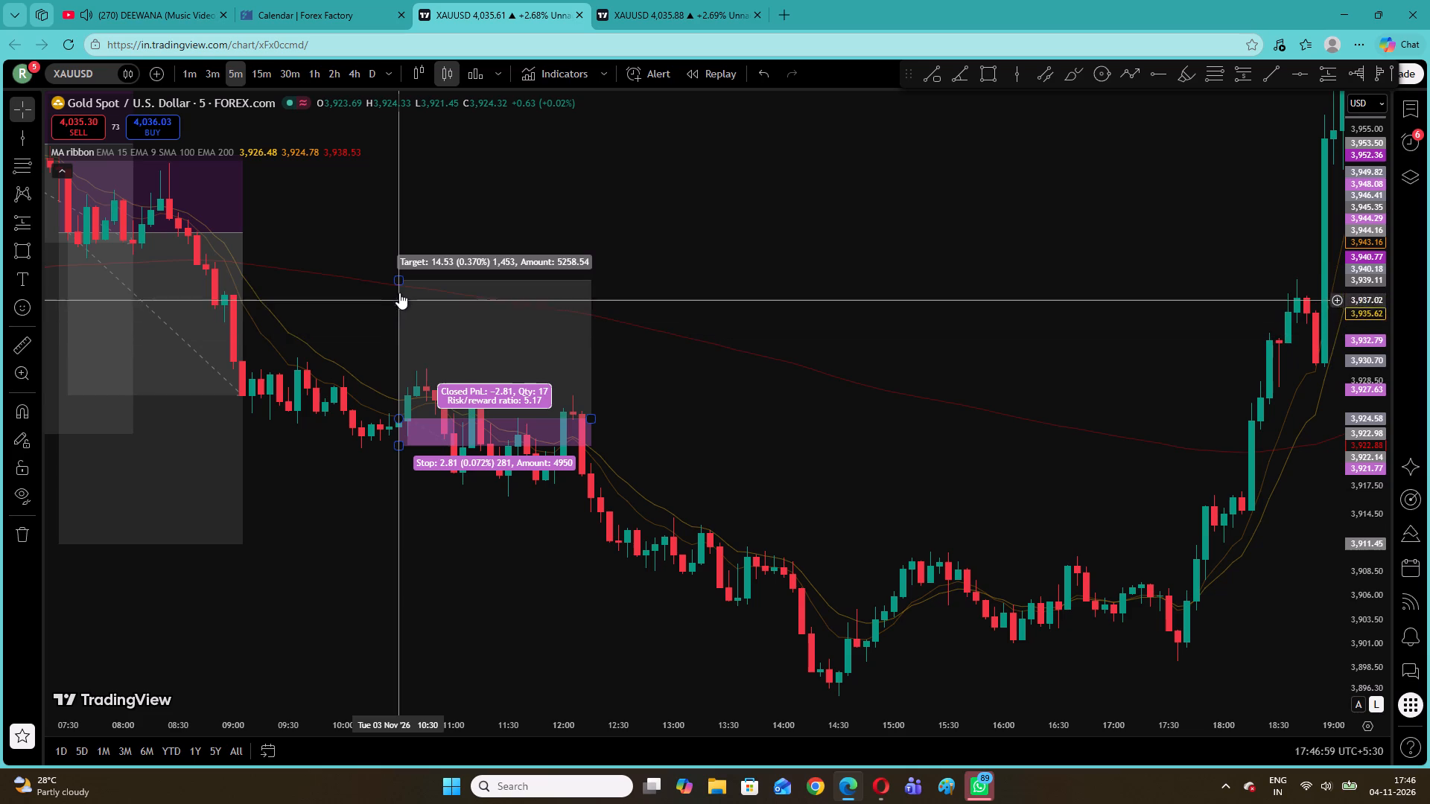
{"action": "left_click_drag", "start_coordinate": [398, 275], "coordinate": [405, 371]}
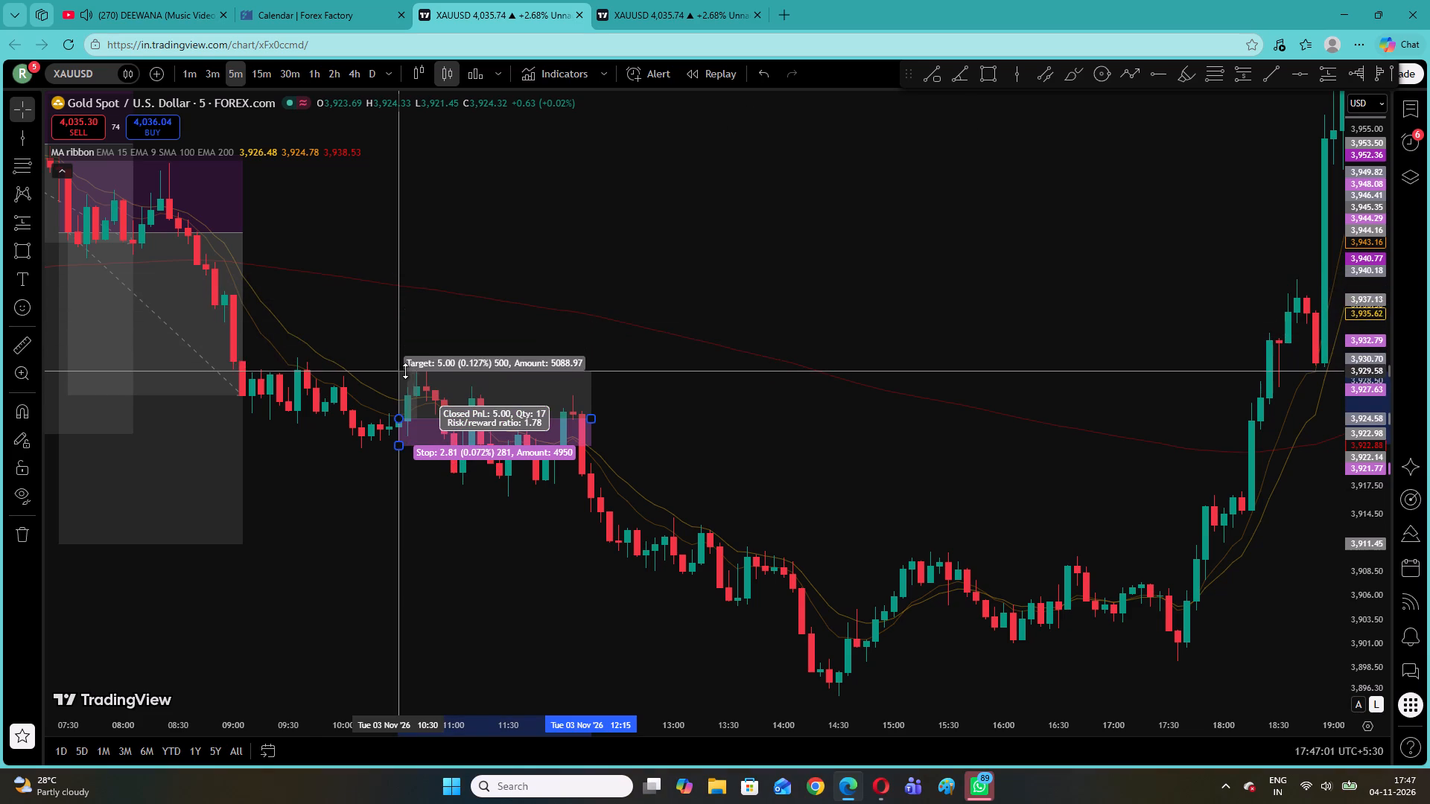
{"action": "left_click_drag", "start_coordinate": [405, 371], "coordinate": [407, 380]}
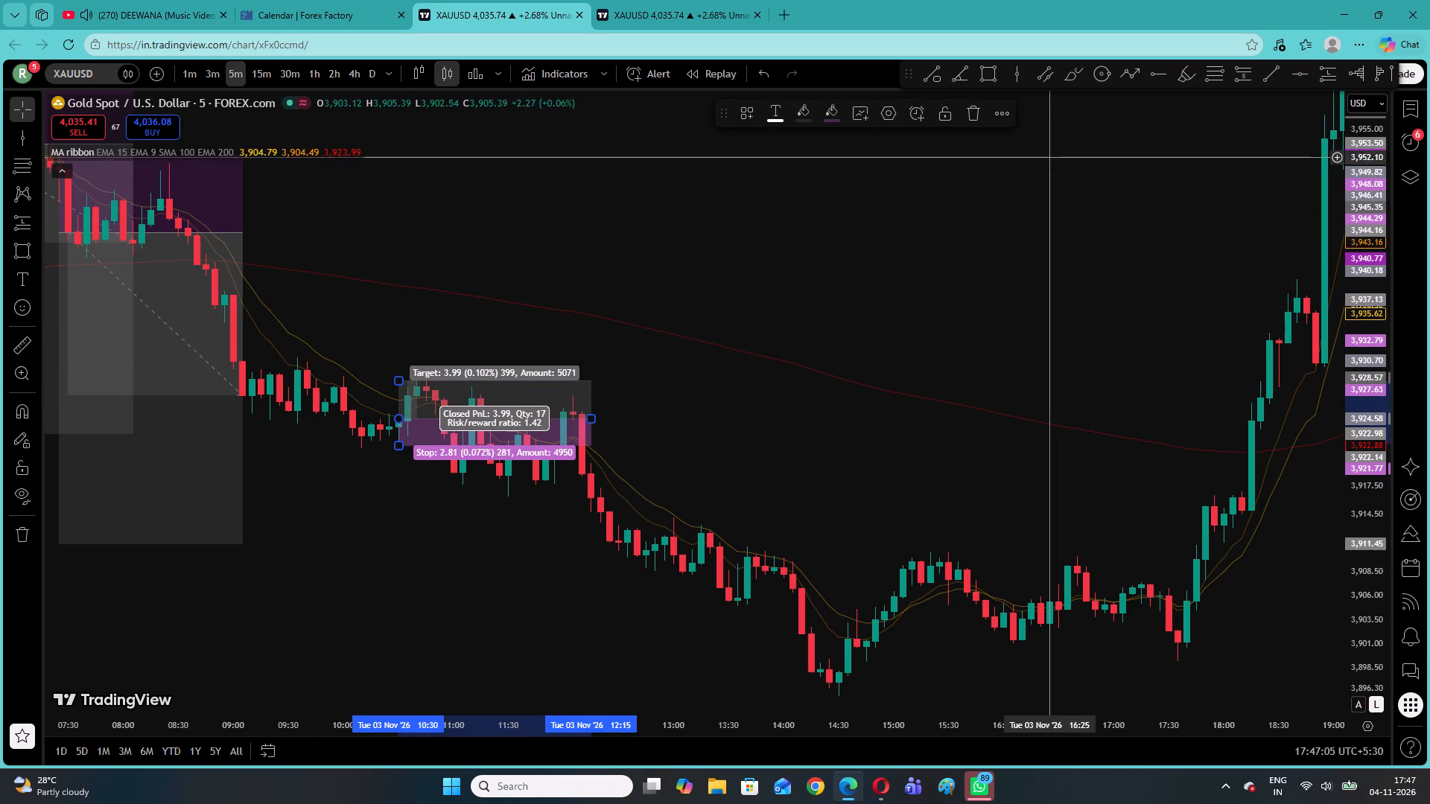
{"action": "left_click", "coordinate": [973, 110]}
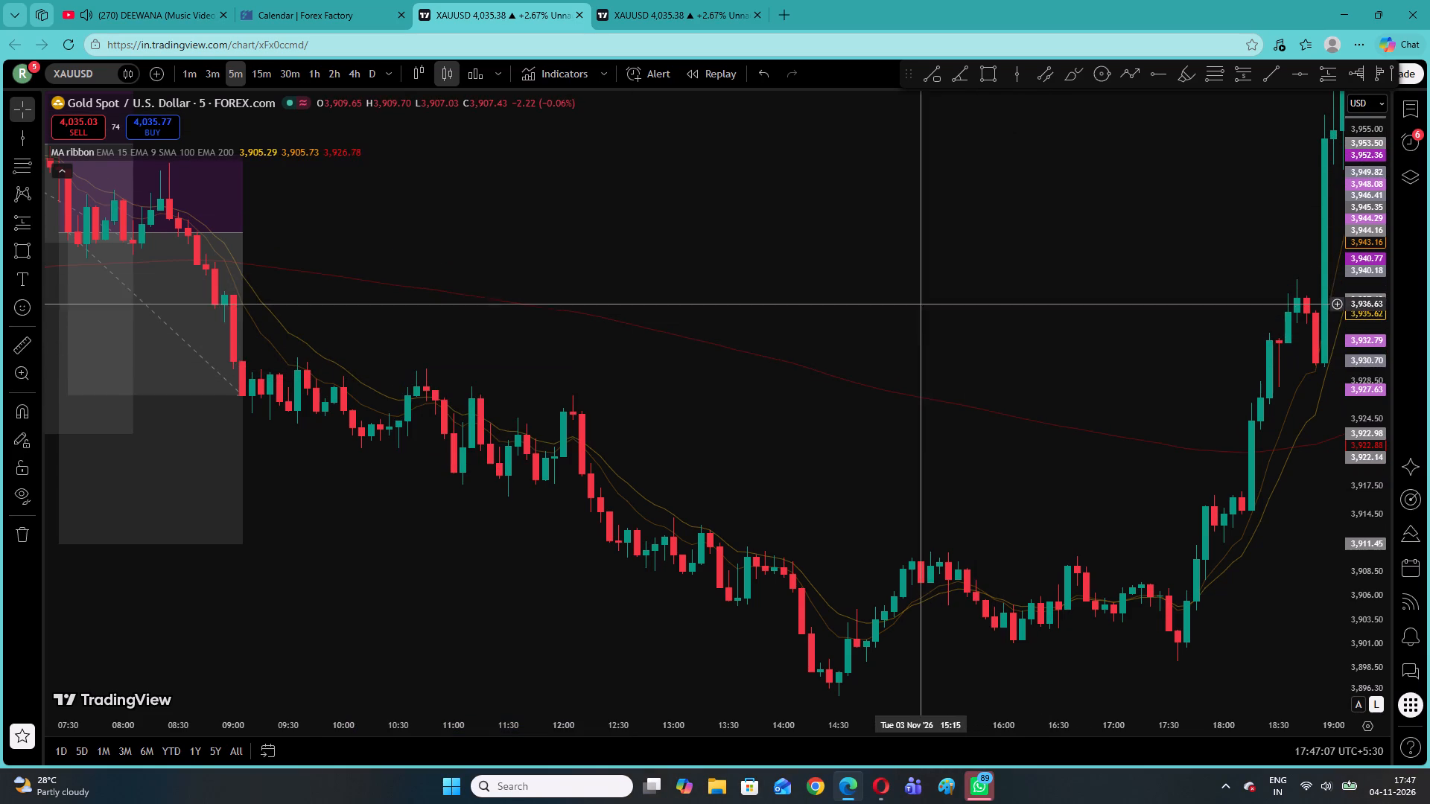
Place a short position from 12:35 to 14:25 on 3 November, entry 3,910.00, stop about 3,914.98 and target about 3,896.48.
{"action": "left_click_drag", "start_coordinate": [917, 360], "coordinate": [731, 332]}
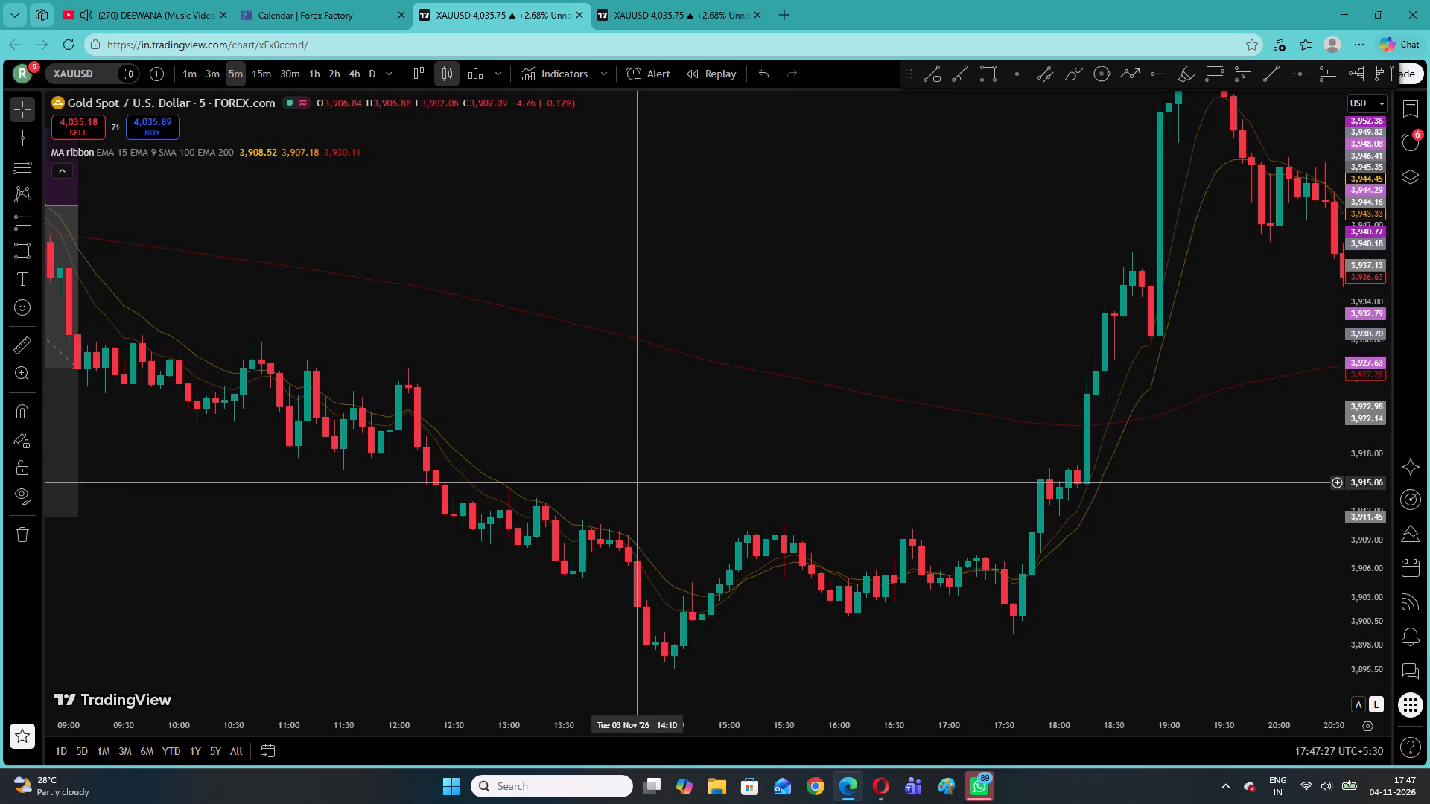
{"action": "left_click_drag", "start_coordinate": [633, 482], "coordinate": [633, 482]}
{"action": "left_click_drag", "start_coordinate": [633, 482], "coordinate": [393, 435]}
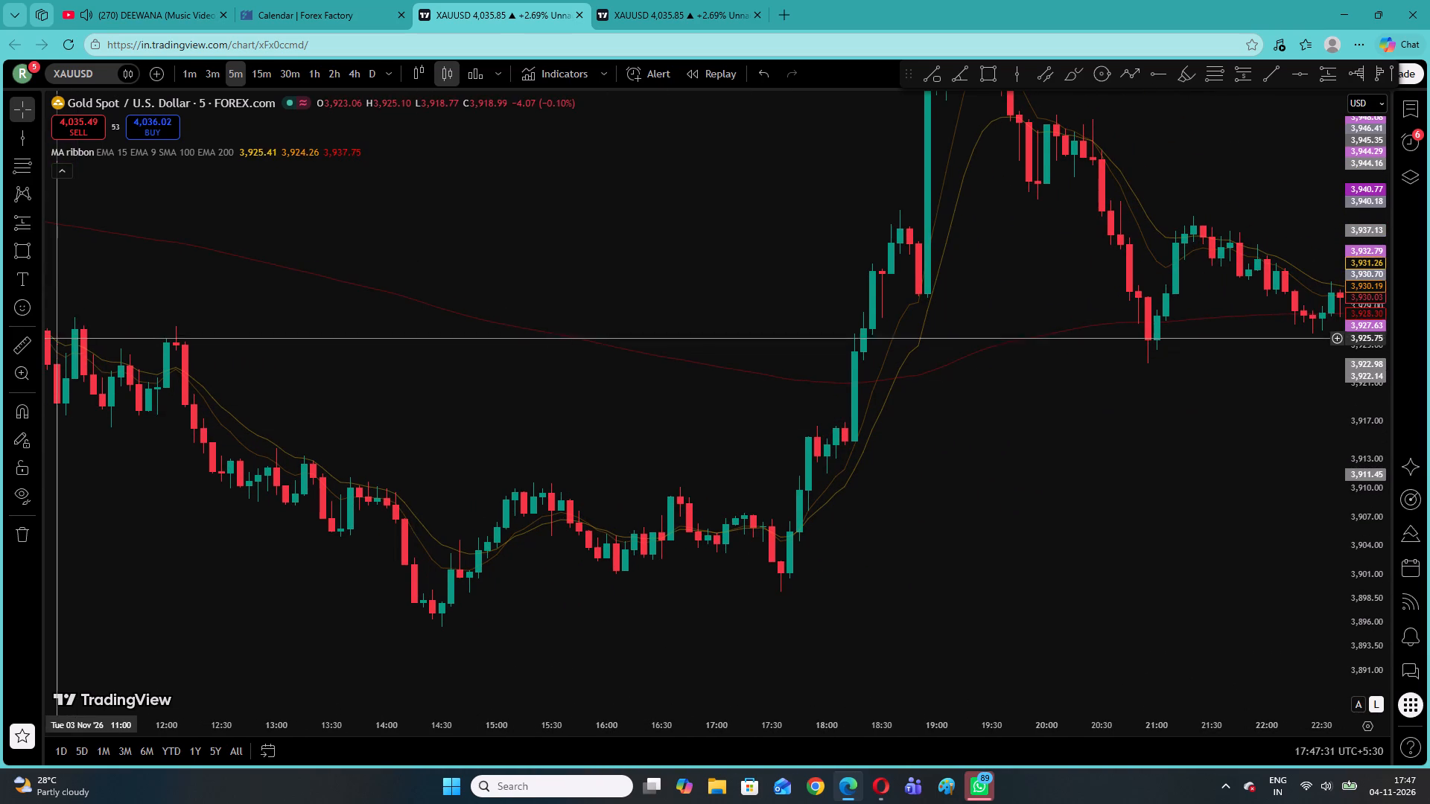
{"action": "left_click", "coordinate": [34, 220]}
{"action": "left_click", "coordinate": [62, 269]}
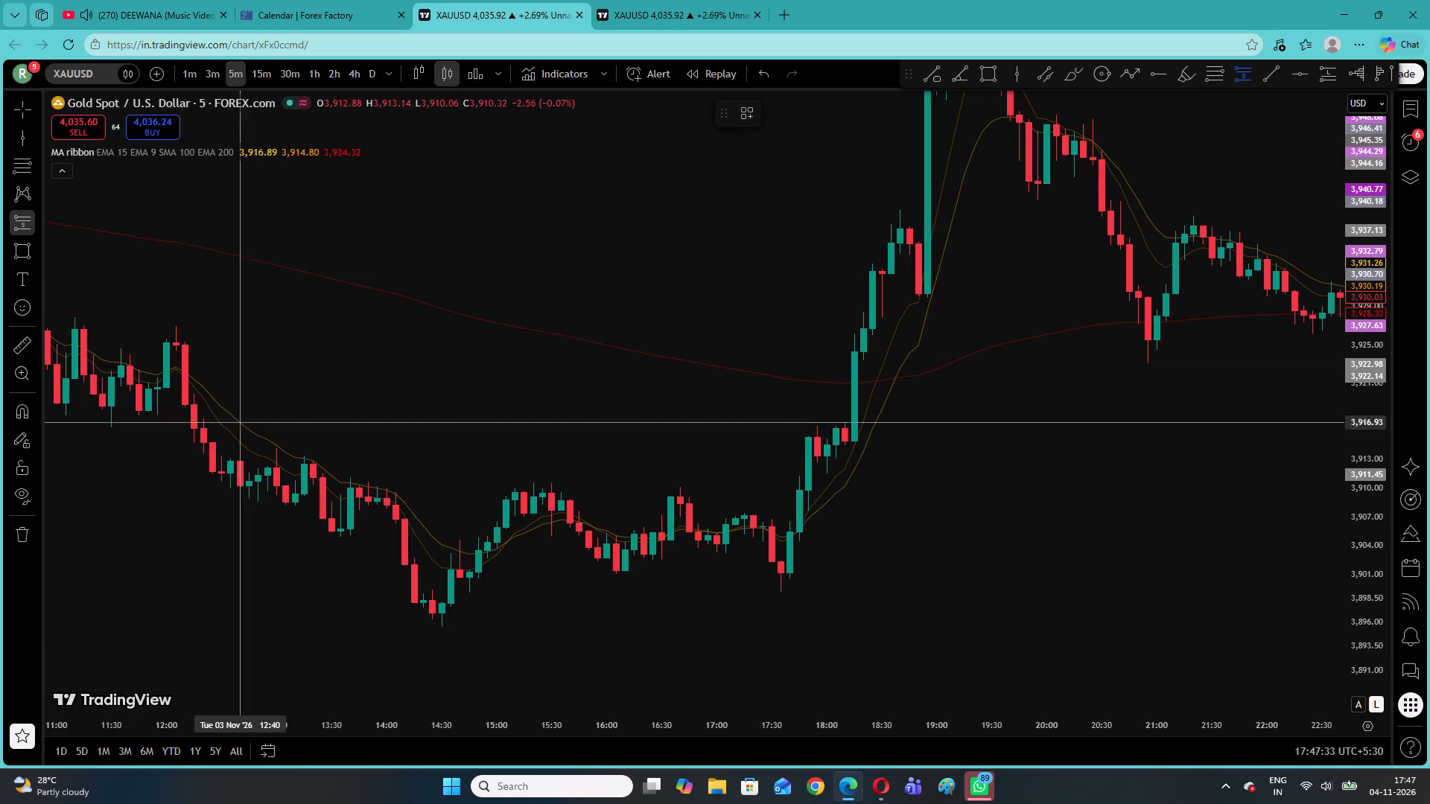
{"action": "left_click", "coordinate": [232, 488]}
{"action": "left_click_drag", "start_coordinate": [230, 341], "coordinate": [268, 435]}
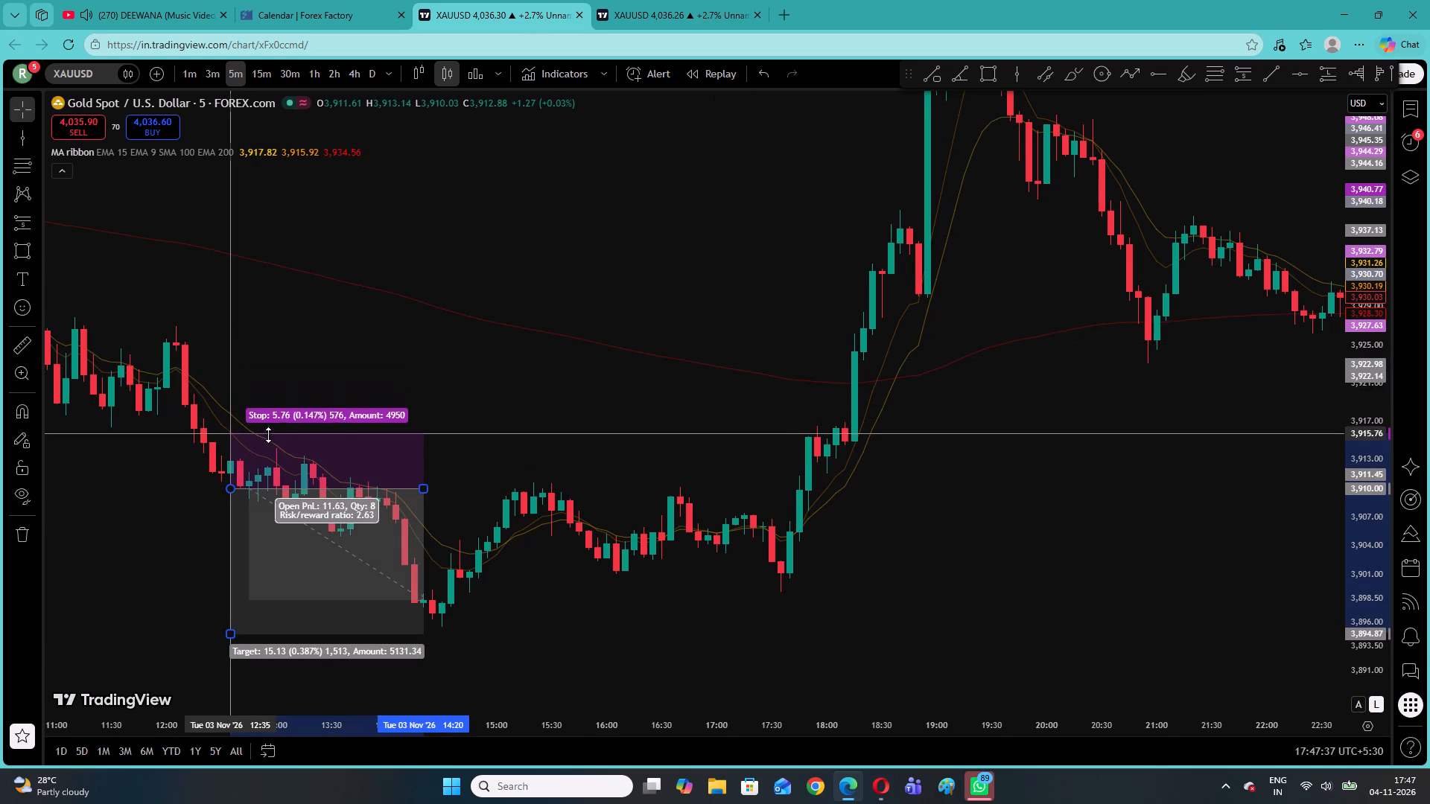
{"action": "left_click_drag", "start_coordinate": [268, 435], "coordinate": [268, 437]}
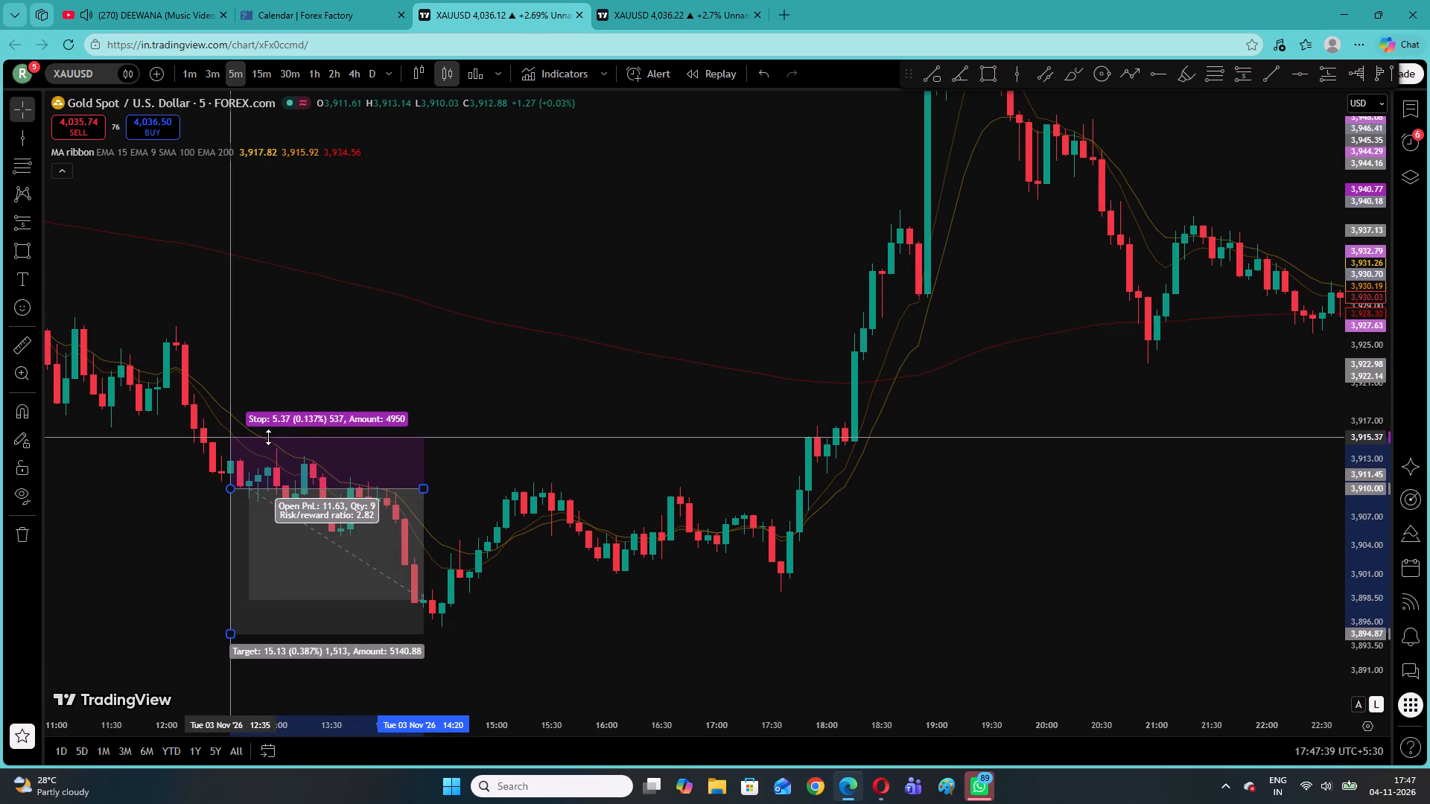
{"action": "left_click_drag", "start_coordinate": [268, 437], "coordinate": [269, 441]}
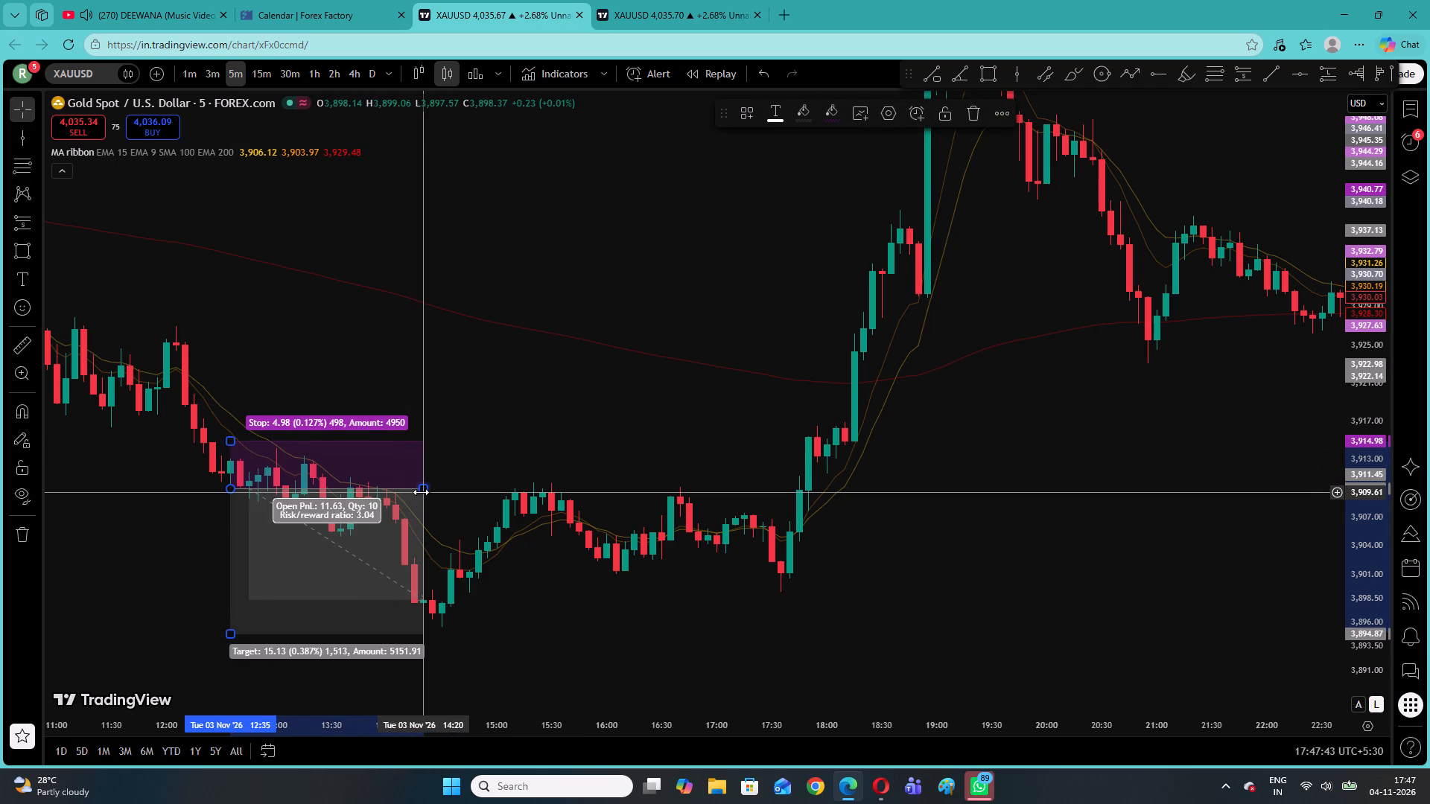
{"action": "left_click_drag", "start_coordinate": [427, 485], "coordinate": [434, 485]}
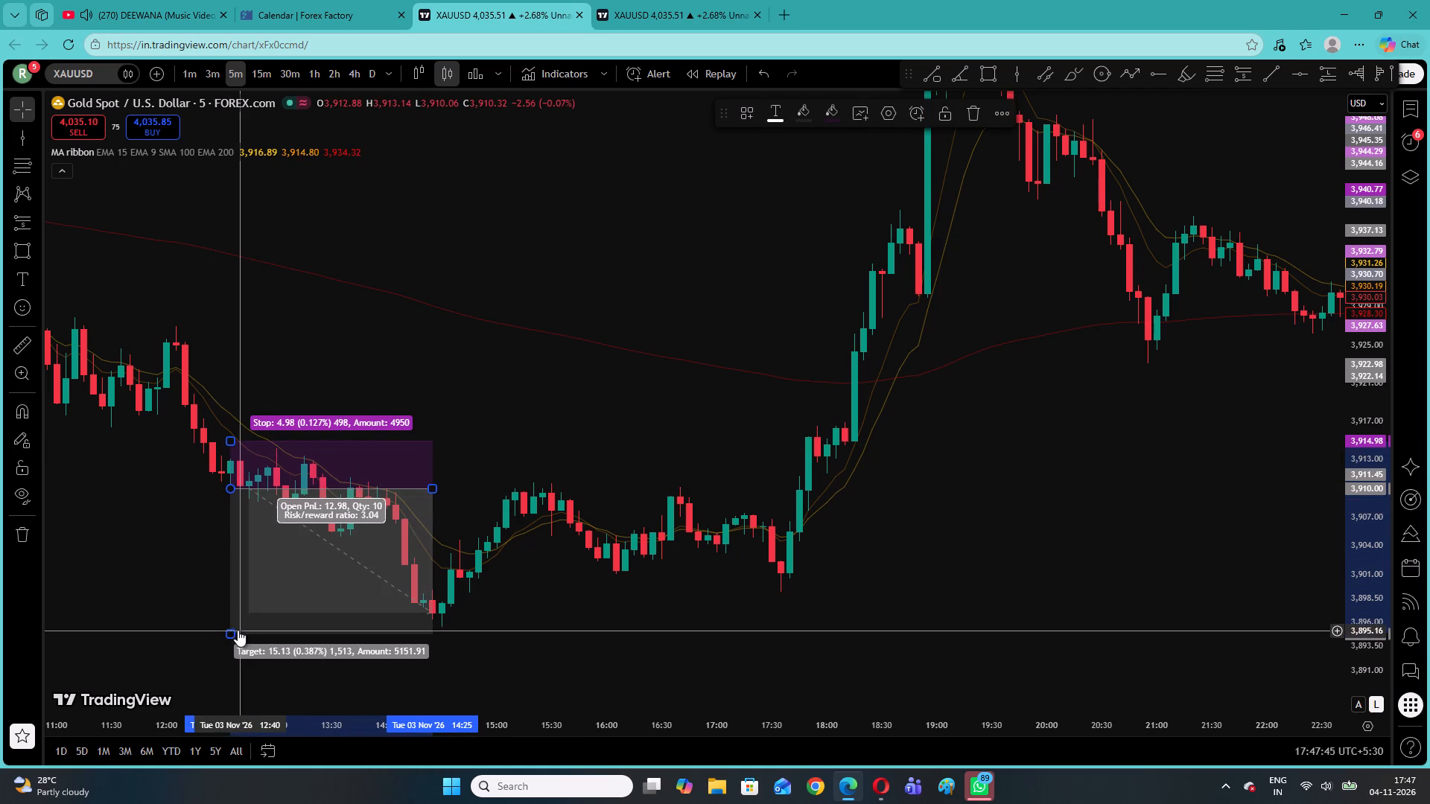
{"action": "left_click_drag", "start_coordinate": [227, 631], "coordinate": [233, 618]}
{"action": "left_click", "coordinate": [203, 584]}
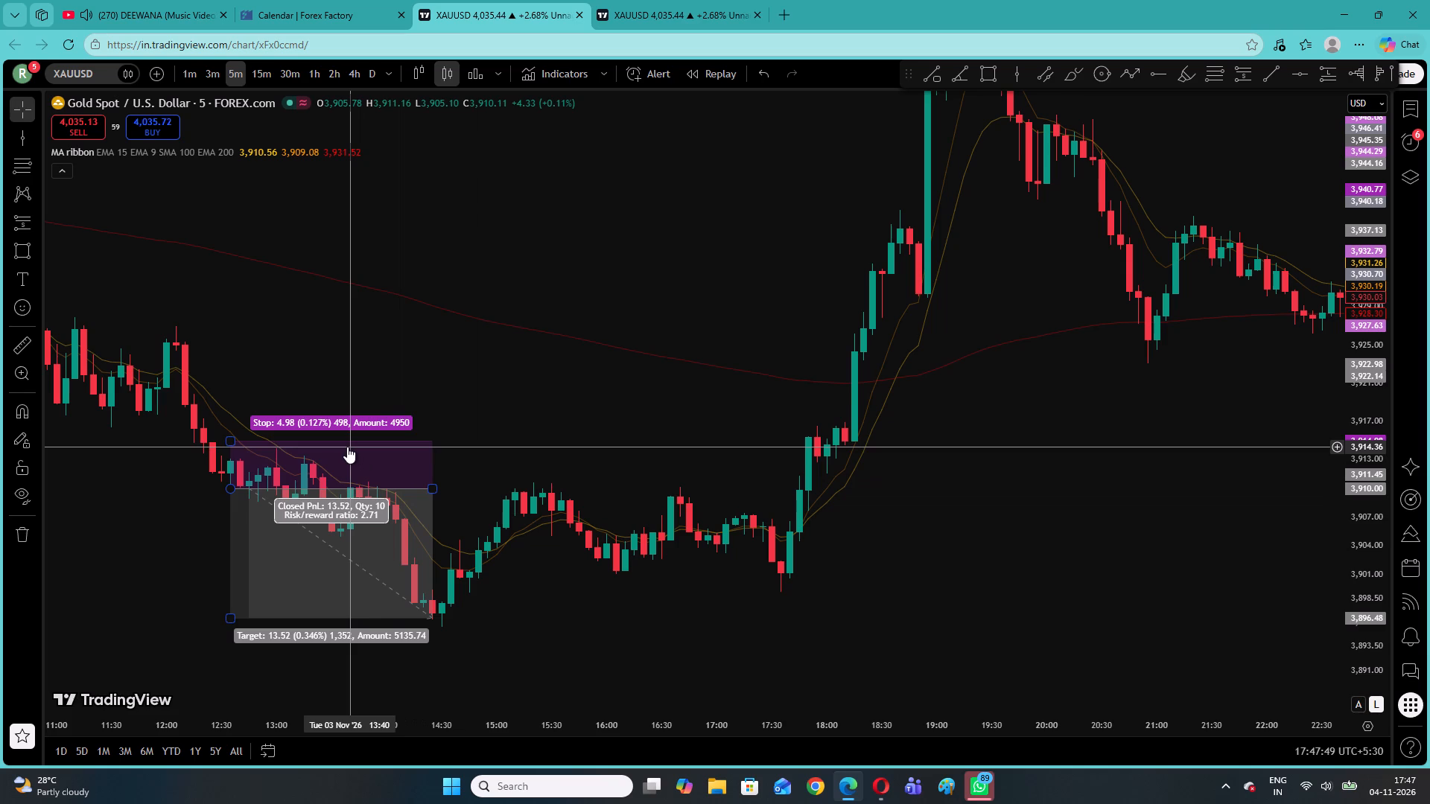
{"action": "left_click", "coordinate": [363, 366]}
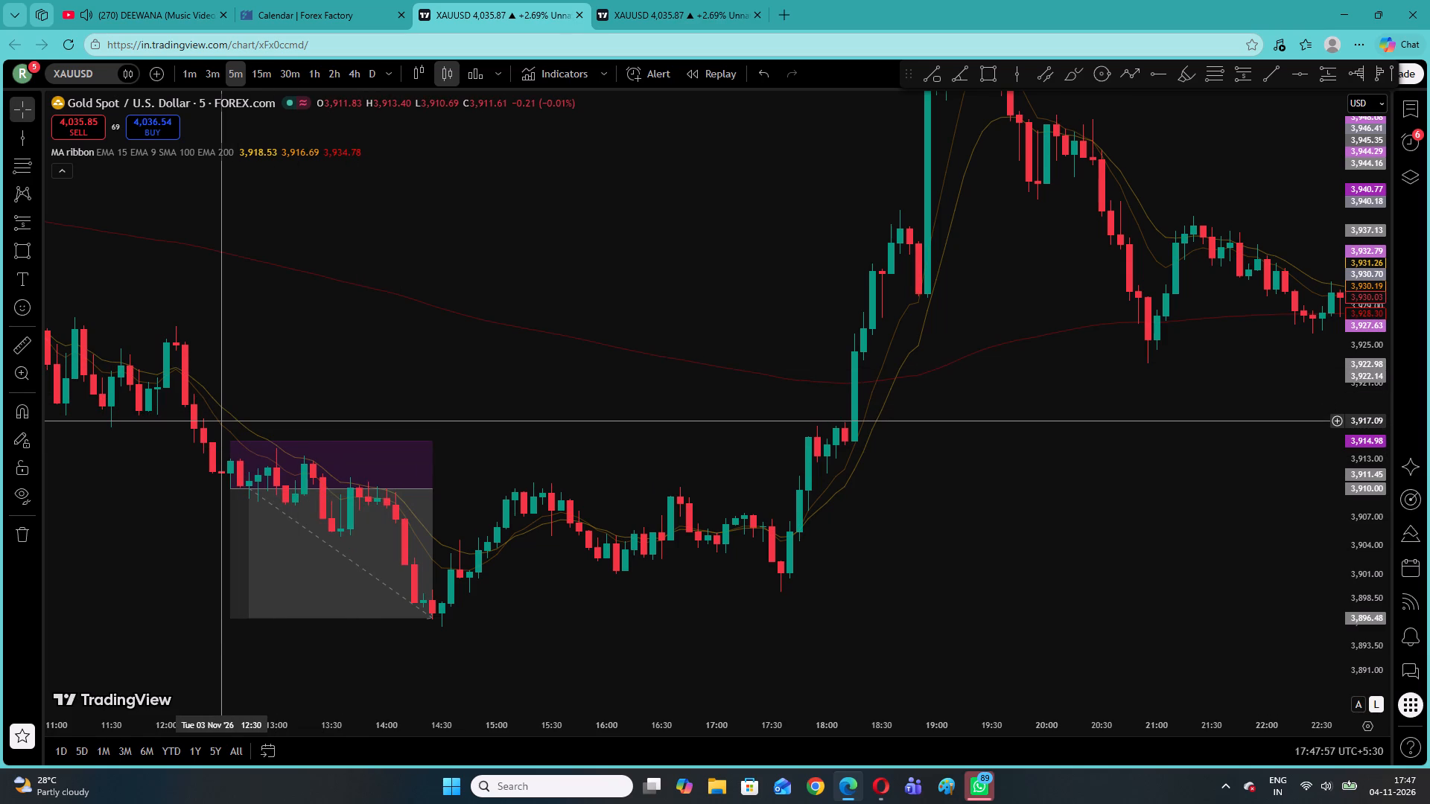
Shift the short position one candle earlier to 12:30 with entry about 3,910.16, and shorten it to end at 12:45.
{"action": "left_click_drag", "start_coordinate": [302, 539], "coordinate": [291, 538]}
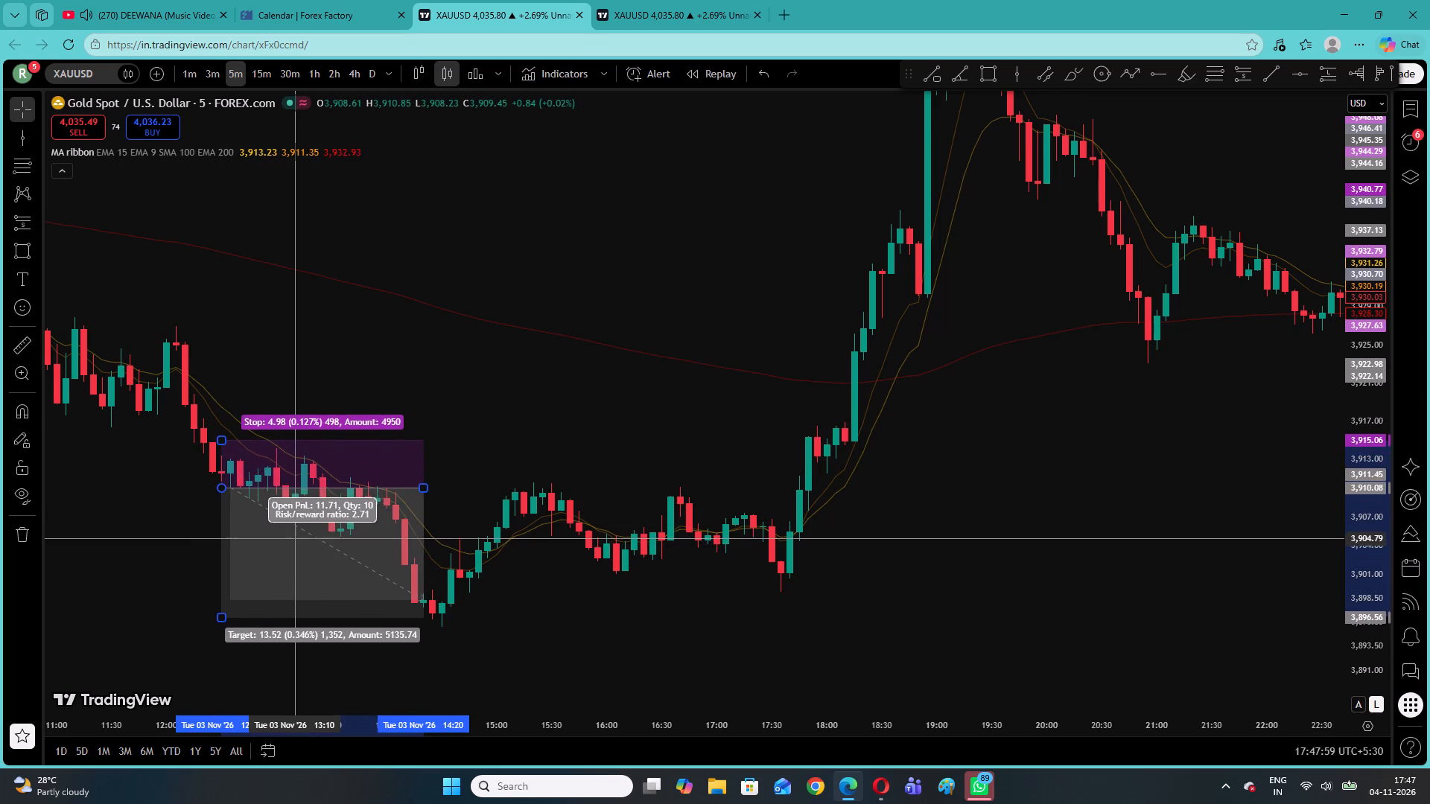
{"action": "left_click_drag", "start_coordinate": [291, 538], "coordinate": [290, 537]}
{"action": "left_click", "coordinate": [183, 542]}
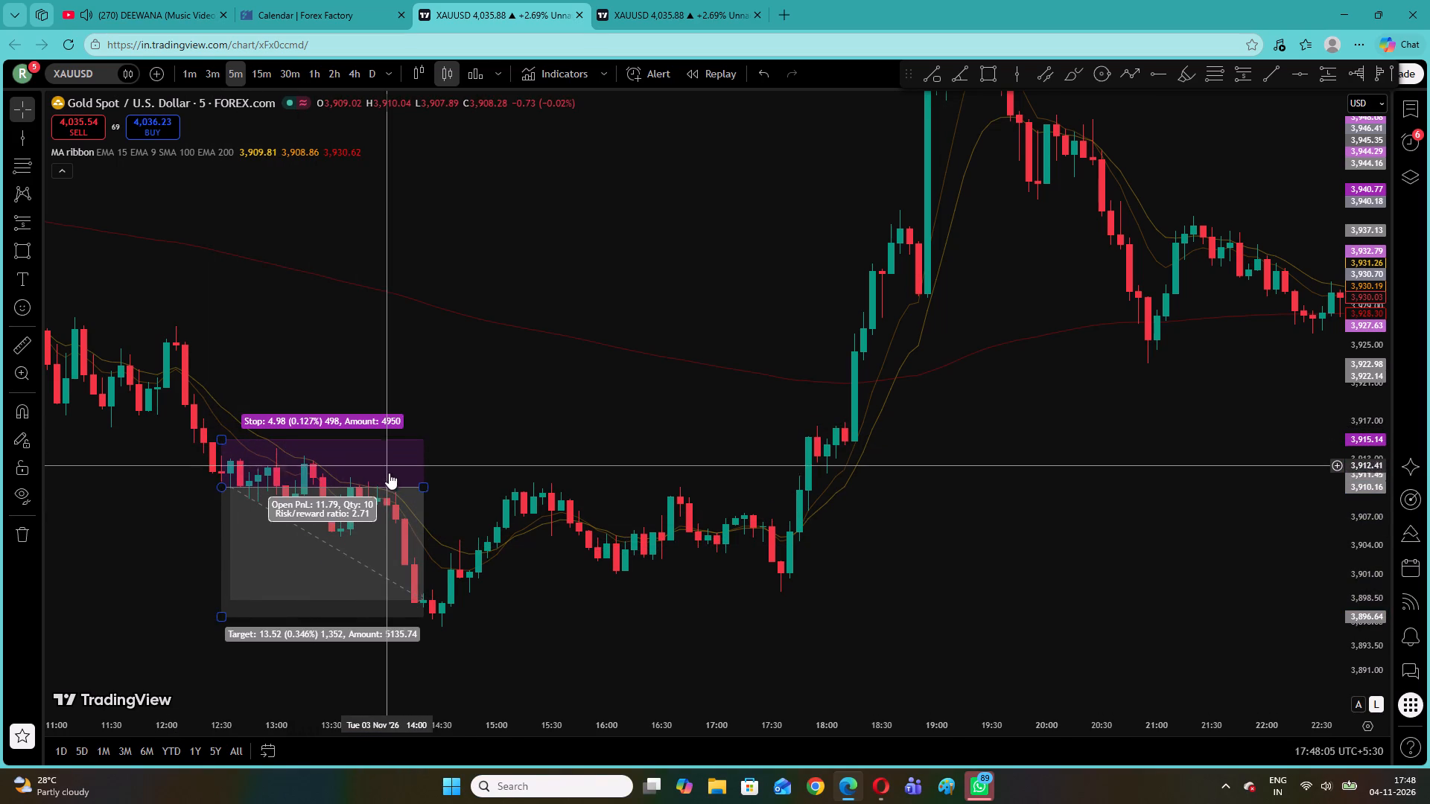
{"action": "left_click_drag", "start_coordinate": [423, 487], "coordinate": [250, 492]}
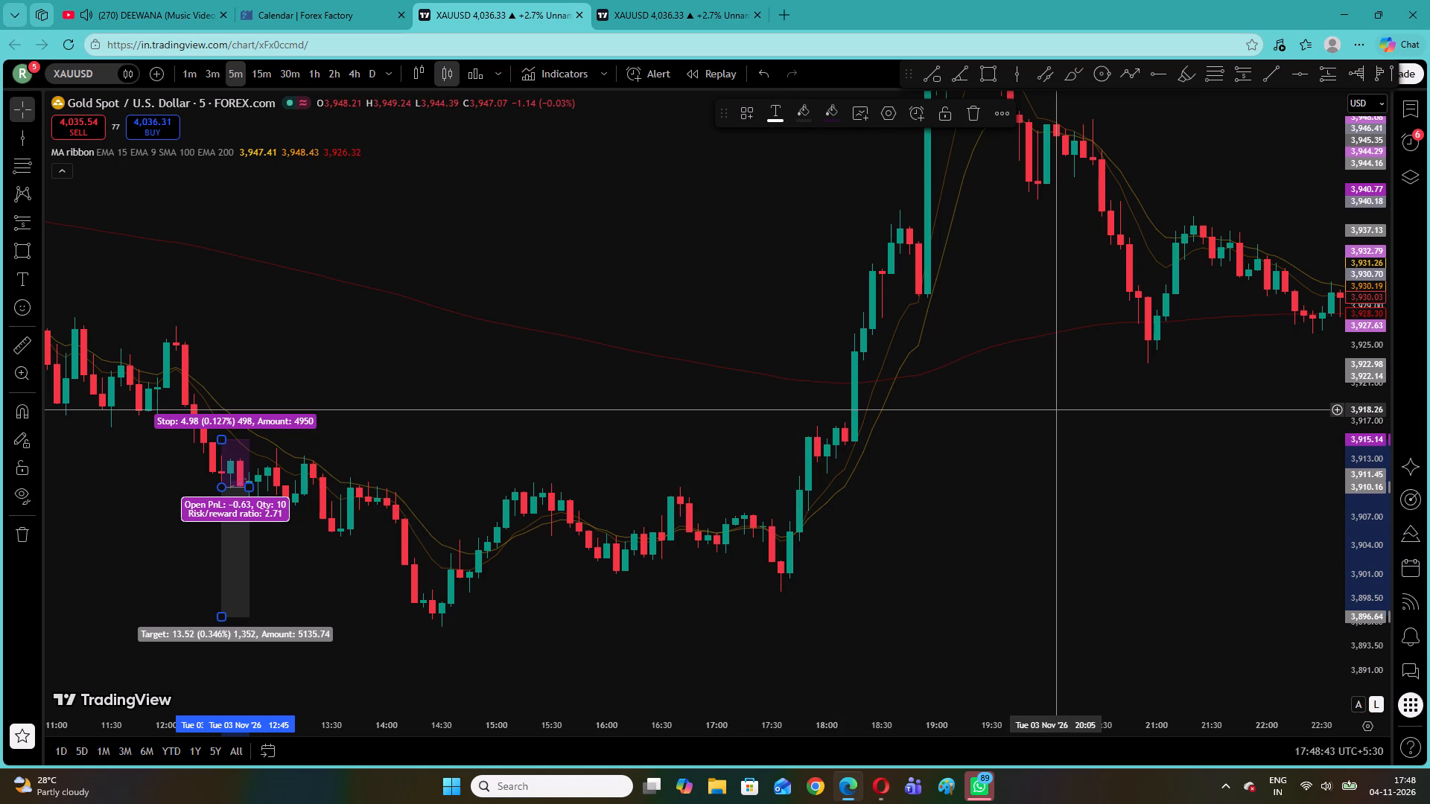
Reset the chart view and return to the latest candles to check the open short position.
{"action": "left_click_drag", "start_coordinate": [1012, 314], "coordinate": [532, 551]}
{"action": "right_click", "coordinate": [789, 179]}
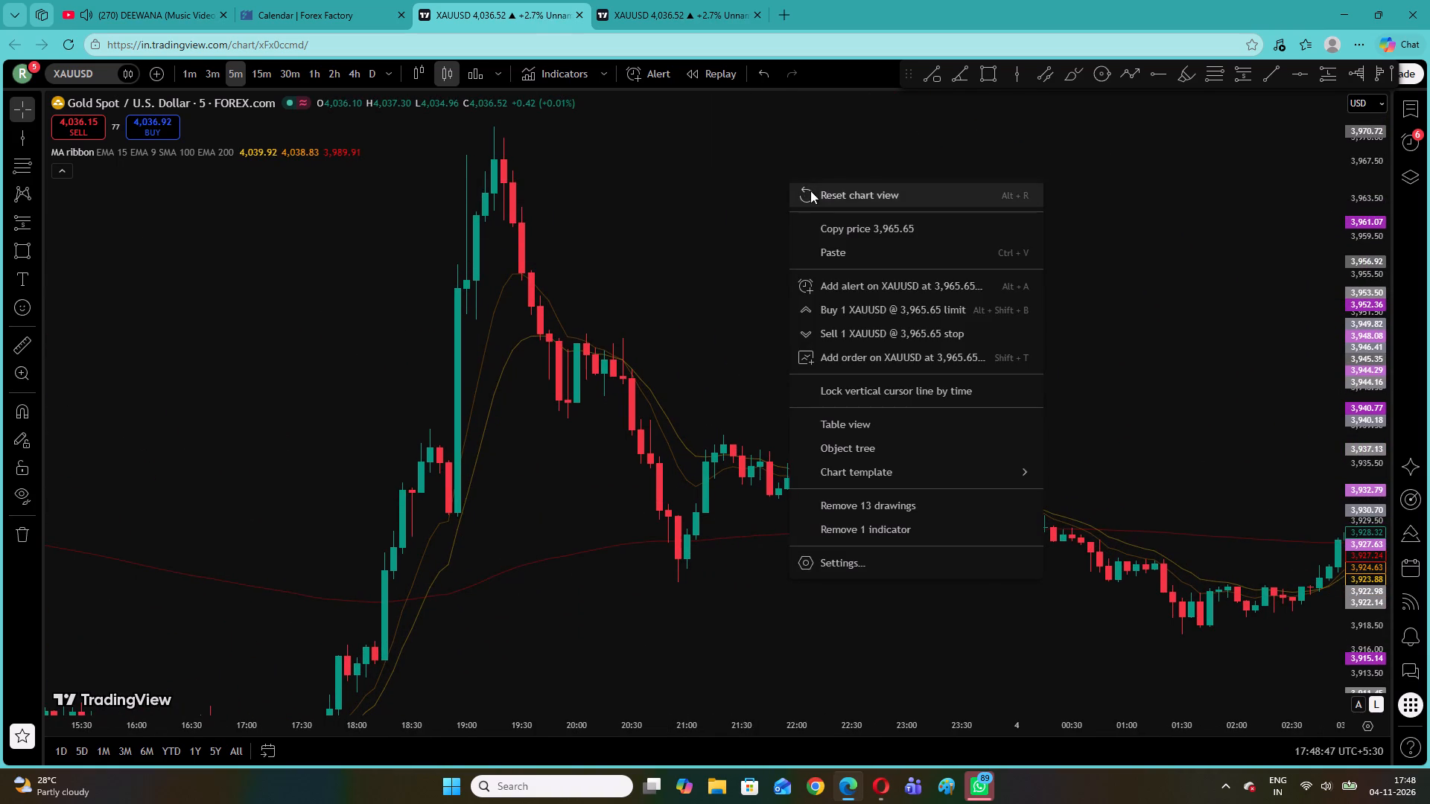
{"action": "left_click", "coordinate": [810, 191]}
{"action": "left_click_drag", "start_coordinate": [1373, 403], "coordinate": [1370, 339]}
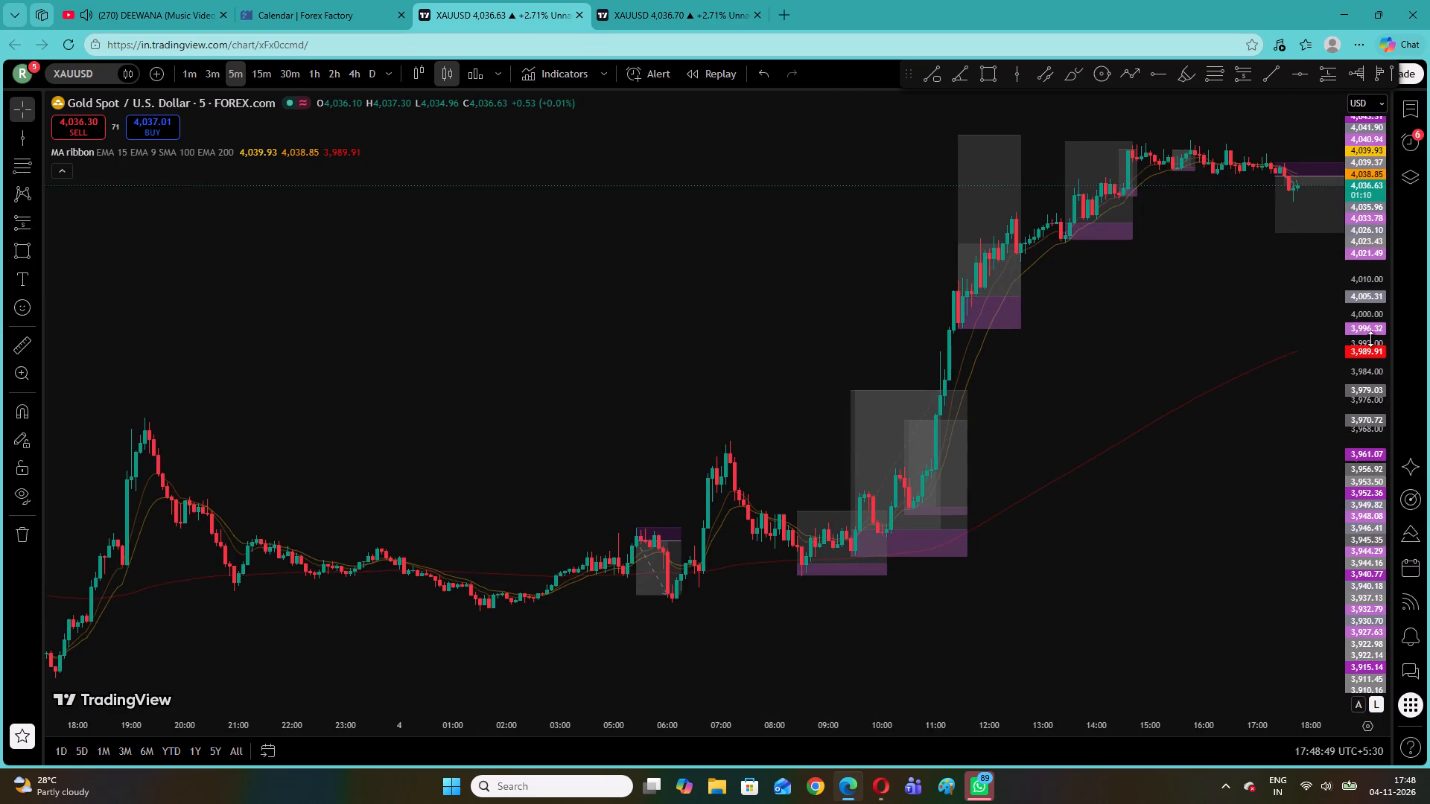
{"action": "left_click_drag", "start_coordinate": [1370, 339], "coordinate": [1358, 248]}
{"action": "left_click_drag", "start_coordinate": [1239, 229], "coordinate": [918, 424]}
{"action": "left_click_drag", "start_coordinate": [1368, 410], "coordinate": [1300, 37]}
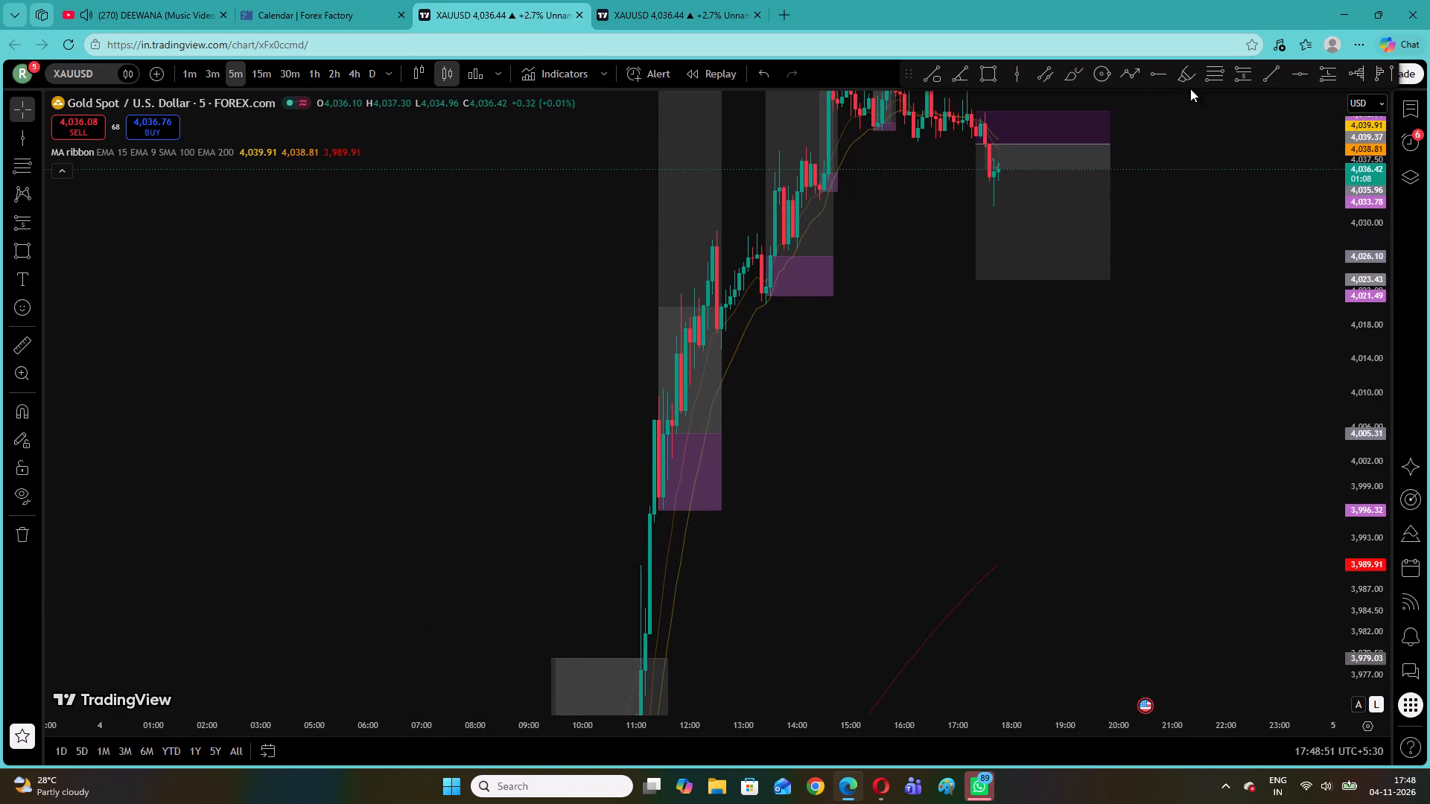
{"action": "left_click_drag", "start_coordinate": [1191, 117], "coordinate": [1027, 430]}
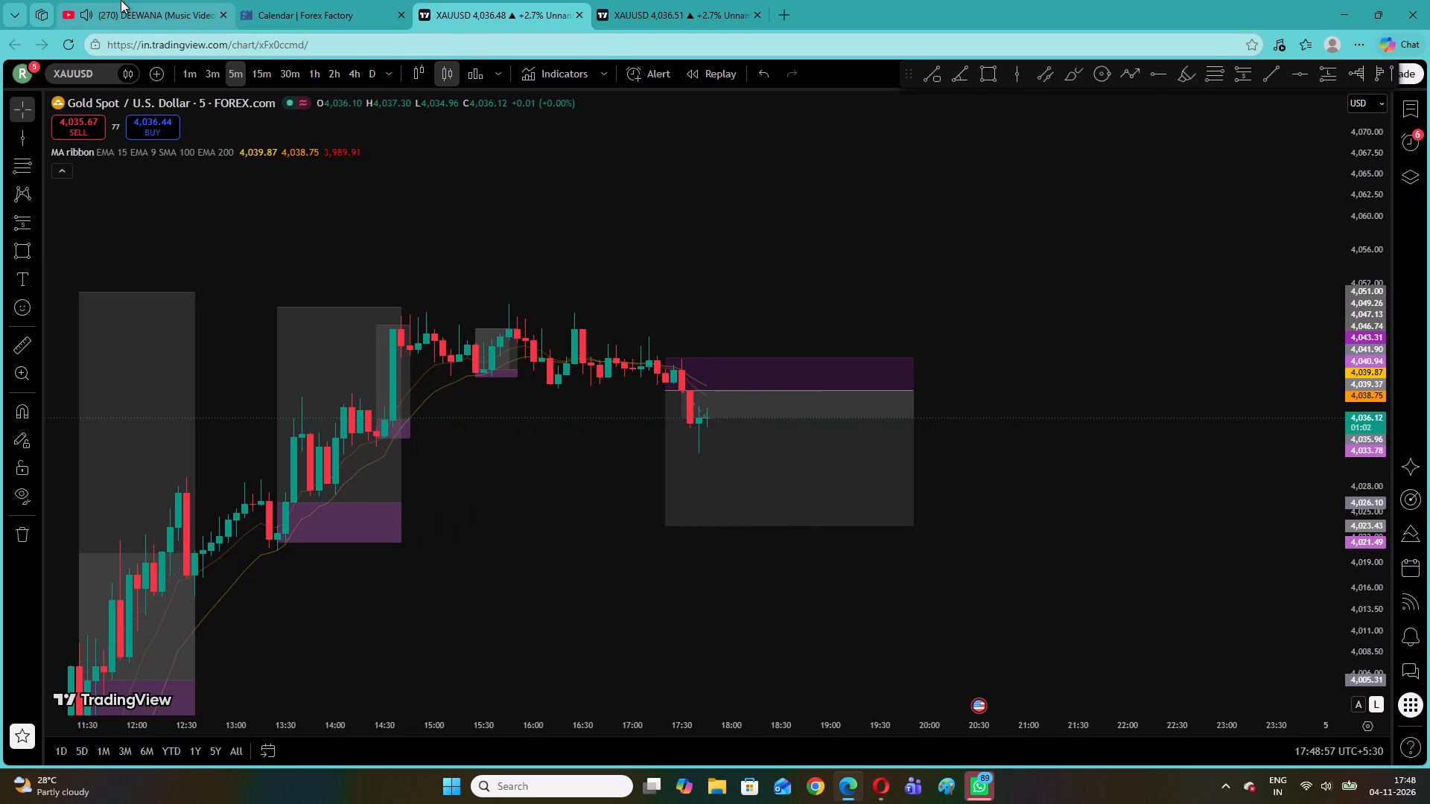
Switch to YouTube, pause the DEEWANA video and play "Kabze - Bintu Pabra" from the mix.
{"action": "left_click", "coordinate": [121, 0]}
{"action": "left_click", "coordinate": [797, 495]}
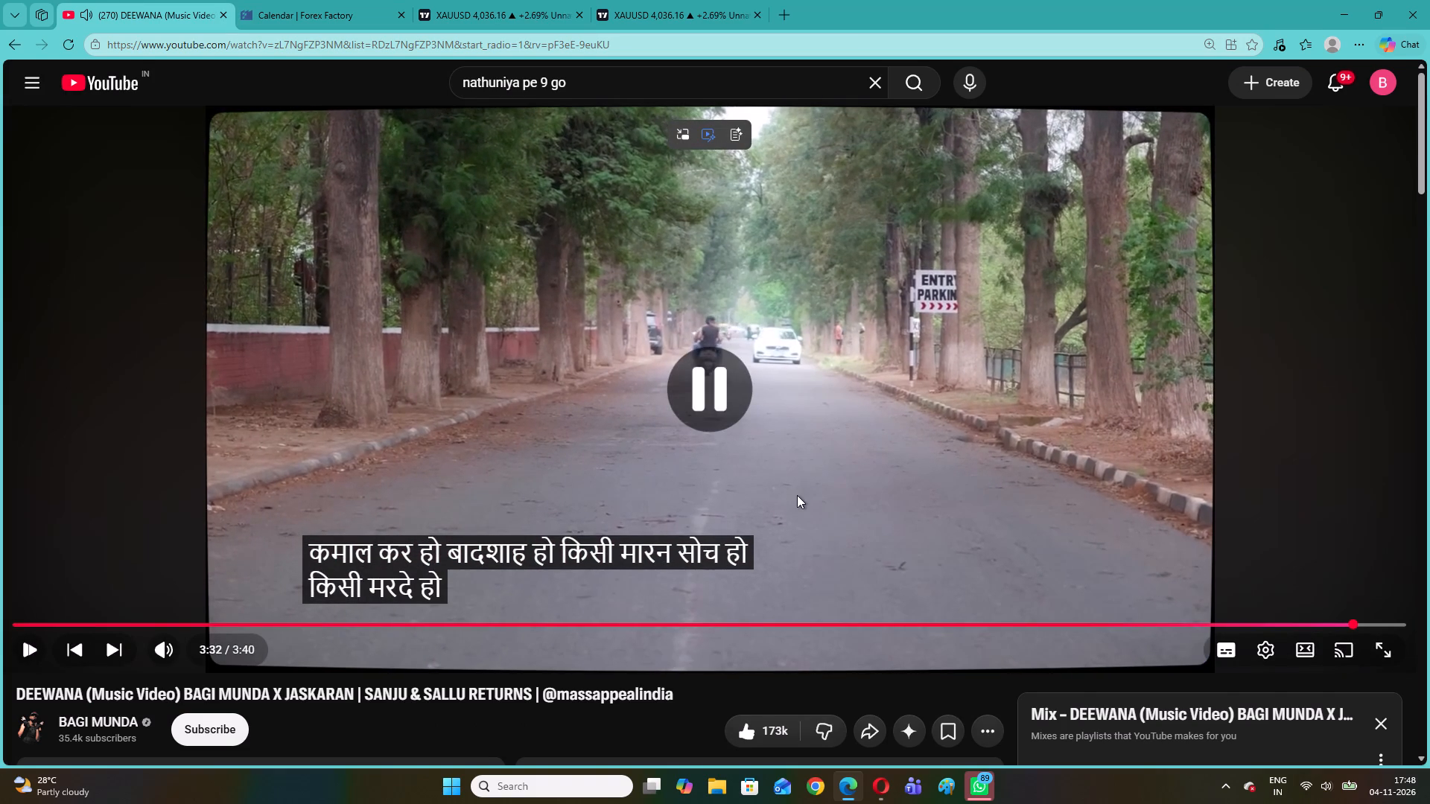
{"action": "scroll", "coordinate": [797, 495], "scroll_direction": "down", "scroll_amount": 6}
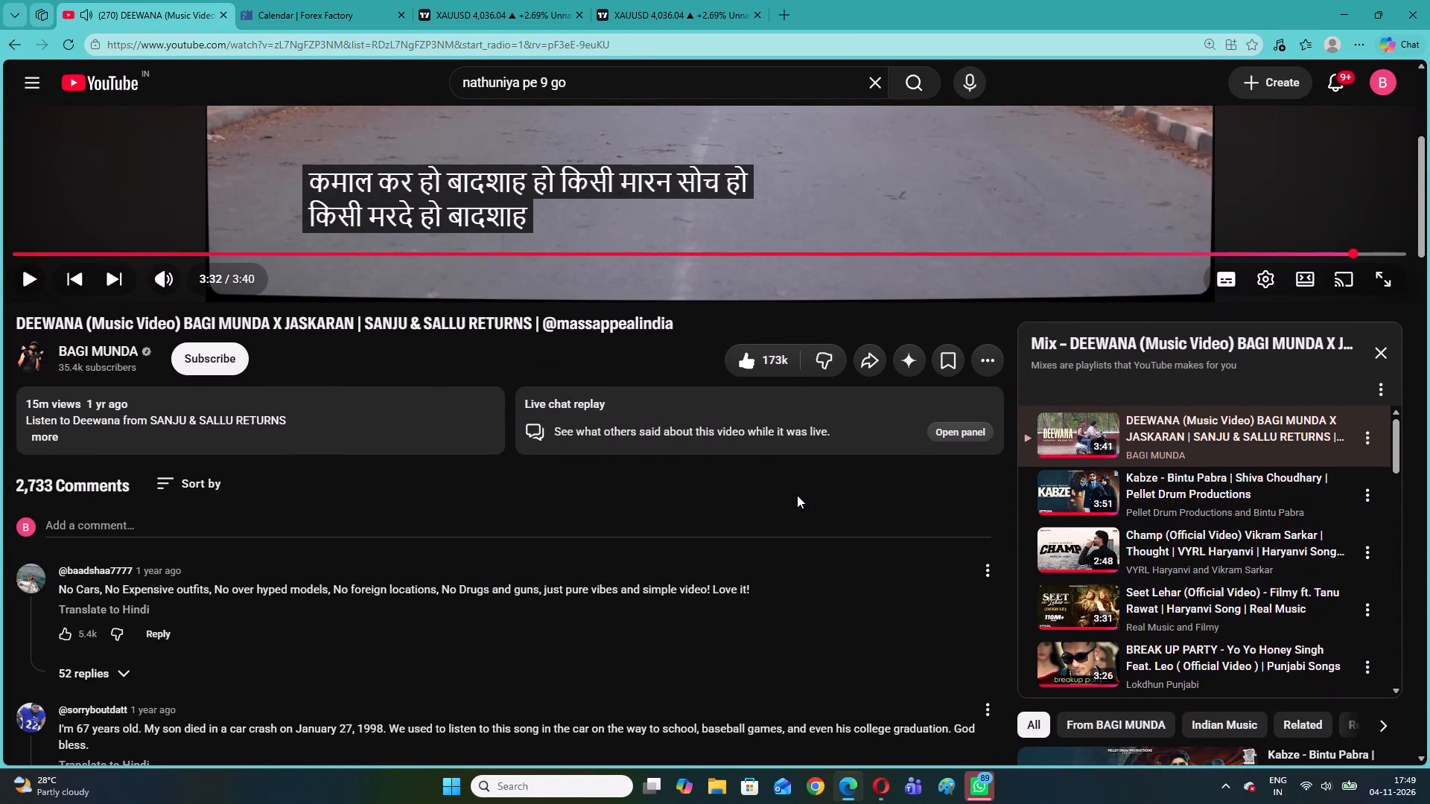
{"action": "scroll", "coordinate": [797, 495], "scroll_direction": "down", "scroll_amount": 1}
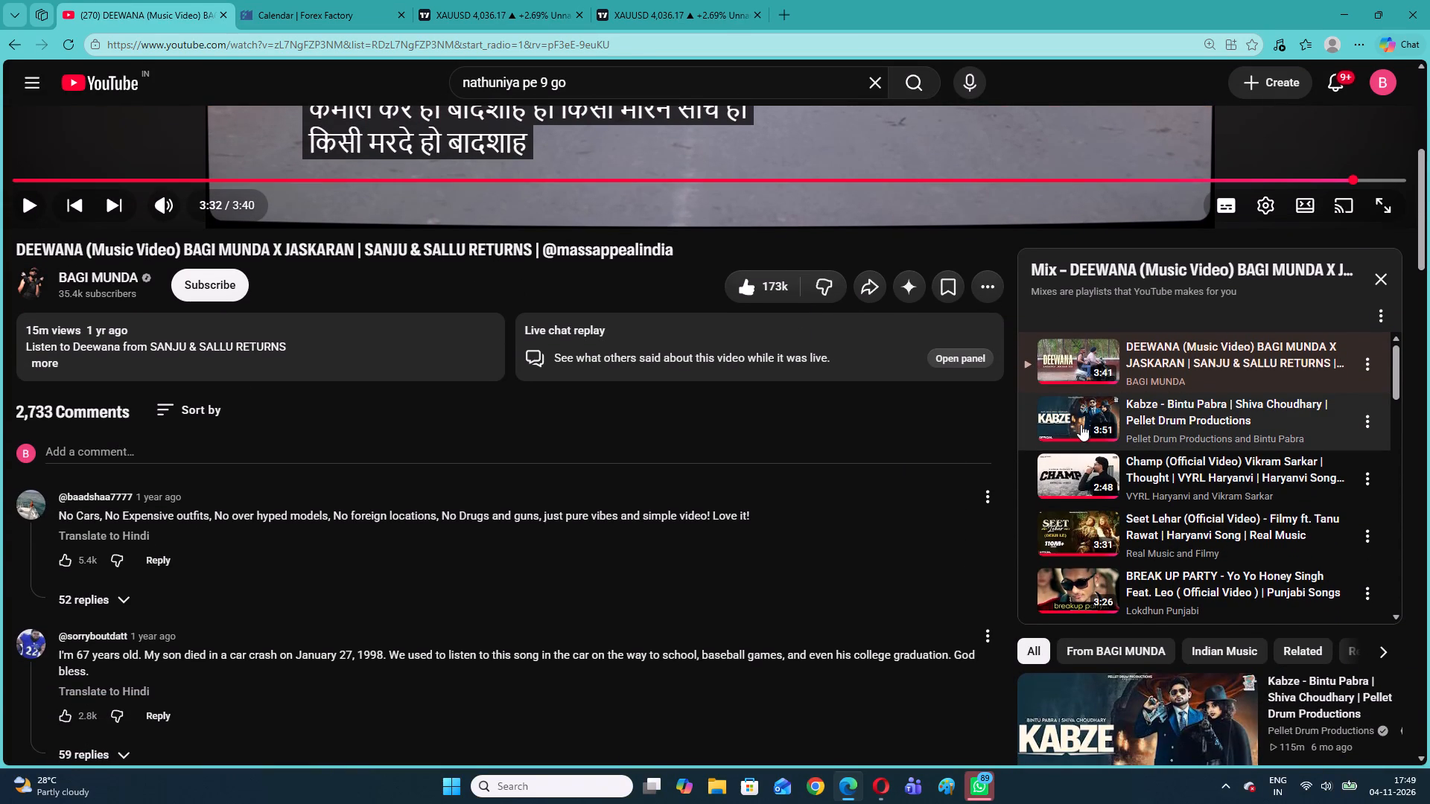
{"action": "left_click", "coordinate": [1081, 422]}
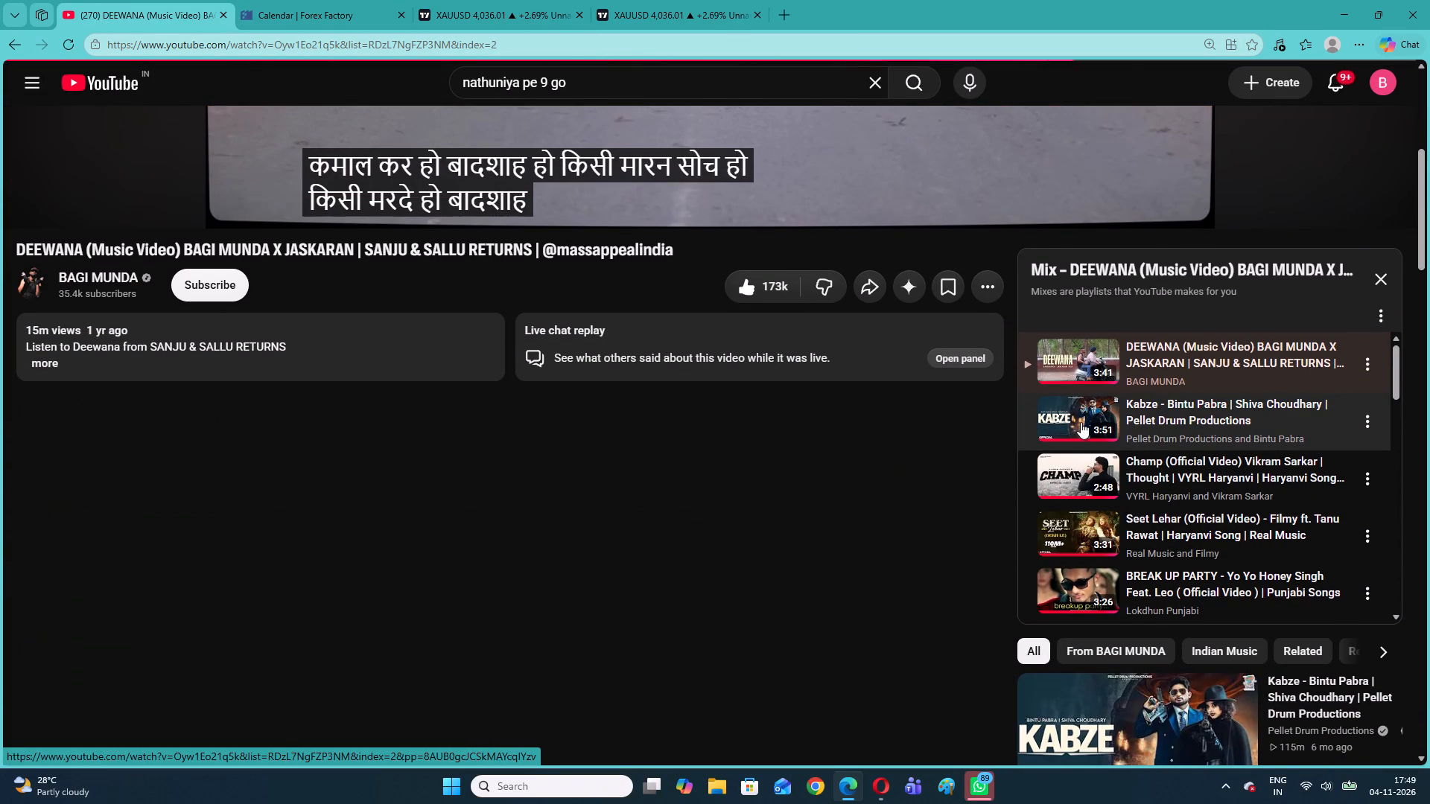
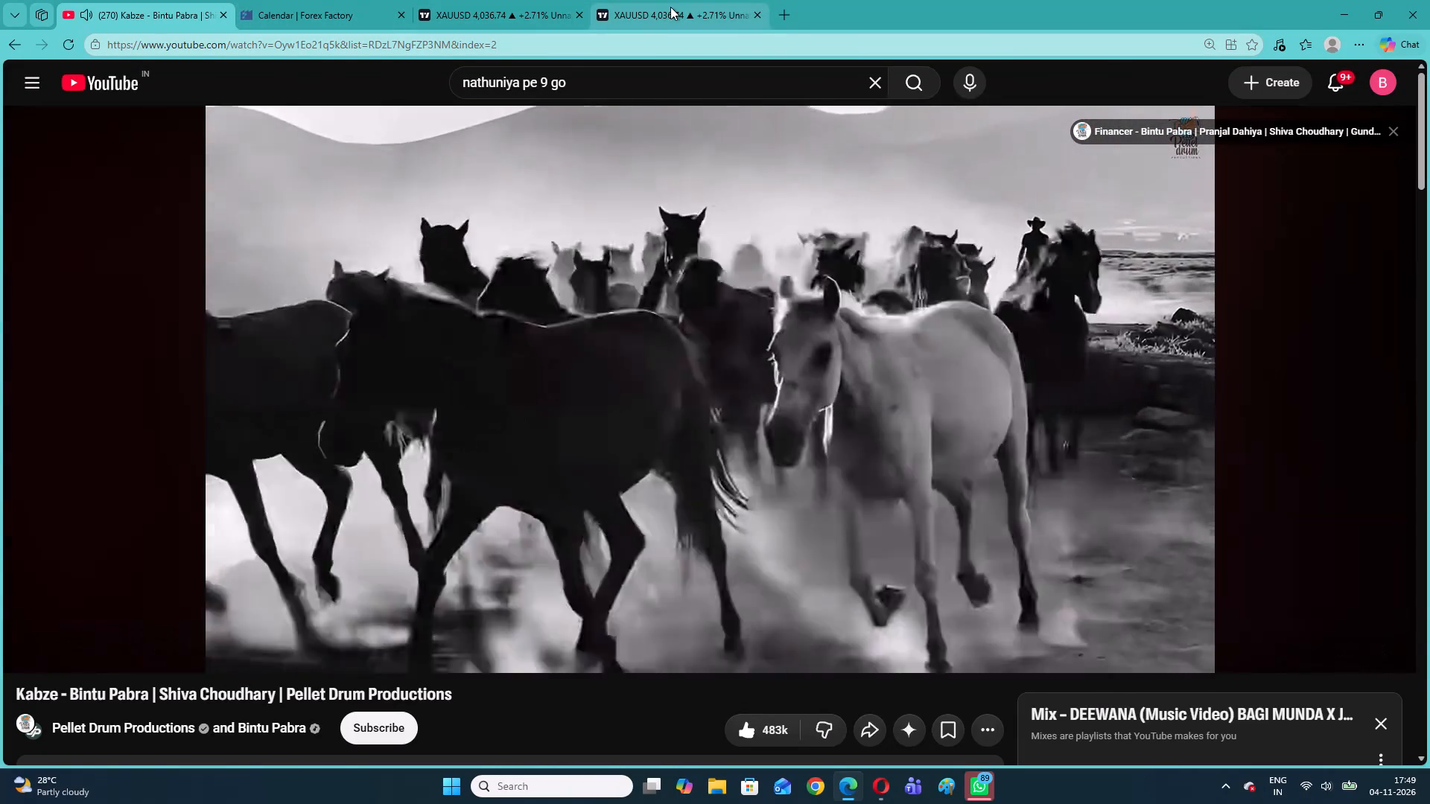
Return to the first XAUUSD chart and move the open short position's start to 17:25, with entry 4,039.57.
{"action": "left_click", "coordinate": [670, 7]}
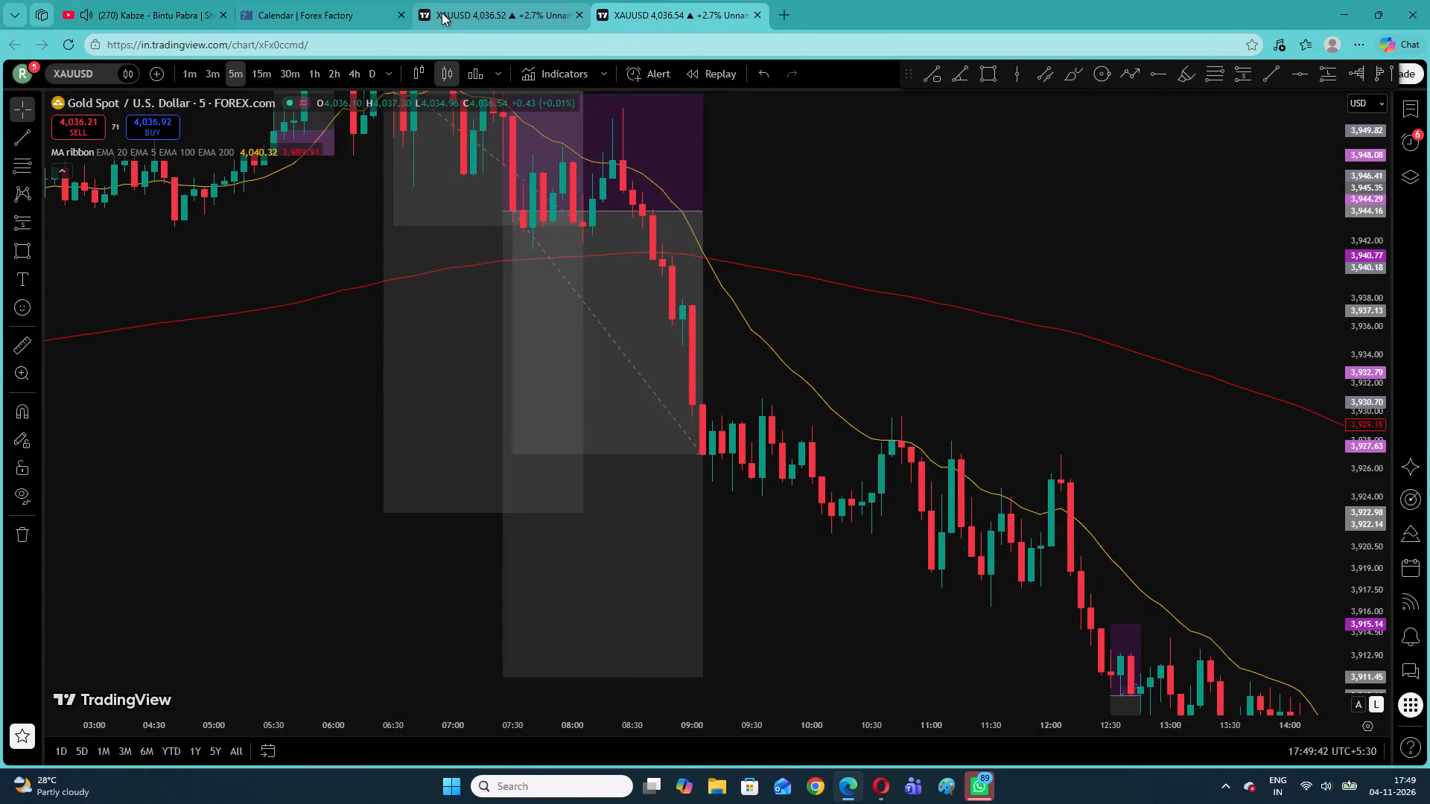
{"action": "left_click", "coordinate": [442, 13]}
{"action": "left_click", "coordinate": [879, 225]}
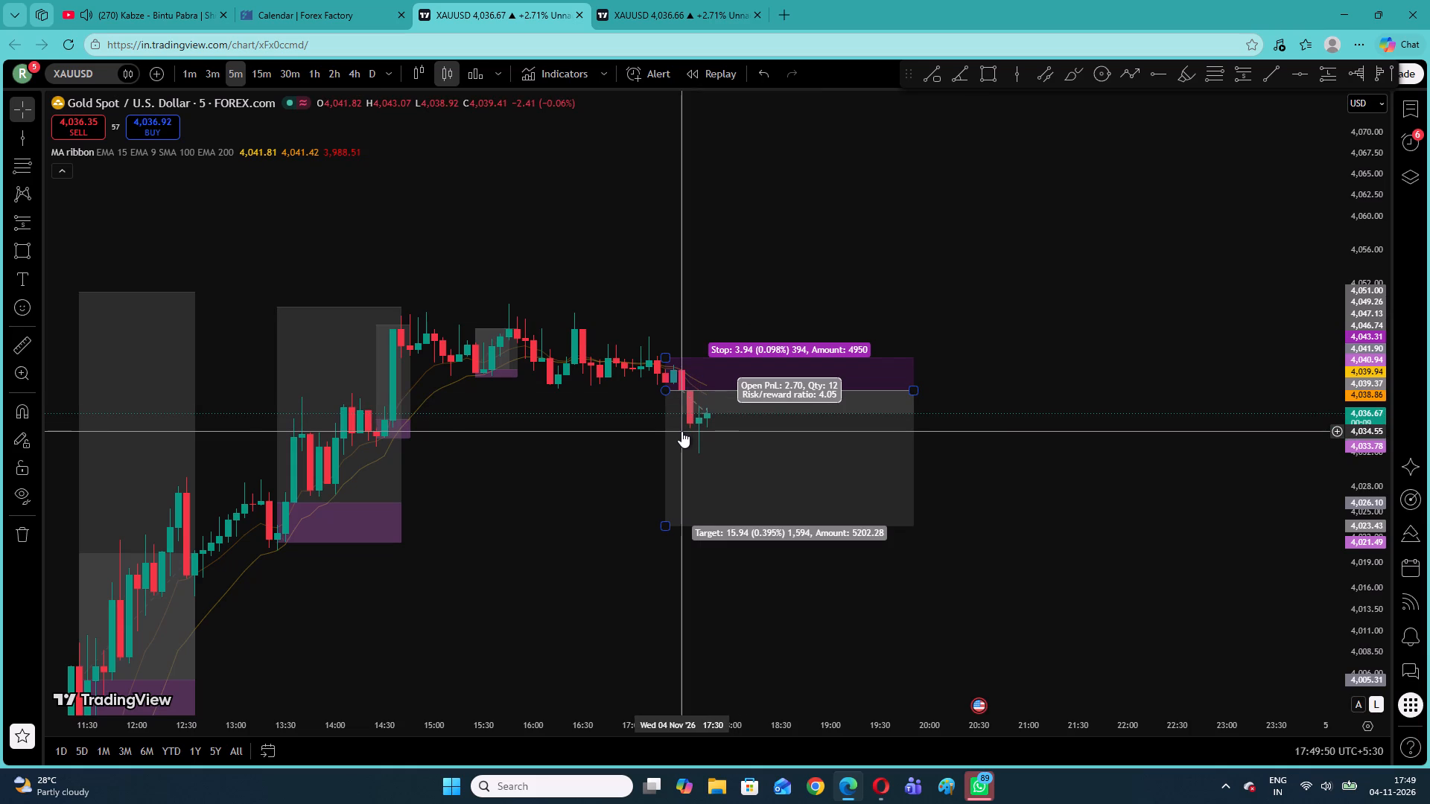
{"action": "left_click_drag", "start_coordinate": [666, 389], "coordinate": [676, 389]}
{"action": "left_click", "coordinate": [679, 303]}
Draw a near-horizontal trend line at about 4,043 from 16:50 to 17:35, leading into the open short position.
{"action": "left_click_drag", "start_coordinate": [1374, 535], "coordinate": [1360, 479]}
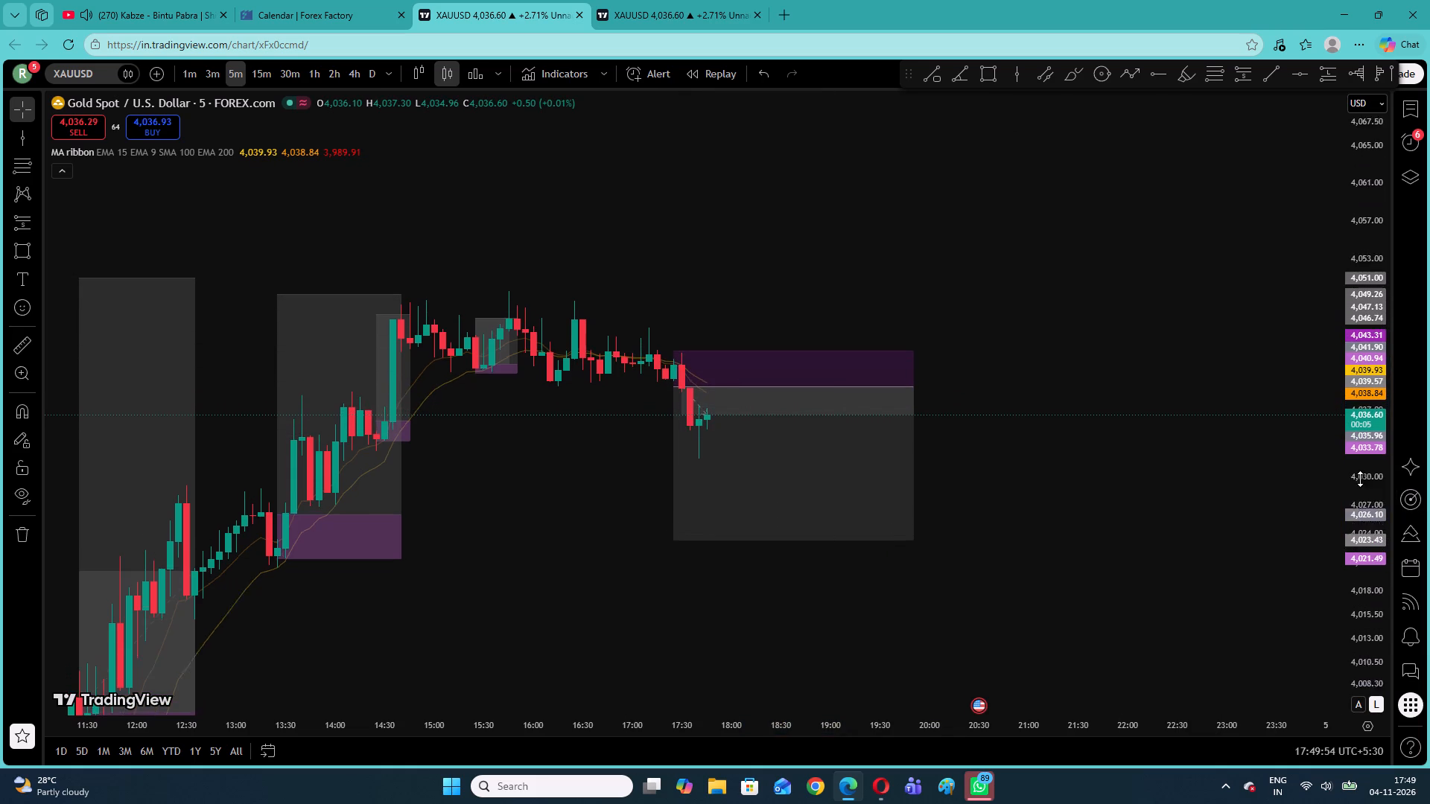
{"action": "left_click_drag", "start_coordinate": [1360, 479], "coordinate": [1323, 284]}
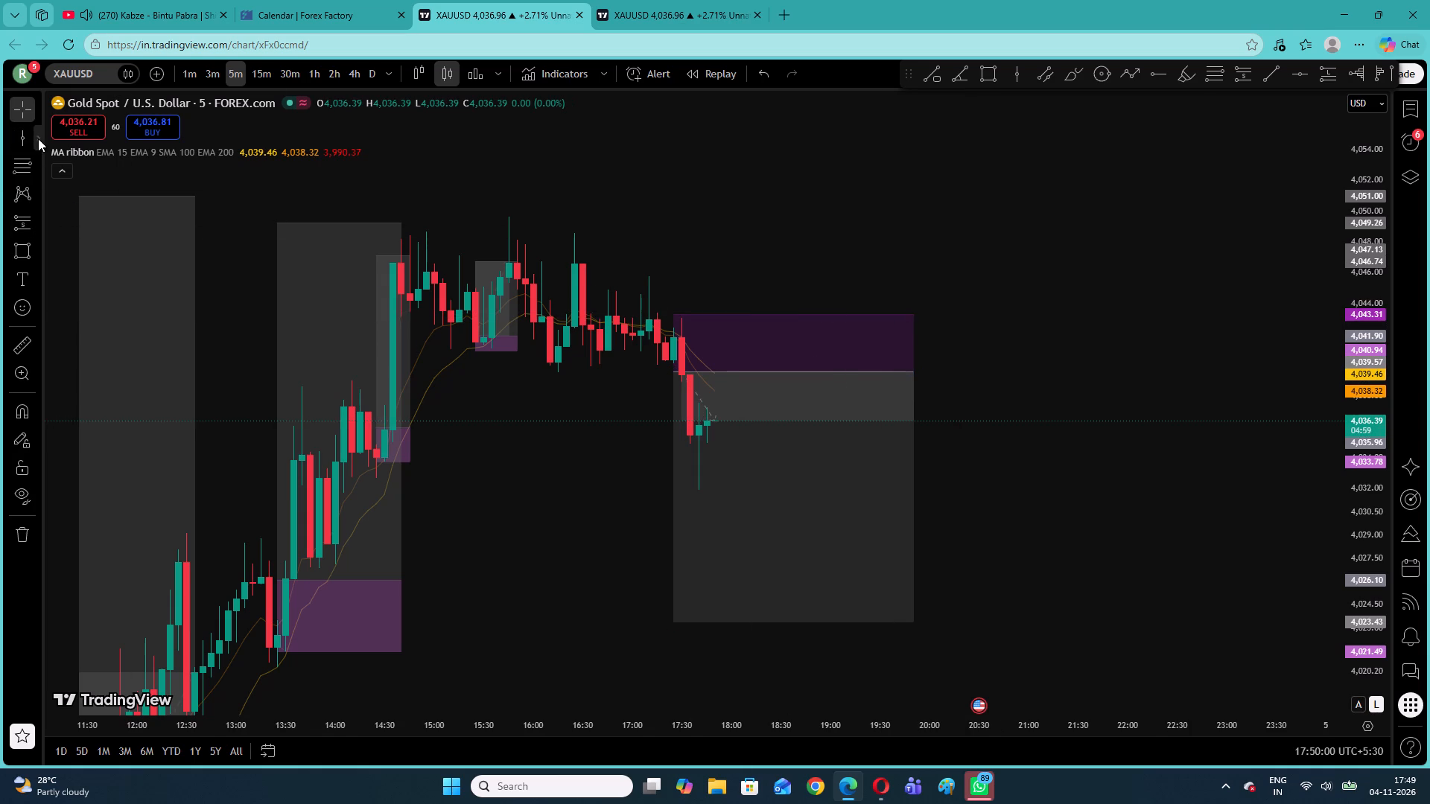
{"action": "left_click", "coordinate": [38, 138]}
{"action": "left_click", "coordinate": [90, 160]}
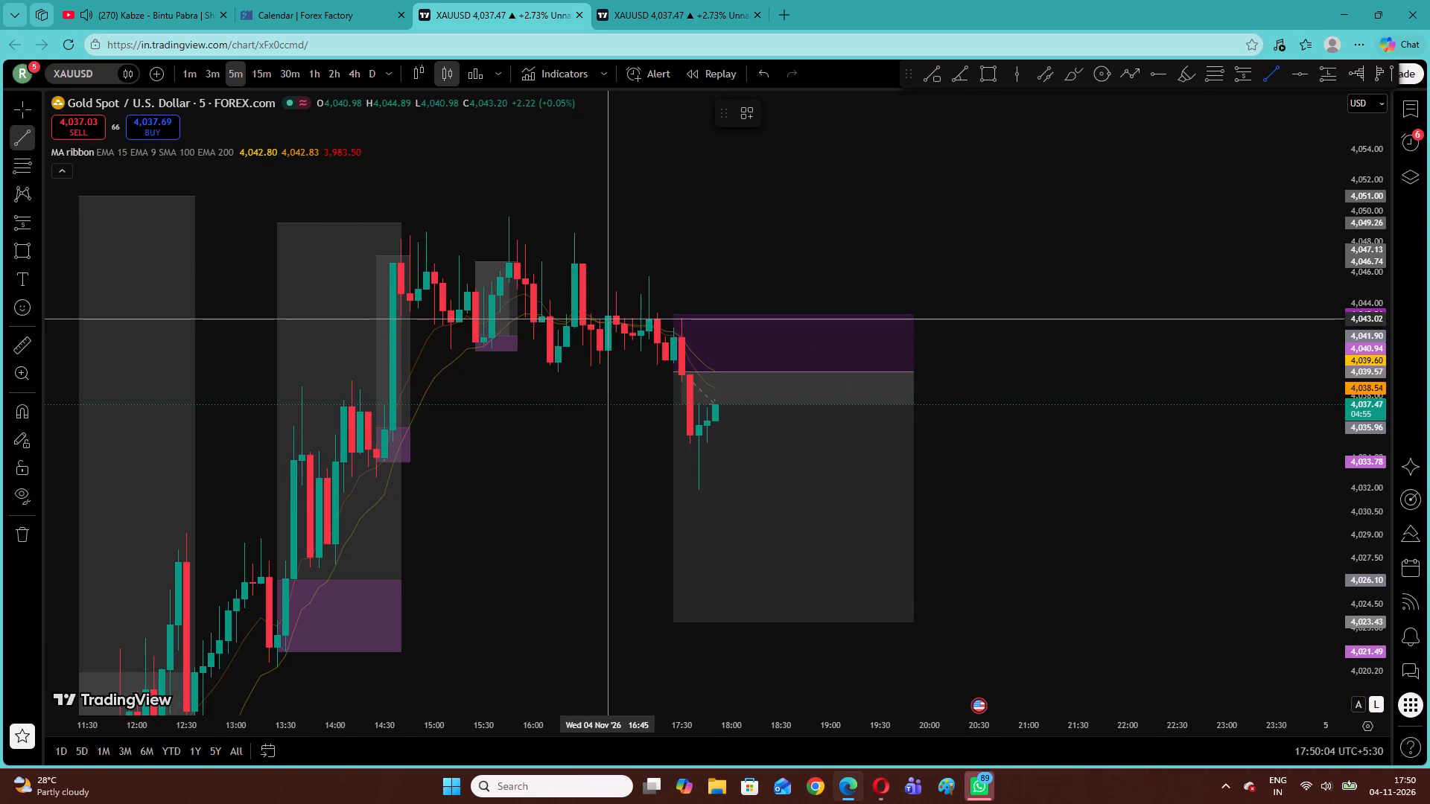
{"action": "left_click", "coordinate": [617, 320]}
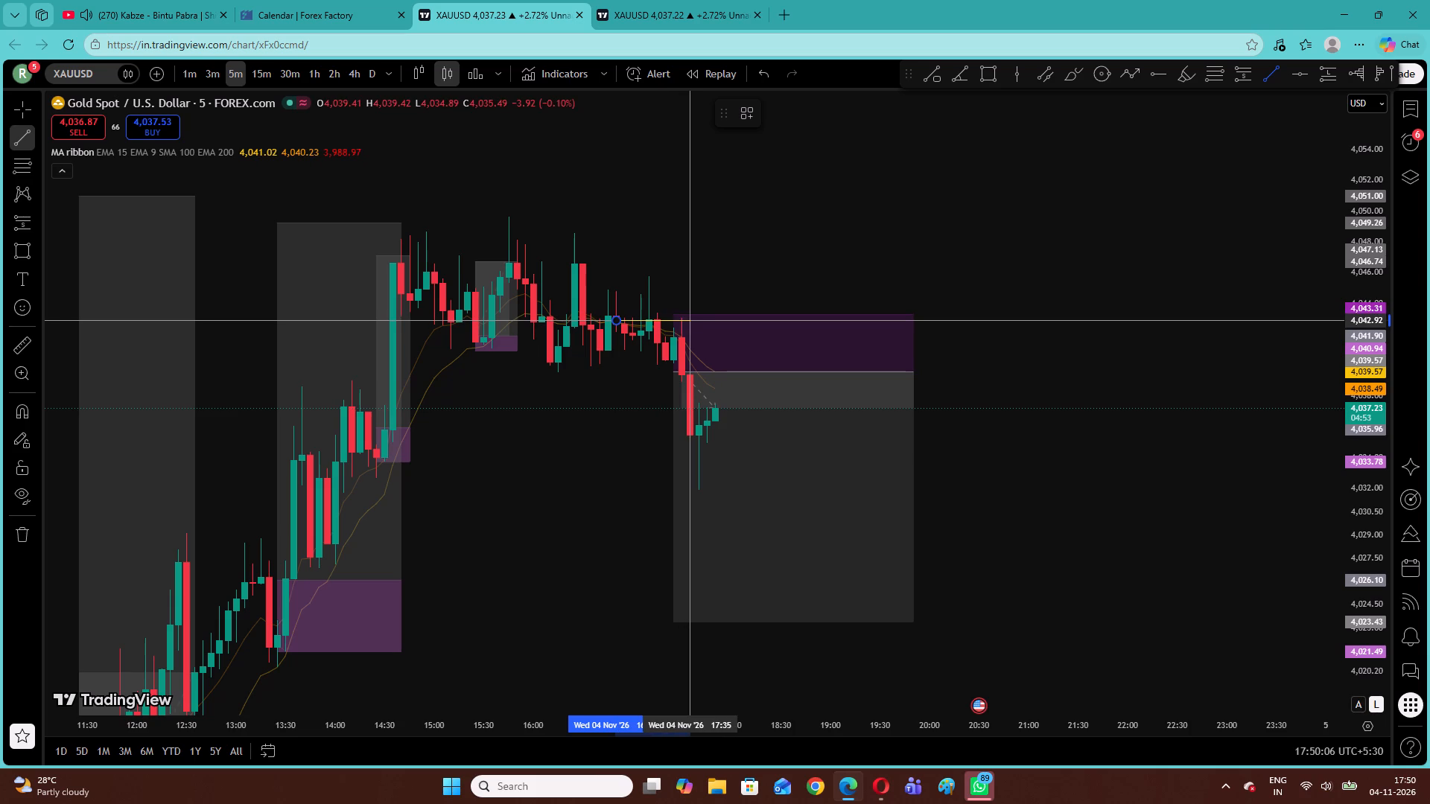
{"action": "left_click", "coordinate": [688, 319]}
{"action": "left_click", "coordinate": [696, 272]}
Draw a near-horizontal trend line at about 4,021.7 from 12:40 to about 13:40, at the base of the 13:25 long trade.
{"action": "left_click_drag", "start_coordinate": [496, 538], "coordinate": [676, 396]}
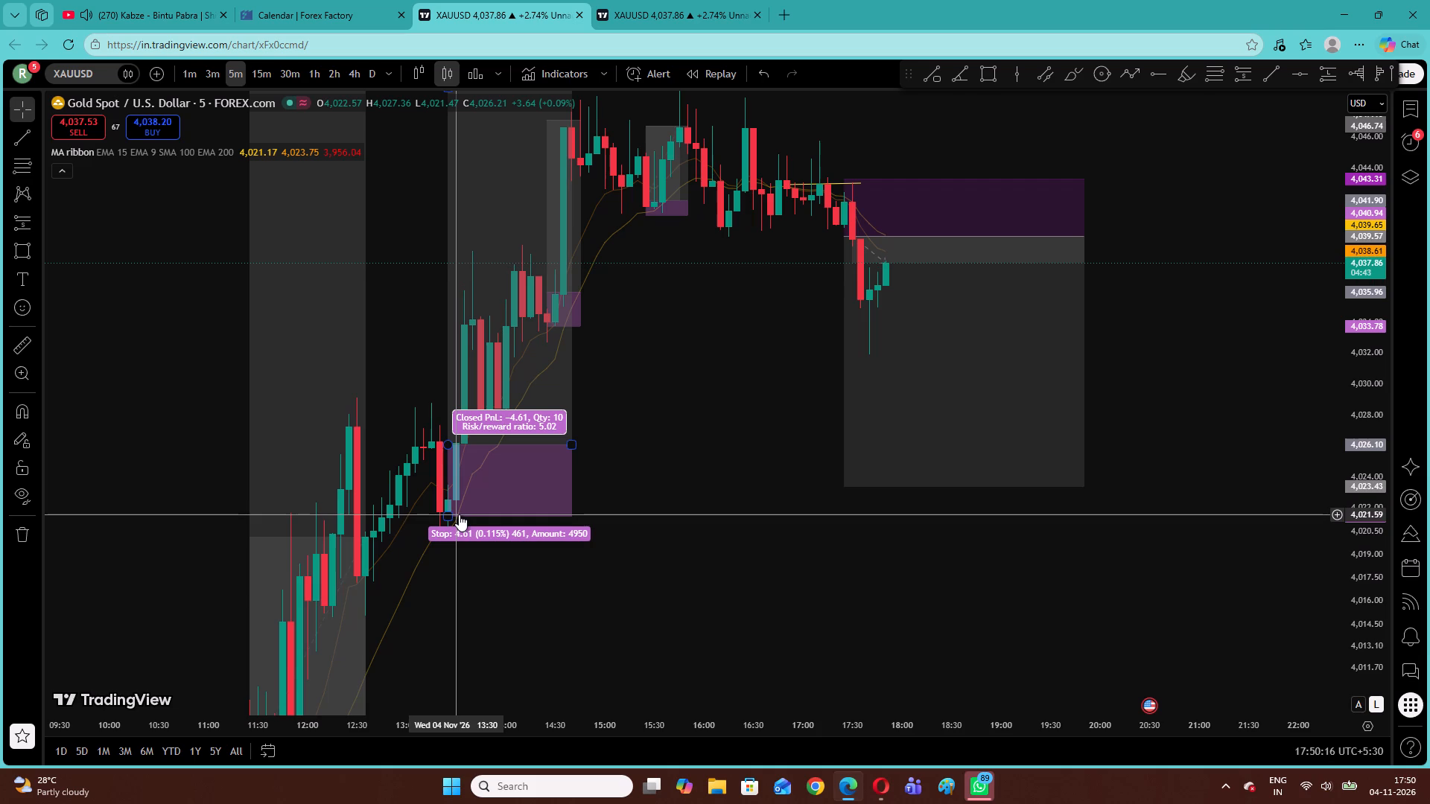
{"action": "left_click", "coordinate": [19, 149]}
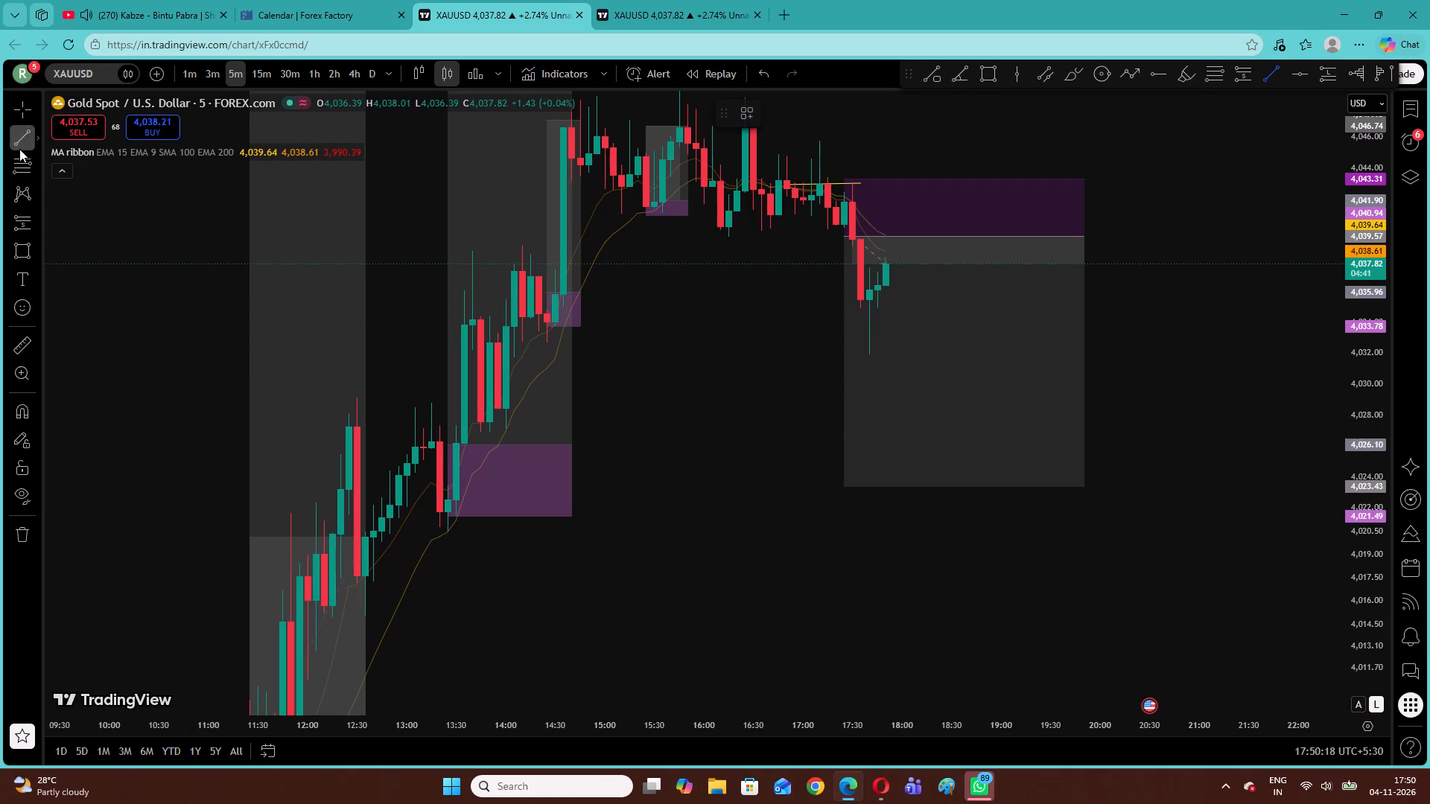
{"action": "left_click", "coordinate": [374, 513]}
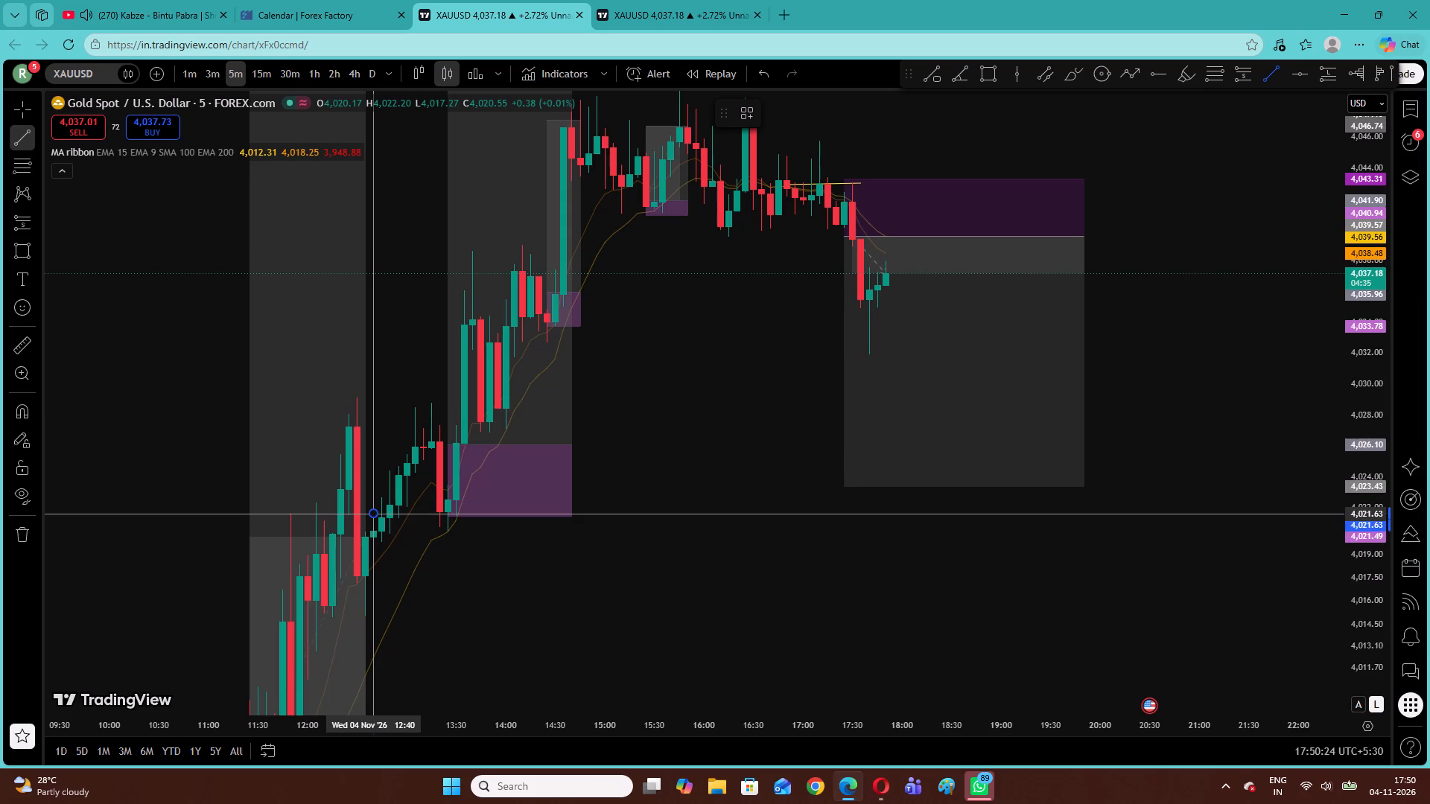
{"action": "left_click", "coordinate": [469, 512]}
{"action": "left_click", "coordinate": [780, 491]}
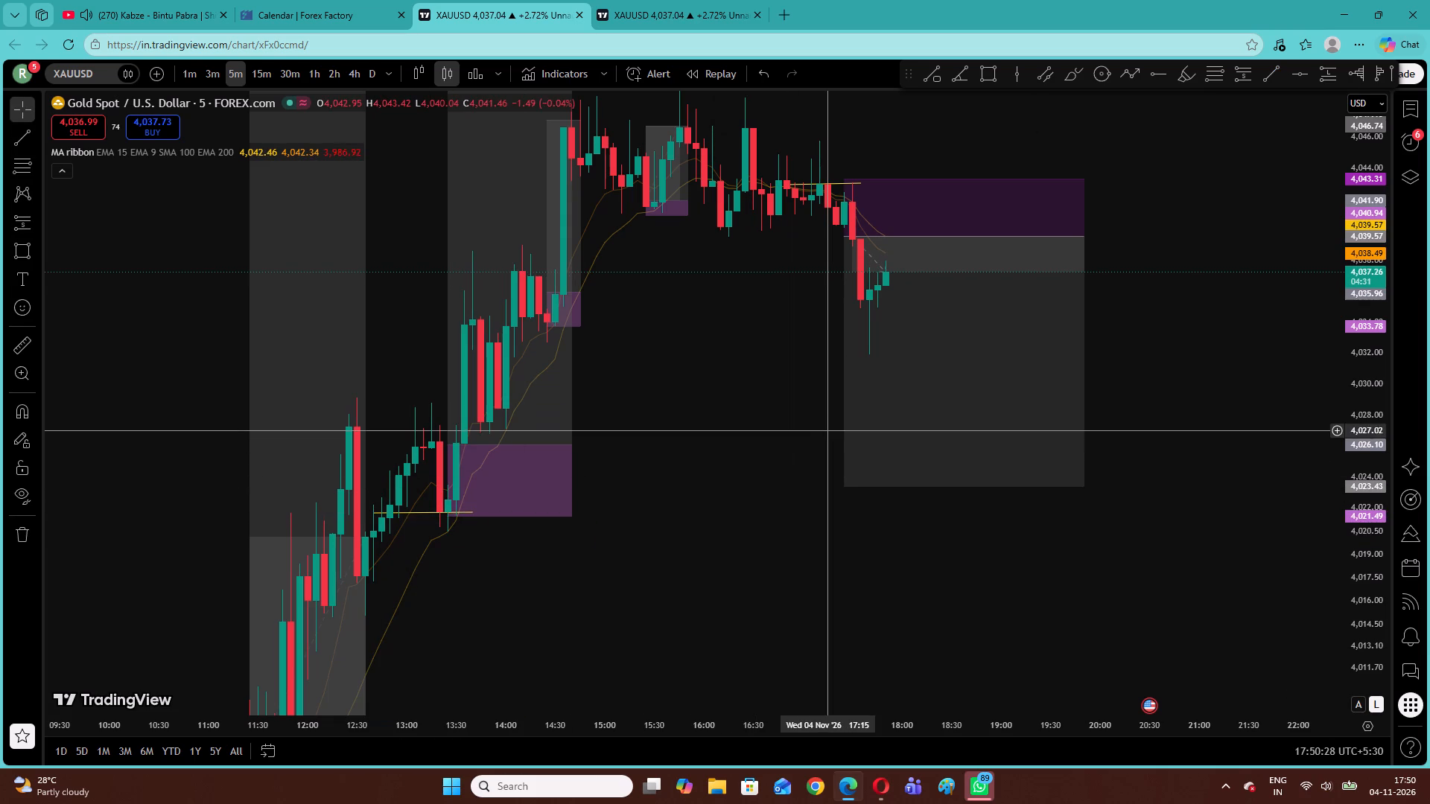
Draw a near-horizontal trend line at about 4,034.4 from 14:00 to about 14:40, marking support at the small long trade.
{"action": "left_click_drag", "start_coordinate": [1356, 408], "coordinate": [1348, 498]}
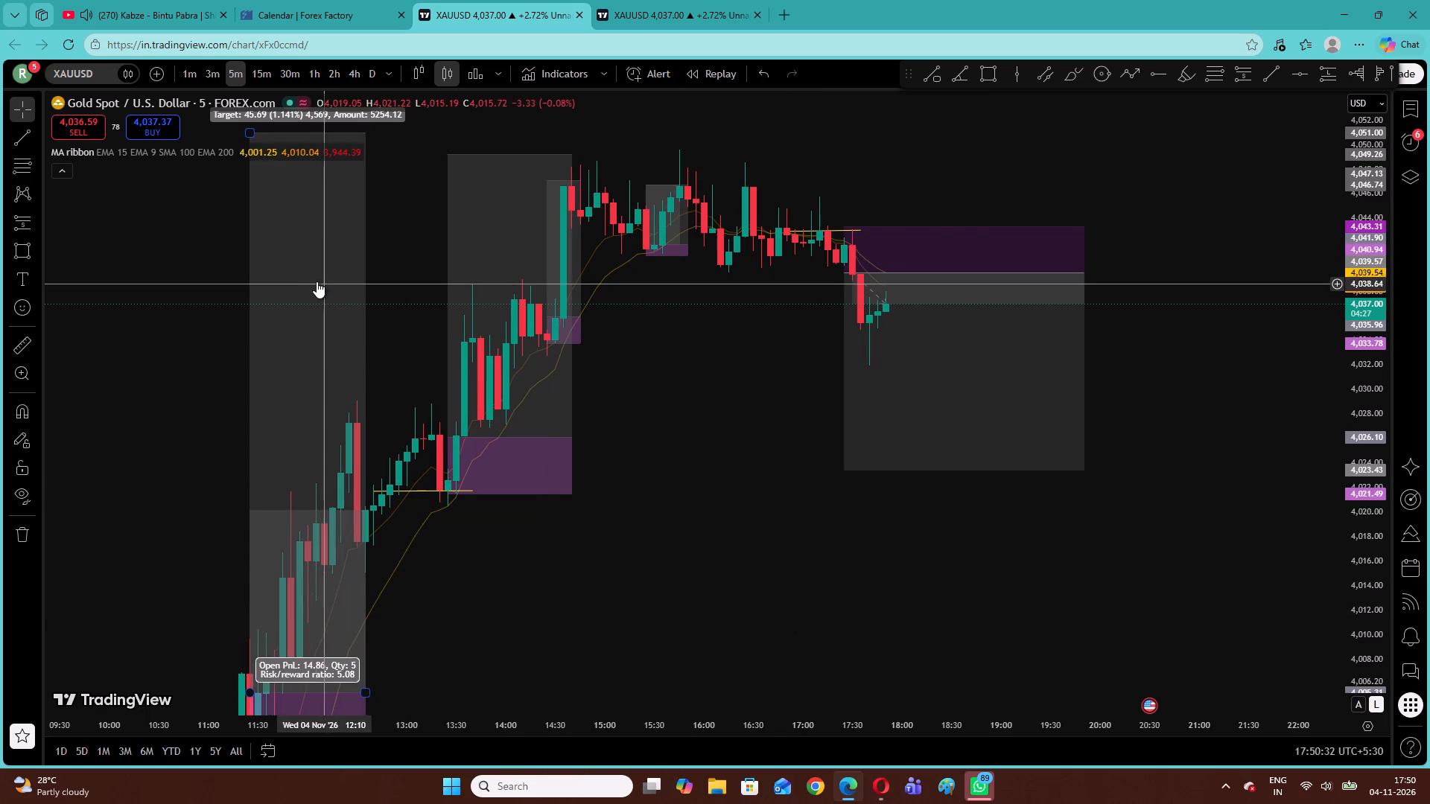
{"action": "left_click", "coordinate": [23, 134]}
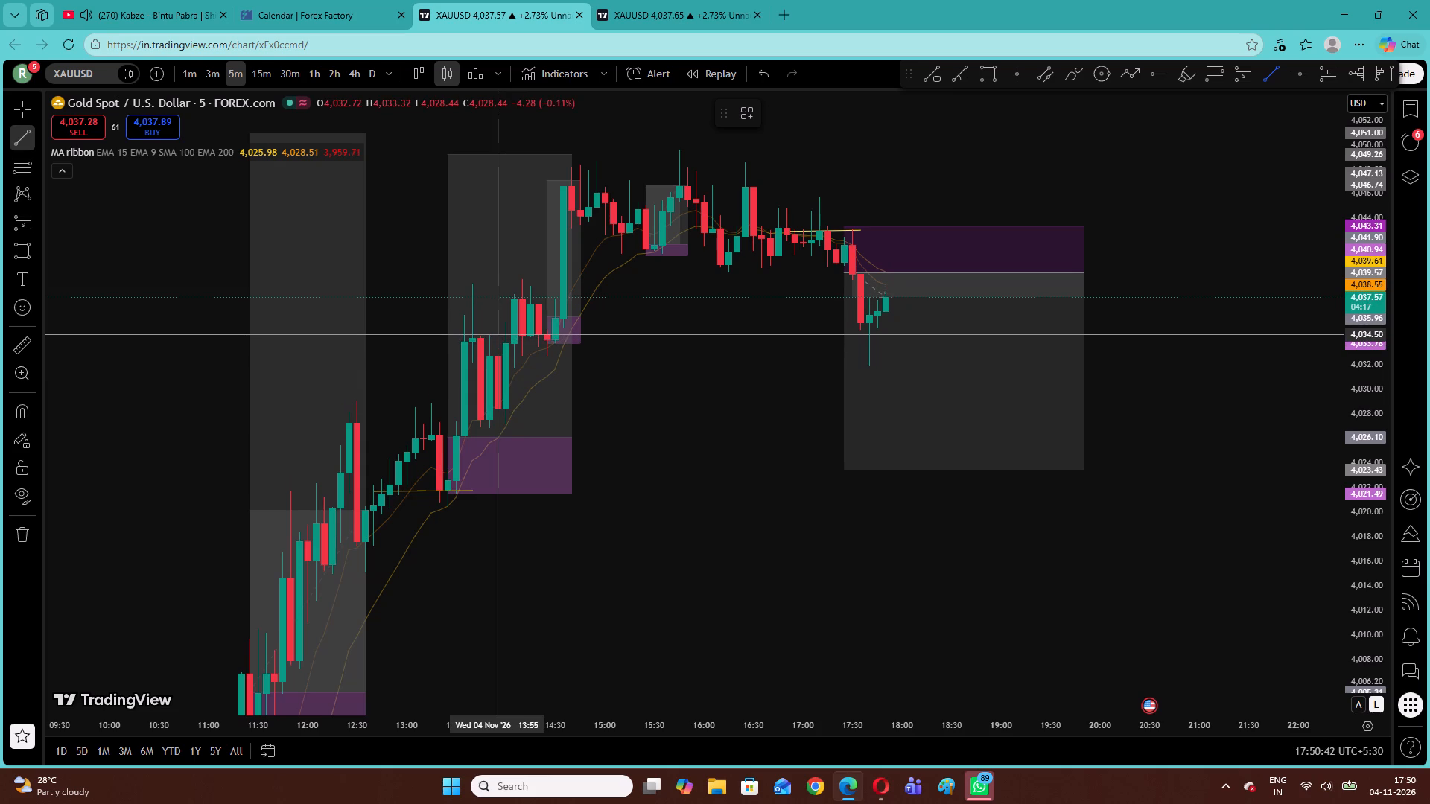
{"action": "left_click", "coordinate": [509, 335]}
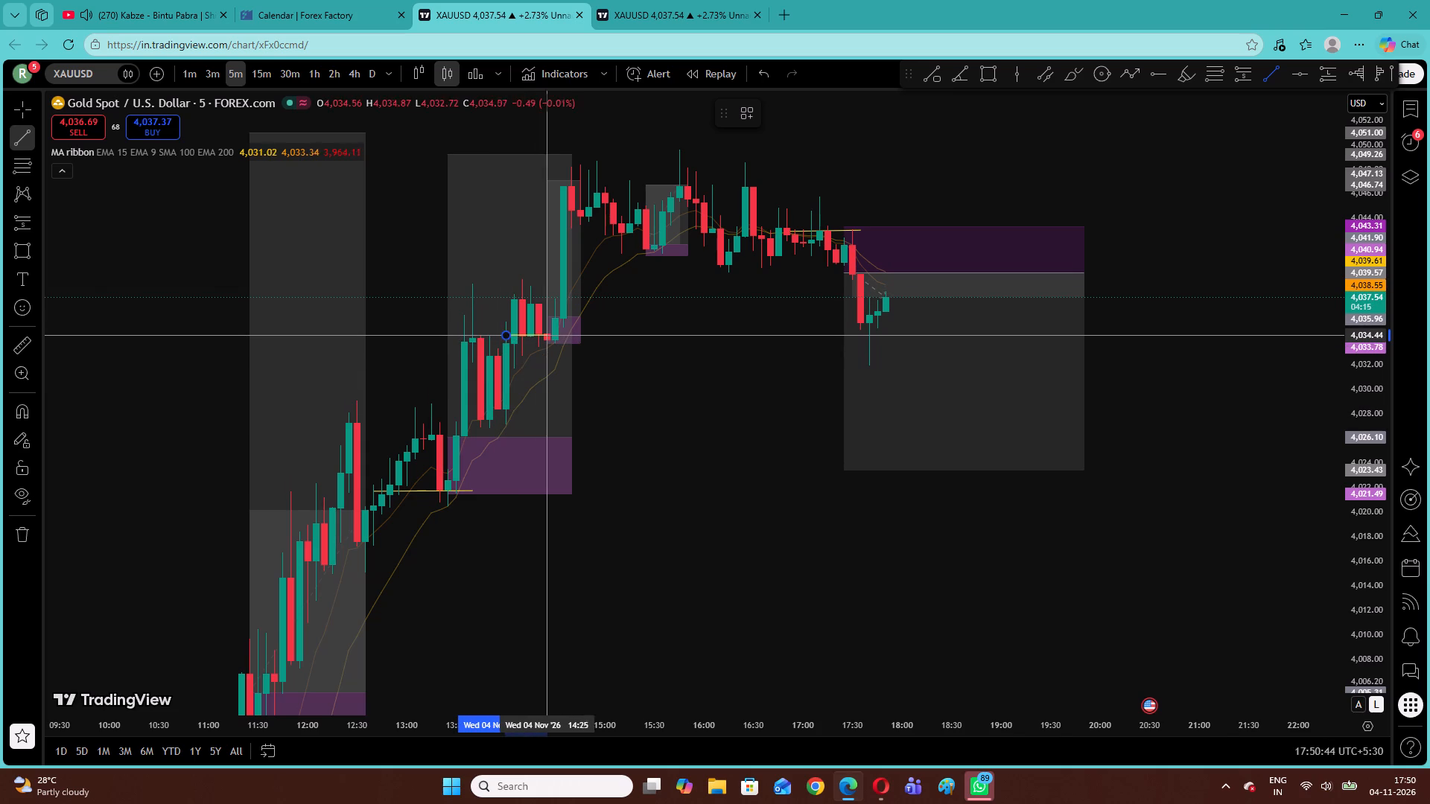
{"action": "left_click", "coordinate": [570, 334]}
{"action": "left_click", "coordinate": [637, 343]}
Draw a horizontal trend line at about 3,996.5 from 11:05 to 11:45, at the base of the 11:25 long trade.
{"action": "left_click_drag", "start_coordinate": [617, 485], "coordinate": [671, 376]}
{"action": "left_click_drag", "start_coordinate": [818, 543], "coordinate": [790, 494]}
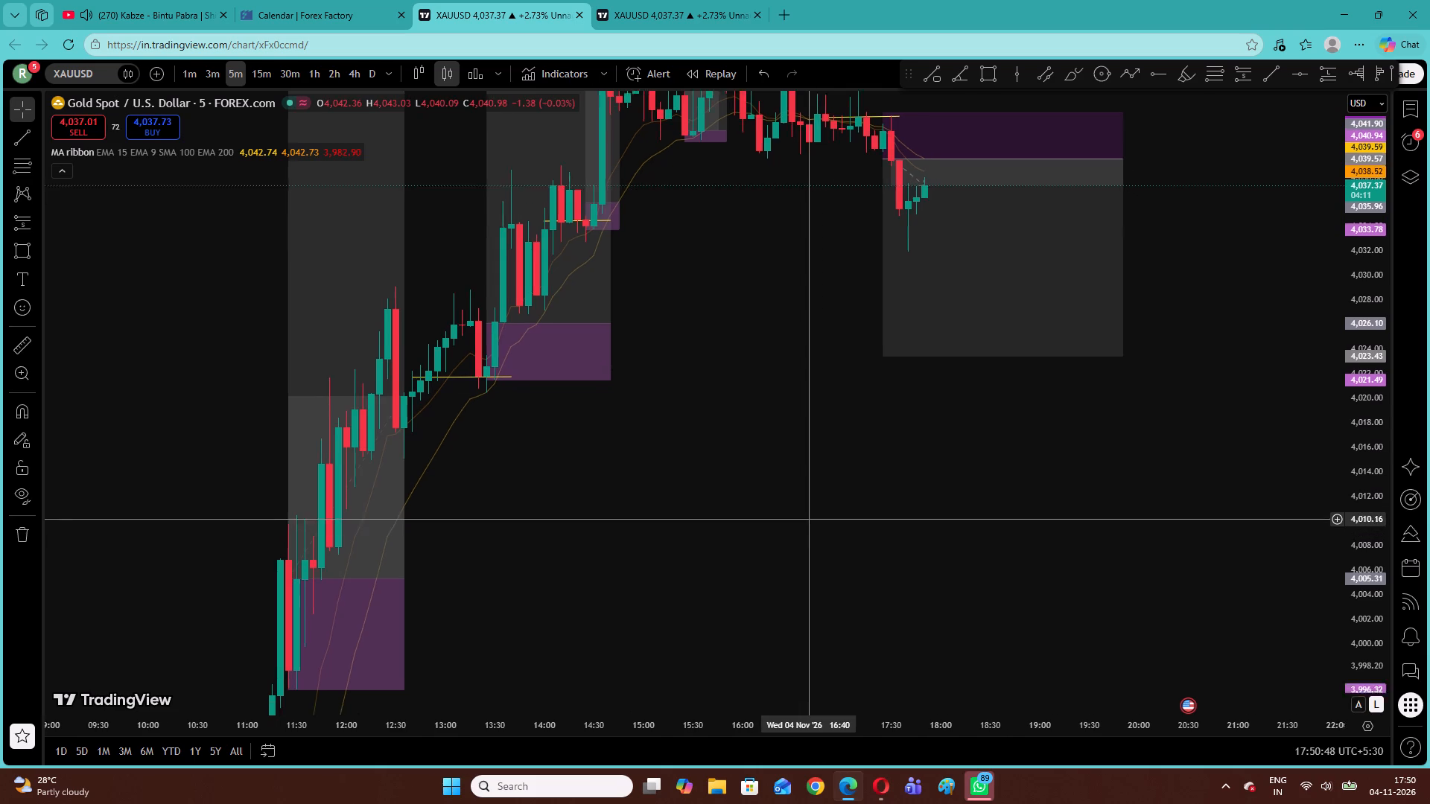
{"action": "left_click_drag", "start_coordinate": [790, 494], "coordinate": [791, 329]}
{"action": "left_click_drag", "start_coordinate": [548, 514], "coordinate": [766, 536]}
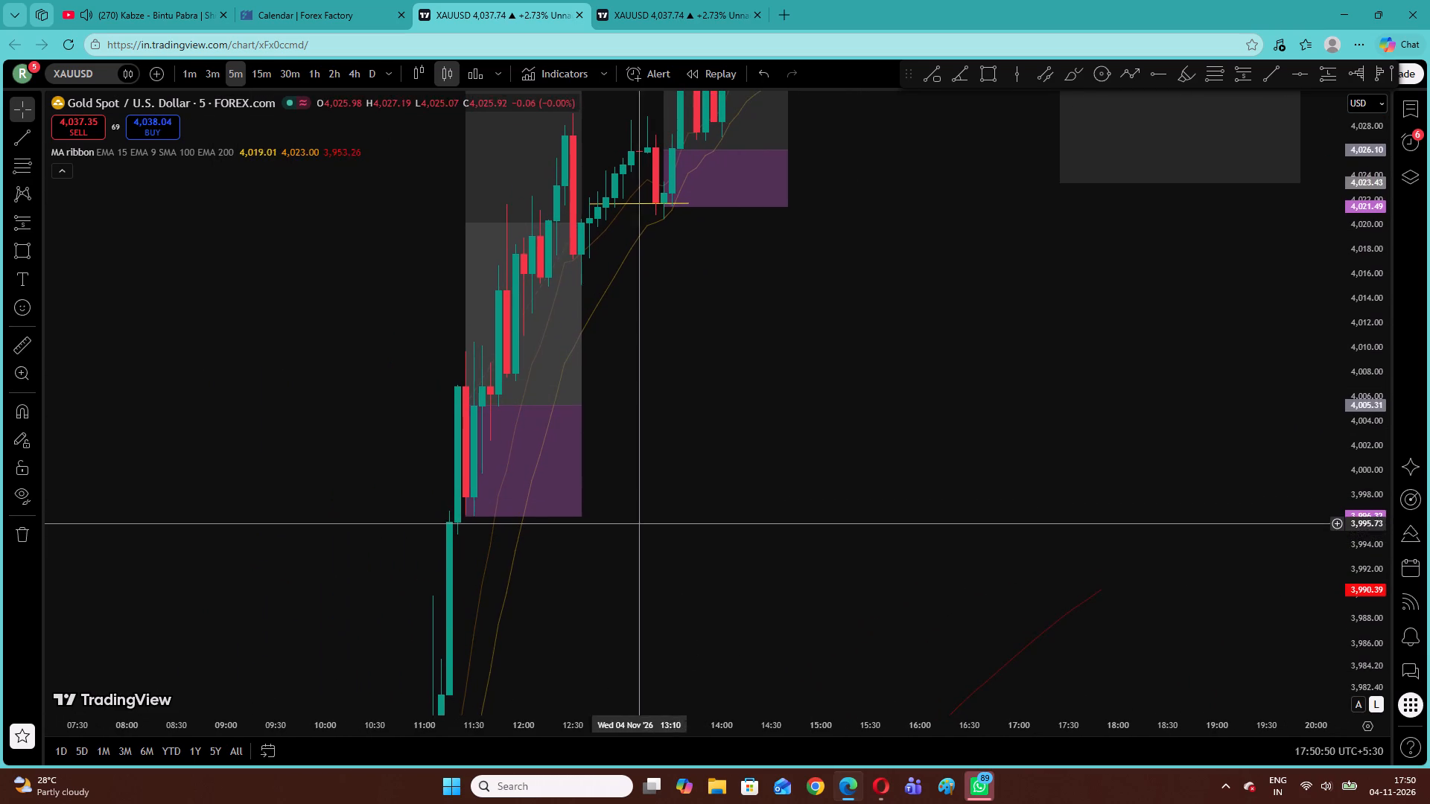
{"action": "left_click_drag", "start_coordinate": [605, 531], "coordinate": [801, 389]}
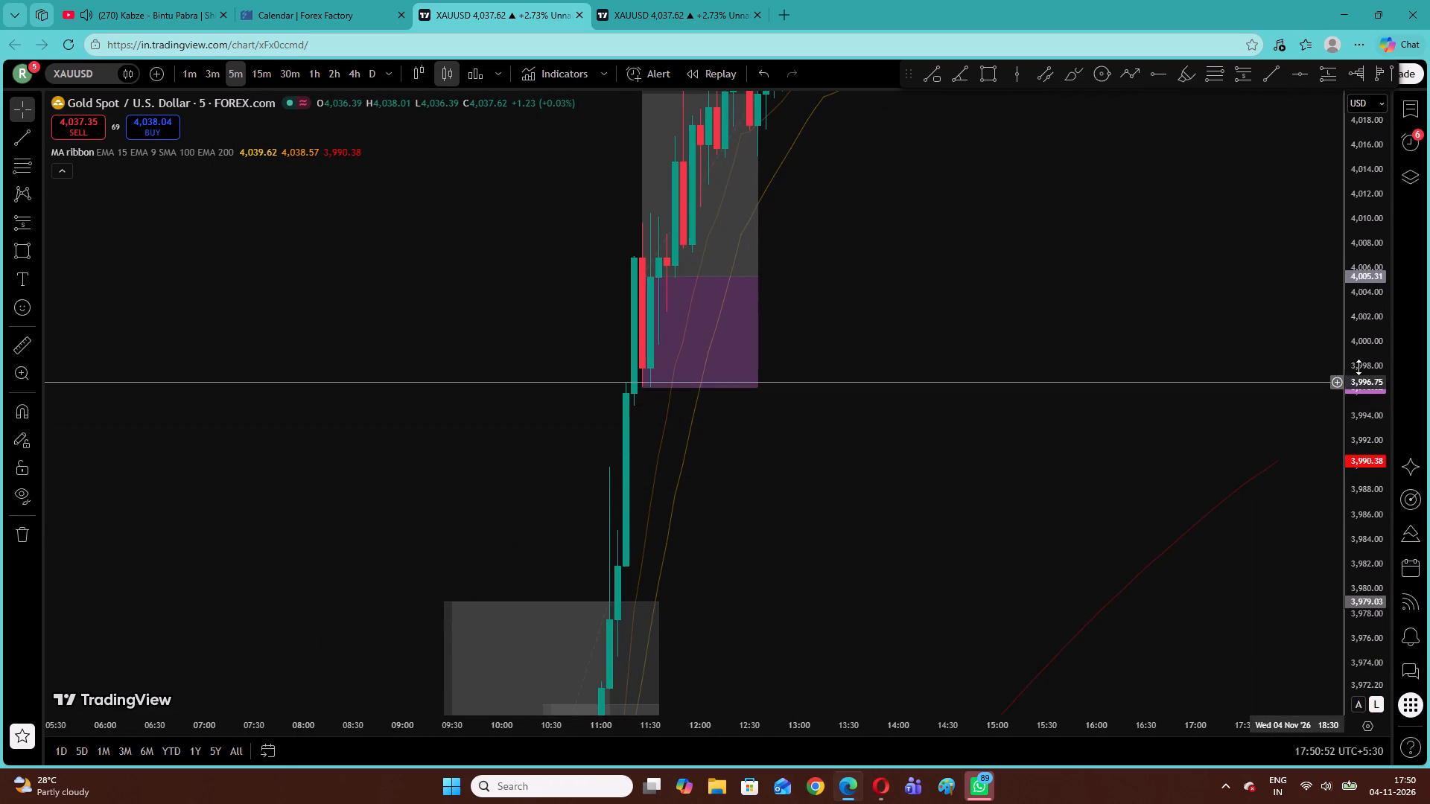
{"action": "left_click_drag", "start_coordinate": [1370, 350], "coordinate": [1321, 664]}
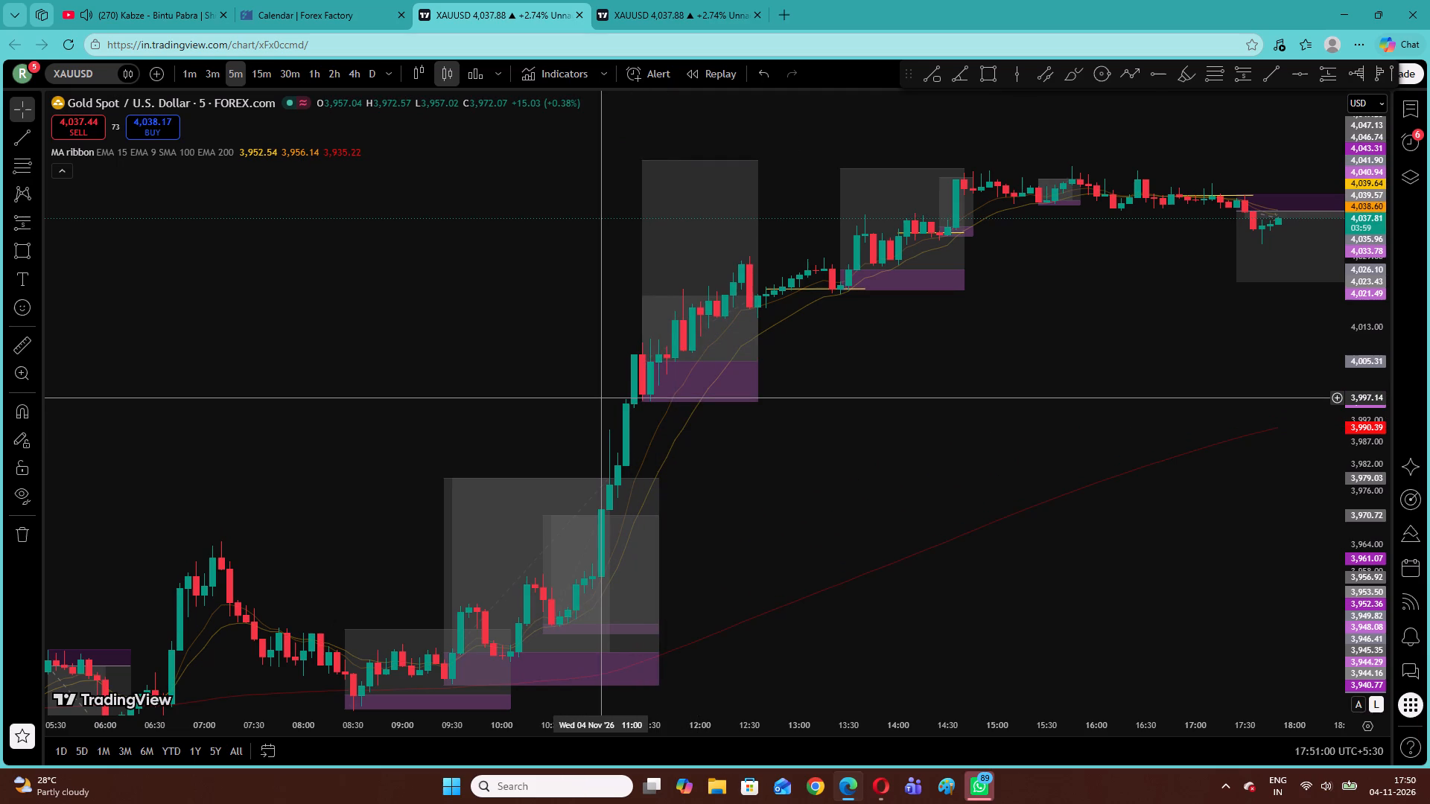
{"action": "left_click", "coordinate": [25, 137]}
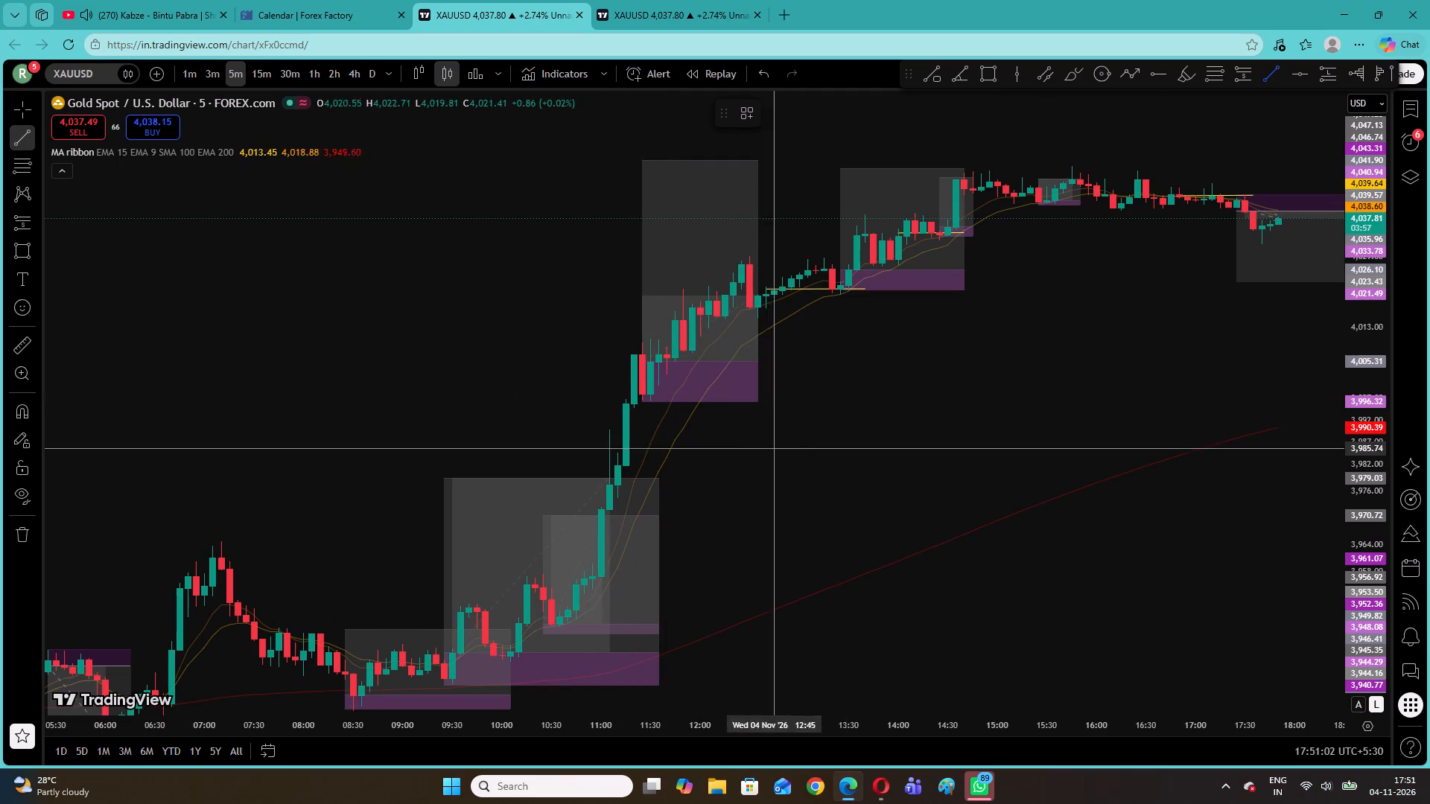
{"action": "left_click", "coordinate": [606, 400]}
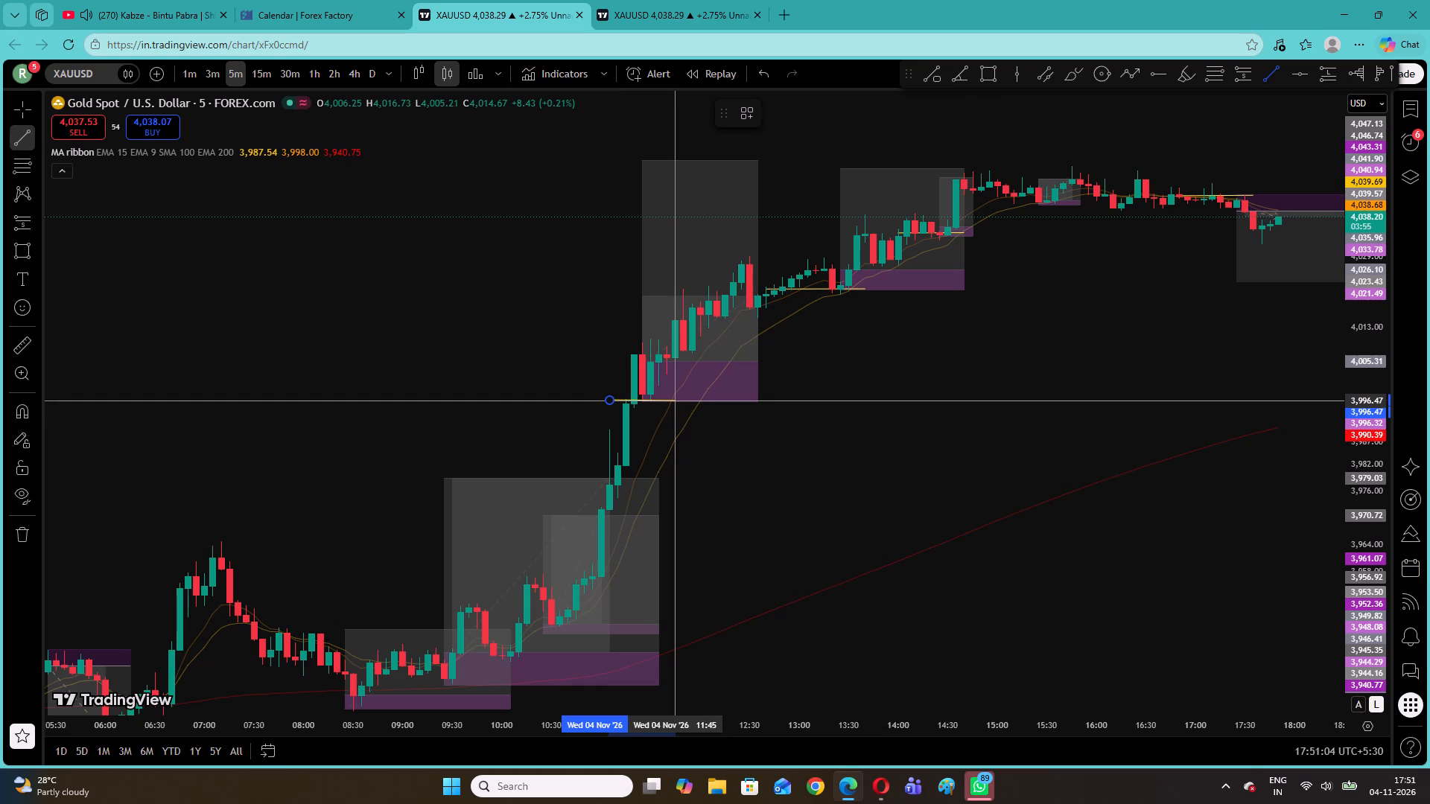
{"action": "left_click", "coordinate": [673, 401]}
{"action": "left_click", "coordinate": [491, 414]}
Examine the morning long trades of 4 November against the EMAs, and return to the open short position.
{"action": "left_click_drag", "start_coordinate": [483, 424], "coordinate": [545, 296]}
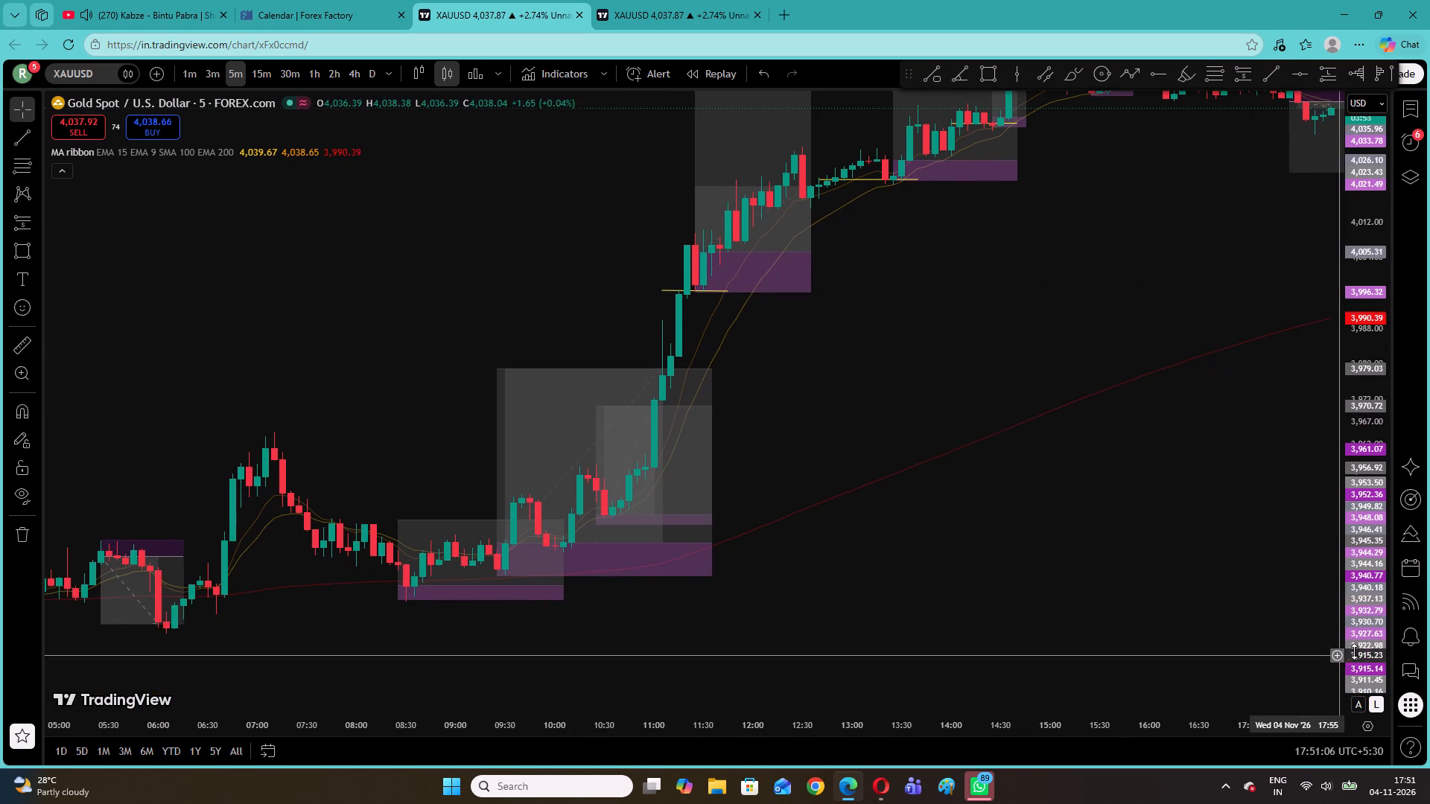
{"action": "left_click_drag", "start_coordinate": [1356, 650], "coordinate": [1314, 402]}
{"action": "left_click_drag", "start_coordinate": [829, 610], "coordinate": [789, 447]}
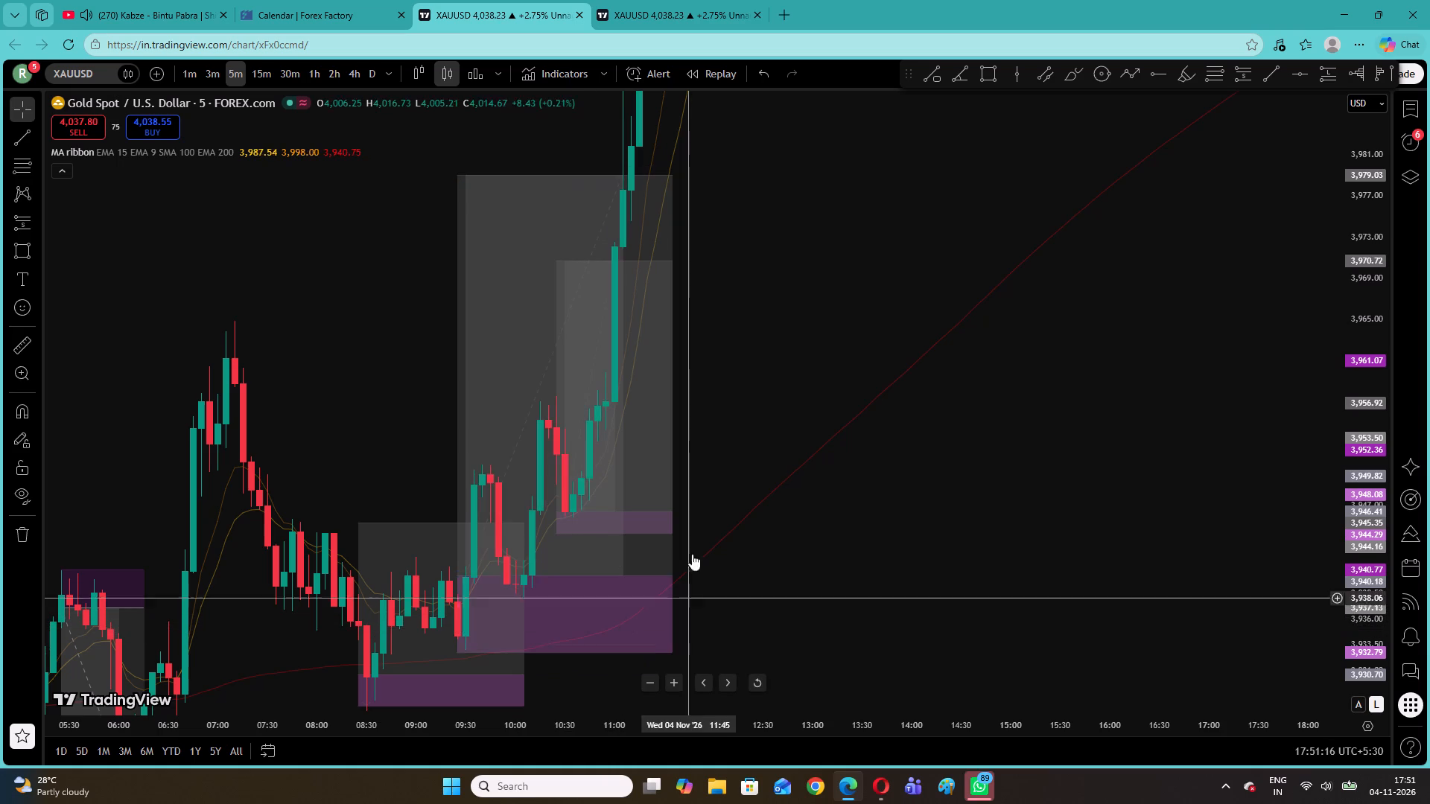
{"action": "left_click", "coordinate": [700, 469]}
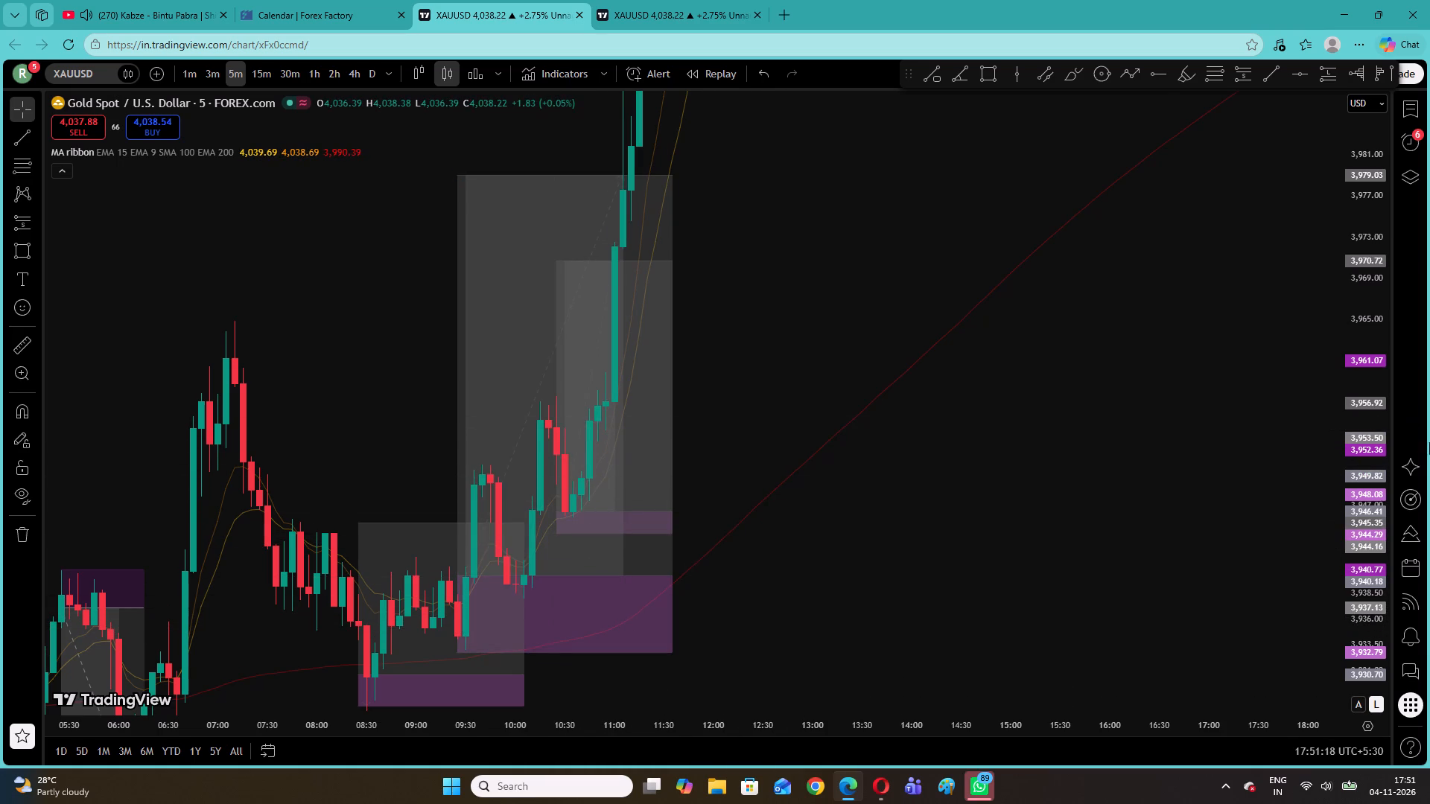
{"action": "left_click_drag", "start_coordinate": [1370, 462], "coordinate": [1351, 591]}
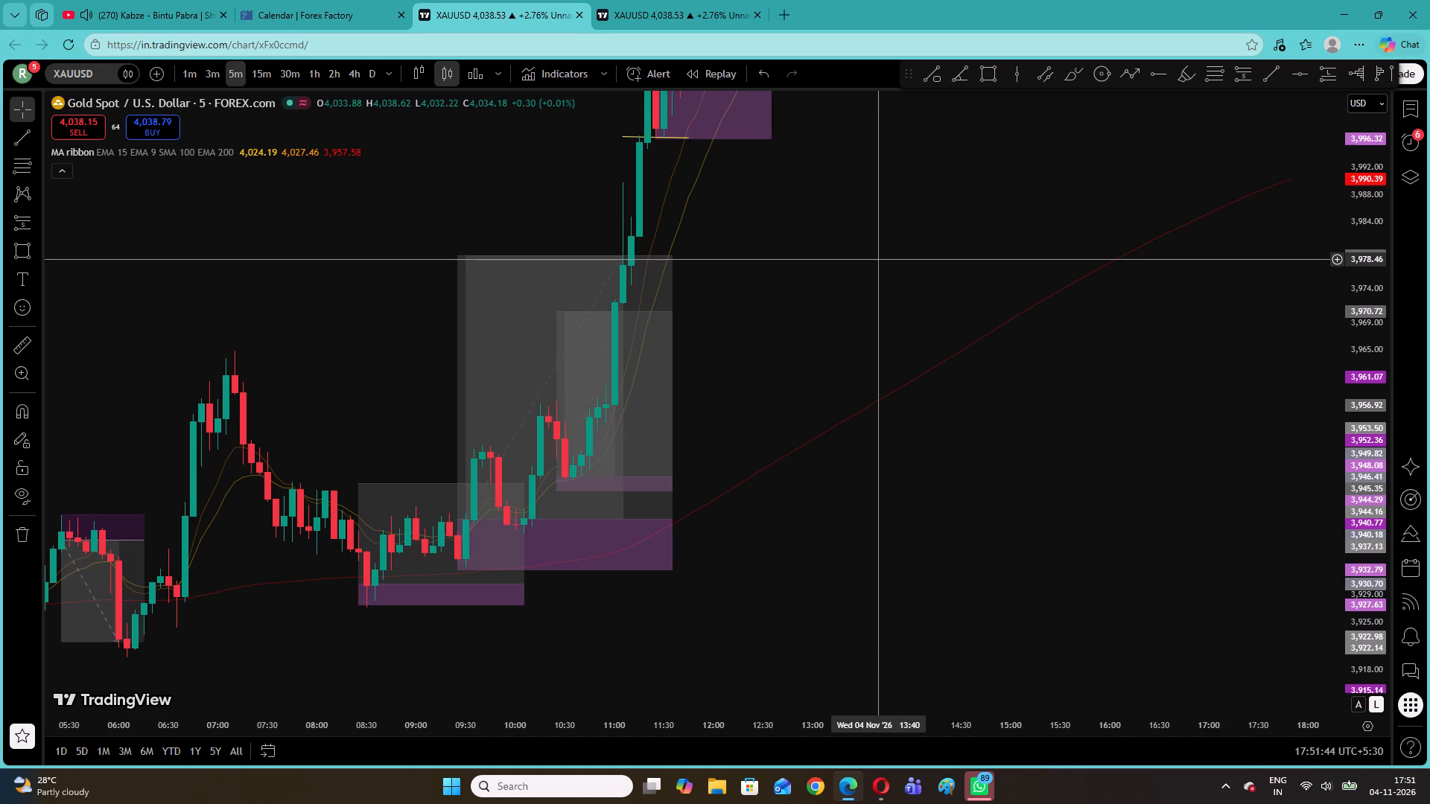
{"action": "left_click_drag", "start_coordinate": [942, 231], "coordinate": [585, 561]}
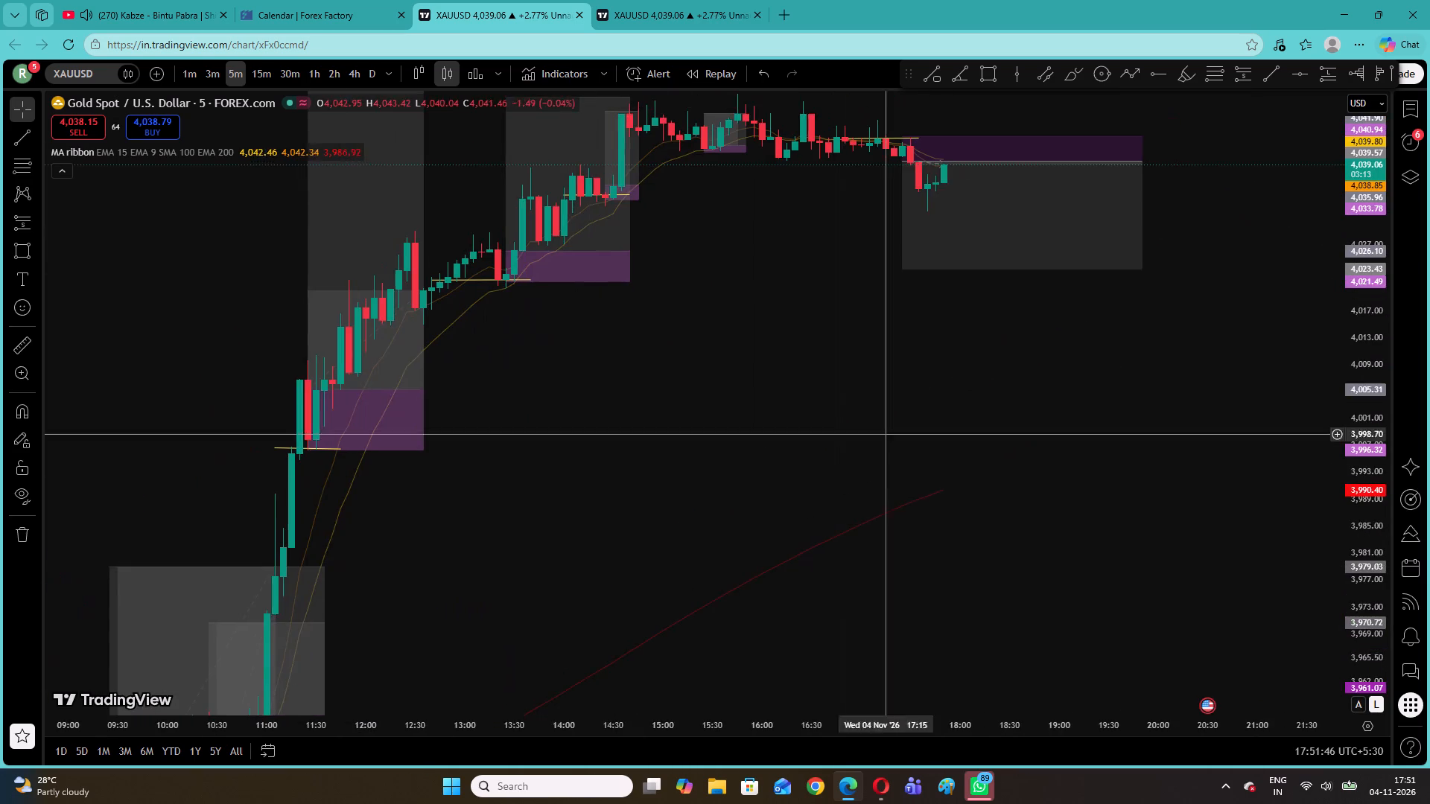
{"action": "left_click_drag", "start_coordinate": [935, 368], "coordinate": [582, 644]}
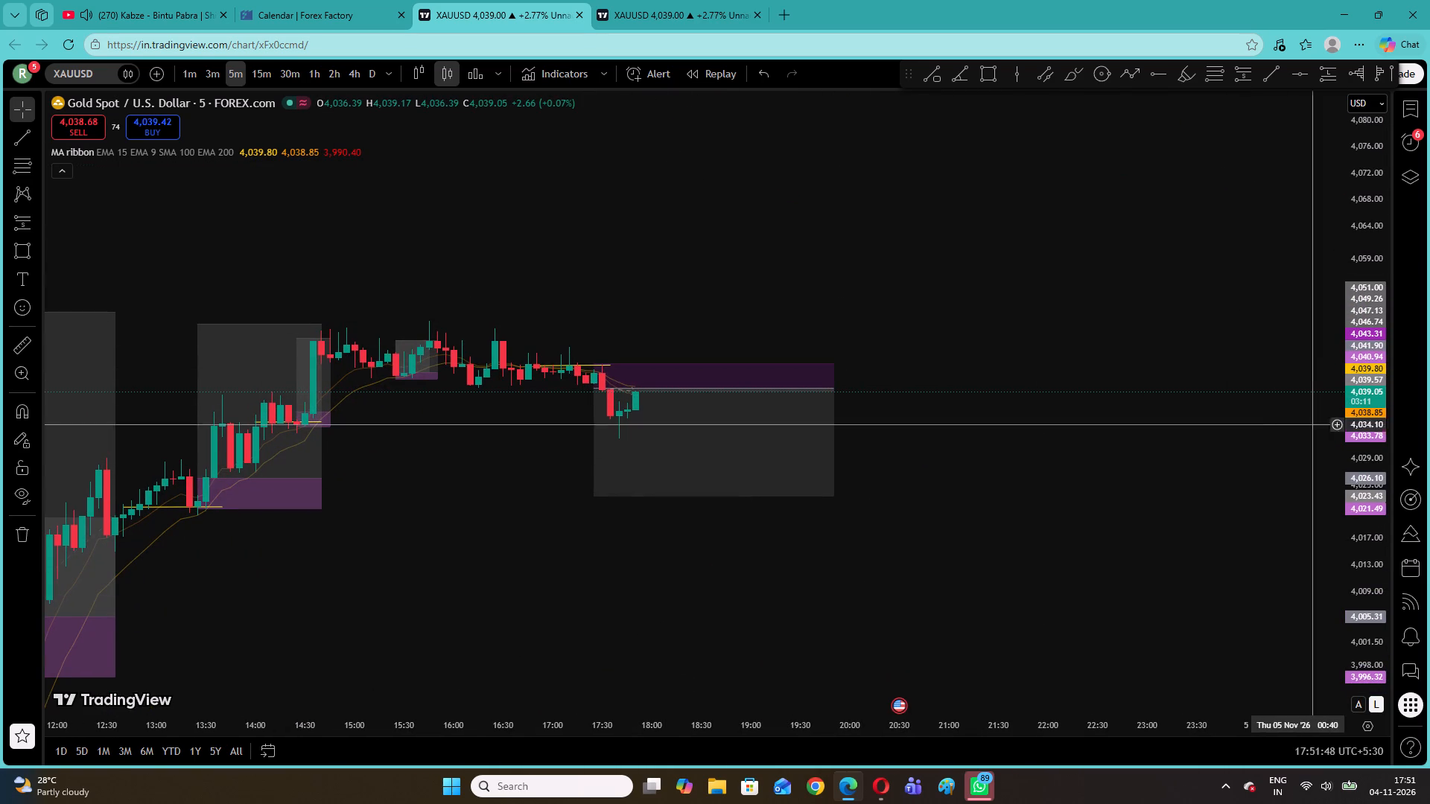
{"action": "left_click_drag", "start_coordinate": [1353, 561], "coordinate": [1344, 136]}
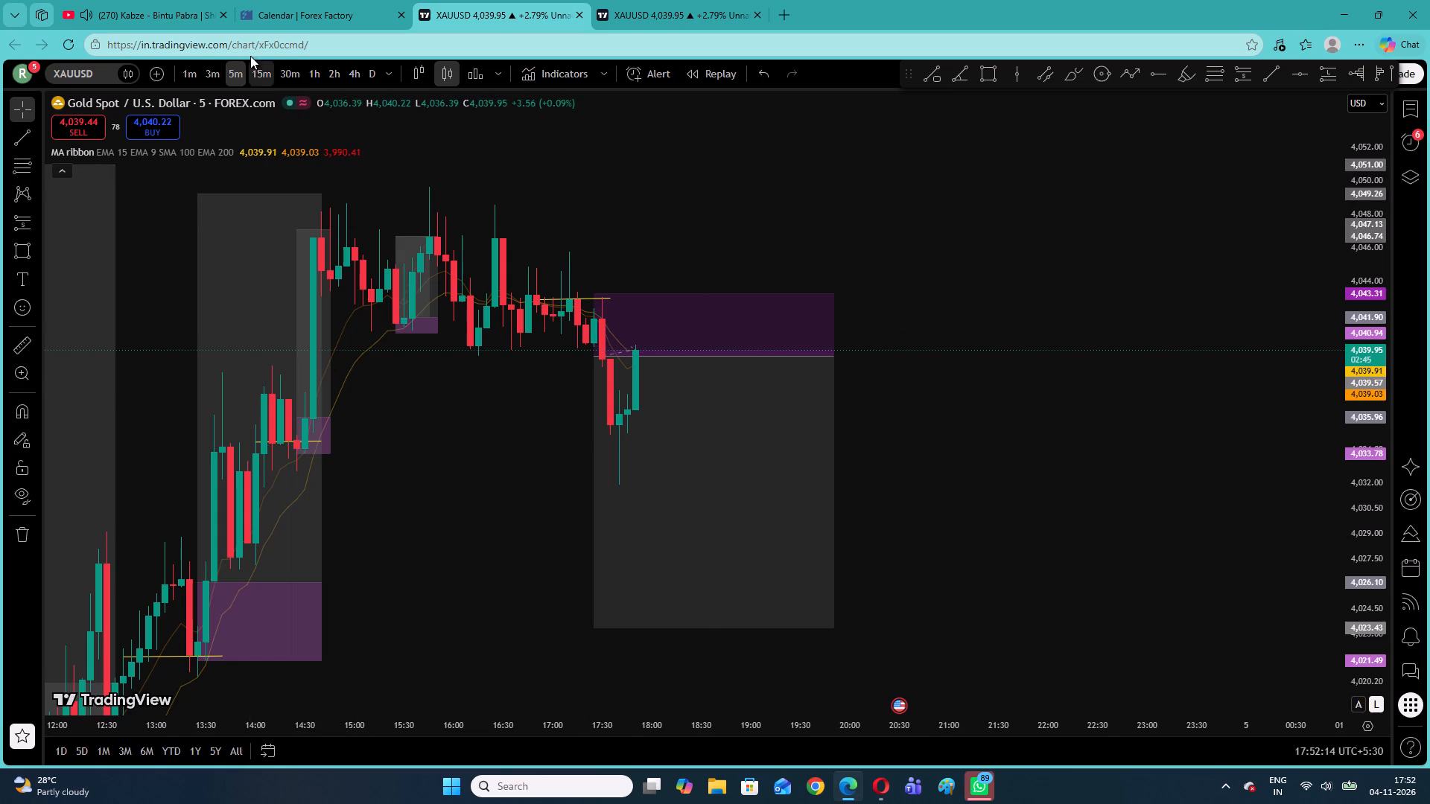
Compare the open short position on the 15-minute, 30-minute and 1-hour timeframes.
{"action": "left_click", "coordinate": [259, 77]}
{"action": "left_click", "coordinate": [290, 74]}
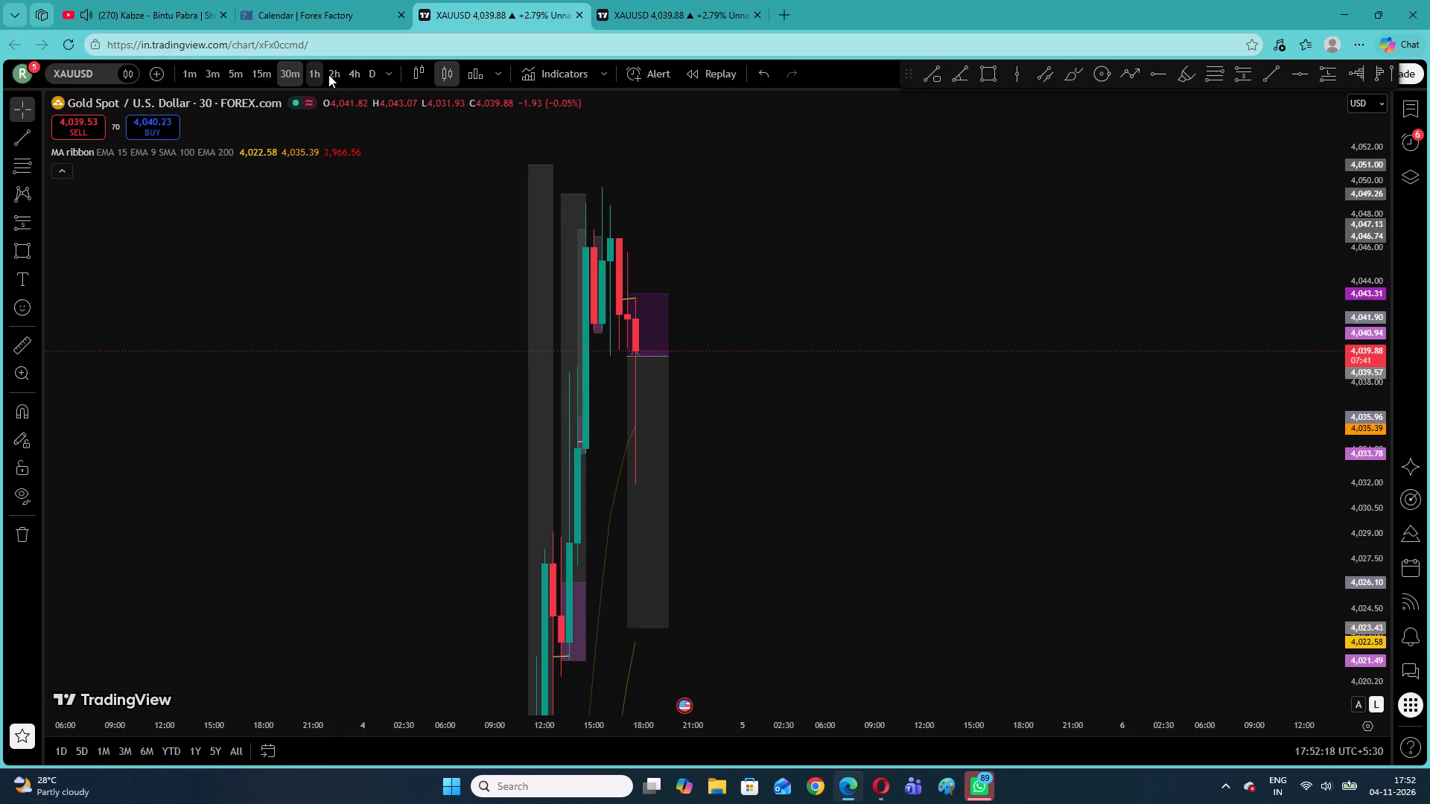
{"action": "left_click", "coordinate": [309, 75]}
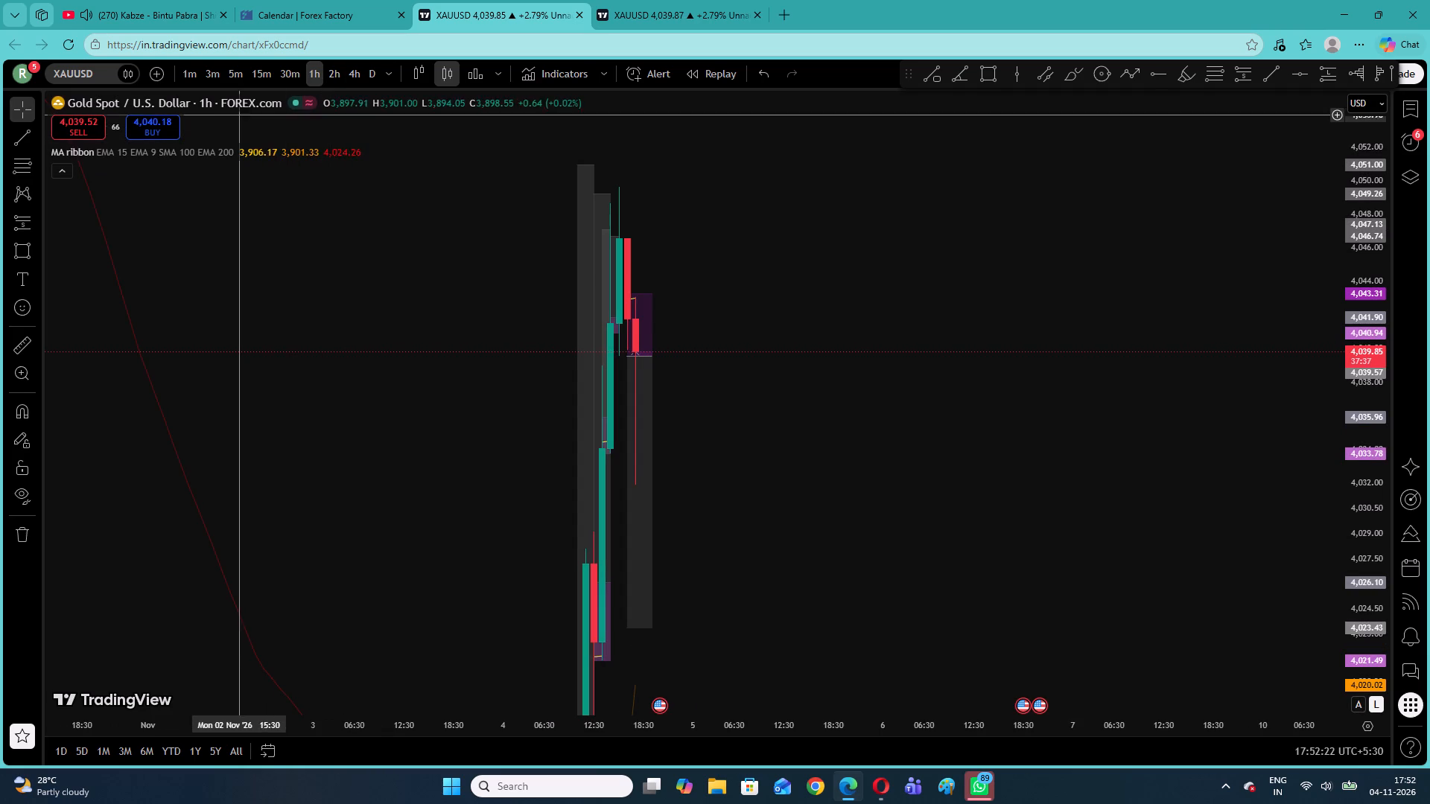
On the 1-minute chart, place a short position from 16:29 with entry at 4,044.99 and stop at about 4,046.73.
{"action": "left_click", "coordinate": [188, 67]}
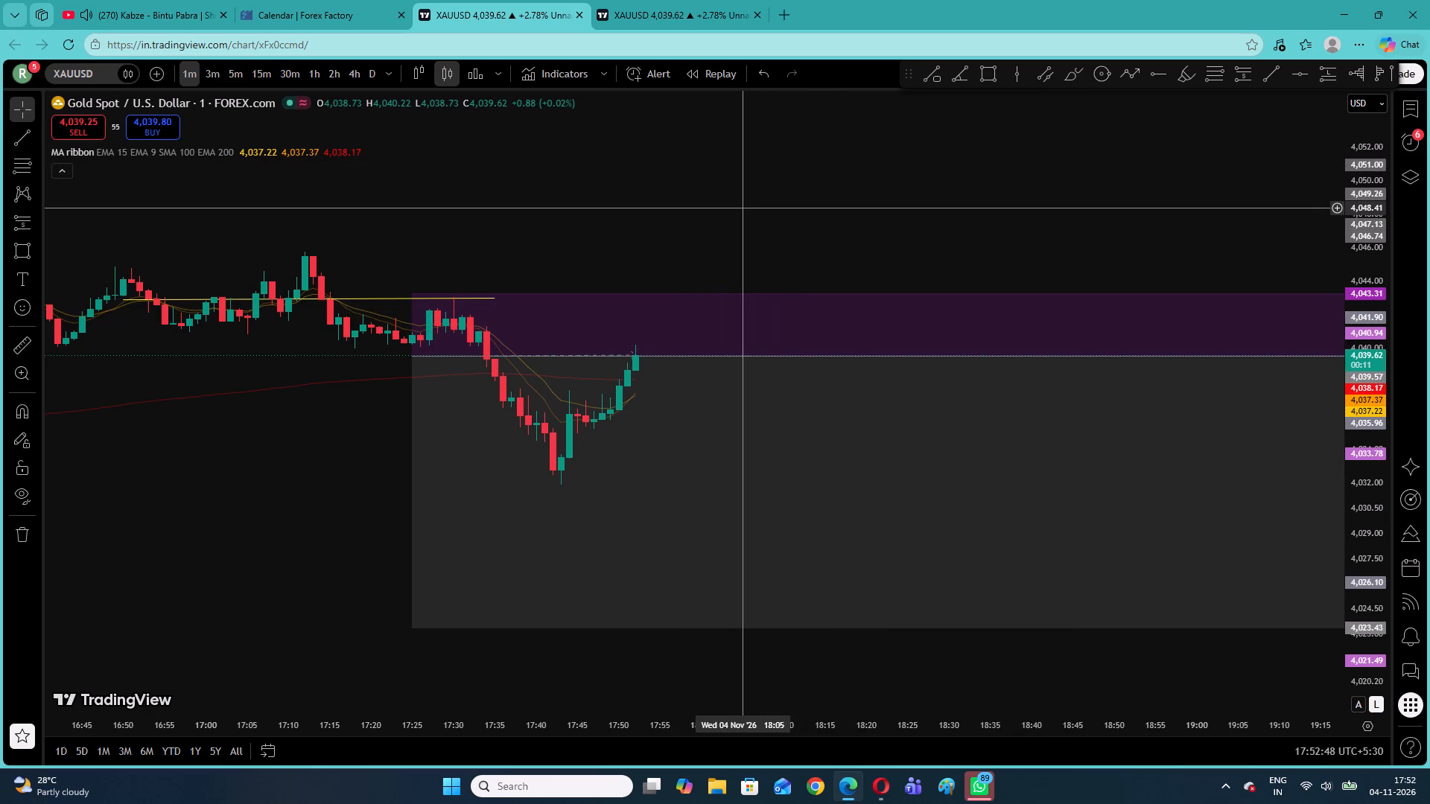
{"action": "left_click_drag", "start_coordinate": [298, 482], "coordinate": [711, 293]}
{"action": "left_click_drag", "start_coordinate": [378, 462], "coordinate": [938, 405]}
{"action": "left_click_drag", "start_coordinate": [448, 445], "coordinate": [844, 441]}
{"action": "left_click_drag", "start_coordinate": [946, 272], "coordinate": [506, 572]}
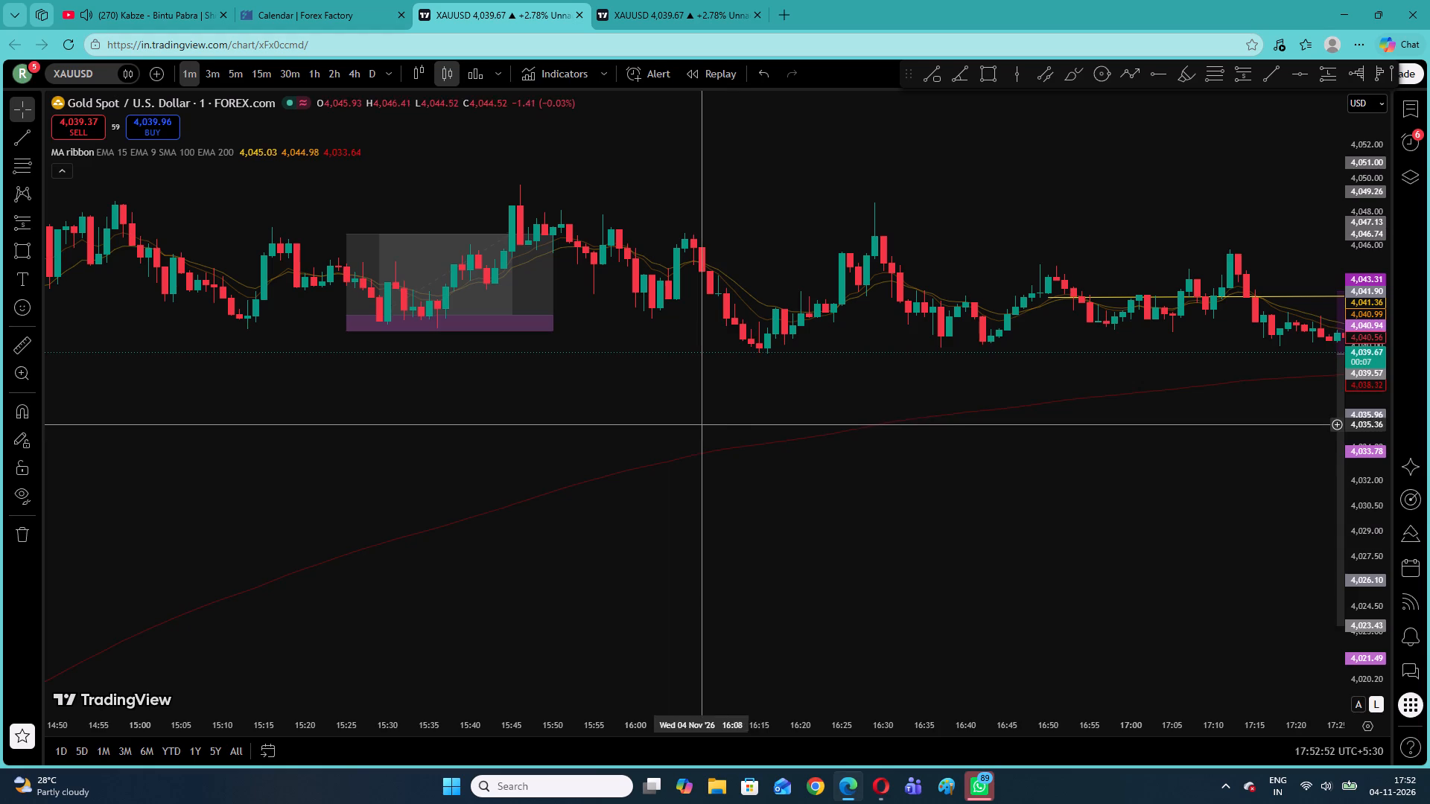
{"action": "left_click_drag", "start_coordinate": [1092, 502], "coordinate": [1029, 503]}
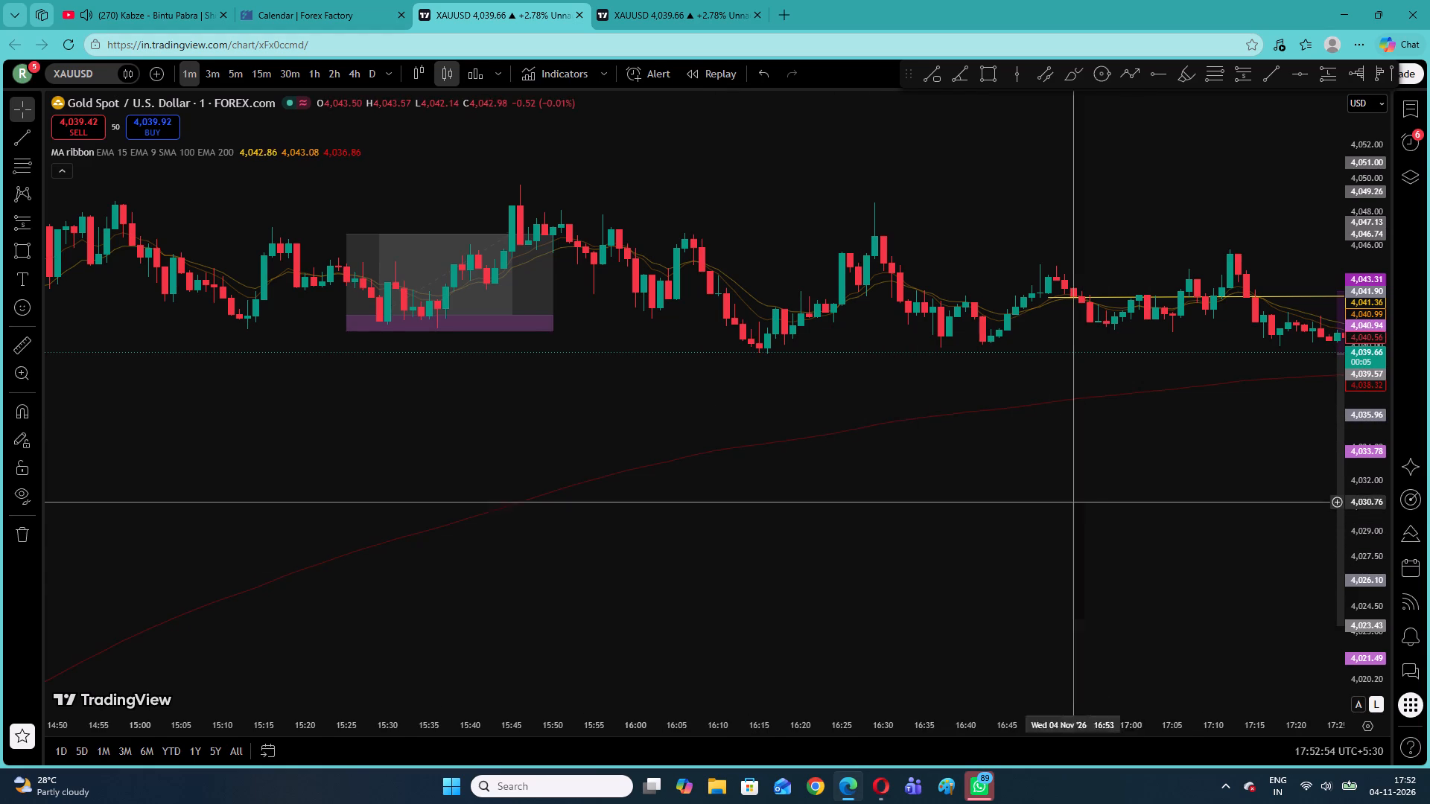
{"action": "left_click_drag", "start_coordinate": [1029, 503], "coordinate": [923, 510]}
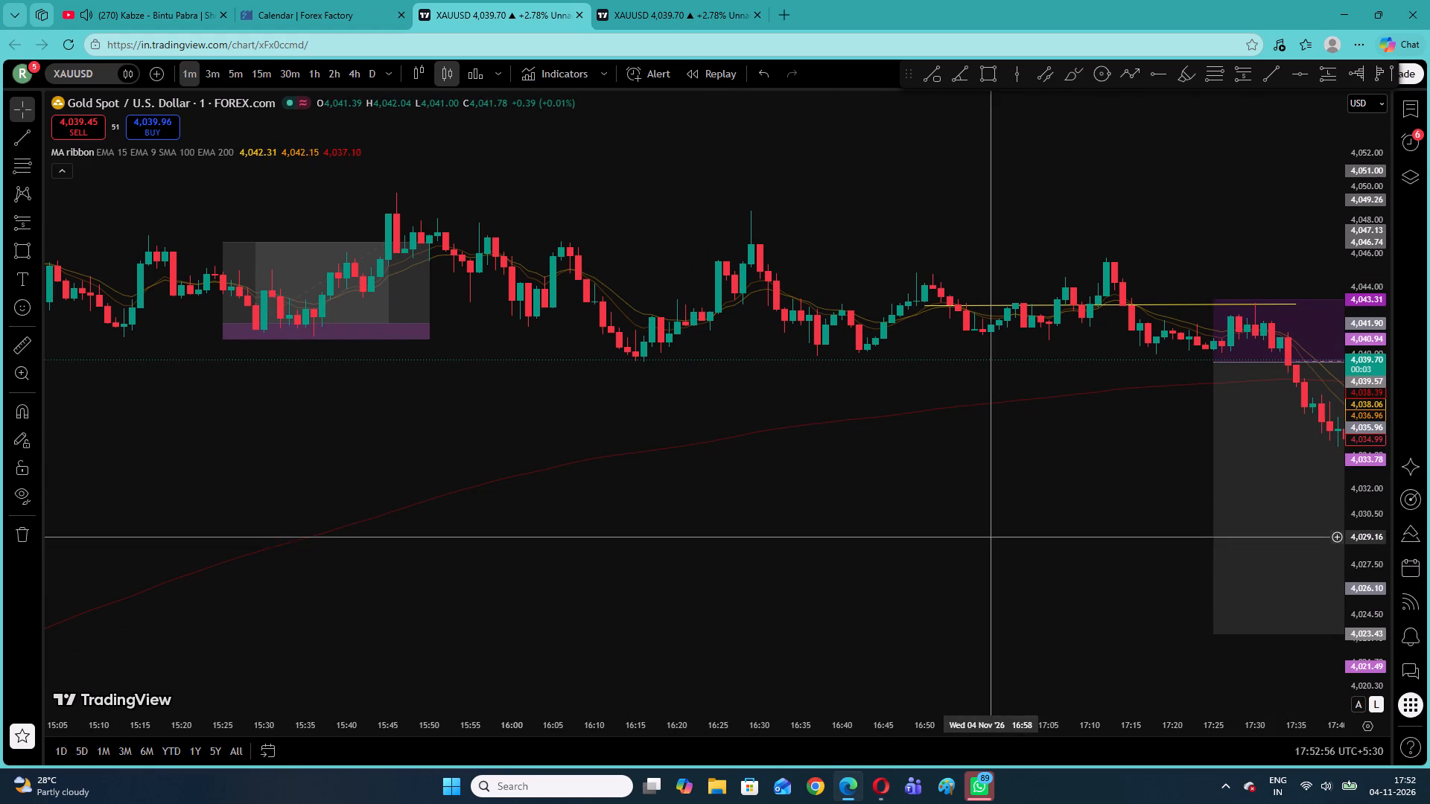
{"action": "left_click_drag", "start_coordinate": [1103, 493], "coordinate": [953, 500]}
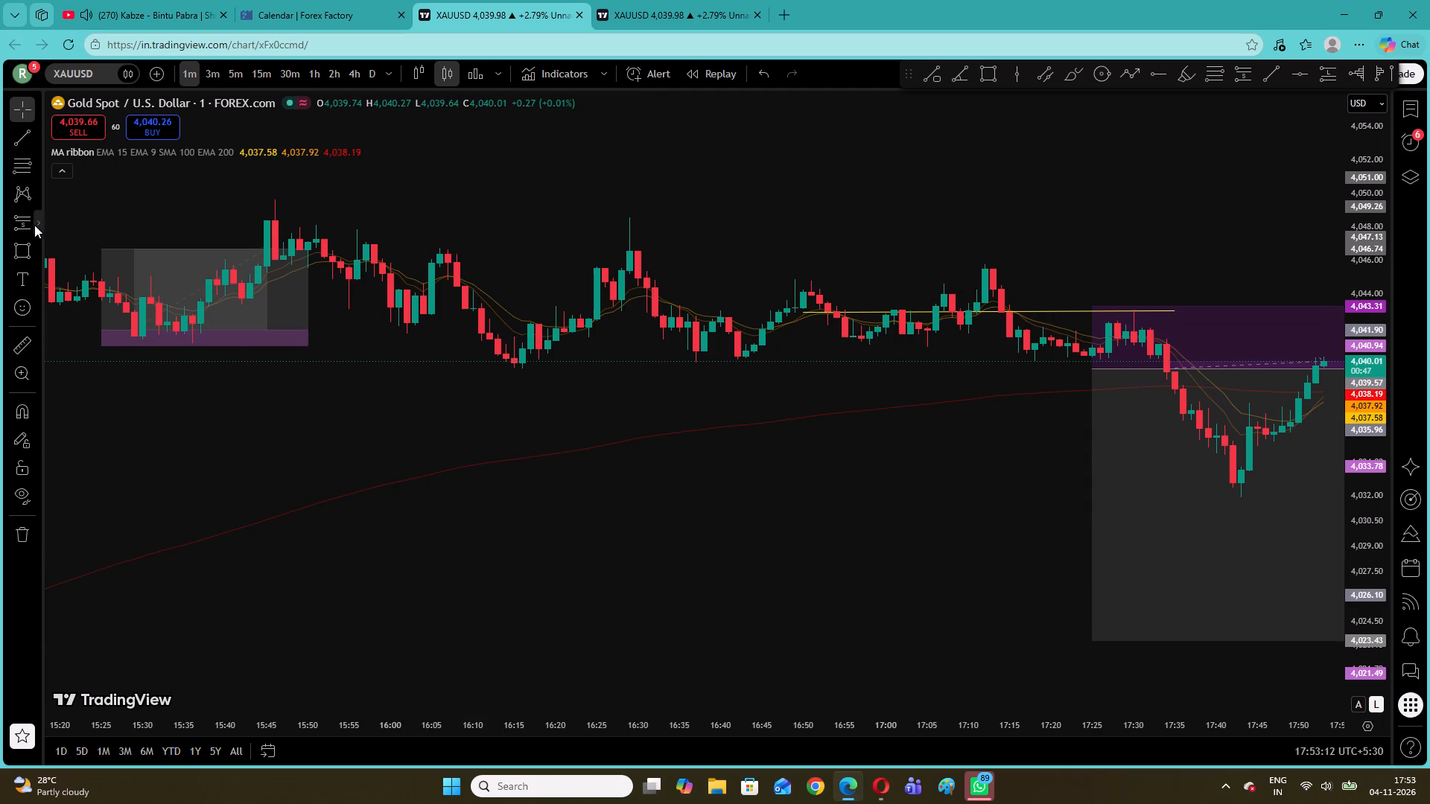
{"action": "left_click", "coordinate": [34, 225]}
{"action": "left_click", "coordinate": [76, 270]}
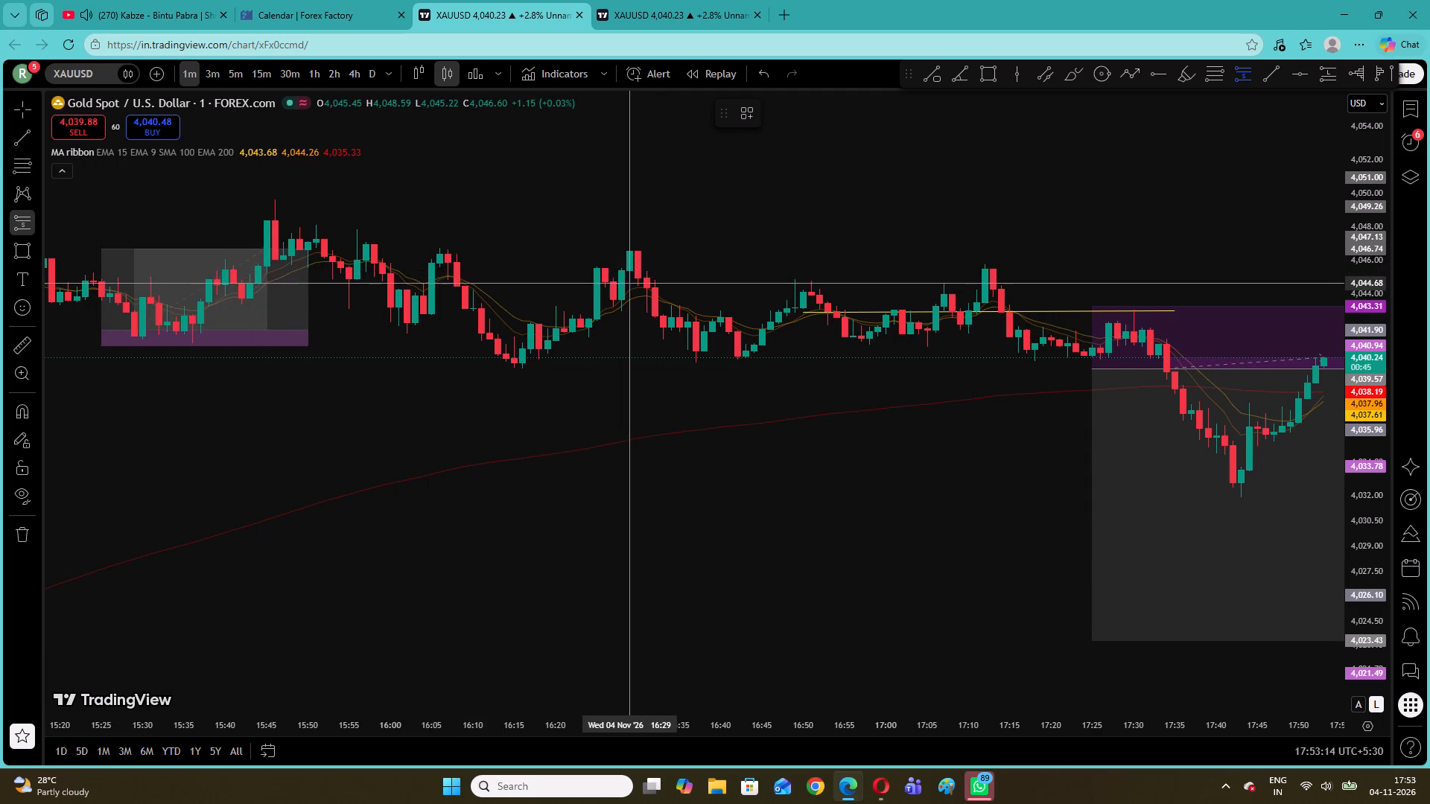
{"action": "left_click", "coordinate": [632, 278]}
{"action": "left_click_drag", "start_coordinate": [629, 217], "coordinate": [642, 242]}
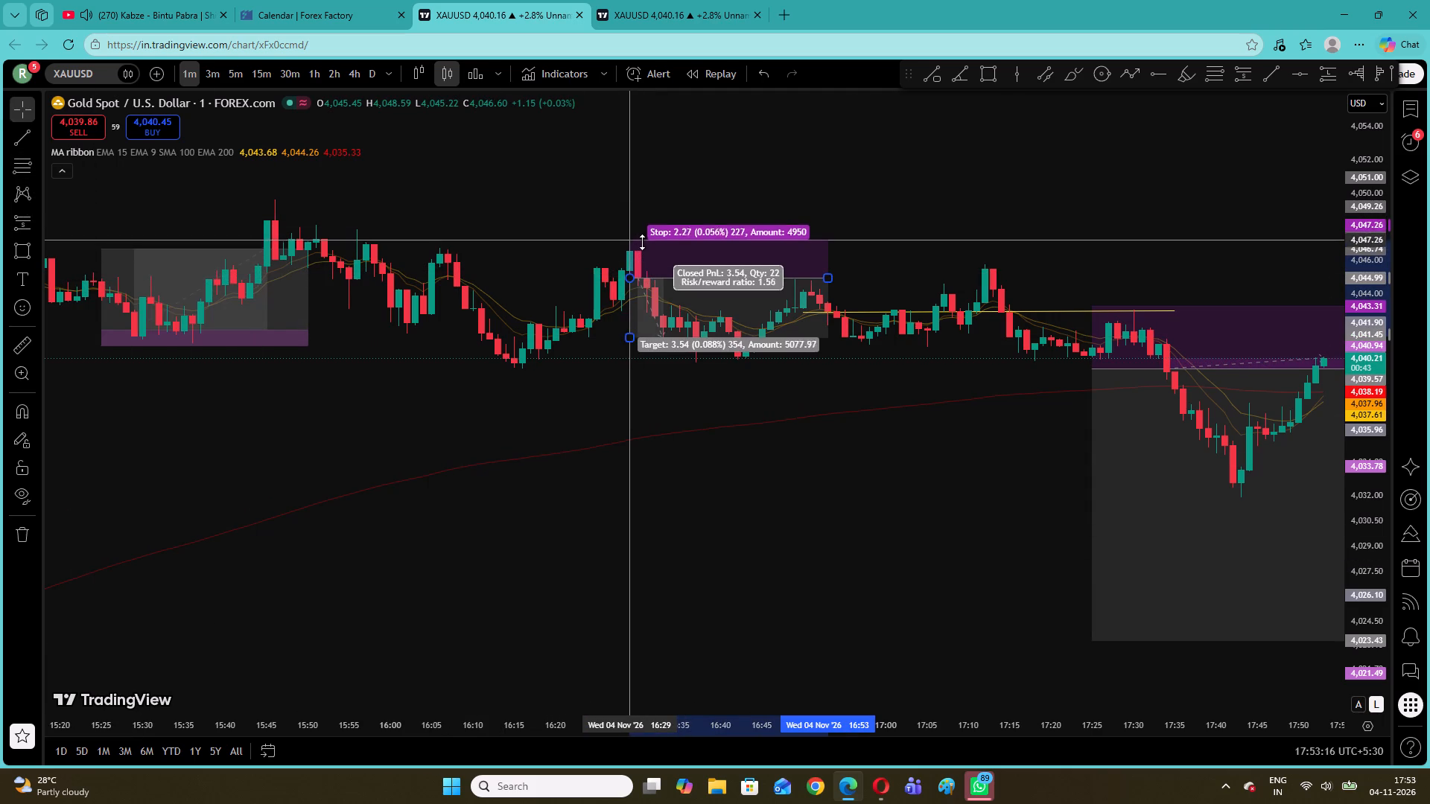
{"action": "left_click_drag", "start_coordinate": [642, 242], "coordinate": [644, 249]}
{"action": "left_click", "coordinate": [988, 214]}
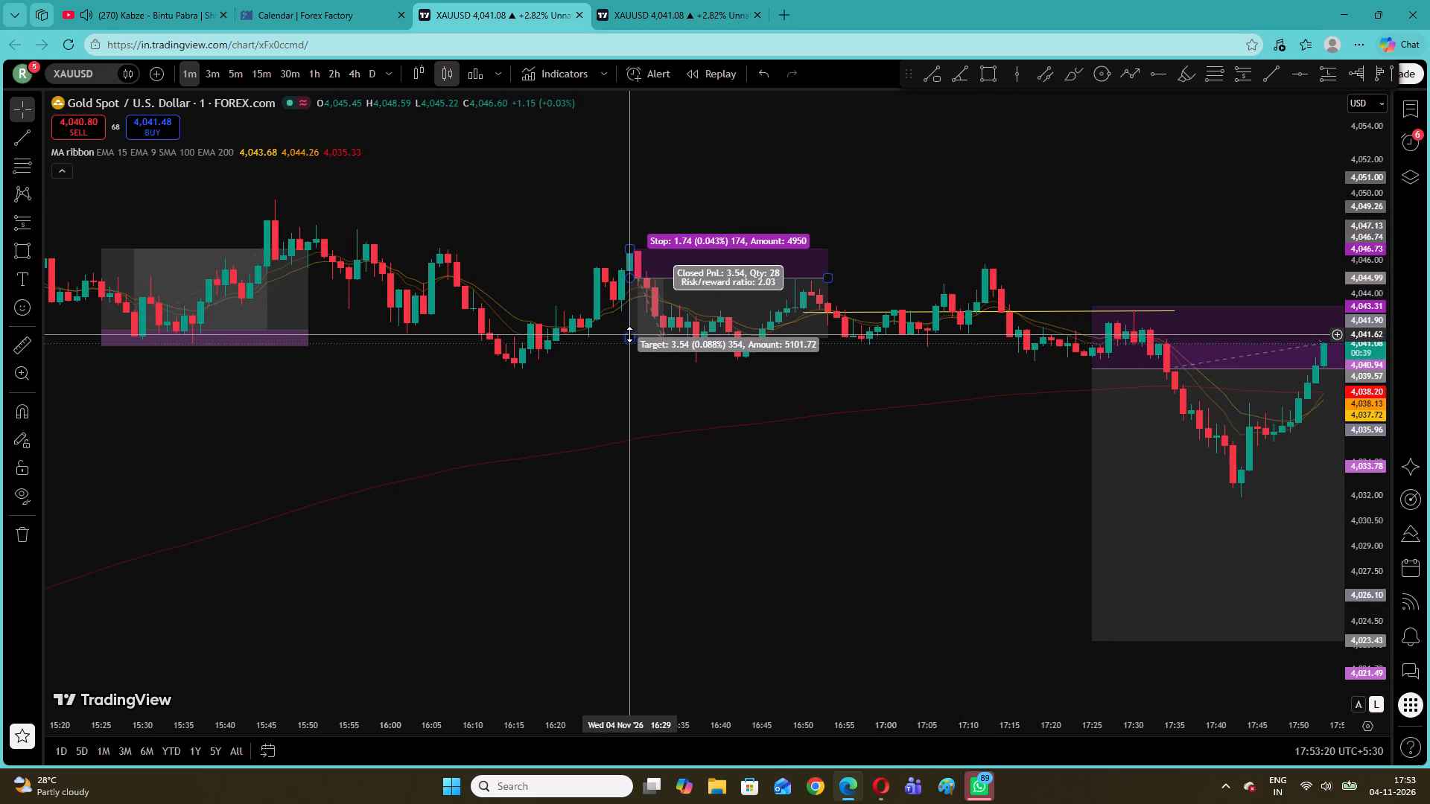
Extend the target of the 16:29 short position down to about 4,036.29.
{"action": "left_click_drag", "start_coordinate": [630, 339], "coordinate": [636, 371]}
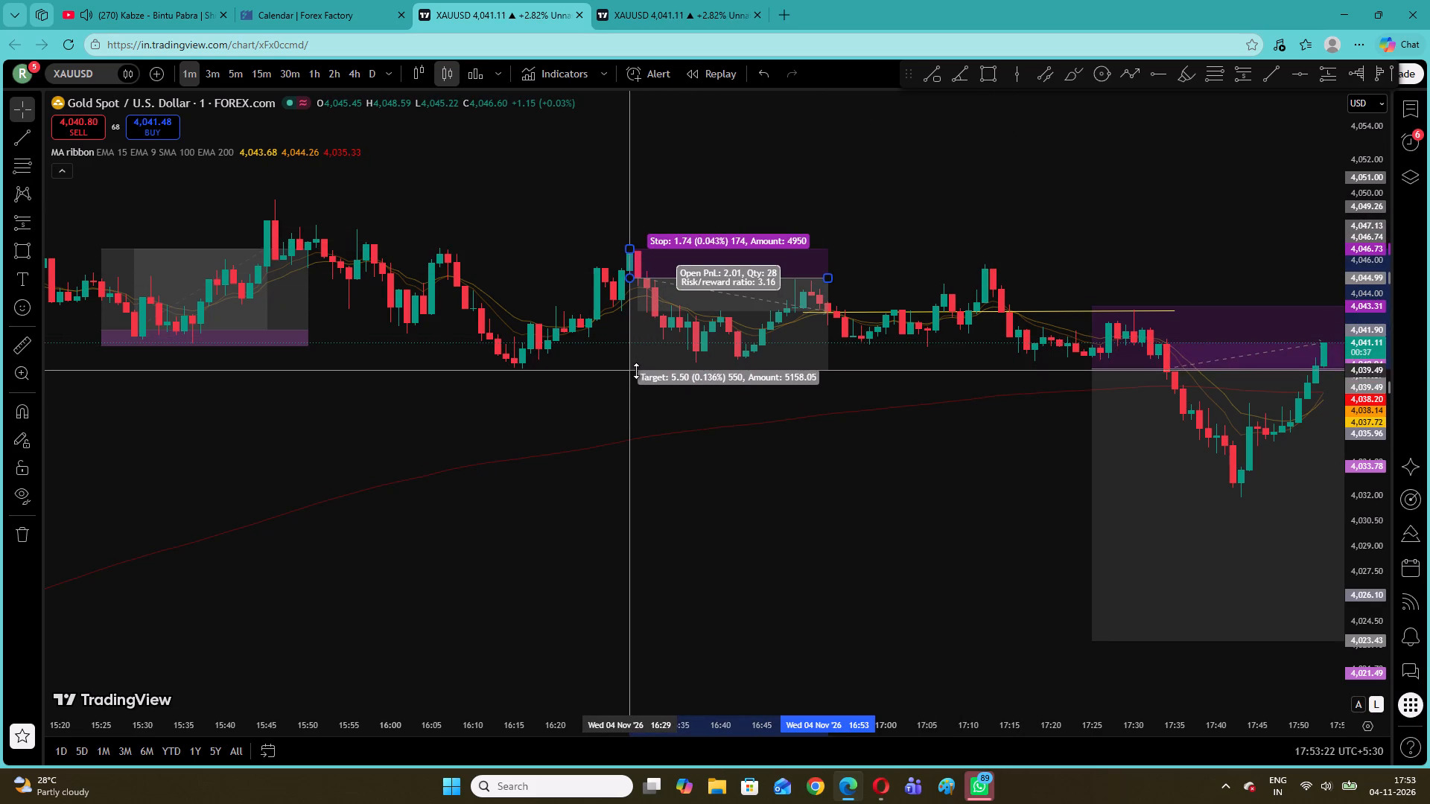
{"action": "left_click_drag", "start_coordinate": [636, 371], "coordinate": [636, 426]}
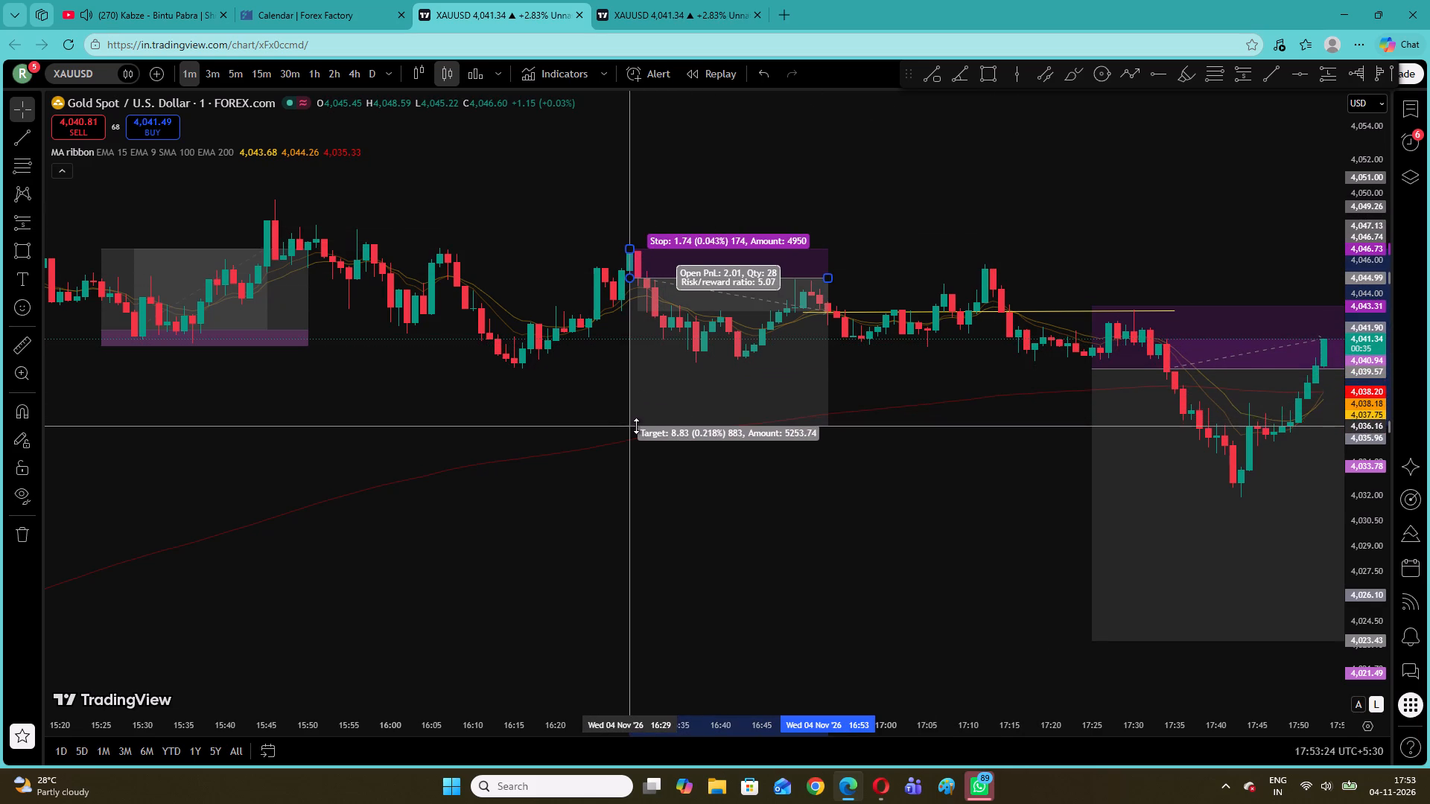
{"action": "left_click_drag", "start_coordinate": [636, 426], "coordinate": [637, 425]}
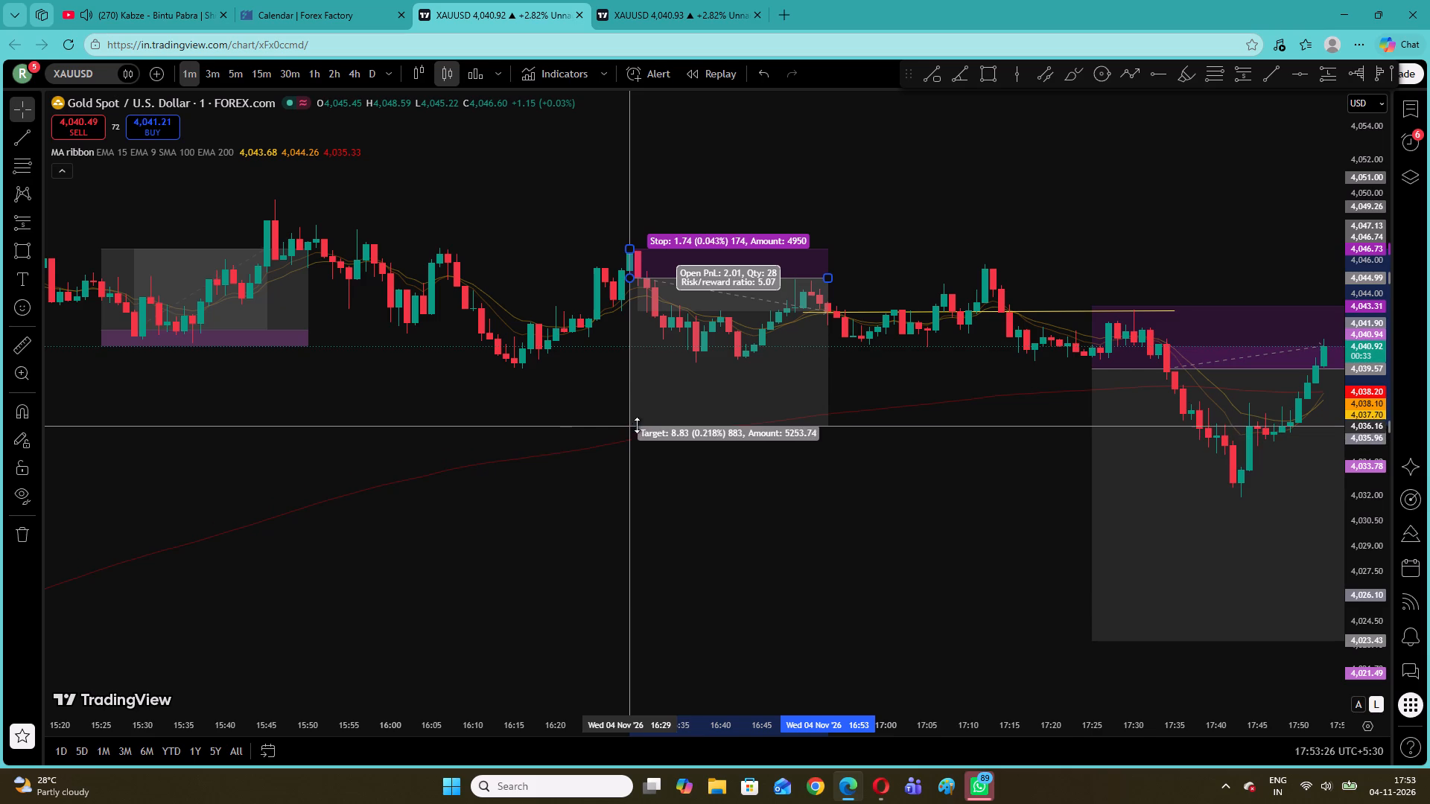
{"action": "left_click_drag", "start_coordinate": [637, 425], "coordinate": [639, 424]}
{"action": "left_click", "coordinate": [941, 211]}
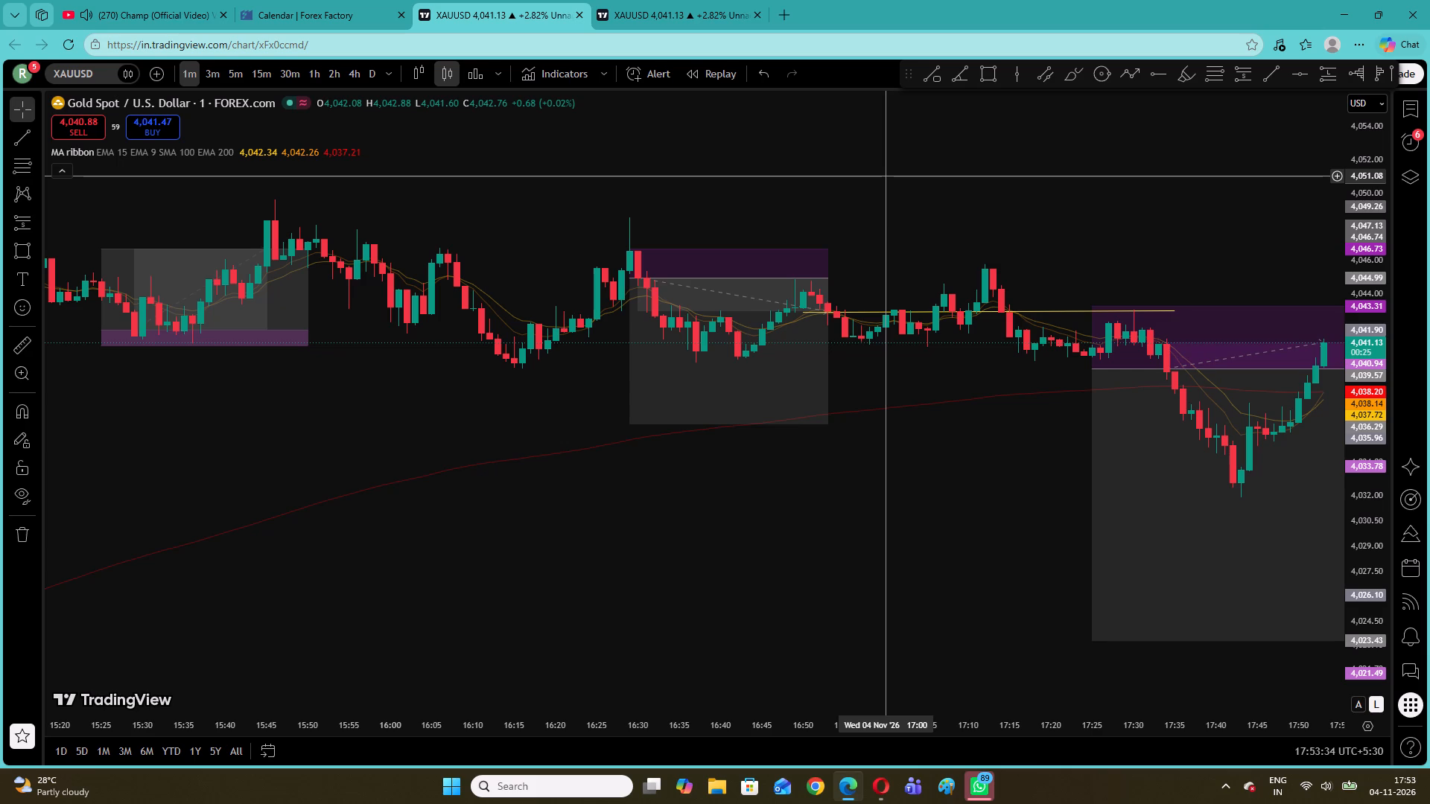
Compare the 16:29 short and the open short position on the 5-minute, 3-minute and 1-minute timeframes.
{"action": "left_click", "coordinate": [231, 71]}
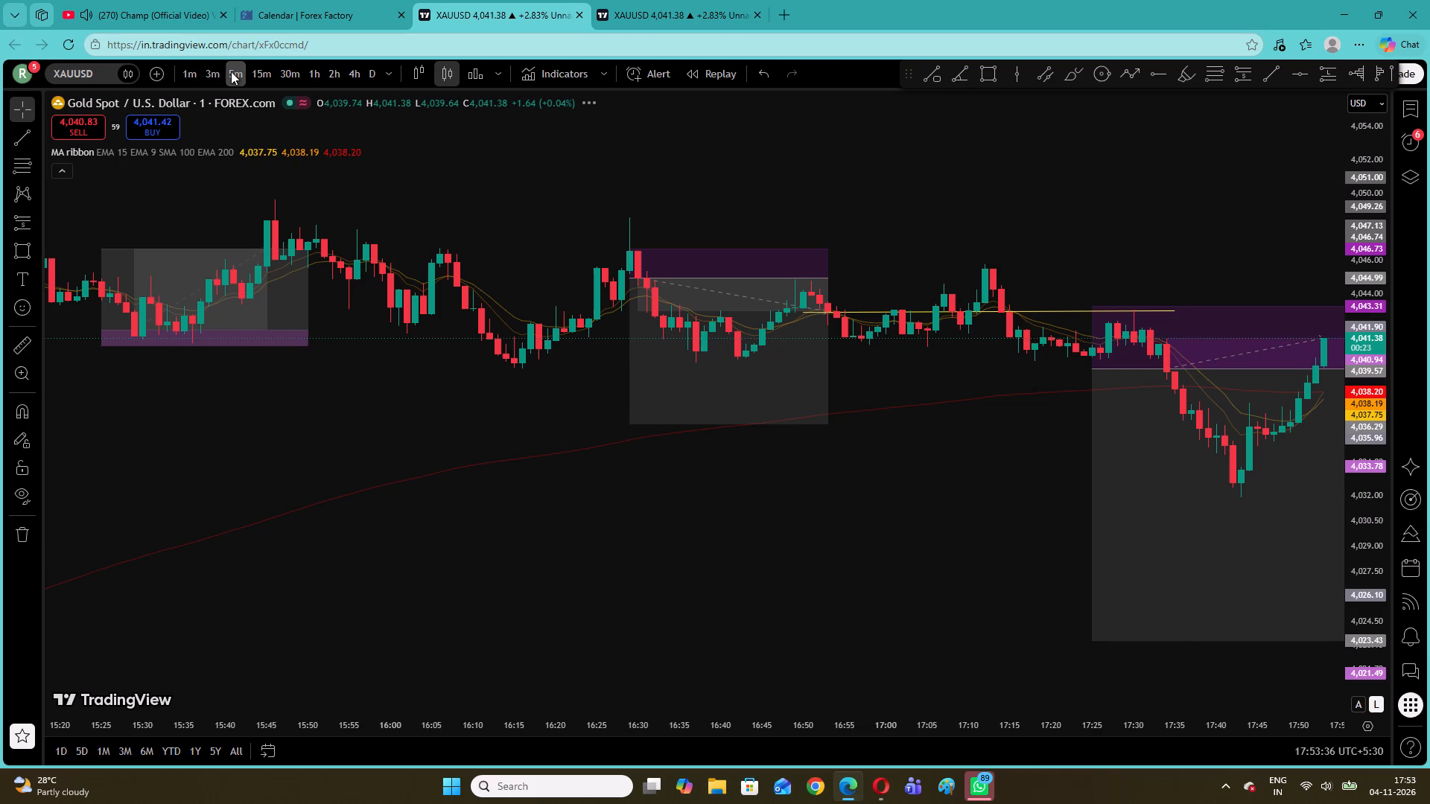
{"action": "left_click_drag", "start_coordinate": [529, 296], "coordinate": [141, 337]}
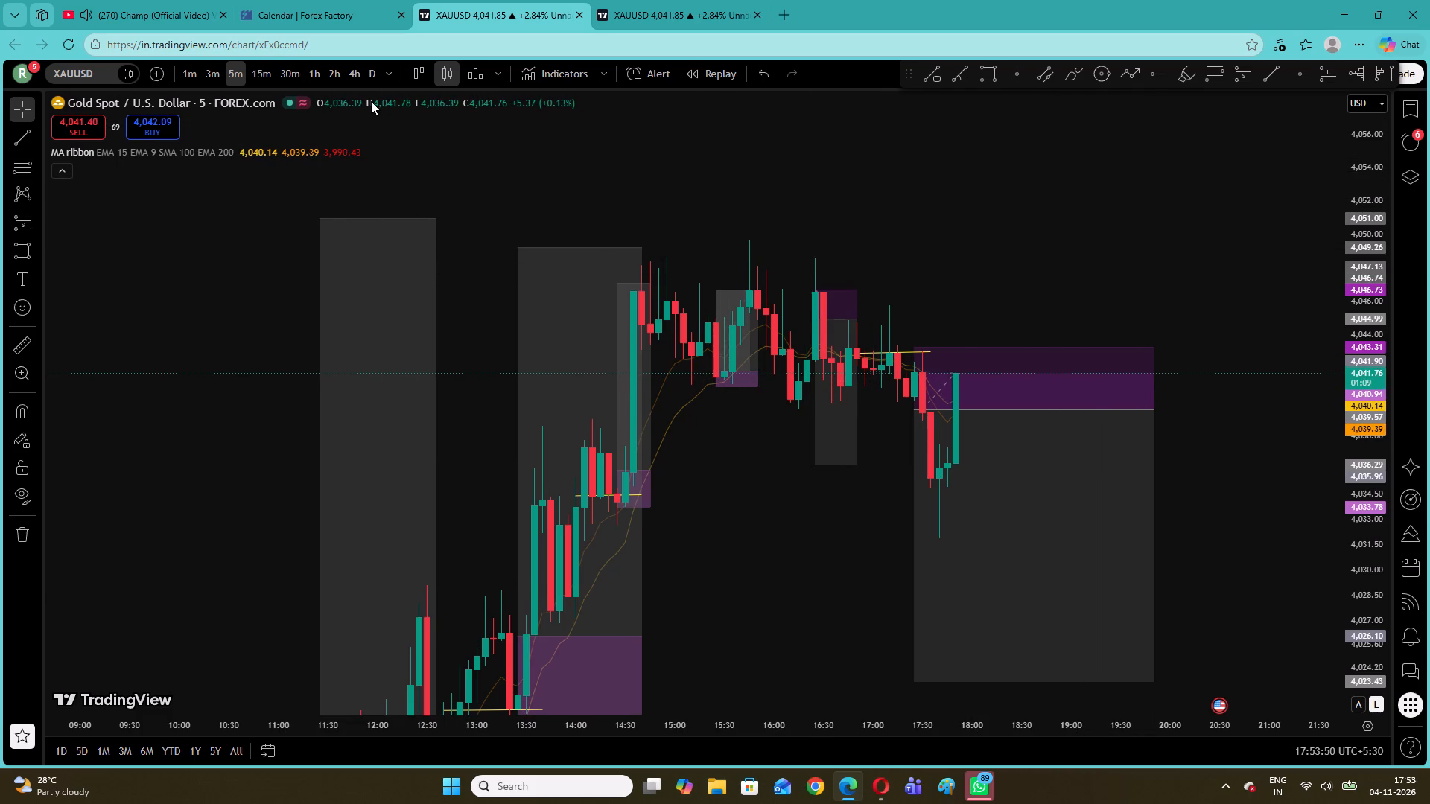
{"action": "left_click", "coordinate": [209, 74]}
{"action": "left_click", "coordinate": [188, 73]}
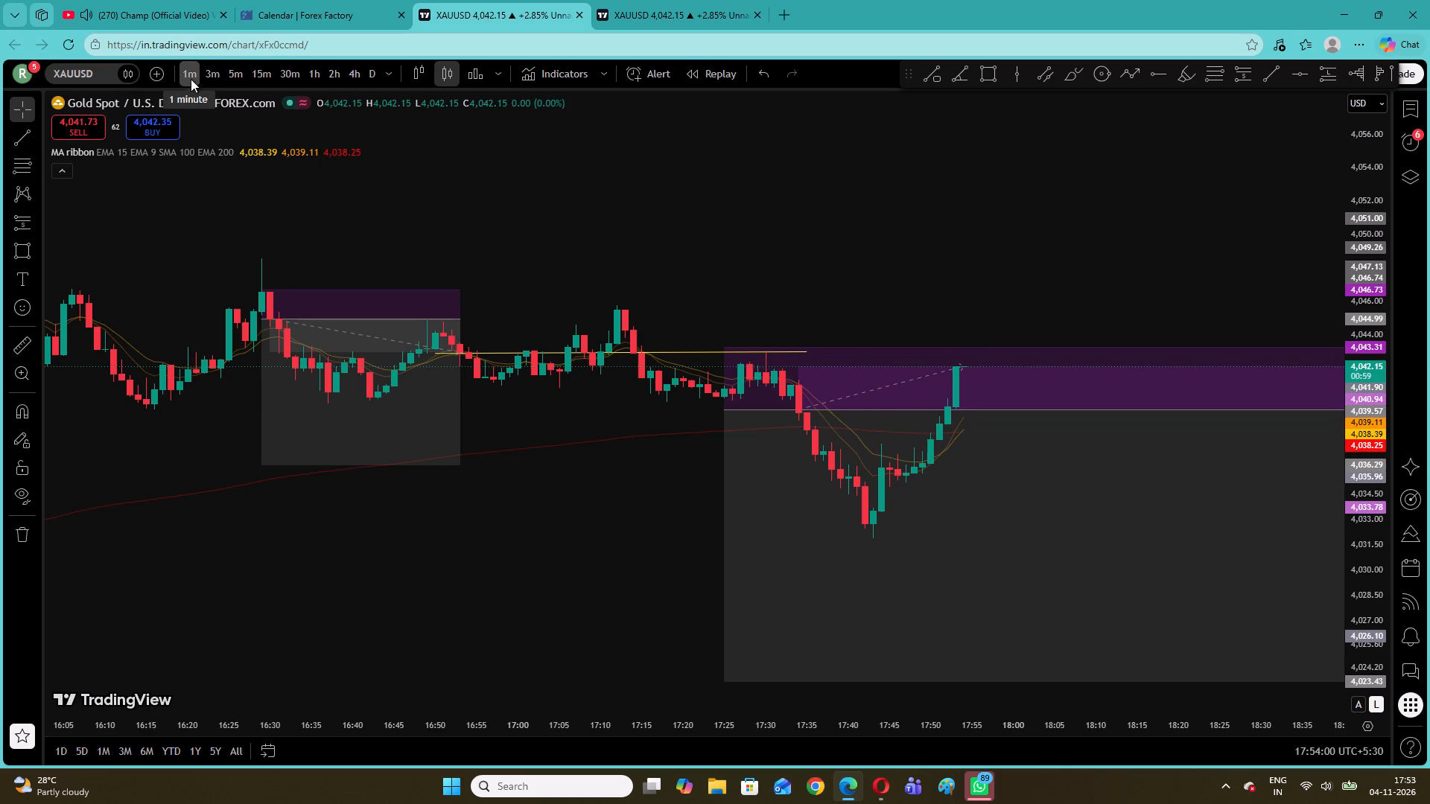
{"action": "left_click", "coordinate": [226, 69]}
{"action": "left_click_drag", "start_coordinate": [994, 191], "coordinate": [739, 206]}
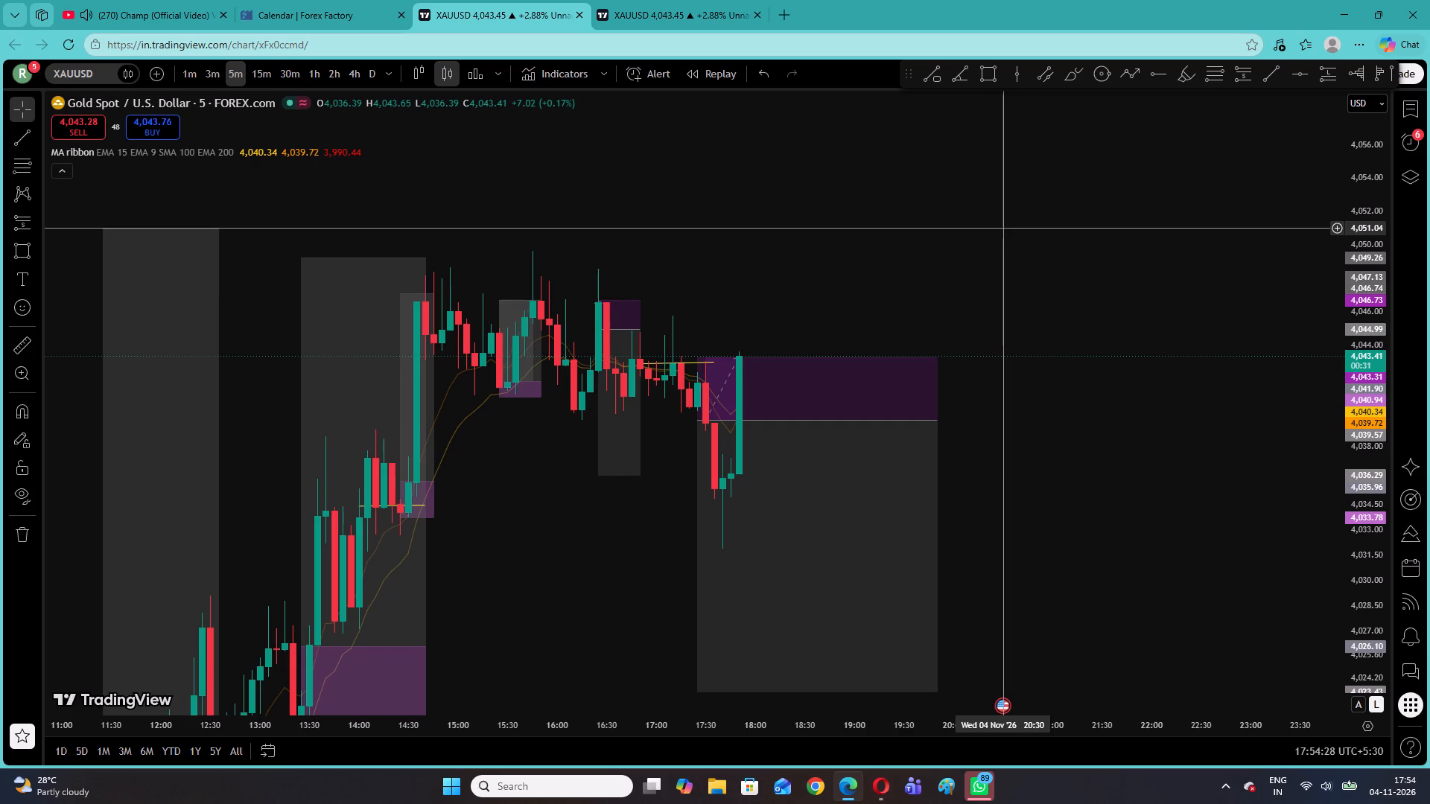
Remove all drawings from the XAUUSD chart.
{"action": "right_click", "coordinate": [1006, 228]}
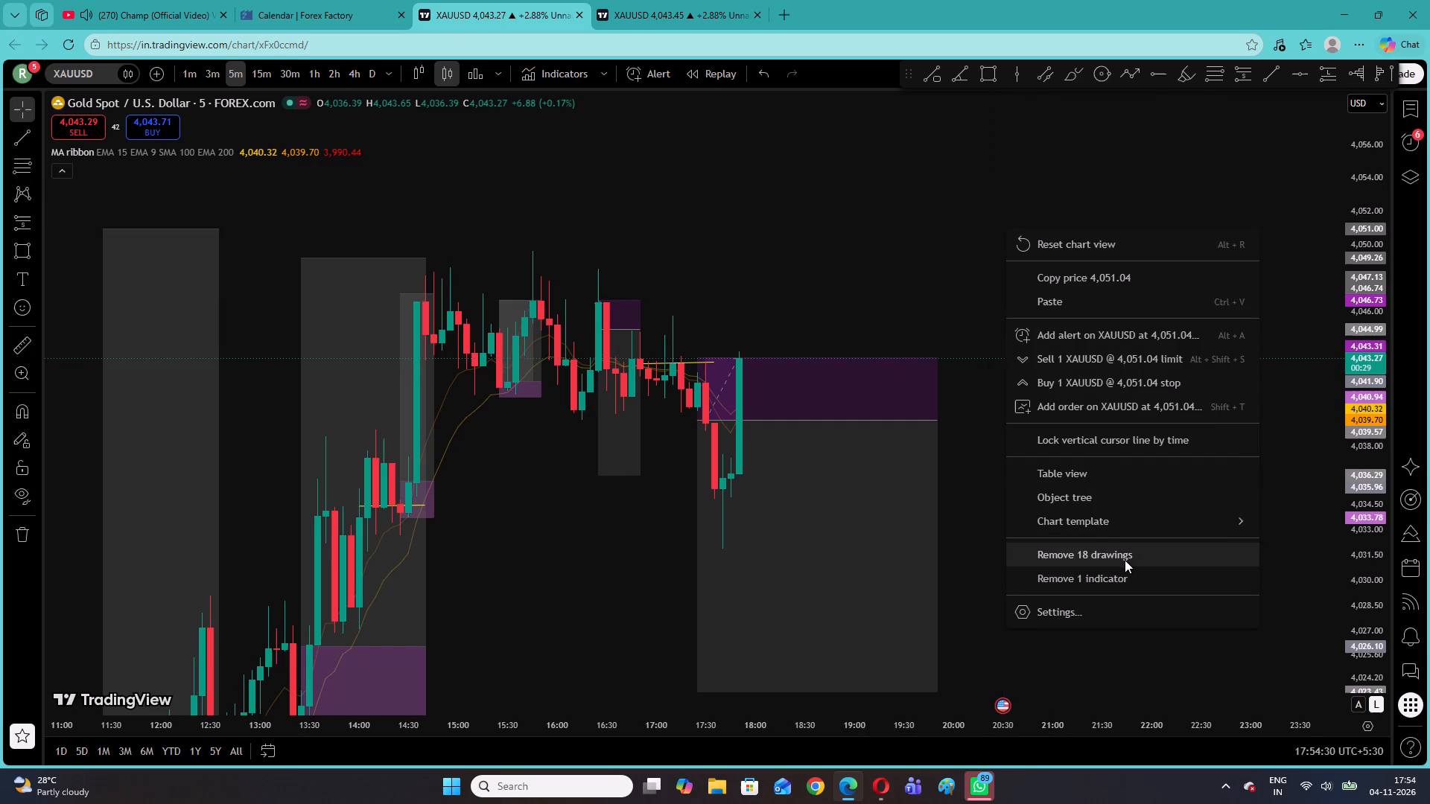
{"action": "left_click", "coordinate": [839, 264]}
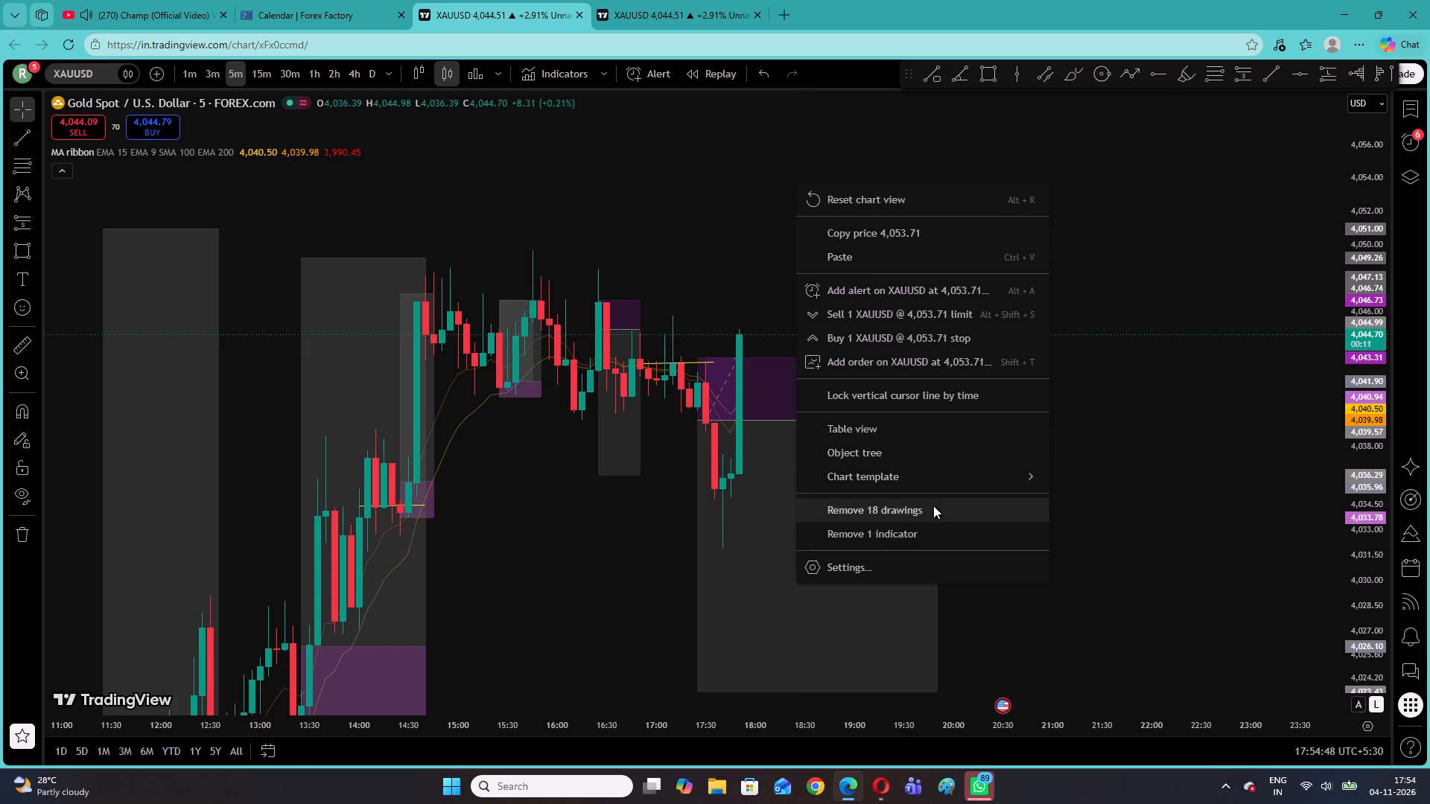
{"action": "left_click", "coordinate": [933, 505]}
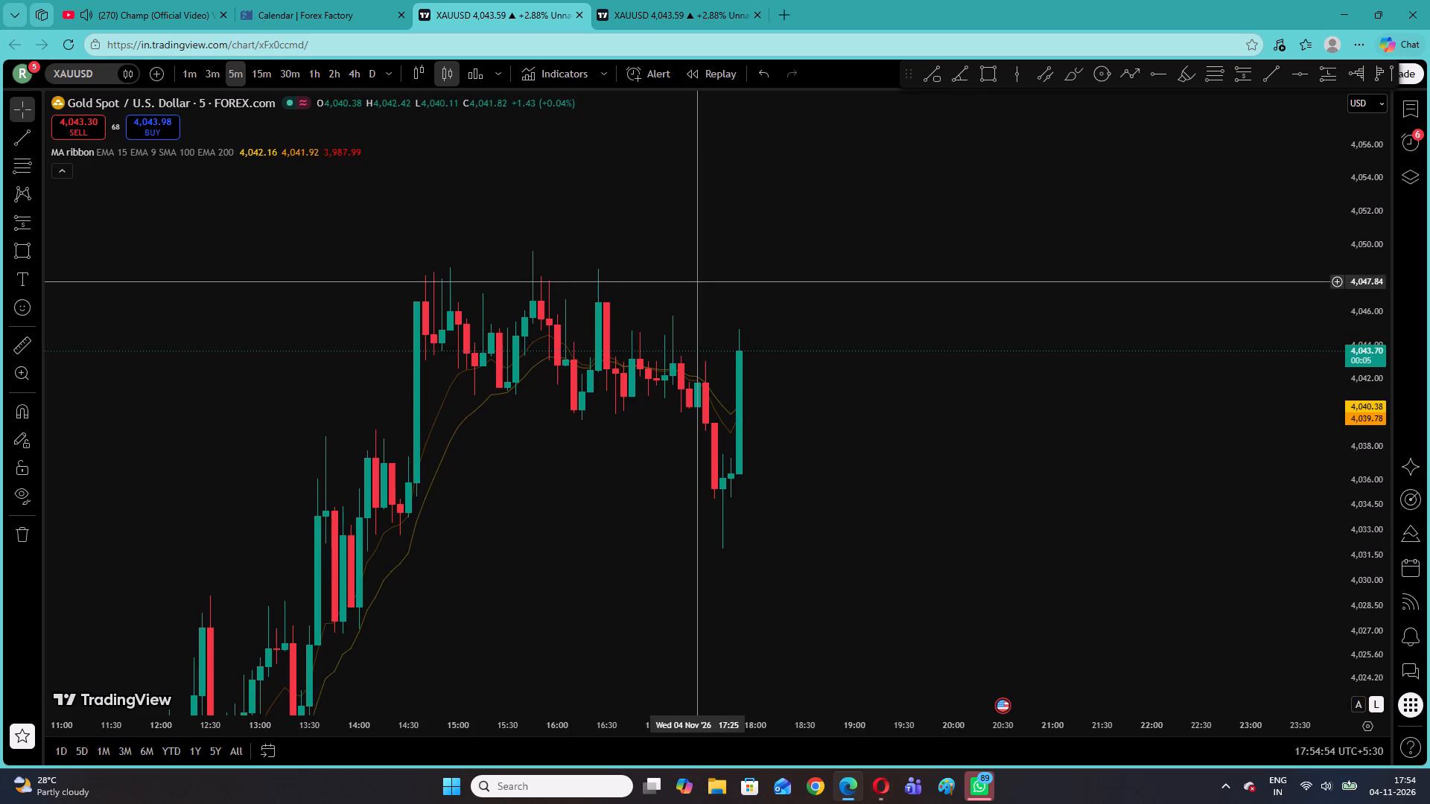
Reset the chart view on the 1-minute timeframe and examine the afternoon price action of 4 November against the EMAs.
{"action": "left_click", "coordinate": [189, 69]}
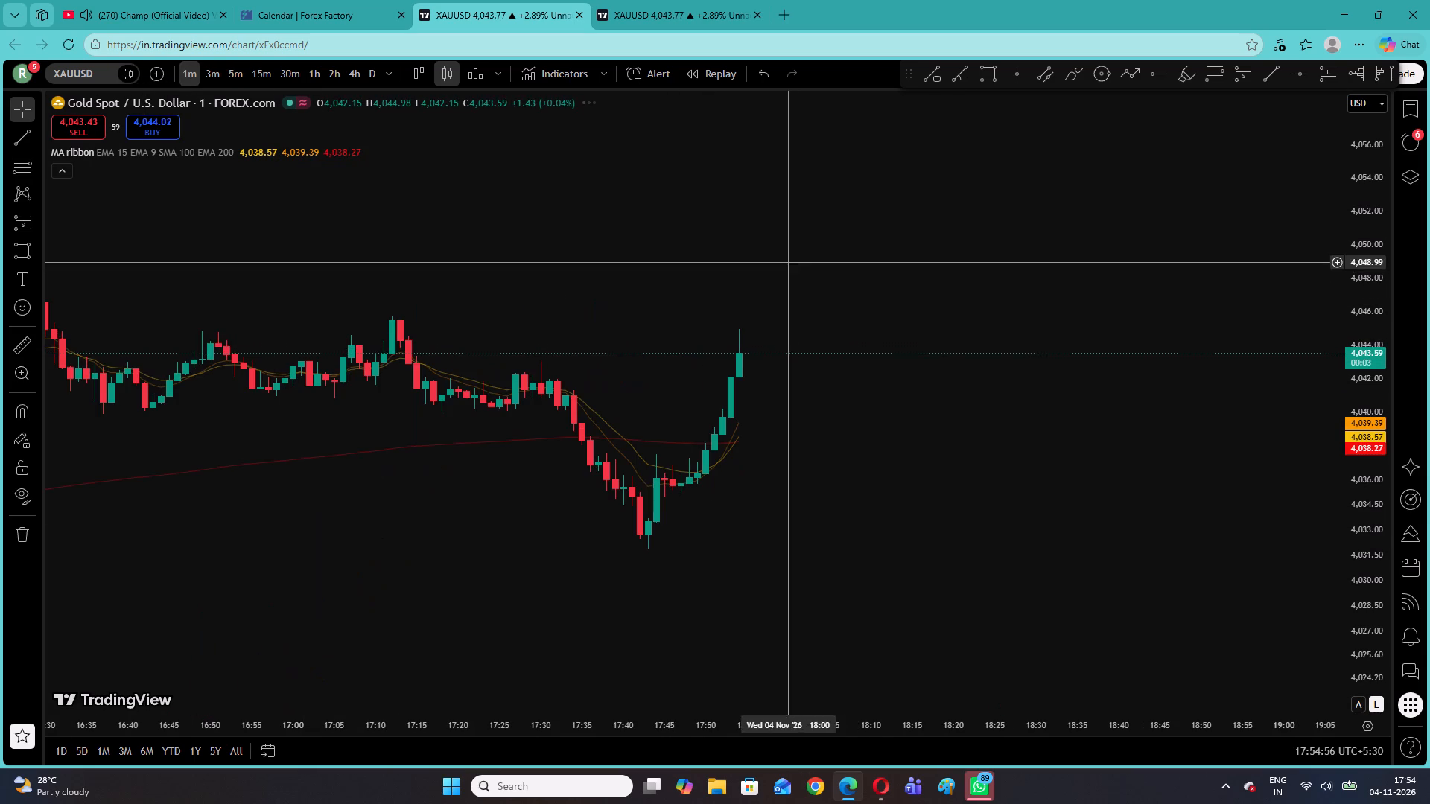
{"action": "right_click", "coordinate": [790, 262]}
{"action": "left_click", "coordinate": [843, 281]}
{"action": "left_click_drag", "start_coordinate": [1369, 537], "coordinate": [1369, 536]}
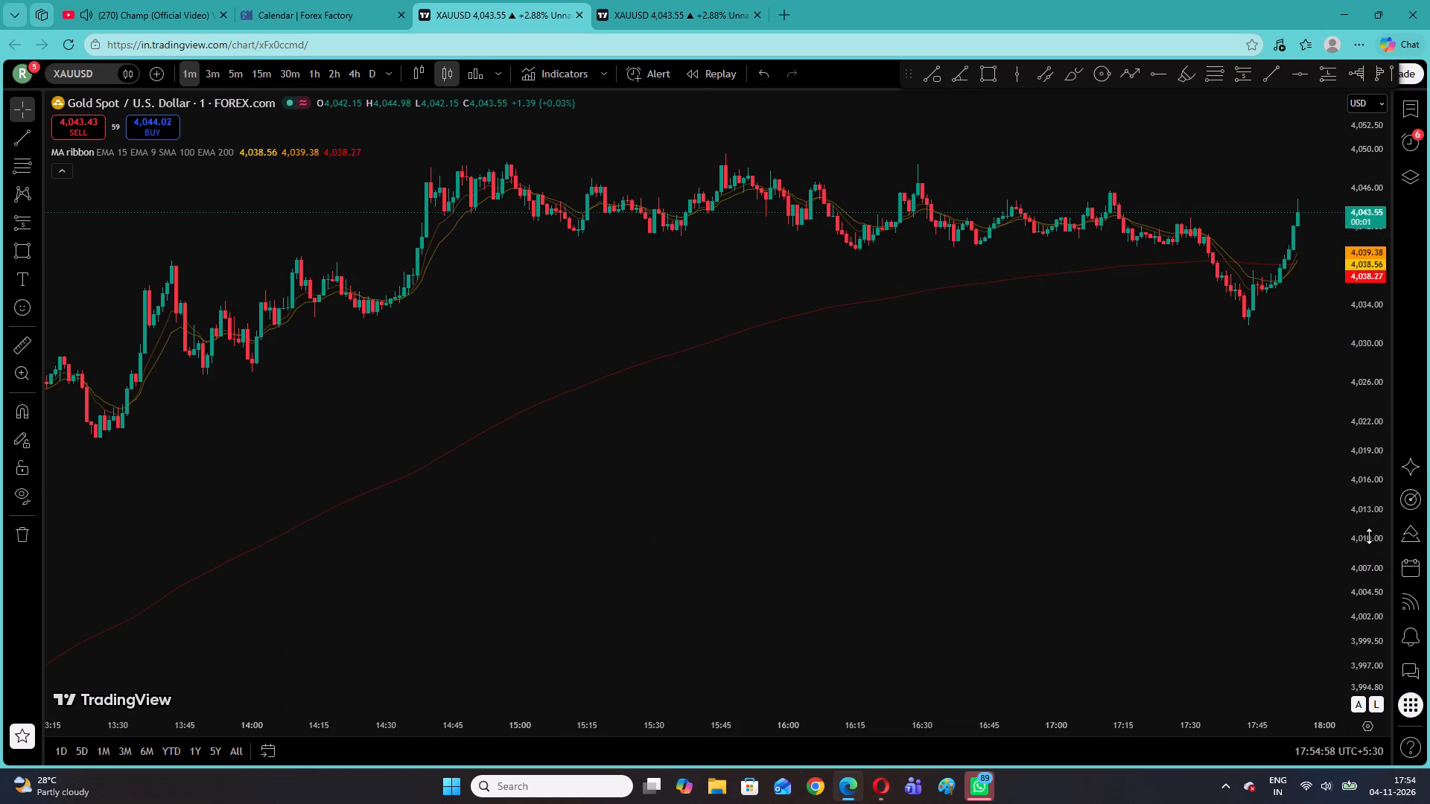
{"action": "left_click_drag", "start_coordinate": [1369, 536], "coordinate": [1359, 288]}
{"action": "left_click_drag", "start_coordinate": [1211, 309], "coordinate": [895, 578]}
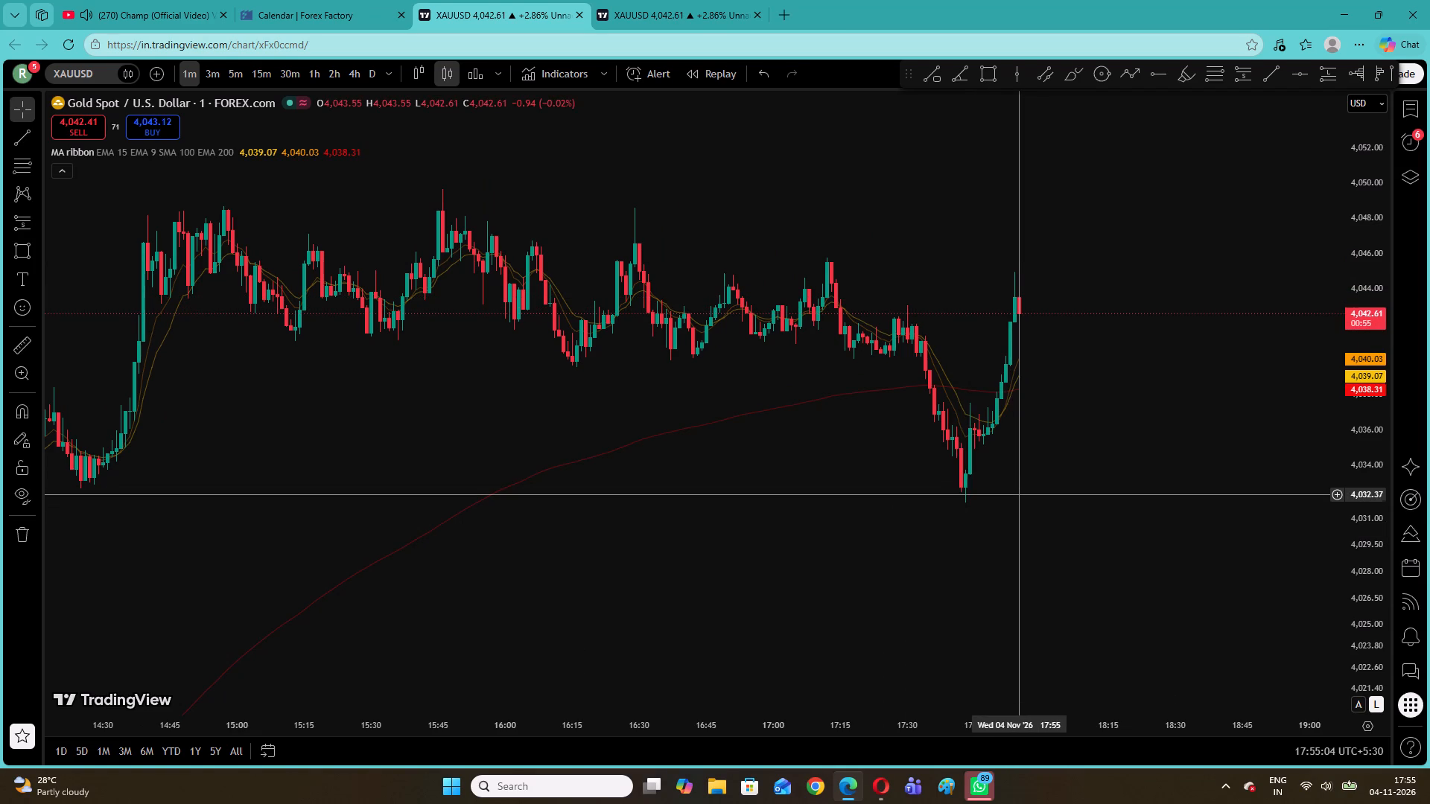
{"action": "left_click_drag", "start_coordinate": [1029, 489], "coordinate": [1236, 469]}
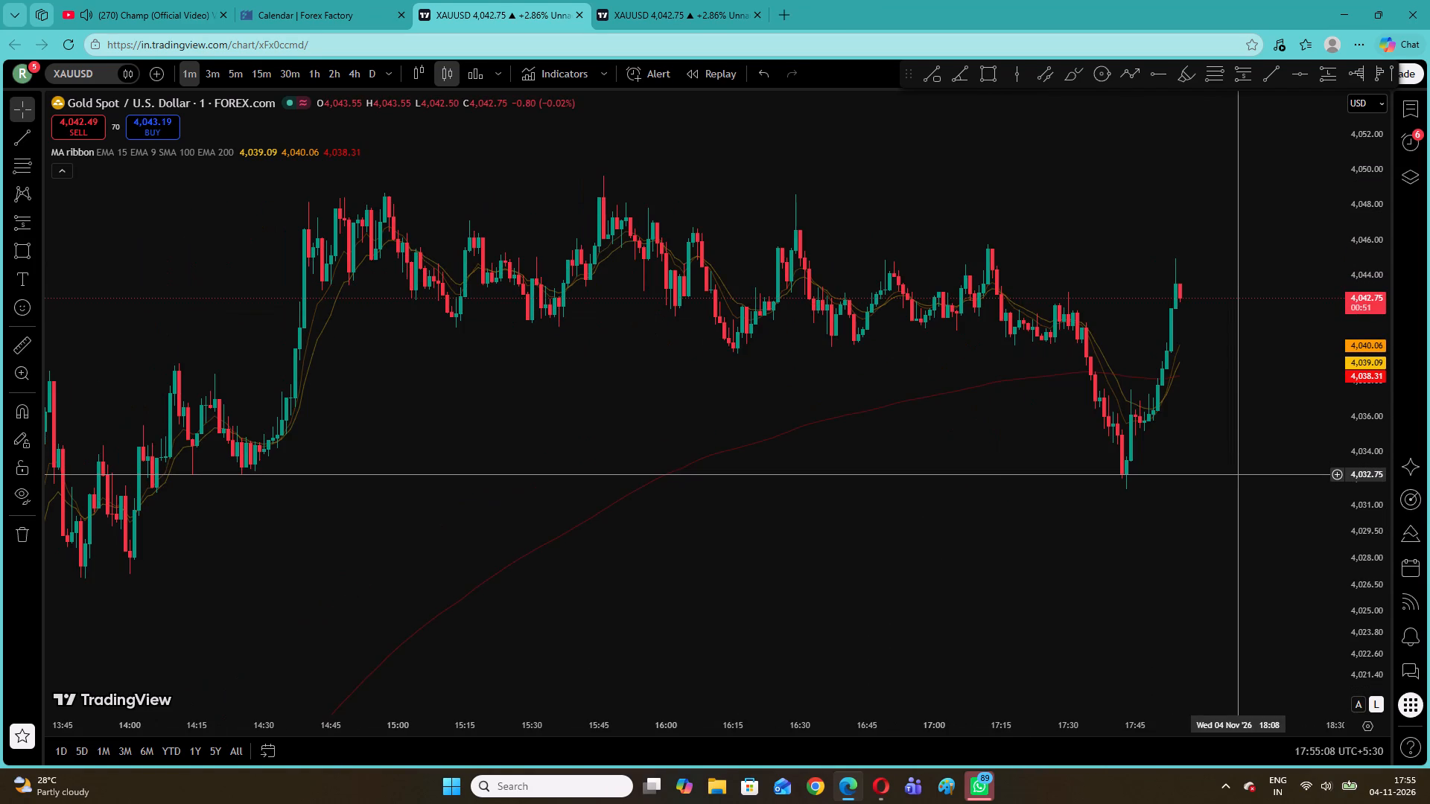
{"action": "left_click_drag", "start_coordinate": [1239, 475], "coordinate": [1014, 542]}
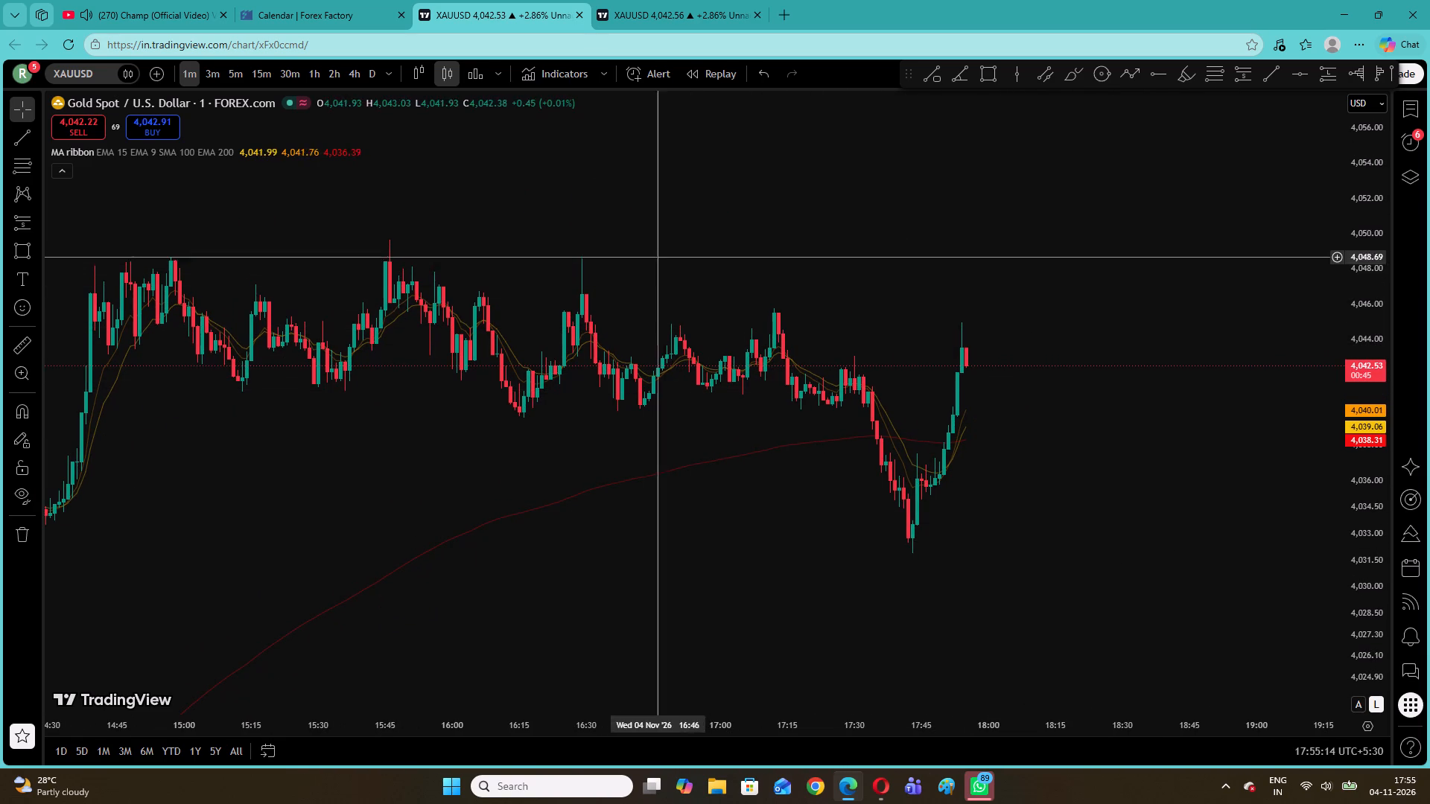
Examine the 1-minute price action of the 4 November morning, back to about 07:15, against the EMAs.
{"action": "left_click_drag", "start_coordinate": [320, 441], "coordinate": [702, 387]}
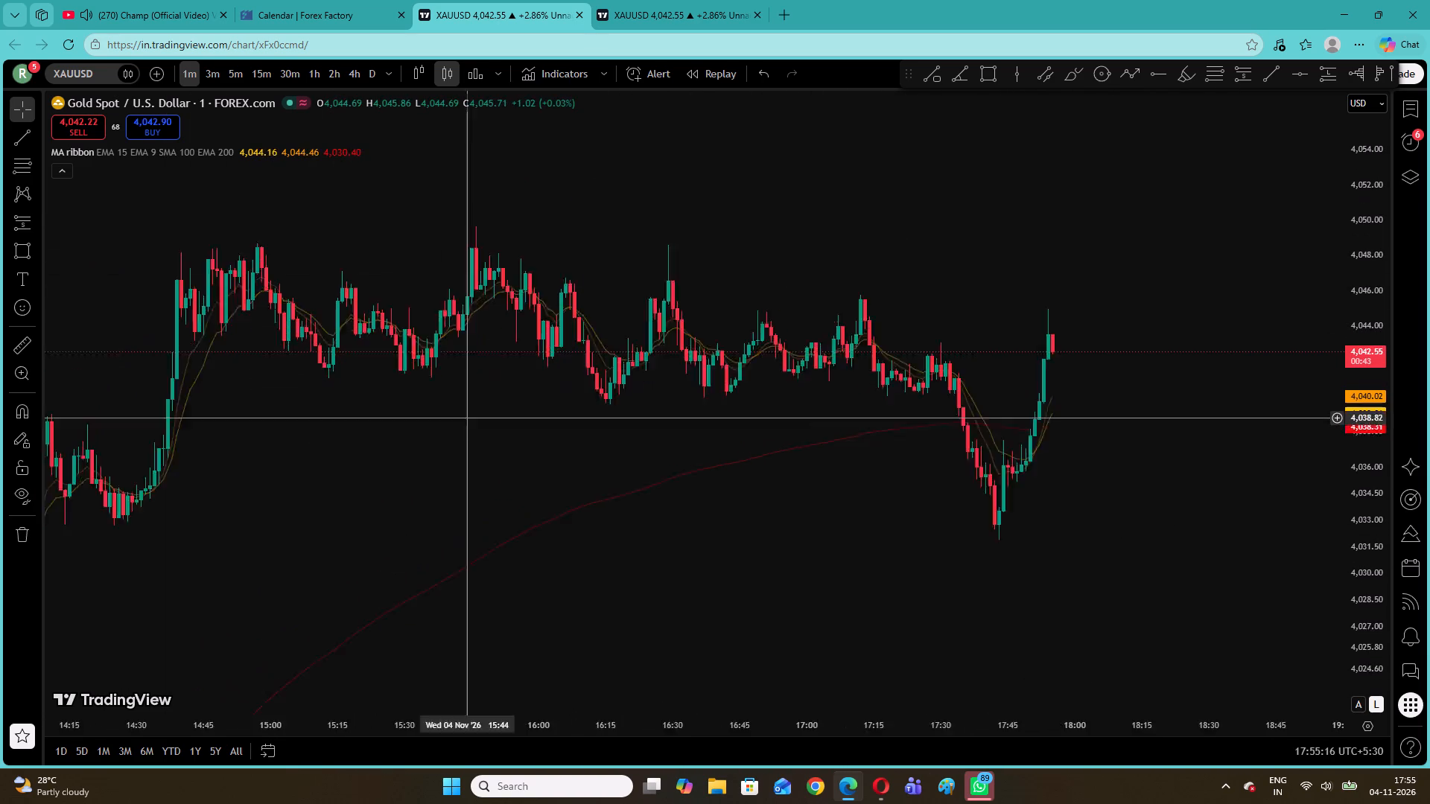
{"action": "left_click_drag", "start_coordinate": [702, 387], "coordinate": [1105, 273]}
{"action": "left_click_drag", "start_coordinate": [479, 424], "coordinate": [1167, 278]}
{"action": "left_click_drag", "start_coordinate": [549, 480], "coordinate": [819, 264]}
{"action": "left_click_drag", "start_coordinate": [527, 544], "coordinate": [810, 346]}
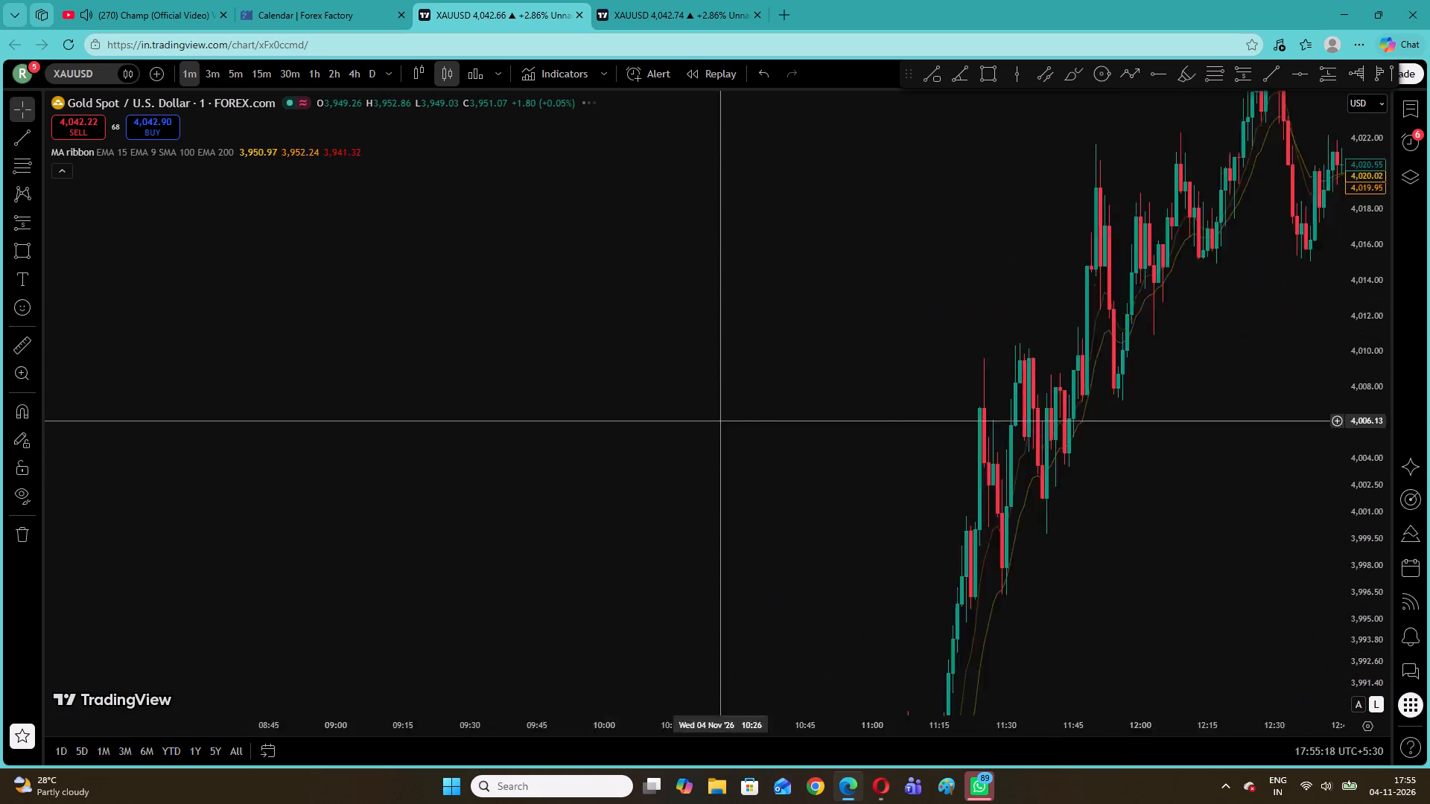
{"action": "left_click_drag", "start_coordinate": [810, 346], "coordinate": [889, 249]}
{"action": "left_click_drag", "start_coordinate": [576, 572], "coordinate": [825, 272]}
{"action": "left_click_drag", "start_coordinate": [651, 486], "coordinate": [425, 211]}
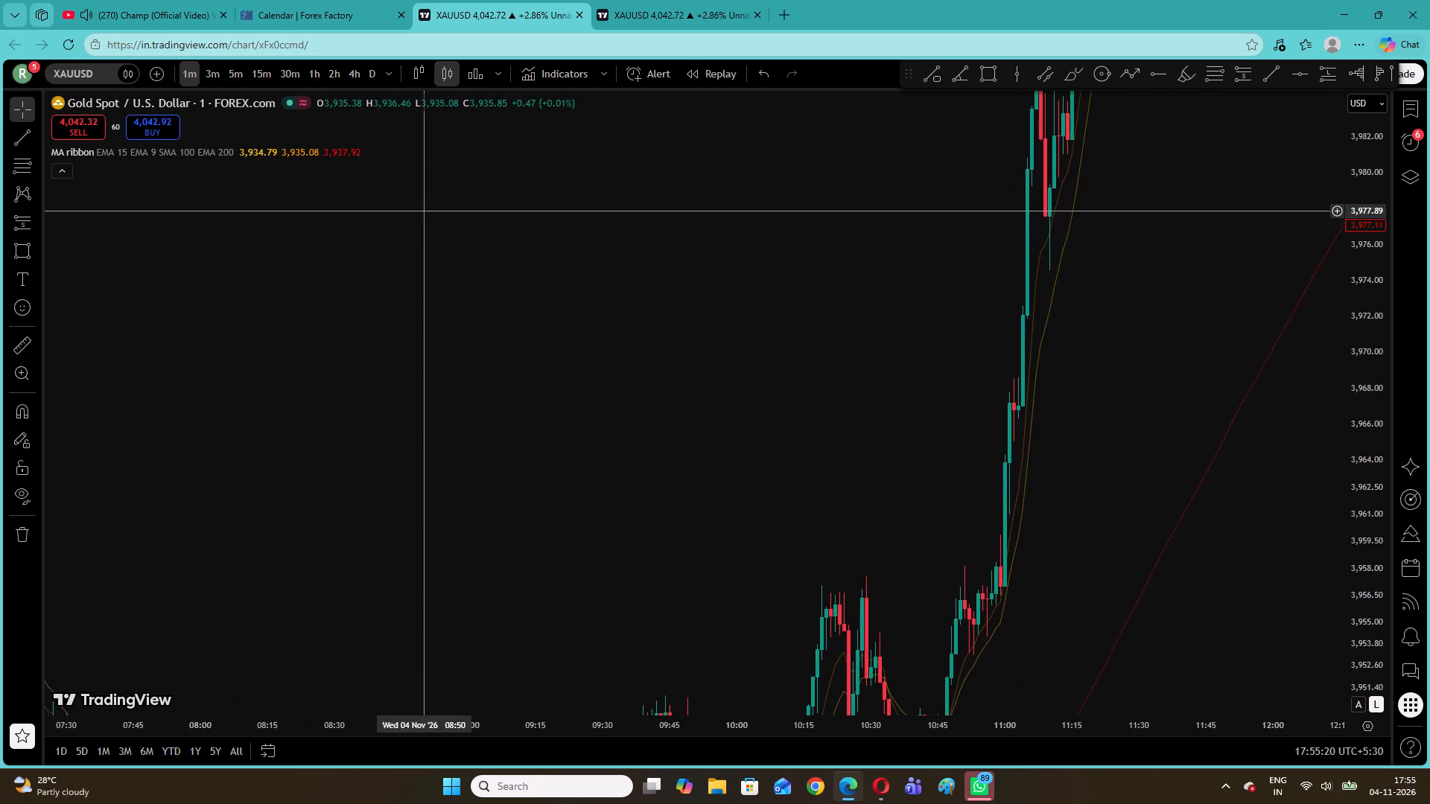
{"action": "left_click_drag", "start_coordinate": [1383, 407], "coordinate": [1370, 589]}
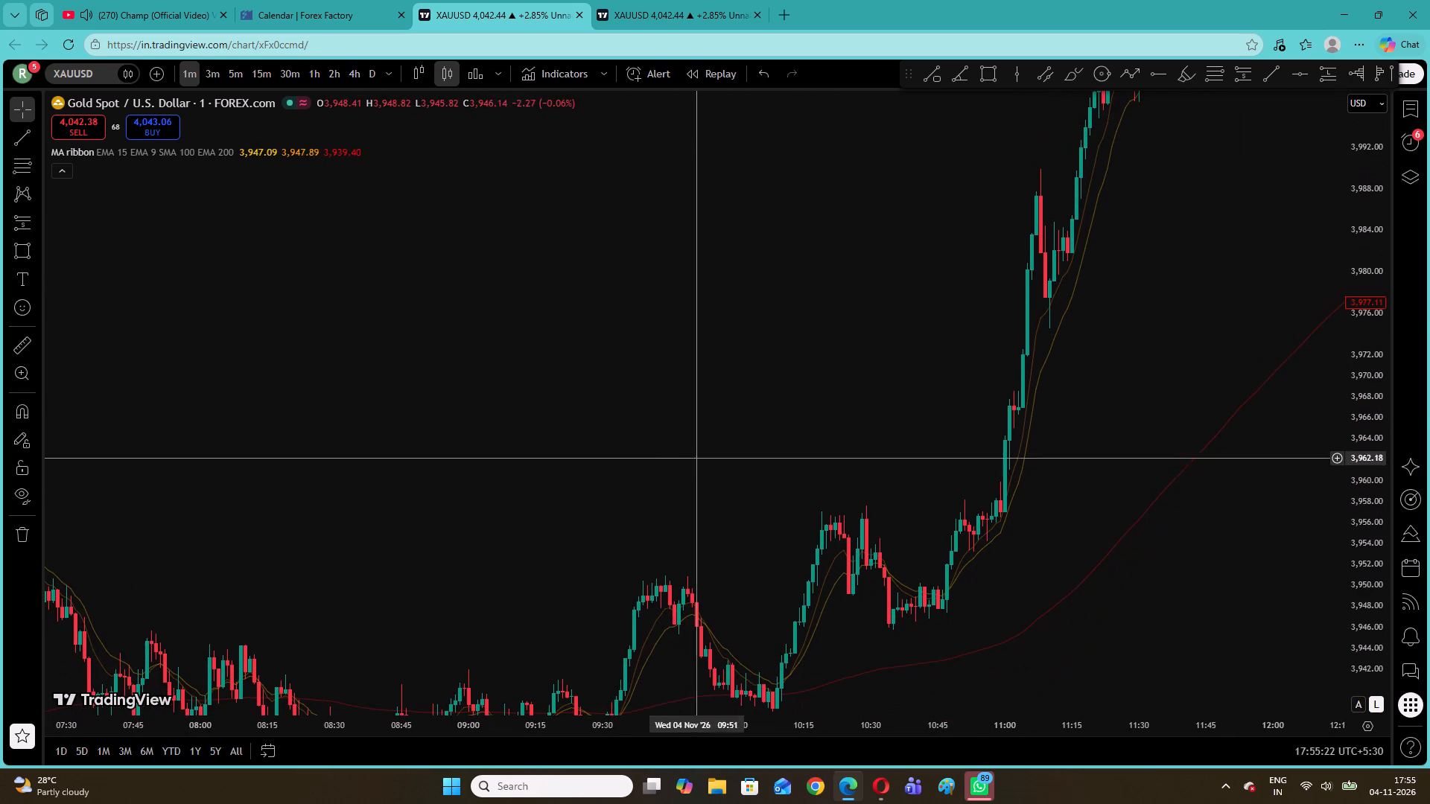
{"action": "left_click_drag", "start_coordinate": [714, 539], "coordinate": [820, 374]}
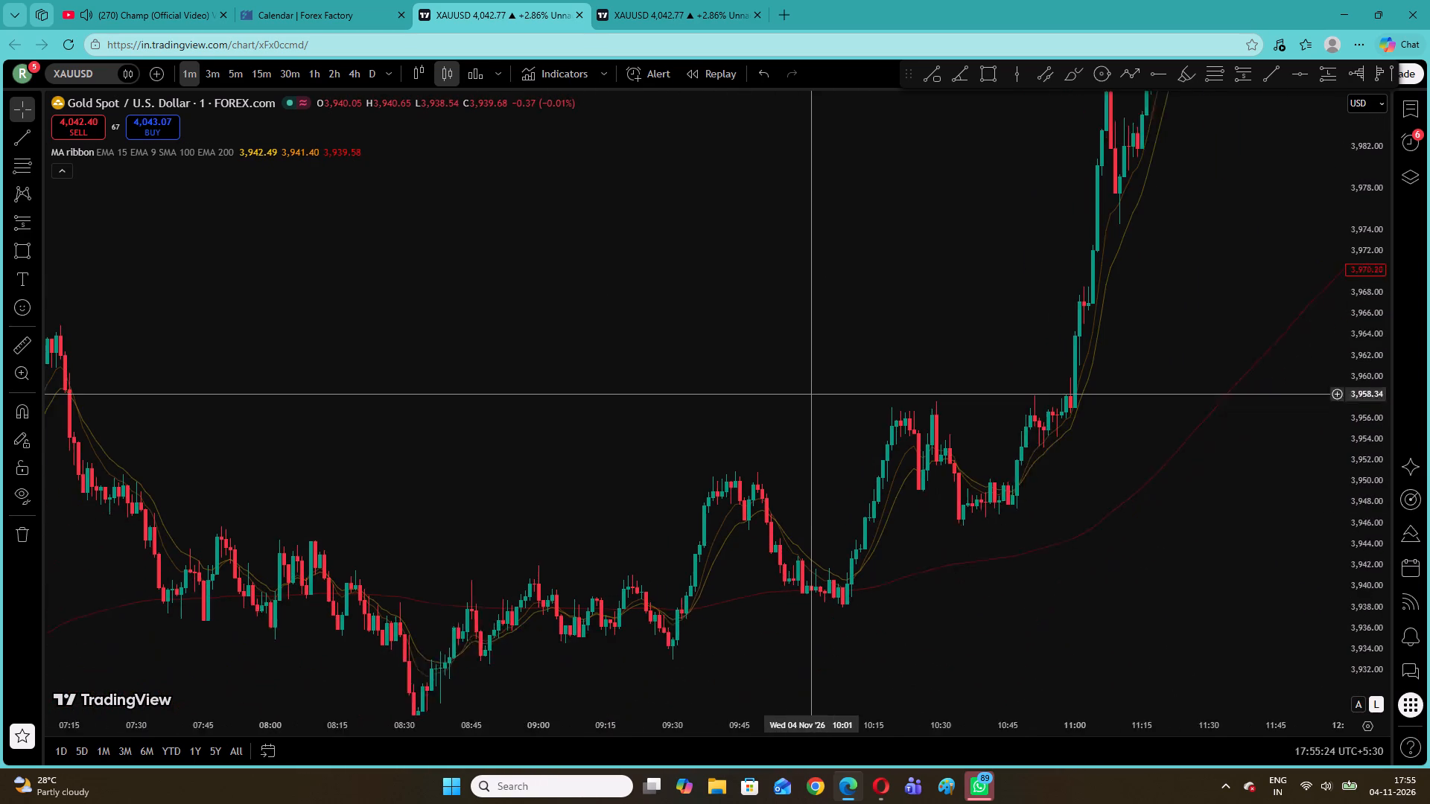
Examine the early-morning 1-minute price swings of 4 November between about 01:45 and 08:30 against the EMAs.
{"action": "left_click_drag", "start_coordinate": [820, 374], "coordinate": [823, 329]}
{"action": "left_click_drag", "start_coordinate": [384, 477], "coordinate": [1075, 391]}
{"action": "left_click_drag", "start_coordinate": [593, 479], "coordinate": [804, 390]}
{"action": "left_click_drag", "start_coordinate": [391, 564], "coordinate": [892, 494]}
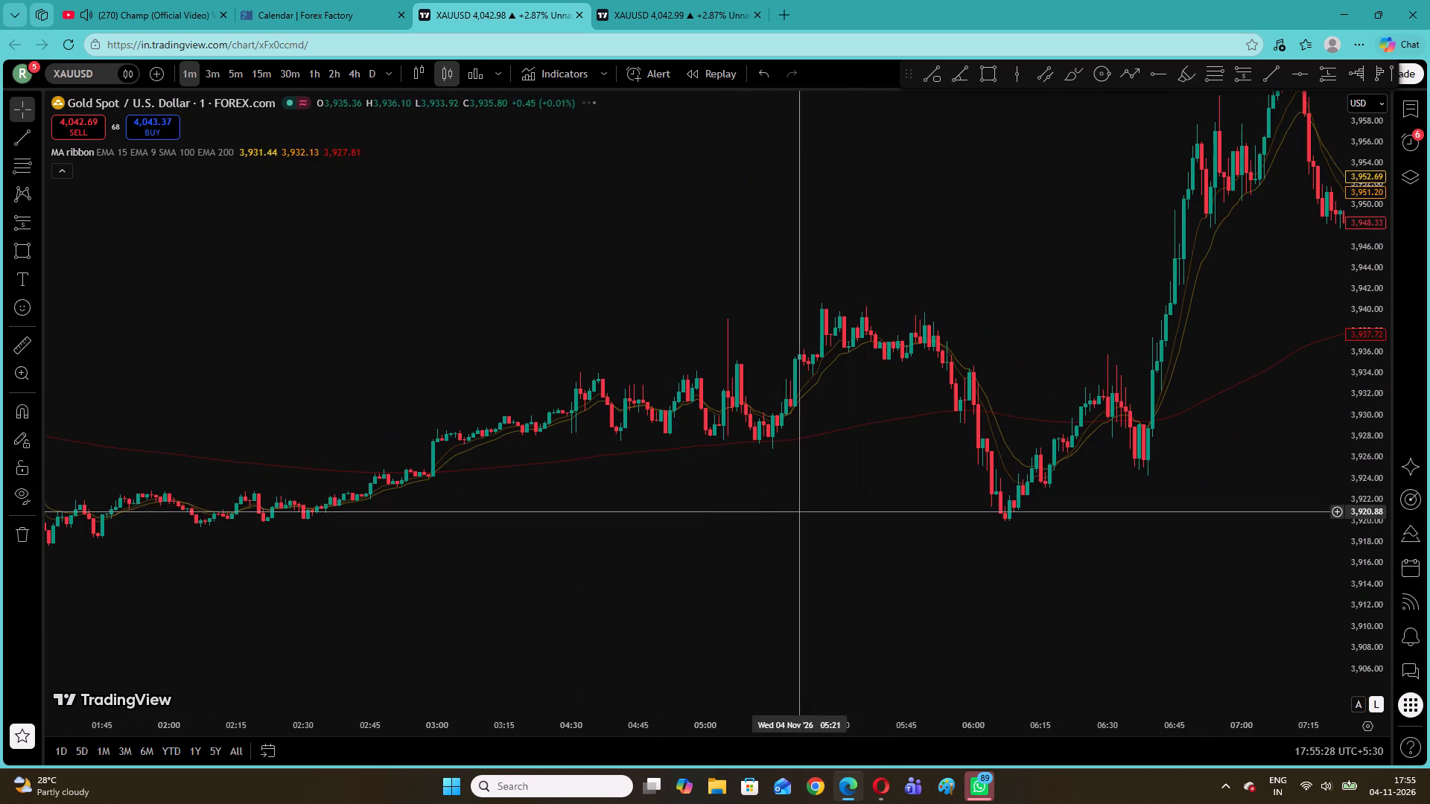
{"action": "left_click_drag", "start_coordinate": [1369, 647], "coordinate": [1328, 319]}
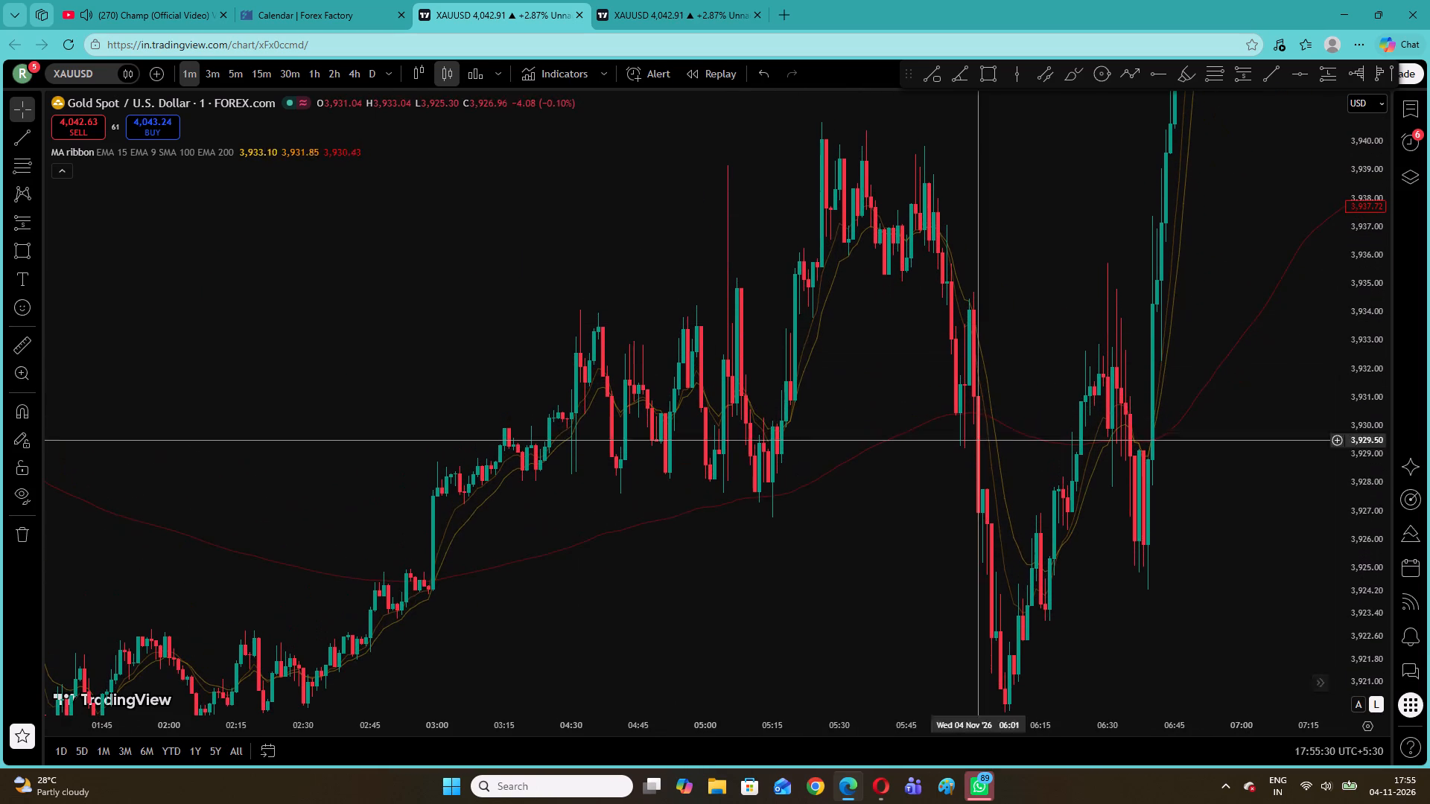
{"action": "left_click_drag", "start_coordinate": [855, 557], "coordinate": [546, 624]}
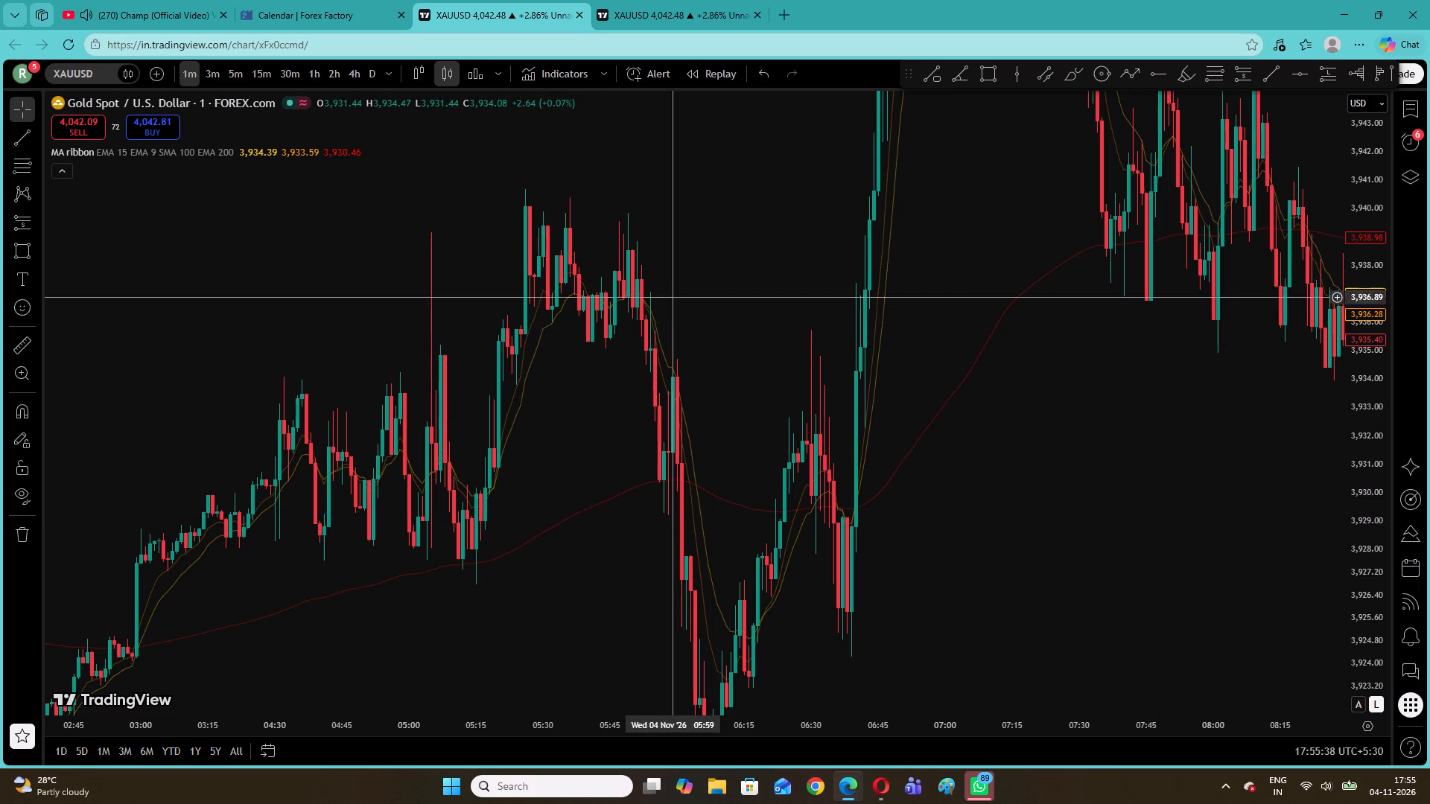
{"action": "left_click_drag", "start_coordinate": [680, 261], "coordinate": [621, 447]}
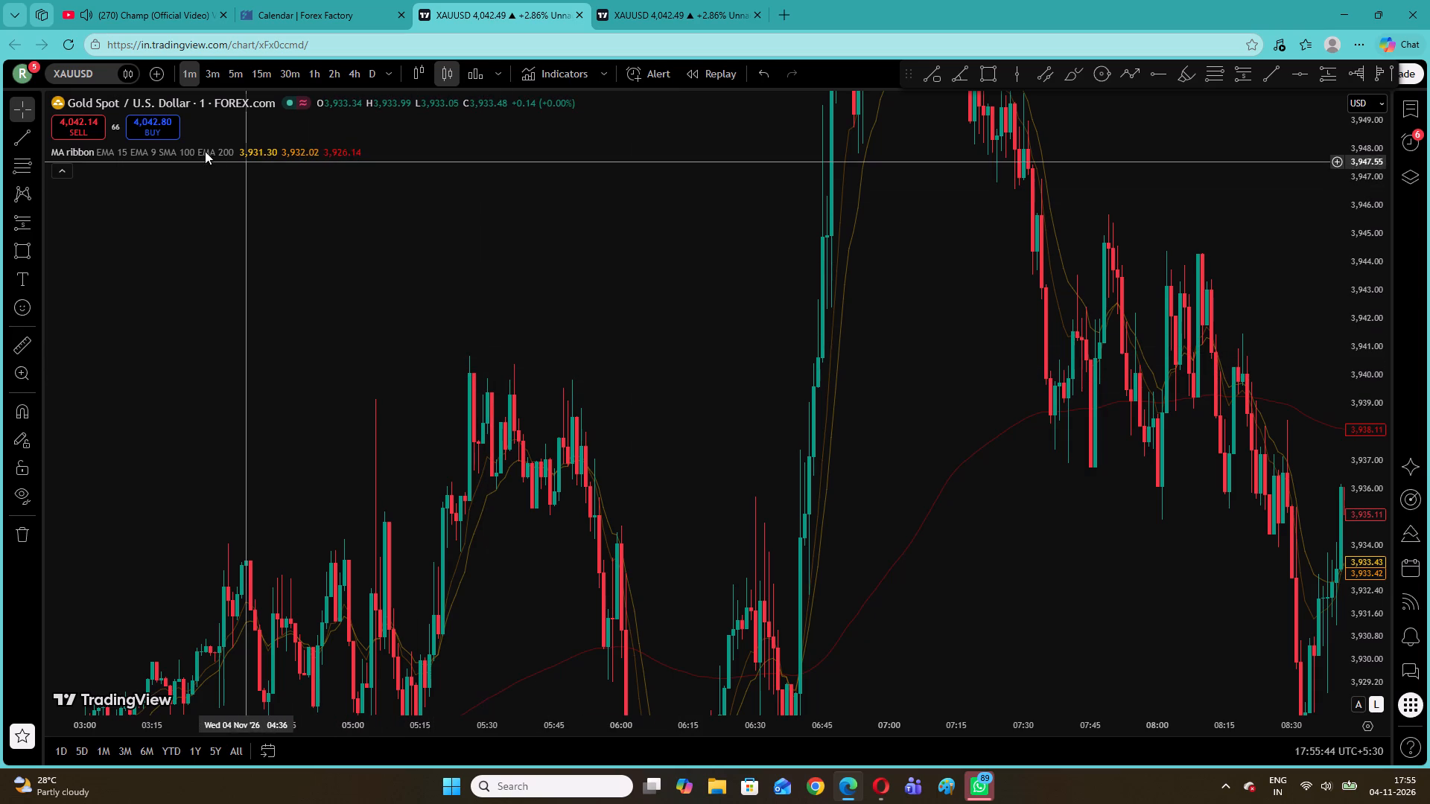
Hide the MA ribbon indicator on the chart.
{"action": "left_click", "coordinate": [241, 149]}
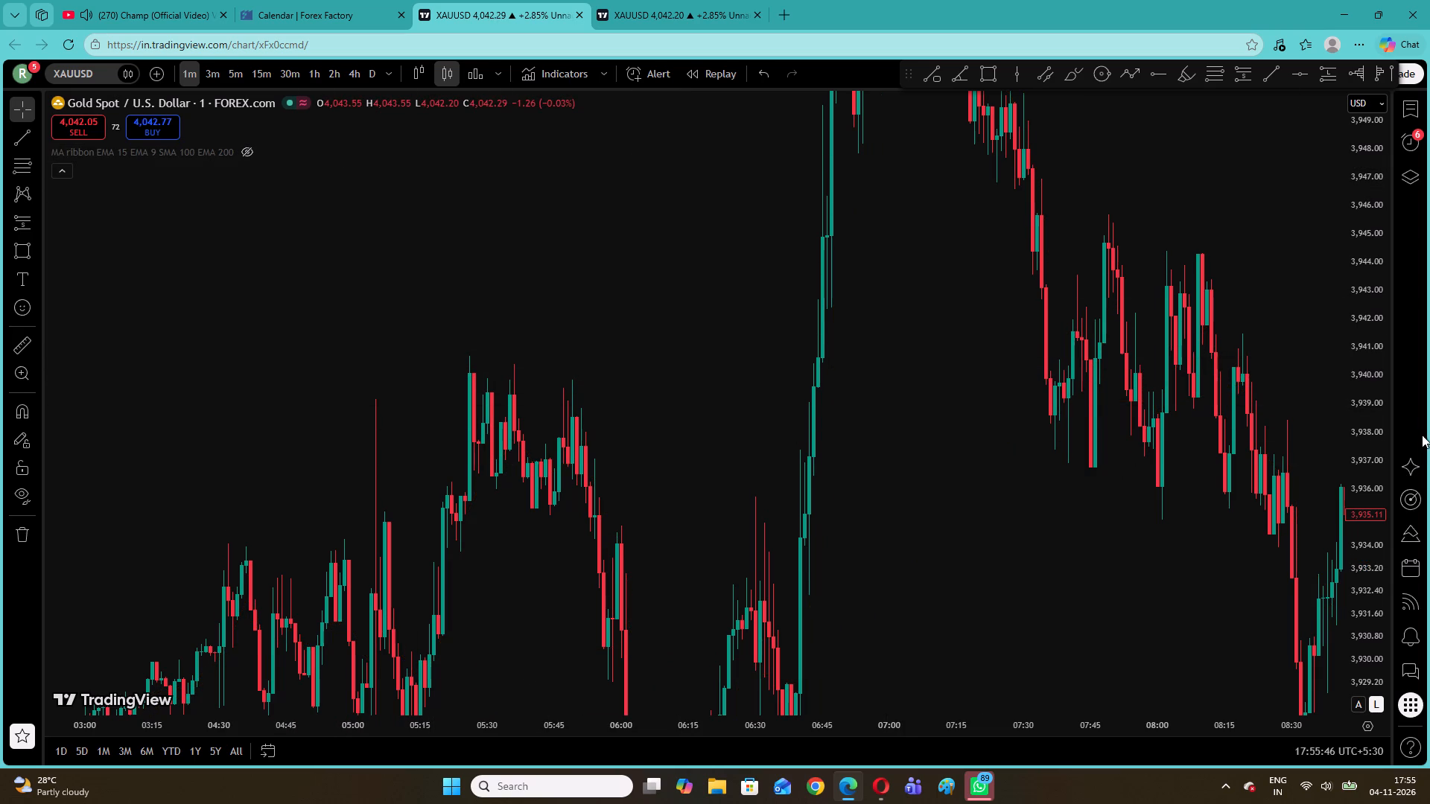
{"action": "left_click_drag", "start_coordinate": [1376, 381], "coordinate": [1362, 484]}
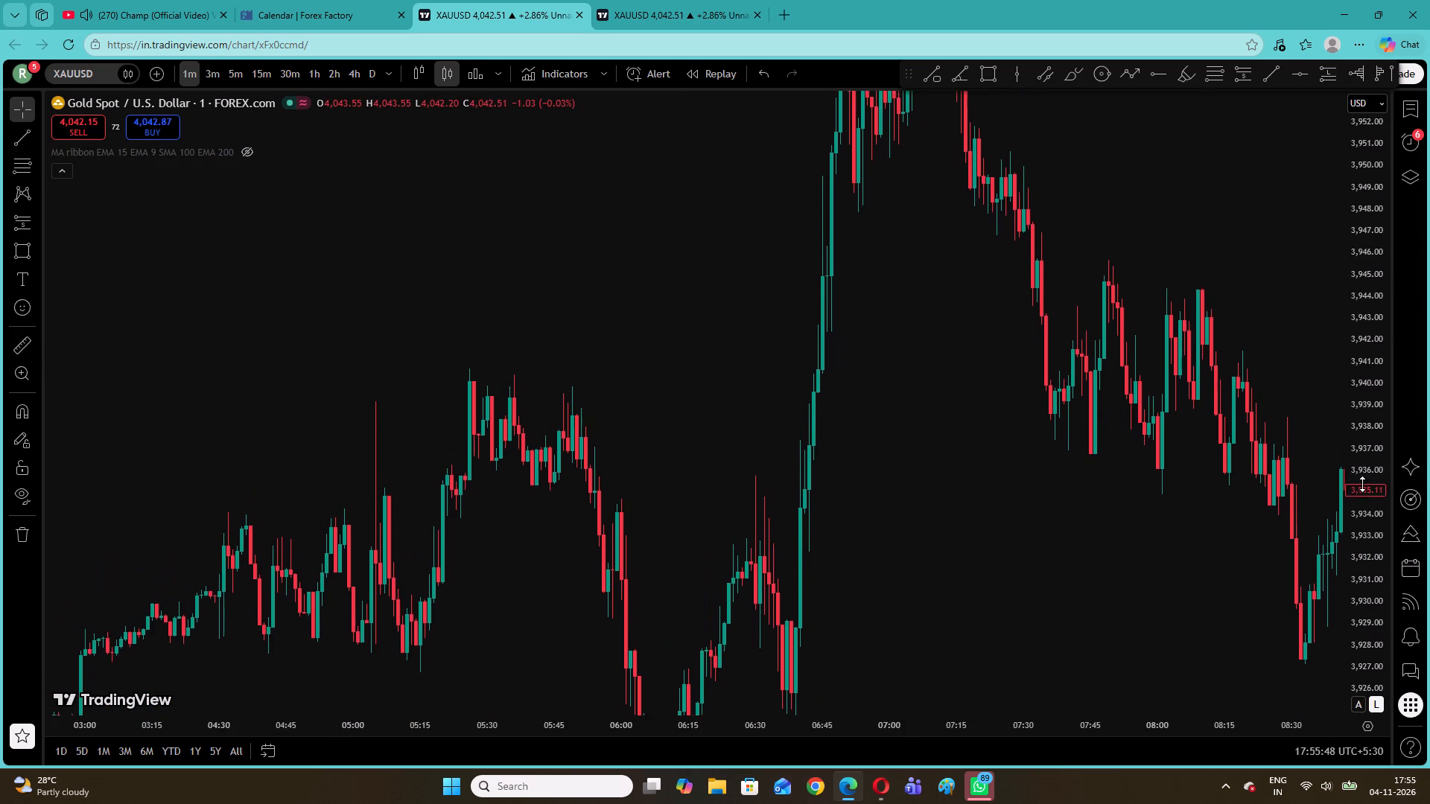
Mark a short position from 06:28 to 06:45 with entry about 3,929.92, stop about 3,935.84 and target about 3,920.93.
{"action": "left_click_drag", "start_coordinate": [1362, 484], "coordinate": [1362, 482]}
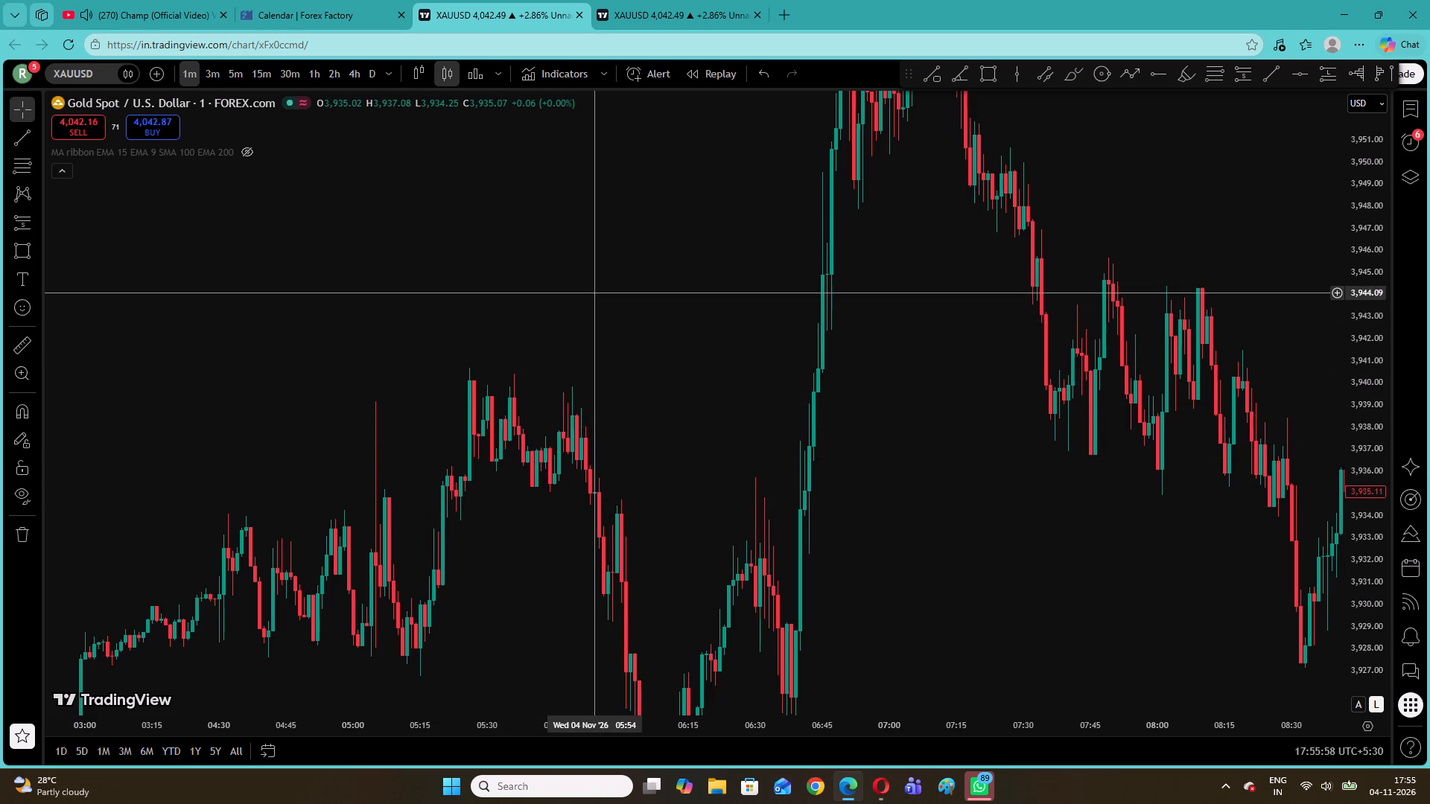
{"action": "left_click_drag", "start_coordinate": [685, 409], "coordinate": [505, 220]}
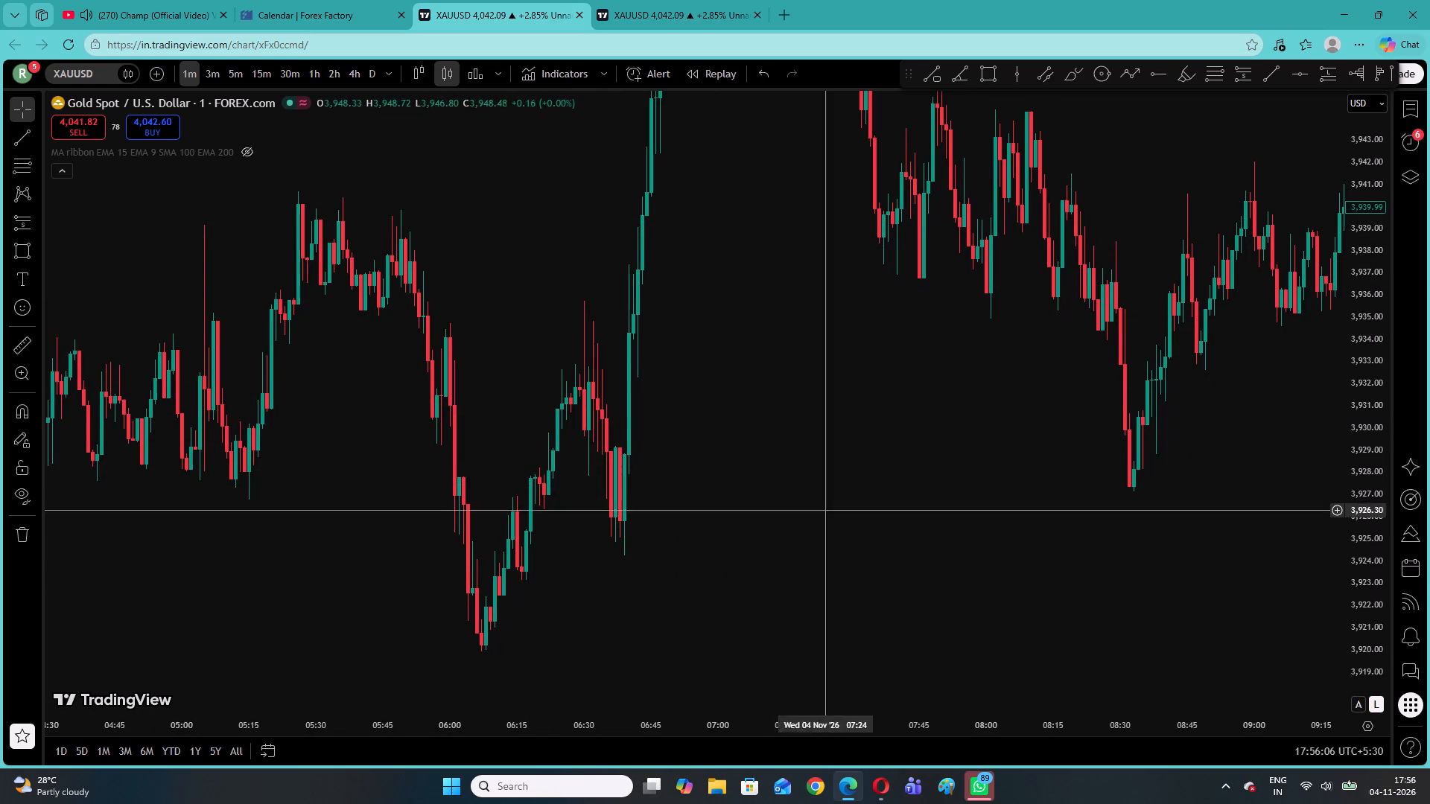
{"action": "left_click", "coordinate": [39, 227]}
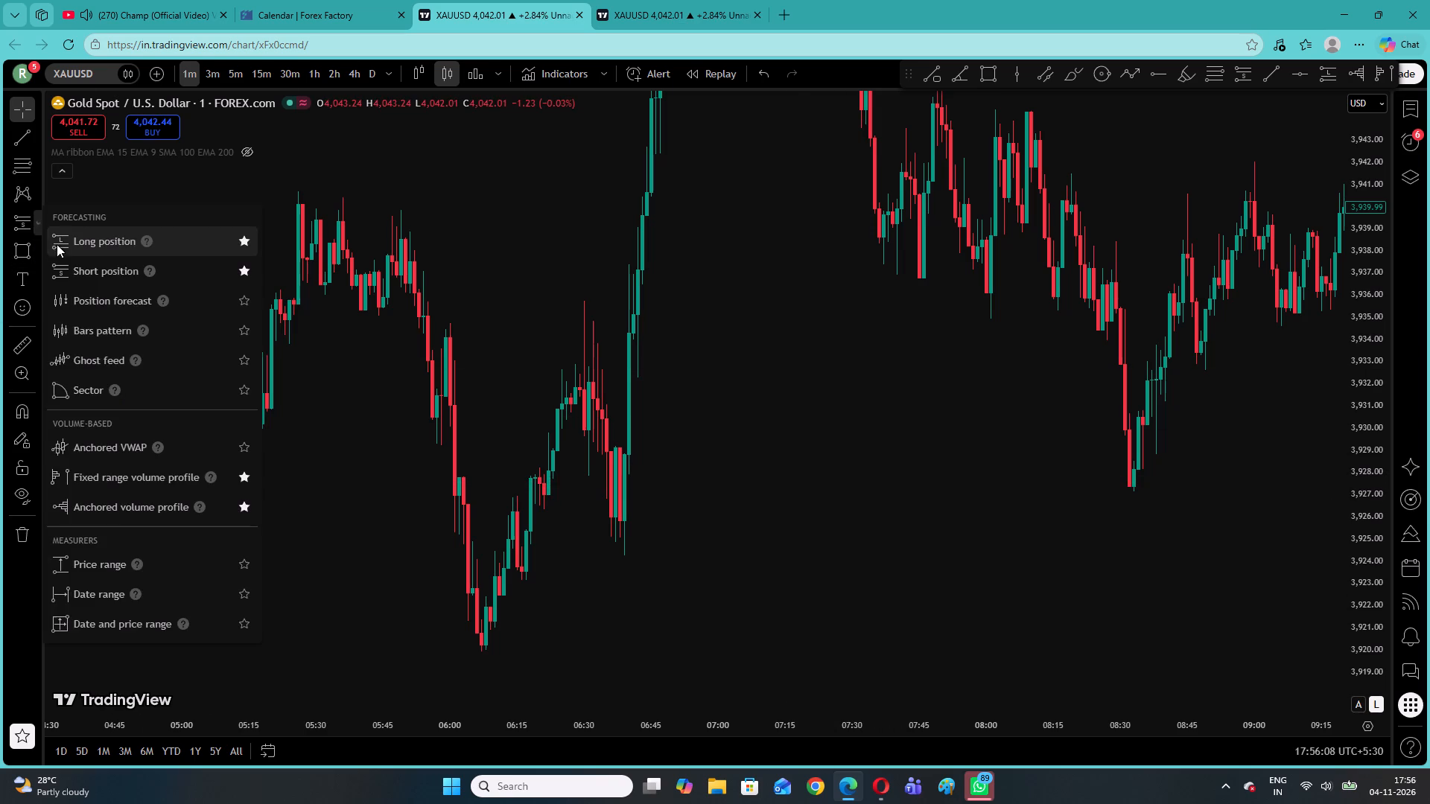
{"action": "left_click", "coordinate": [63, 269]}
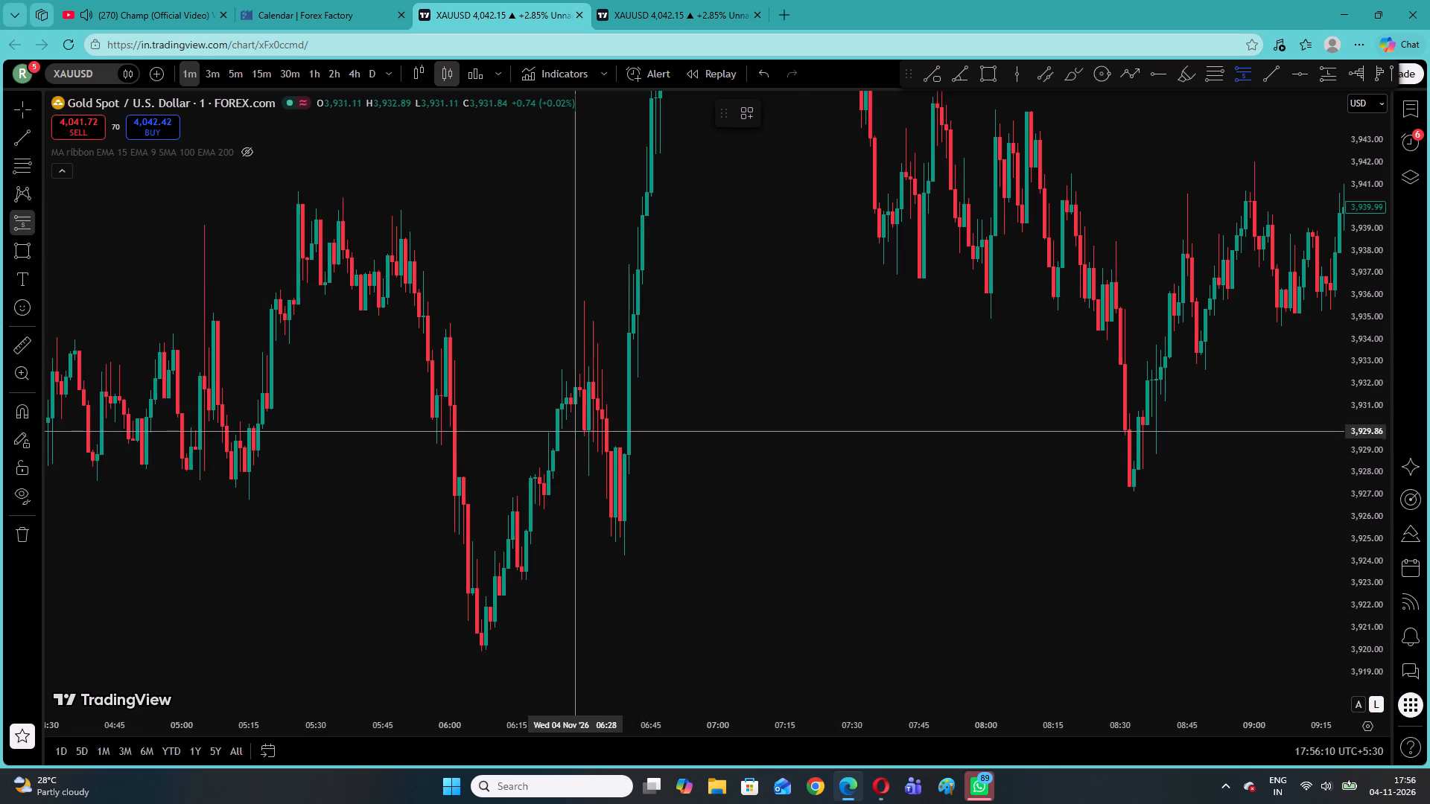
{"action": "left_click", "coordinate": [574, 430]}
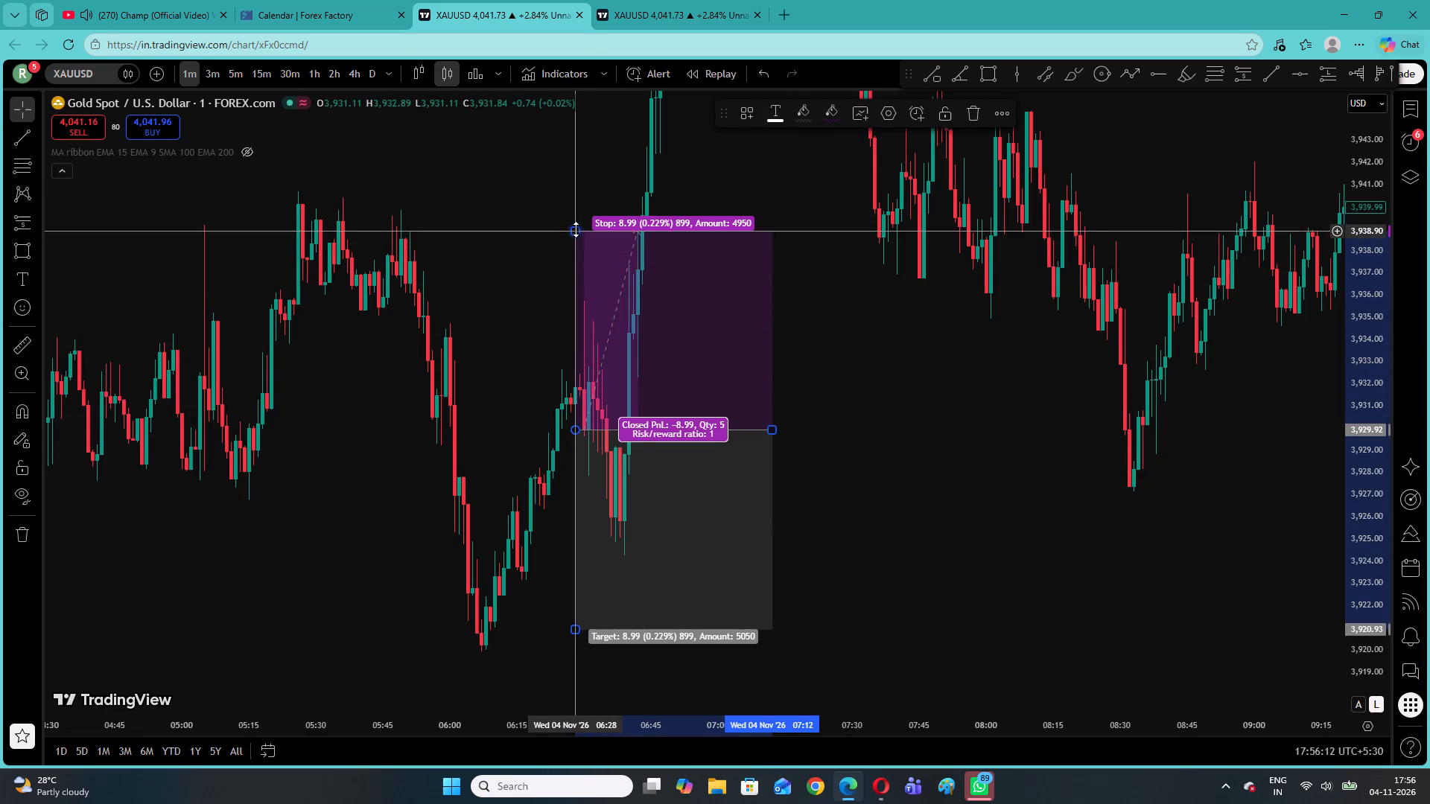
{"action": "left_click_drag", "start_coordinate": [576, 229], "coordinate": [600, 299]}
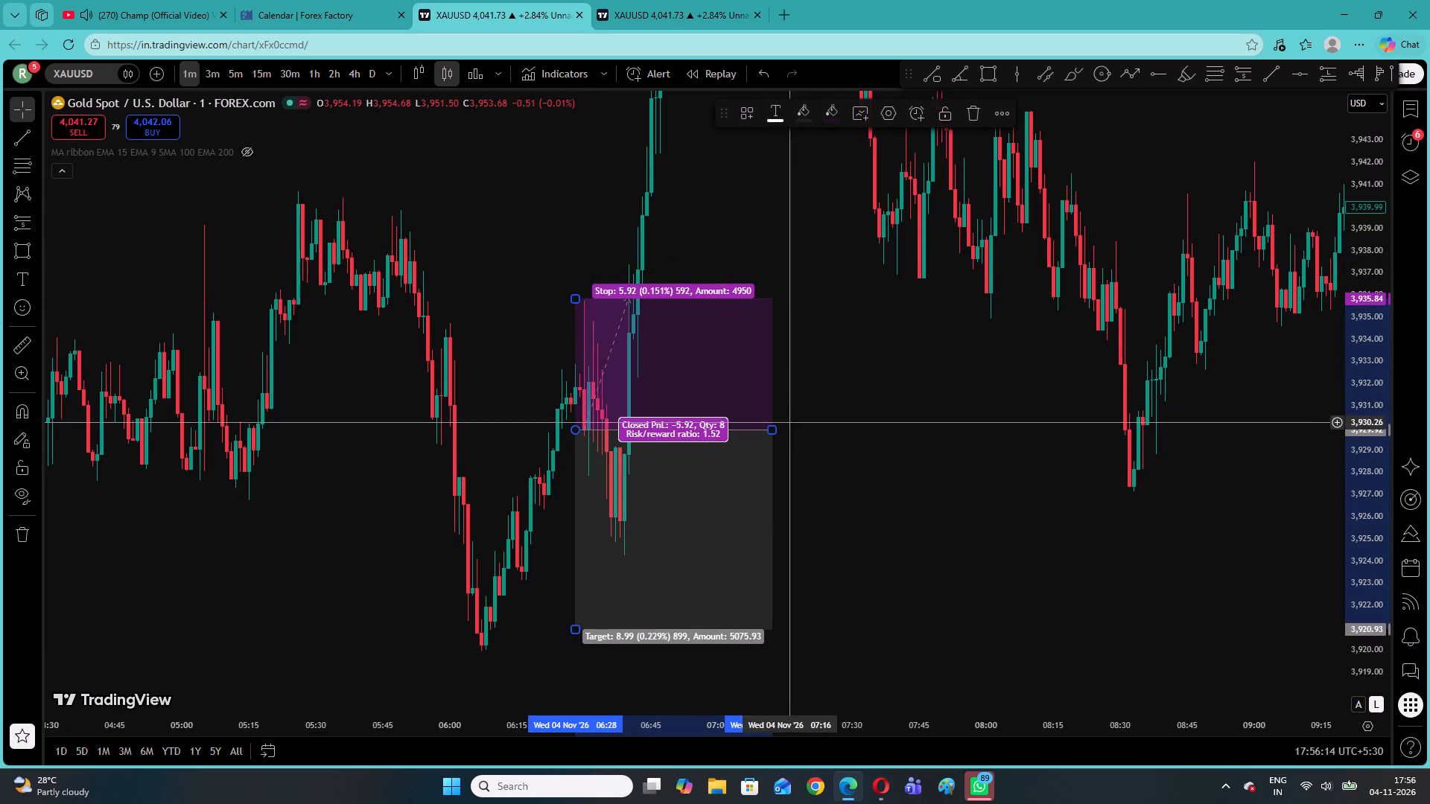
{"action": "left_click_drag", "start_coordinate": [771, 431], "coordinate": [650, 453]}
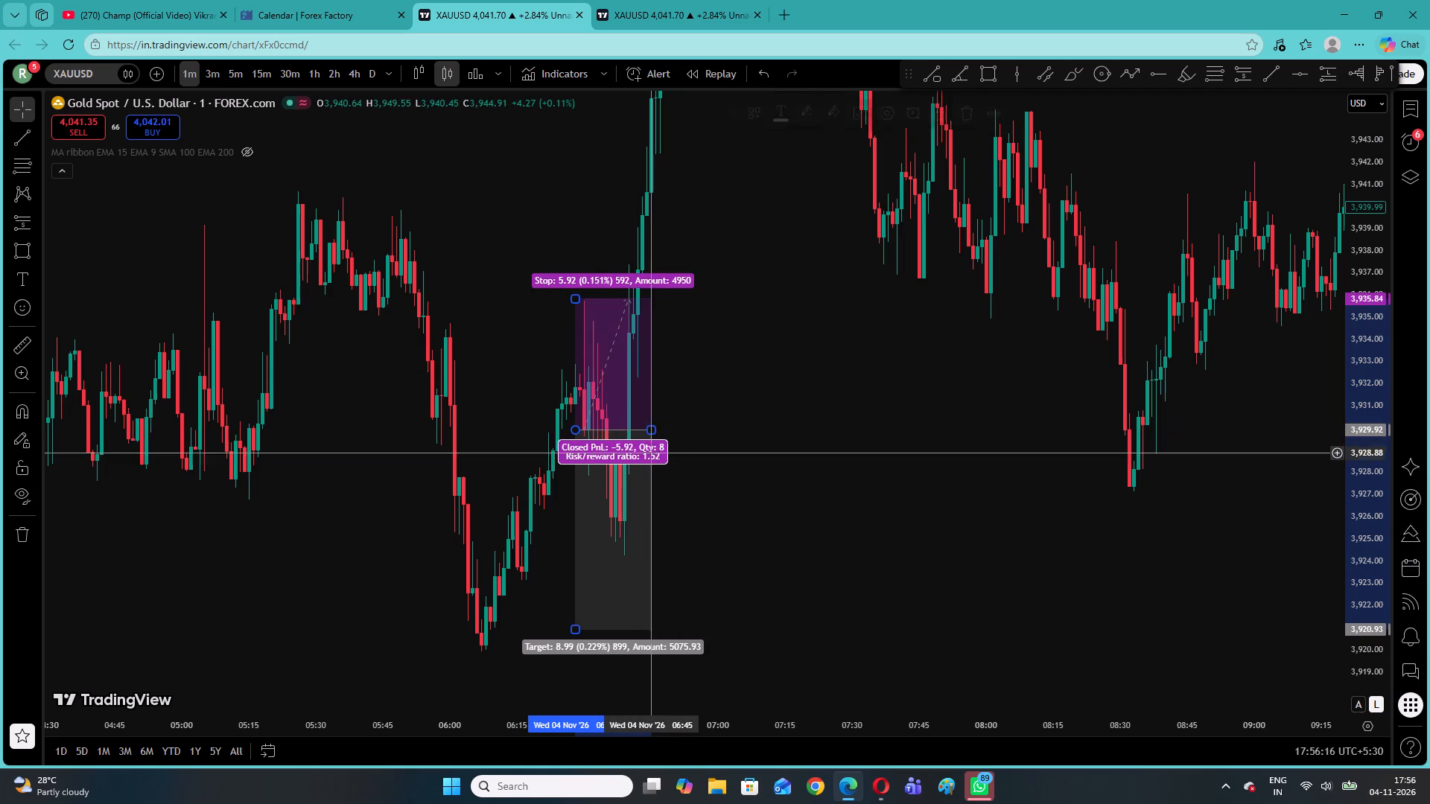
{"action": "left_click", "coordinate": [717, 431]}
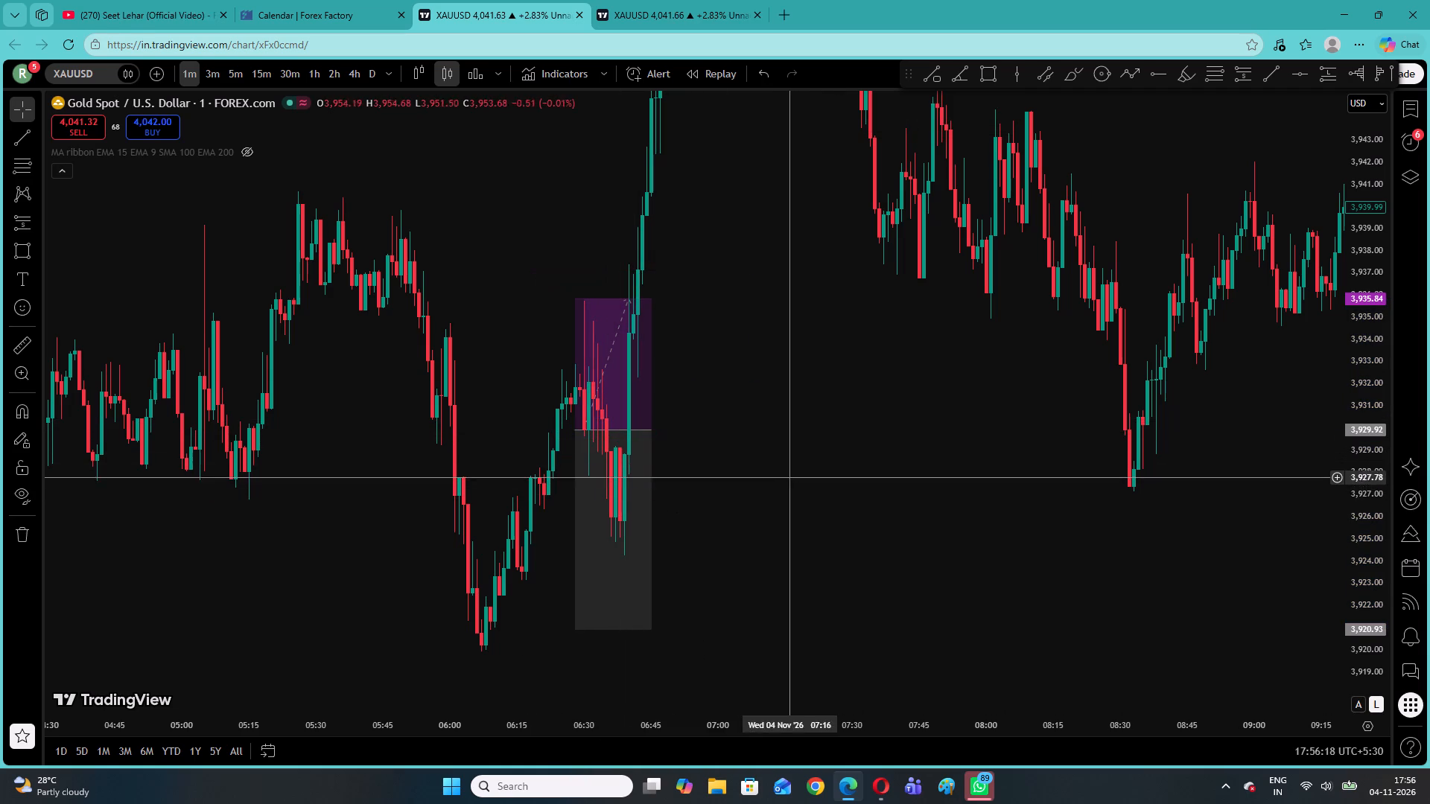
Mark a short position from 07:28 to about 07:47 with entry about 3,948.00, stop about 3,950.09 and target about 3,937.12.
{"action": "left_click_drag", "start_coordinate": [801, 409], "coordinate": [727, 694]}
{"action": "left_click_drag", "start_coordinate": [687, 412], "coordinate": [605, 704]}
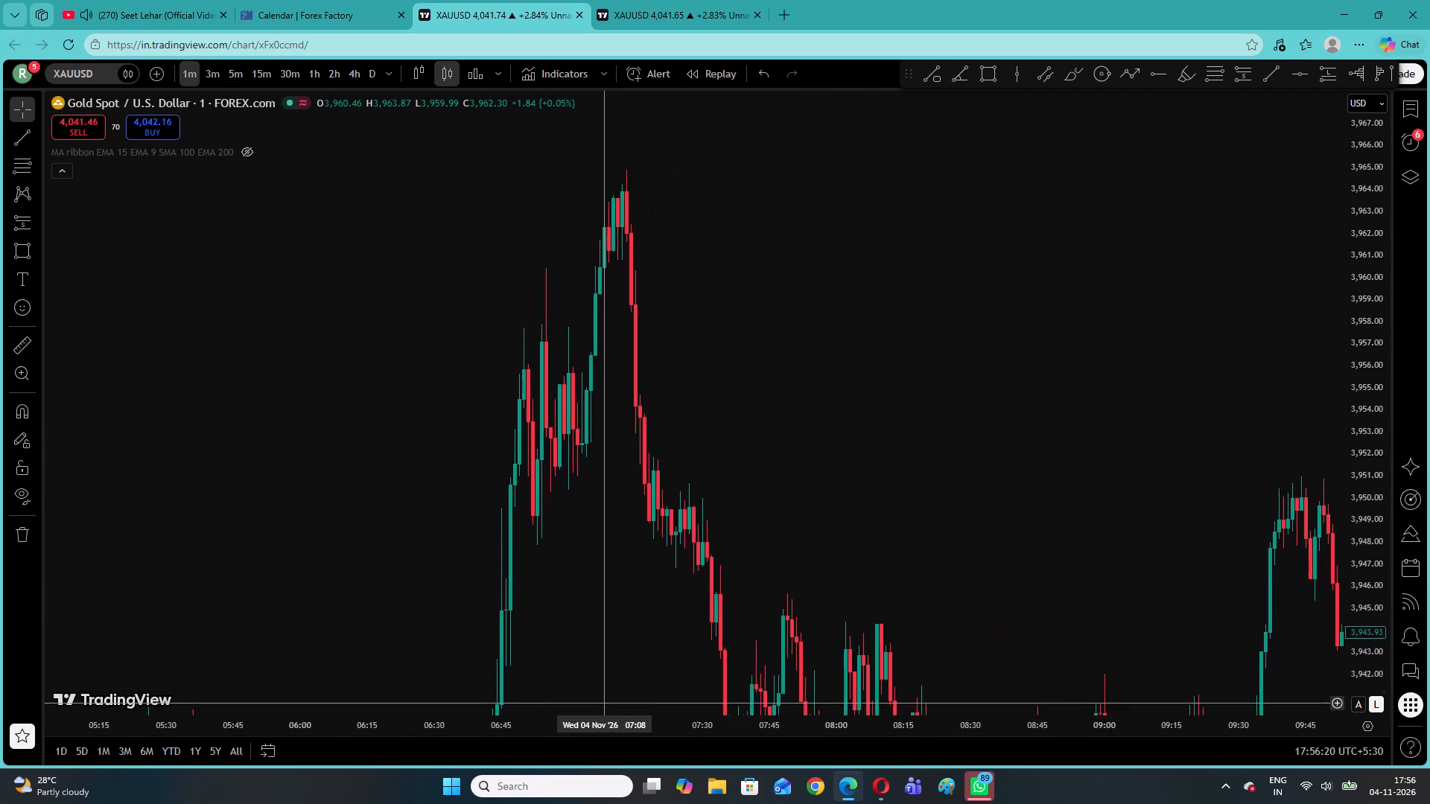
{"action": "left_click_drag", "start_coordinate": [605, 704], "coordinate": [604, 698]}
{"action": "left_click_drag", "start_coordinate": [607, 638], "coordinate": [602, 646]}
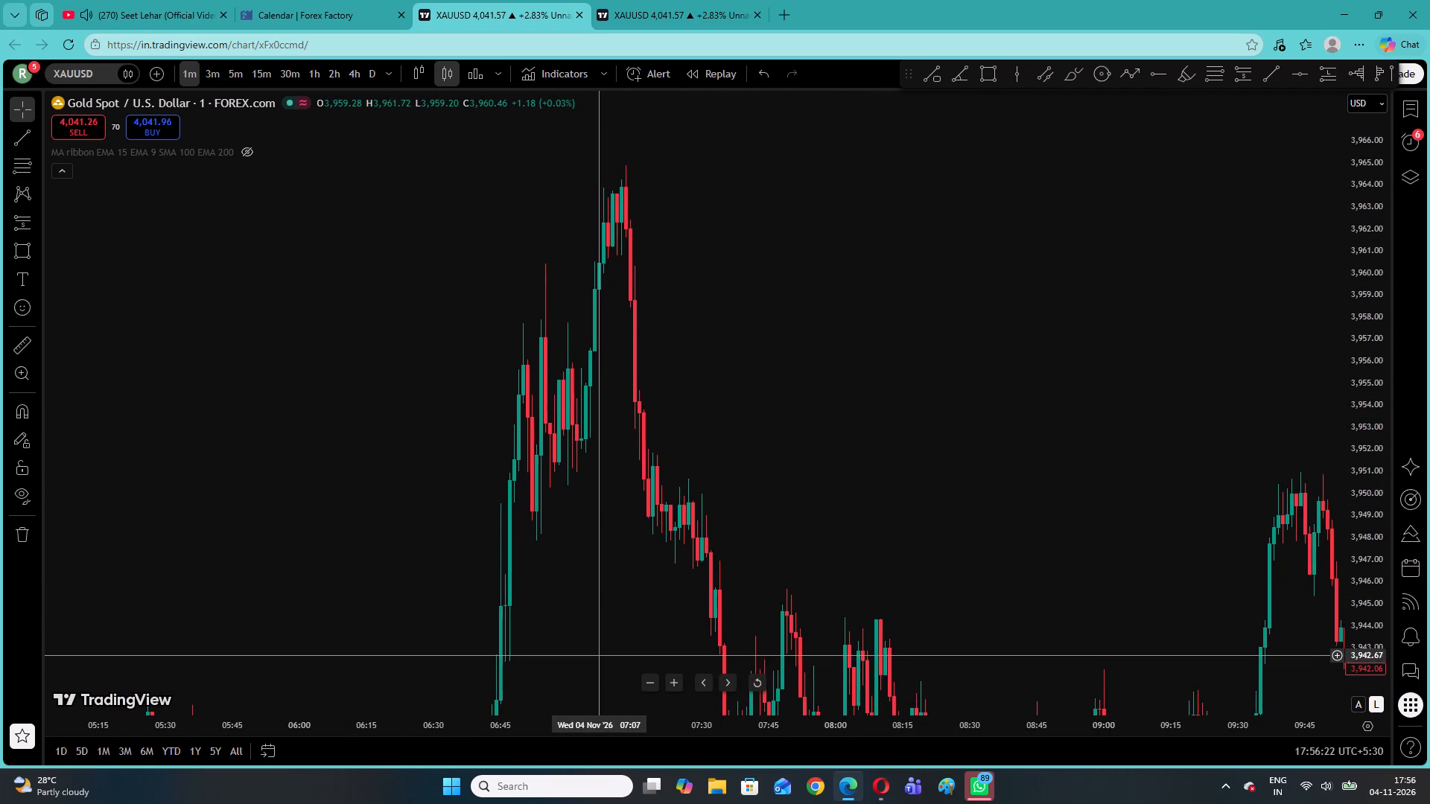
{"action": "left_click_drag", "start_coordinate": [602, 646], "coordinate": [710, 353]}
{"action": "left_click_drag", "start_coordinate": [727, 352], "coordinate": [638, 648]}
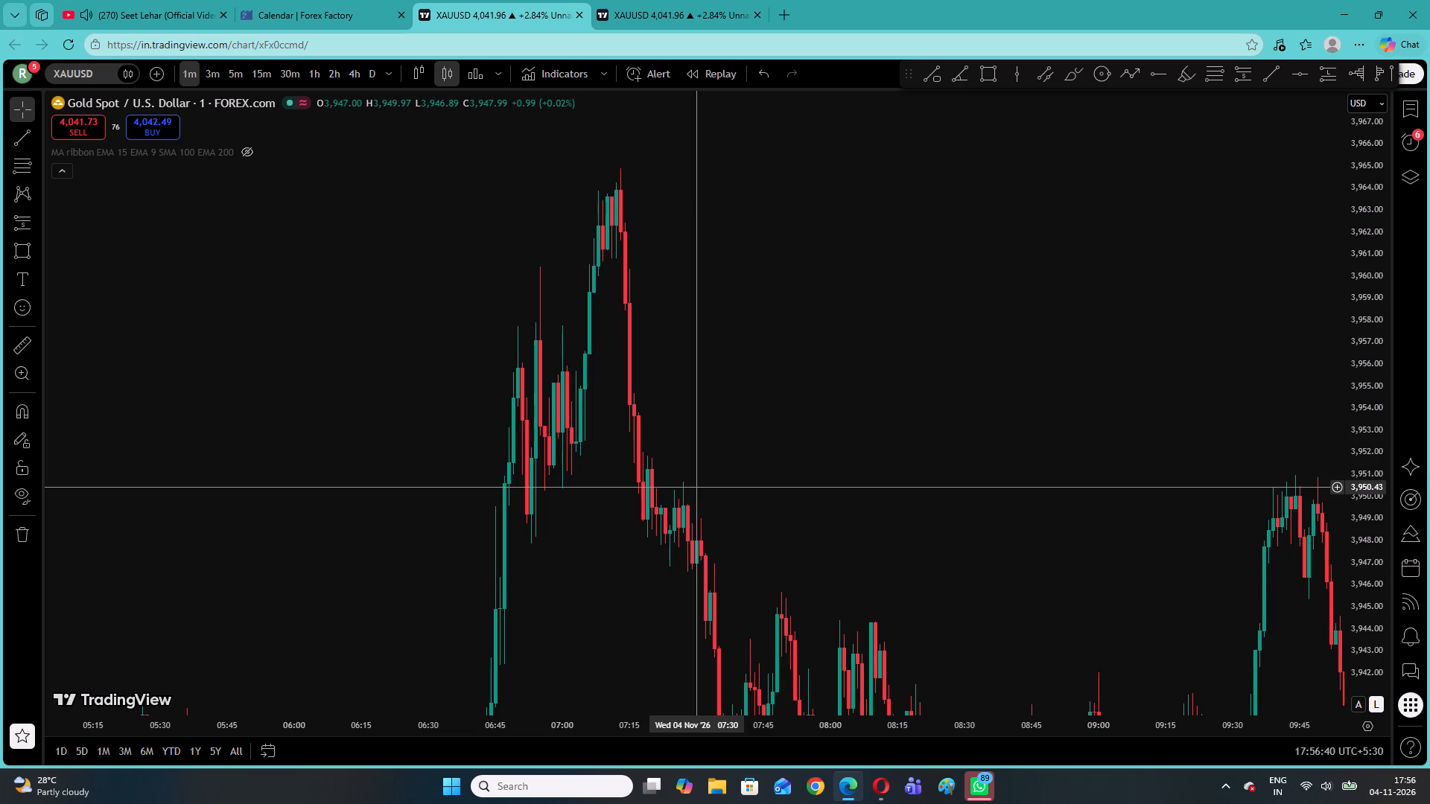
{"action": "left_click_drag", "start_coordinate": [940, 372], "coordinate": [945, 354]}
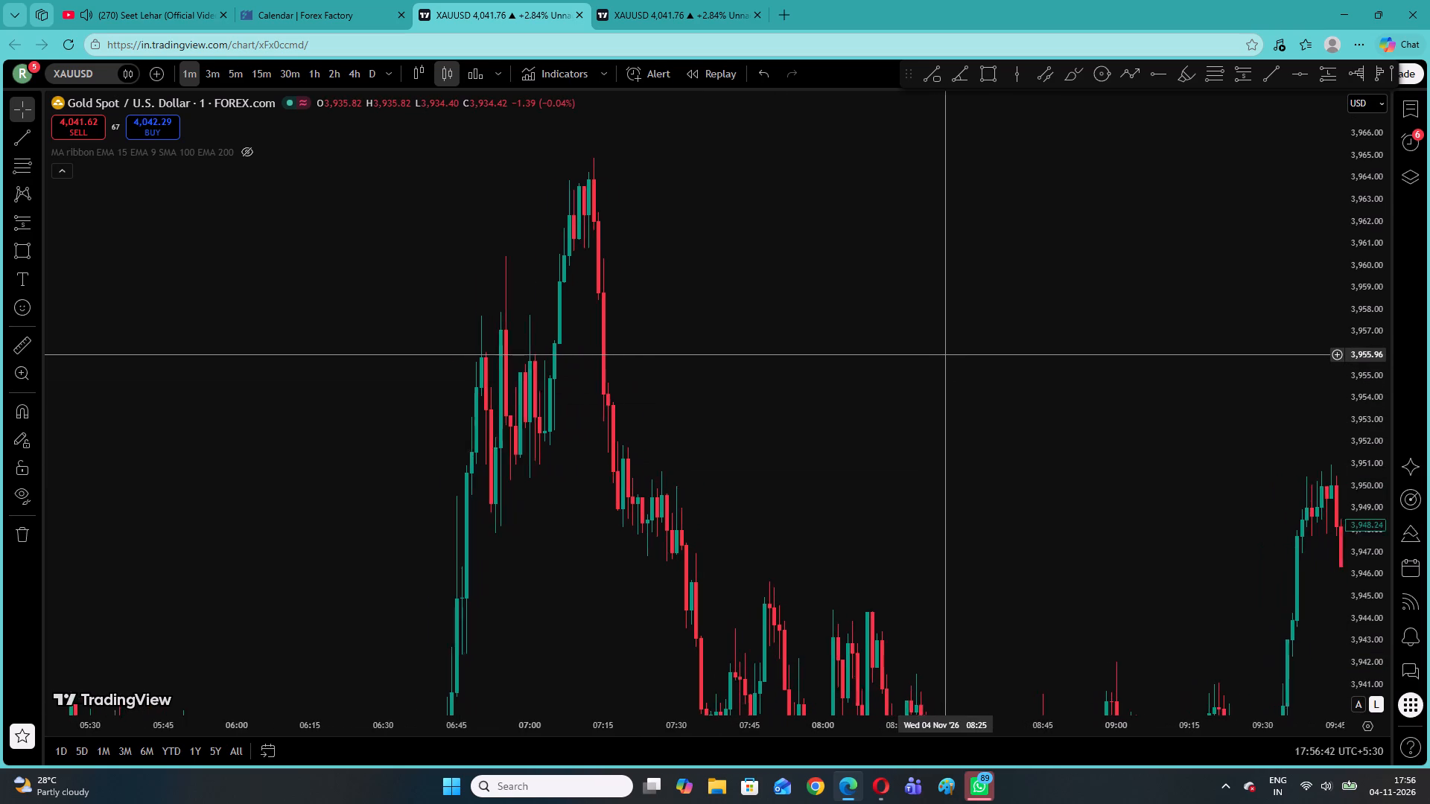
{"action": "scroll", "coordinate": [945, 354], "scroll_direction": "left", "scroll_amount": 2}
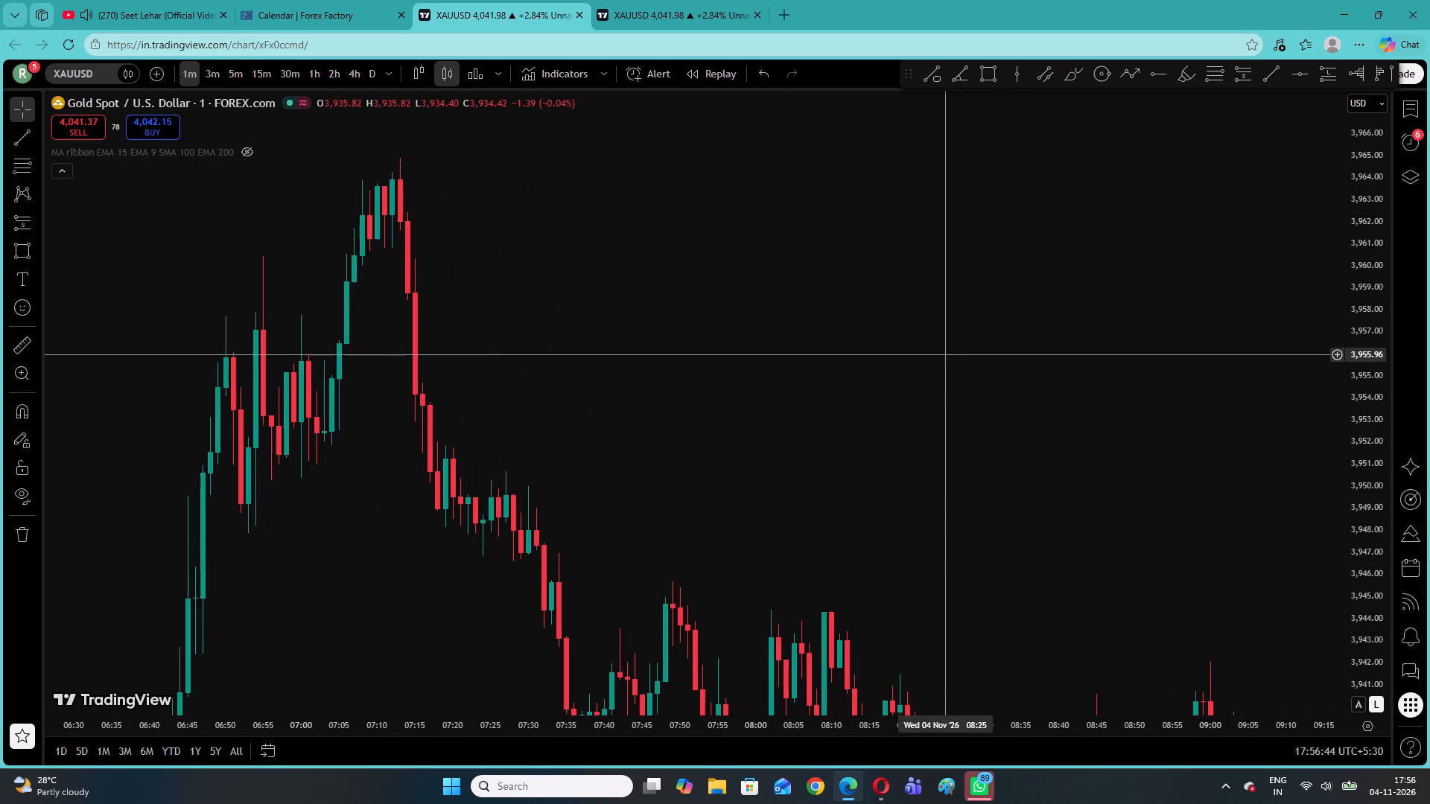
{"action": "left_click_drag", "start_coordinate": [897, 532], "coordinate": [764, 355]}
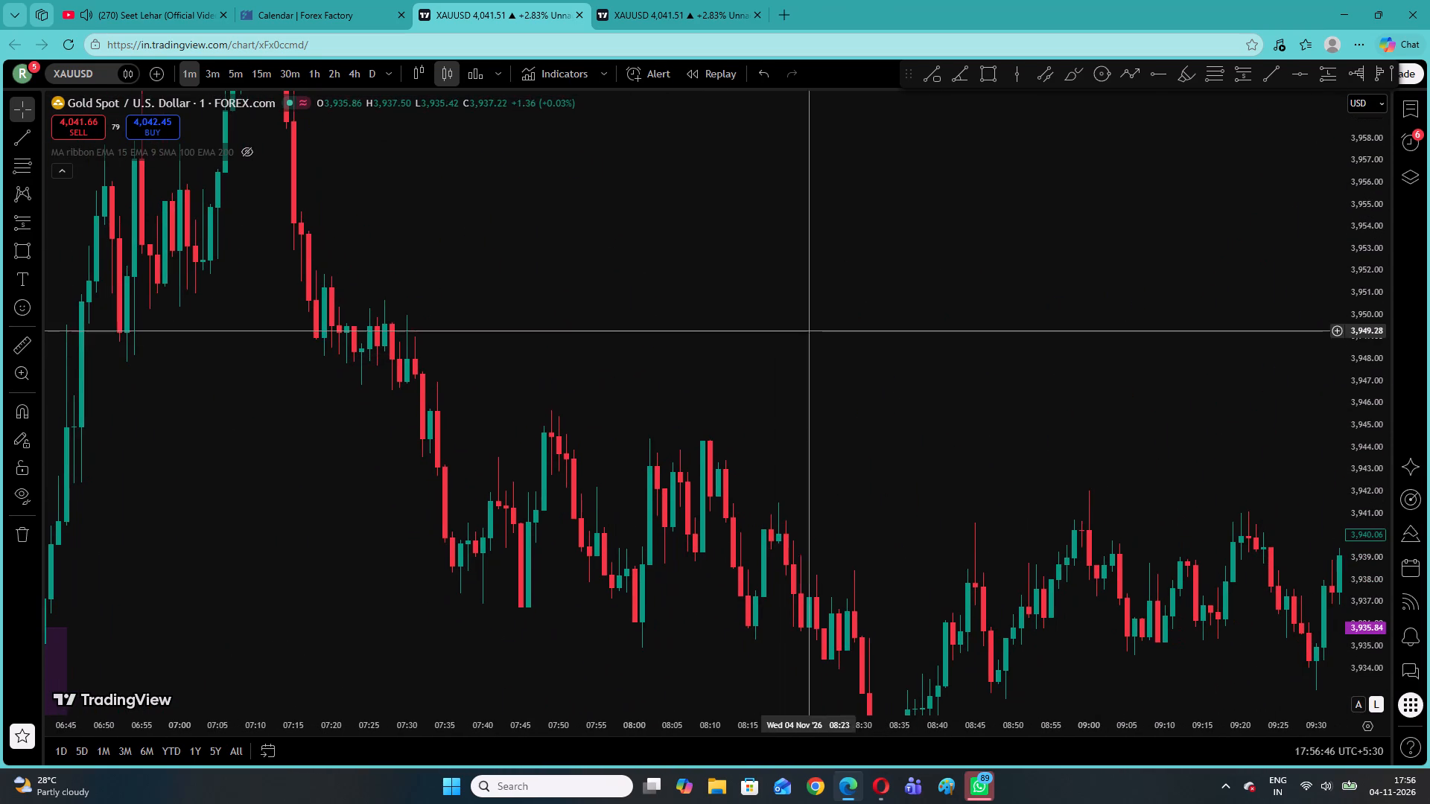
{"action": "left_click", "coordinate": [25, 227]}
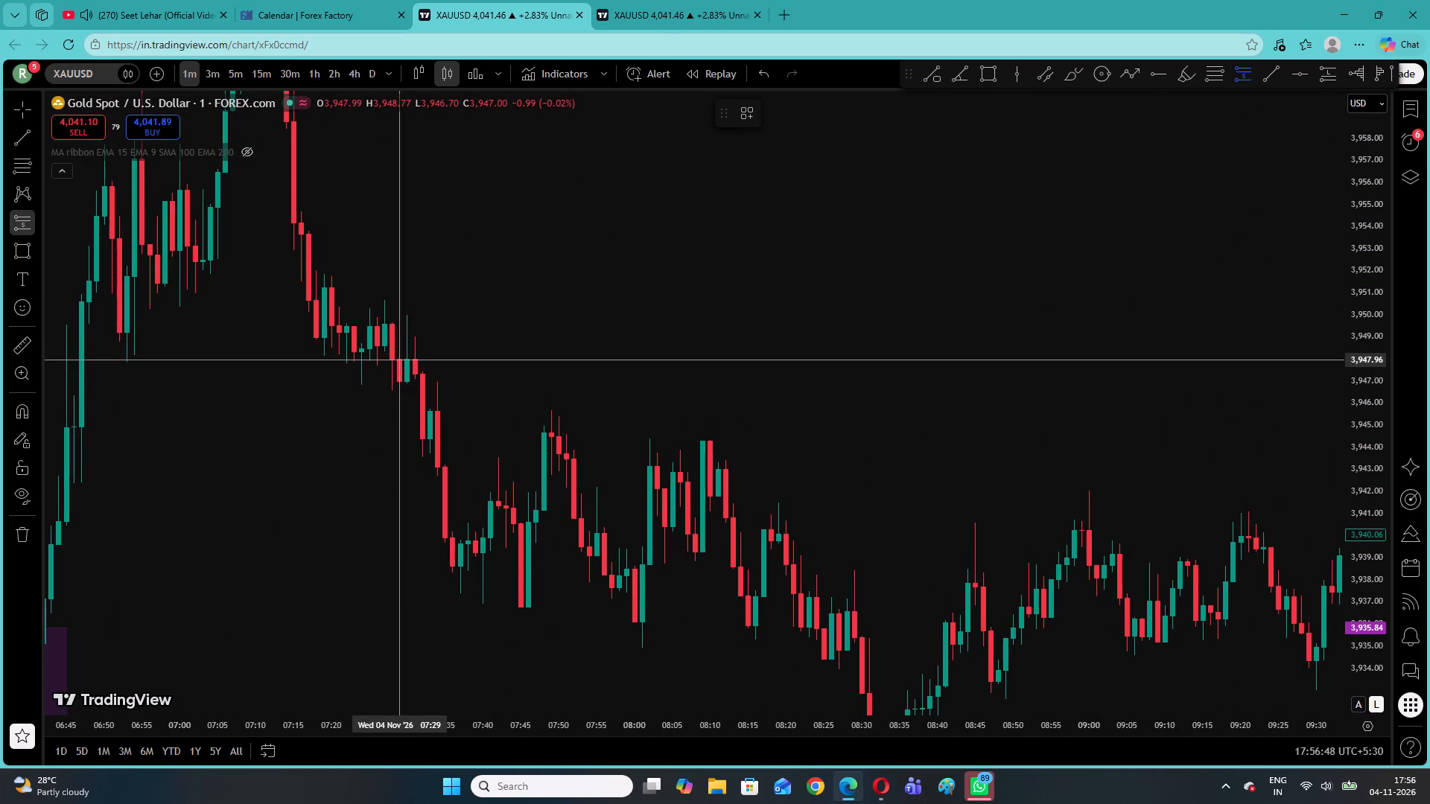
{"action": "left_click", "coordinate": [395, 359]}
{"action": "left_click_drag", "start_coordinate": [392, 189], "coordinate": [418, 295]}
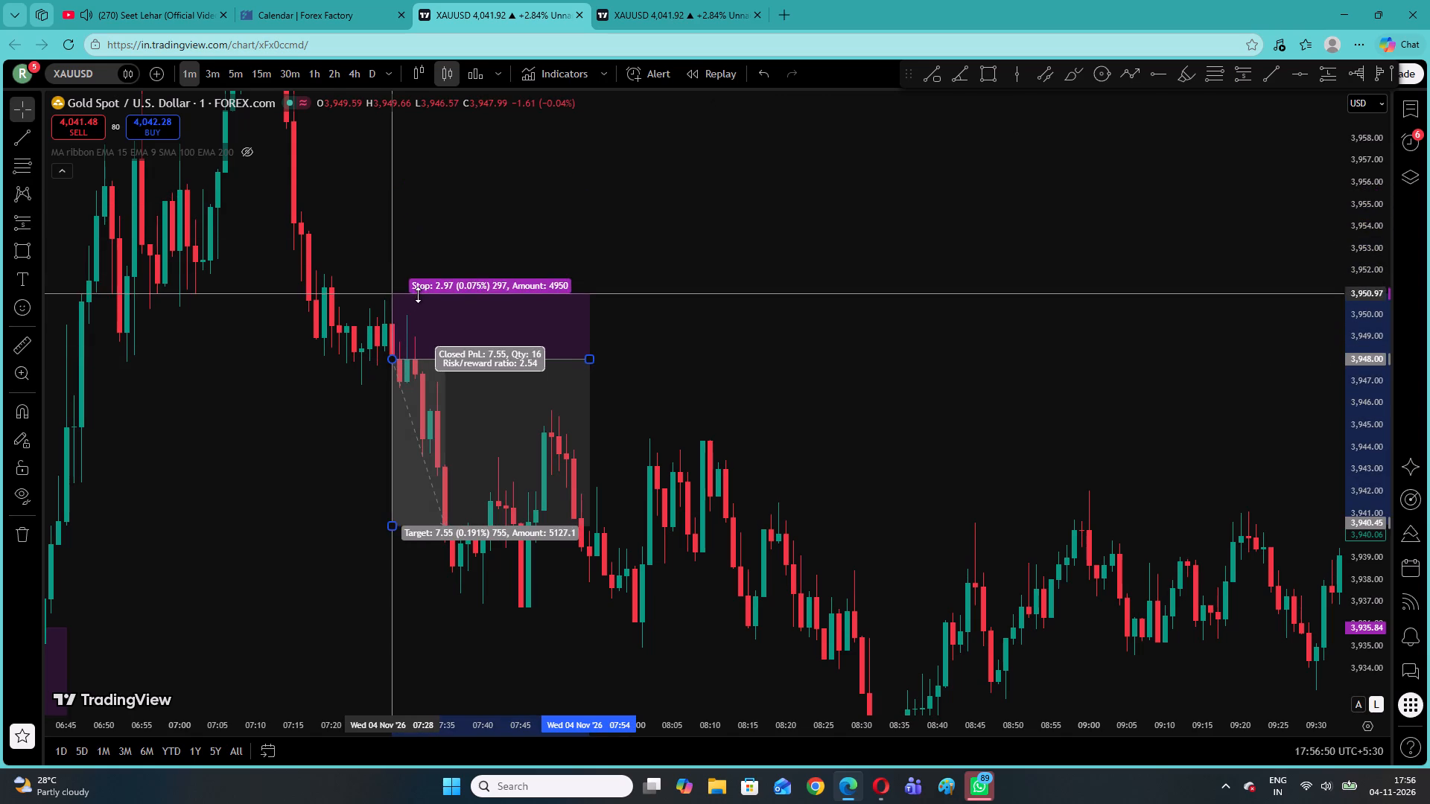
{"action": "left_click_drag", "start_coordinate": [418, 295], "coordinate": [418, 313]}
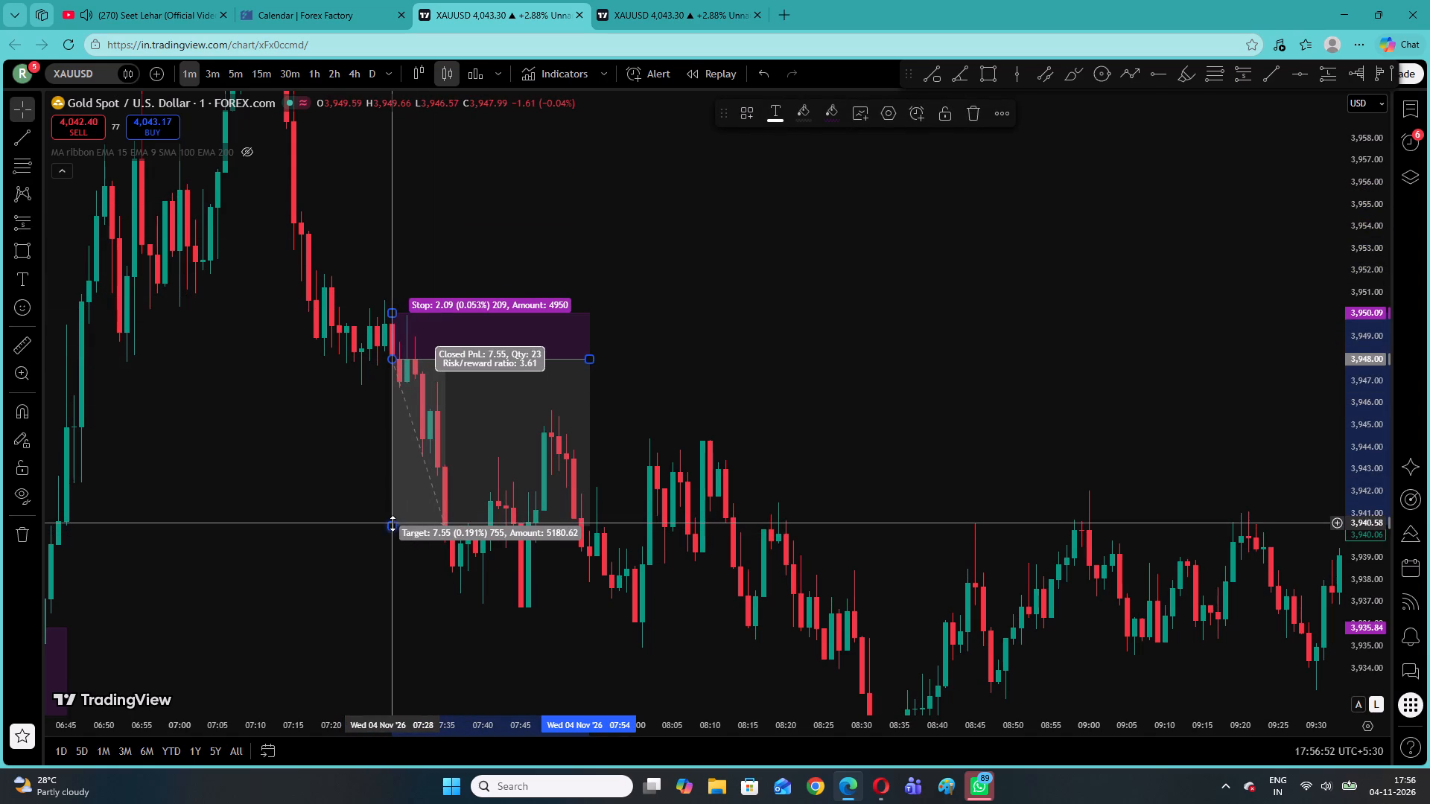
{"action": "left_click_drag", "start_coordinate": [393, 523], "coordinate": [392, 599]}
{"action": "left_click_drag", "start_coordinate": [588, 362], "coordinate": [586, 364]}
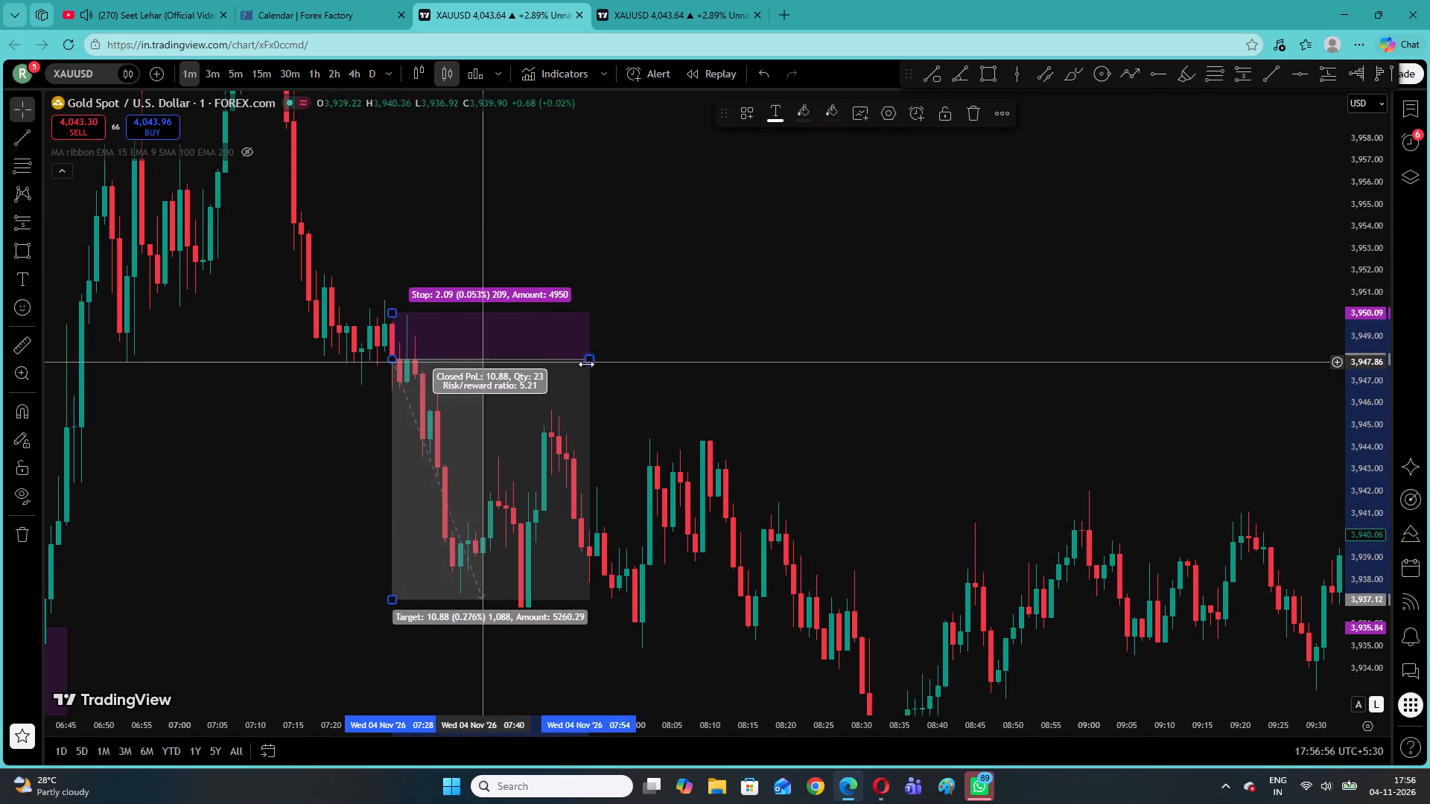
{"action": "left_click_drag", "start_coordinate": [586, 364], "coordinate": [534, 412]}
{"action": "left_click", "coordinate": [603, 402]}
Mark a long position starting at 09:29 with entry about 3,935.07, stop about 3,932.91 and target about 3,946.21, and shorten its time span.
{"action": "left_click_drag", "start_coordinate": [792, 432], "coordinate": [778, 427]}
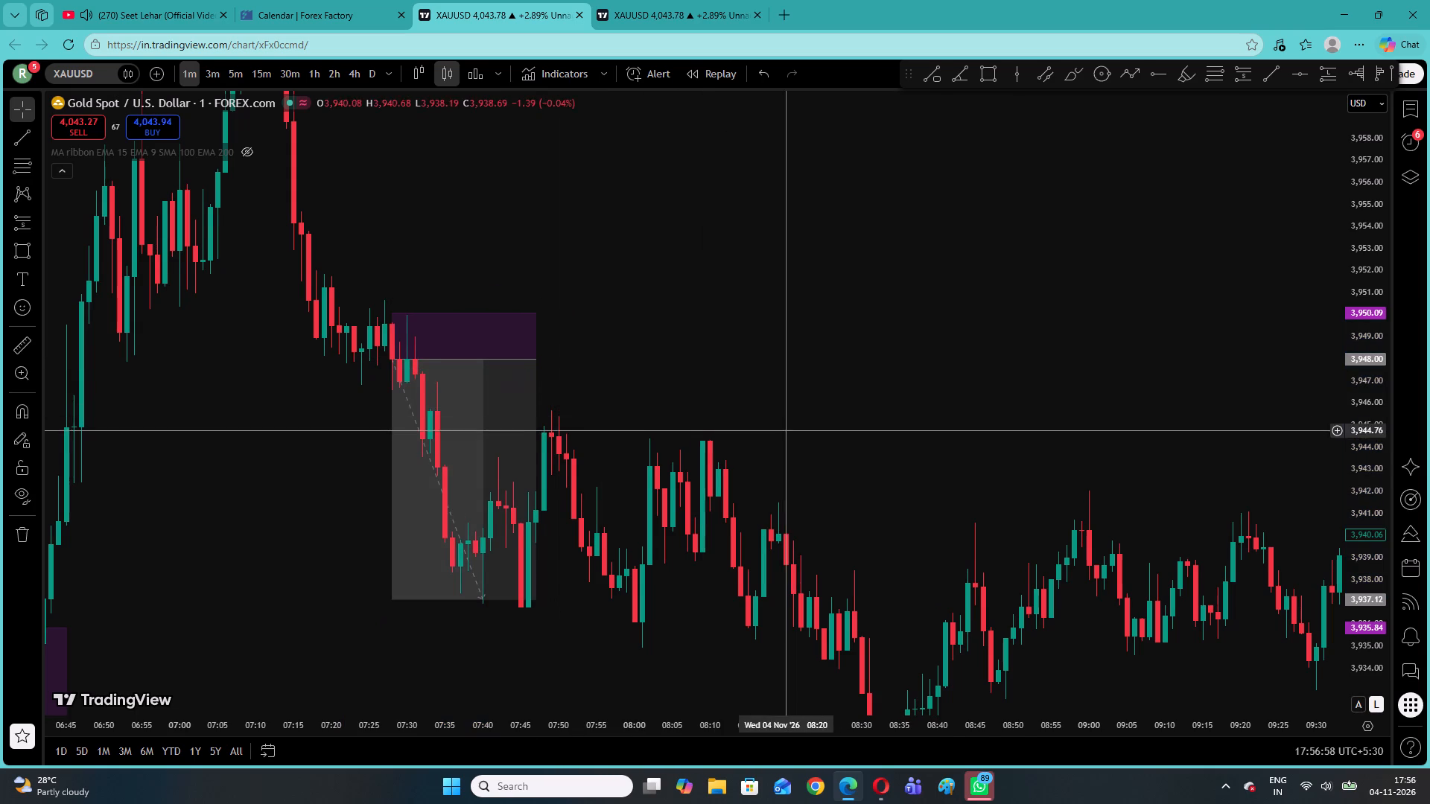
{"action": "left_click_drag", "start_coordinate": [778, 427], "coordinate": [714, 396]}
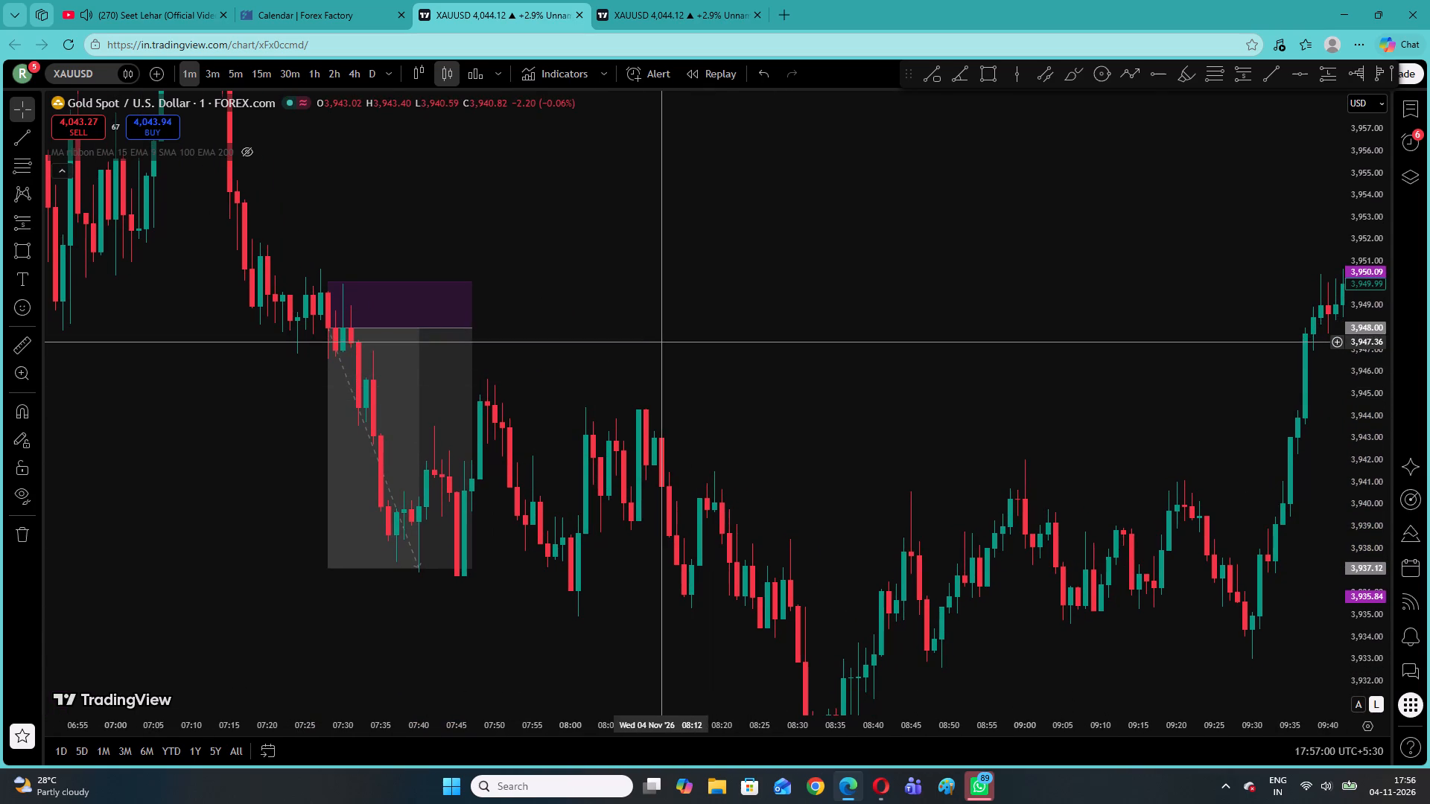
{"action": "left_click_drag", "start_coordinate": [774, 494], "coordinate": [628, 436]}
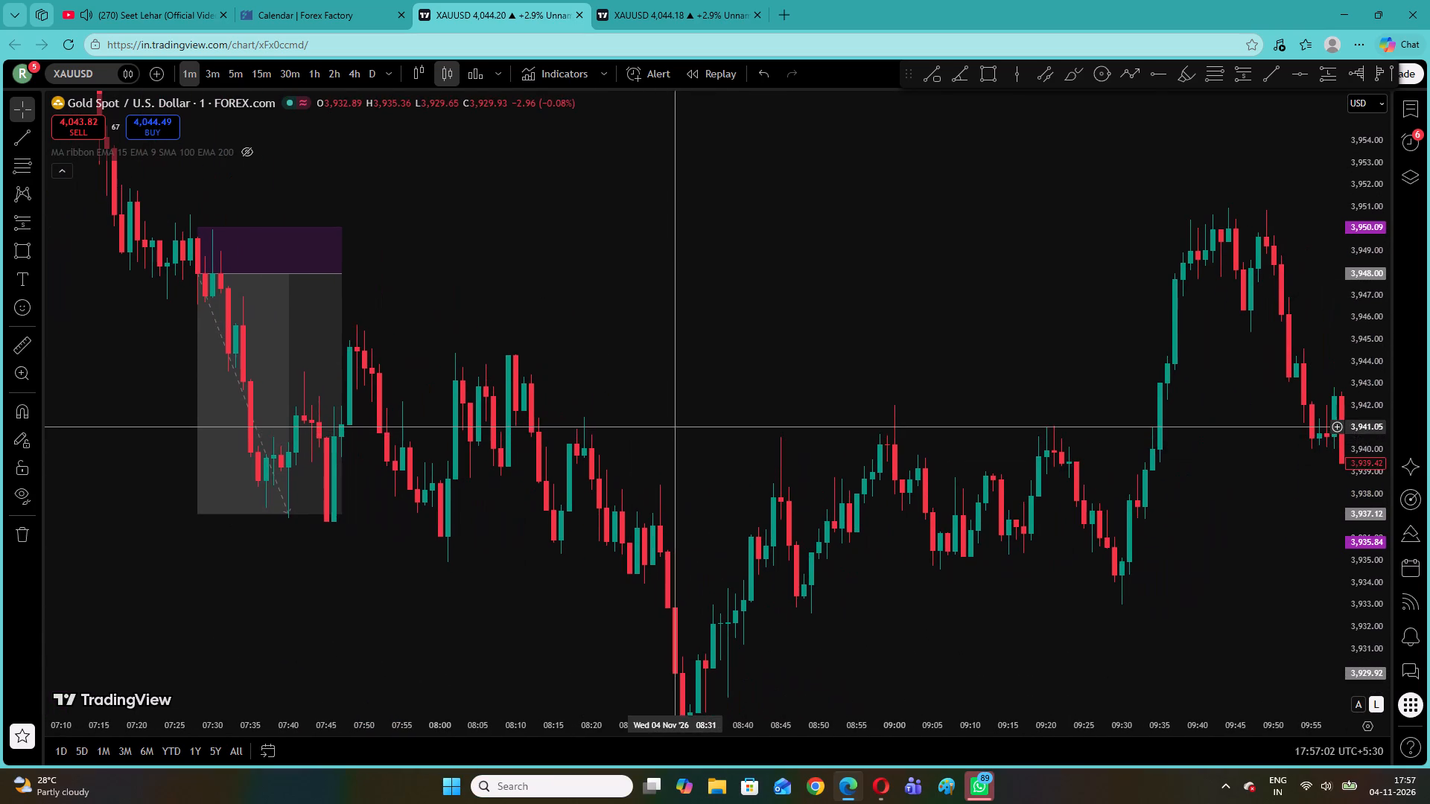
{"action": "left_click_drag", "start_coordinate": [722, 521], "coordinate": [614, 339]}
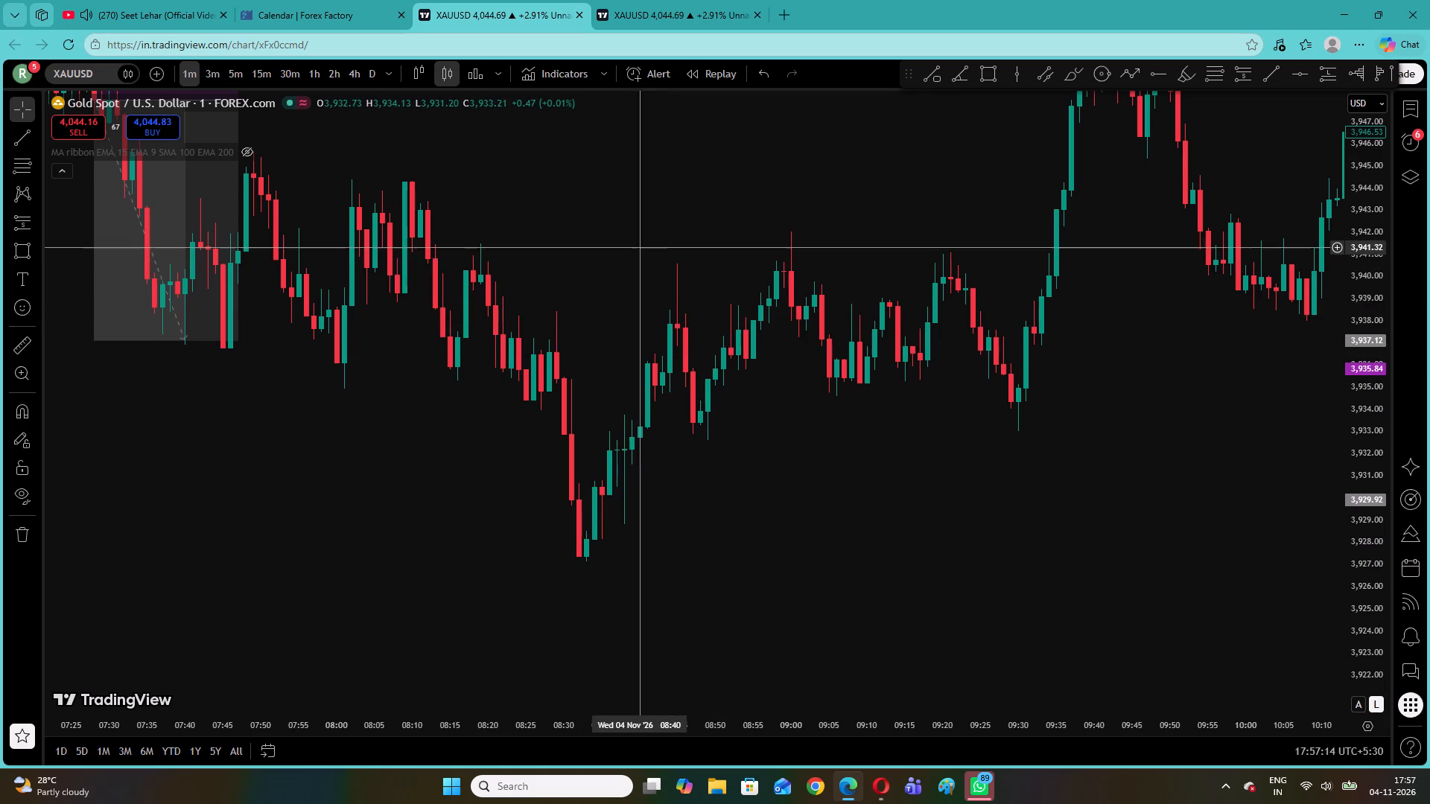
{"action": "left_click_drag", "start_coordinate": [800, 223], "coordinate": [619, 341]}
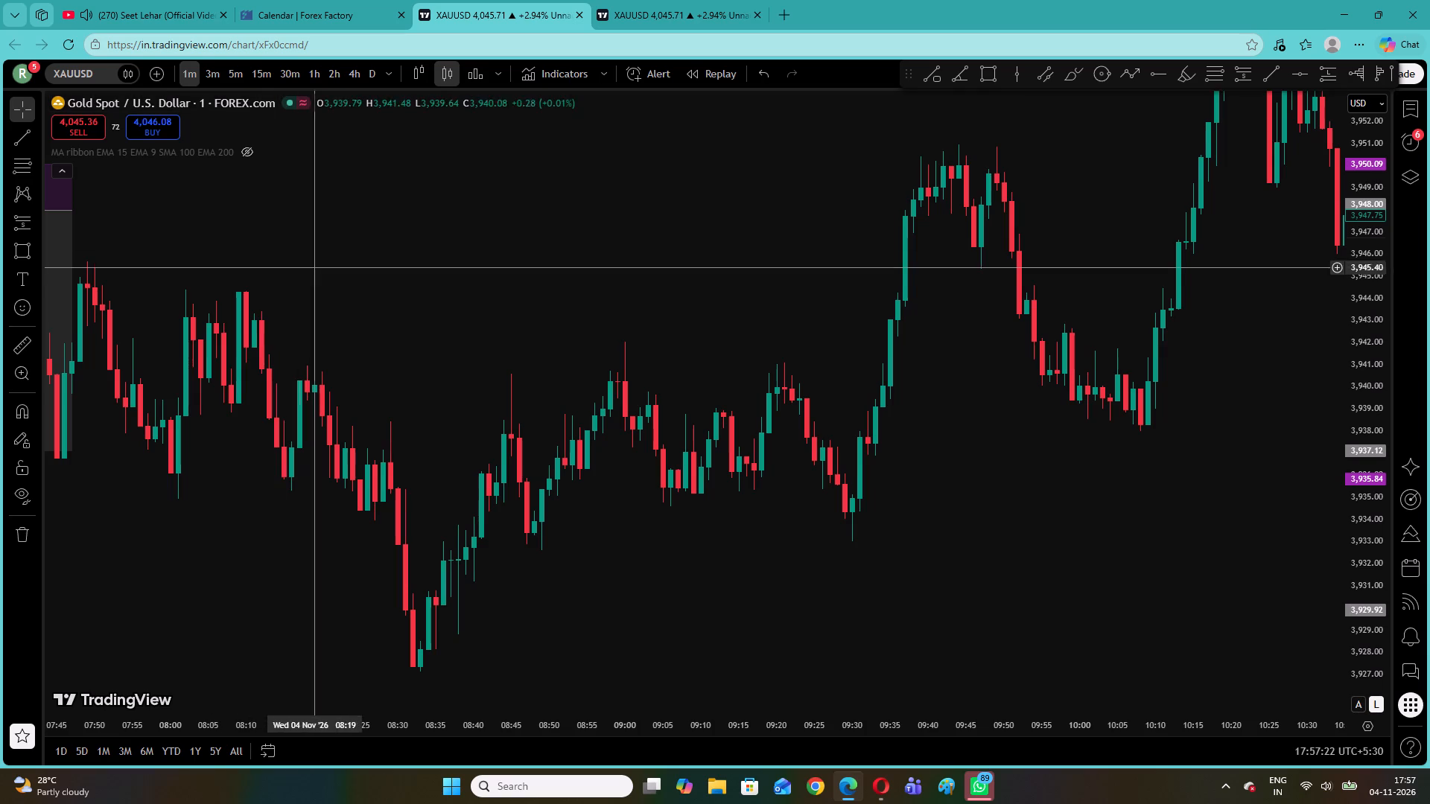
{"action": "left_click_drag", "start_coordinate": [299, 269], "coordinate": [800, 307]}
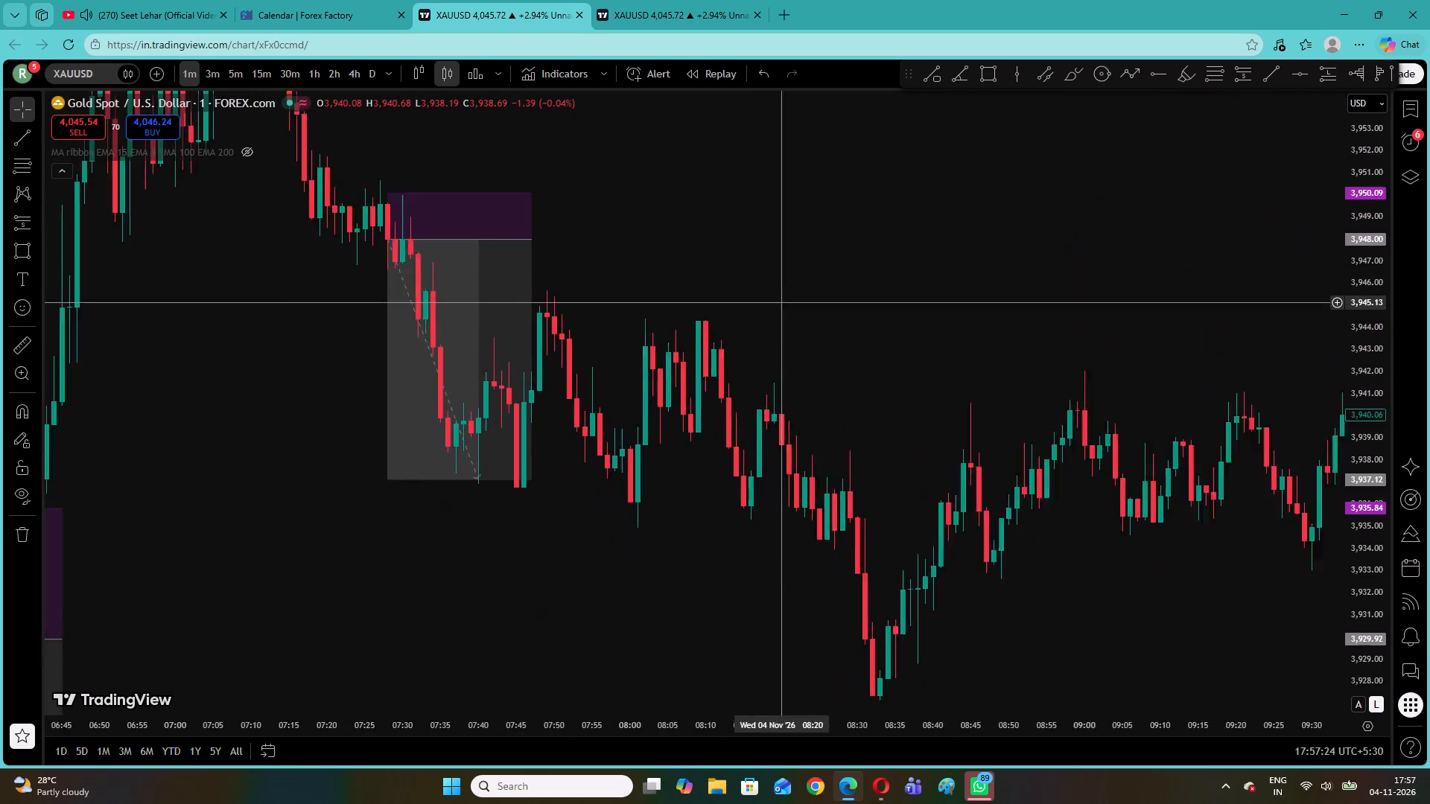
{"action": "left_click_drag", "start_coordinate": [800, 307], "coordinate": [490, 270]}
{"action": "left_click_drag", "start_coordinate": [695, 304], "coordinate": [559, 304]}
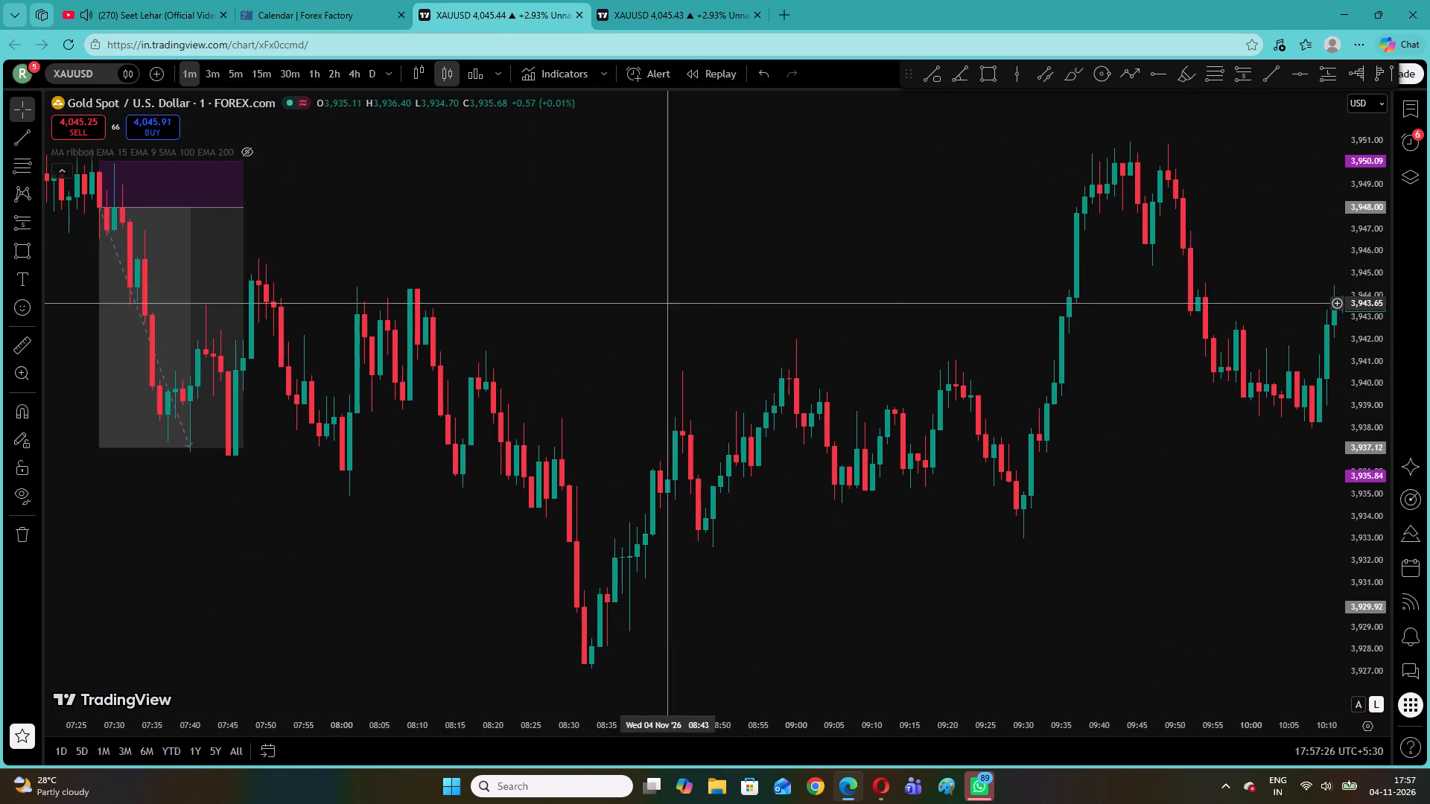
{"action": "left_click_drag", "start_coordinate": [559, 304], "coordinate": [297, 325]}
{"action": "left_click", "coordinate": [38, 222]}
{"action": "left_click", "coordinate": [77, 249]}
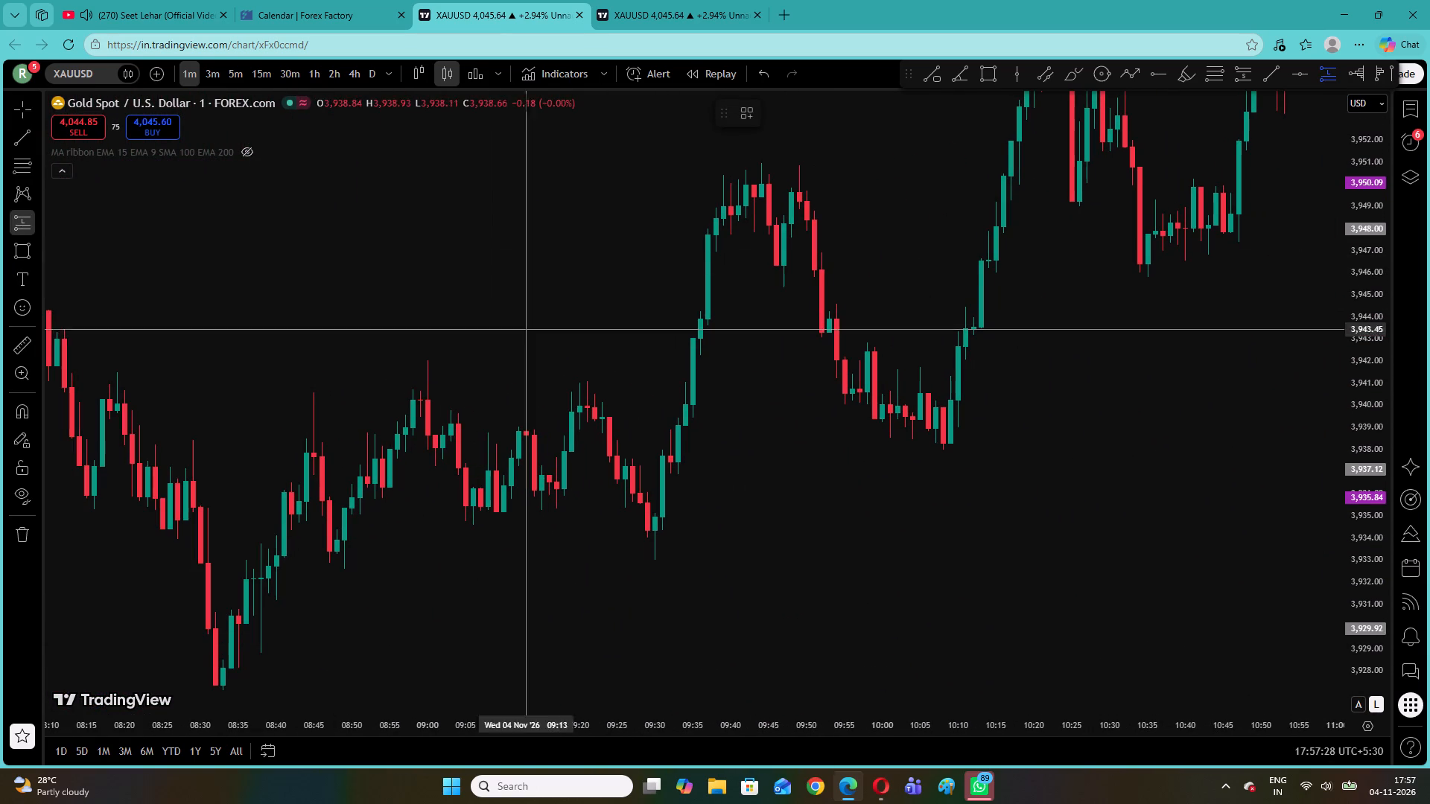
{"action": "left_click", "coordinate": [646, 514]}
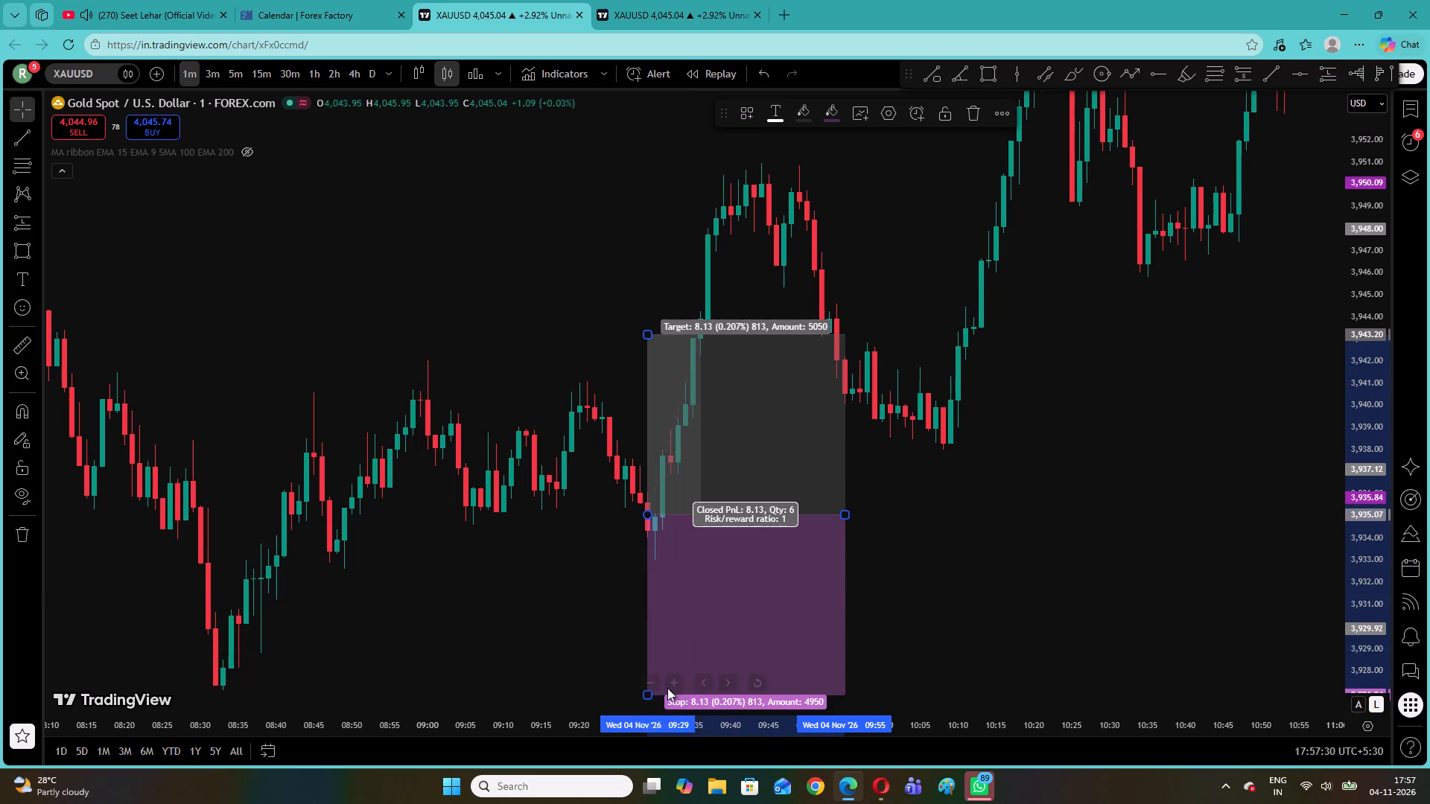
{"action": "left_click_drag", "start_coordinate": [646, 700], "coordinate": [679, 587]}
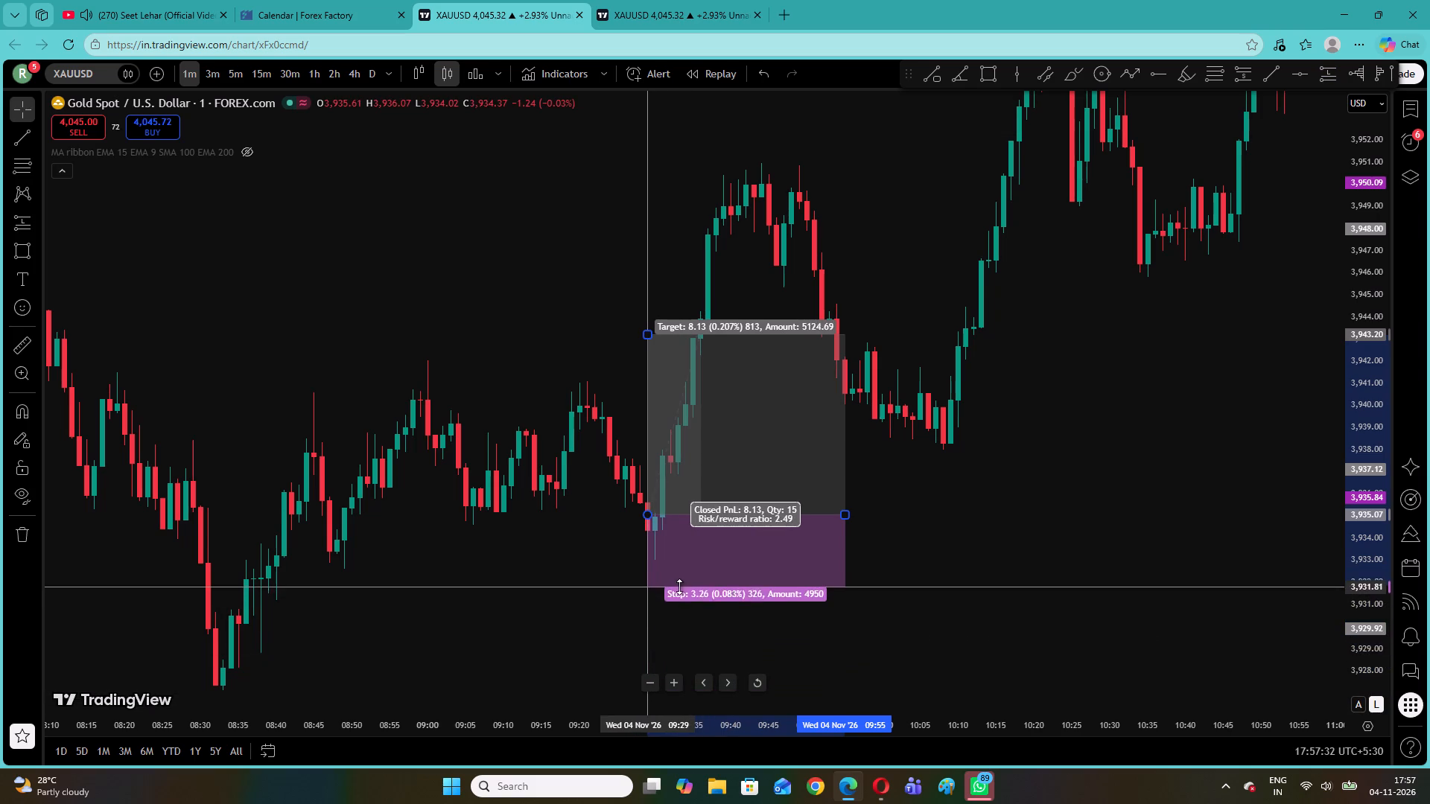
{"action": "left_click_drag", "start_coordinate": [679, 587], "coordinate": [696, 562]}
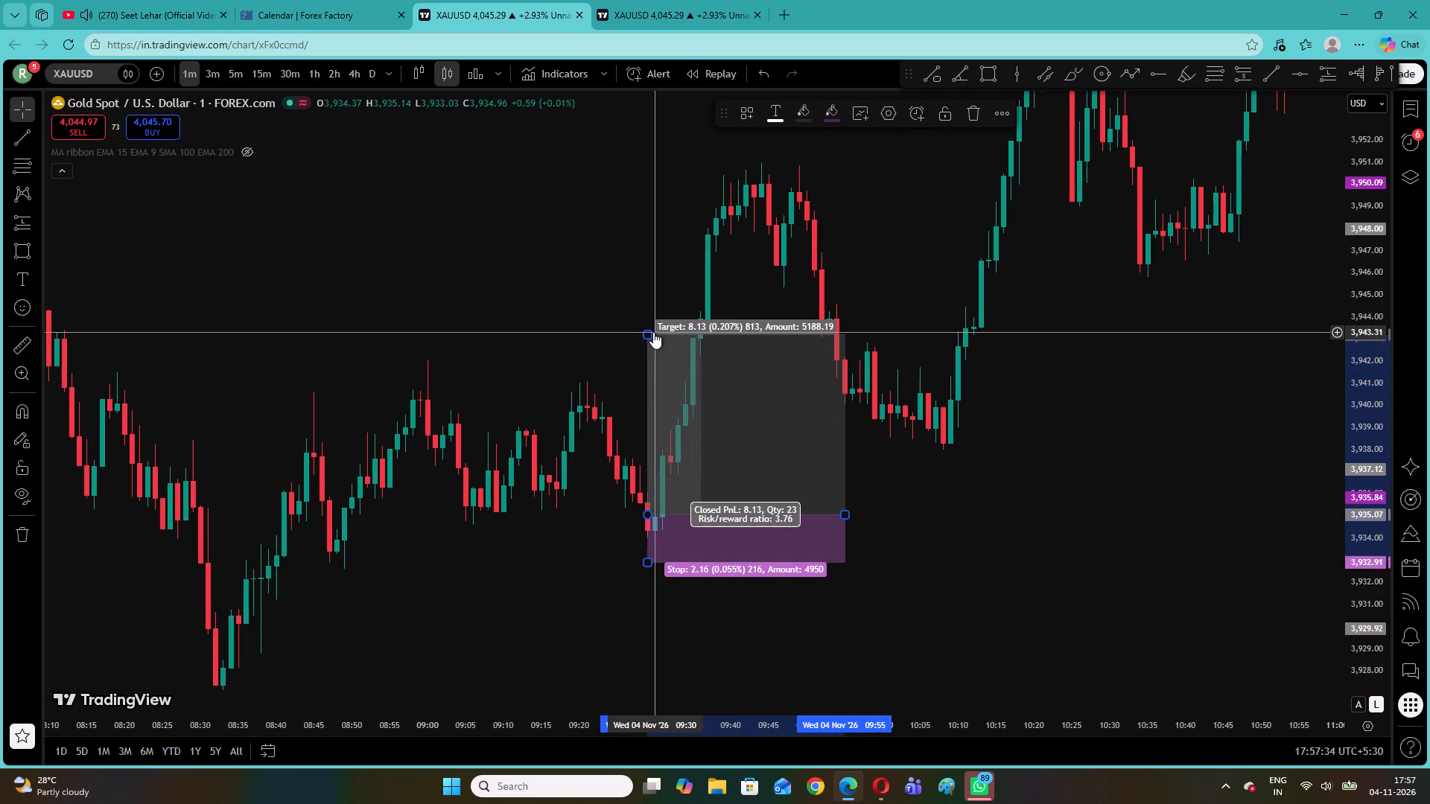
{"action": "left_click_drag", "start_coordinate": [647, 333], "coordinate": [649, 289]}
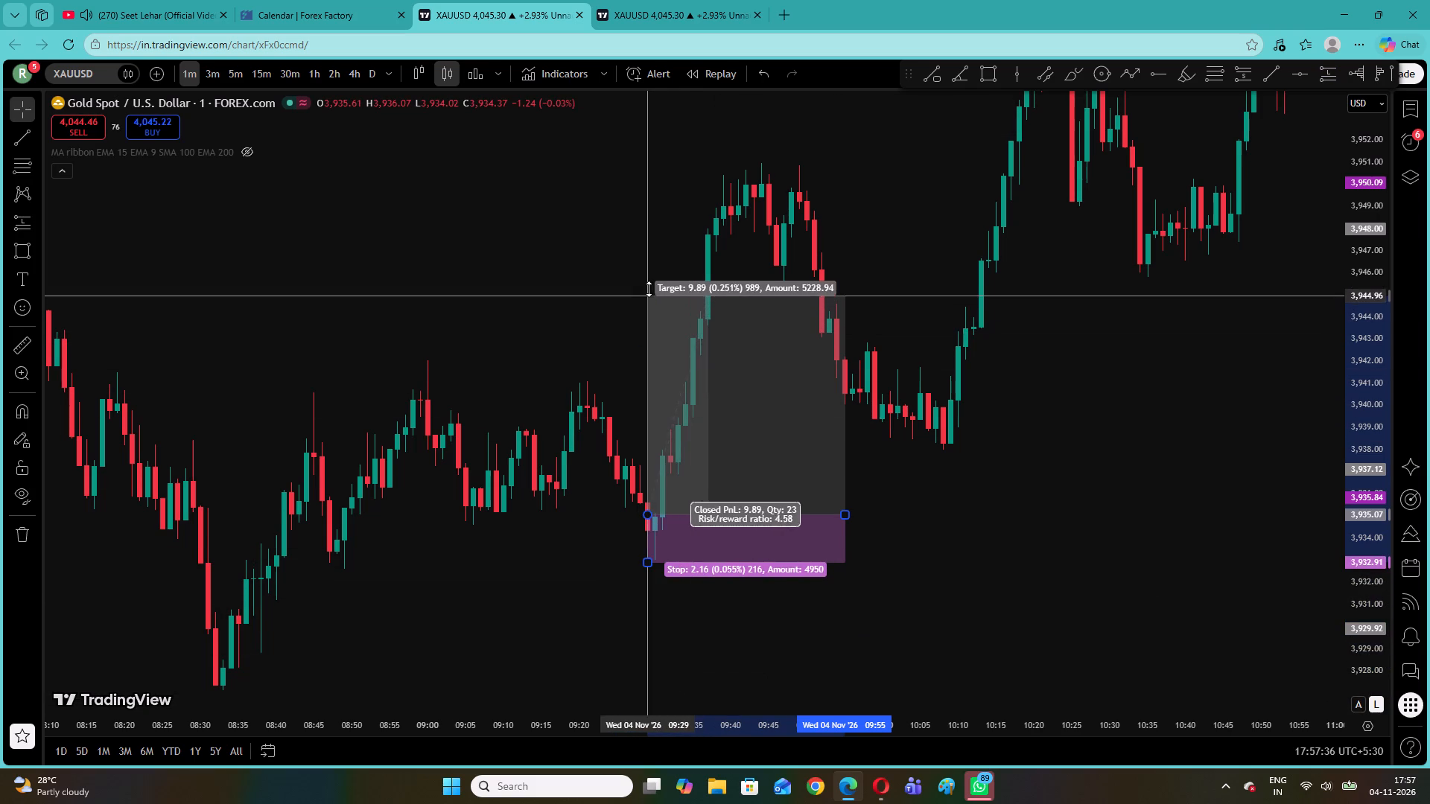
{"action": "left_click_drag", "start_coordinate": [649, 289], "coordinate": [649, 268]}
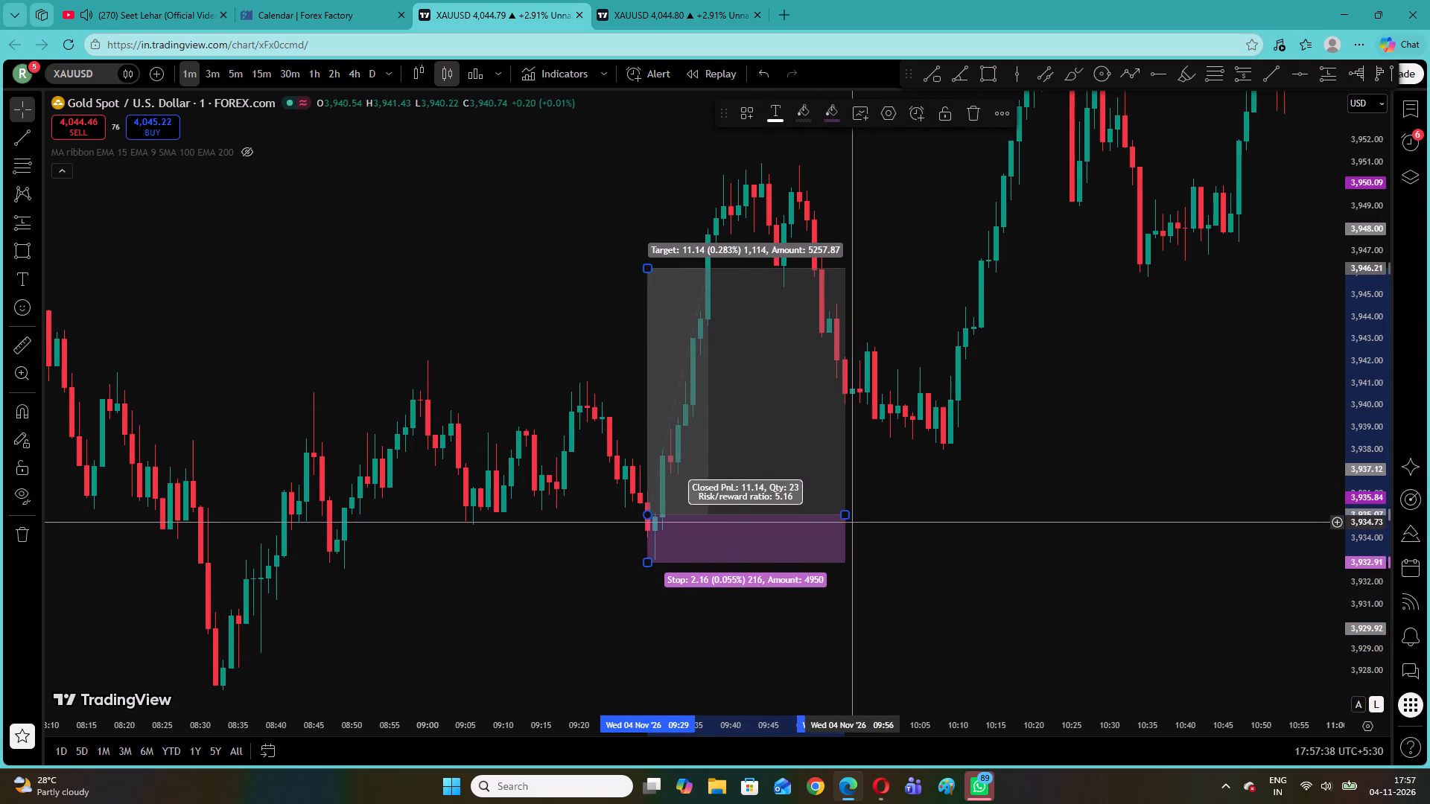
{"action": "left_click_drag", "start_coordinate": [846, 514], "coordinate": [794, 508]}
{"action": "left_click", "coordinate": [422, 355]}
Review the short positions at 06:28 and 07:28 against the surrounding 1-minute price action with a more compressed price scale.
{"action": "left_click_drag", "start_coordinate": [340, 363], "coordinate": [1204, 348]}
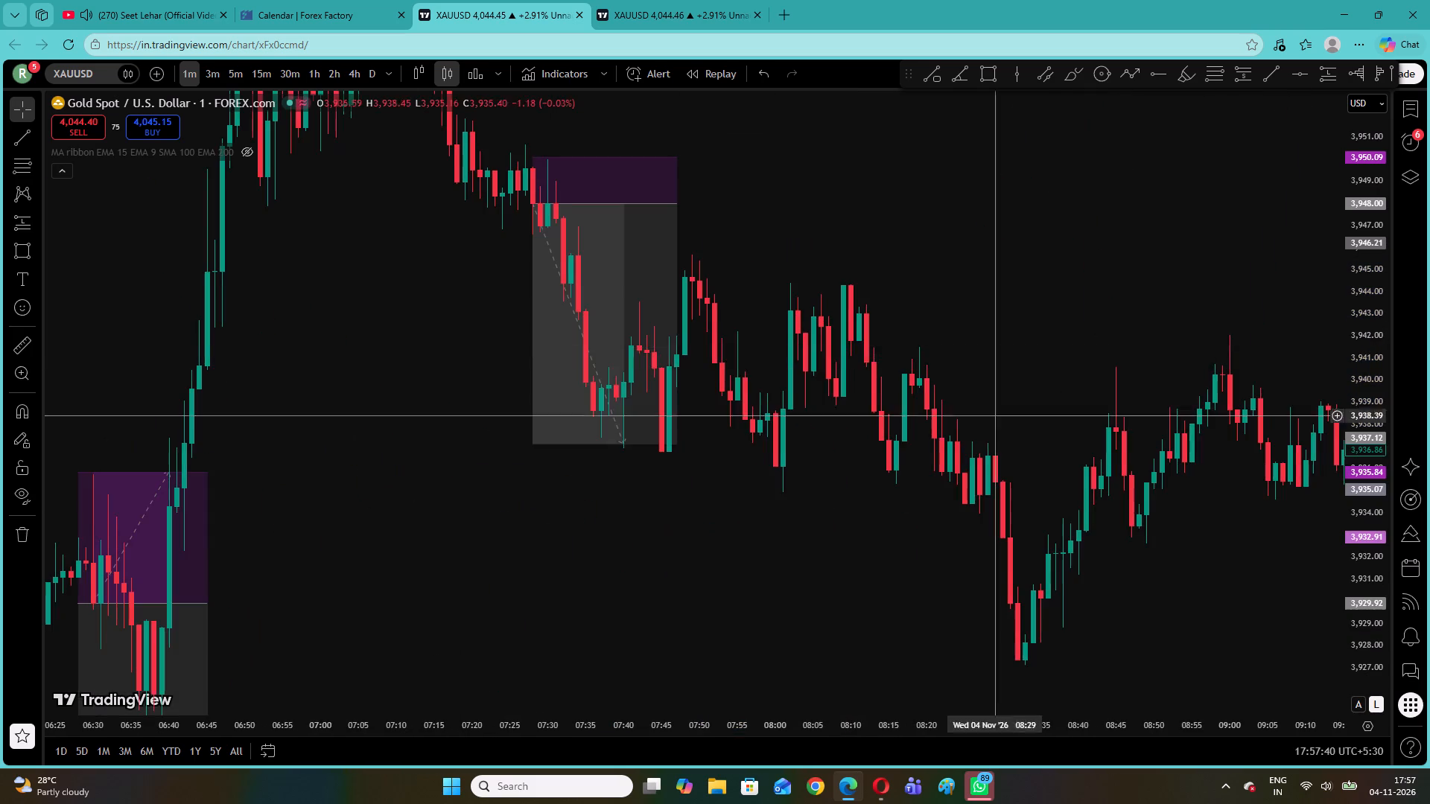
{"action": "left_click_drag", "start_coordinate": [780, 436], "coordinate": [936, 453]}
{"action": "left_click_drag", "start_coordinate": [1363, 341], "coordinate": [1353, 494]}
{"action": "left_click_drag", "start_coordinate": [603, 567], "coordinate": [832, 511]}
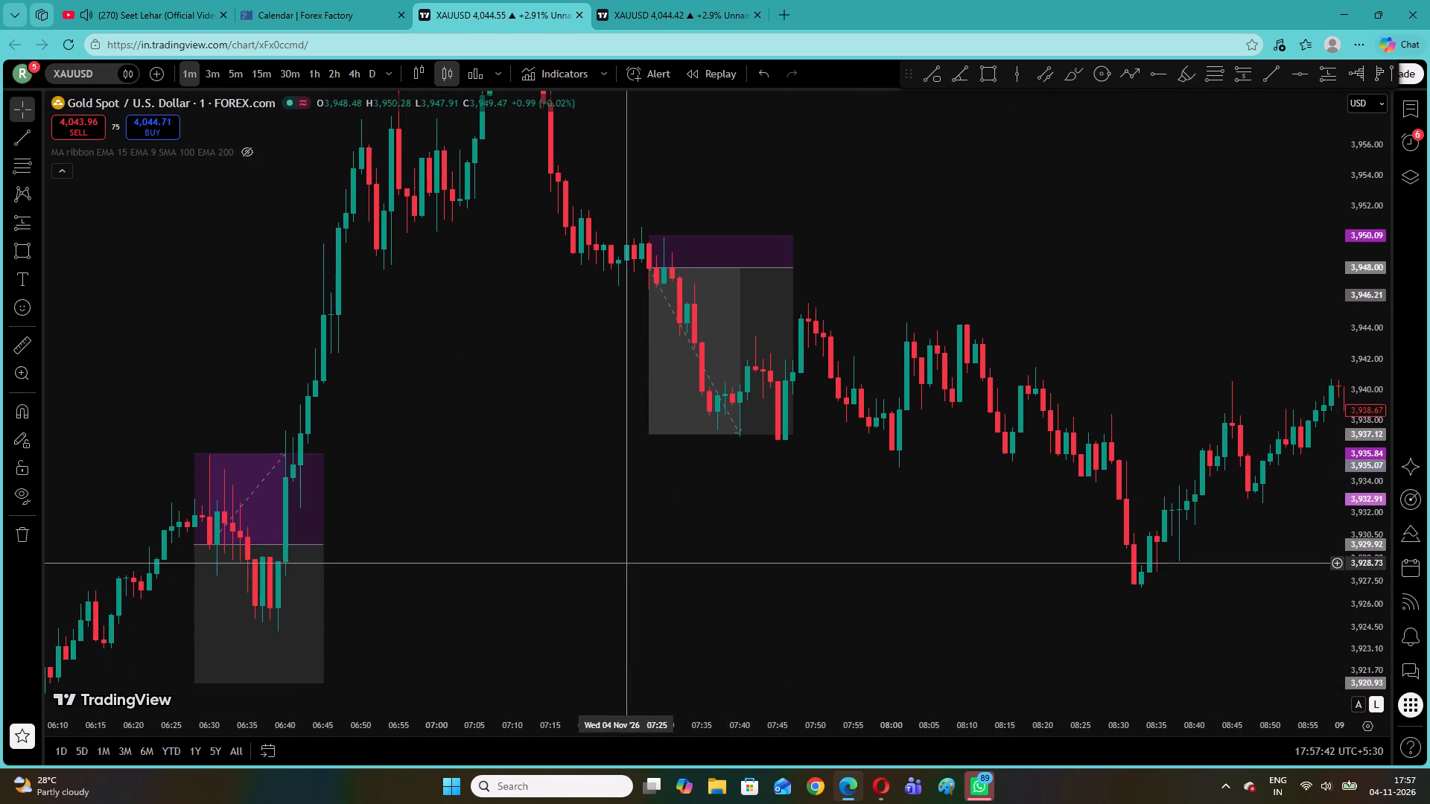
{"action": "left_click_drag", "start_coordinate": [832, 511], "coordinate": [955, 460]}
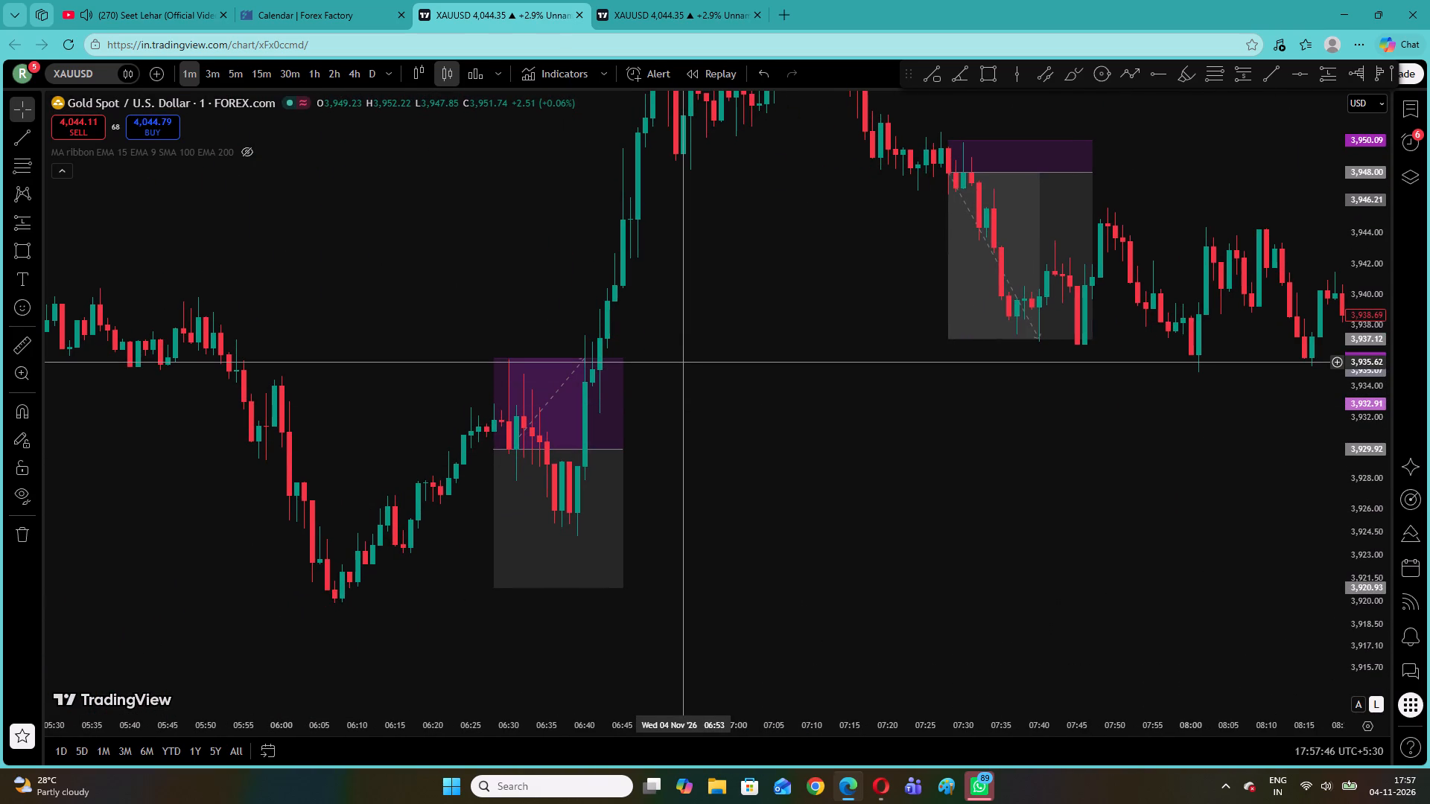
{"action": "left_click_drag", "start_coordinate": [733, 330], "coordinate": [693, 474]}
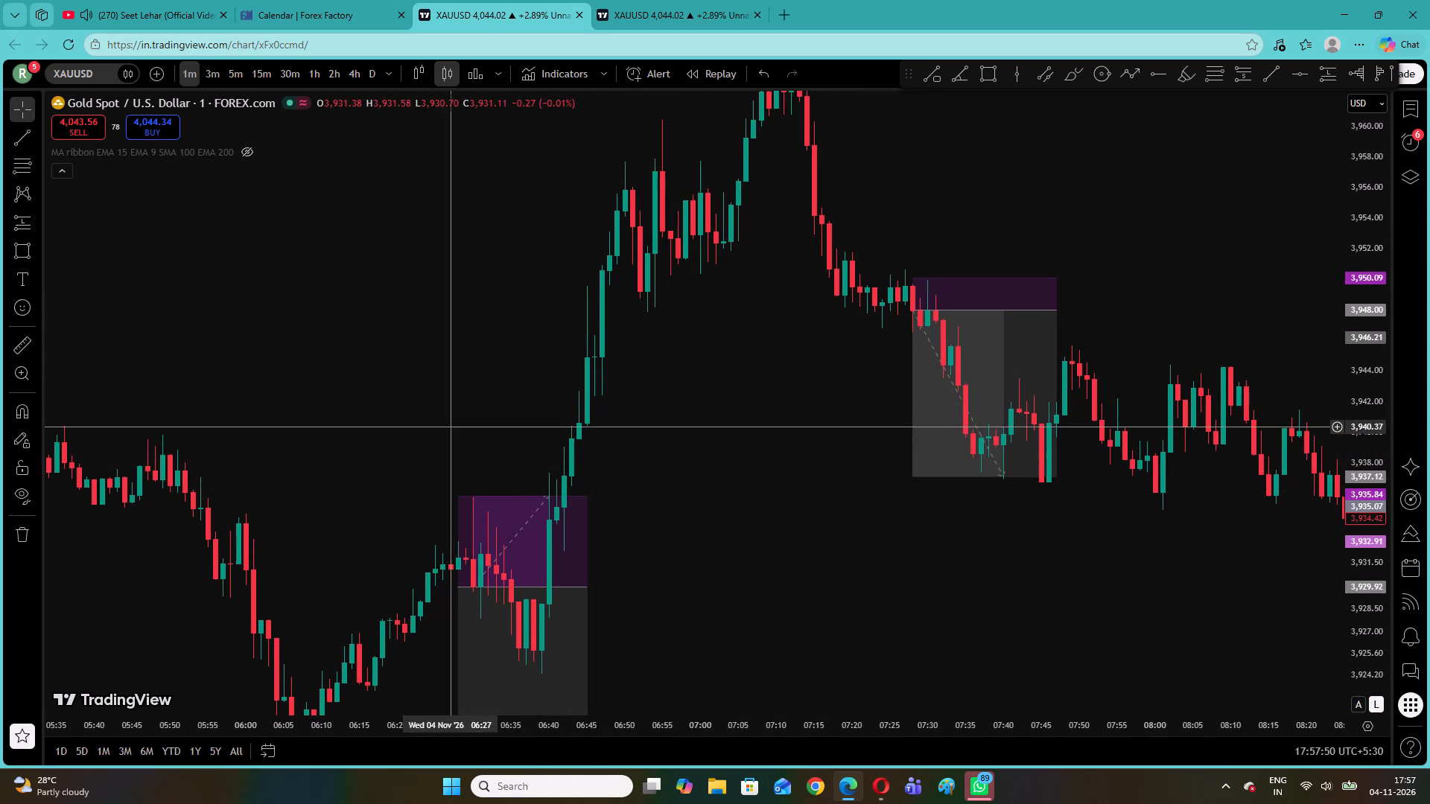
Review the marked short positions at 06:28 and 07:28 and the long position at 09:29 against surrounding 1-minute price action.
{"action": "left_click_drag", "start_coordinate": [448, 422], "coordinate": [629, 367]}
{"action": "left_click_drag", "start_coordinate": [474, 427], "coordinate": [664, 392]}
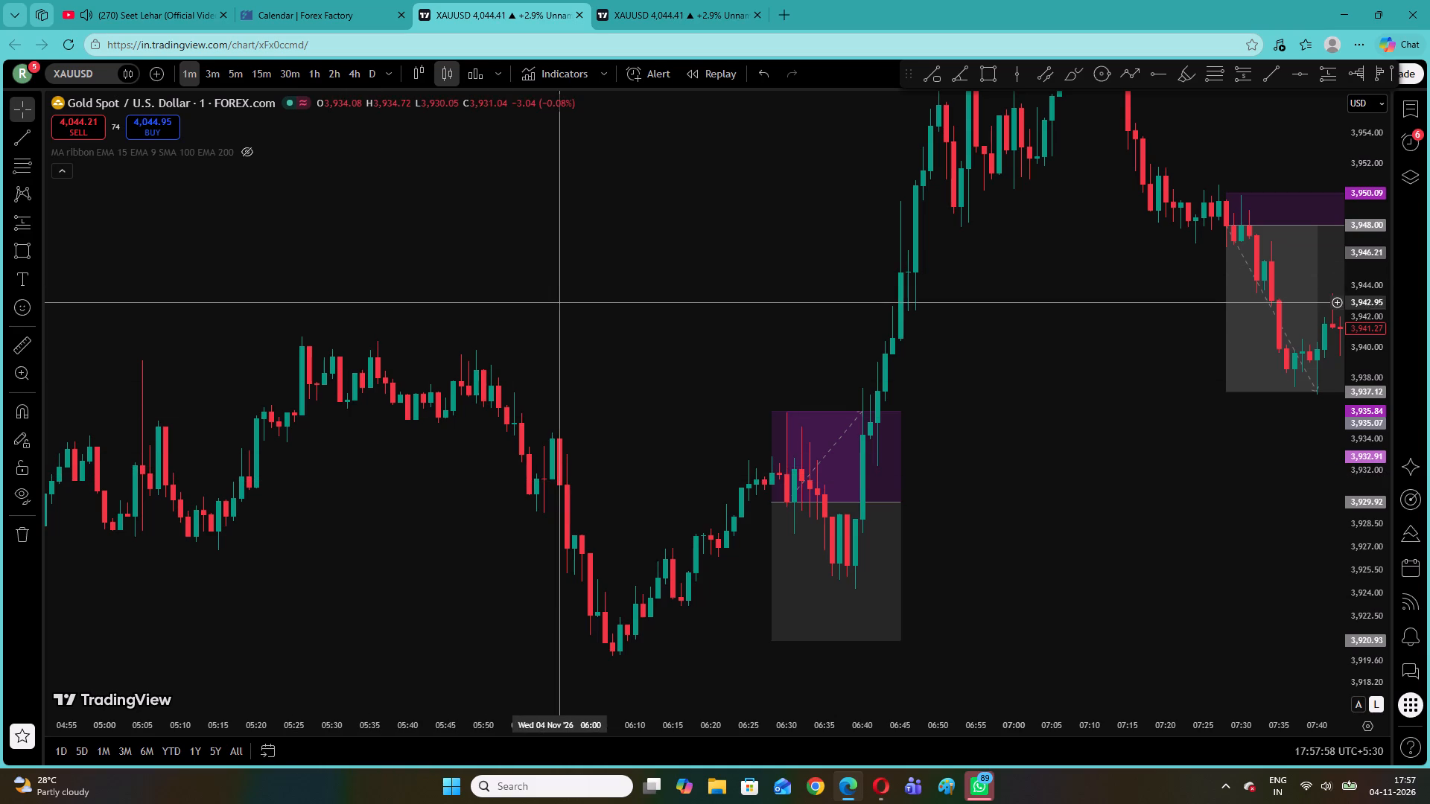
{"action": "left_click_drag", "start_coordinate": [699, 269], "coordinate": [175, 365]}
{"action": "left_click_drag", "start_coordinate": [646, 357], "coordinate": [297, 315]}
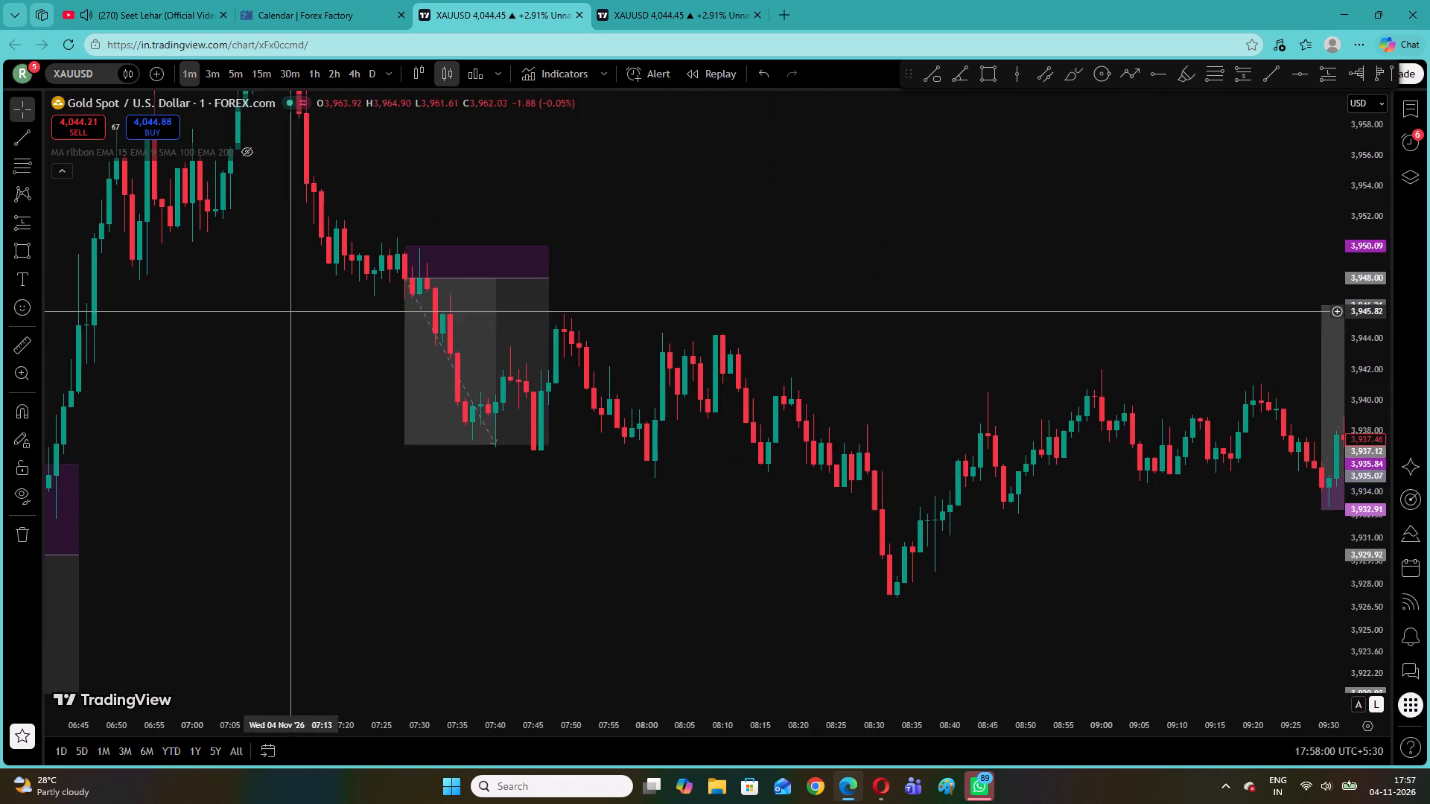
{"action": "left_click_drag", "start_coordinate": [892, 366], "coordinate": [621, 341]}
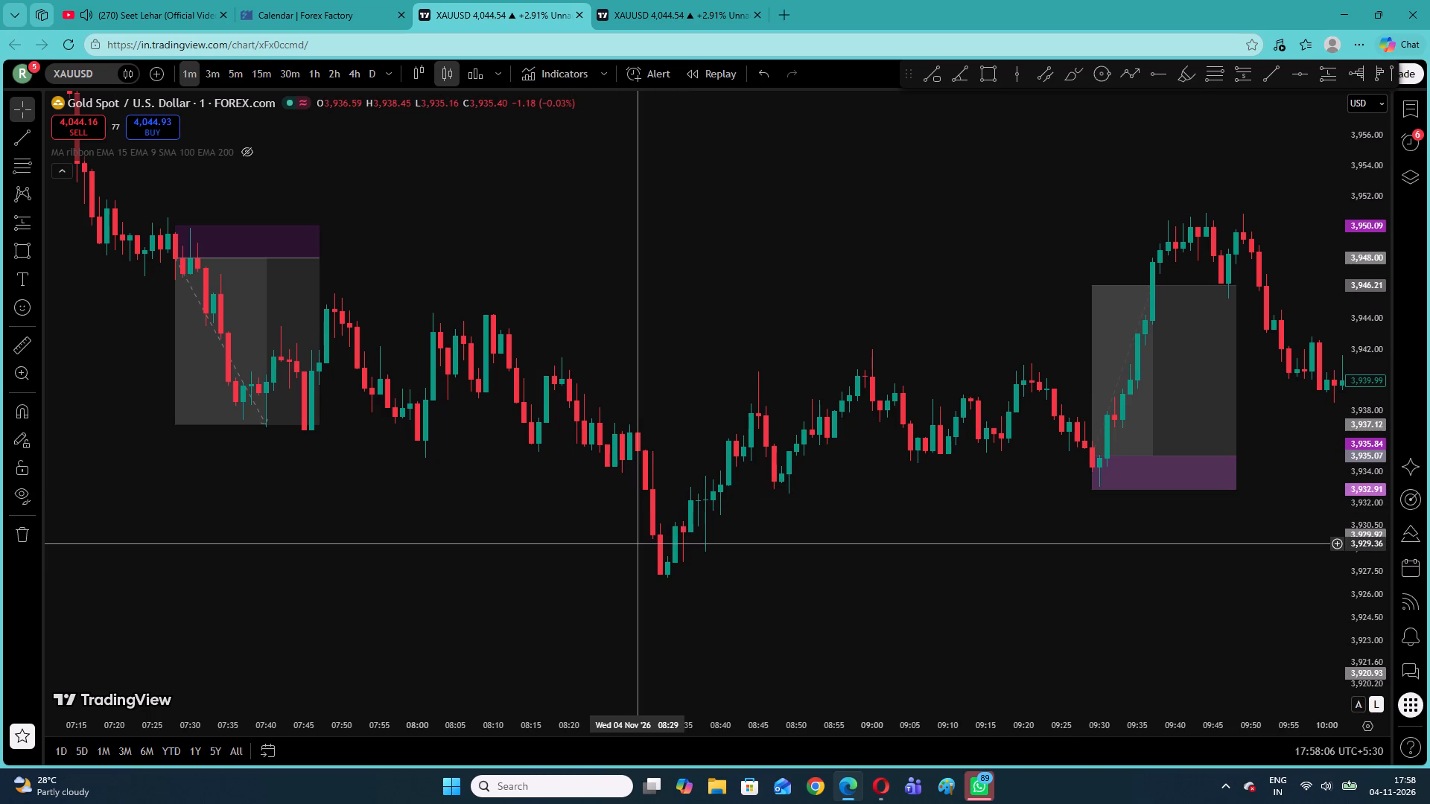
{"action": "left_click_drag", "start_coordinate": [1059, 535], "coordinate": [786, 584]}
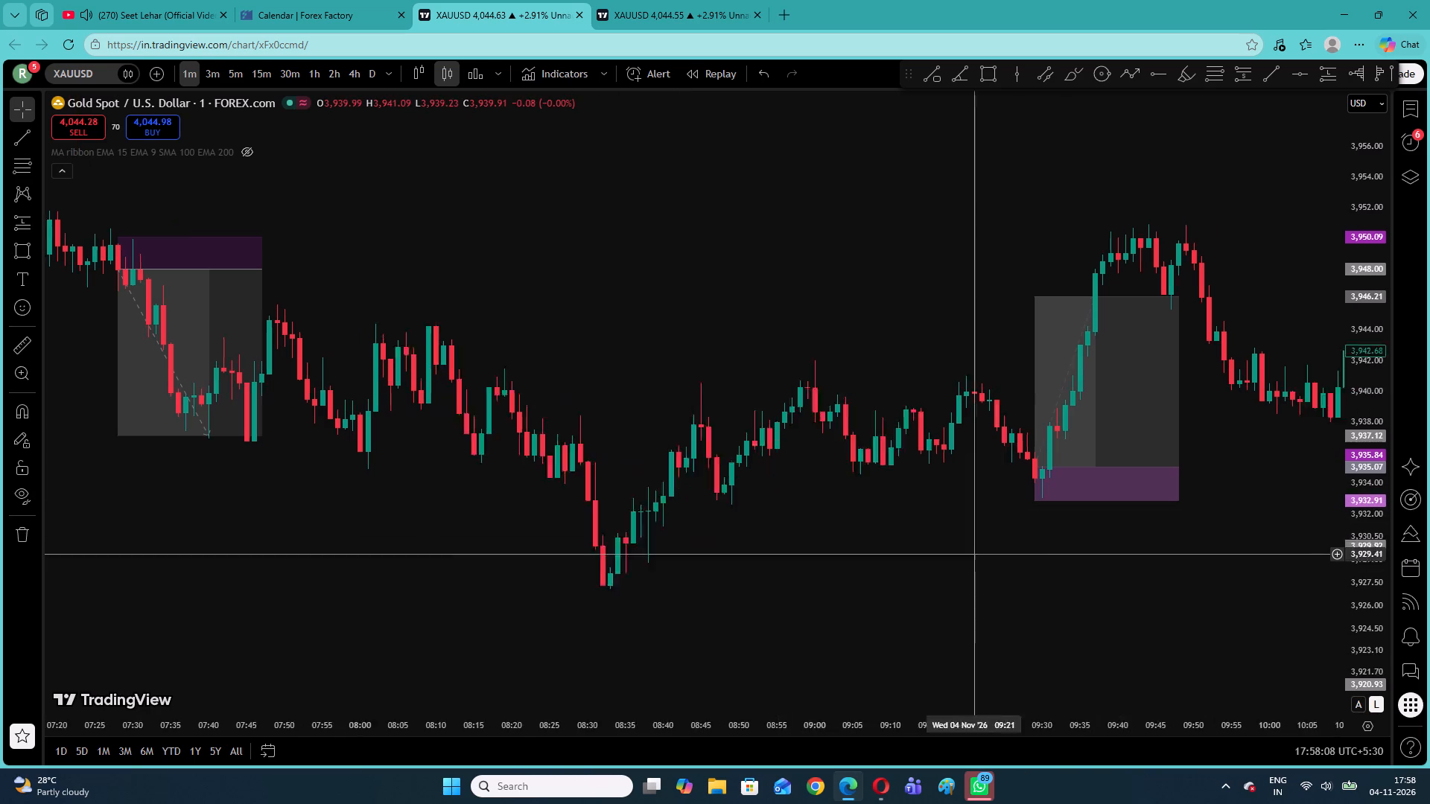
{"action": "left_click_drag", "start_coordinate": [786, 584], "coordinate": [597, 622]}
{"action": "left_click_drag", "start_coordinate": [1101, 420], "coordinate": [835, 465]}
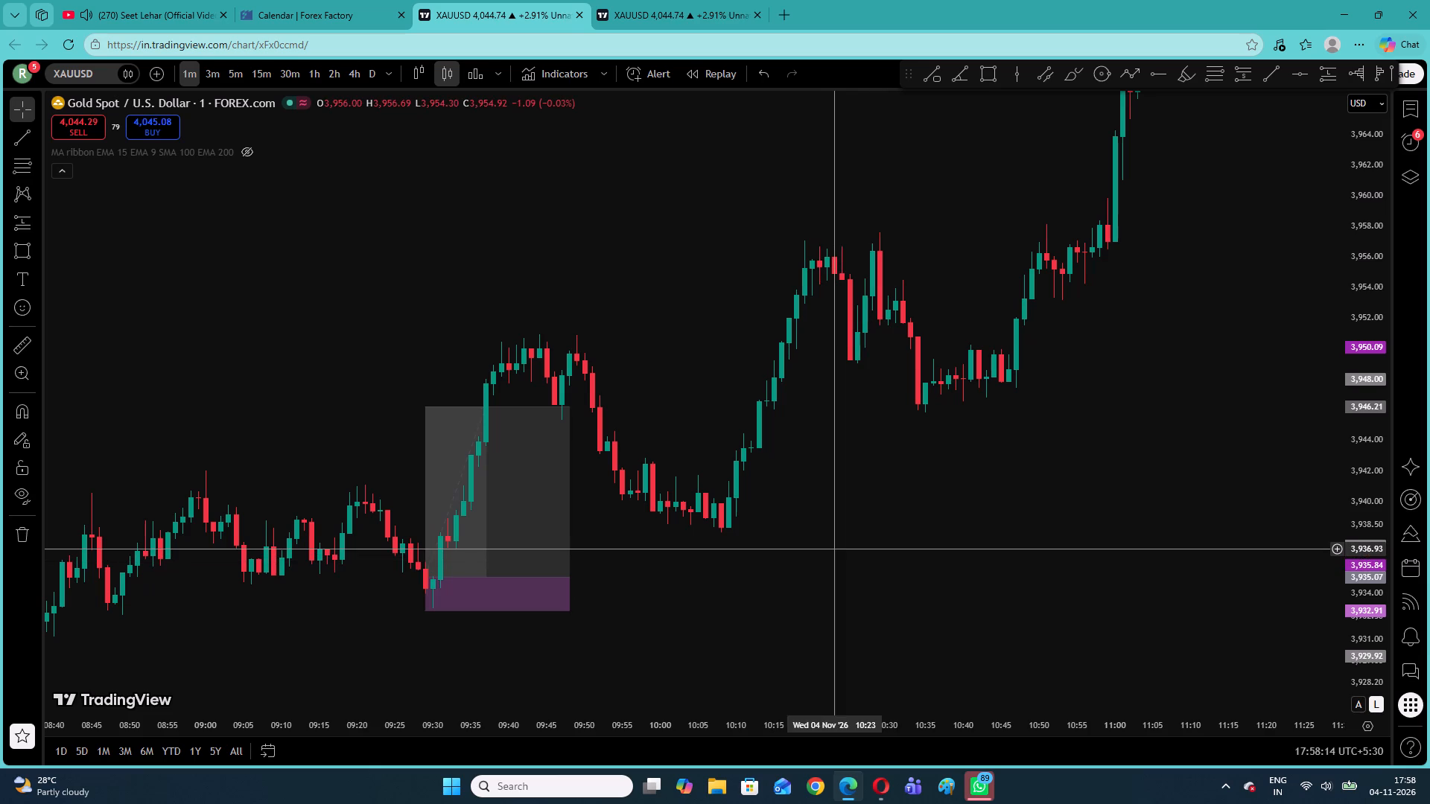
Examine the price action from about 10:00 to 13:40 on 4 November for another setup, using a more compressed price scale.
{"action": "left_click_drag", "start_coordinate": [1366, 386], "coordinate": [1374, 501]}
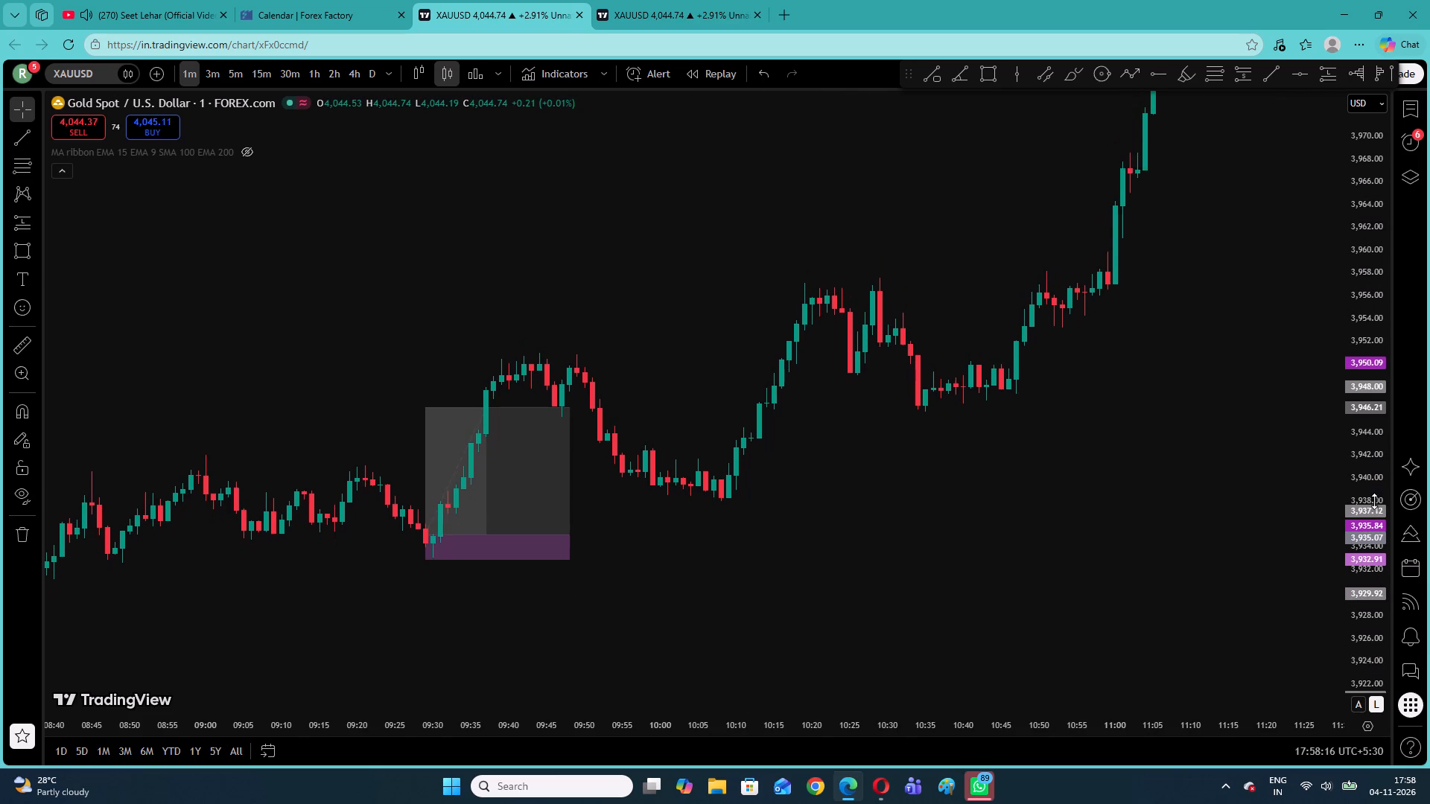
{"action": "left_click_drag", "start_coordinate": [1374, 501], "coordinate": [1374, 500]}
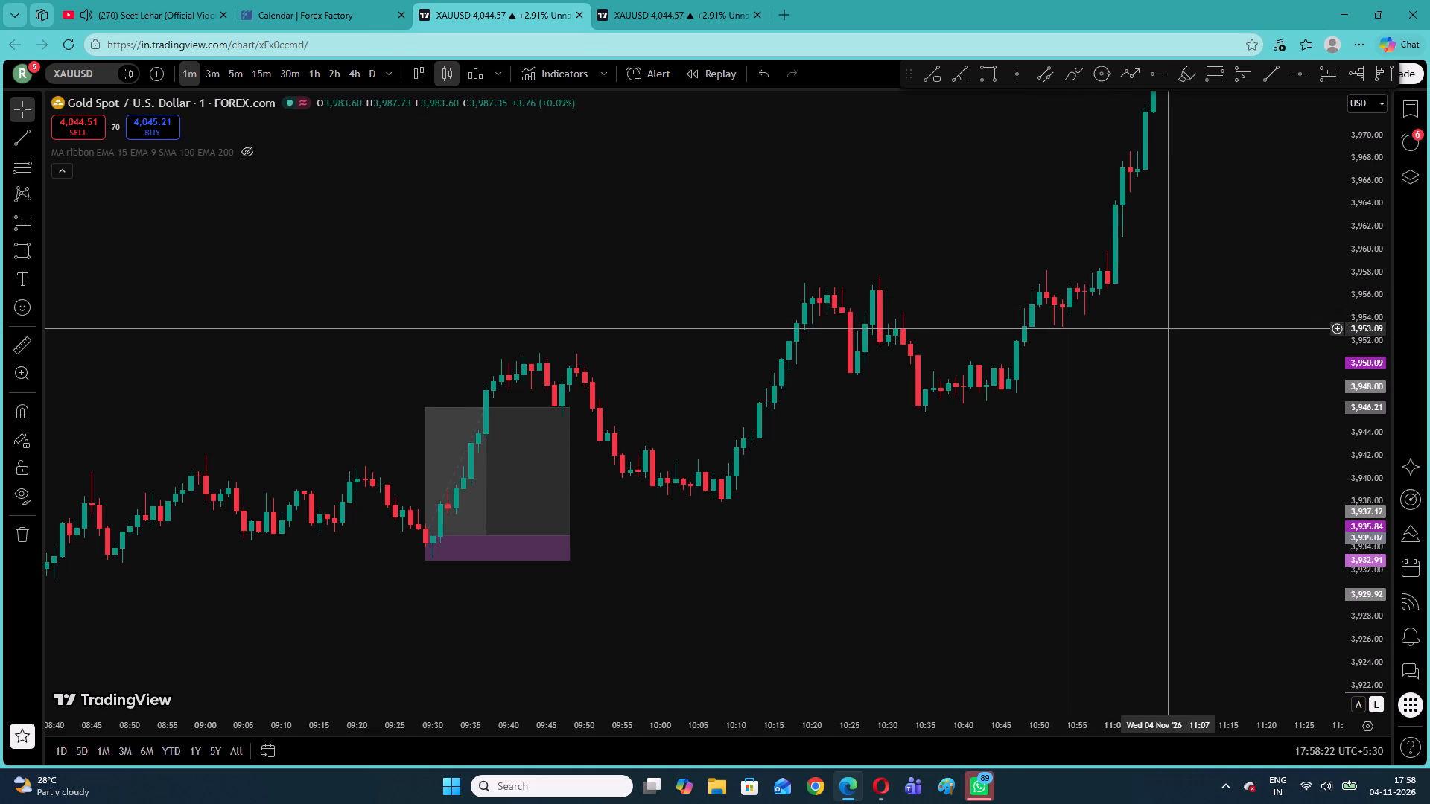
{"action": "left_click_drag", "start_coordinate": [1172, 329], "coordinate": [966, 483]}
{"action": "left_click_drag", "start_coordinate": [1128, 238], "coordinate": [935, 472]}
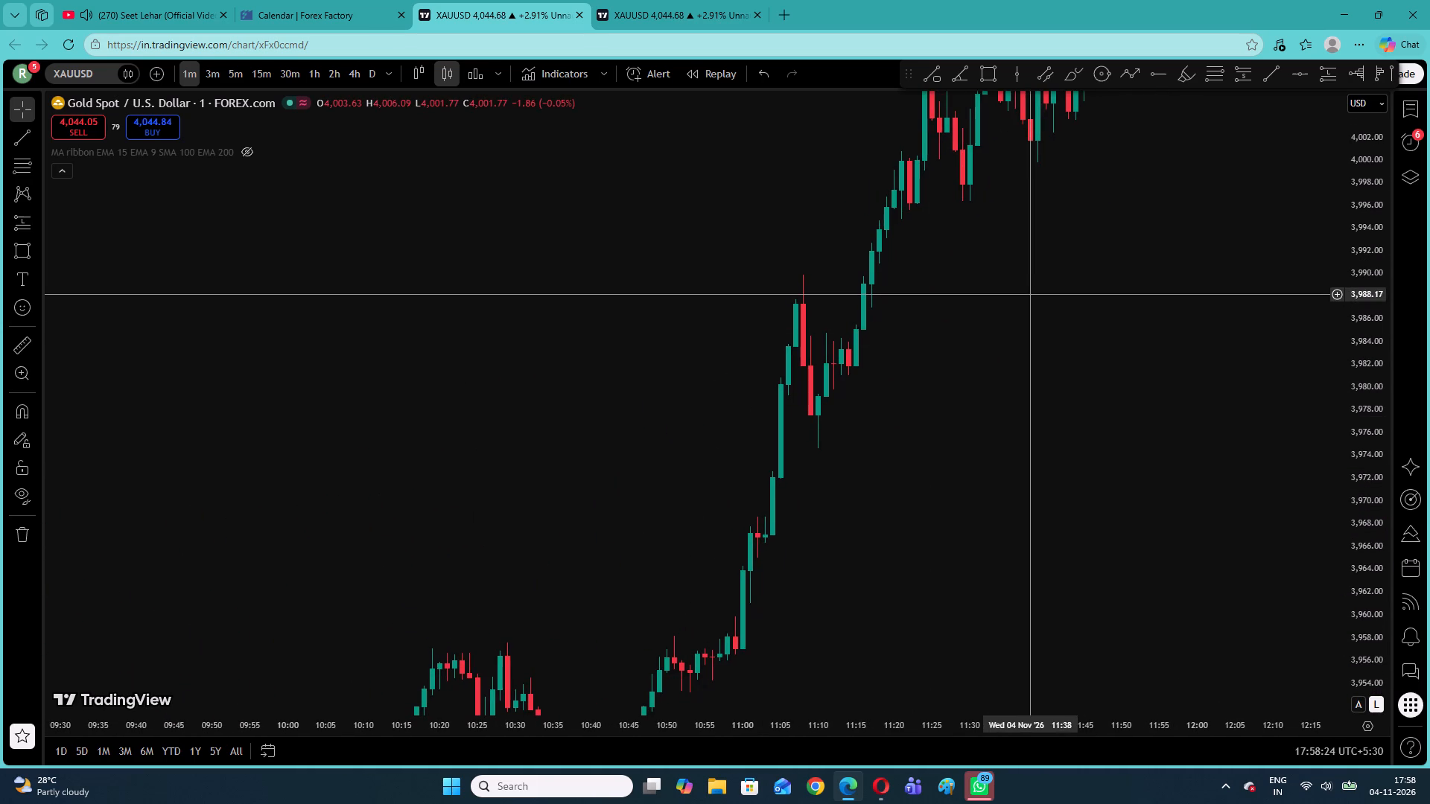
{"action": "left_click_drag", "start_coordinate": [975, 334], "coordinate": [813, 531]}
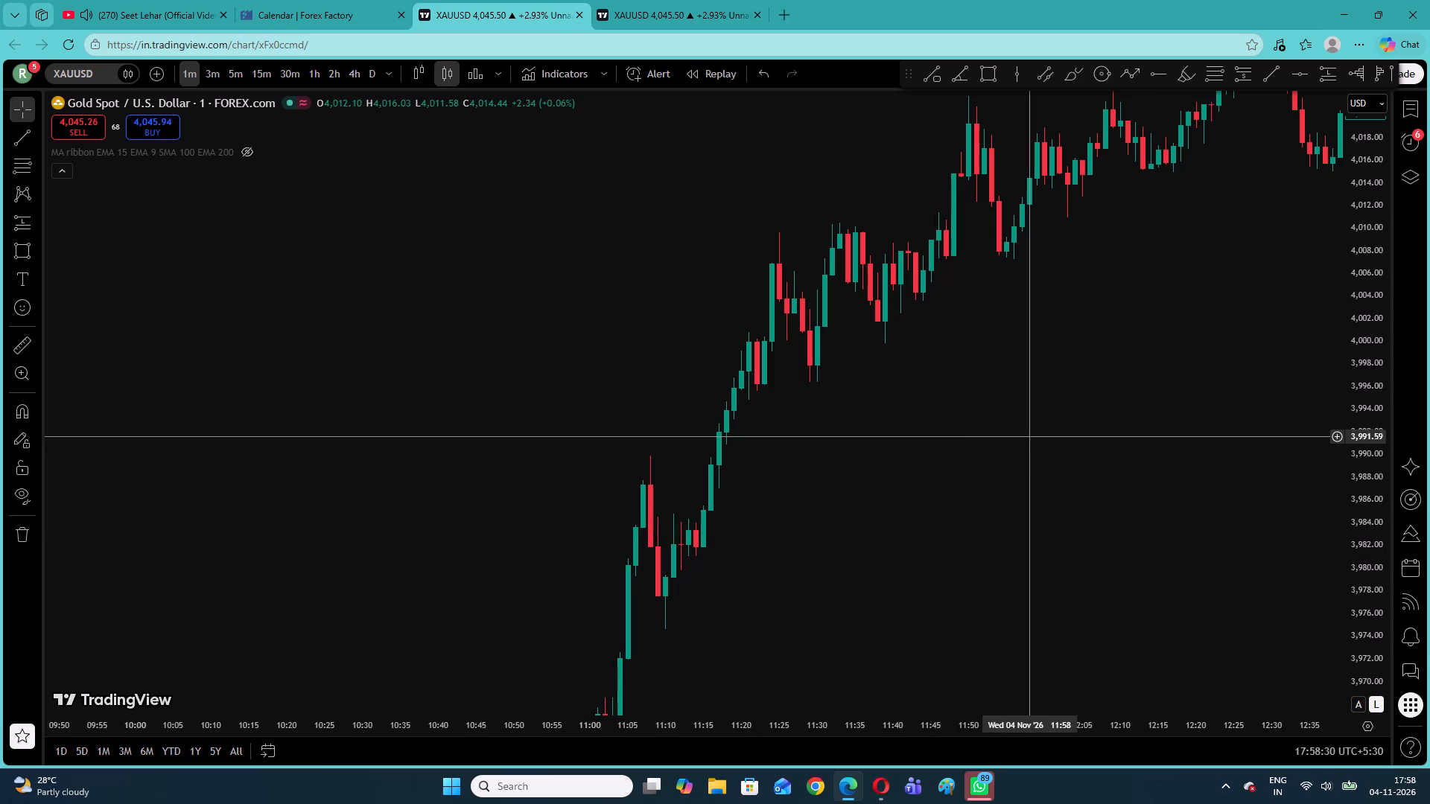
{"action": "left_click_drag", "start_coordinate": [1367, 395], "coordinate": [1362, 488]}
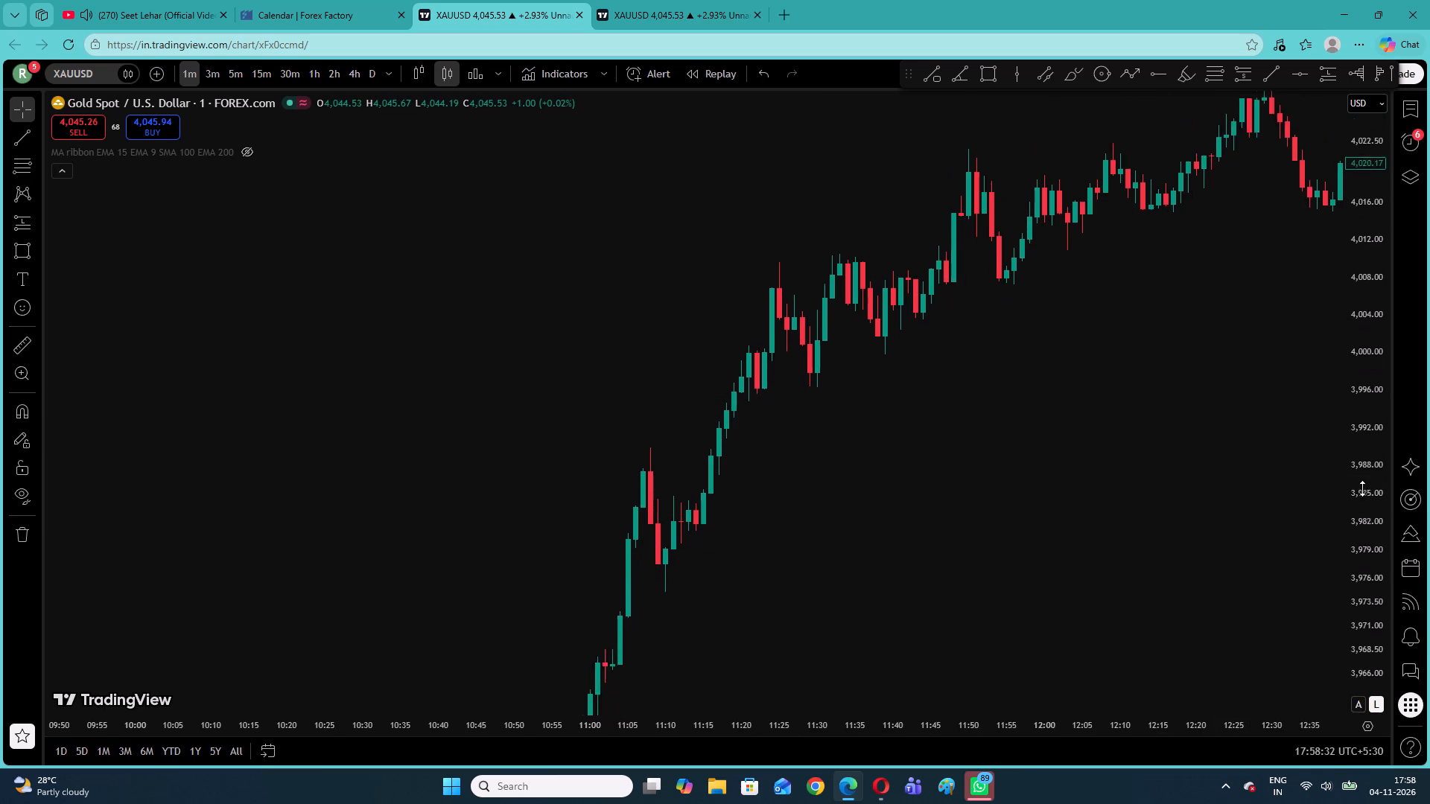
{"action": "left_click_drag", "start_coordinate": [1362, 488], "coordinate": [1371, 435]}
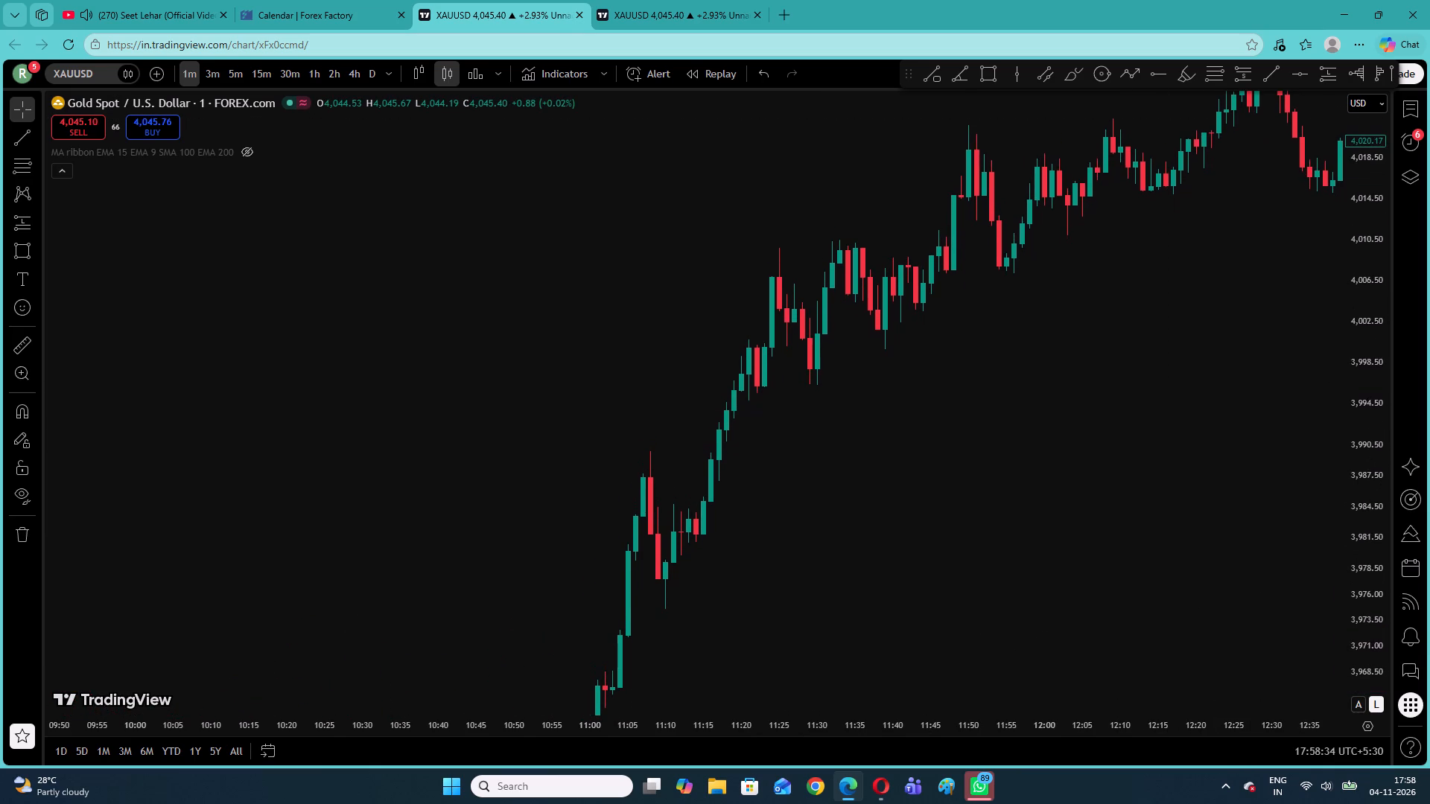
{"action": "left_click_drag", "start_coordinate": [1035, 353], "coordinate": [808, 474]}
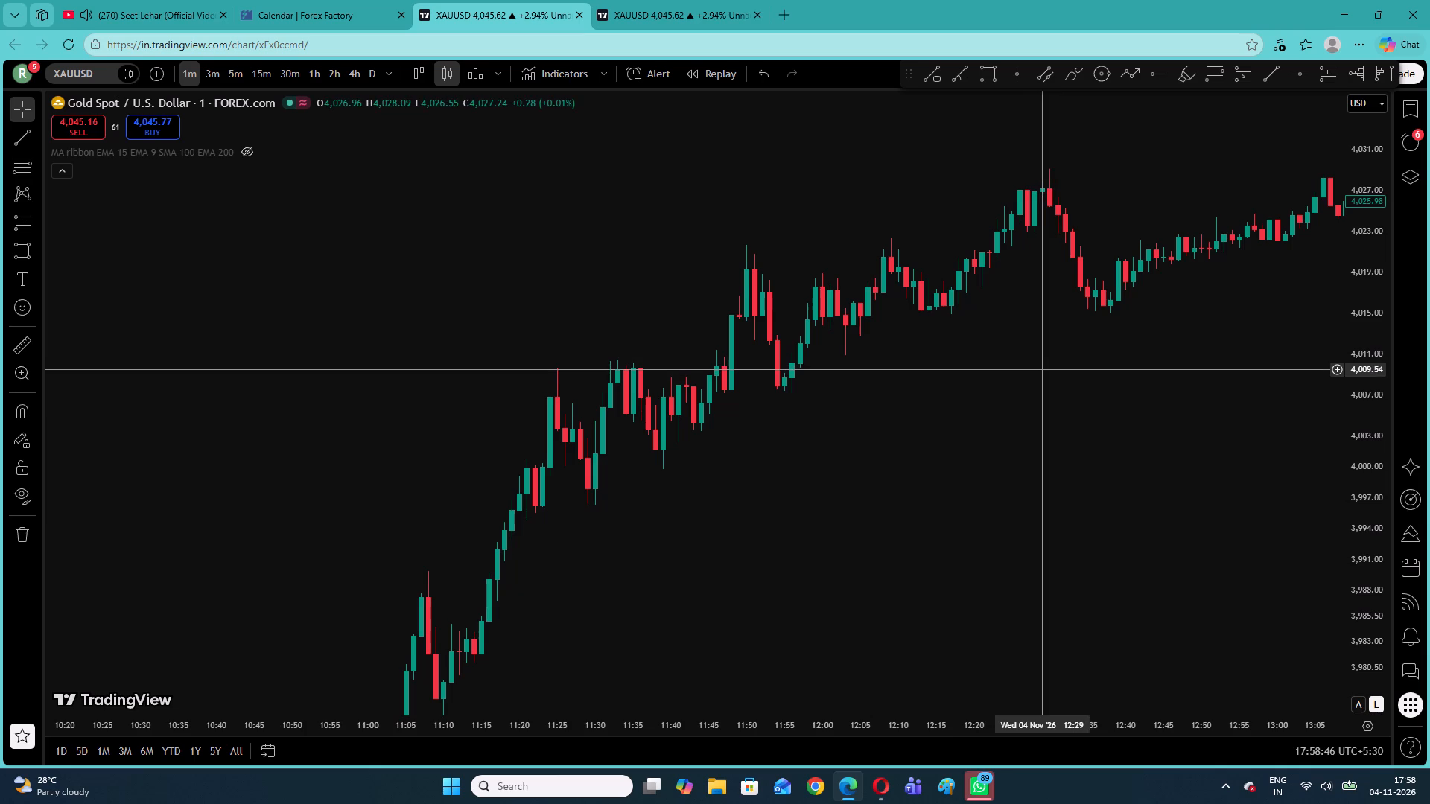
{"action": "left_click_drag", "start_coordinate": [1122, 183], "coordinate": [824, 374]}
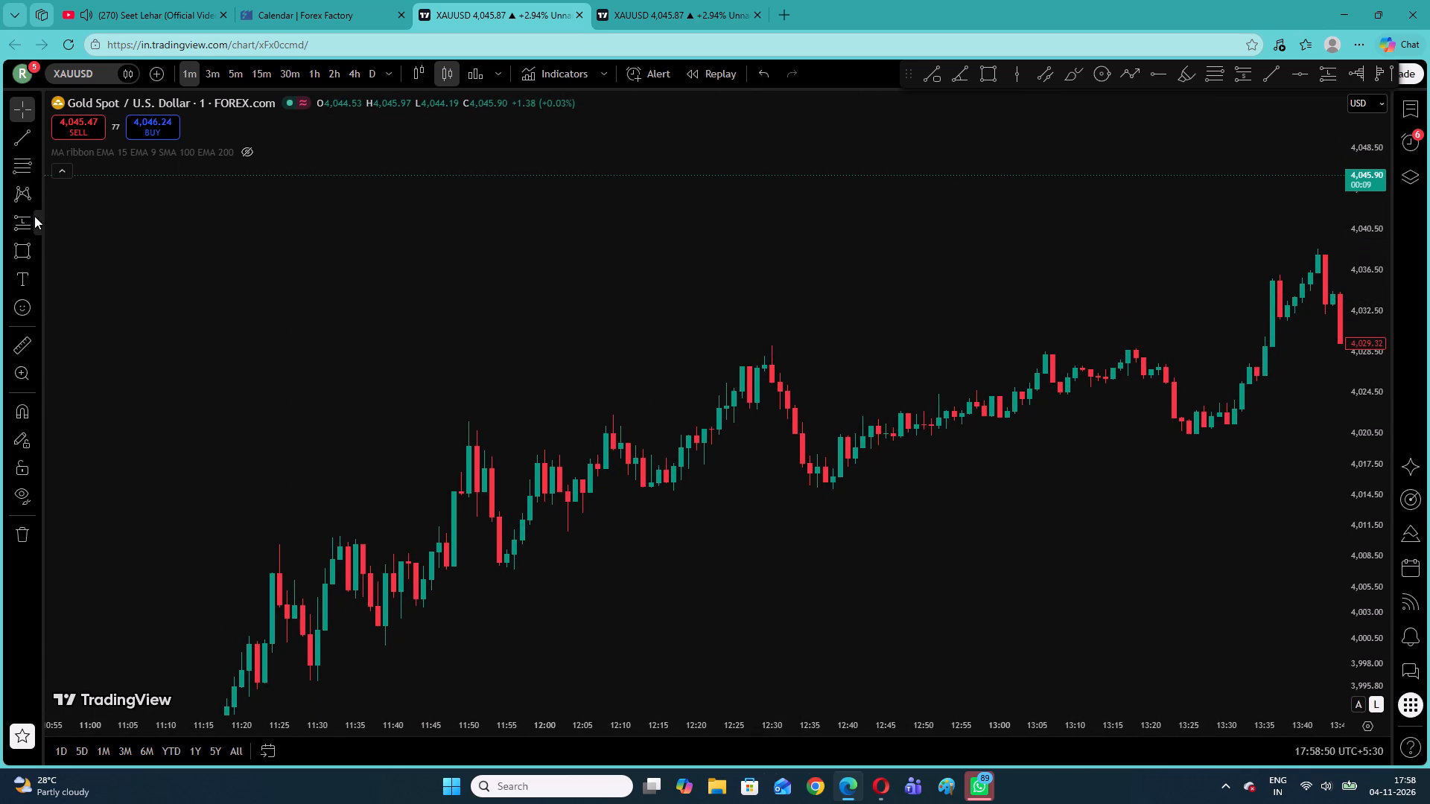
Mark a short position from 12:29 to about 12:37 with entry about 4,025.55, stop about 4,029.35 and target about 4,017.47.
{"action": "left_click", "coordinate": [34, 216]}
{"action": "left_click", "coordinate": [67, 261]}
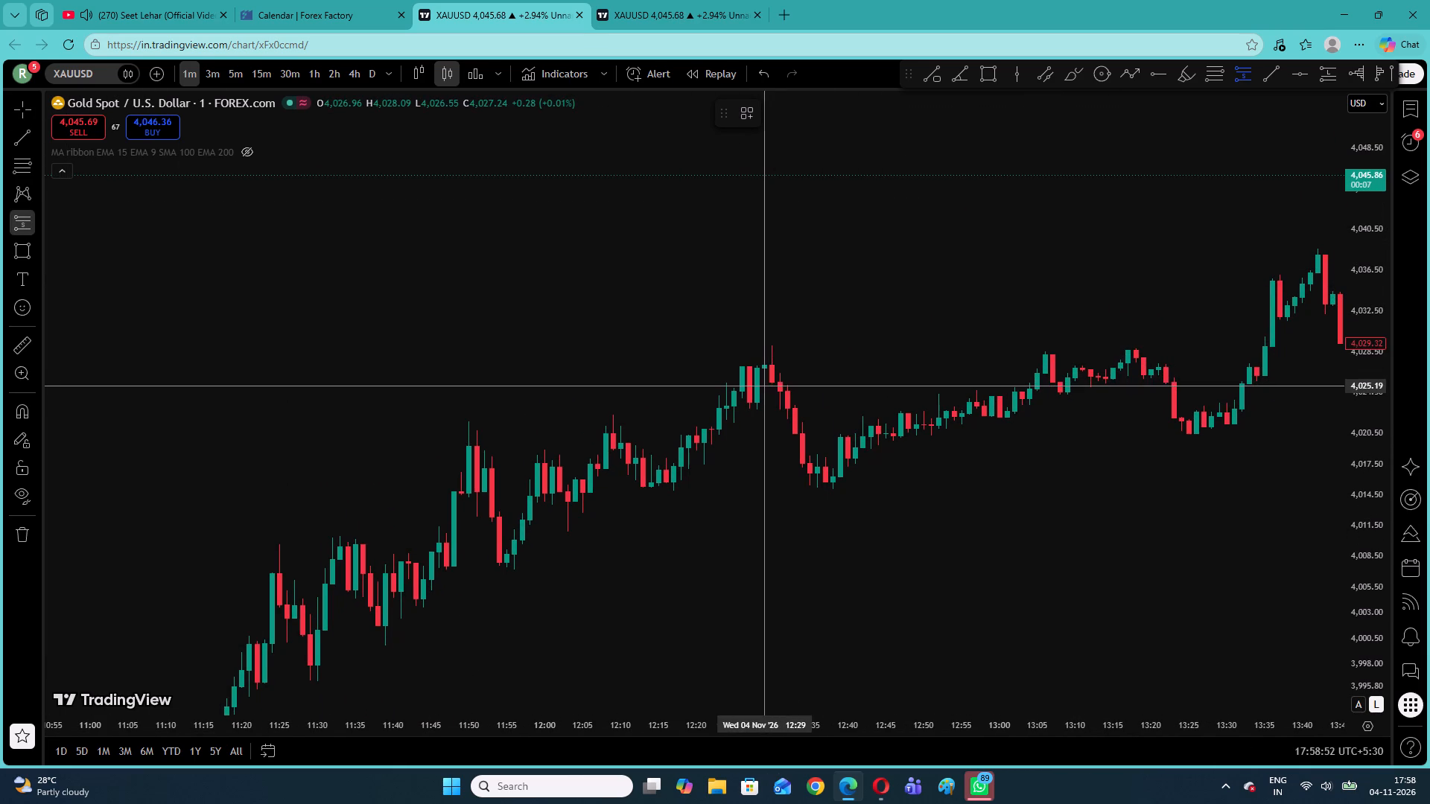
{"action": "left_click", "coordinate": [764, 382]}
{"action": "left_click_drag", "start_coordinate": [763, 208], "coordinate": [769, 216]}
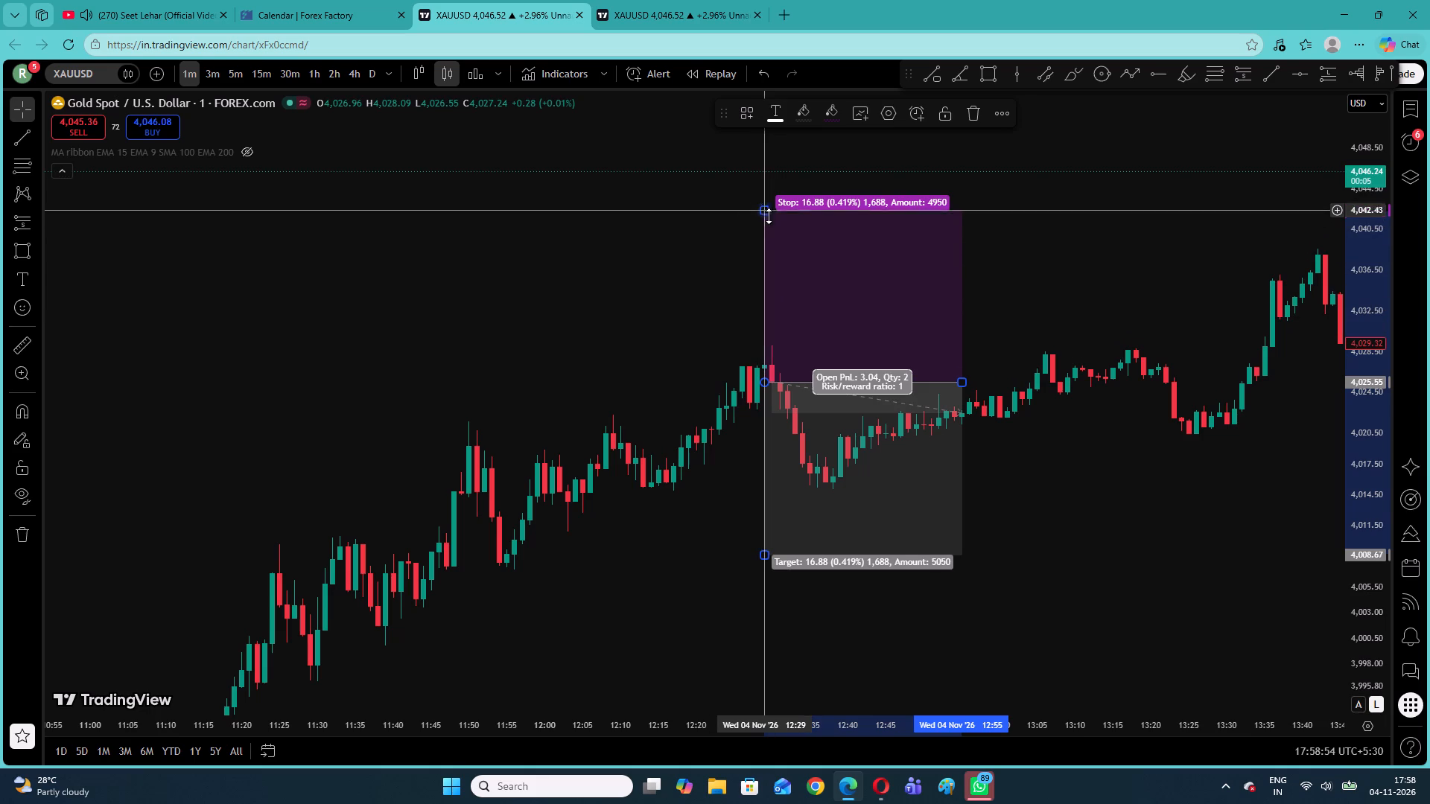
{"action": "left_click_drag", "start_coordinate": [769, 216], "coordinate": [786, 343]}
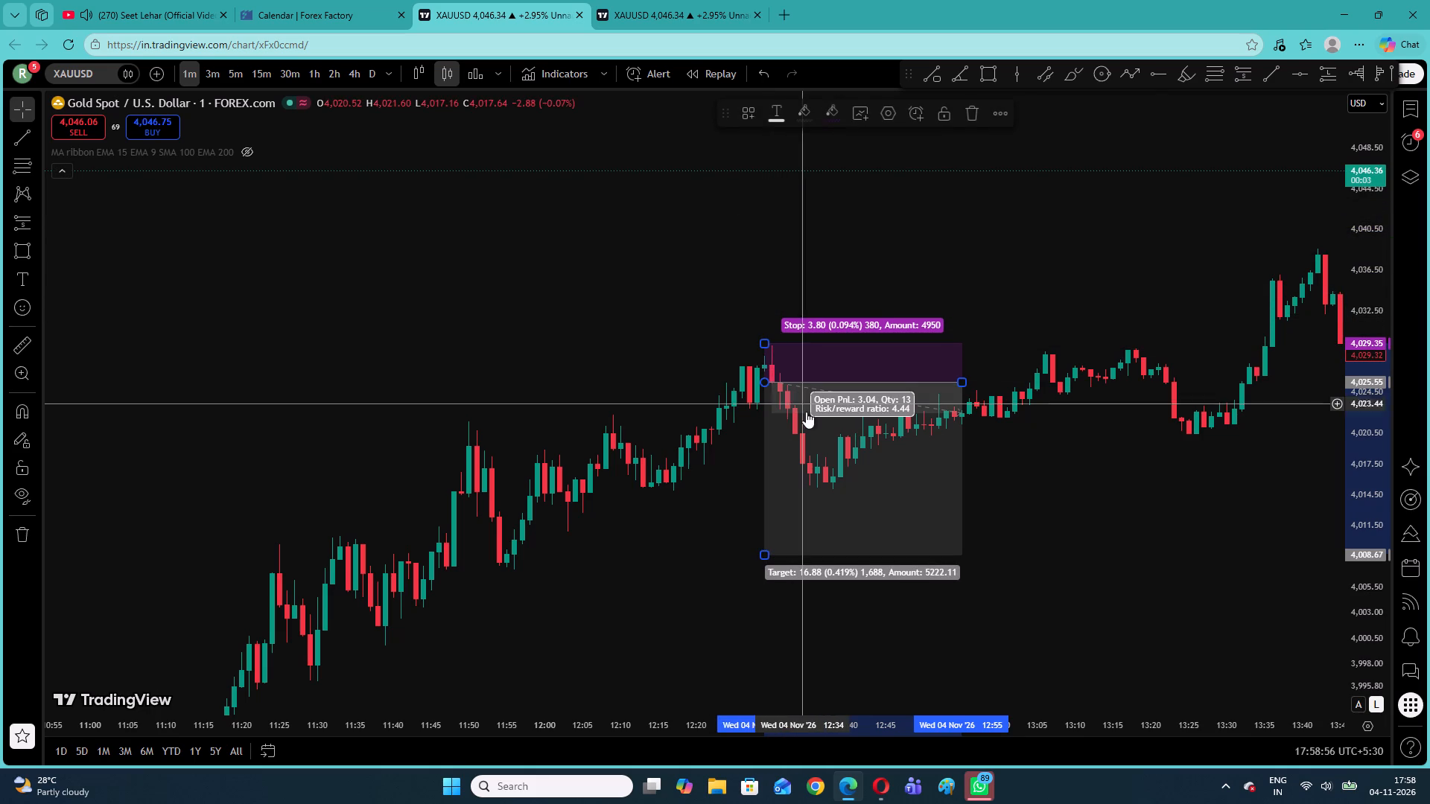
{"action": "left_click_drag", "start_coordinate": [764, 555], "coordinate": [766, 511]}
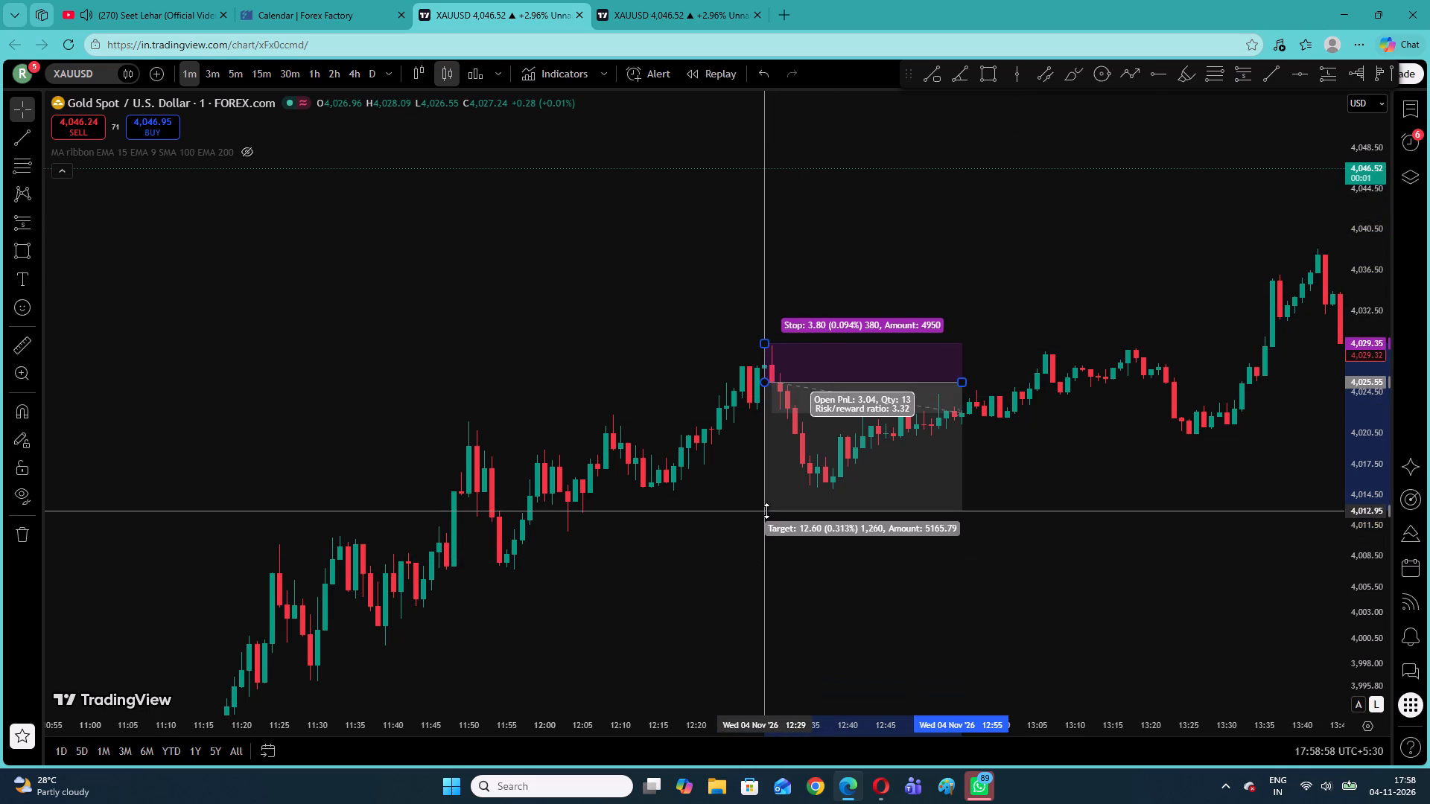
{"action": "left_click_drag", "start_coordinate": [766, 511], "coordinate": [768, 485]}
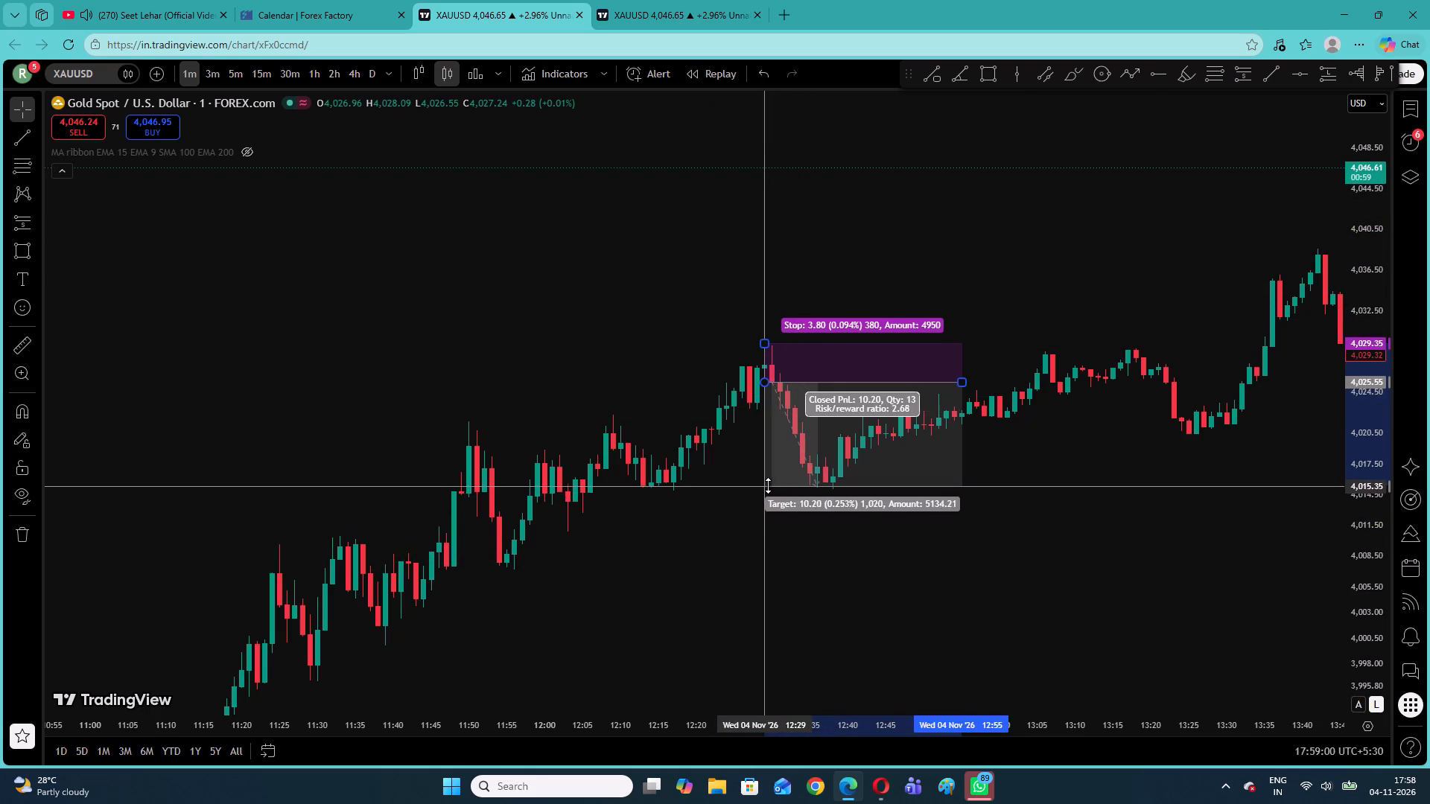
{"action": "left_click_drag", "start_coordinate": [768, 485], "coordinate": [776, 473]}
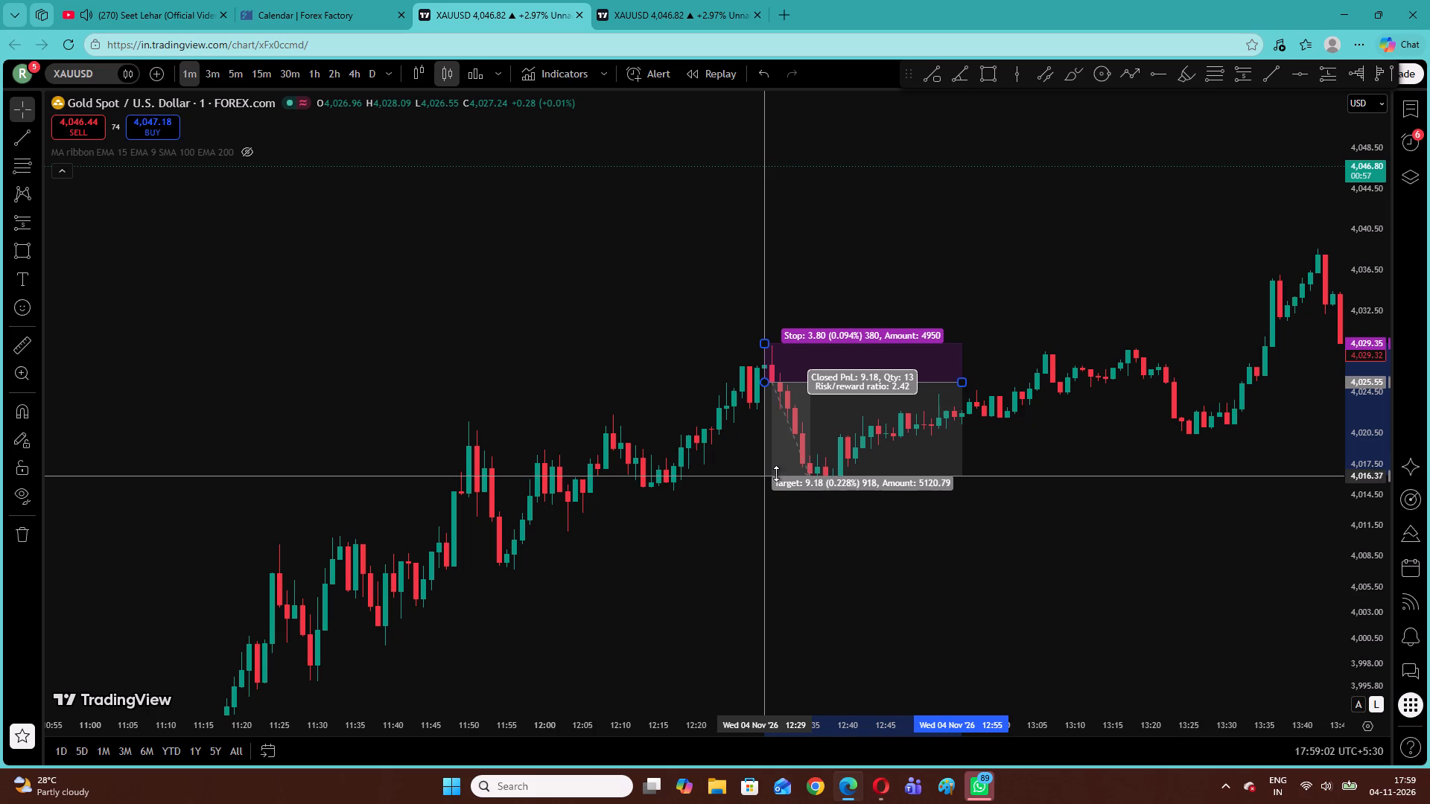
{"action": "left_click_drag", "start_coordinate": [776, 473], "coordinate": [777, 468]}
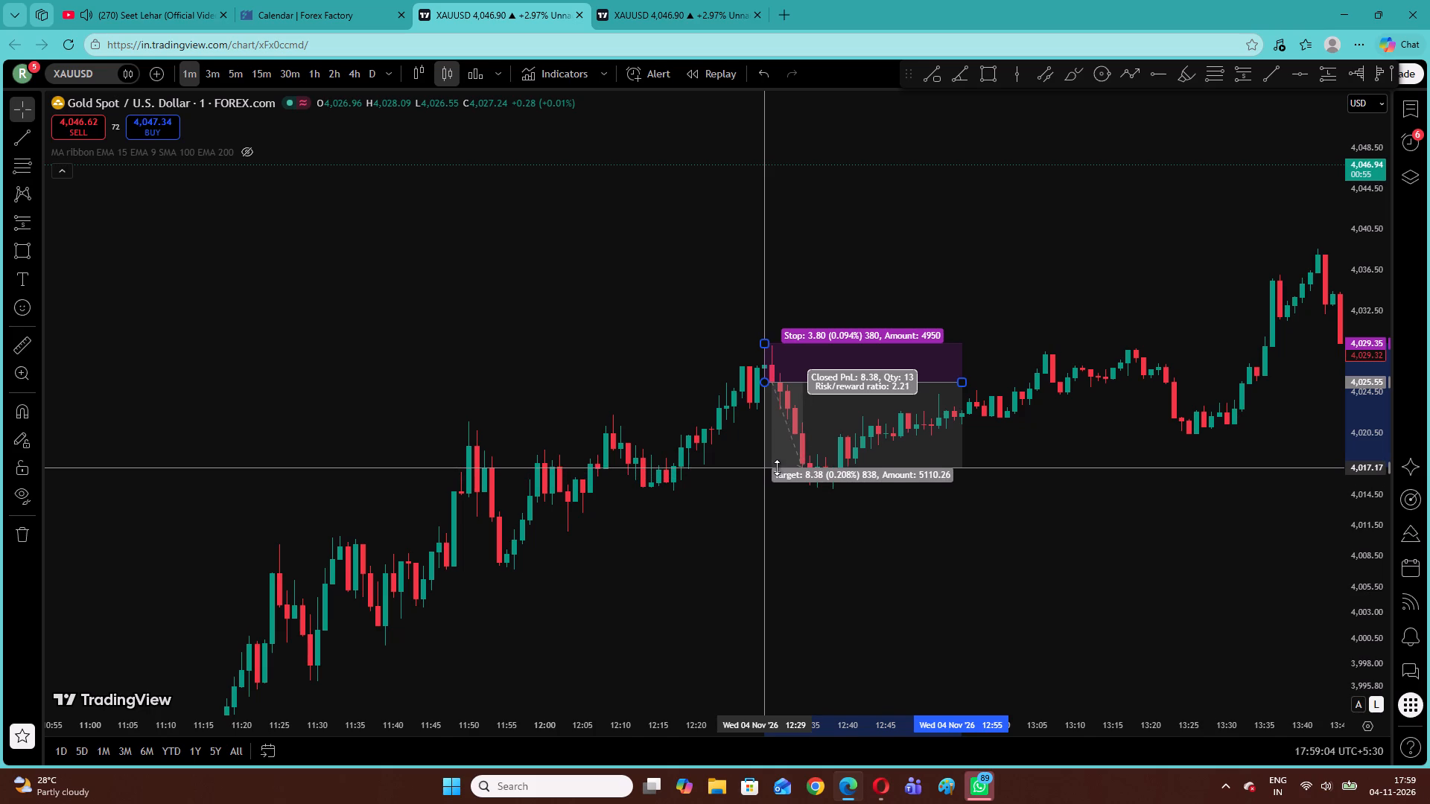
{"action": "left_click_drag", "start_coordinate": [777, 468], "coordinate": [777, 465]}
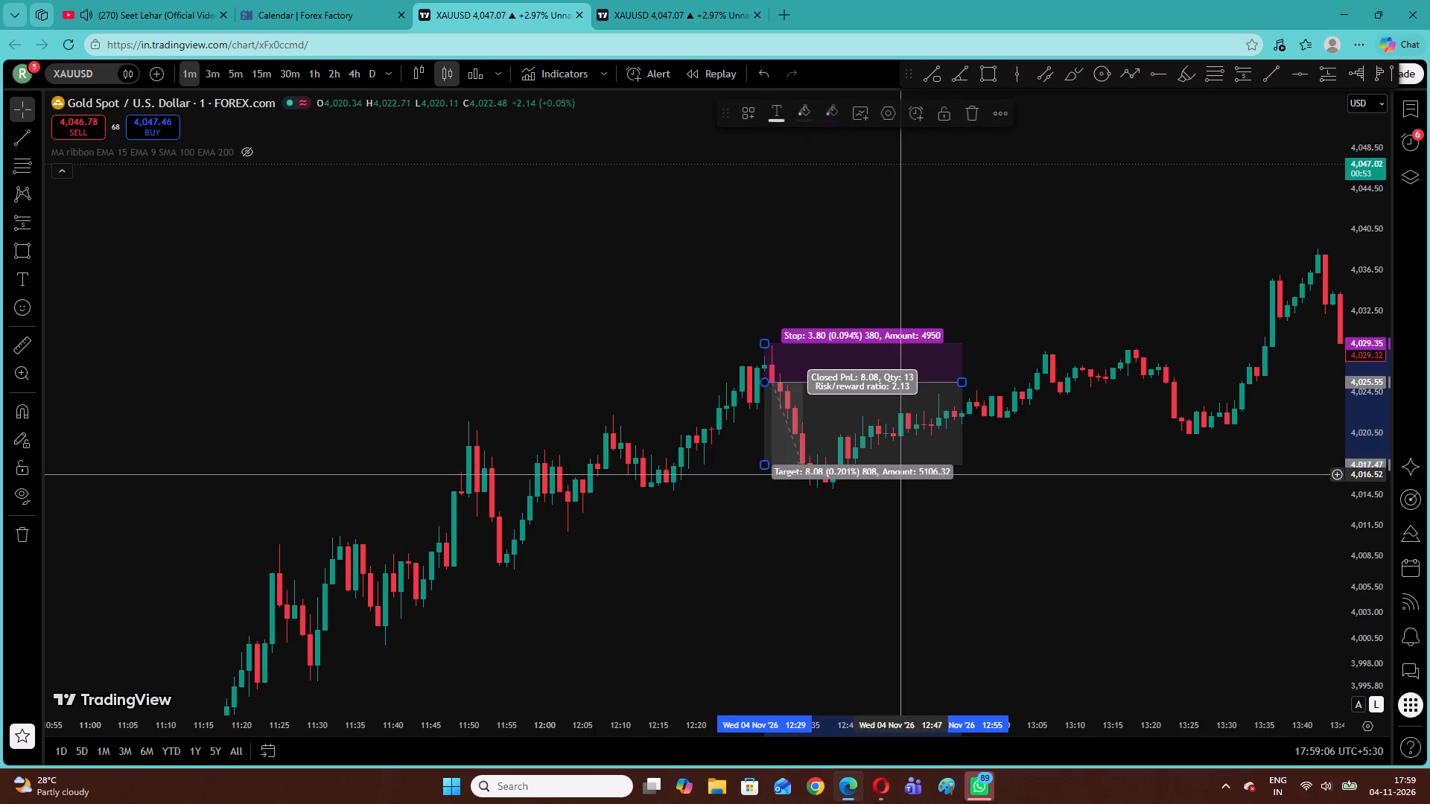
{"action": "left_click_drag", "start_coordinate": [957, 382], "coordinate": [809, 408]}
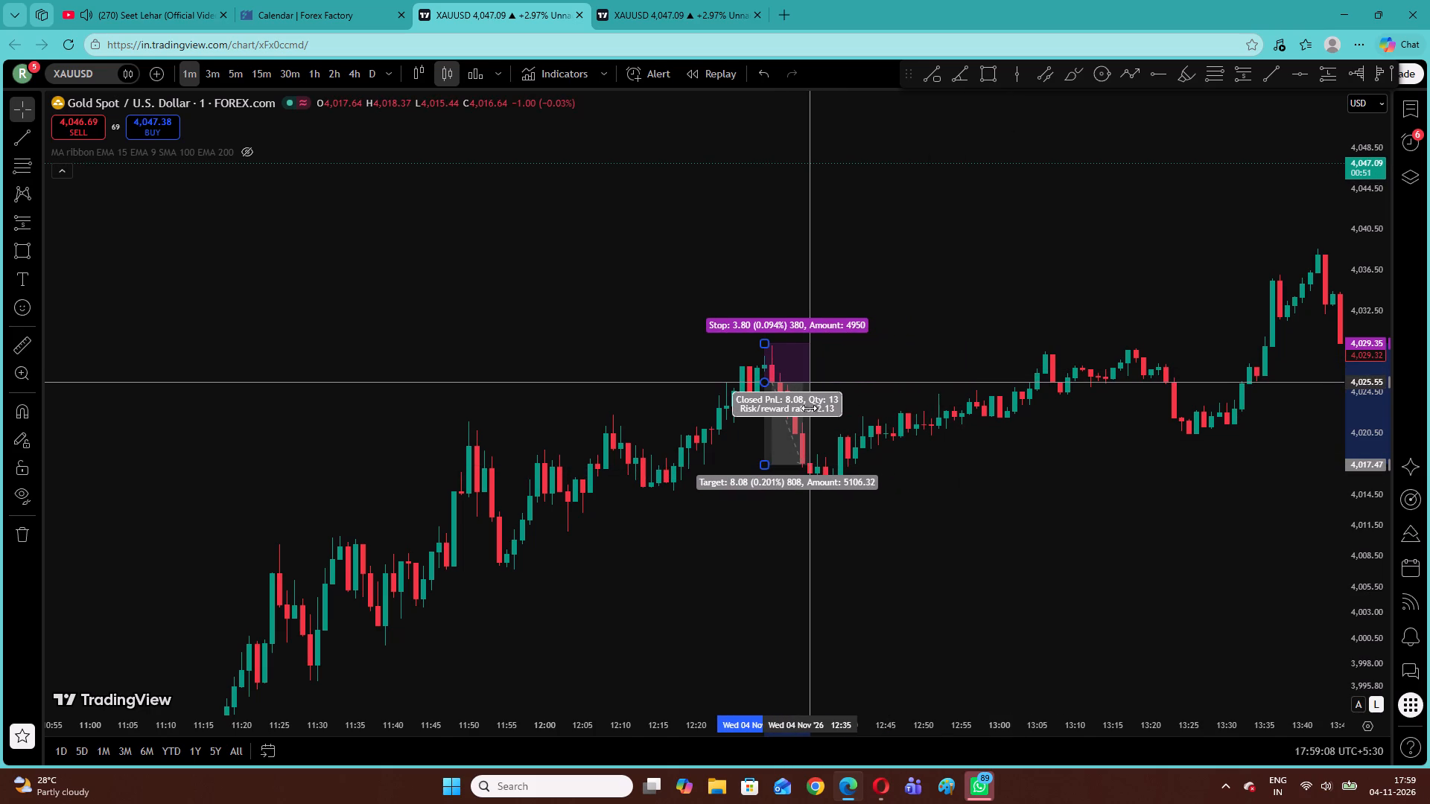
{"action": "left_click_drag", "start_coordinate": [809, 408], "coordinate": [826, 404]}
{"action": "left_click", "coordinate": [903, 393]}
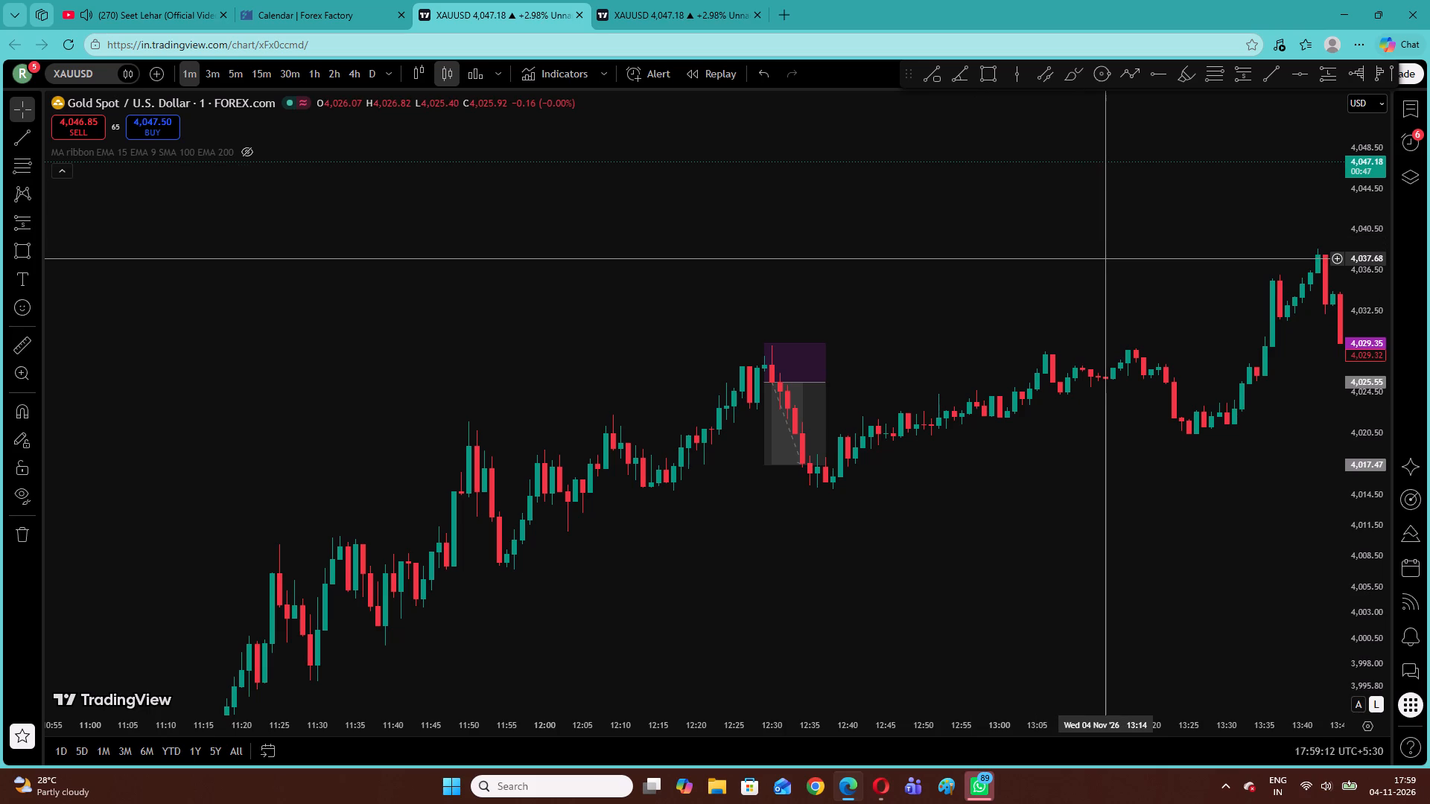
Examine the 1-minute price action following the 12:29 short position through about 15:45, adjusting the price scale for readability.
{"action": "left_click_drag", "start_coordinate": [1103, 258], "coordinate": [898, 316]}
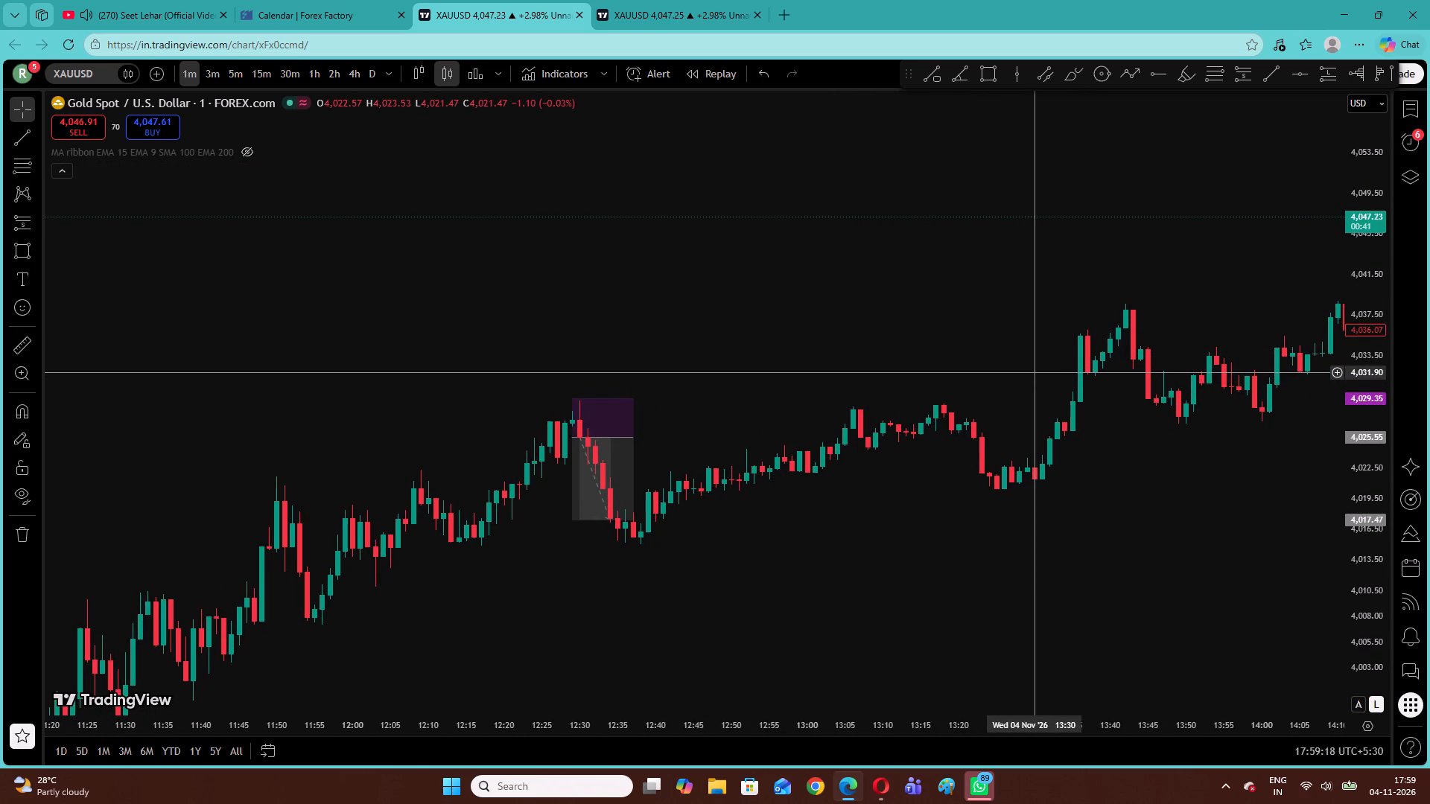
{"action": "left_click_drag", "start_coordinate": [1034, 371], "coordinate": [810, 411]}
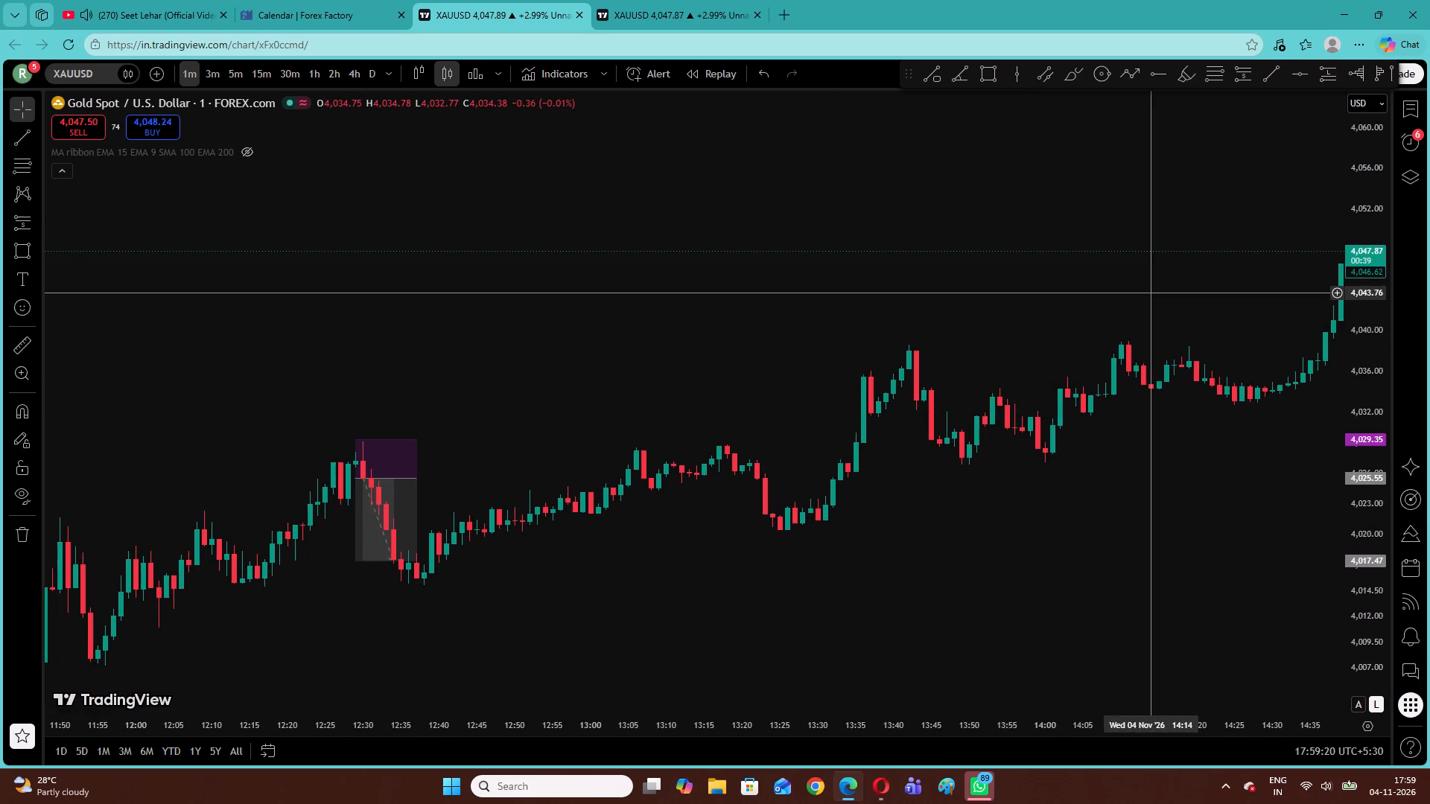
{"action": "left_click_drag", "start_coordinate": [1141, 293], "coordinate": [866, 323]}
{"action": "left_click_drag", "start_coordinate": [987, 337], "coordinate": [899, 351]}
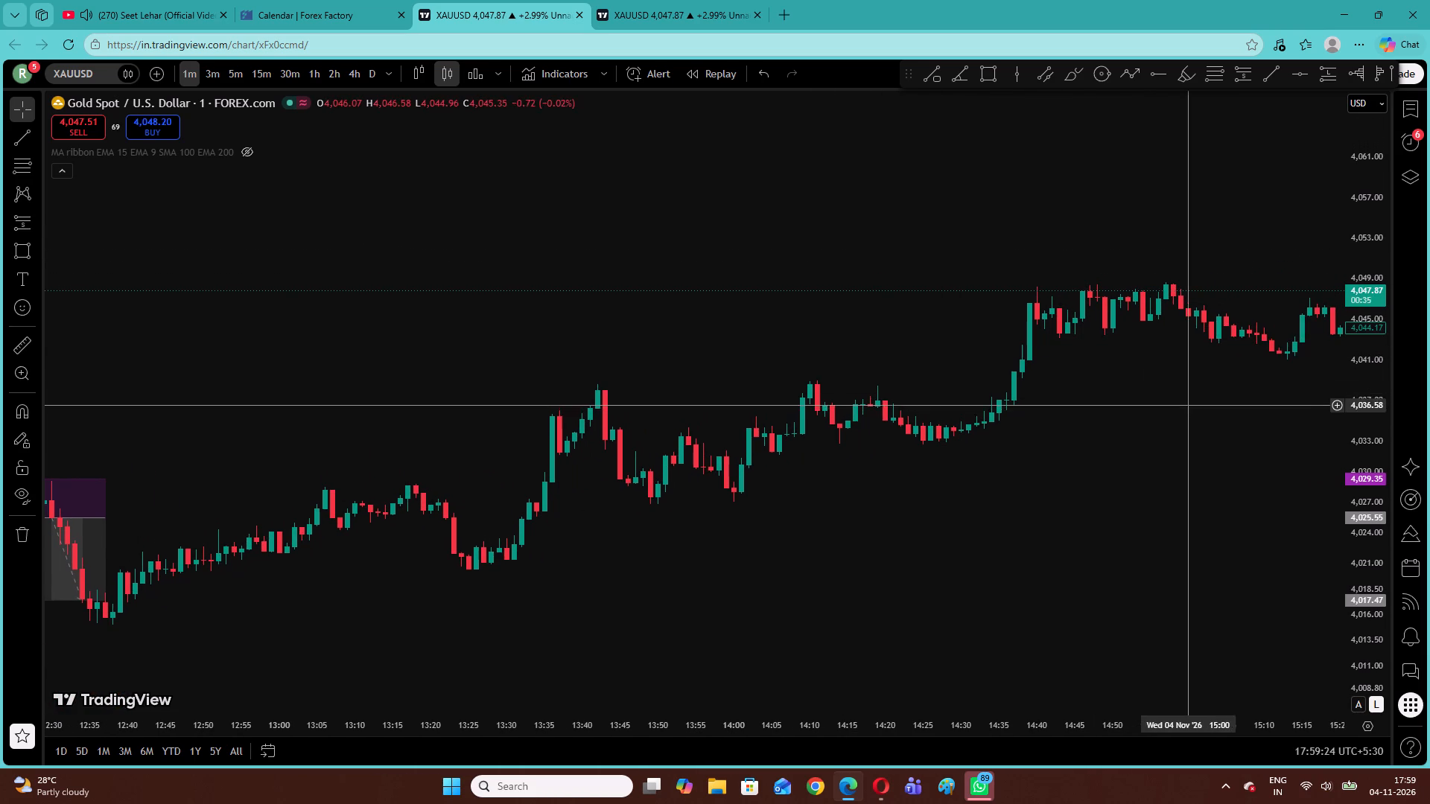
{"action": "left_click_drag", "start_coordinate": [1192, 404], "coordinate": [1189, 354]}
{"action": "left_click_drag", "start_coordinate": [1365, 546], "coordinate": [1361, 135]}
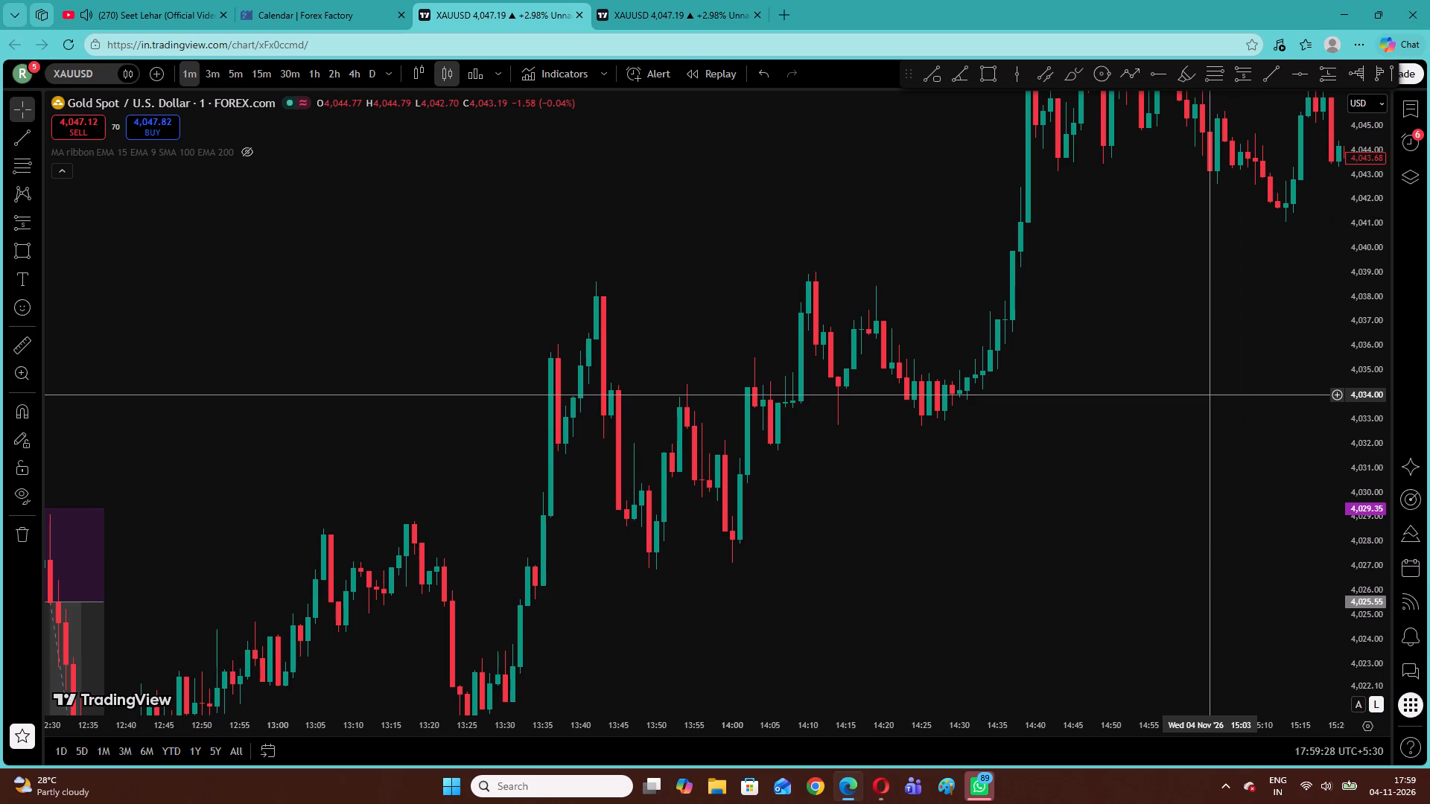
{"action": "left_click_drag", "start_coordinate": [1372, 394], "coordinate": [1320, 579]}
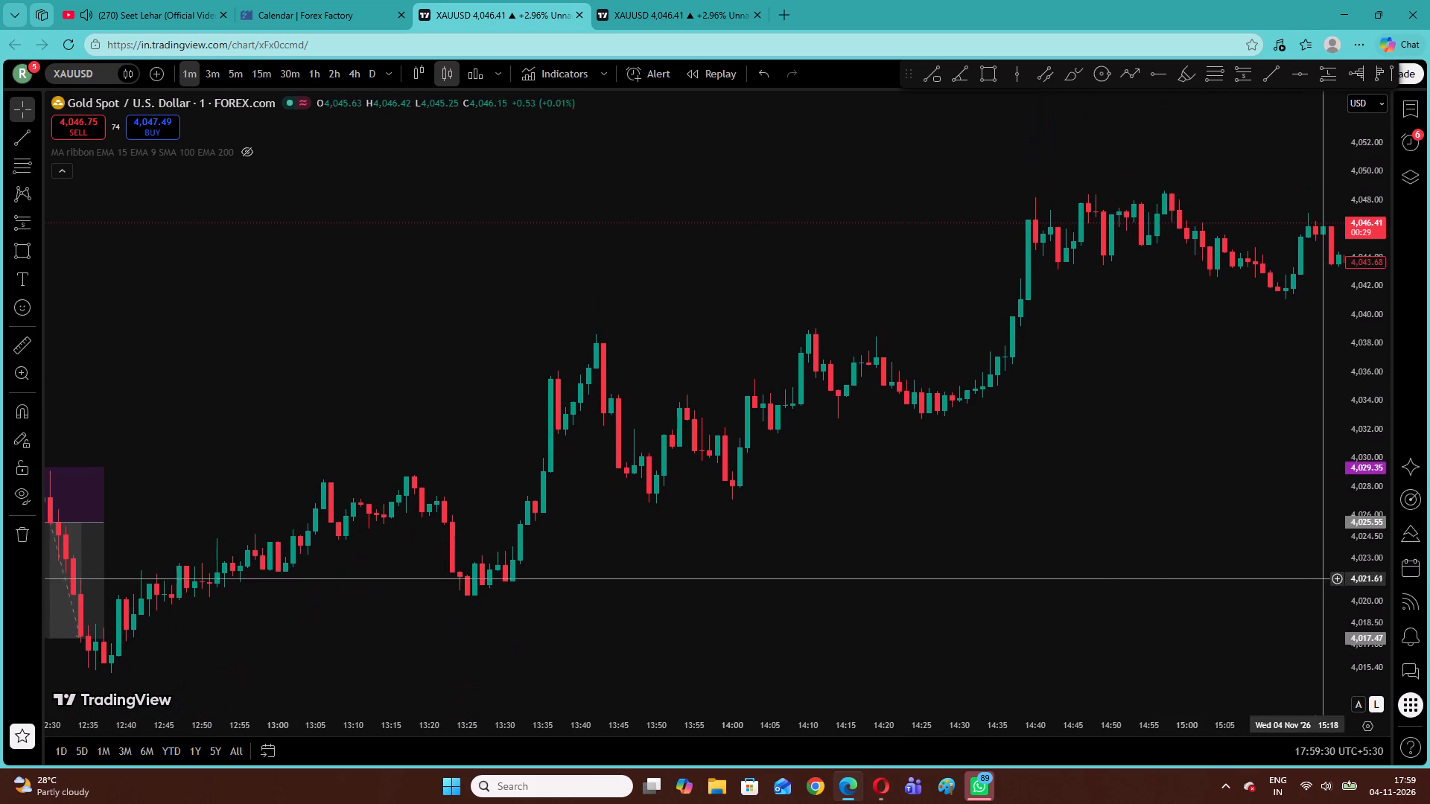
{"action": "left_click_drag", "start_coordinate": [1320, 579], "coordinate": [1315, 579]}
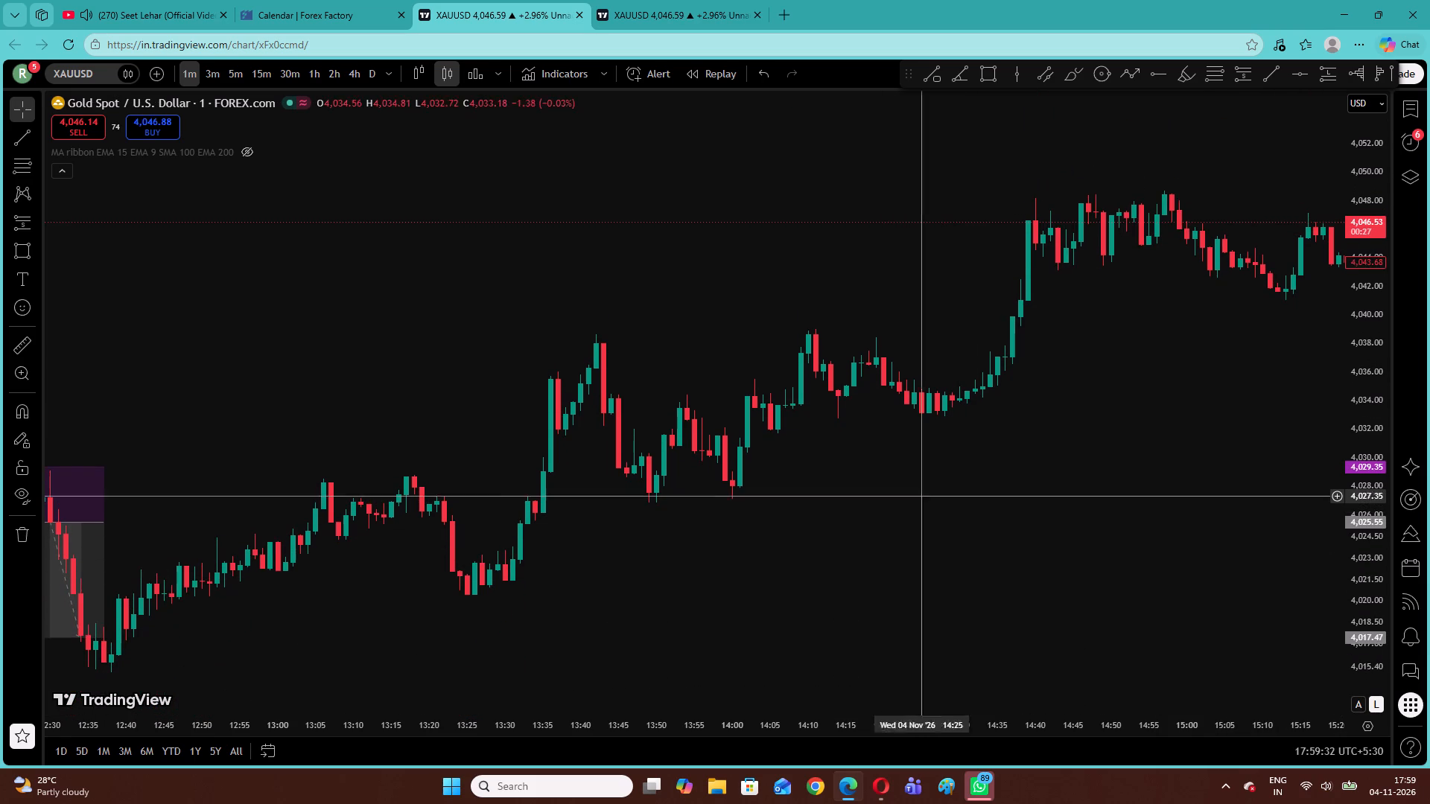
{"action": "left_click_drag", "start_coordinate": [726, 319], "coordinate": [513, 344]}
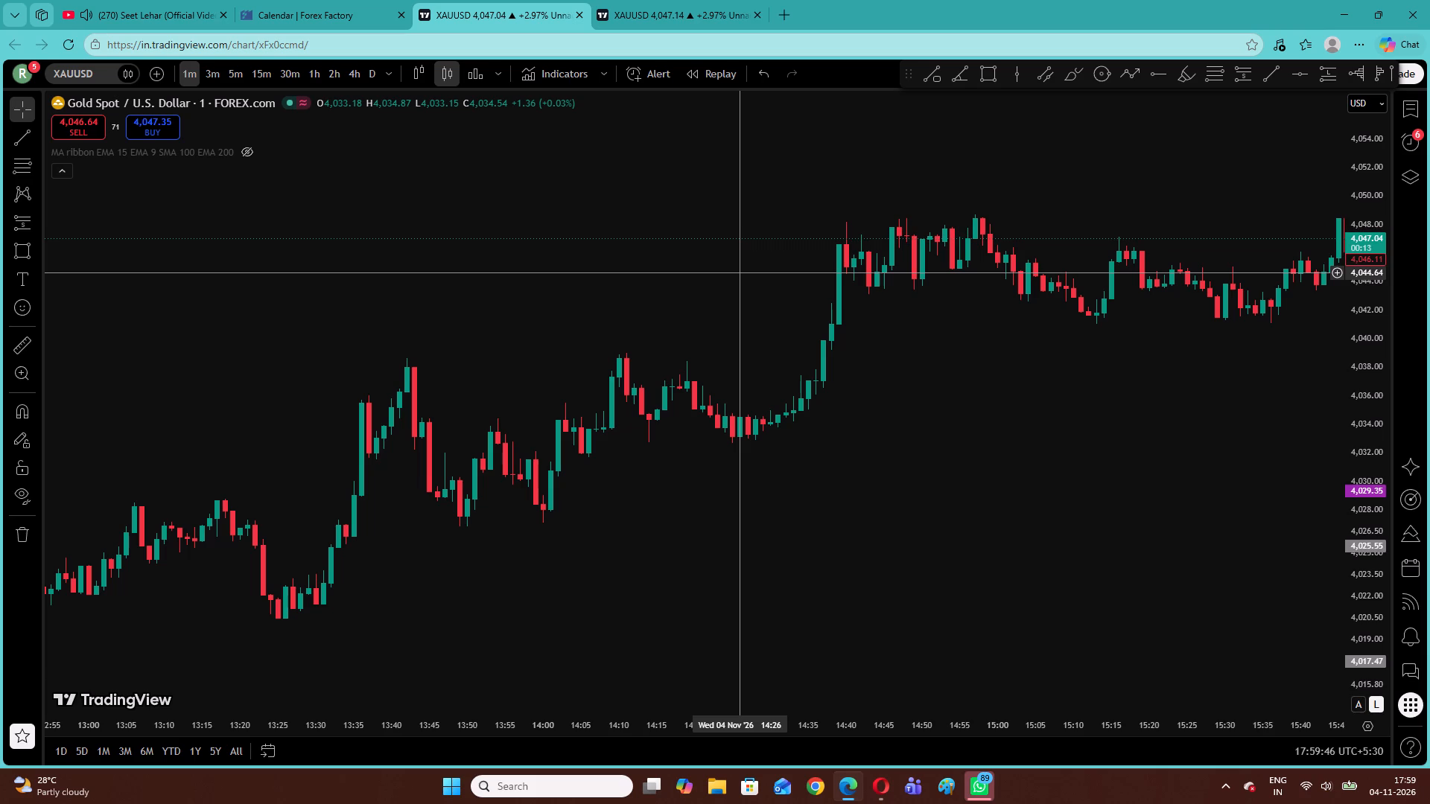
Switch to the YouTube page with the Seet Lehar music video.
{"action": "left_click", "coordinate": [98, 0]}
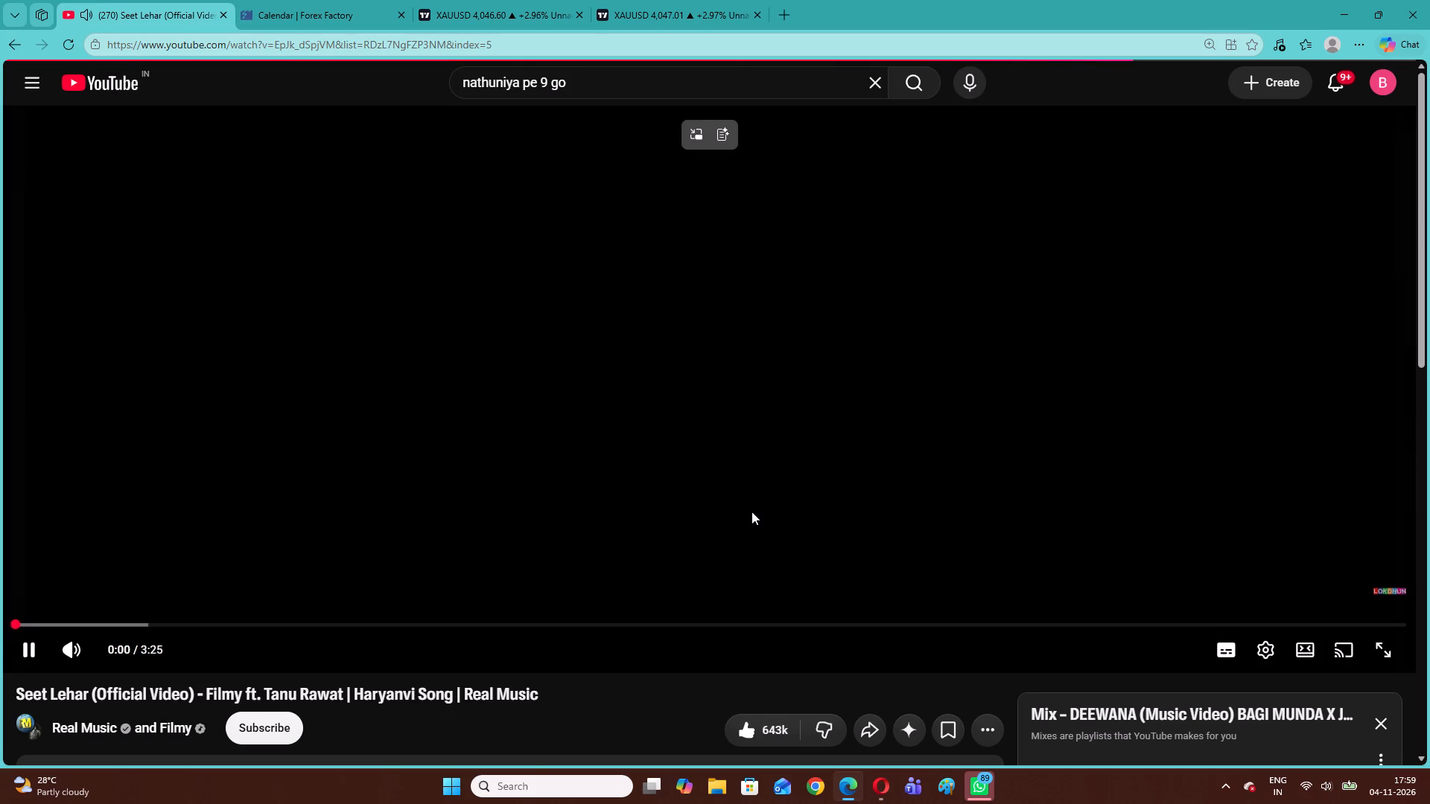
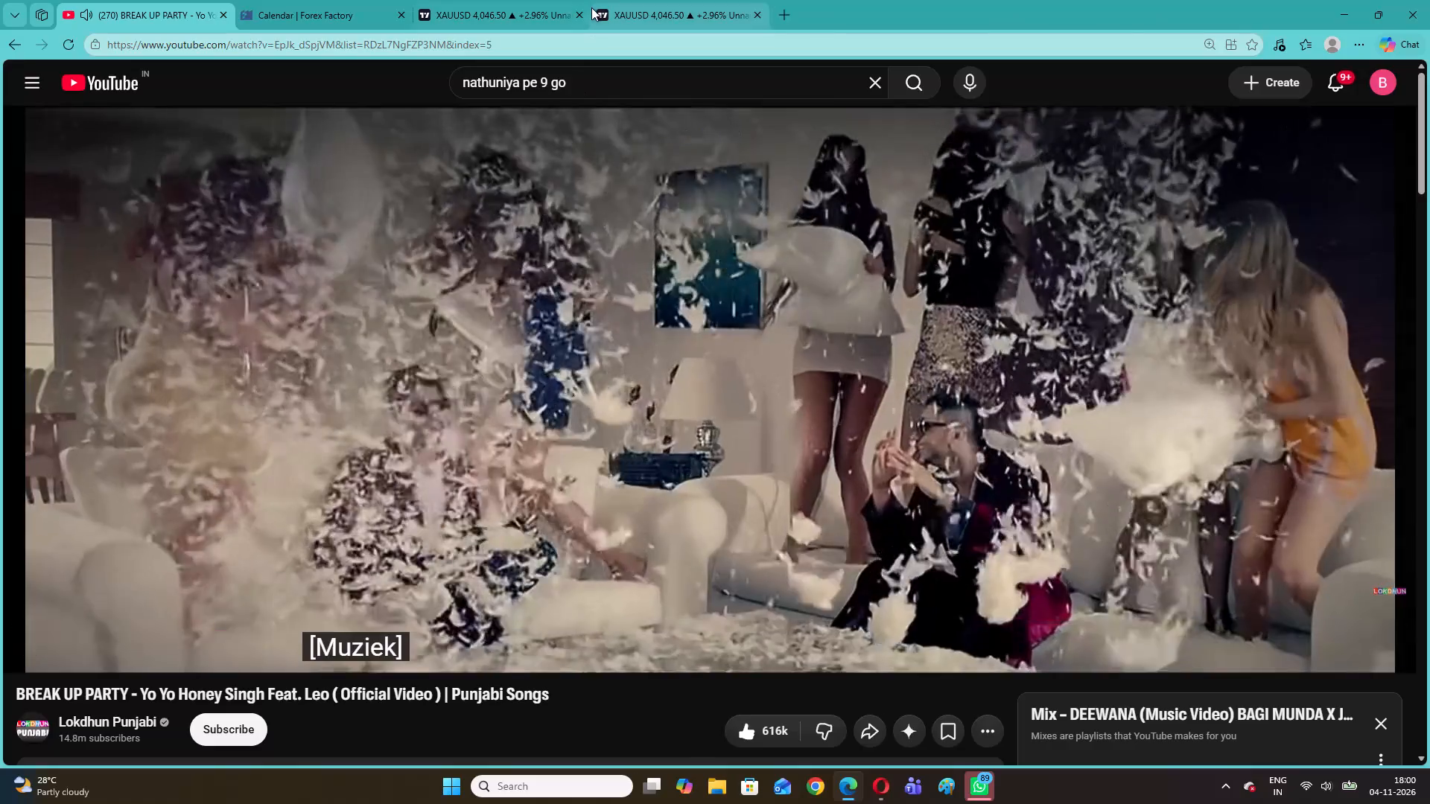
Switch to the TradingView charts and compare XAUUSD price action on the 1-minute and 5-minute timeframes.
{"action": "left_click", "coordinate": [627, 0]}
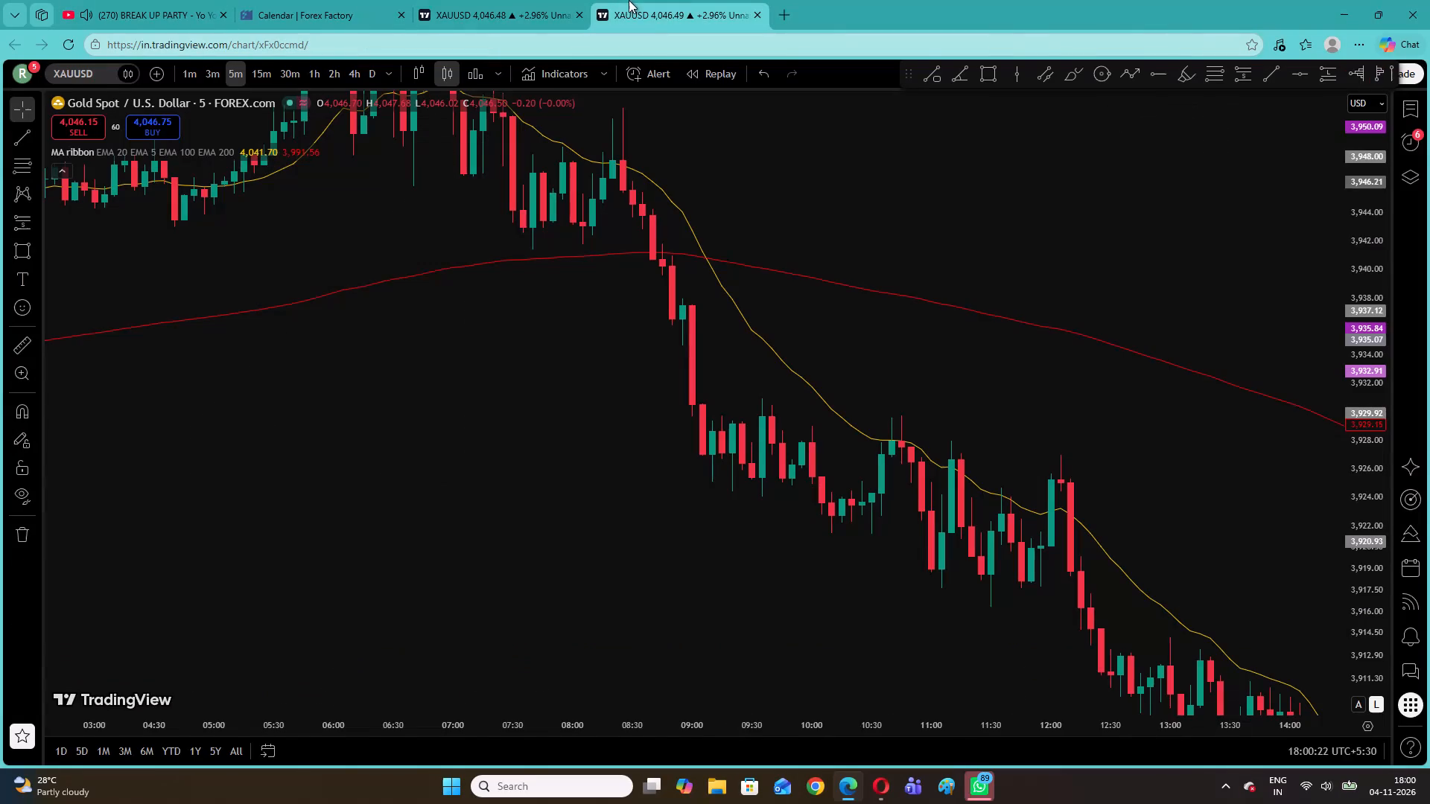
{"action": "left_click", "coordinate": [506, 0]}
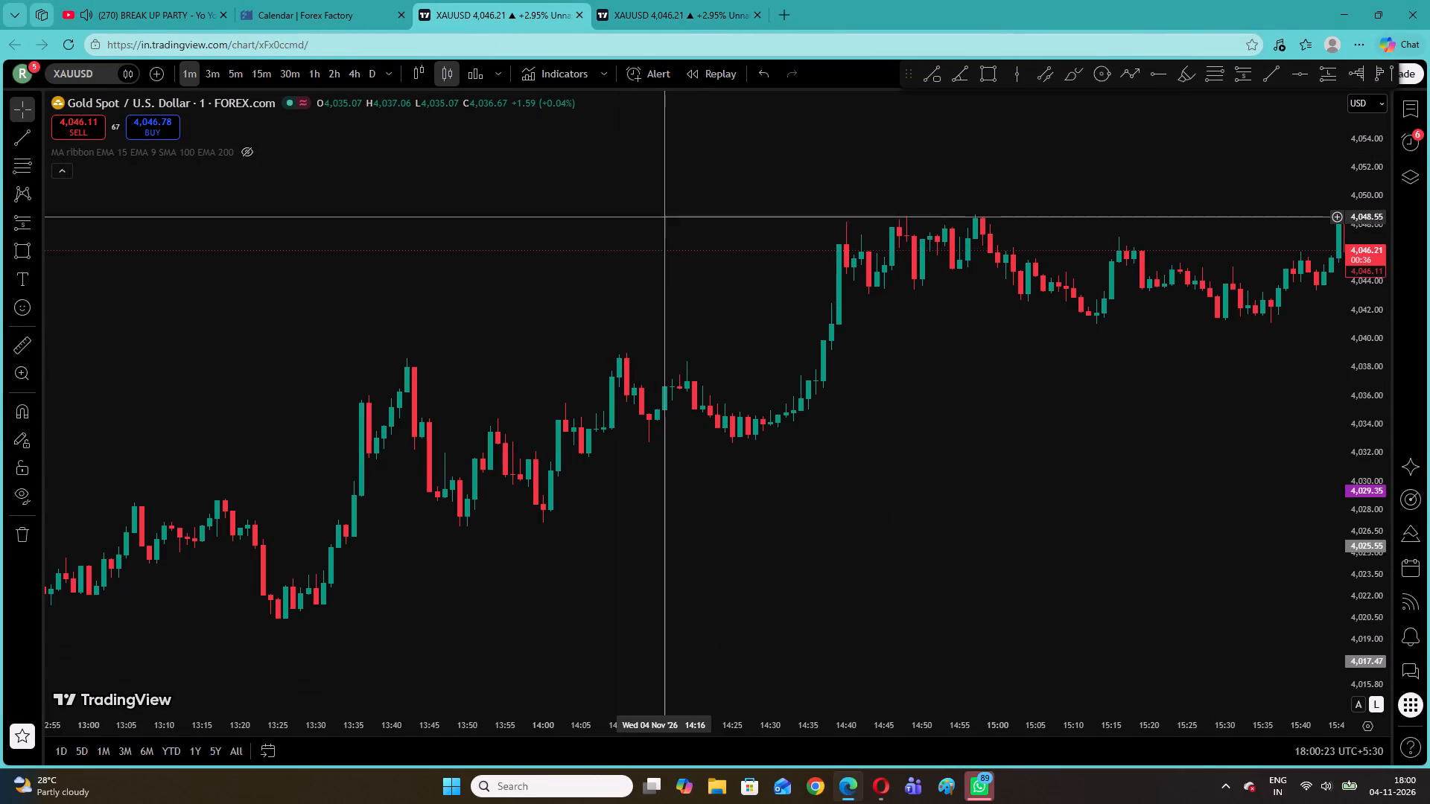
{"action": "left_click", "coordinate": [604, 0]}
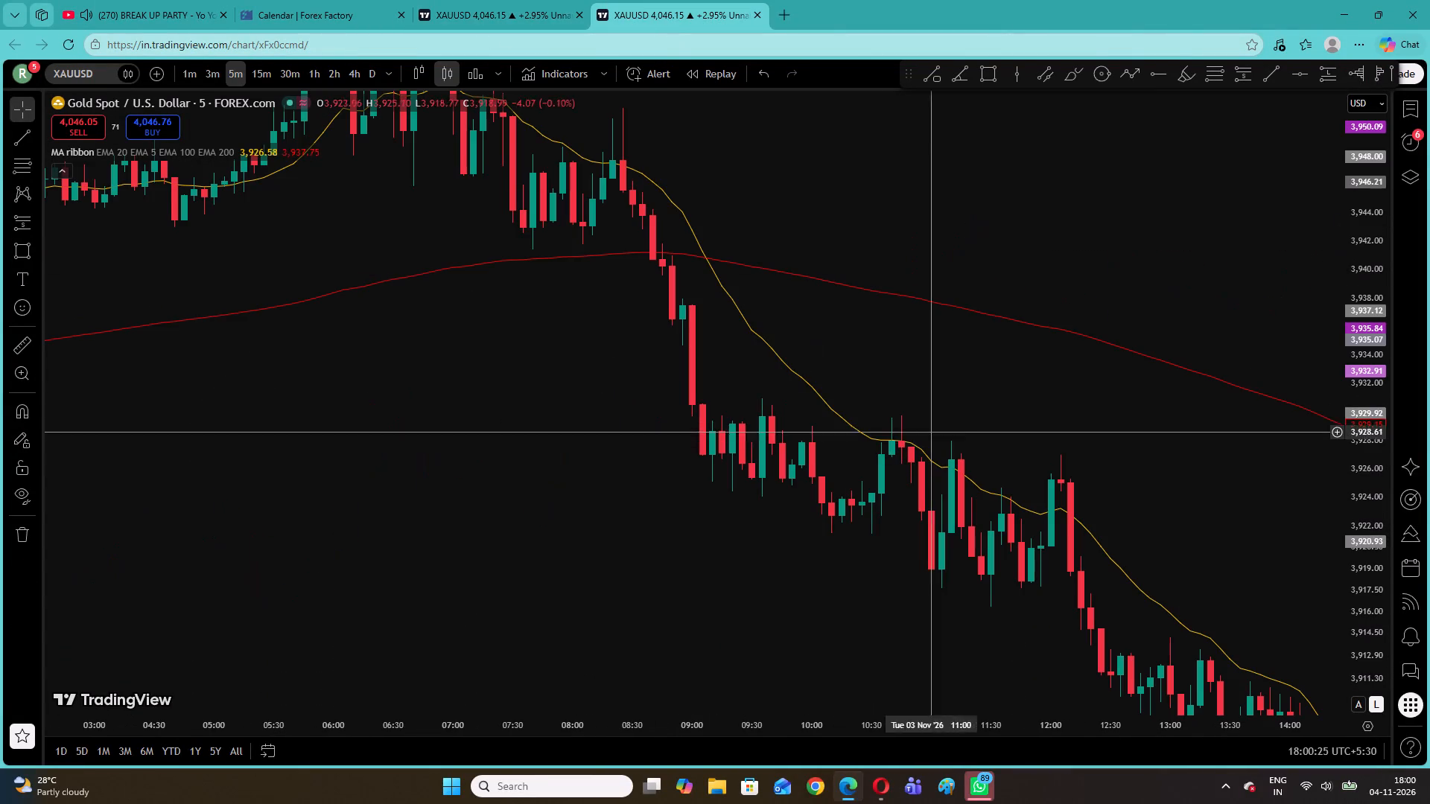
{"action": "left_click_drag", "start_coordinate": [632, 284], "coordinate": [1002, 534]}
{"action": "left_click_drag", "start_coordinate": [401, 502], "coordinate": [1075, 555]}
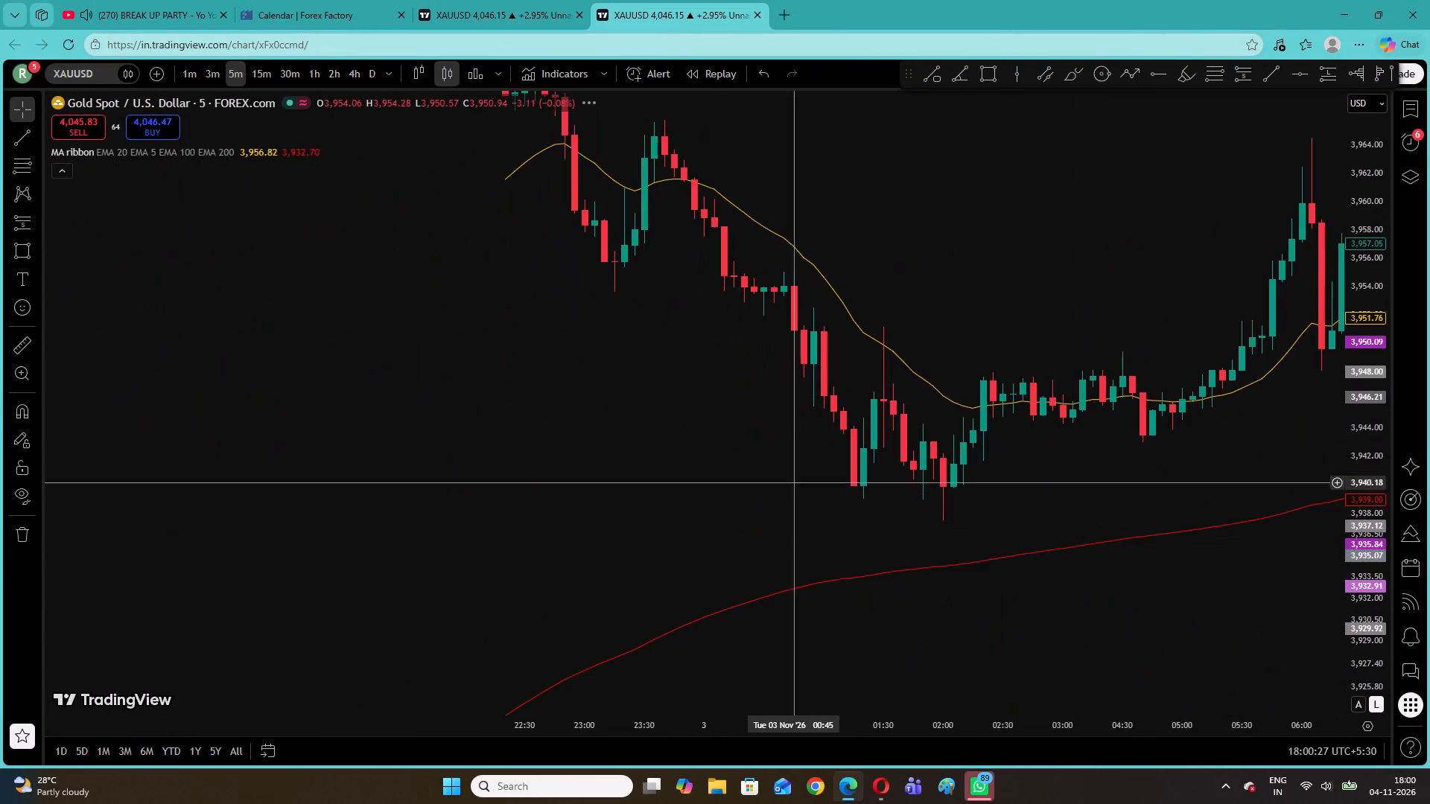
{"action": "left_click", "coordinate": [454, 4]}
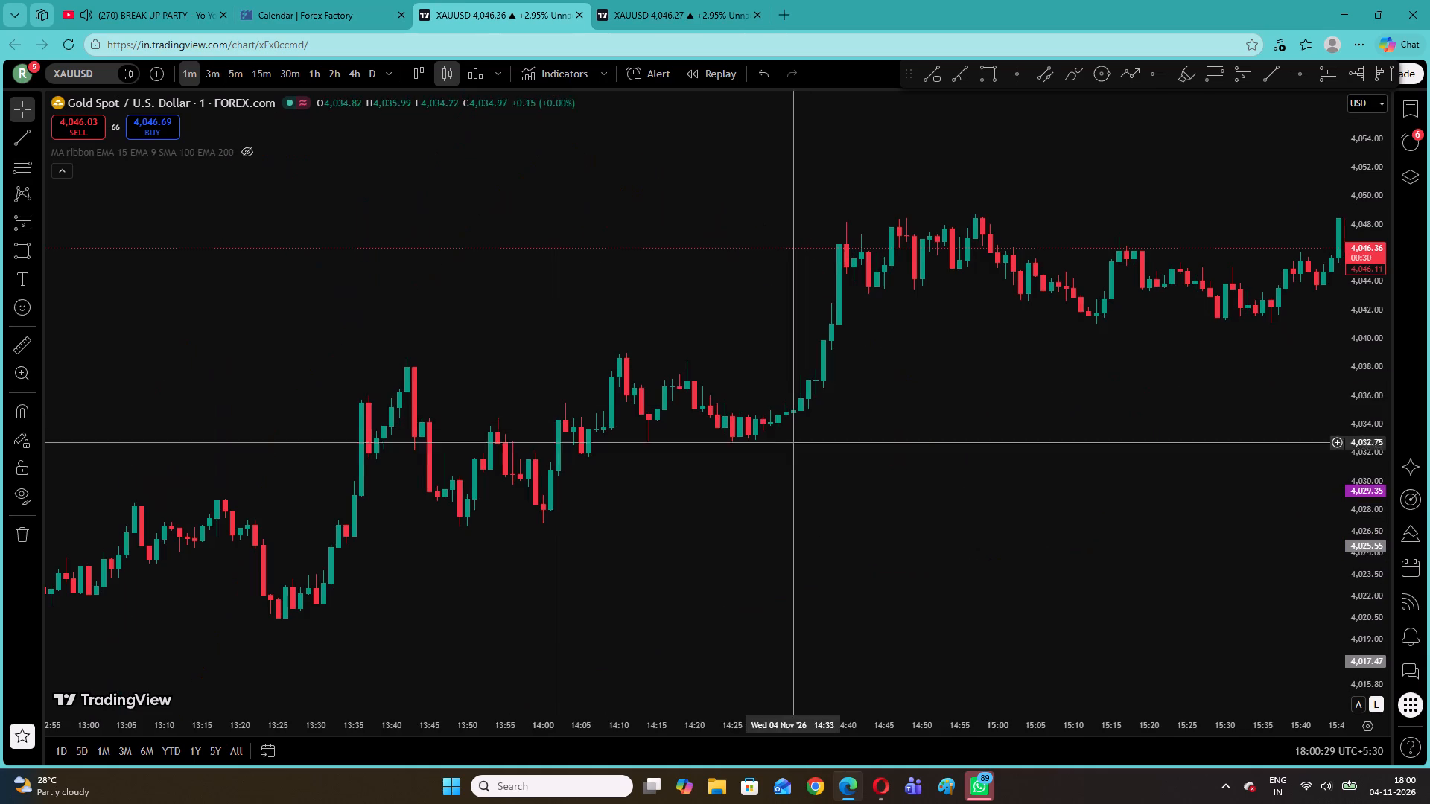
{"action": "left_click_drag", "start_coordinate": [272, 521], "coordinate": [872, 407]}
{"action": "left_click_drag", "start_coordinate": [827, 336], "coordinate": [340, 418]}
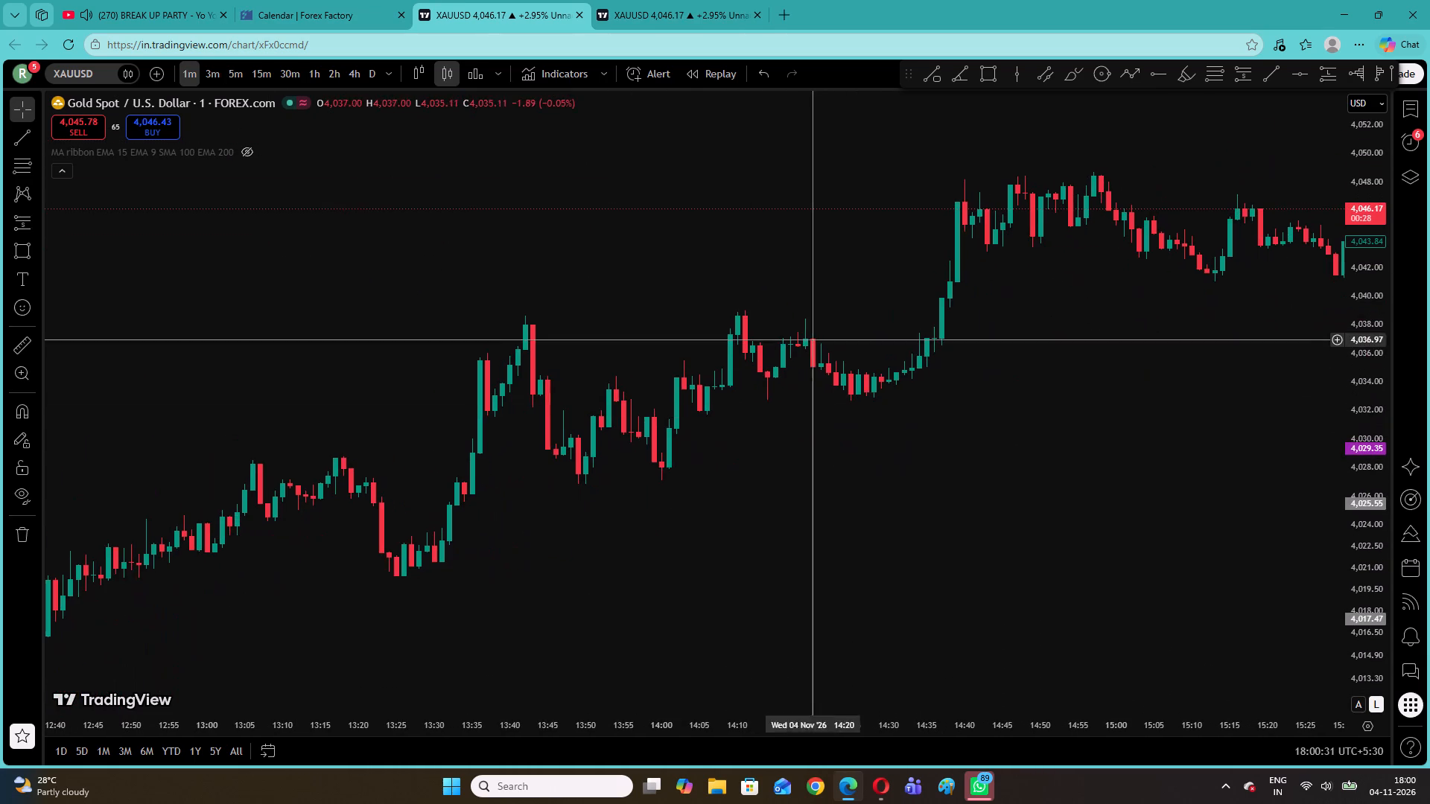
Reset the view of the 5-minute XAUUSD chart and examine the most recent candles.
{"action": "left_click", "coordinate": [667, 0]}
{"action": "right_click", "coordinate": [693, 352]}
{"action": "left_click", "coordinate": [718, 363]}
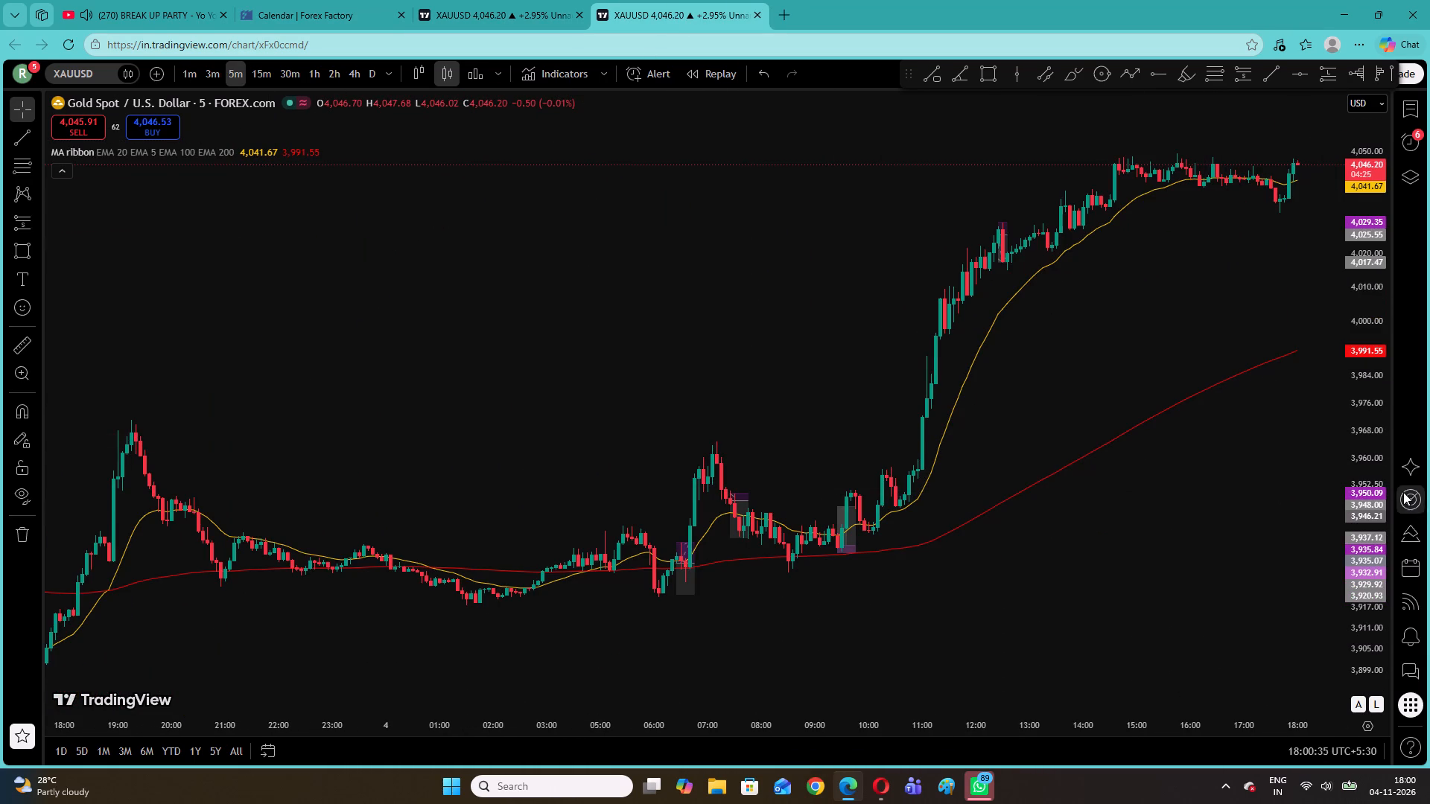
{"action": "left_click_drag", "start_coordinate": [1211, 371], "coordinate": [970, 630]}
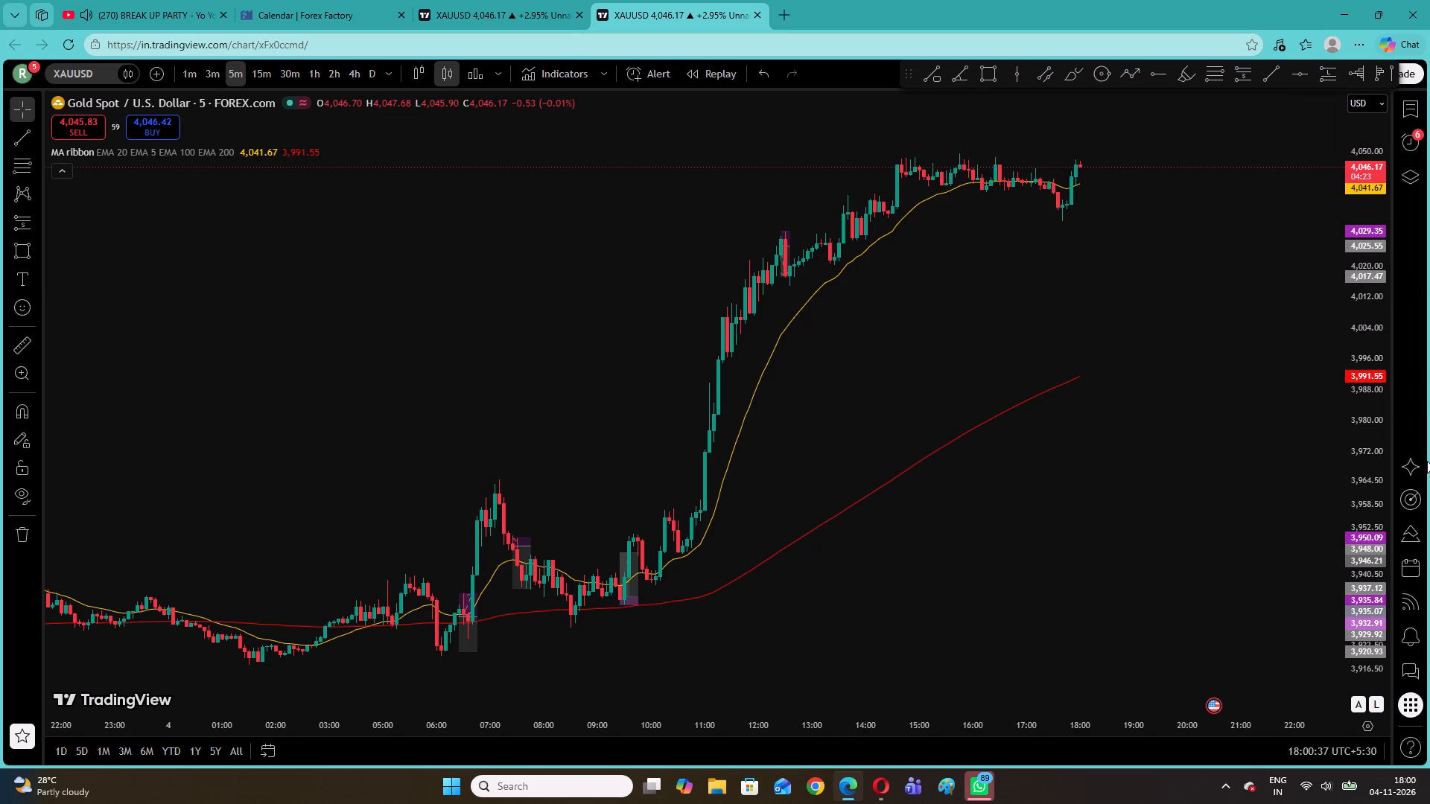
{"action": "left_click_drag", "start_coordinate": [1373, 503], "coordinate": [1371, 220]}
{"action": "left_click_drag", "start_coordinate": [1110, 149], "coordinate": [979, 718]}
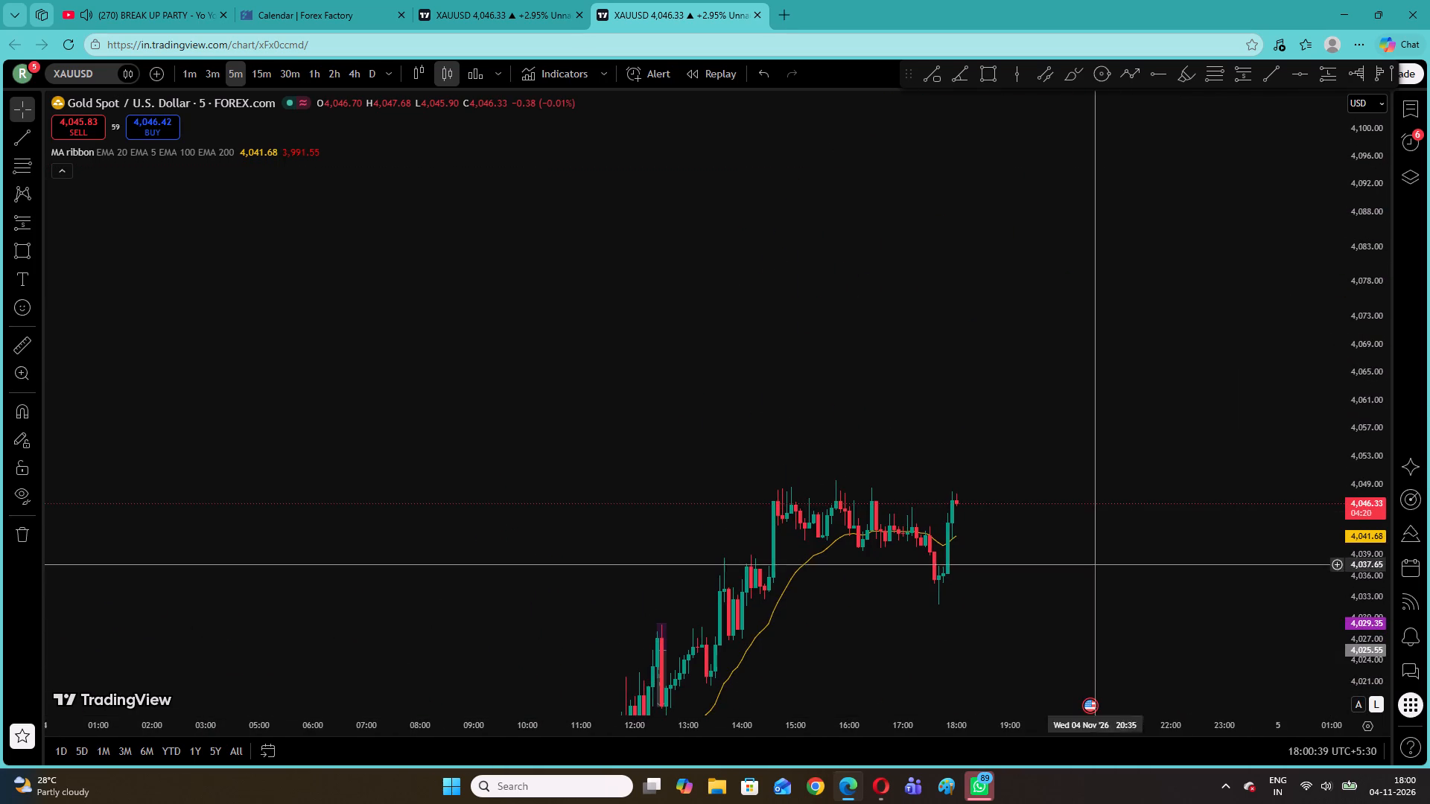
{"action": "left_click_drag", "start_coordinate": [1065, 552], "coordinate": [1175, 418]}
{"action": "left_click_drag", "start_coordinate": [1363, 563], "coordinate": [1367, 438]}
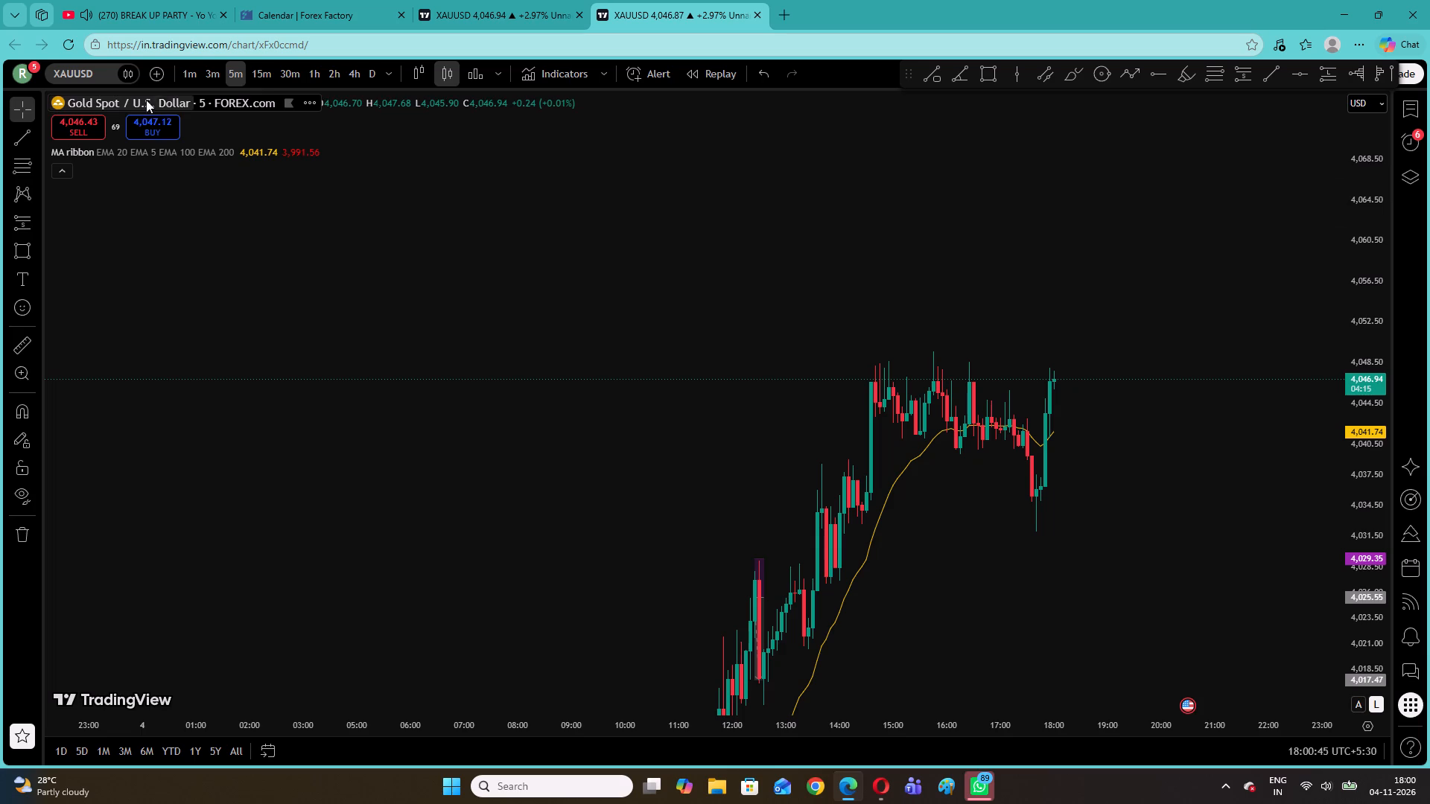
Switch the chart to the 1-minute timeframe and examine the price swings leading up to the current candle.
{"action": "left_click", "coordinate": [185, 81]}
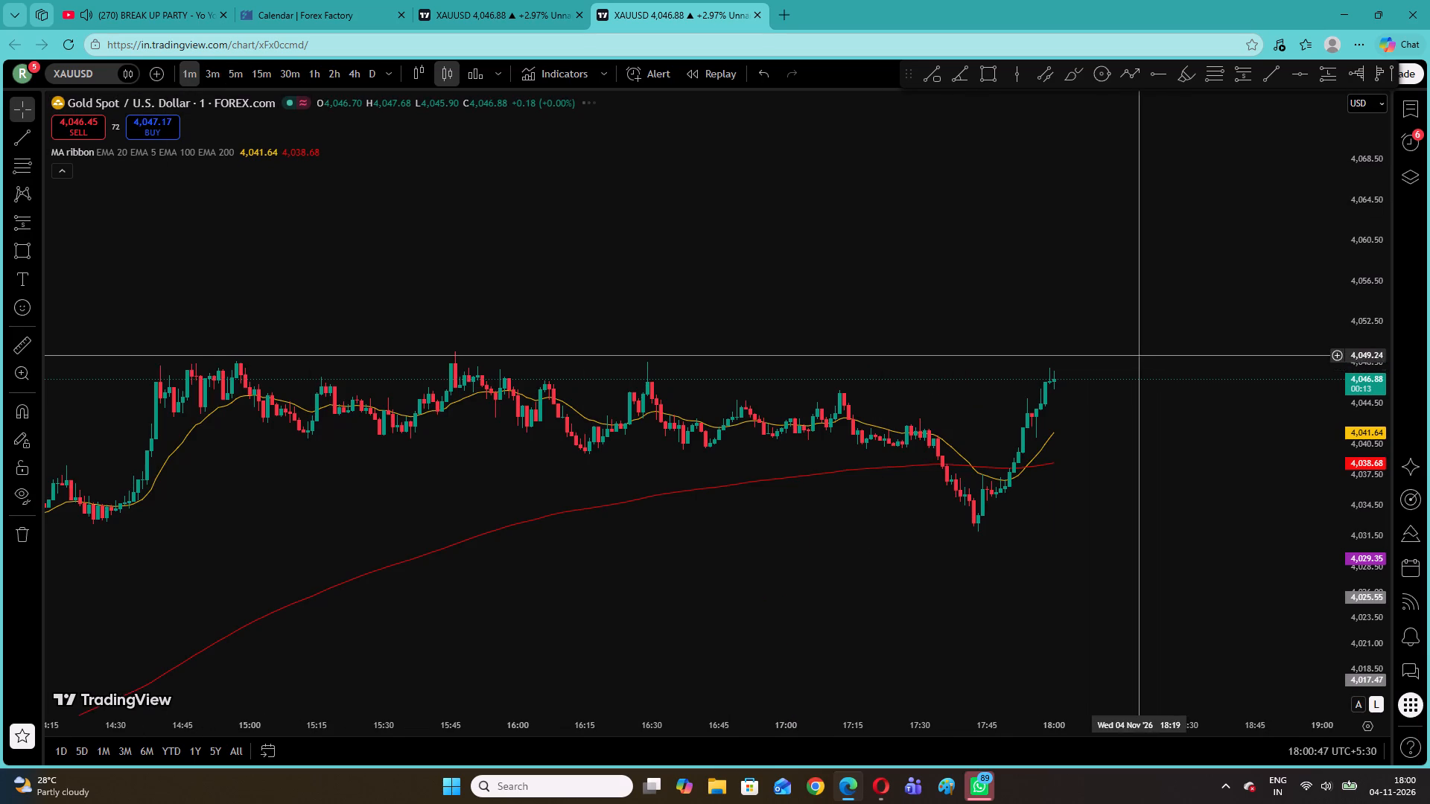
{"action": "left_click_drag", "start_coordinate": [1376, 558], "coordinate": [1344, 306]}
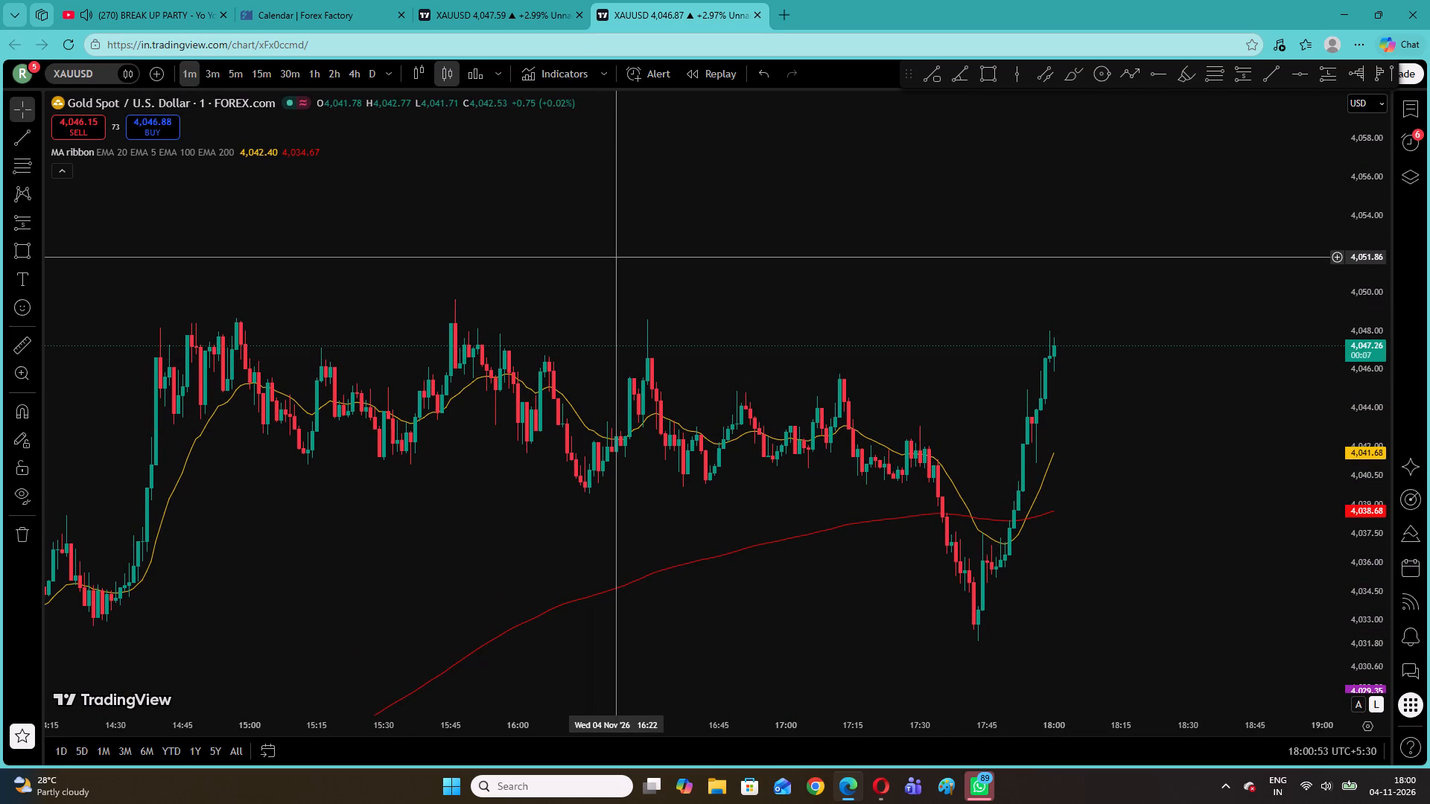
{"action": "left_click_drag", "start_coordinate": [641, 524], "coordinate": [1032, 317]}
{"action": "left_click_drag", "start_coordinate": [1063, 415], "coordinate": [937, 438]}
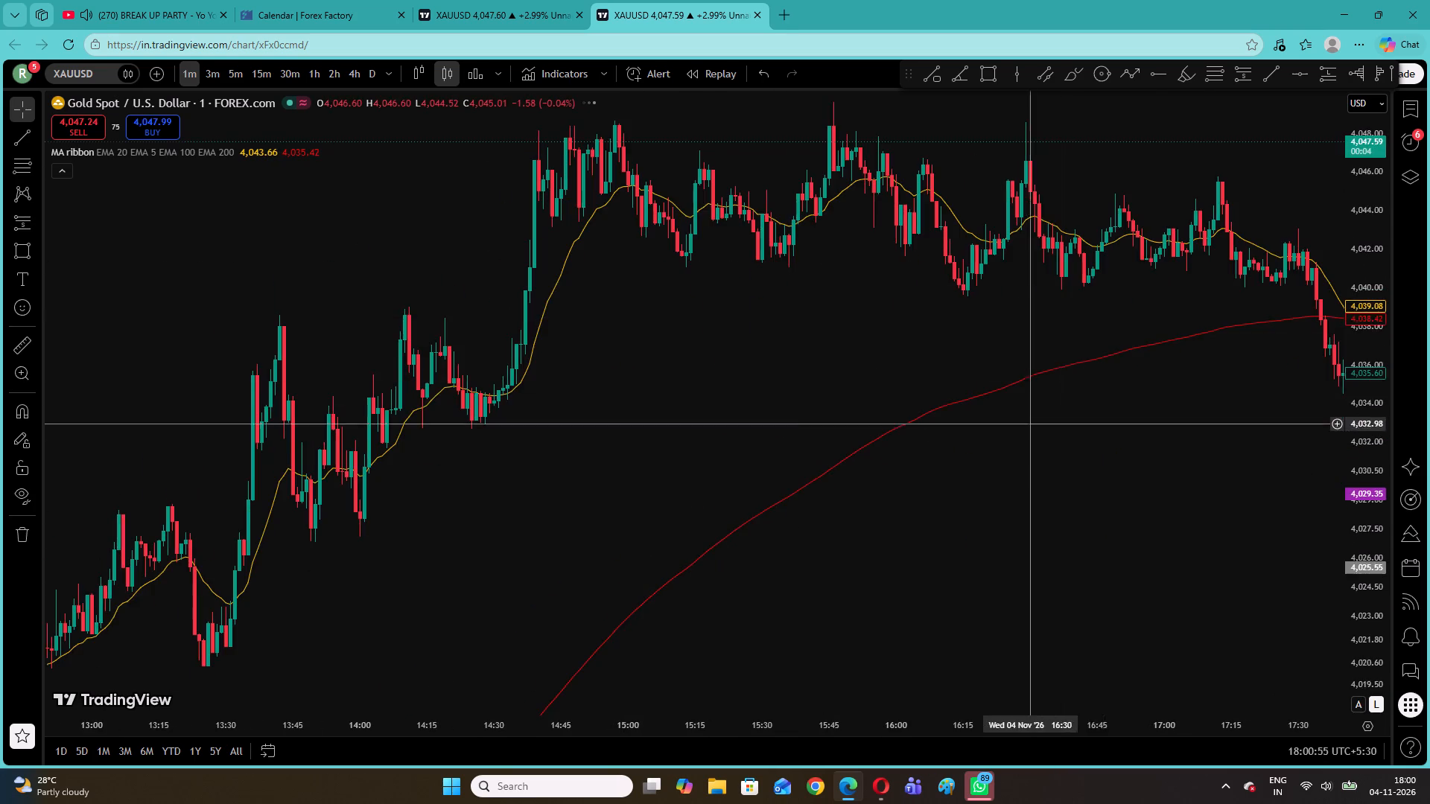
{"action": "left_click_drag", "start_coordinate": [937, 438], "coordinate": [818, 459]}
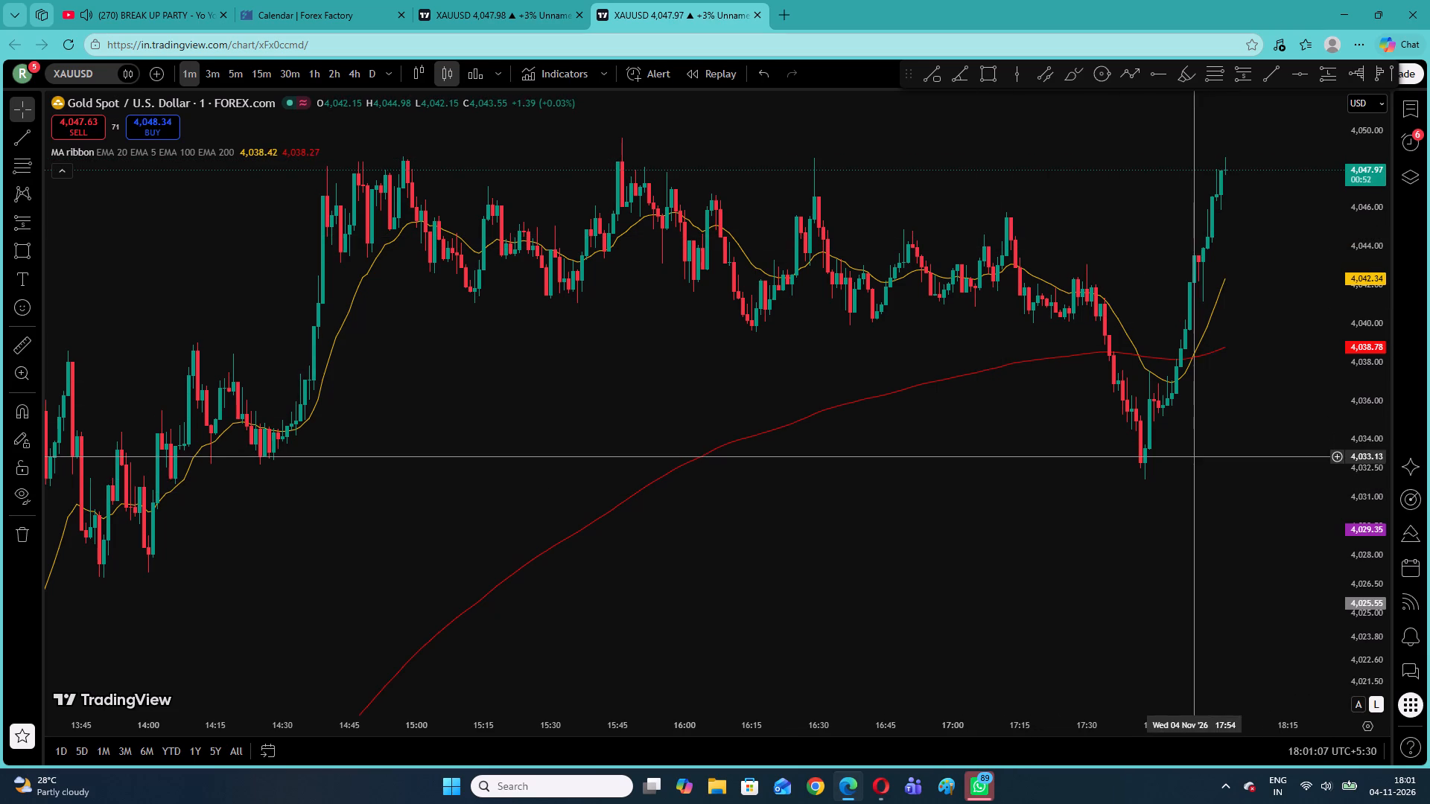
{"action": "left_click_drag", "start_coordinate": [1132, 197], "coordinate": [1037, 251]}
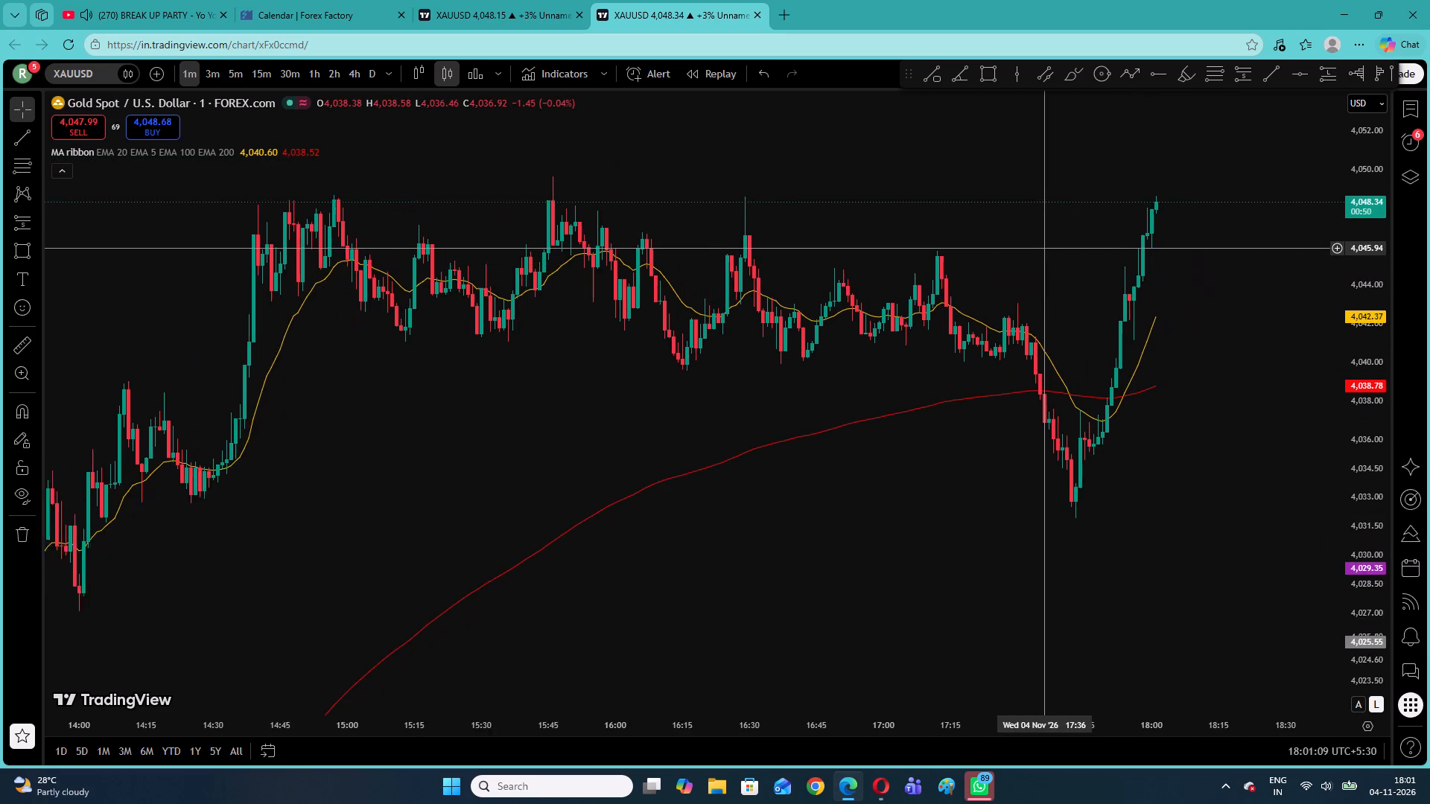
{"action": "left_click_drag", "start_coordinate": [1037, 251], "coordinate": [1035, 252]}
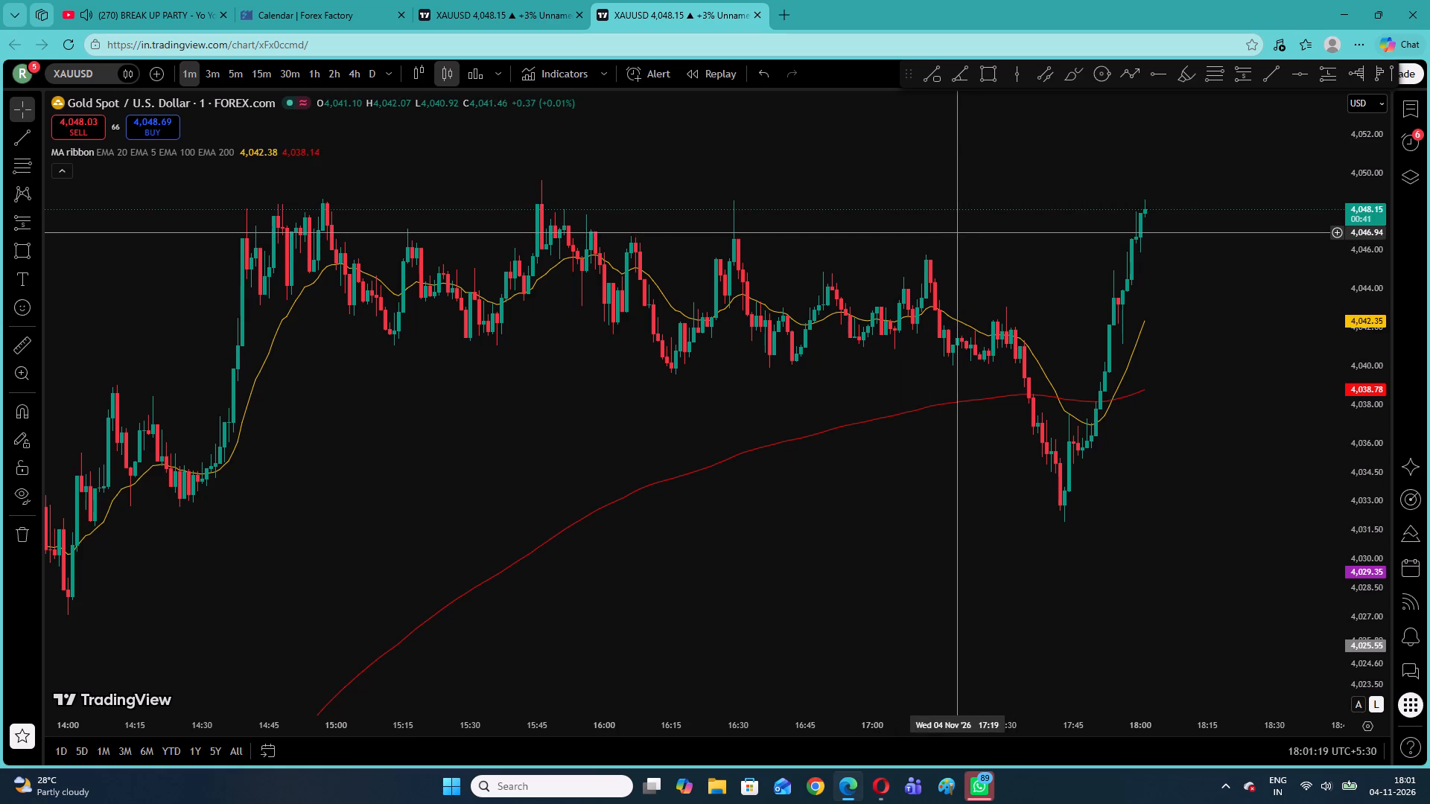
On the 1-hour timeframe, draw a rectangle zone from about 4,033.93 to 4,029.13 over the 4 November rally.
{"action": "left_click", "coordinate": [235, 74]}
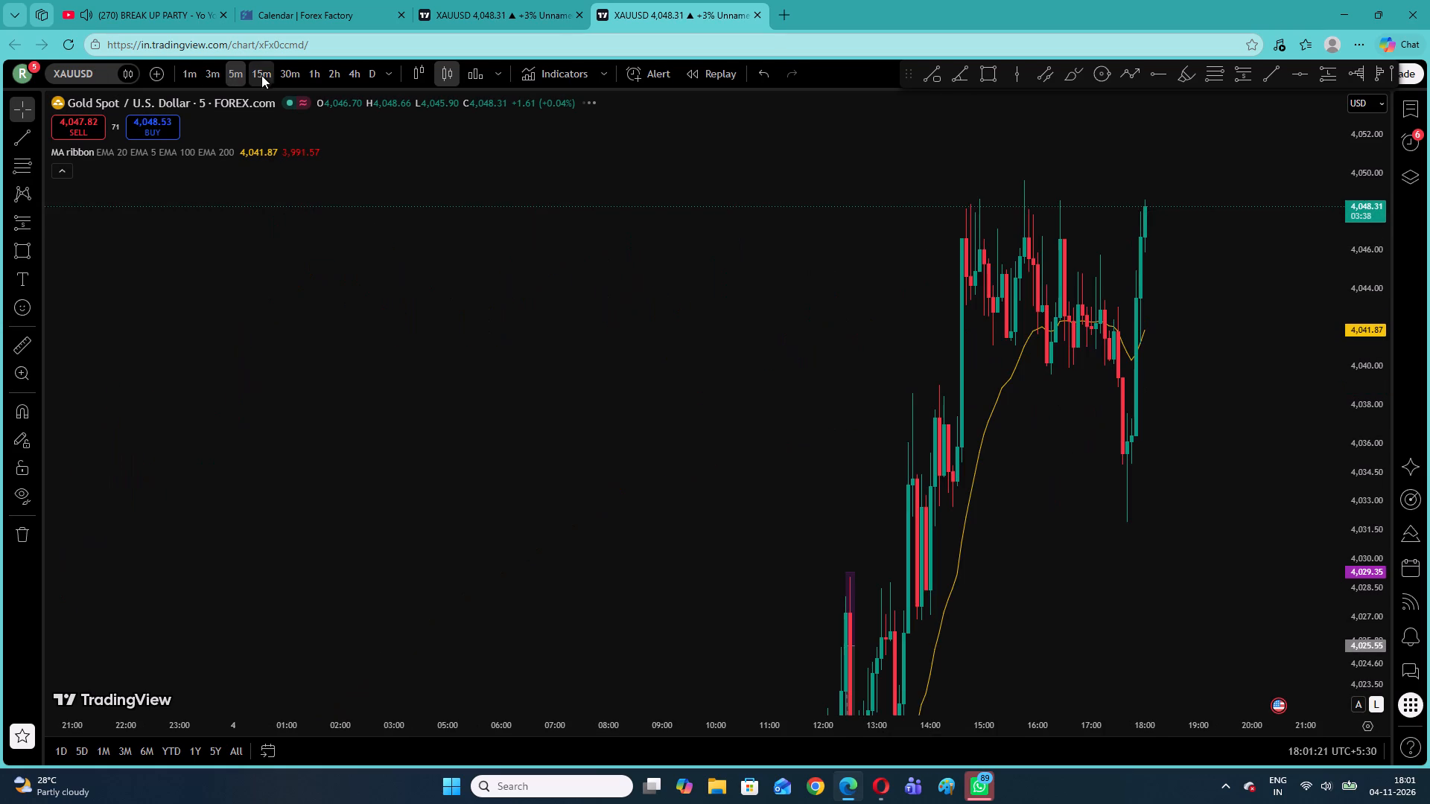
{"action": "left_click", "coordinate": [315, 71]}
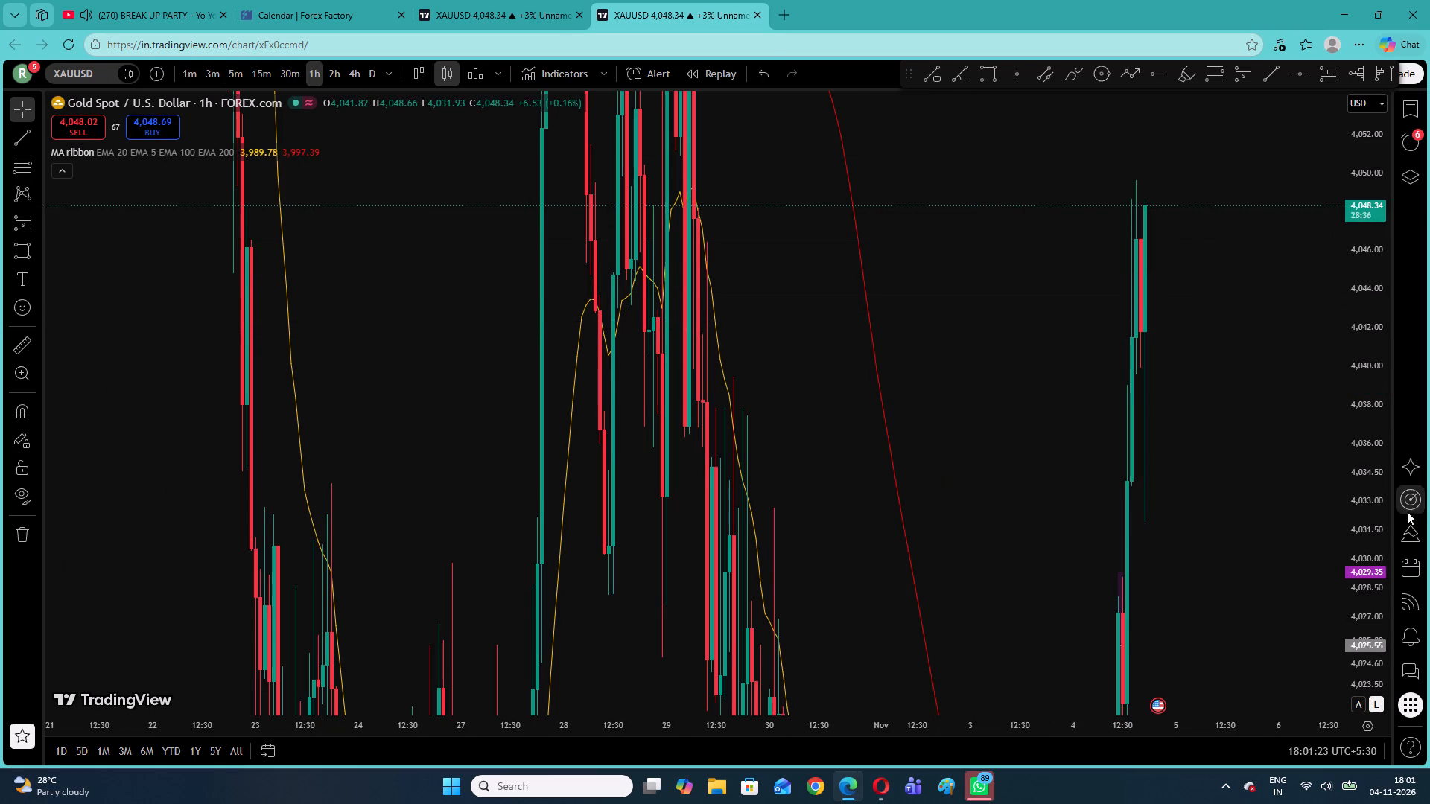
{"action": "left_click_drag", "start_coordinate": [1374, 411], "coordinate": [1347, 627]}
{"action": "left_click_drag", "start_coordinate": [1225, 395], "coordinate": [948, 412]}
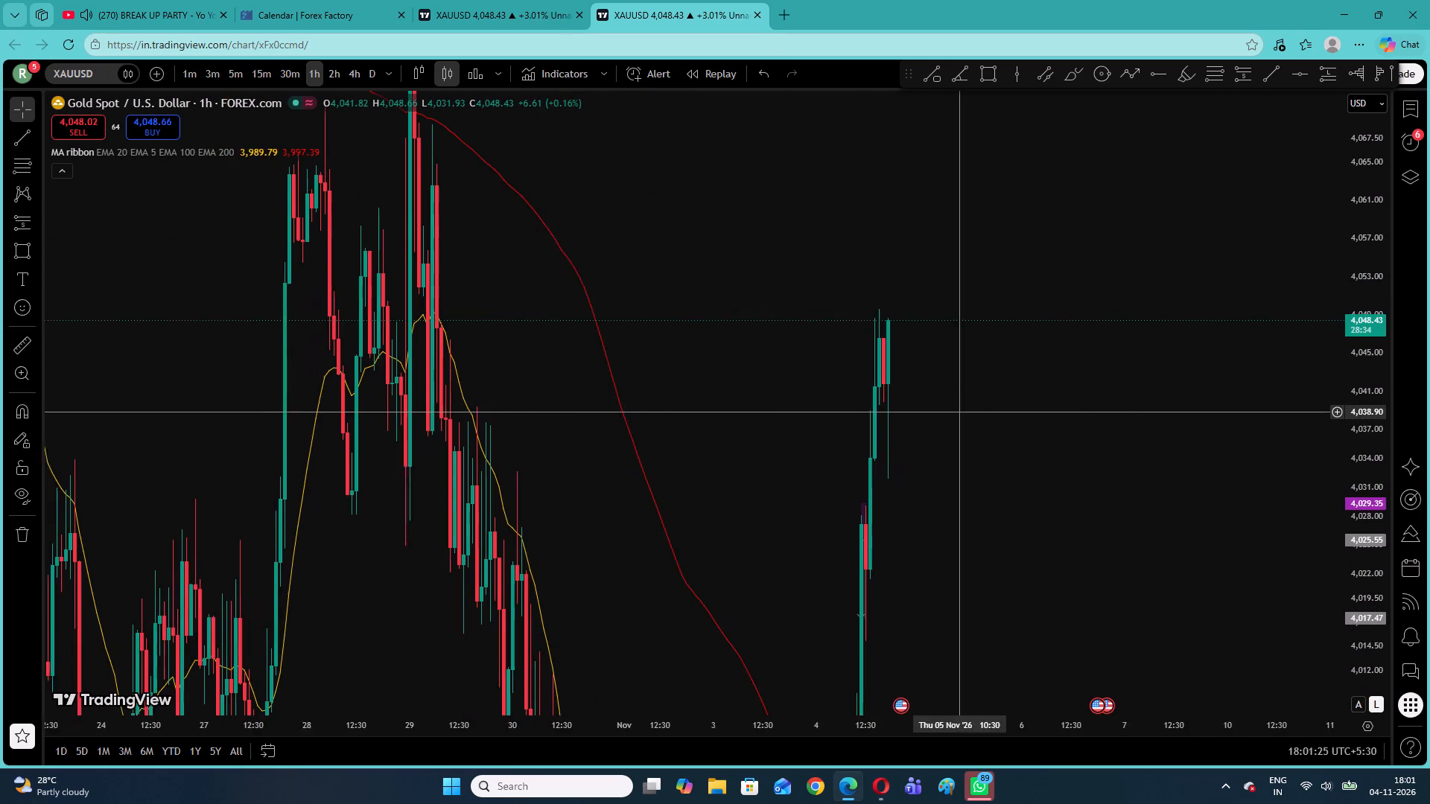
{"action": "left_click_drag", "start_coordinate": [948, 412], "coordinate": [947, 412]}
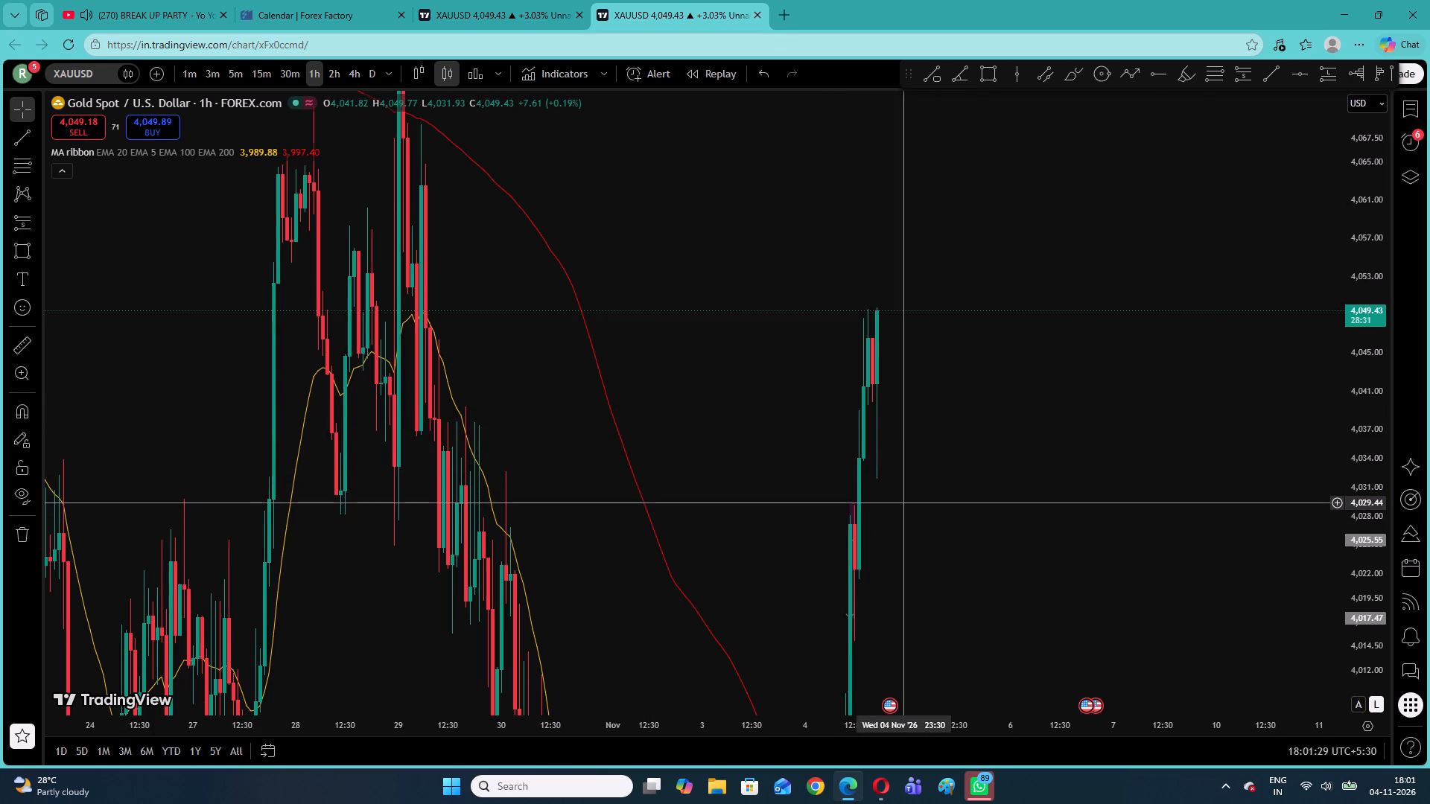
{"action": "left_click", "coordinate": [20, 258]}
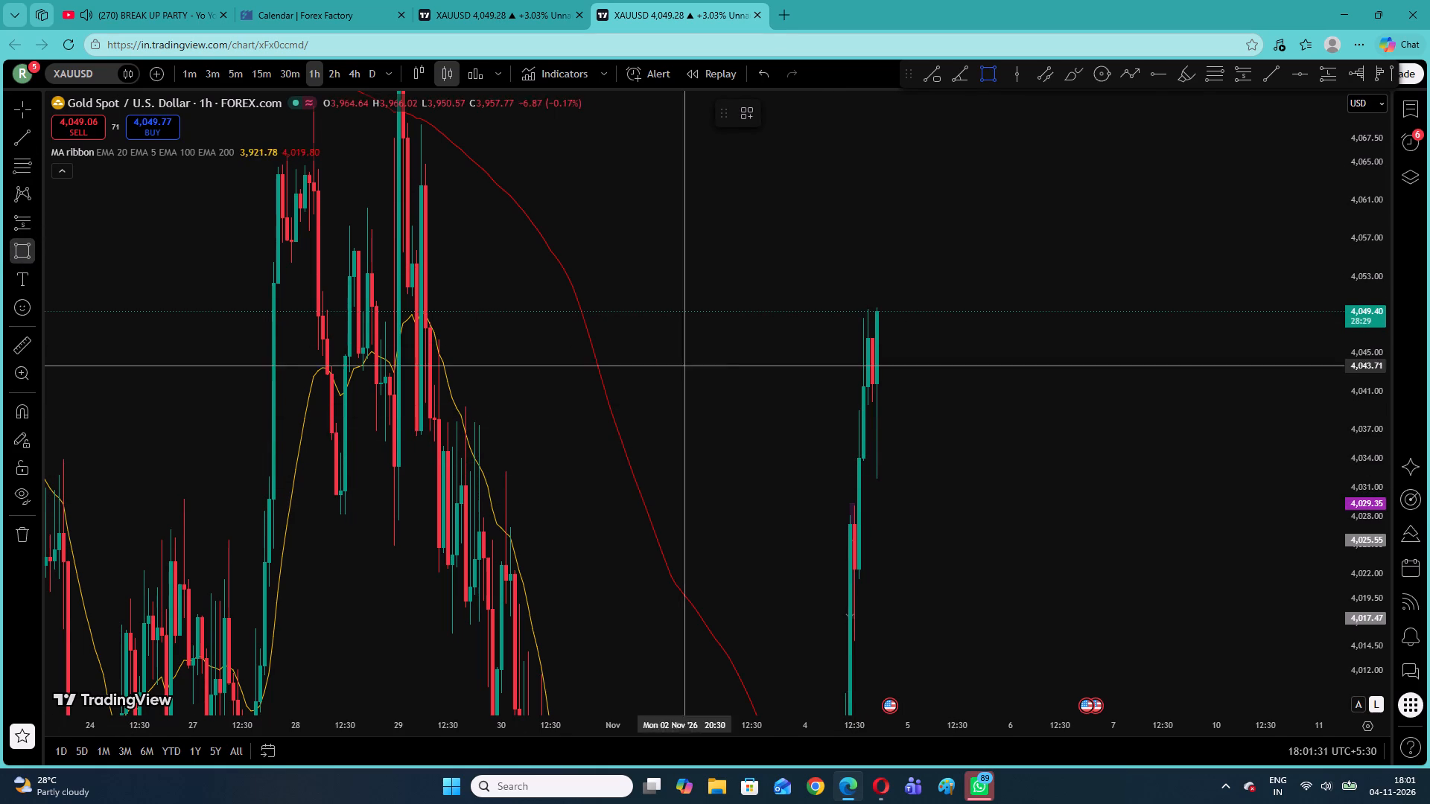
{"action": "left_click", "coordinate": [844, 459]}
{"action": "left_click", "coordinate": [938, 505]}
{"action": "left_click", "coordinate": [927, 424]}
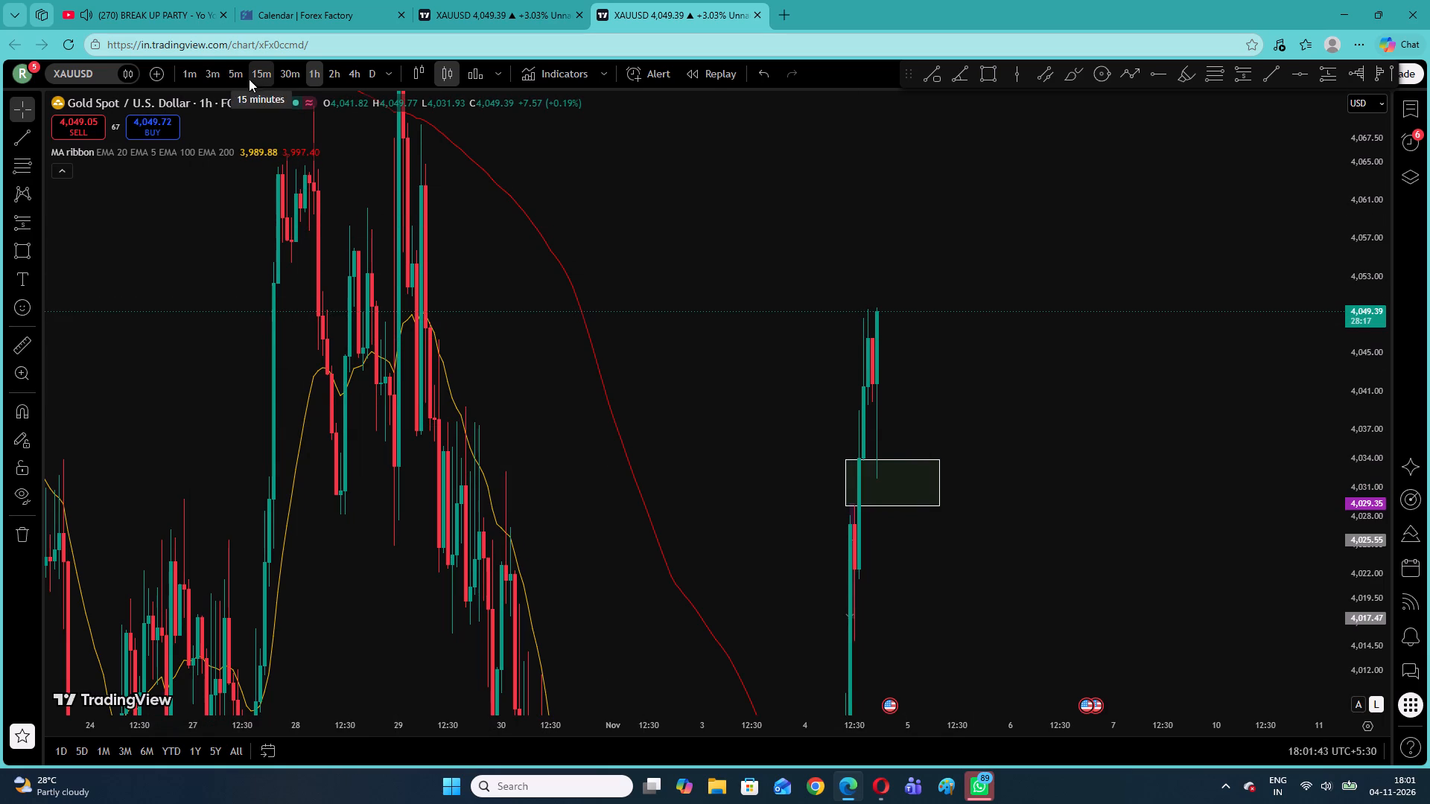
Review the drawn zone against price on the 5-minute, 3-minute and 1-minute timeframes.
{"action": "left_click", "coordinate": [242, 79]}
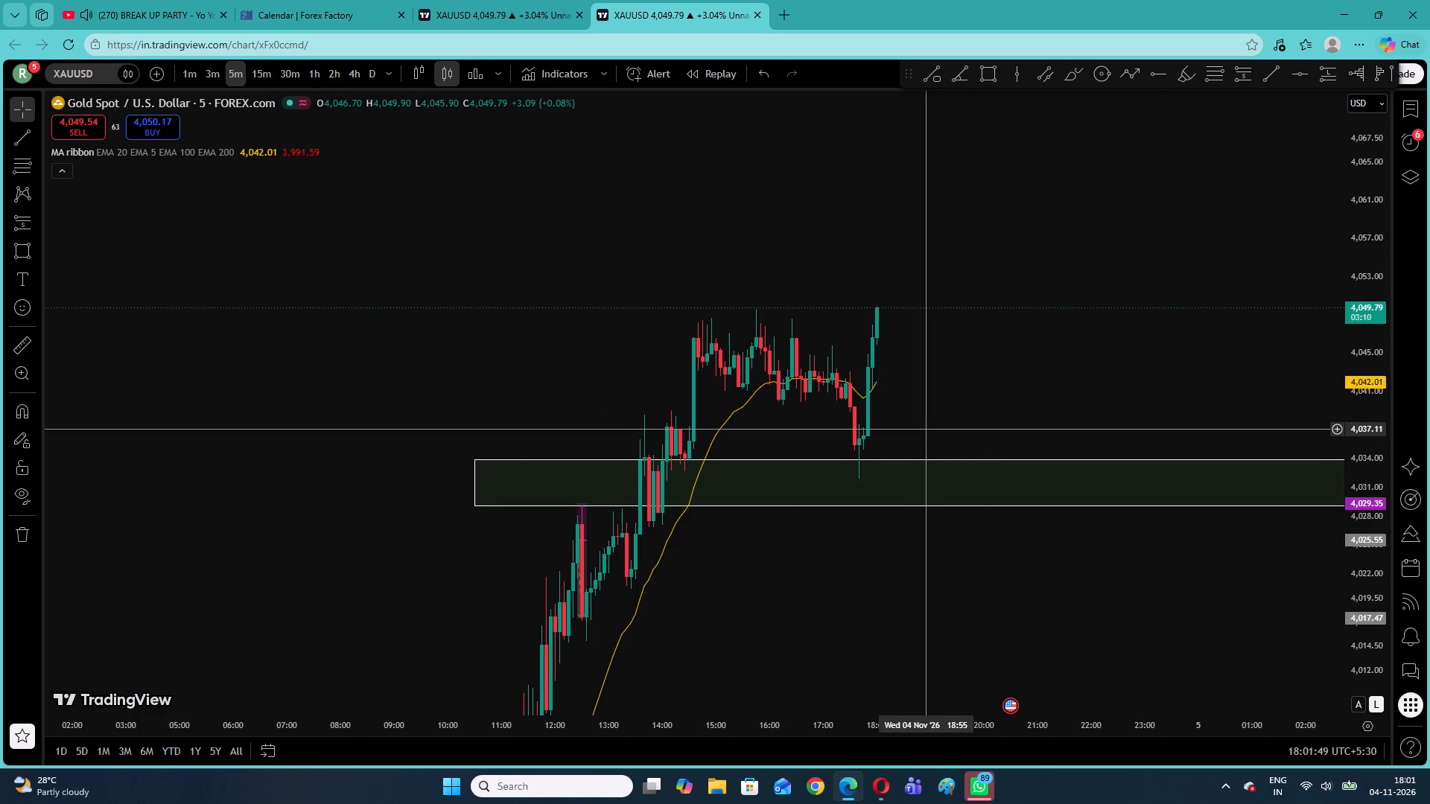
{"action": "left_click", "coordinate": [206, 72]}
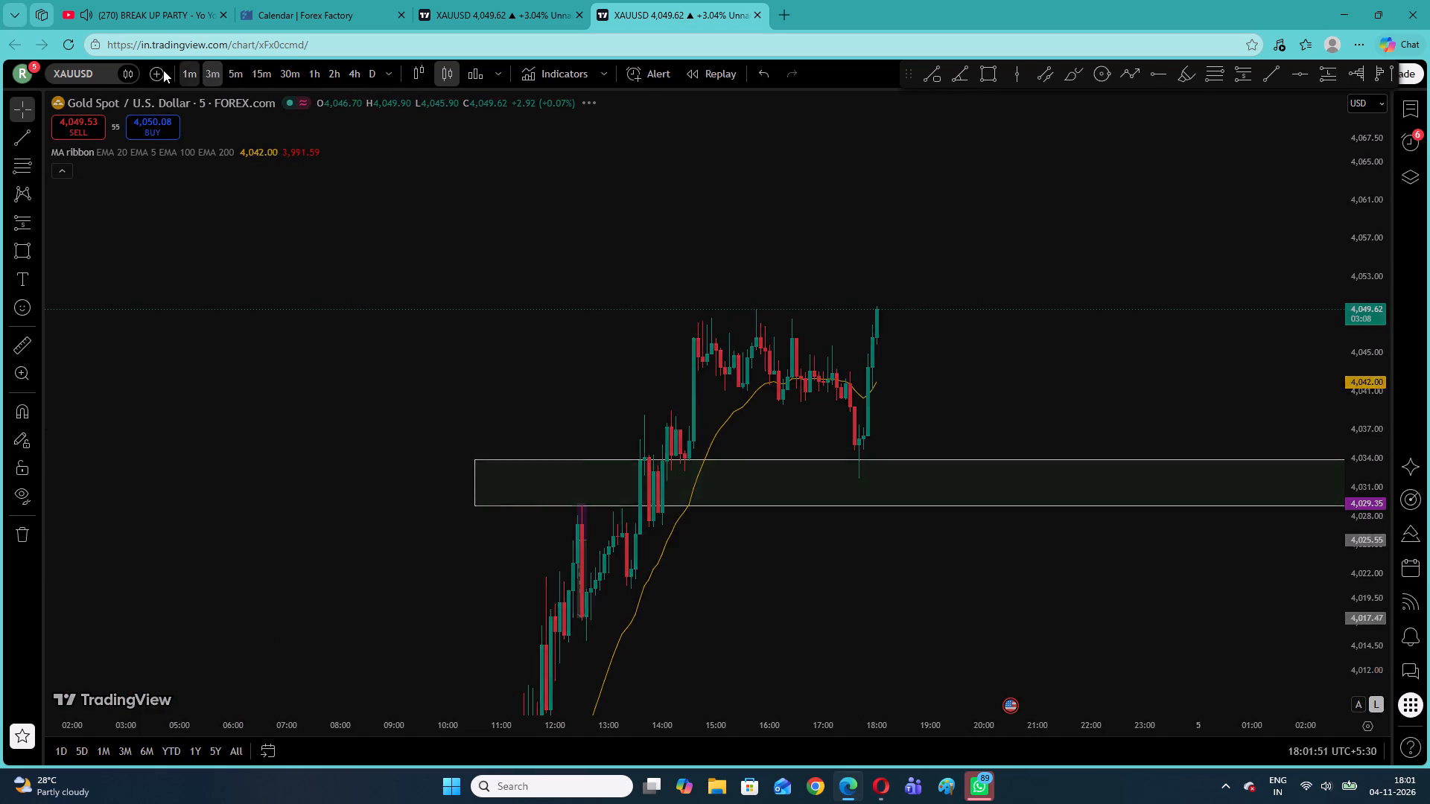
{"action": "left_click", "coordinate": [184, 70]}
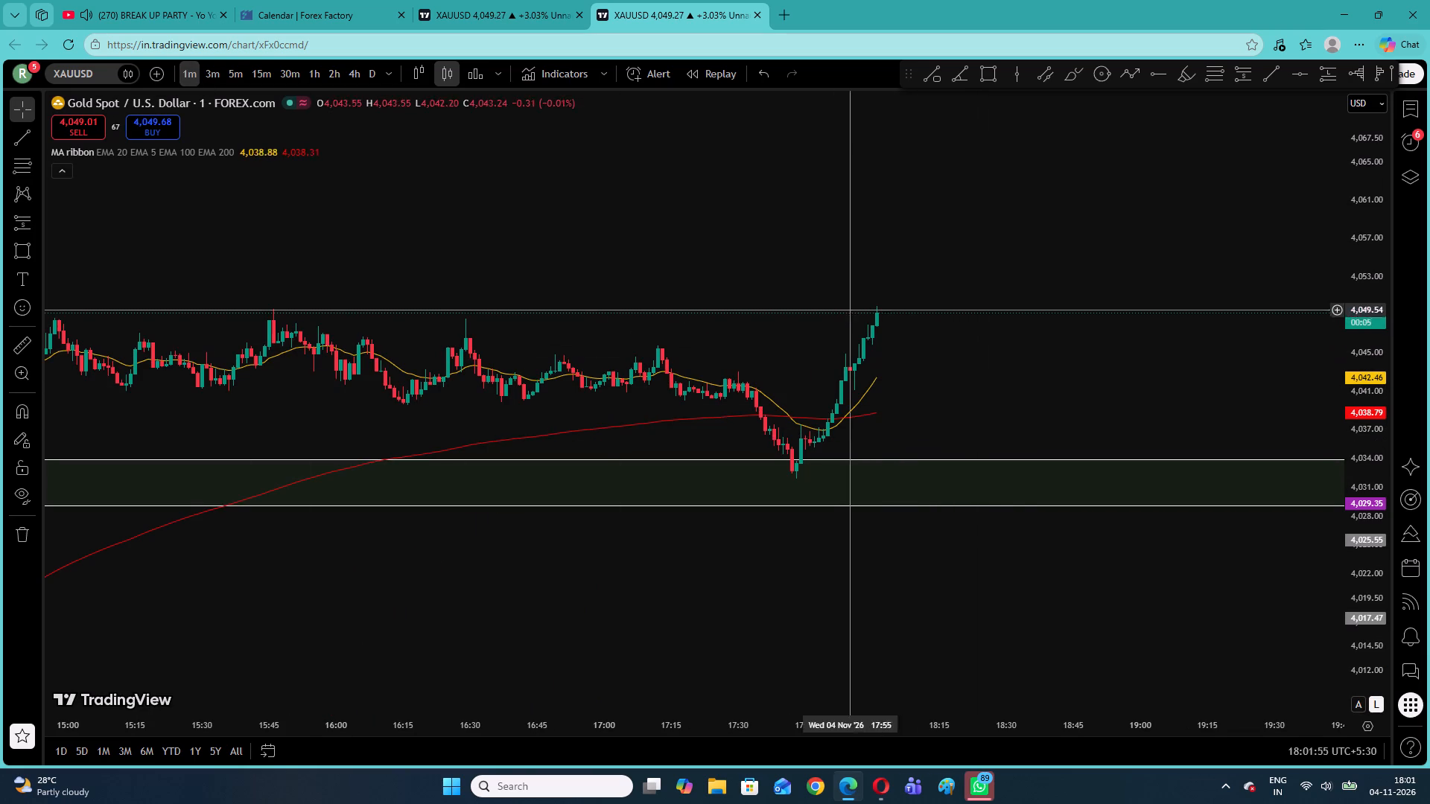
Hide the MA ribbon indicator on the 1-minute chart.
{"action": "left_click", "coordinate": [244, 146]}
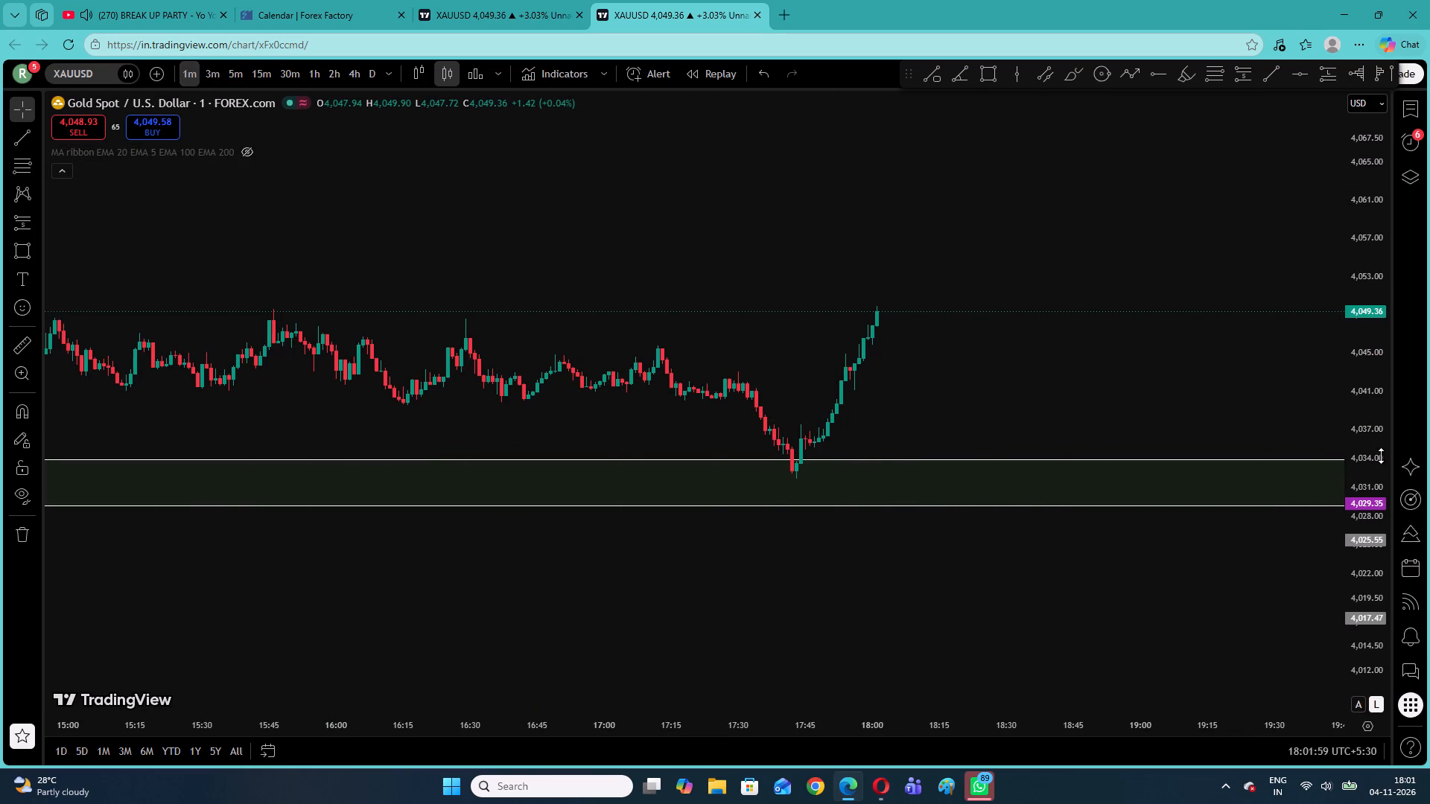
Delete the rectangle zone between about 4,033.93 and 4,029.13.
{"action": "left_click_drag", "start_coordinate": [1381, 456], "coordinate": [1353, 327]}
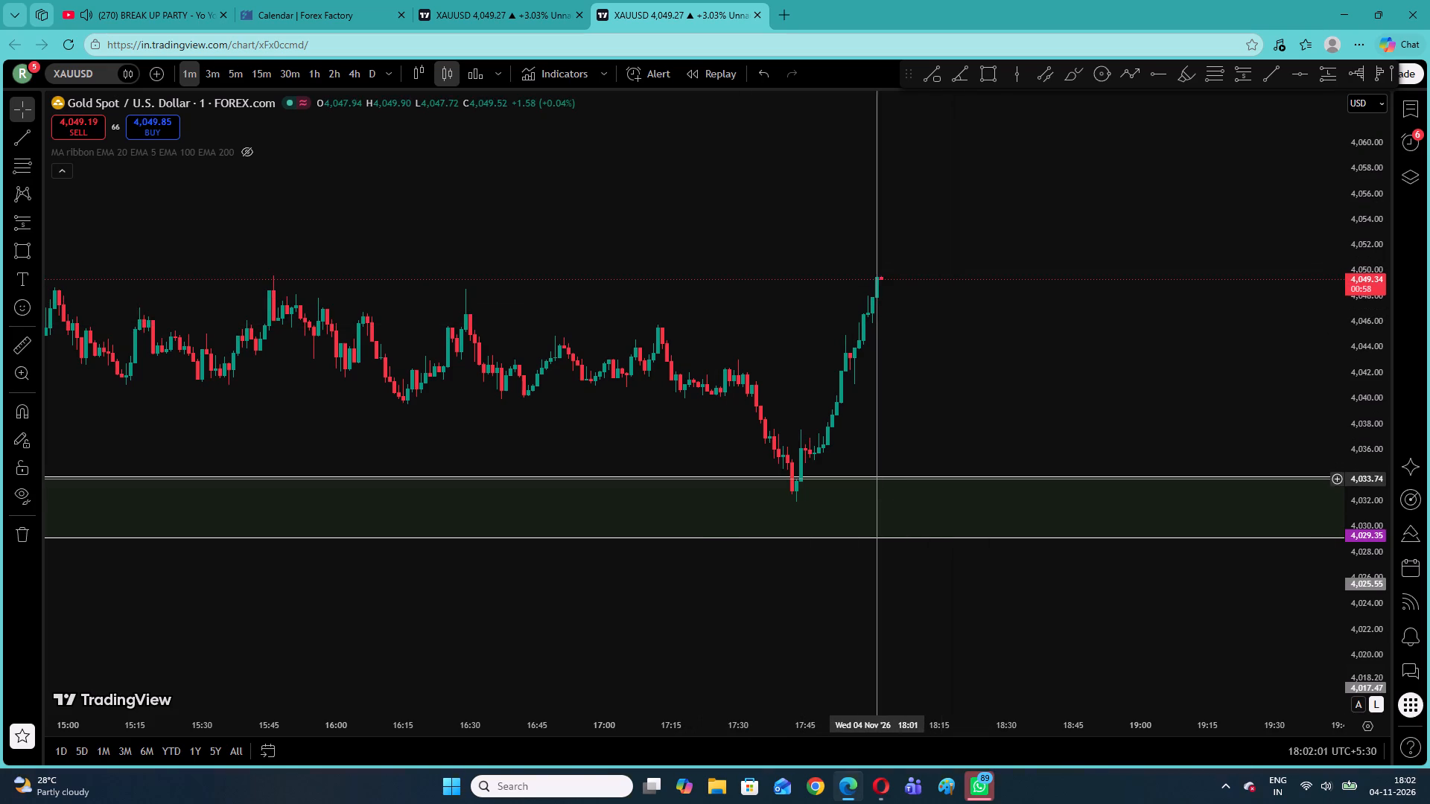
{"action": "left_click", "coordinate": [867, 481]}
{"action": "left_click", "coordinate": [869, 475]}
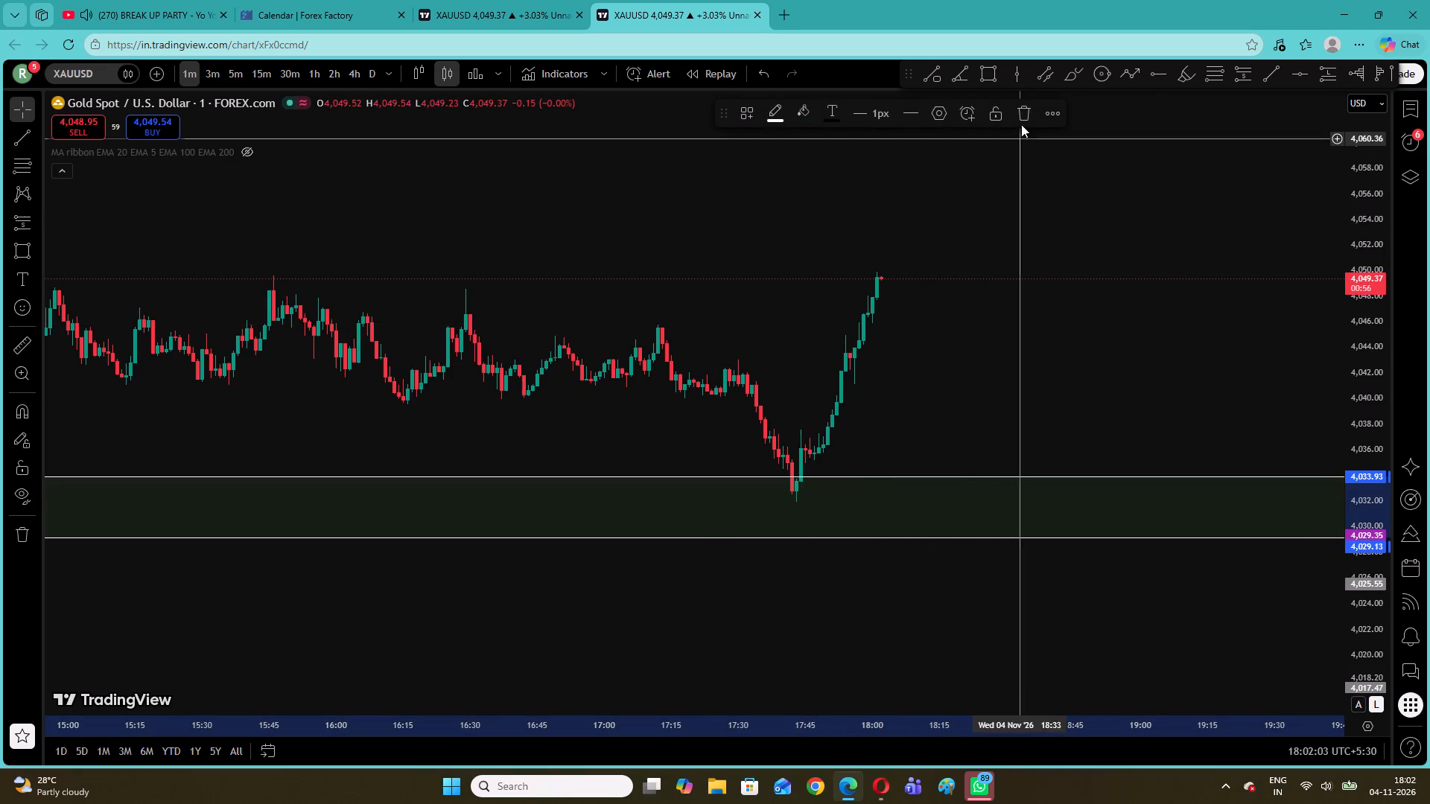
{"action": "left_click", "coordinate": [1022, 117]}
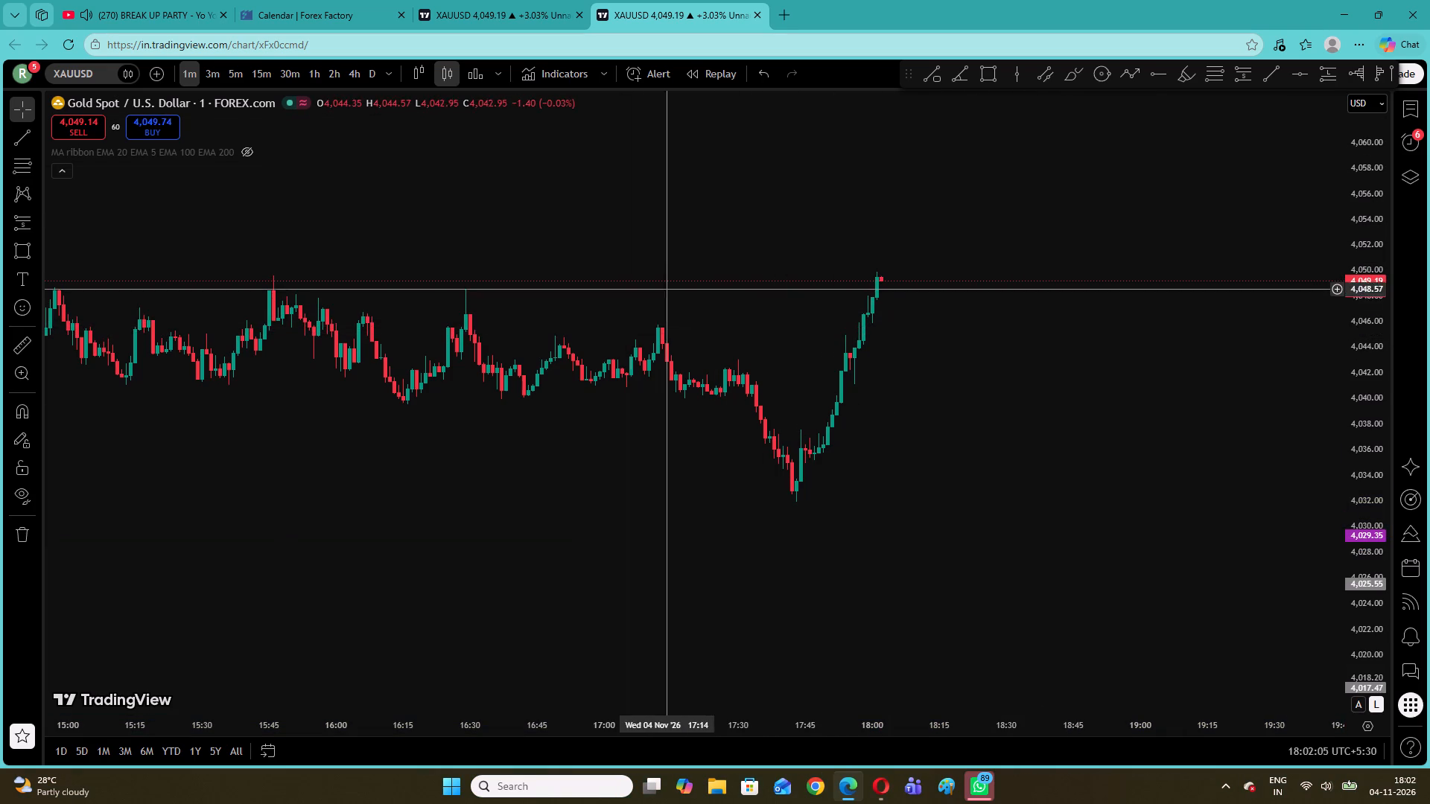
Draw a rectangle zone on the 1-minute chart from about 4,044.64 at 17:11 to about 4,042.94 at 17:35.
{"action": "left_click_drag", "start_coordinate": [347, 271], "coordinate": [1225, 317]}
{"action": "left_click_drag", "start_coordinate": [1090, 305], "coordinate": [527, 232]}
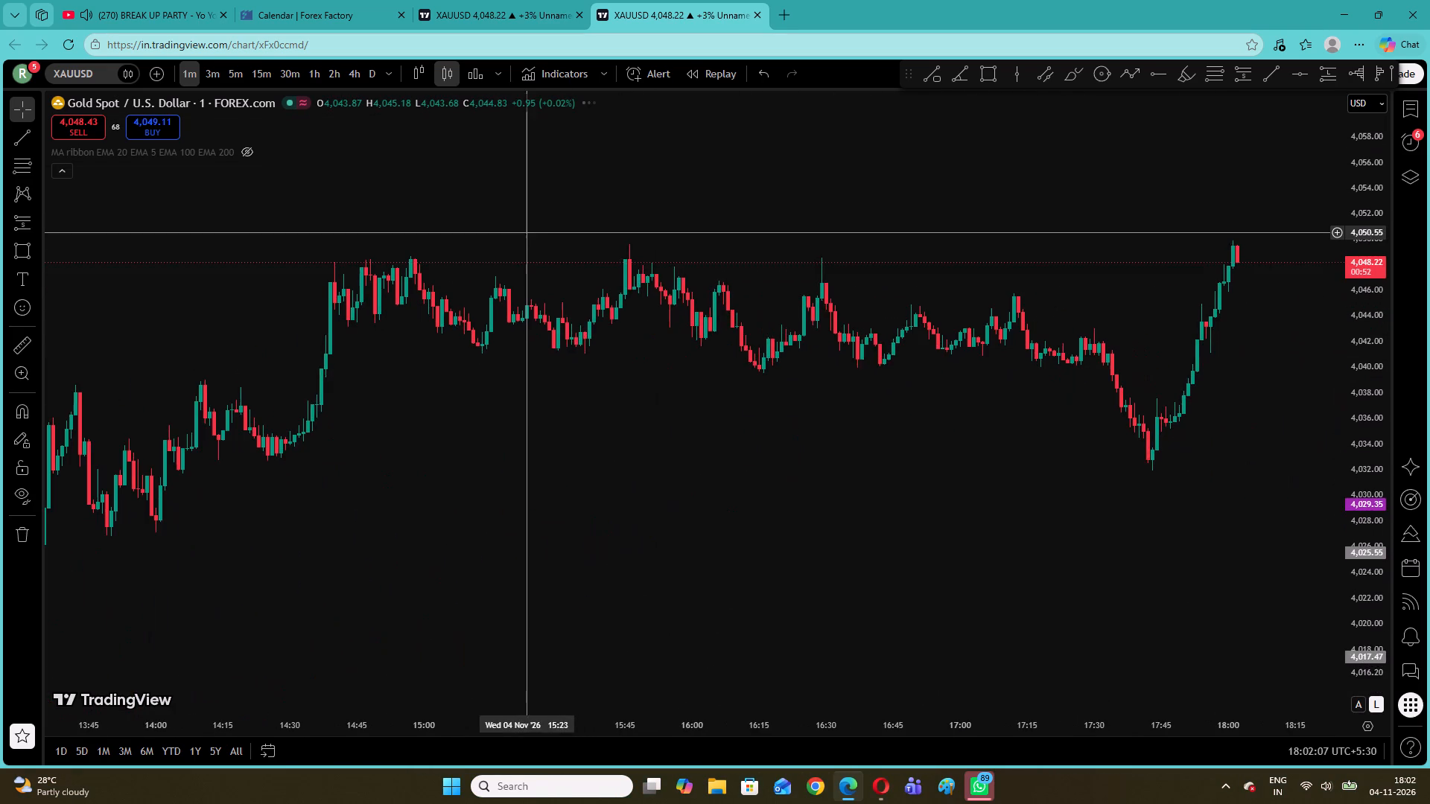
{"action": "left_click_drag", "start_coordinate": [527, 232], "coordinate": [525, 231]}
{"action": "left_click_drag", "start_coordinate": [1133, 243], "coordinate": [833, 274]}
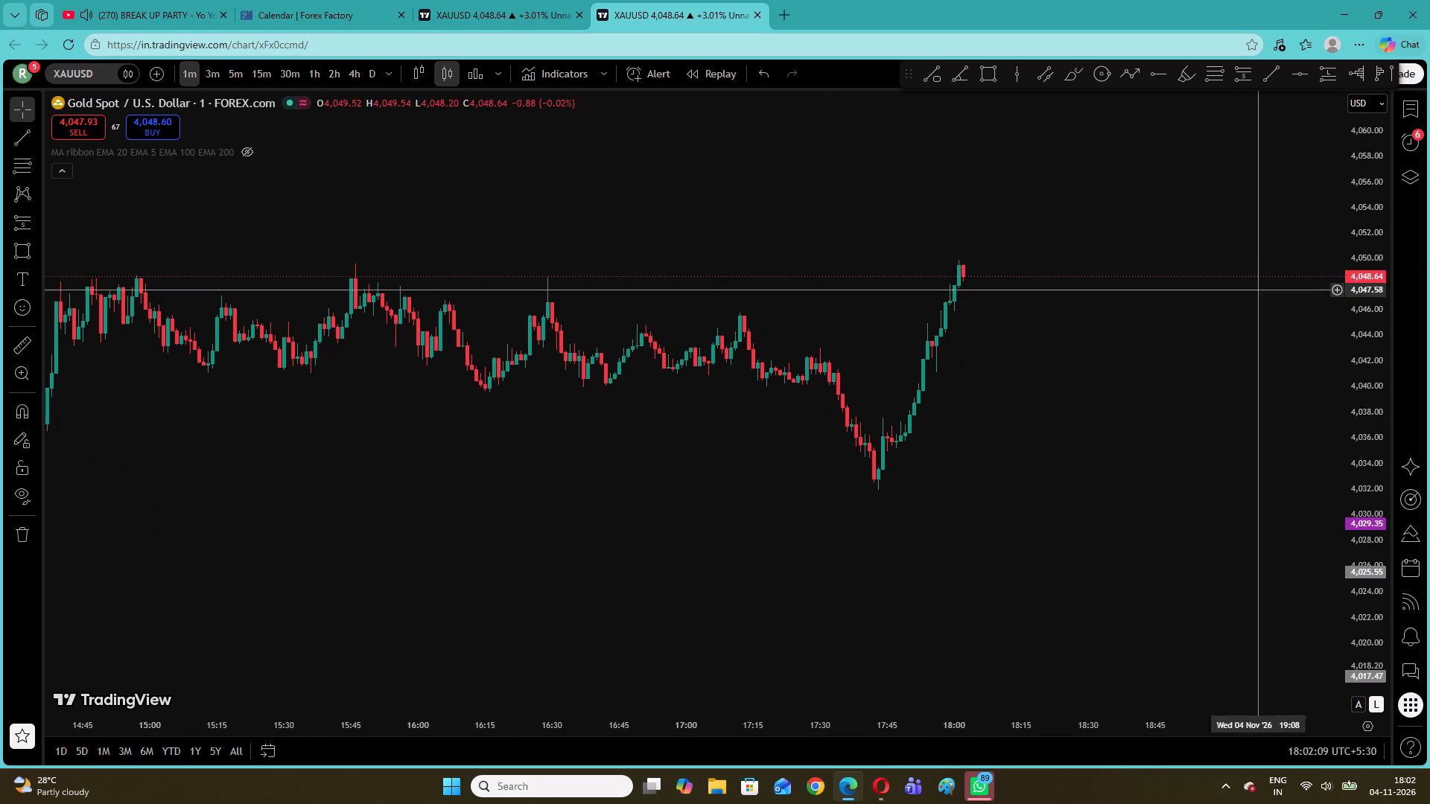
{"action": "left_click_drag", "start_coordinate": [1370, 475], "coordinate": [1360, 377]}
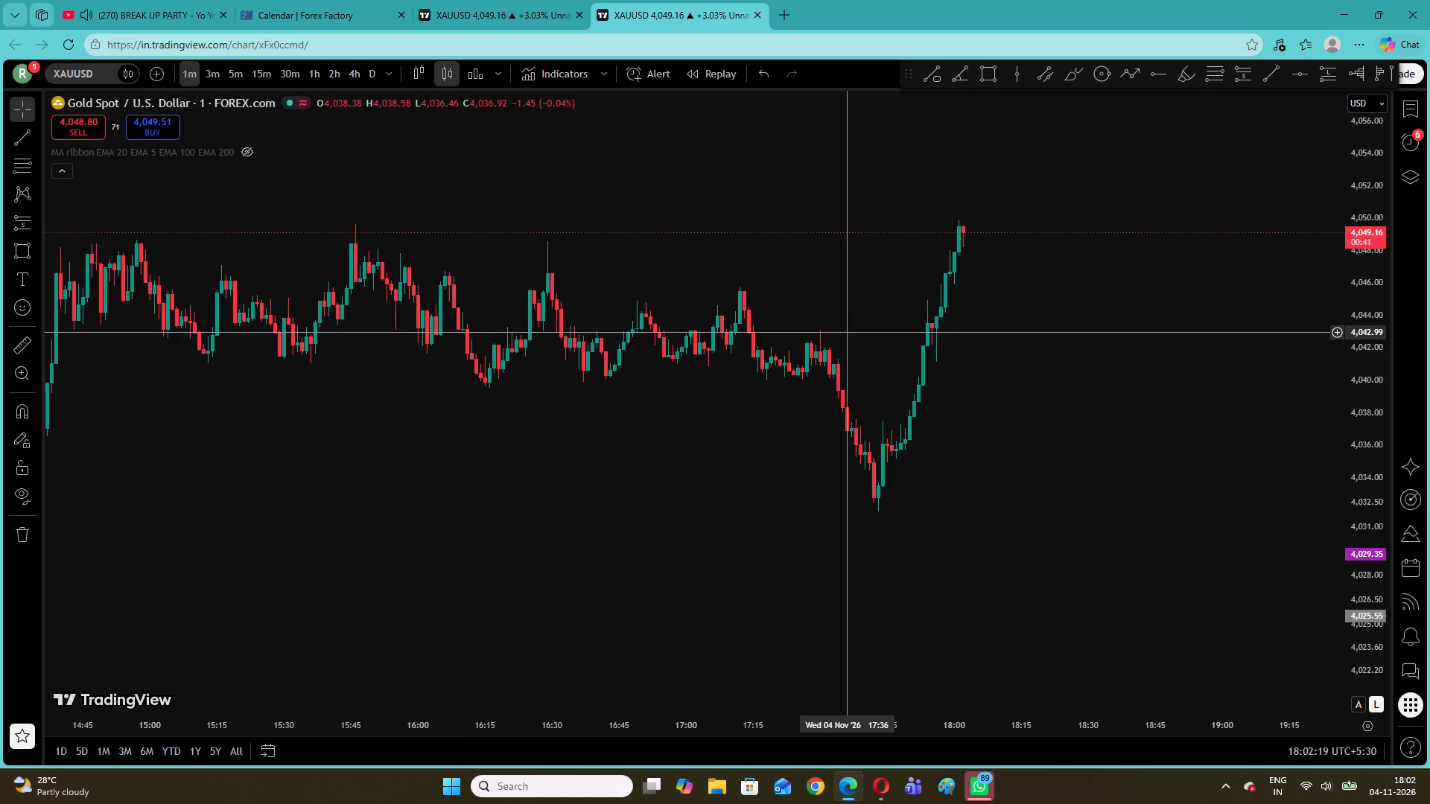
{"action": "left_click", "coordinate": [22, 258]}
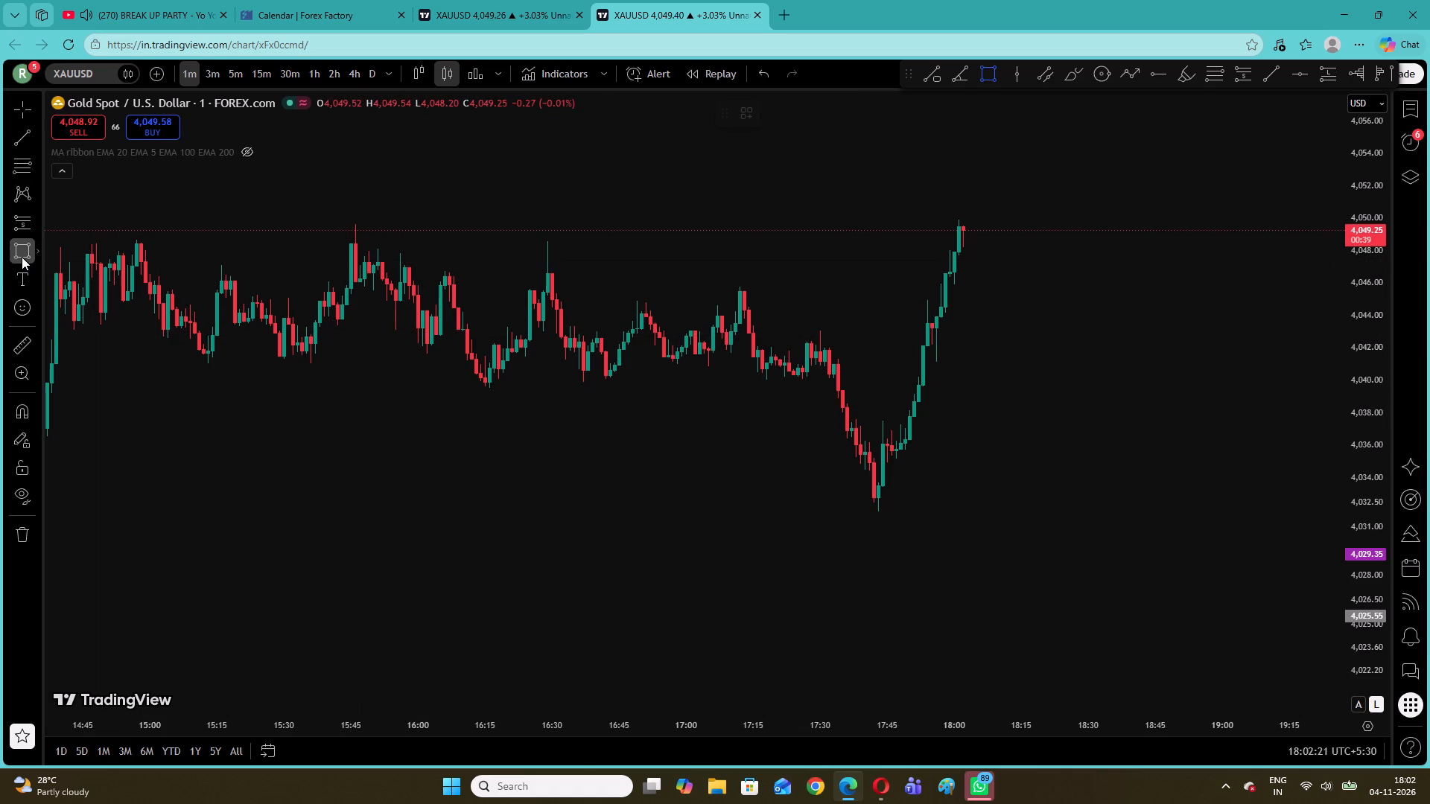
{"action": "left_click", "coordinate": [736, 305]}
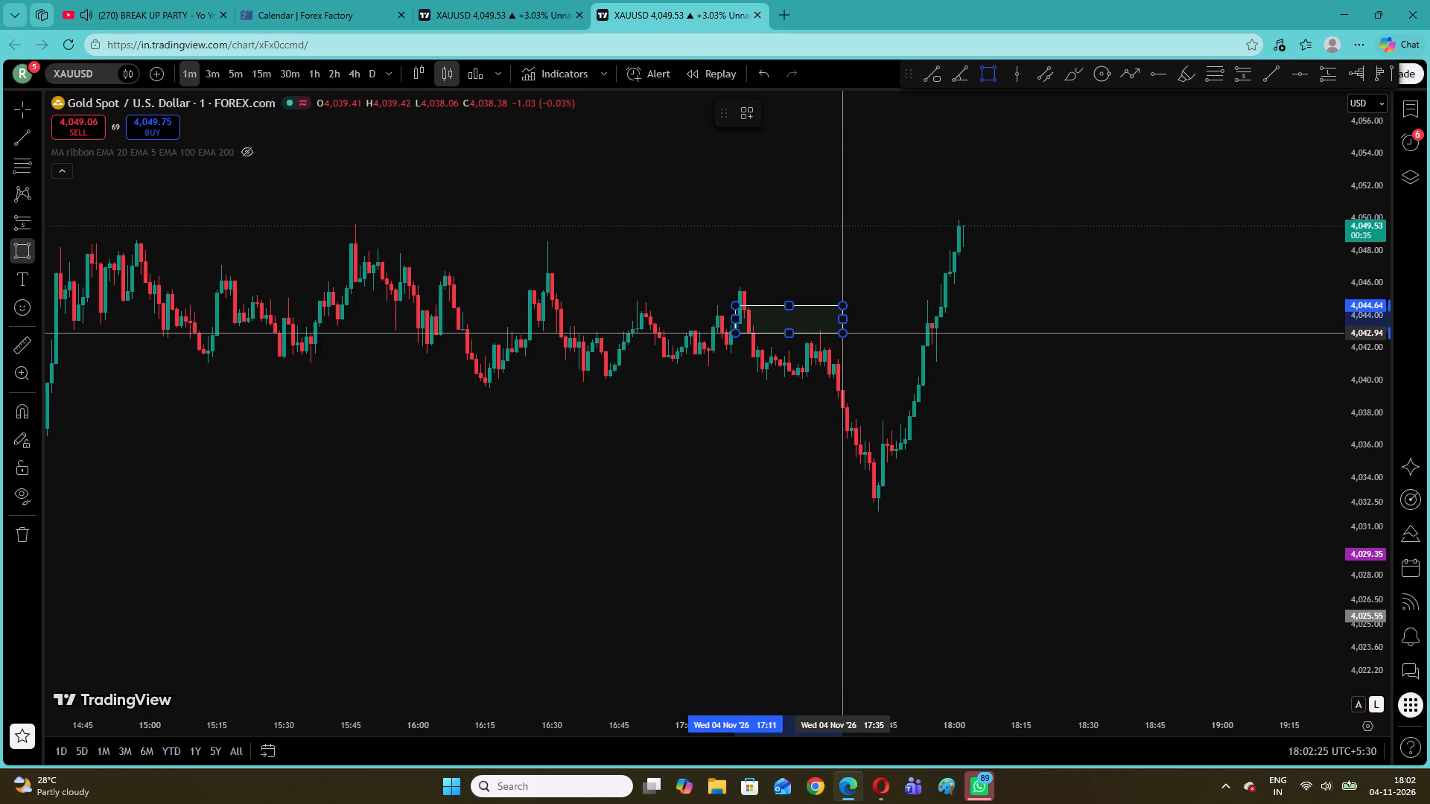
{"action": "left_click", "coordinate": [842, 333]}
{"action": "left_click", "coordinate": [772, 404]}
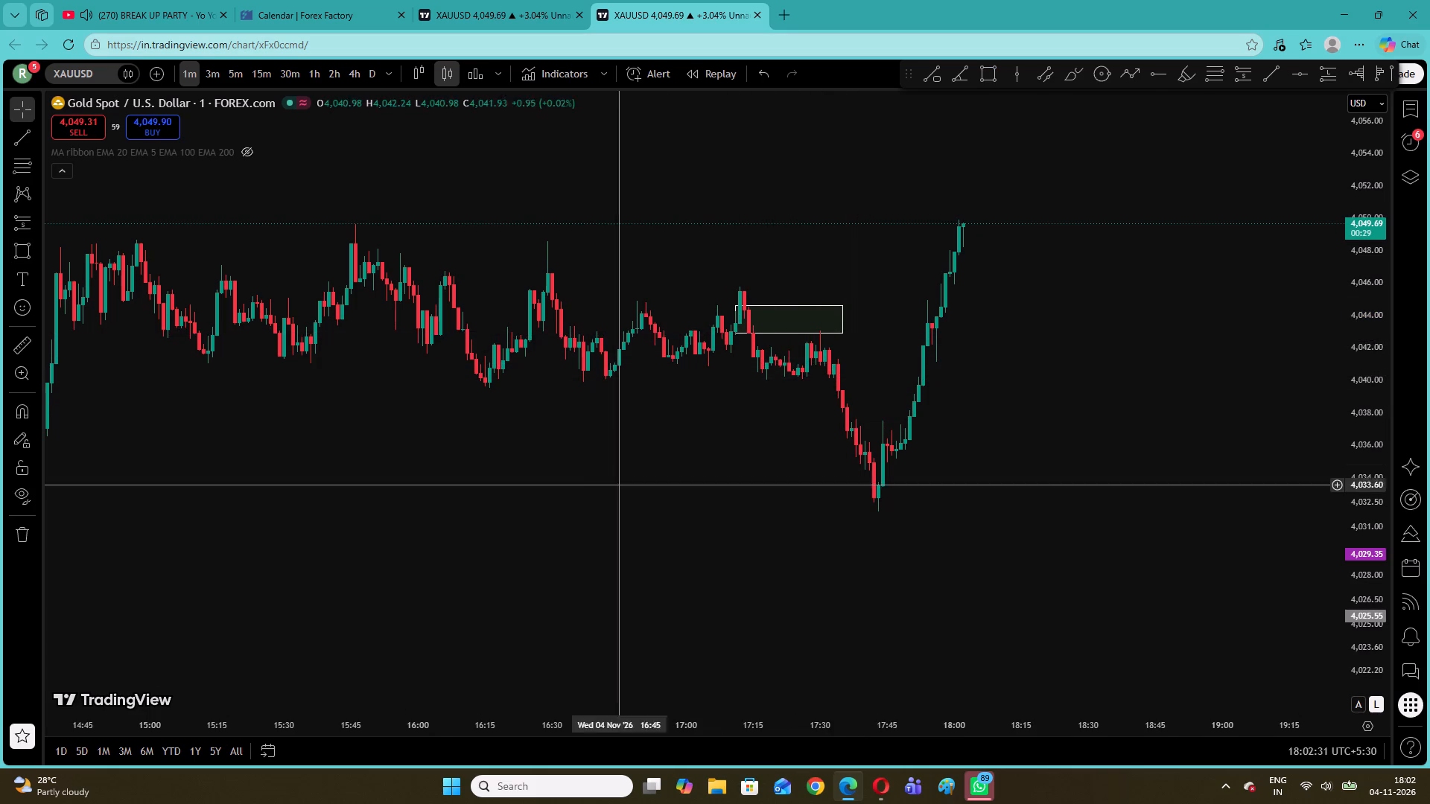
Examine the earlier 1-minute XAUUSD price action around the 12:30 short position, and return to the latest candles.
{"action": "left_click_drag", "start_coordinate": [536, 487], "coordinate": [851, 427]}
{"action": "left_click_drag", "start_coordinate": [435, 465], "coordinate": [822, 460]}
{"action": "left_click_drag", "start_coordinate": [578, 476], "coordinate": [1122, 377]}
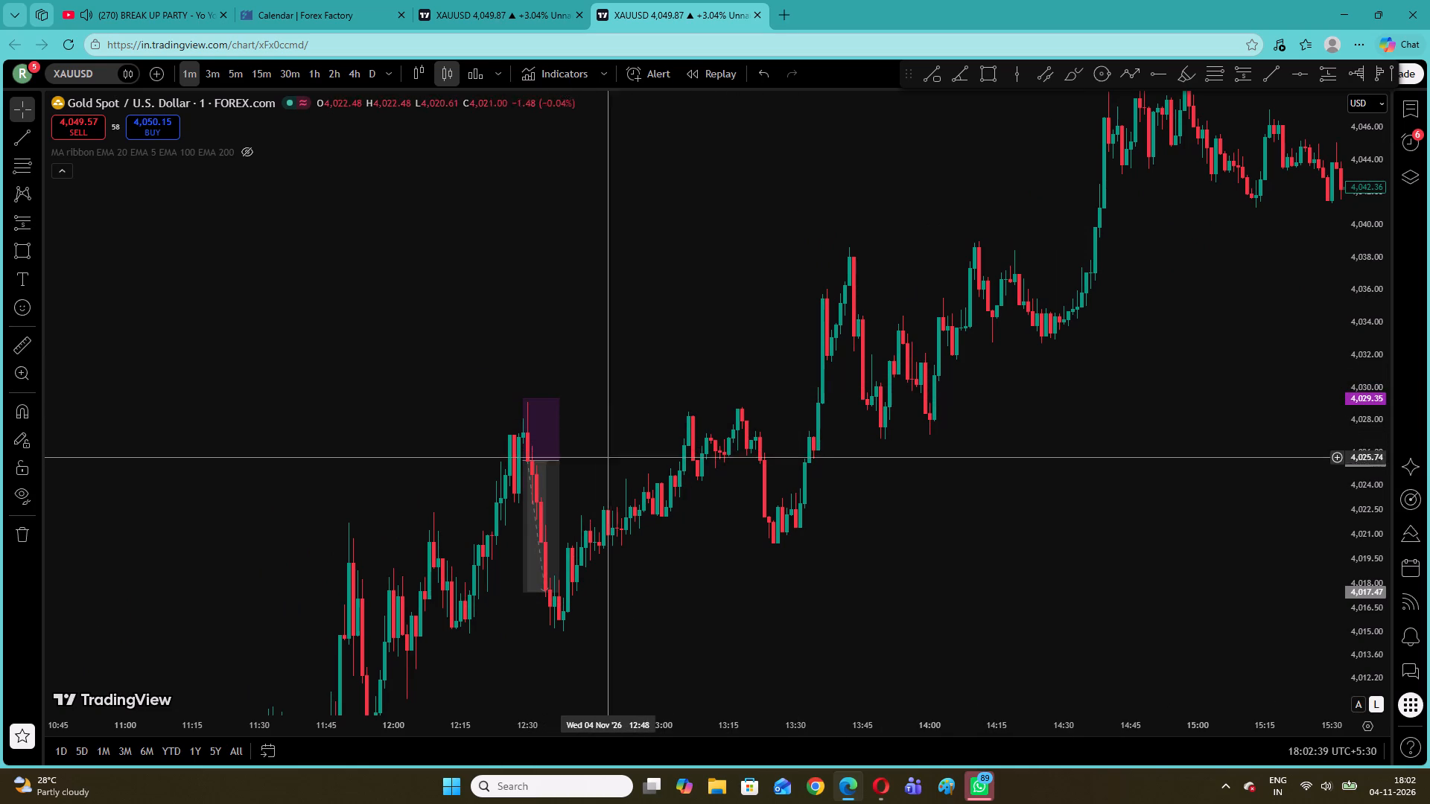
{"action": "left_click_drag", "start_coordinate": [1363, 444], "coordinate": [1327, 596]}
{"action": "left_click", "coordinate": [684, 406]}
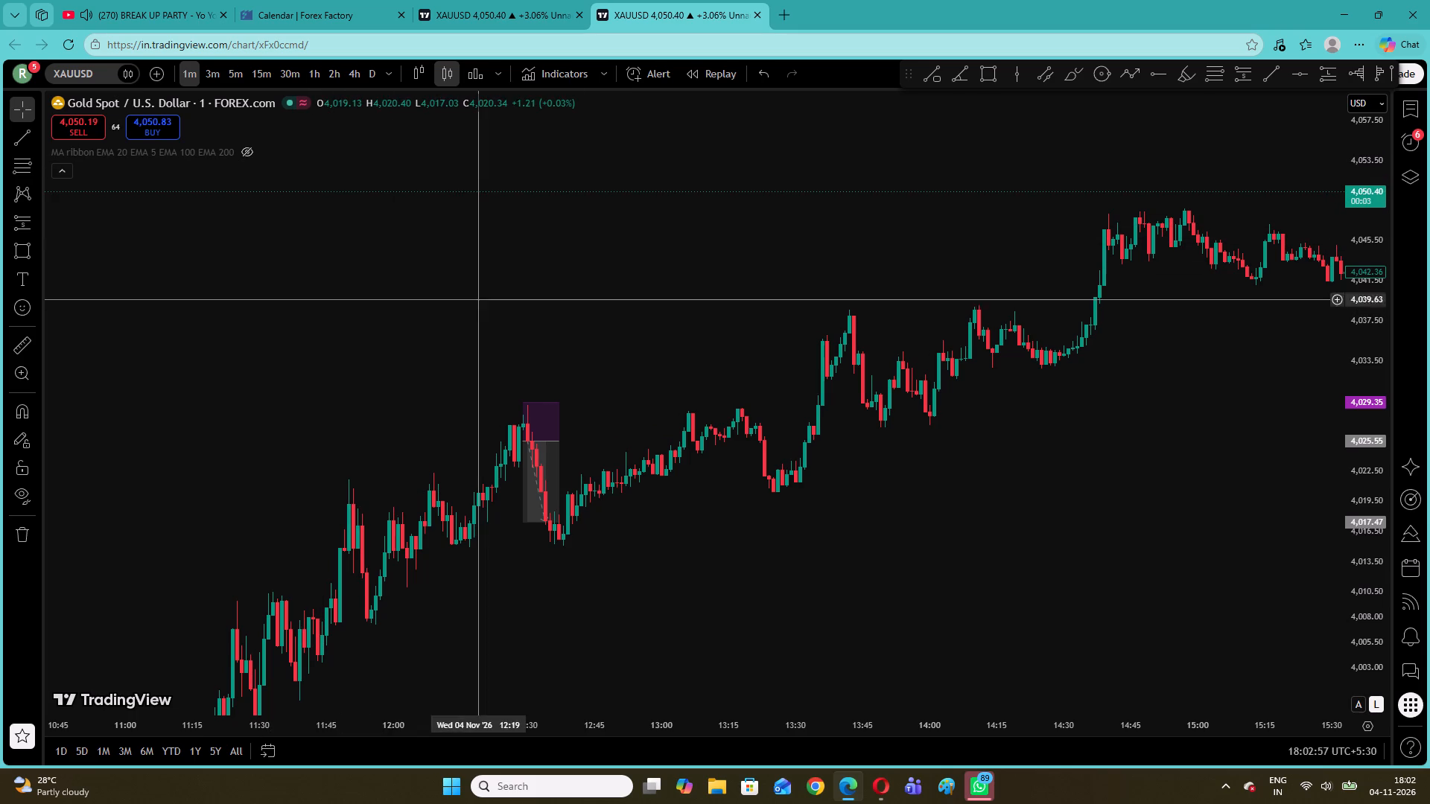
{"action": "left_click_drag", "start_coordinate": [296, 342], "coordinate": [1034, 319]}
{"action": "left_click_drag", "start_coordinate": [896, 408], "coordinate": [24, 352]}
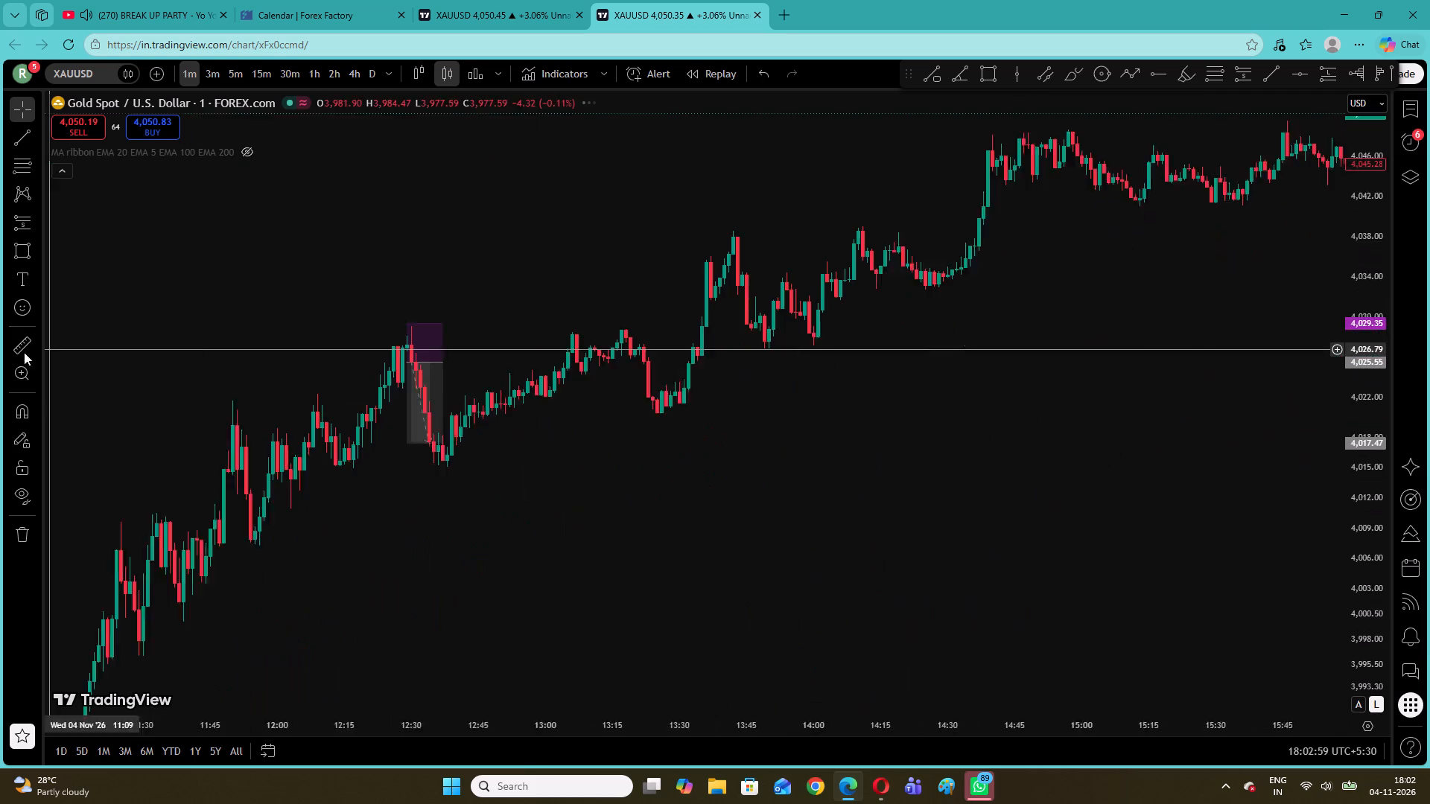
{"action": "left_click_drag", "start_coordinate": [24, 352], "coordinate": [18, 361]}
{"action": "left_click_drag", "start_coordinate": [1045, 228], "coordinate": [35, 426]}
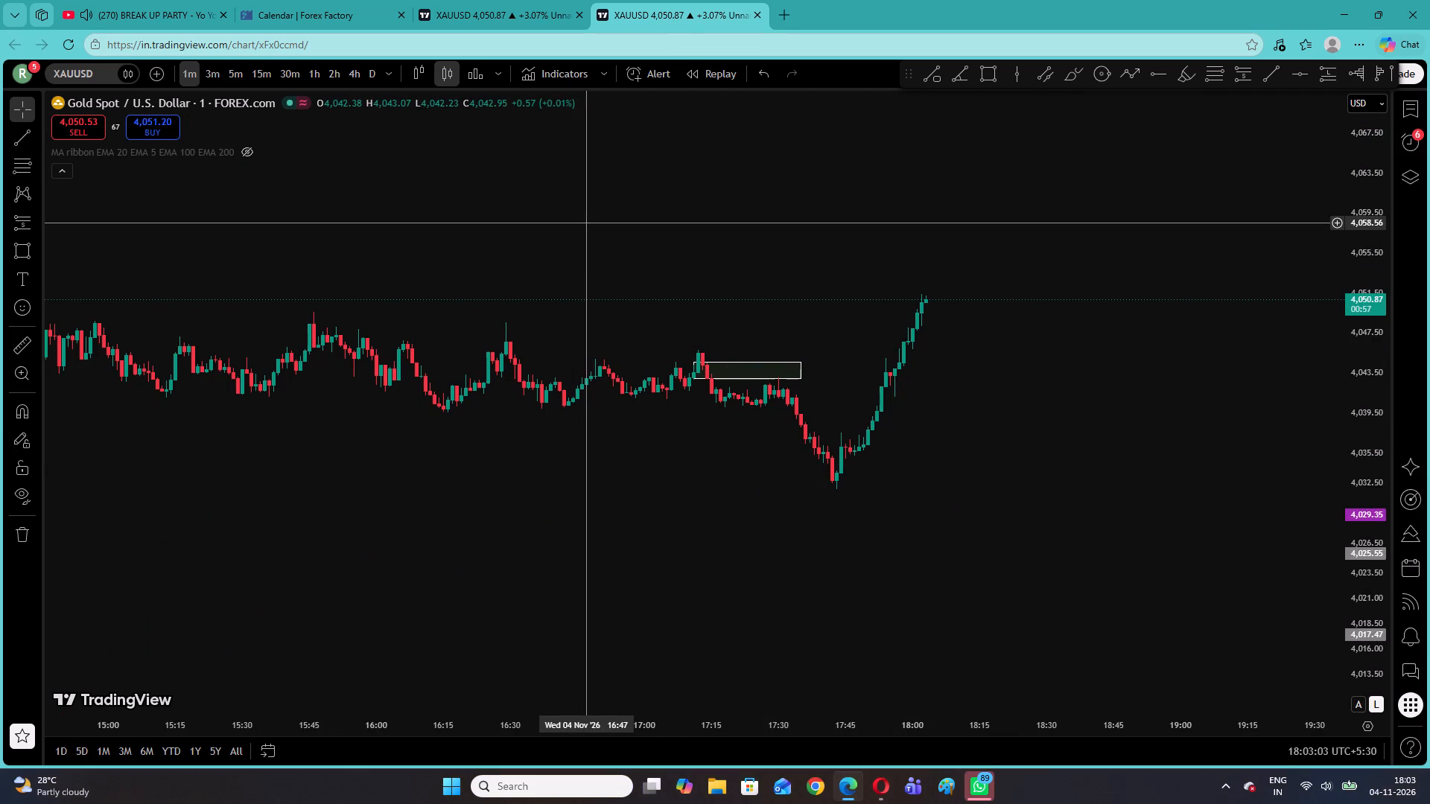
{"action": "left_click", "coordinate": [120, 0]}
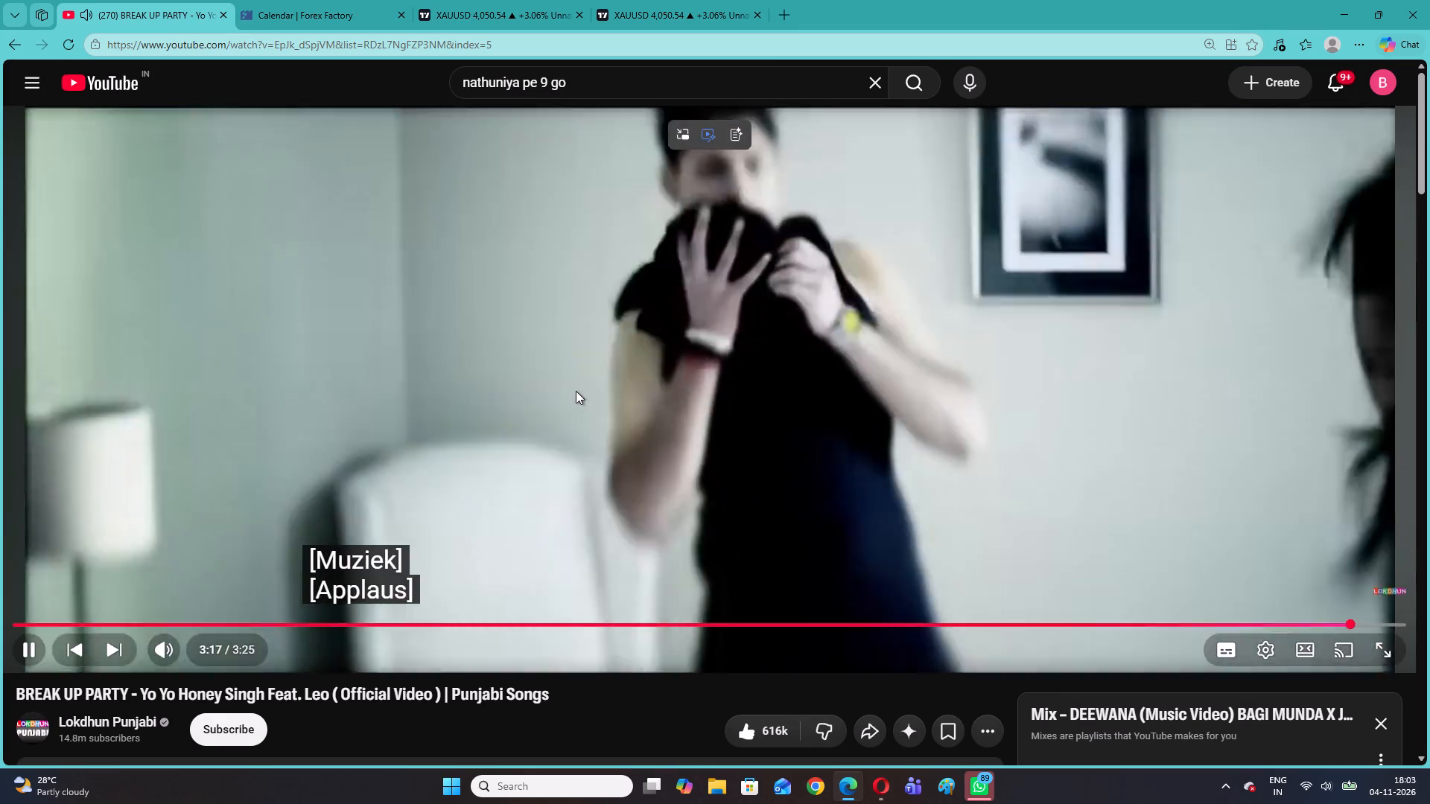
{"action": "key", "text": "space"}
{"action": "scroll", "coordinate": [576, 391], "scroll_direction": "down", "scroll_amount": 5}
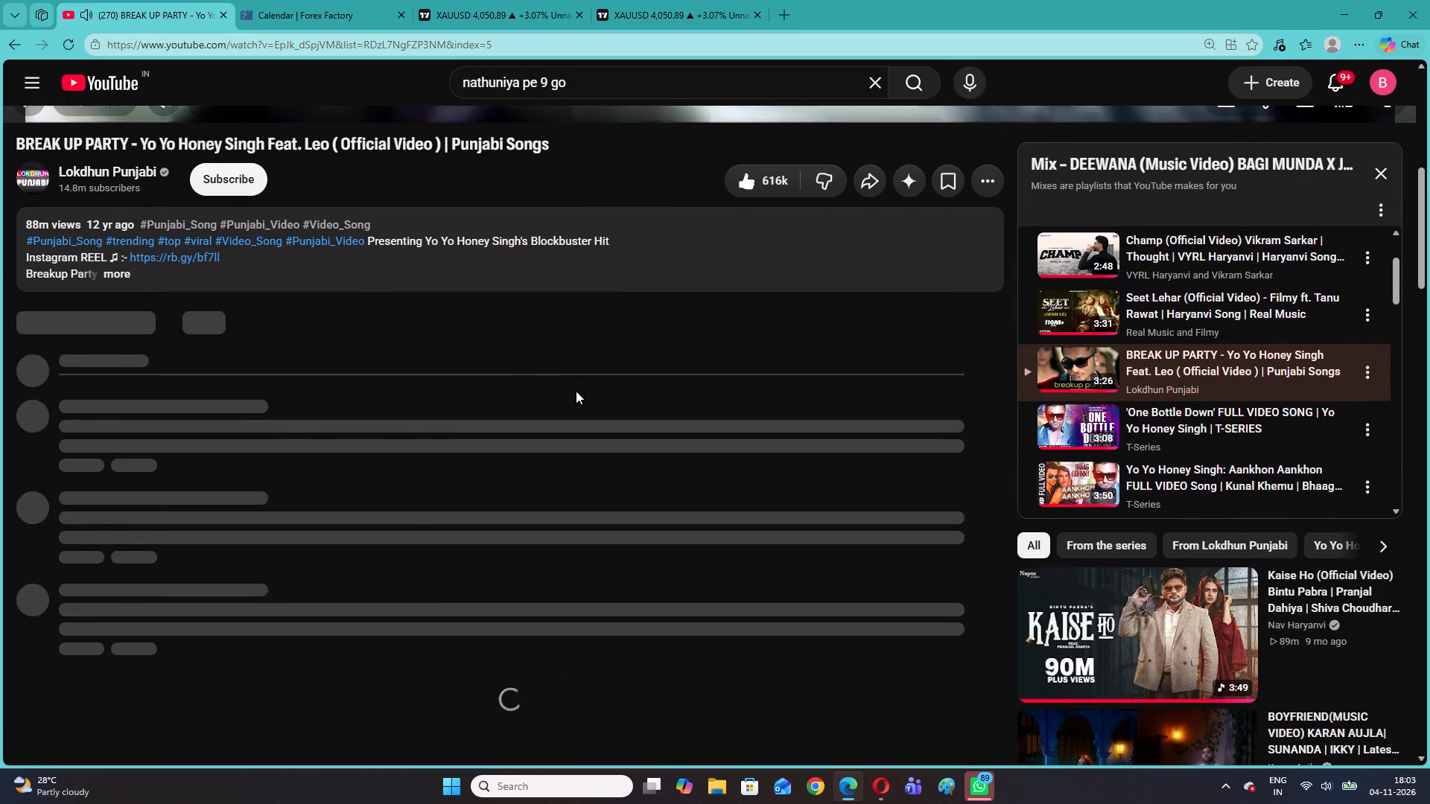
{"action": "scroll", "coordinate": [1099, 433], "scroll_direction": "down", "scroll_amount": 1}
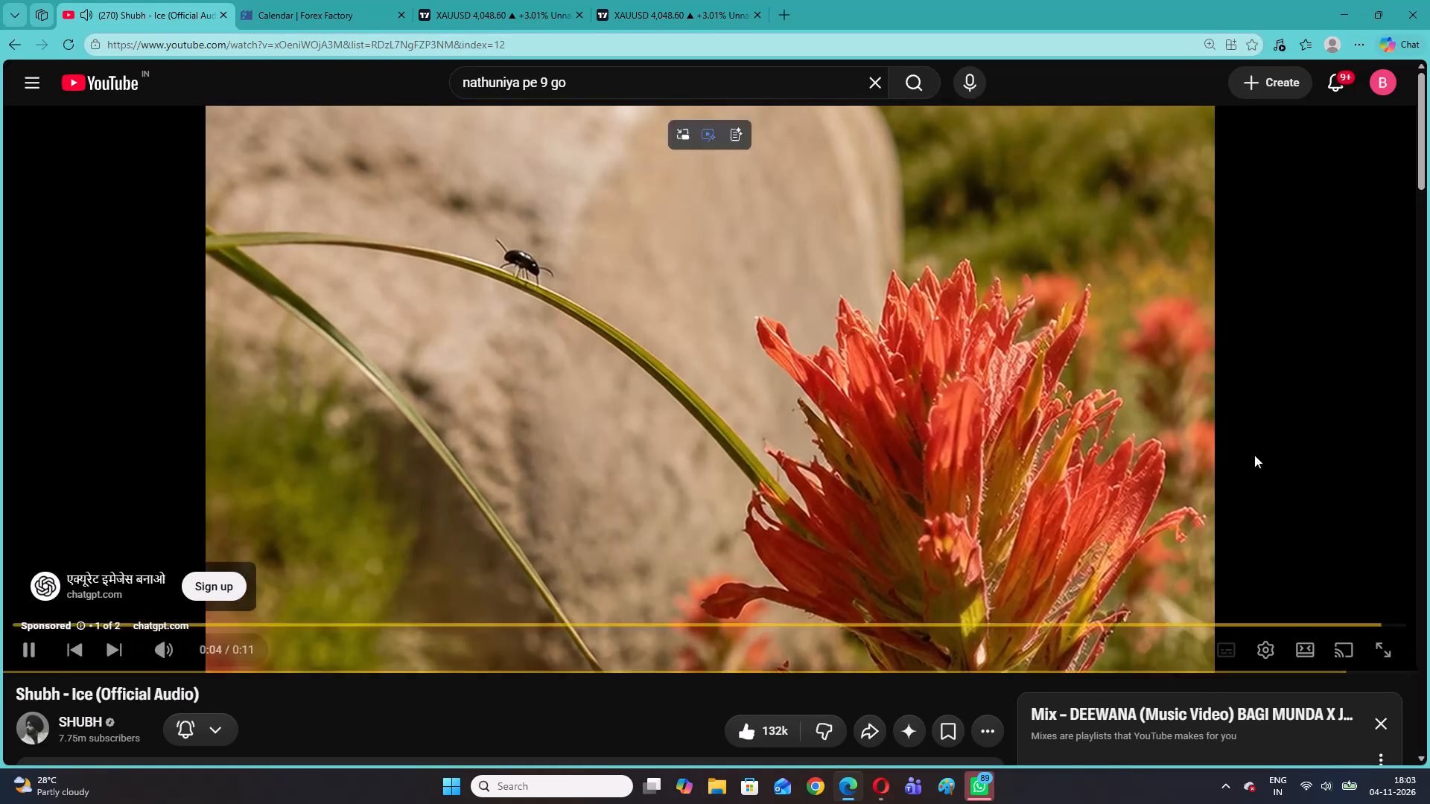
{"action": "left_click", "coordinate": [1353, 593]}
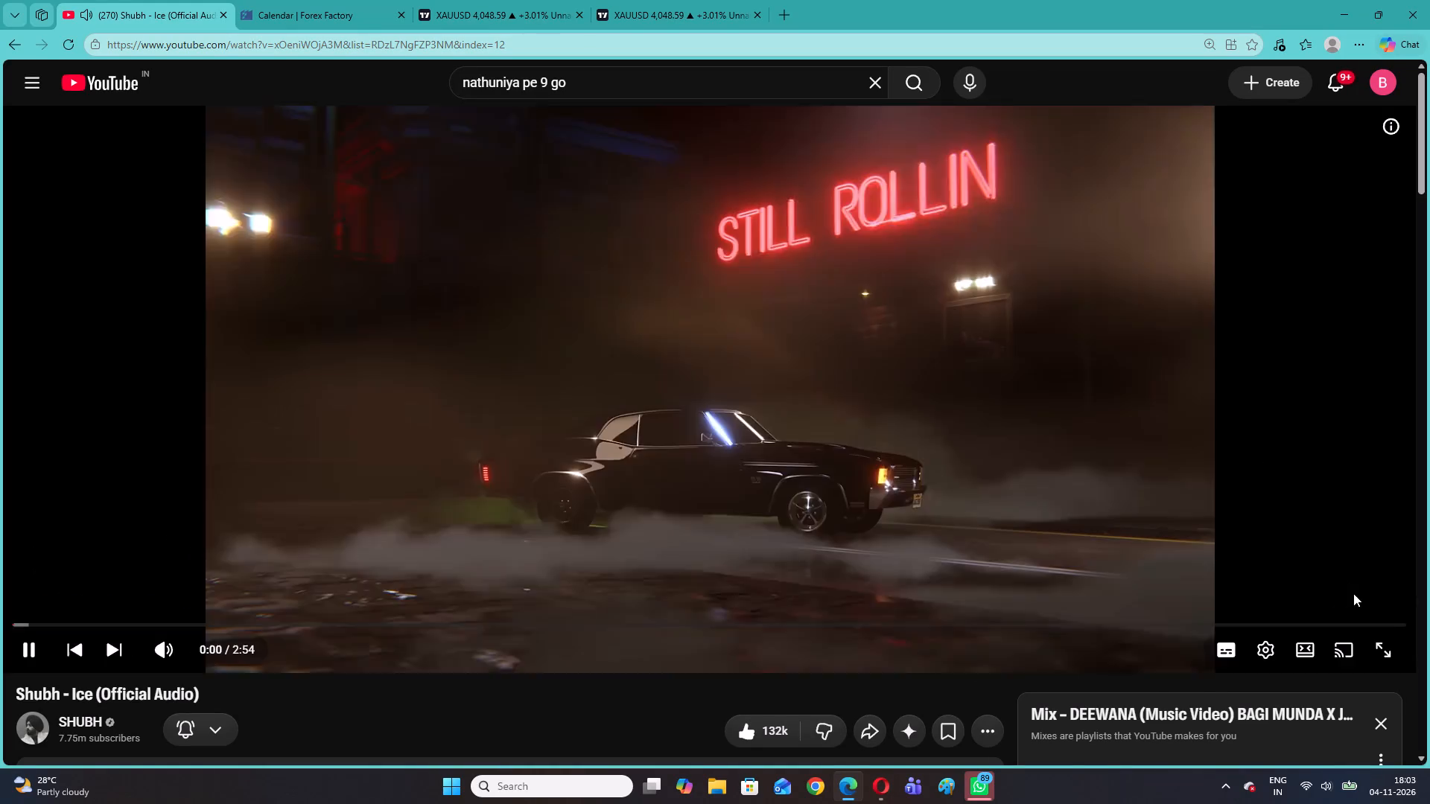
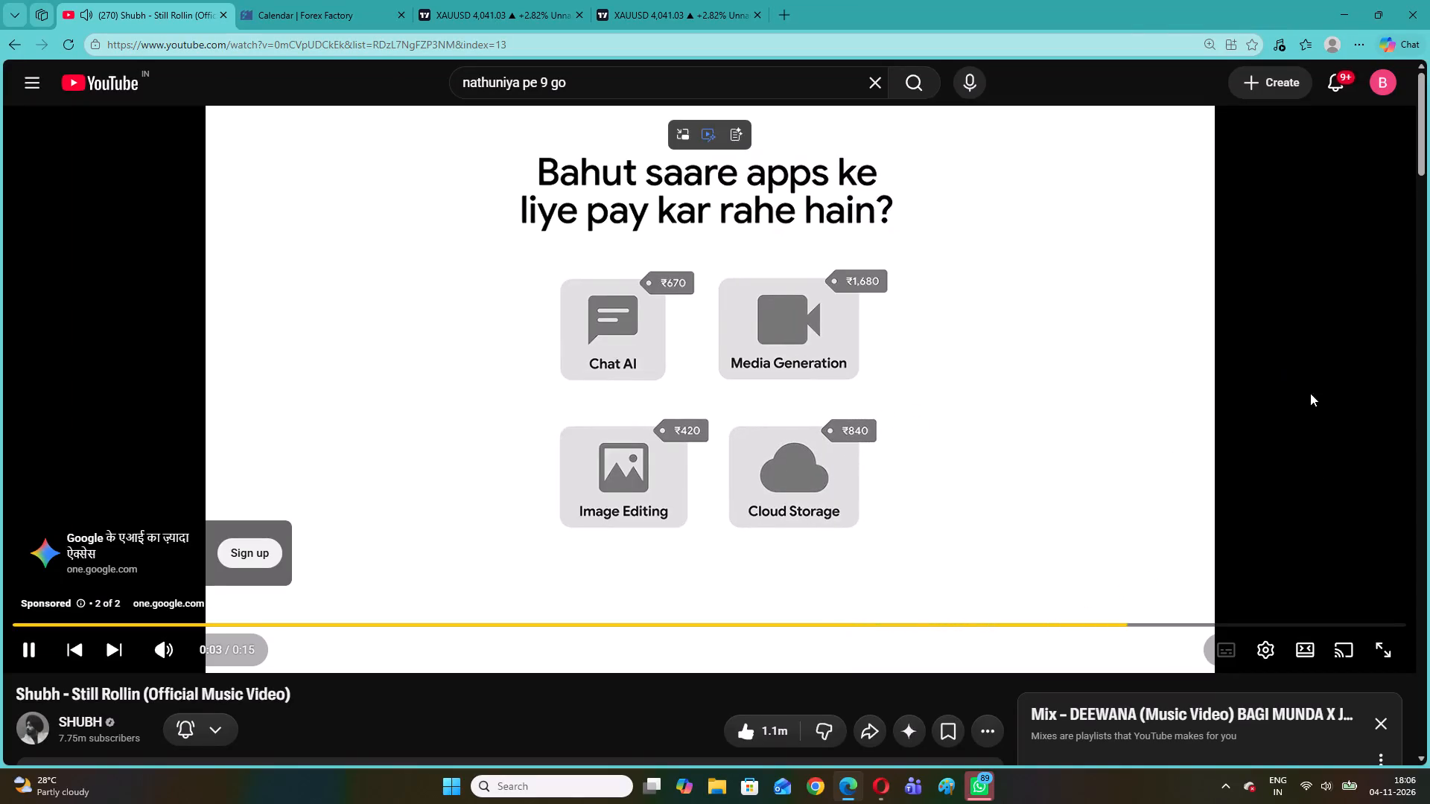
Skip the ad playing before "Shubh - Still Rollin (Official Music Video)".
{"action": "left_click", "coordinate": [1377, 605]}
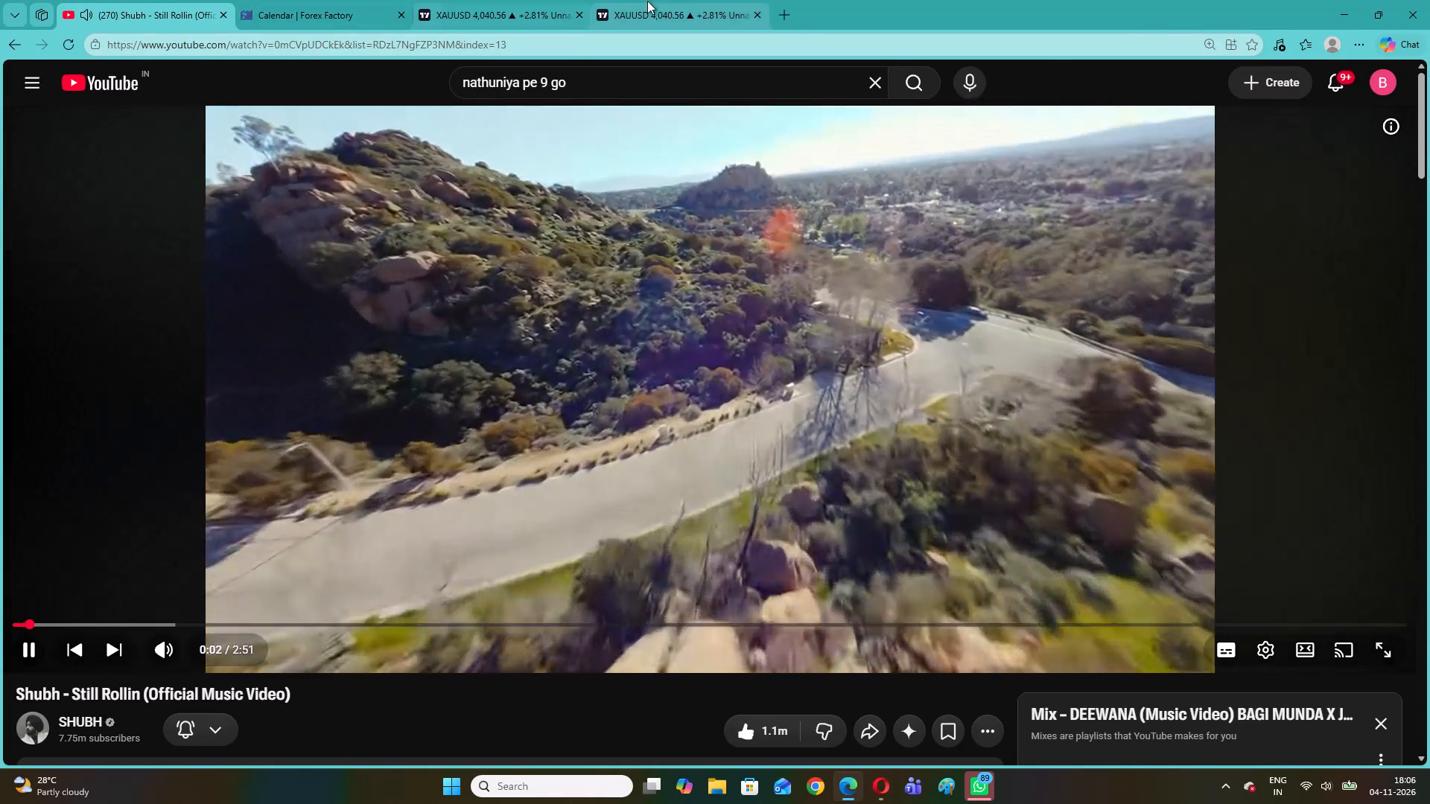
Return to the XAUUSD chart and draw a rectangle zone on the 5-minute timeframe from about 4,041.34 at 17:45 to about 4,037.62 at 18:55.
{"action": "left_click", "coordinate": [679, 0]}
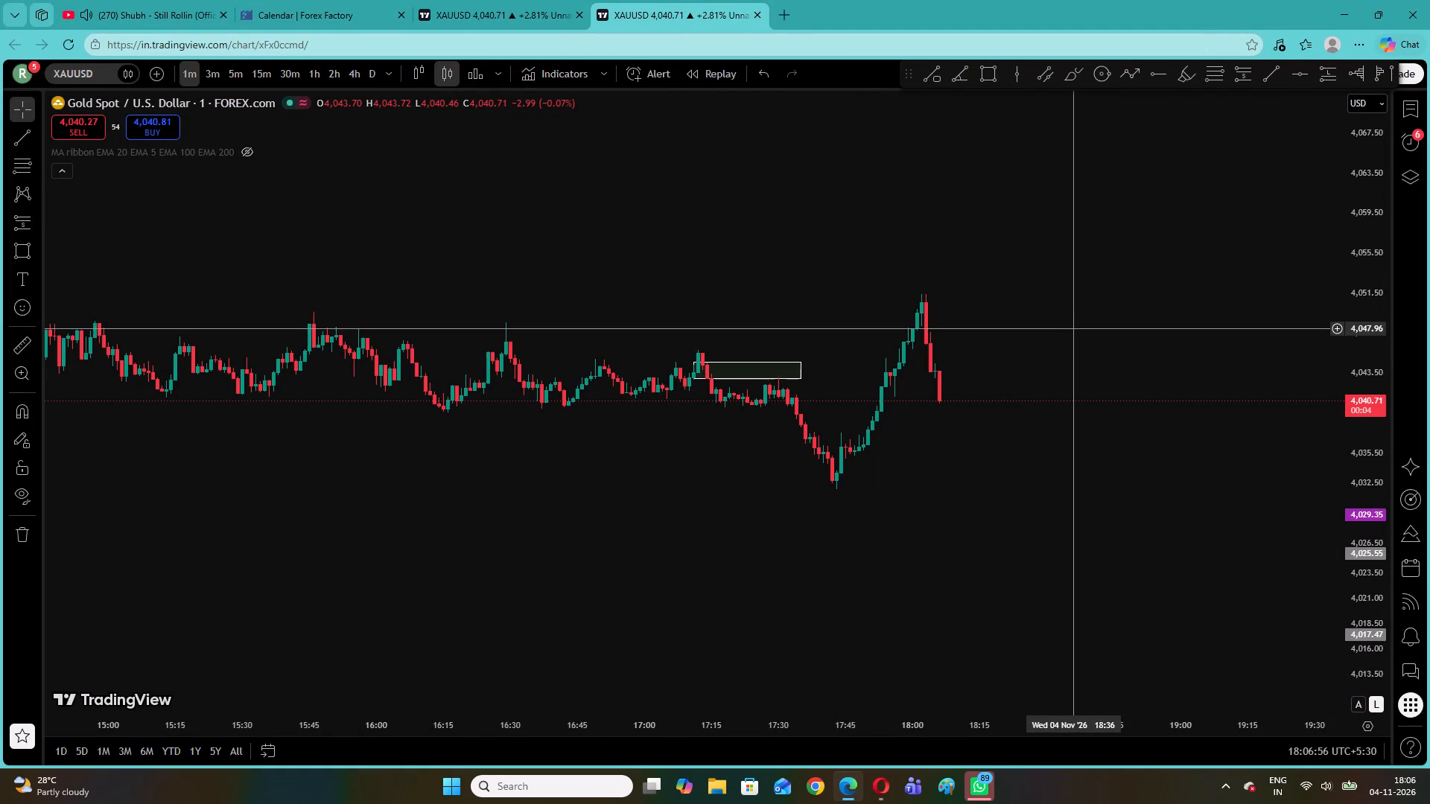
{"action": "scroll", "coordinate": [1099, 282], "scroll_direction": "down", "scroll_amount": 2}
{"action": "scroll", "coordinate": [1099, 282], "scroll_direction": "up", "scroll_amount": 1}
{"action": "scroll", "coordinate": [1099, 282], "scroll_direction": "down", "scroll_amount": 3}
{"action": "scroll", "coordinate": [1099, 282], "scroll_direction": "up", "scroll_amount": 1}
{"action": "scroll", "coordinate": [623, 69], "scroll_direction": "down", "scroll_amount": 3}
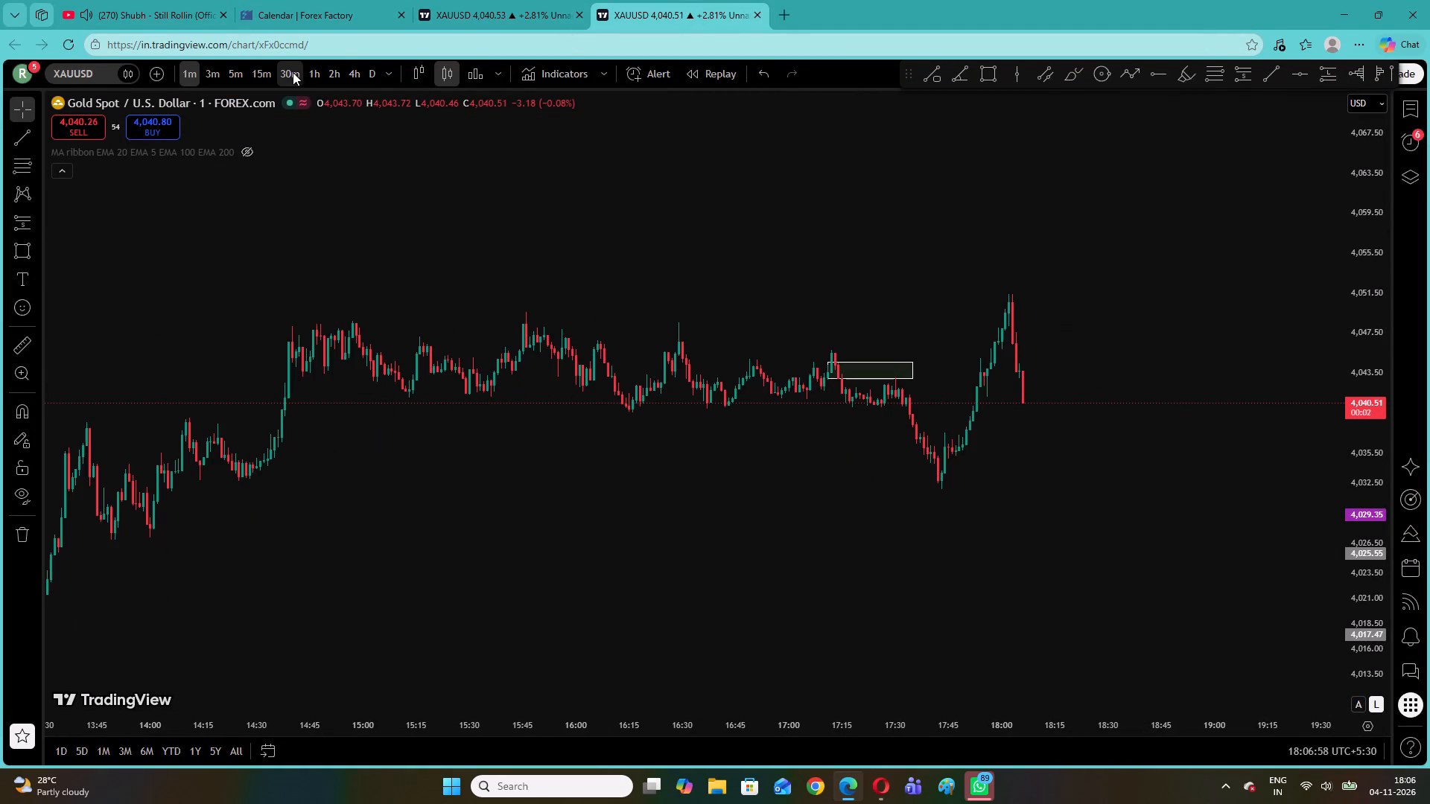
{"action": "left_click", "coordinate": [234, 76]}
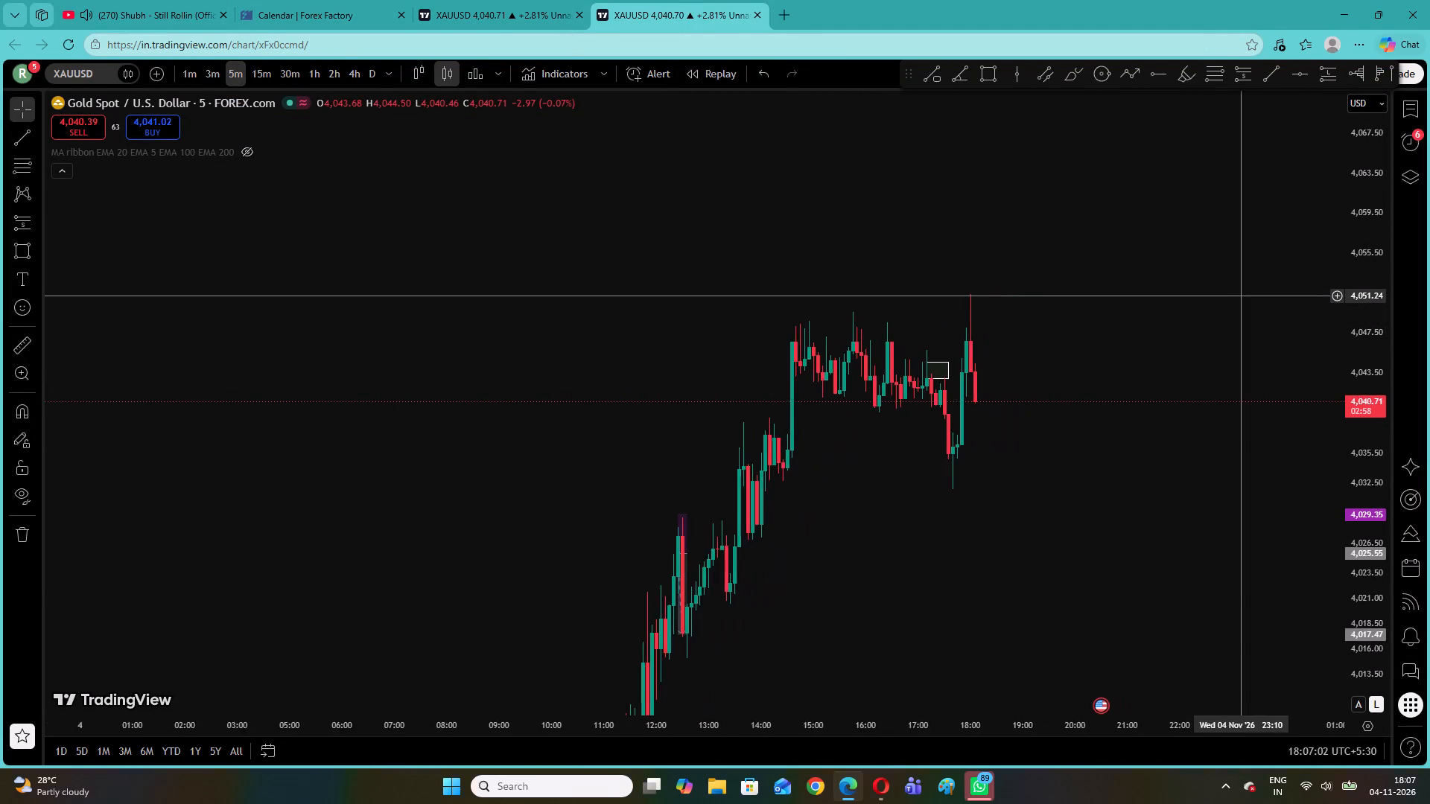
{"action": "left_click", "coordinate": [28, 249]}
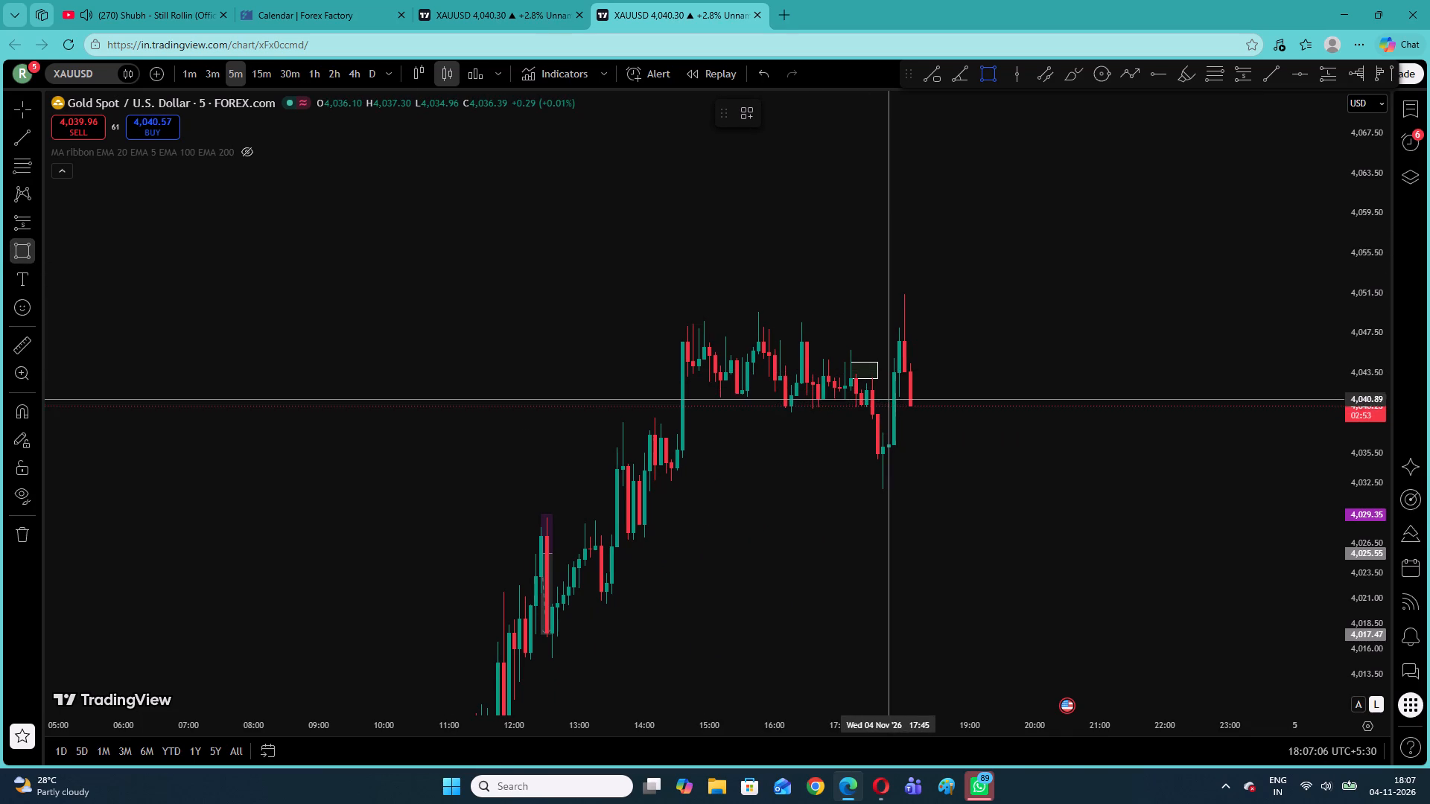
{"action": "left_click", "coordinate": [889, 395]}
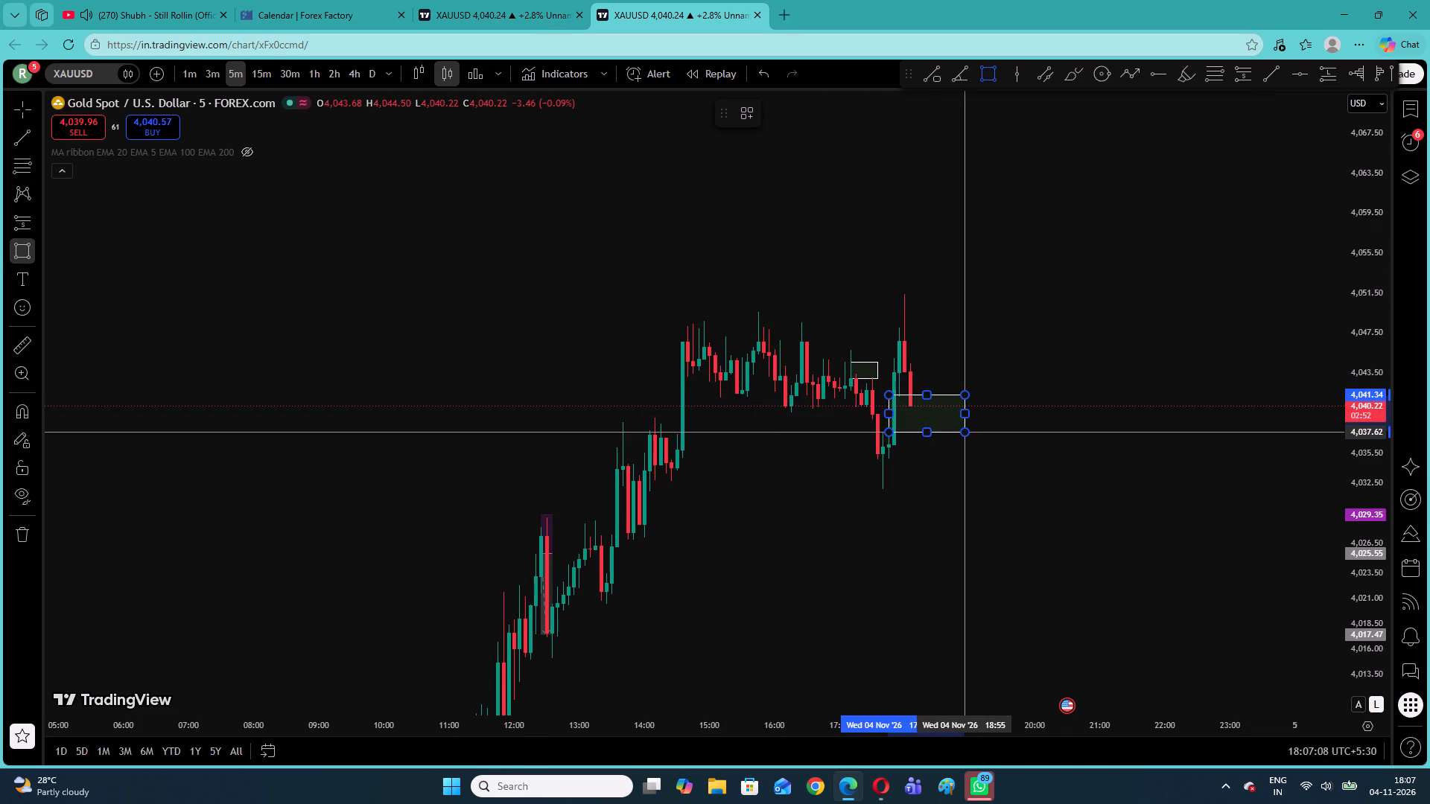
{"action": "left_click", "coordinate": [966, 433]}
{"action": "left_click", "coordinate": [1002, 394]}
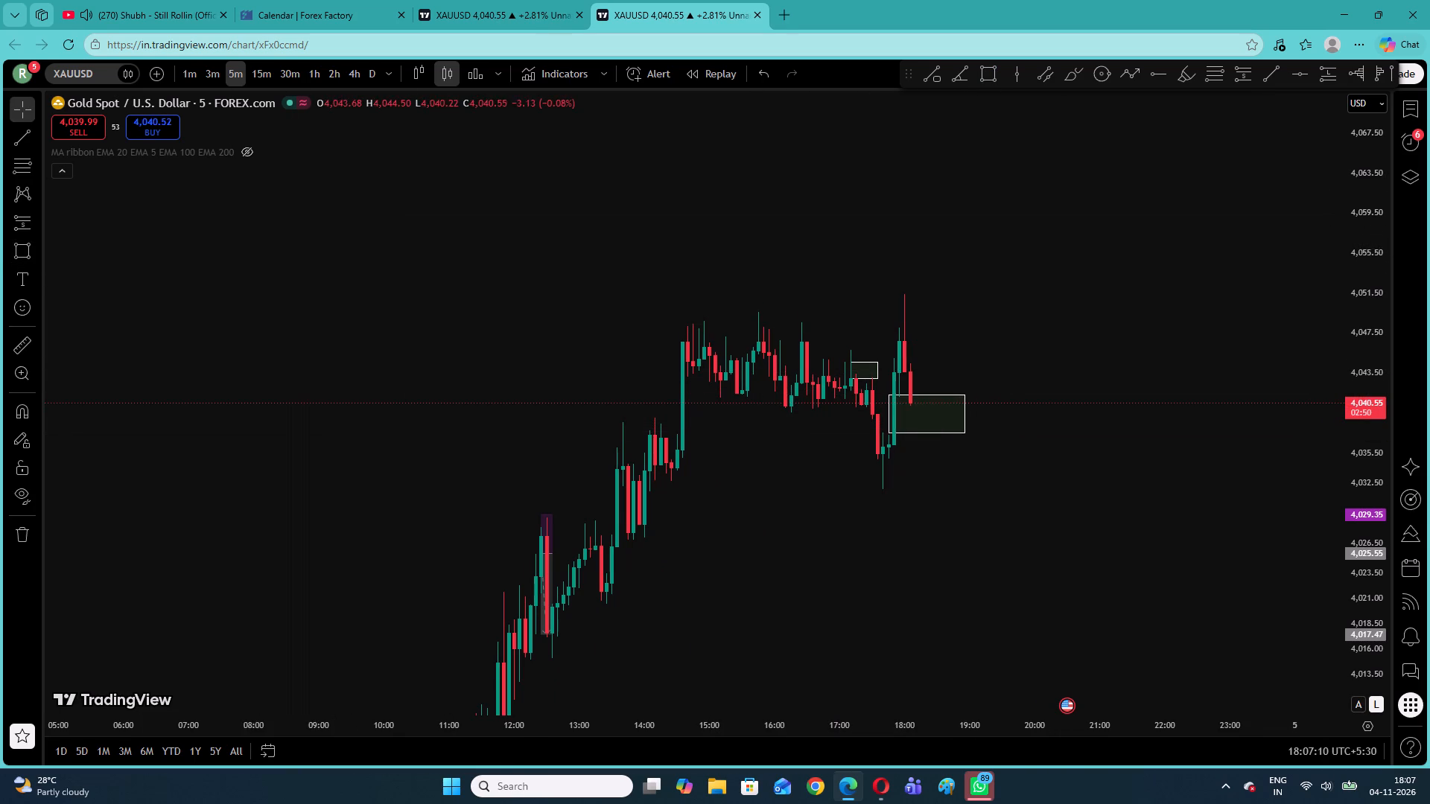
Return XAUUSD to the 1-minute timeframe and stretch the price scale to examine the candles around the new zone.
{"action": "left_click", "coordinate": [222, 74]}
{"action": "left_click", "coordinate": [190, 73]}
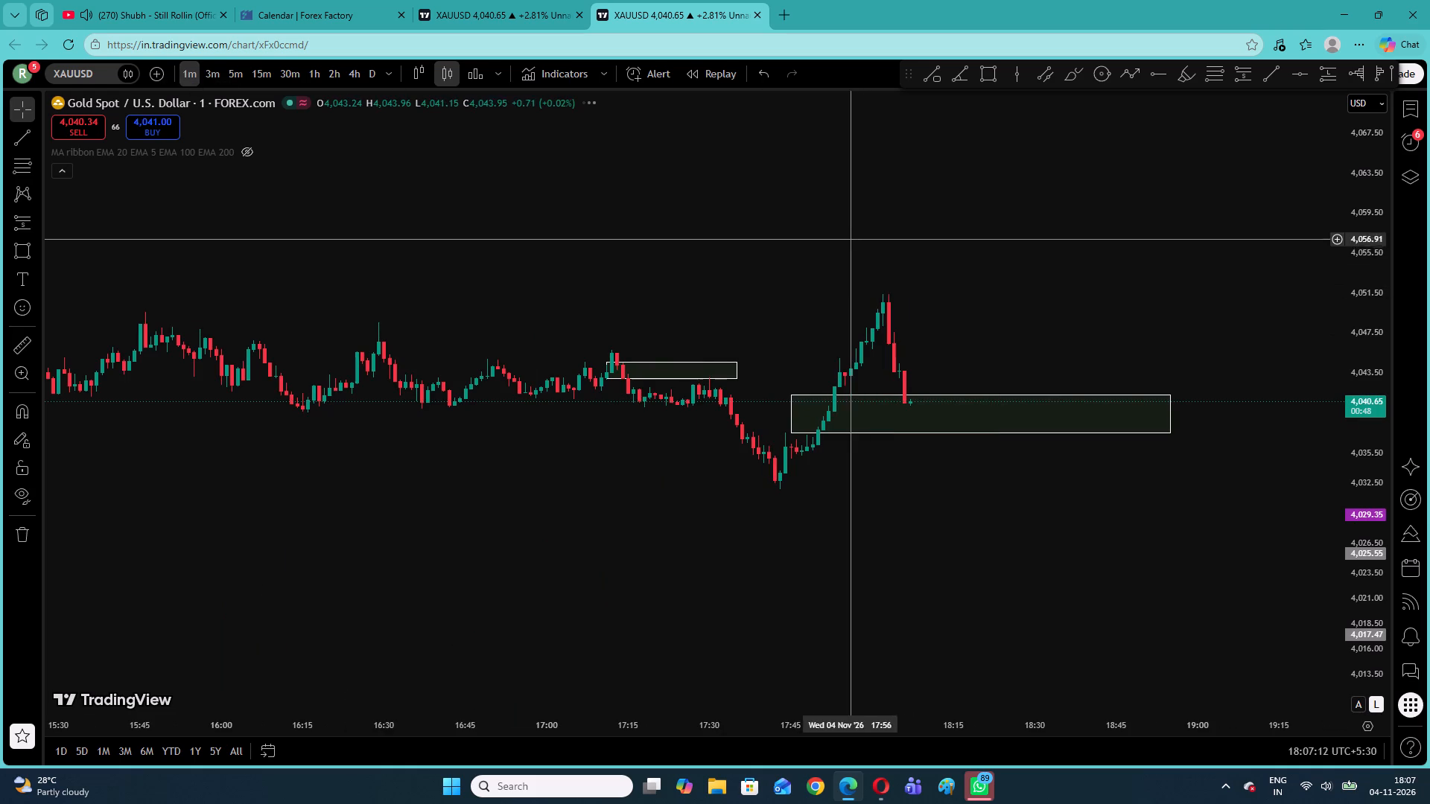
{"action": "left_click_drag", "start_coordinate": [1366, 488], "coordinate": [1350, 279]}
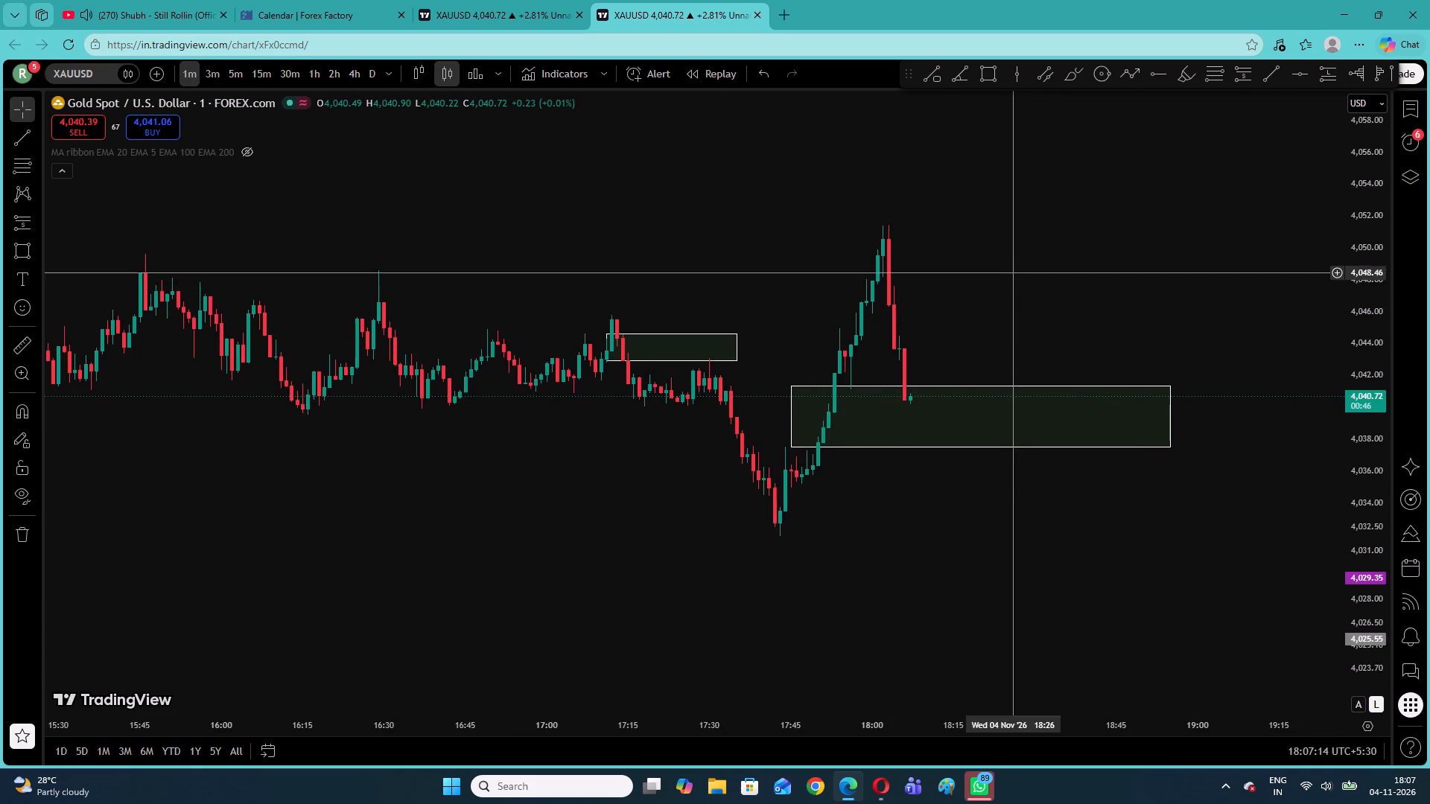
{"action": "left_click_drag", "start_coordinate": [1017, 272], "coordinate": [966, 316]}
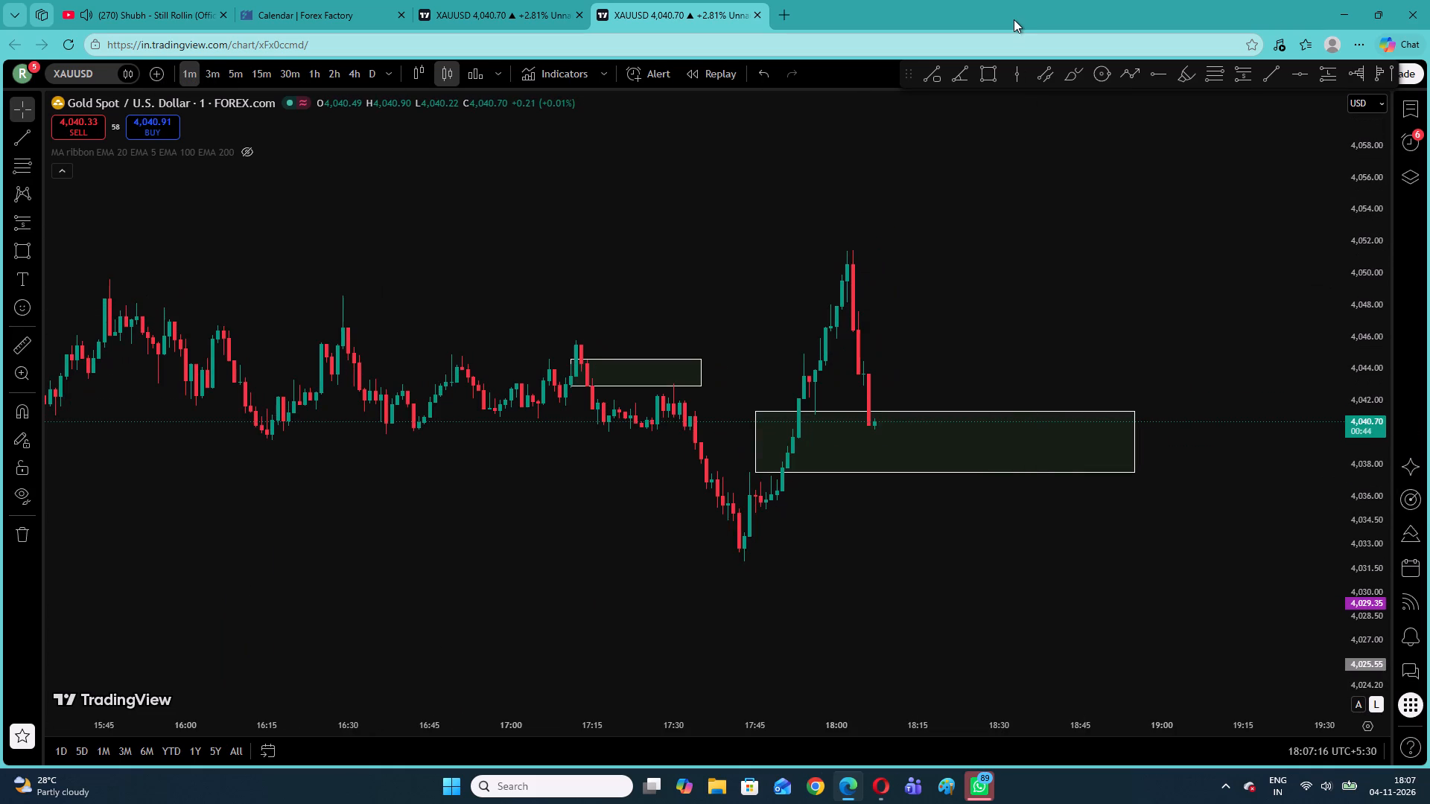
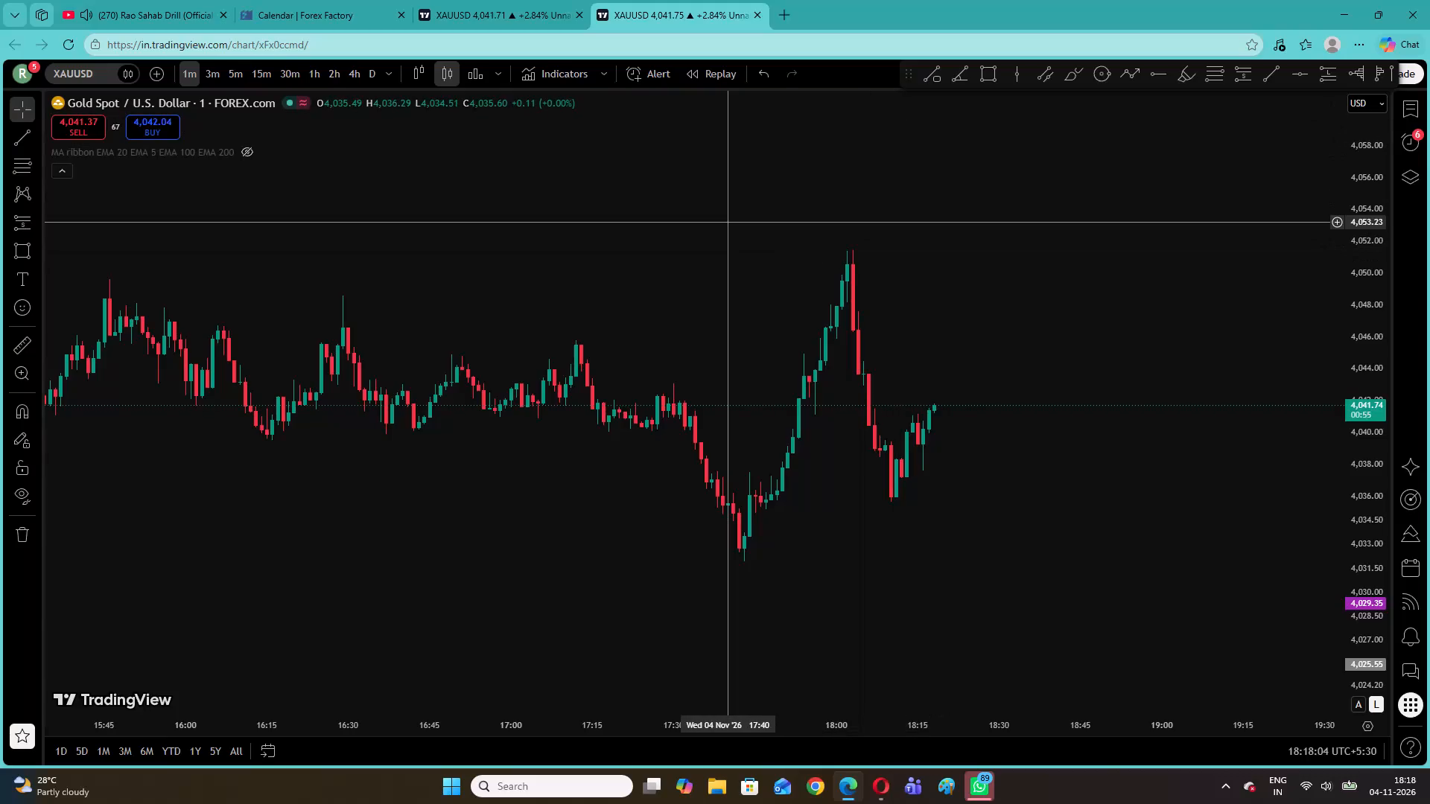
Switch to YouTube and pause the "Rao Sahab Drill (Official Video)" music video.
{"action": "left_click", "coordinate": [142, 0]}
{"action": "key", "text": "space"}
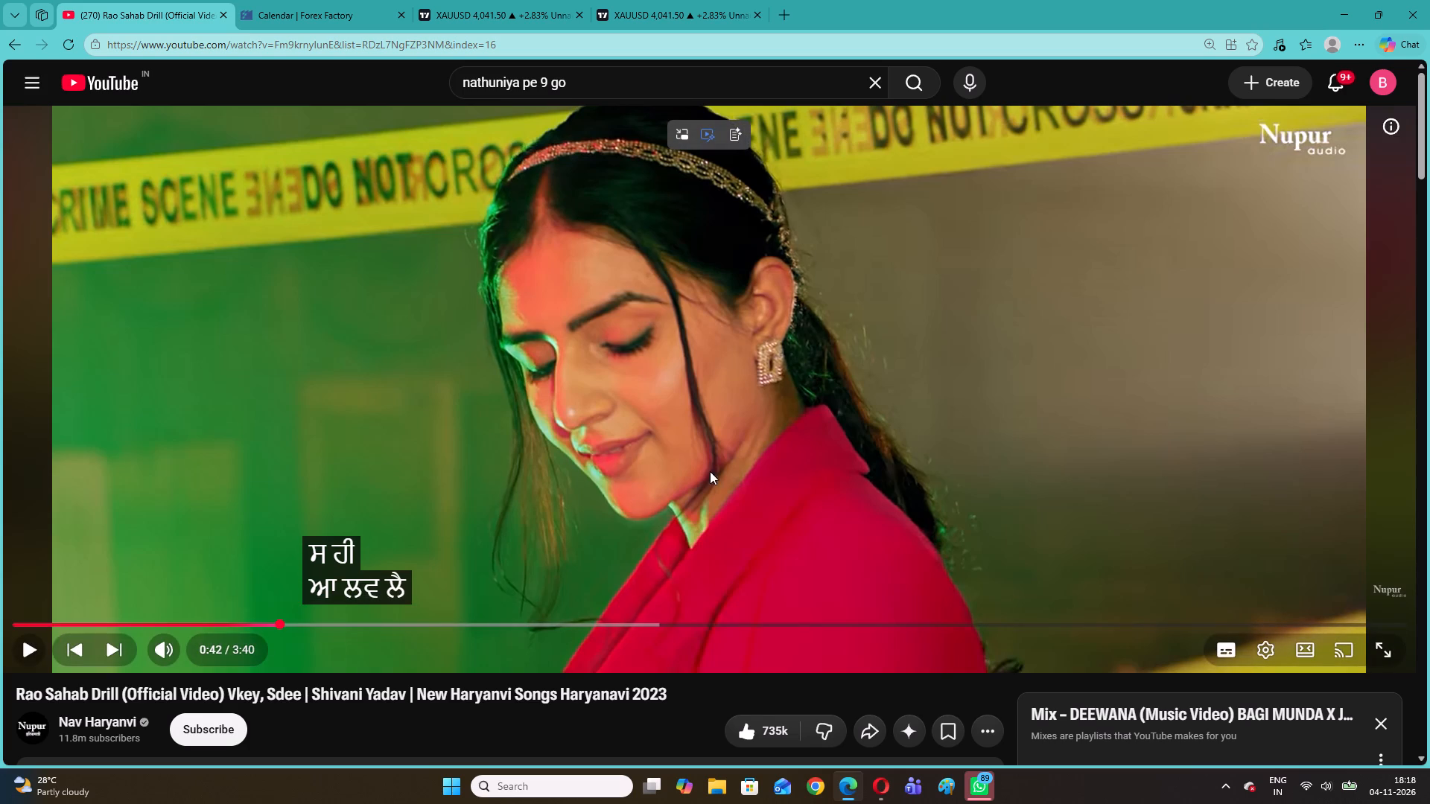
Return to the 1-minute XAUUSD chart in TradingView and minimise the browser window.
{"action": "left_click", "coordinate": [696, 6]}
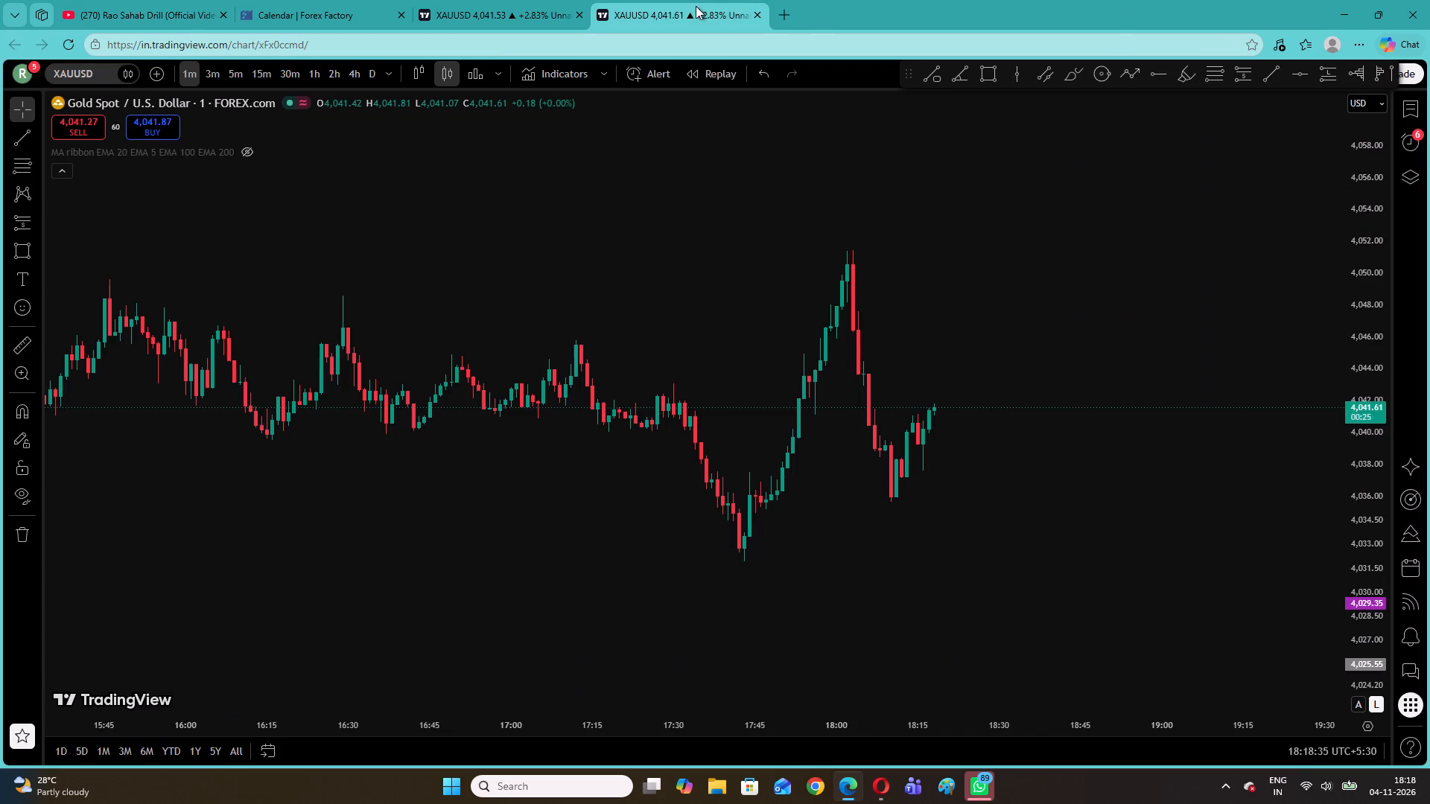